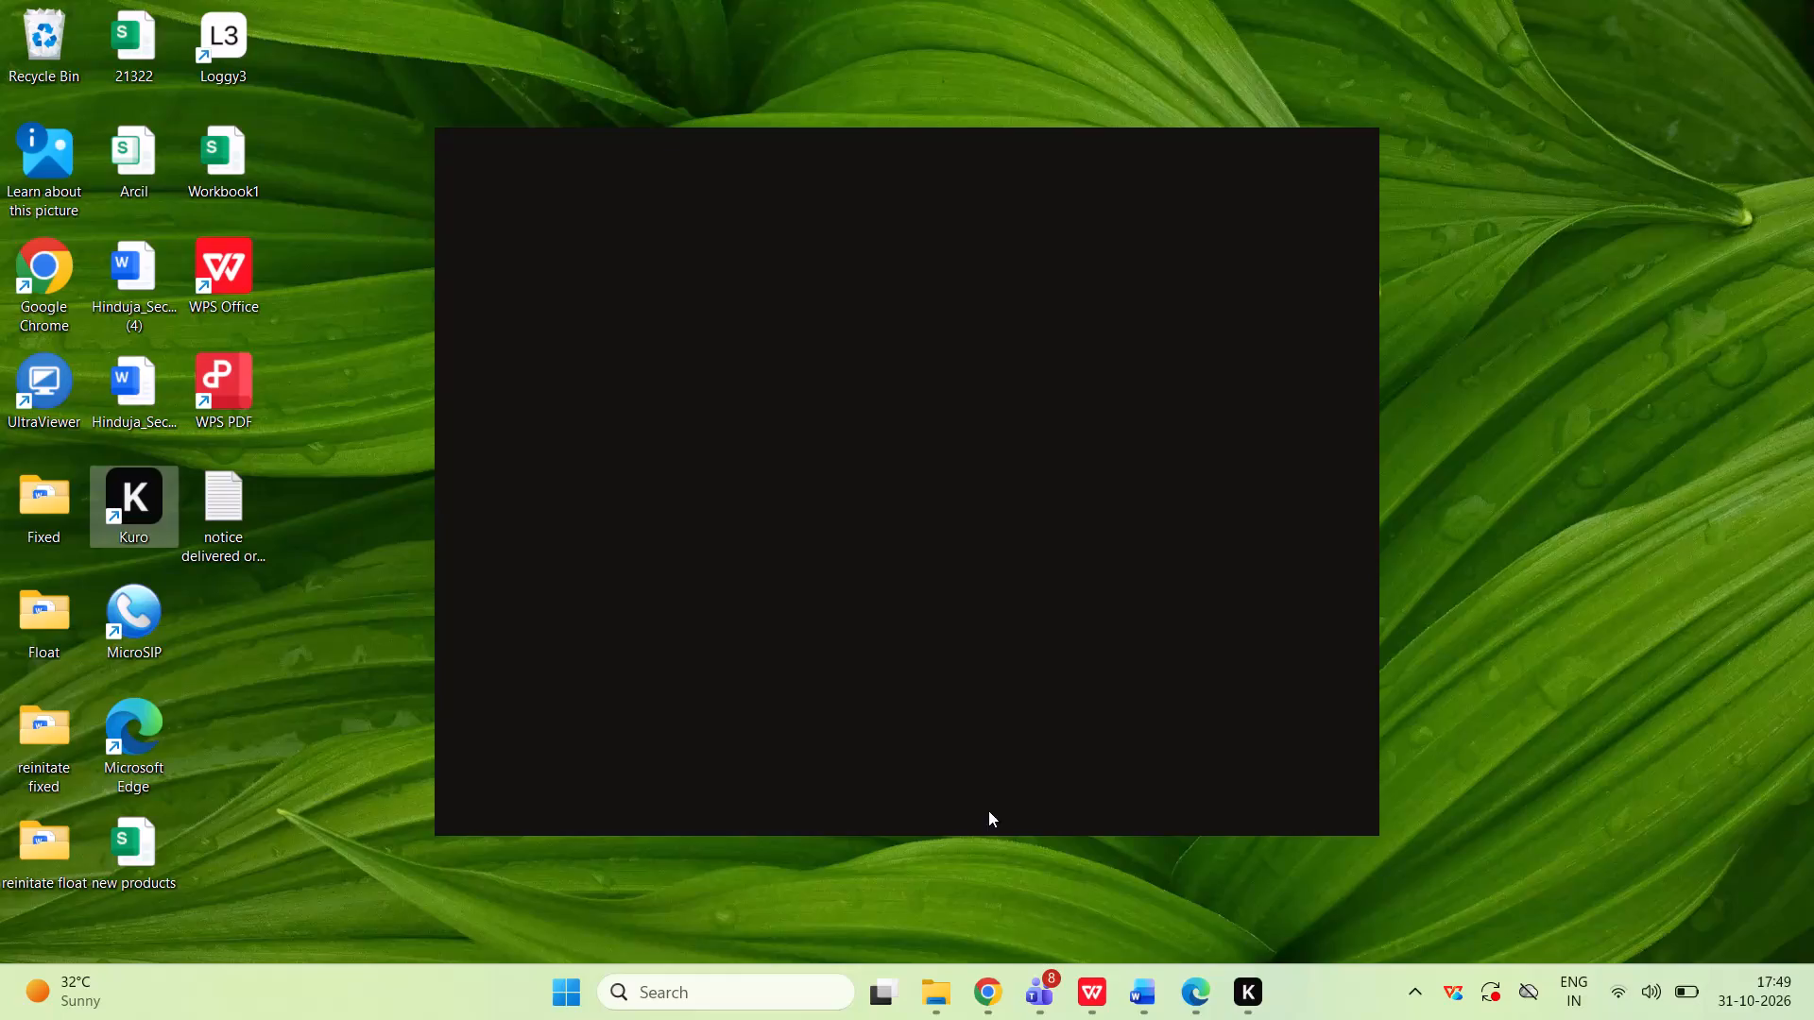
Switch to Chrome, close the open notice preview, reload the Files - Borrowers page and dismiss the dispatch mode dialog.
left_click(973, 1012)
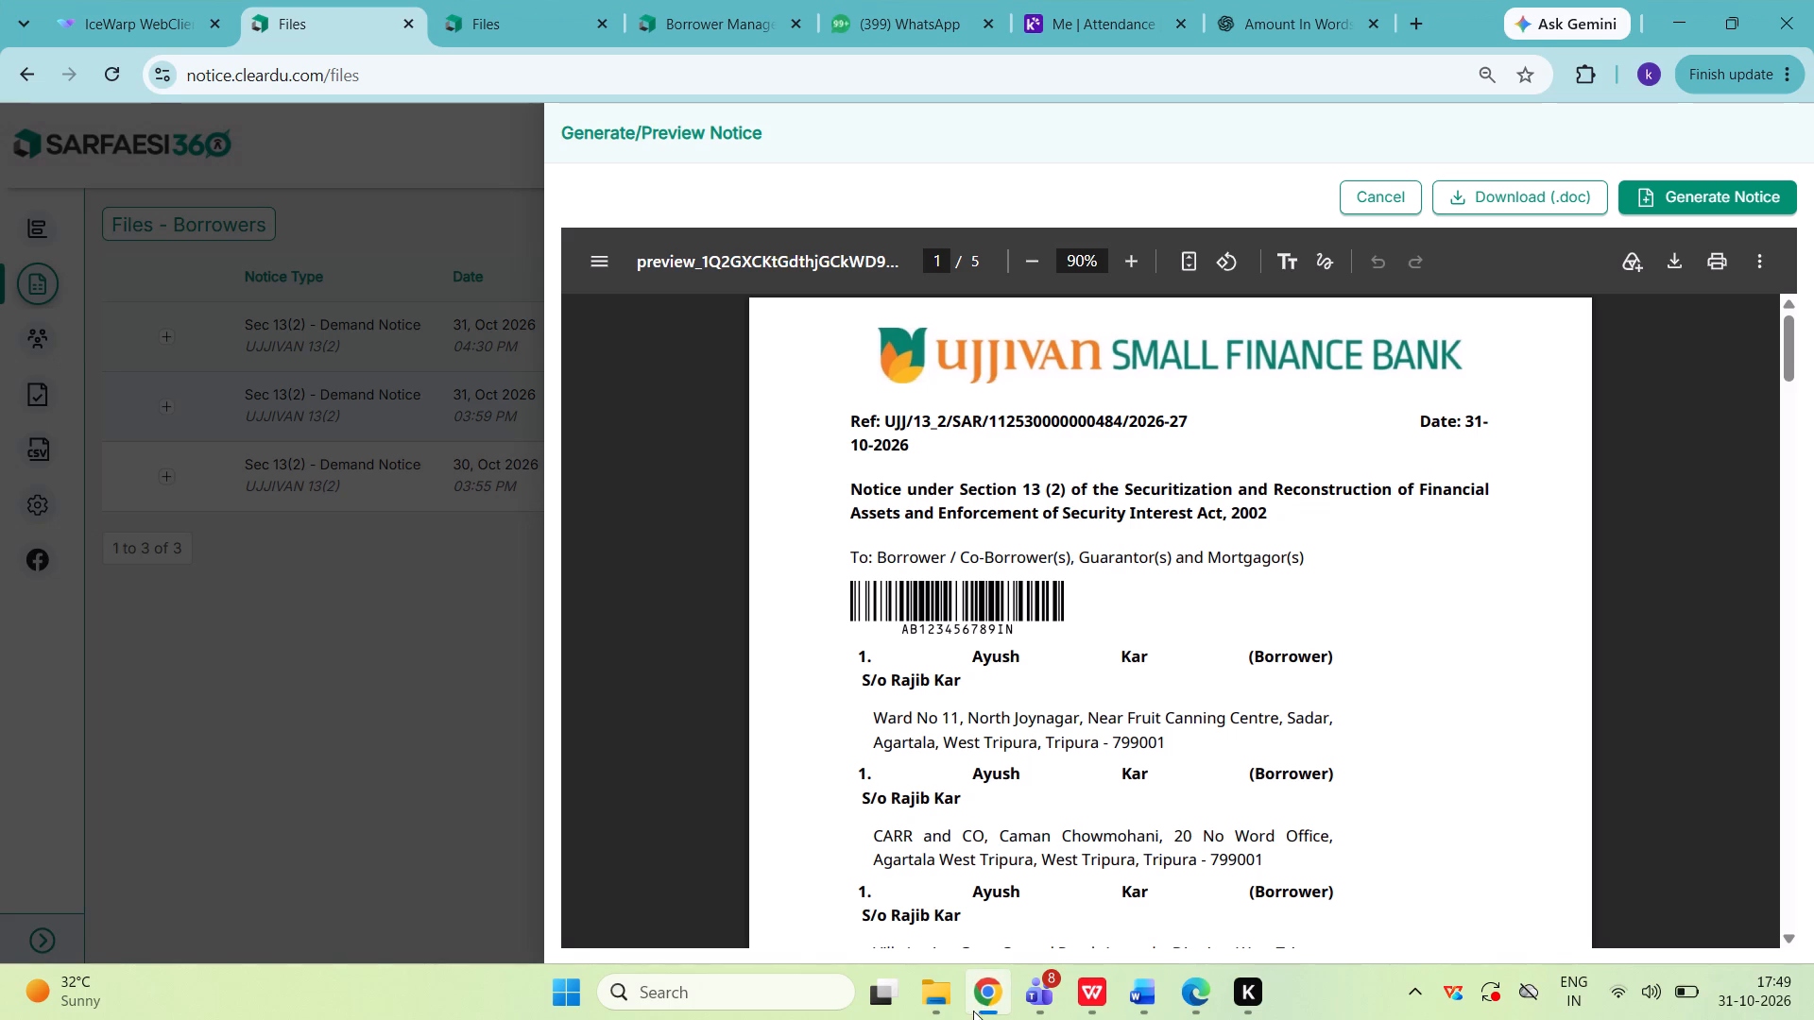
left_click(374, 508)
left_click(117, 76)
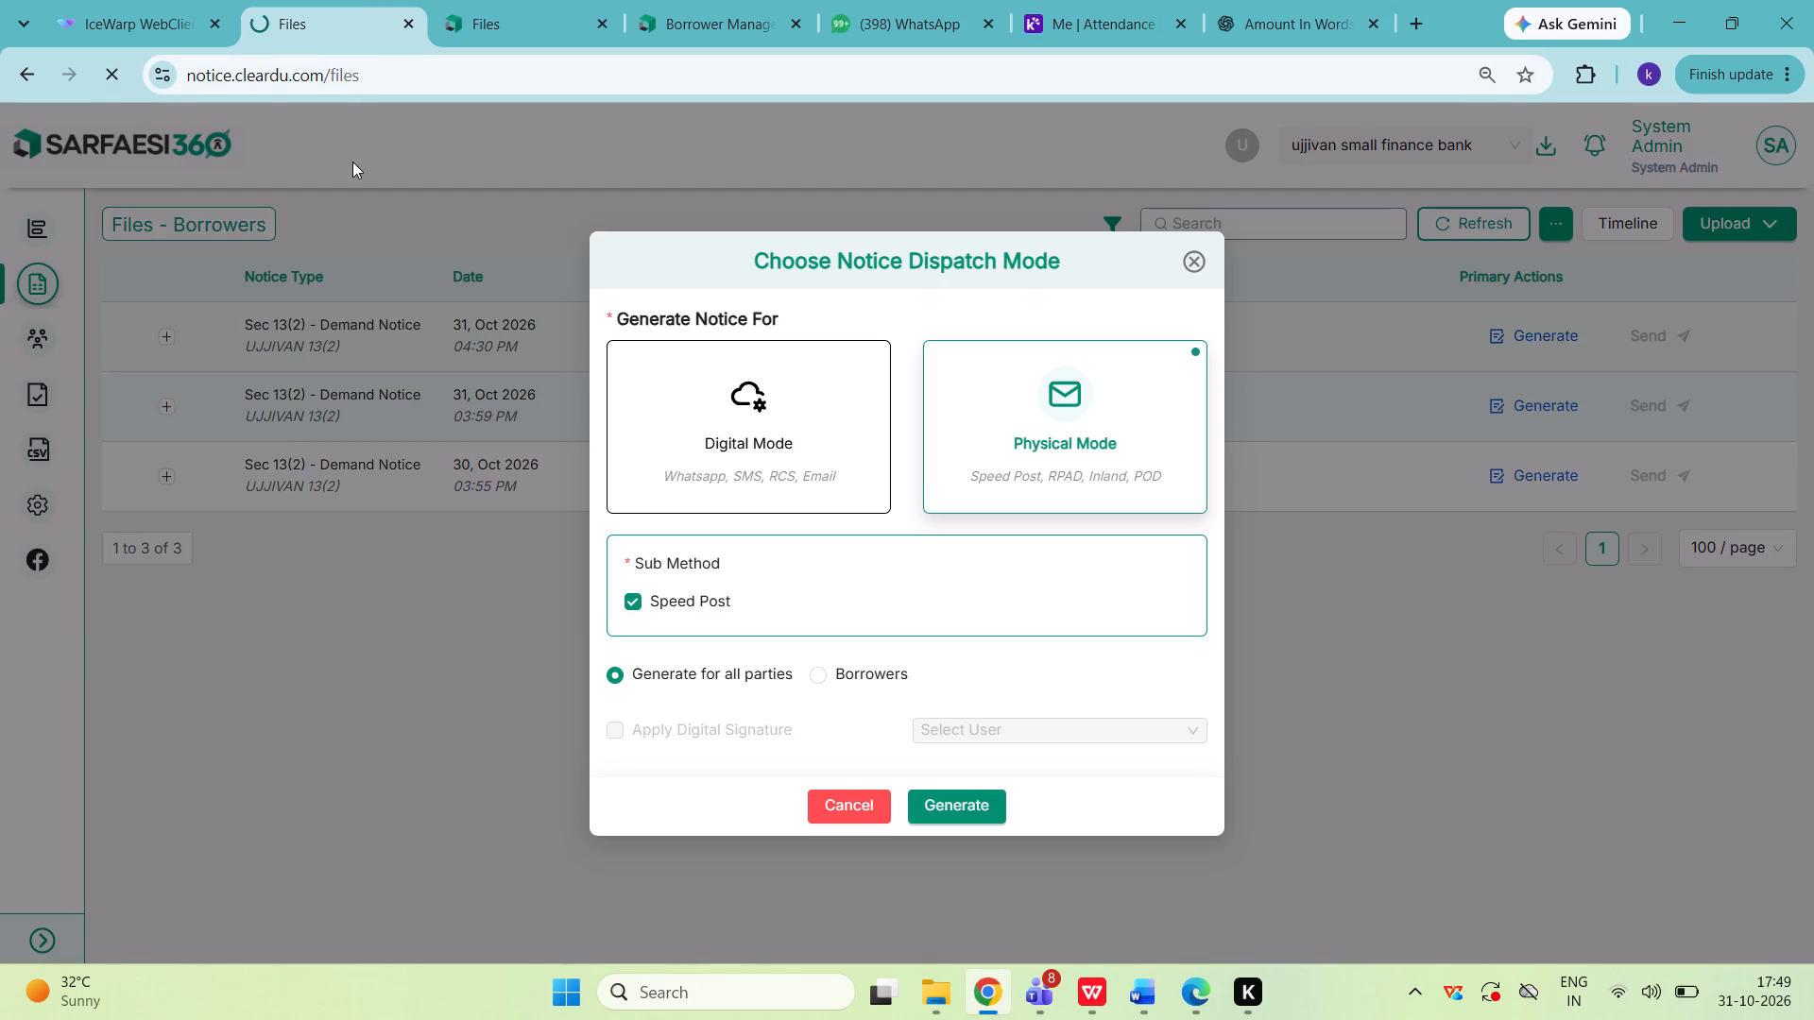
left_click(1193, 261)
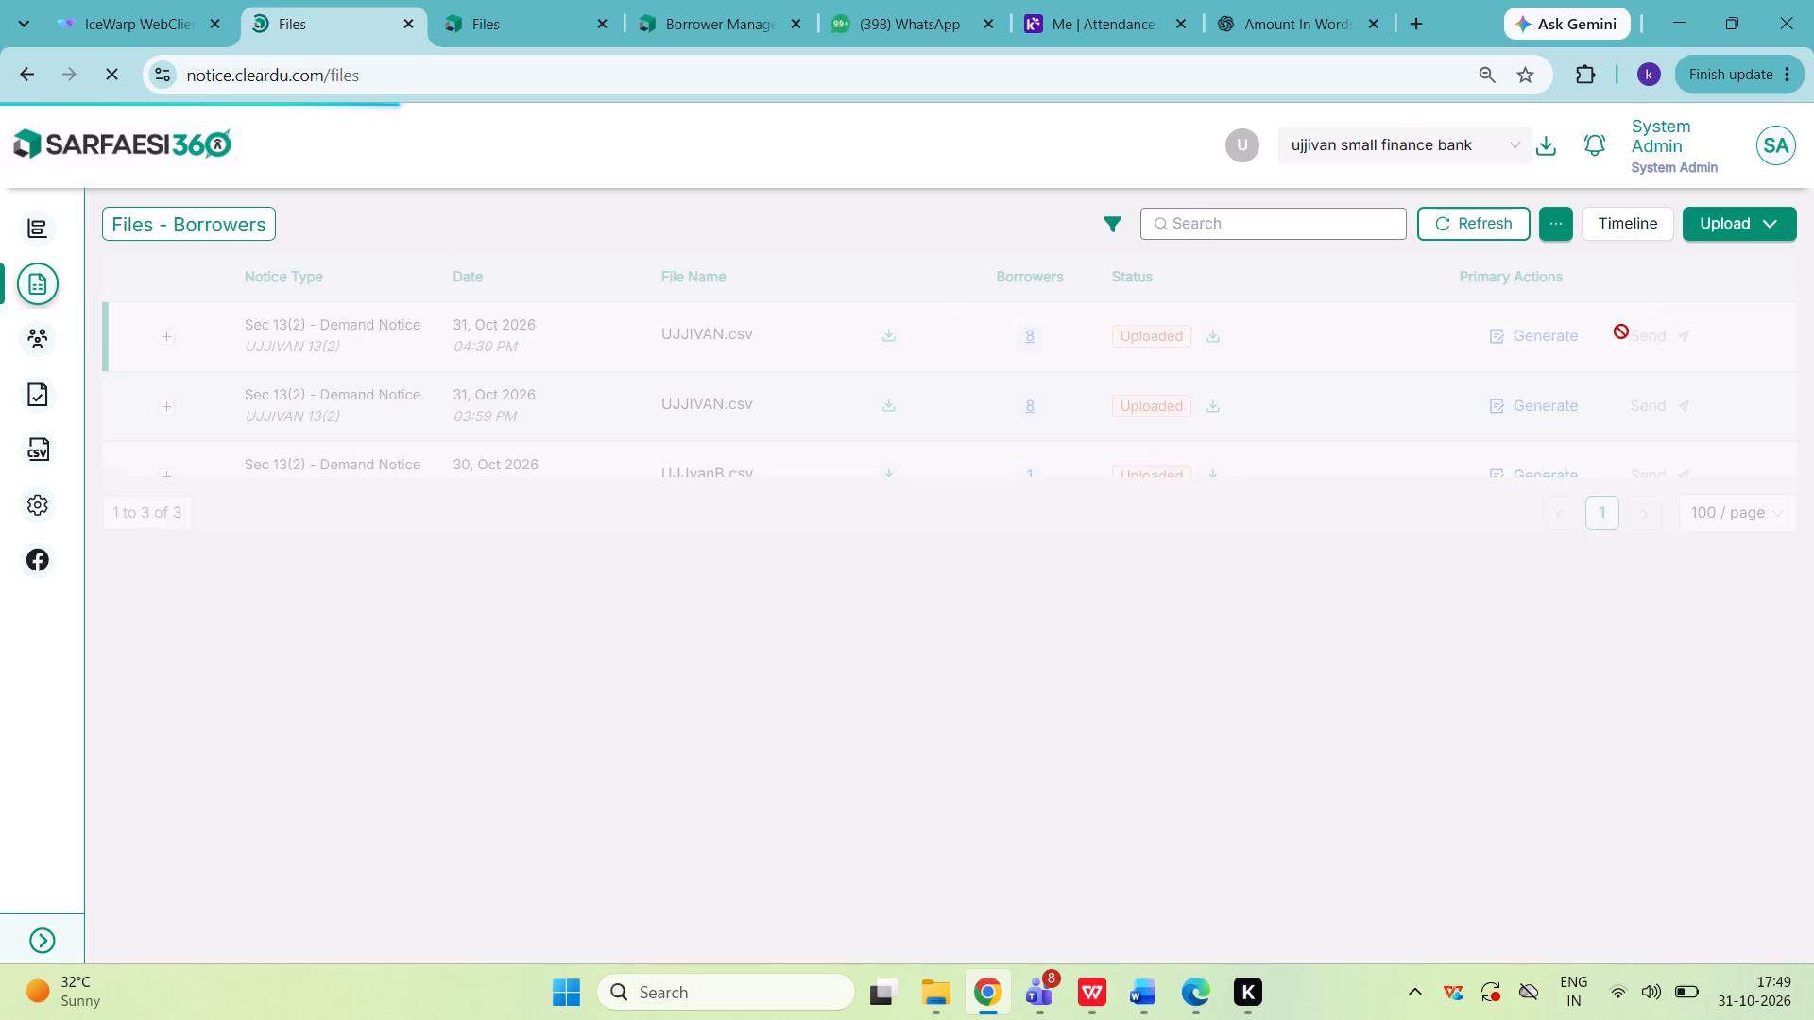
Generate a notice preview for the 31 Oct 2026 04:30 PM file in Physical Mode by Speed Post, for all parties.
left_click(1542, 348)
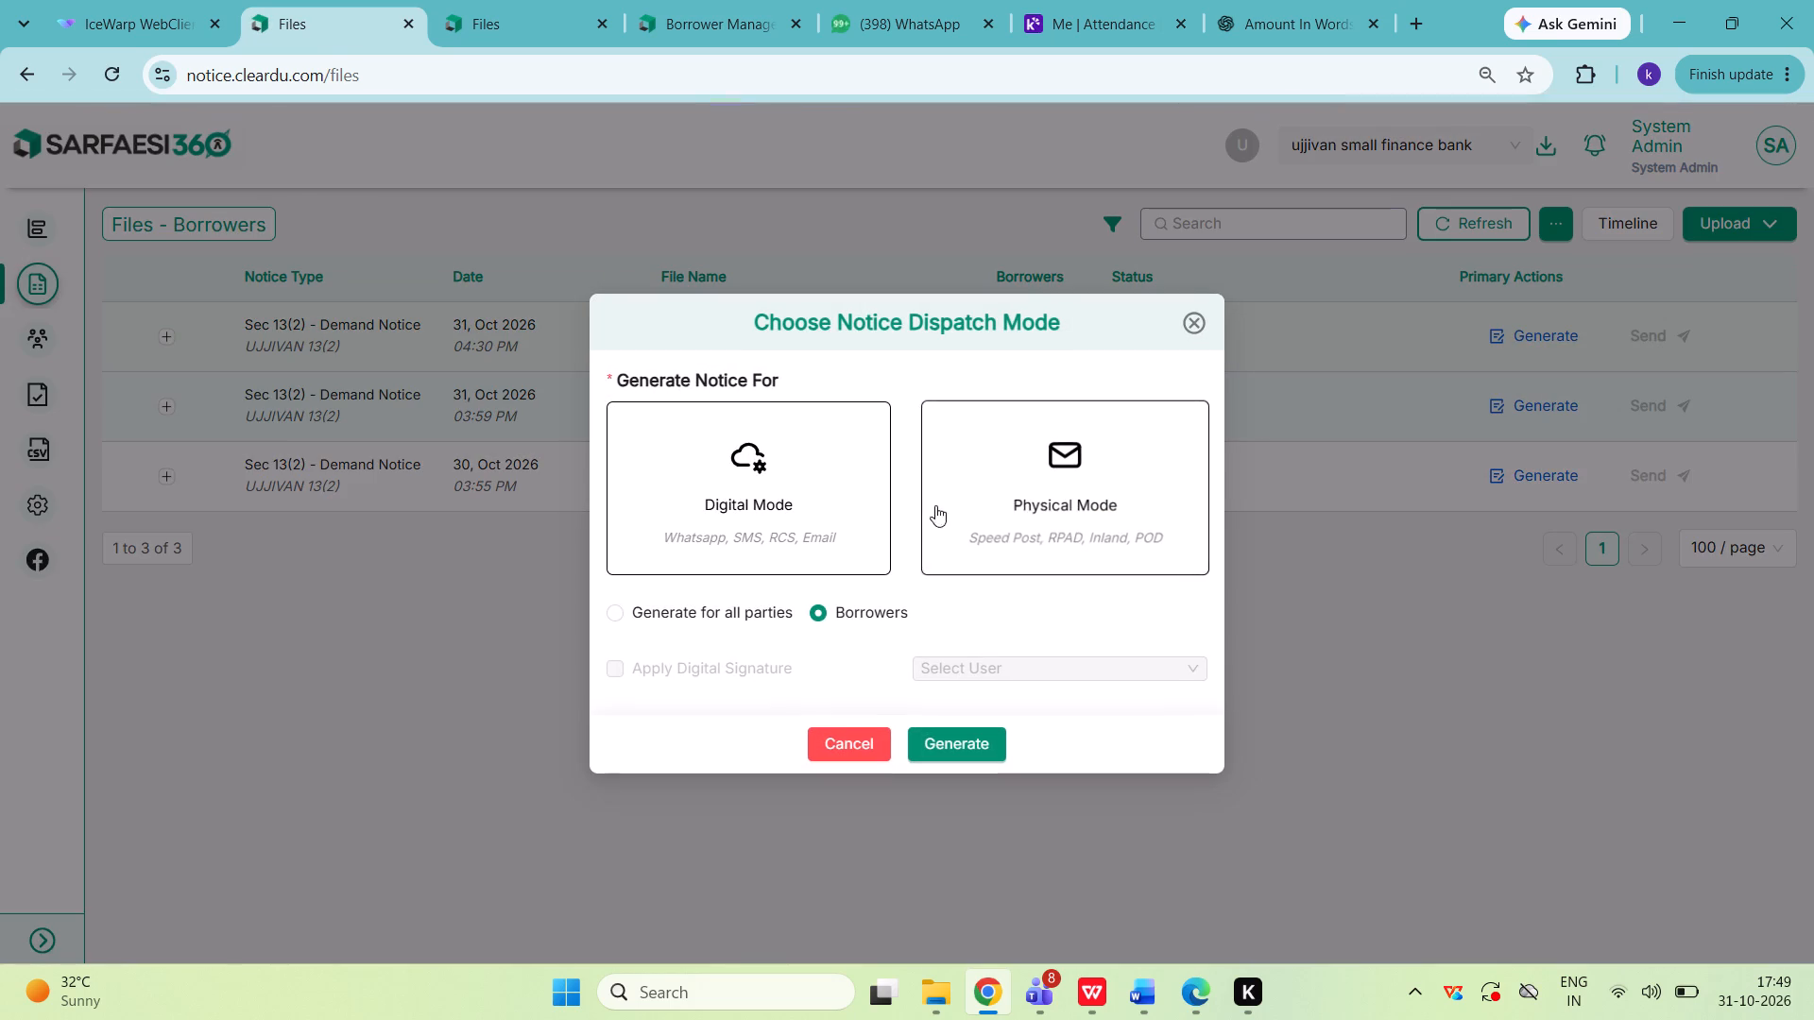
left_click(1012, 492)
left_click(679, 676)
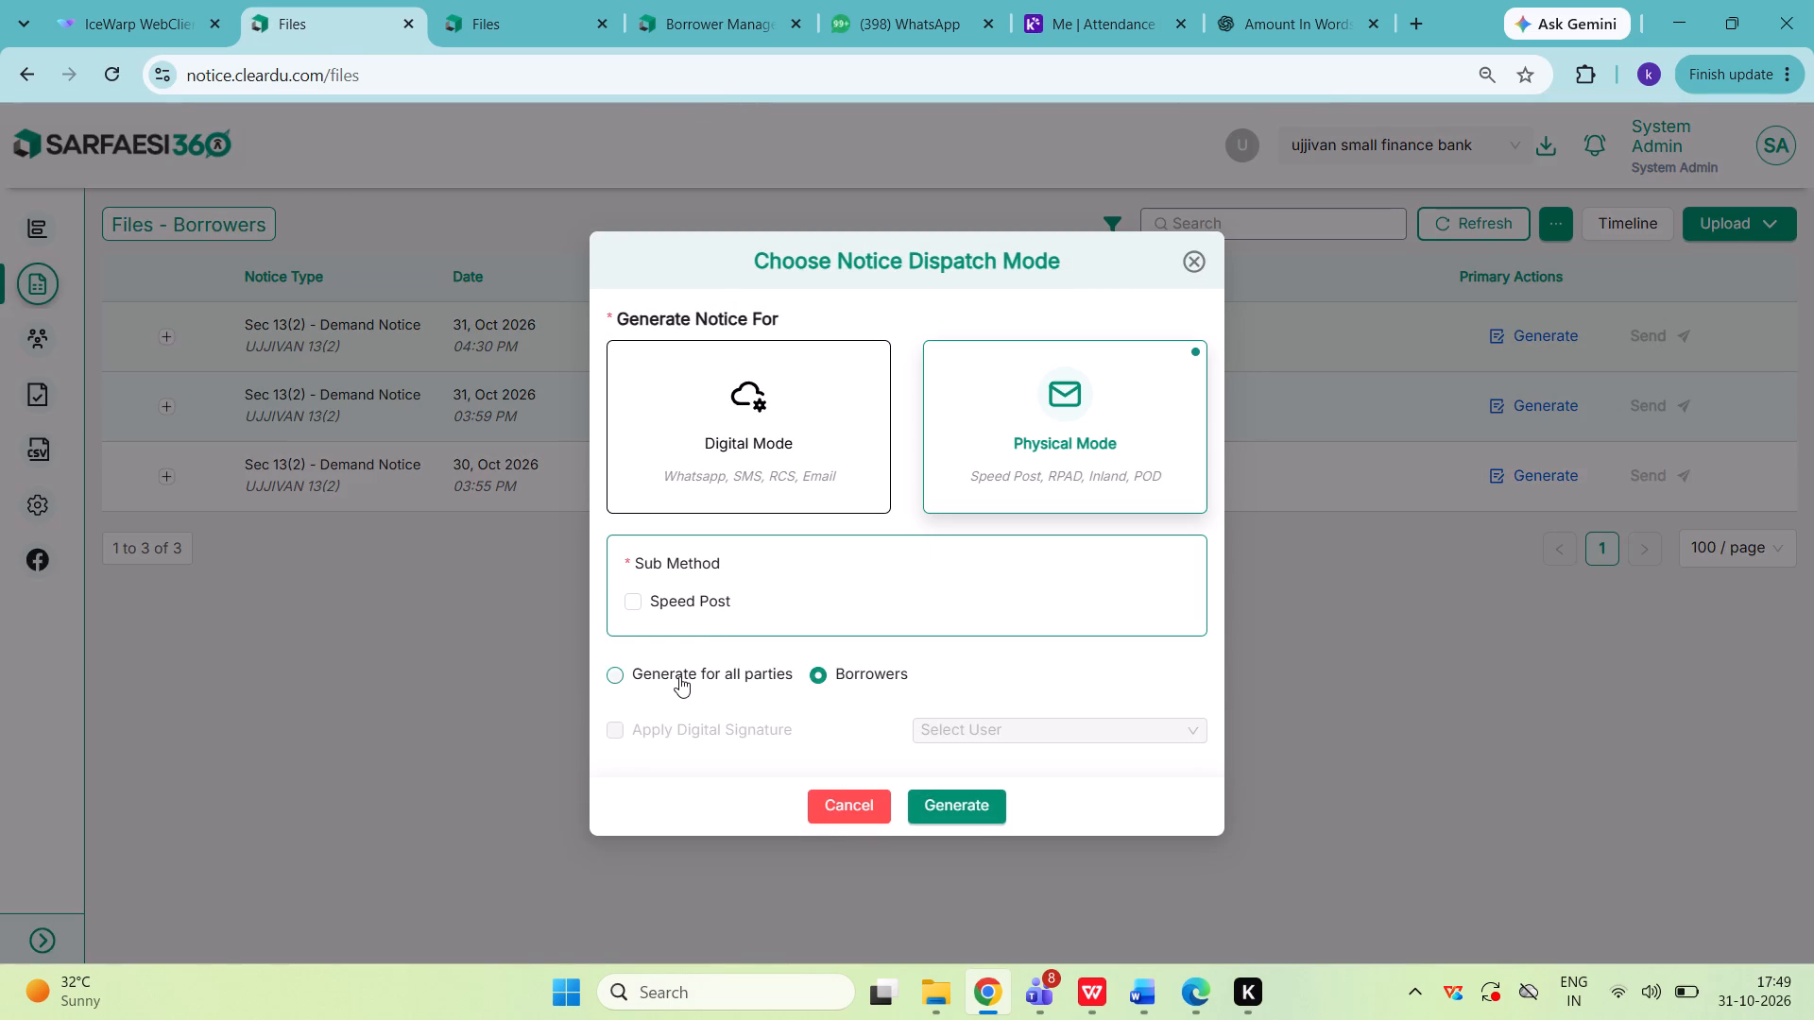
left_click(647, 604)
left_click(913, 818)
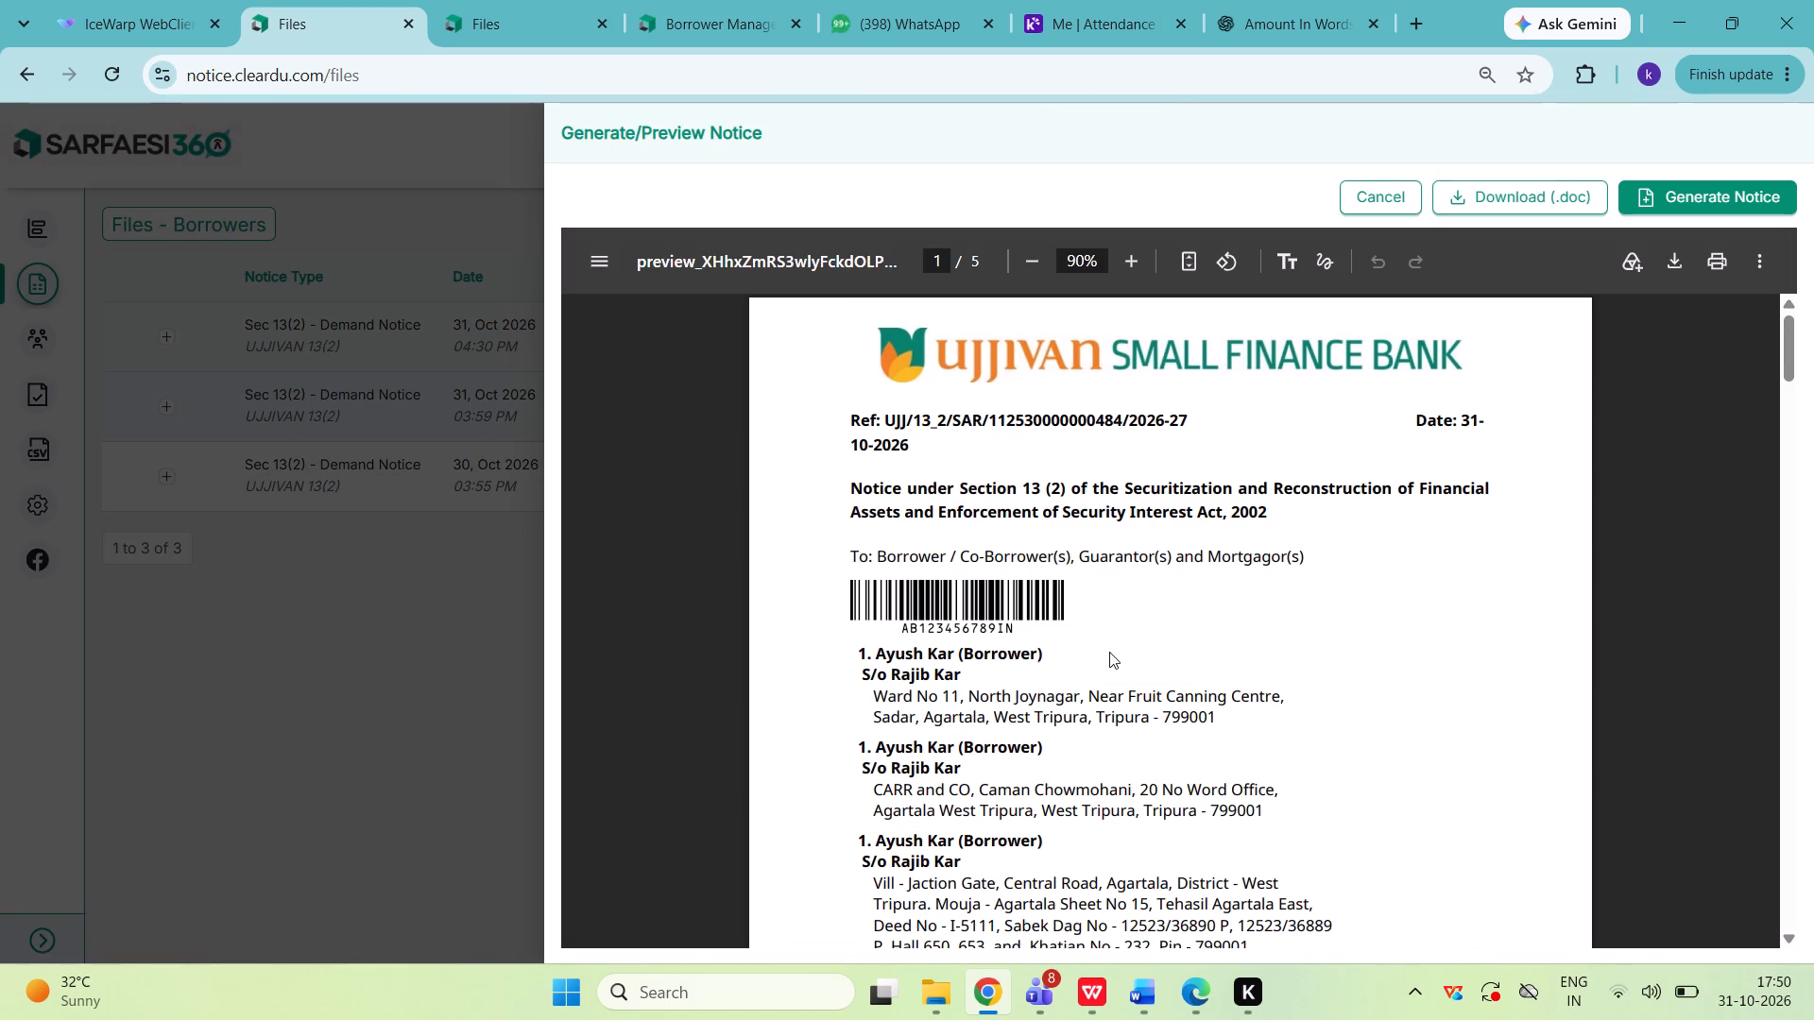
Examine the heading, barcode and borrower address blocks on the first page of the notice preview.
scroll(1109, 652, "down", 1)
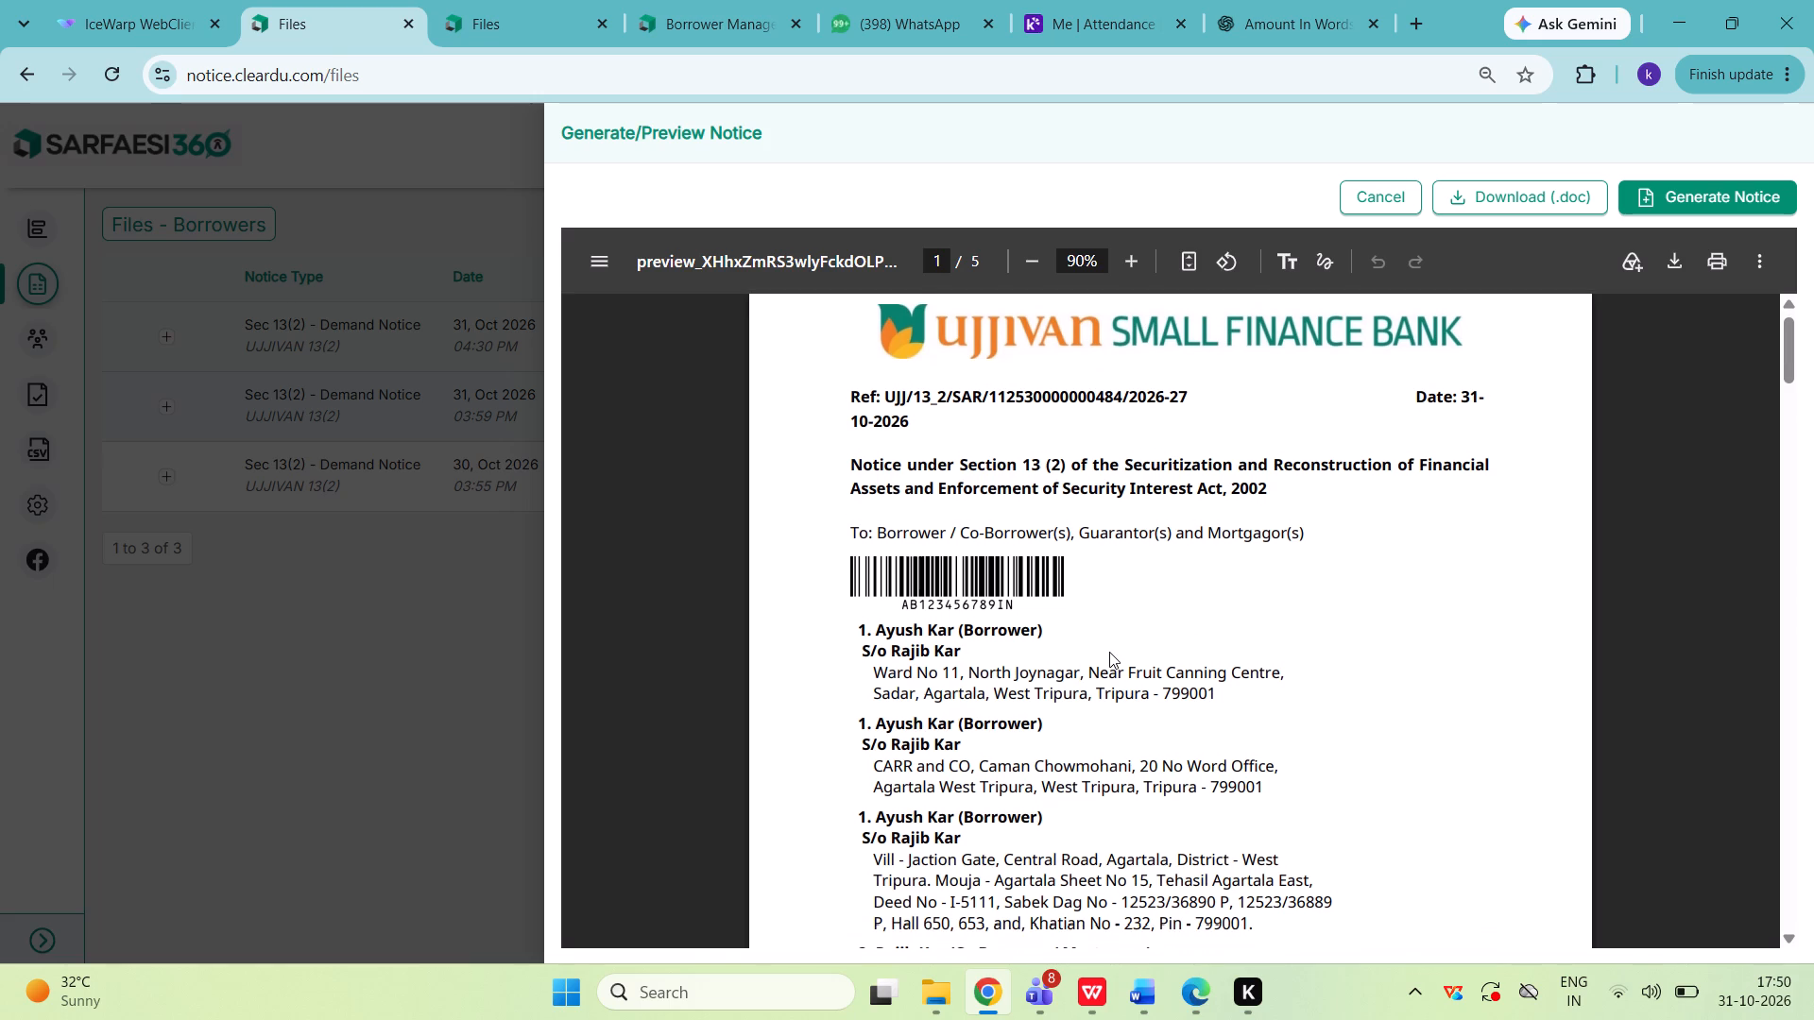
scroll(1109, 652, "down", 2)
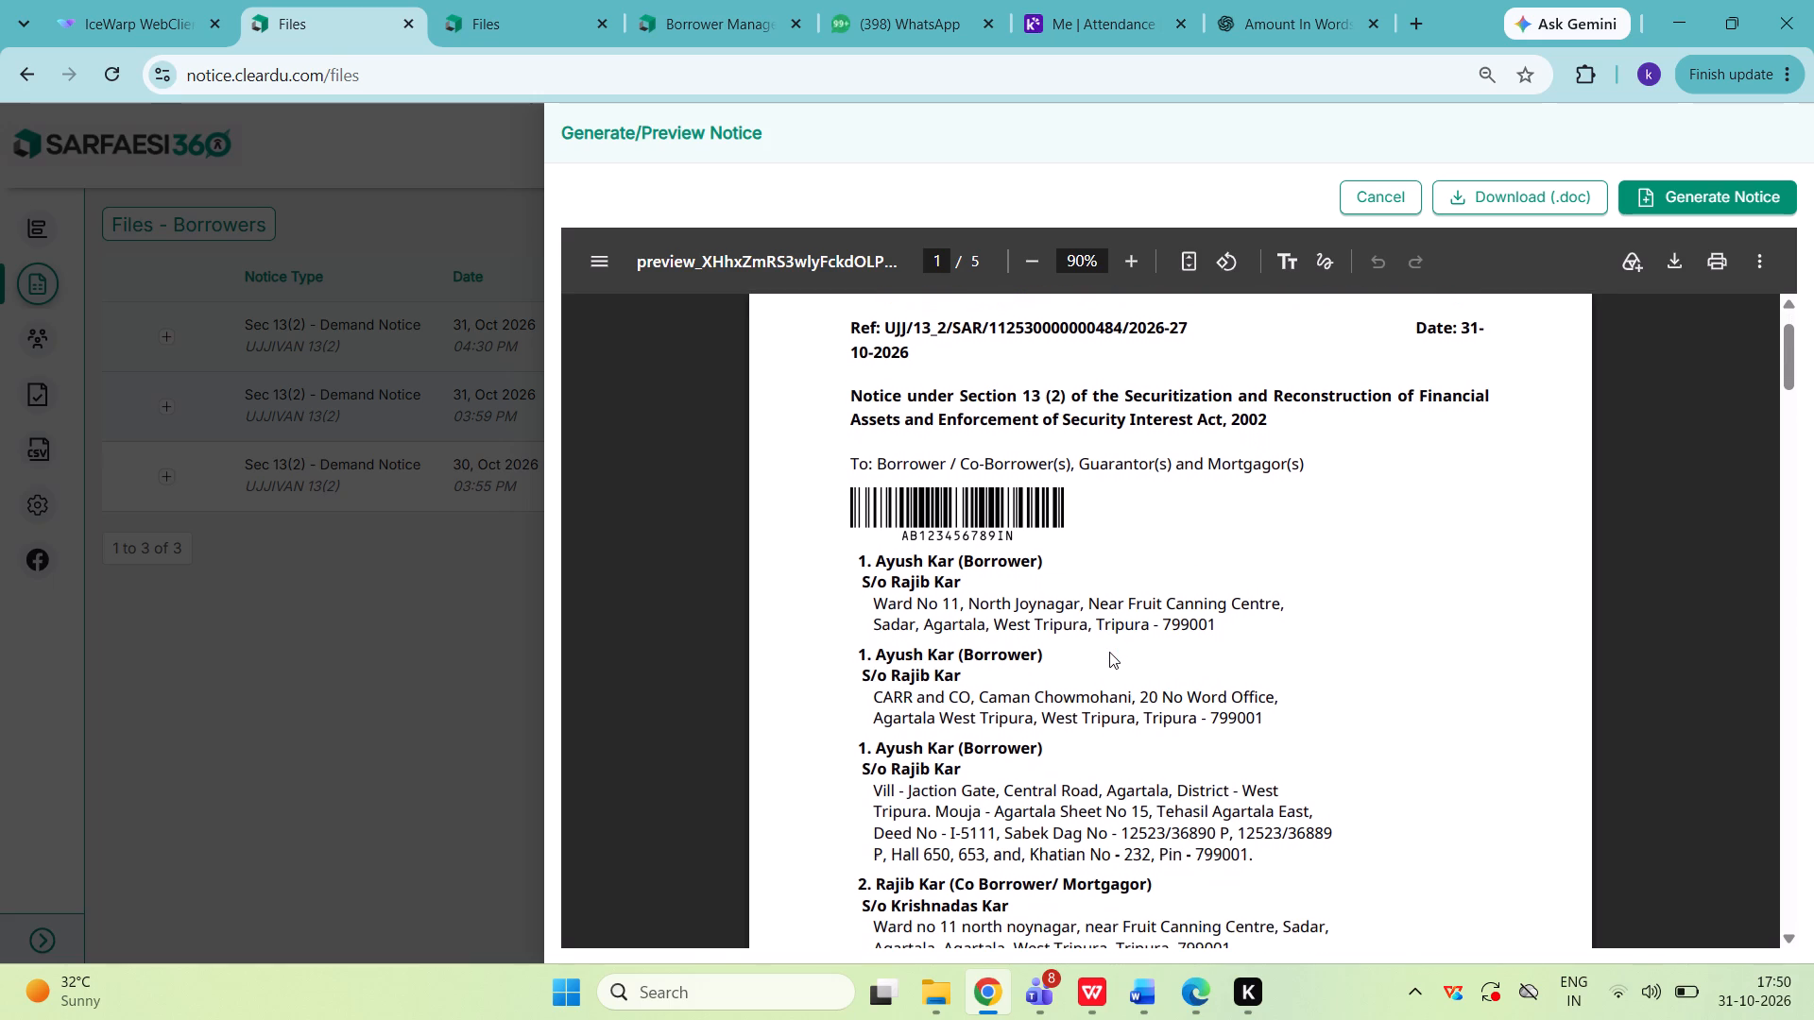
scroll(1109, 652, "down", 2)
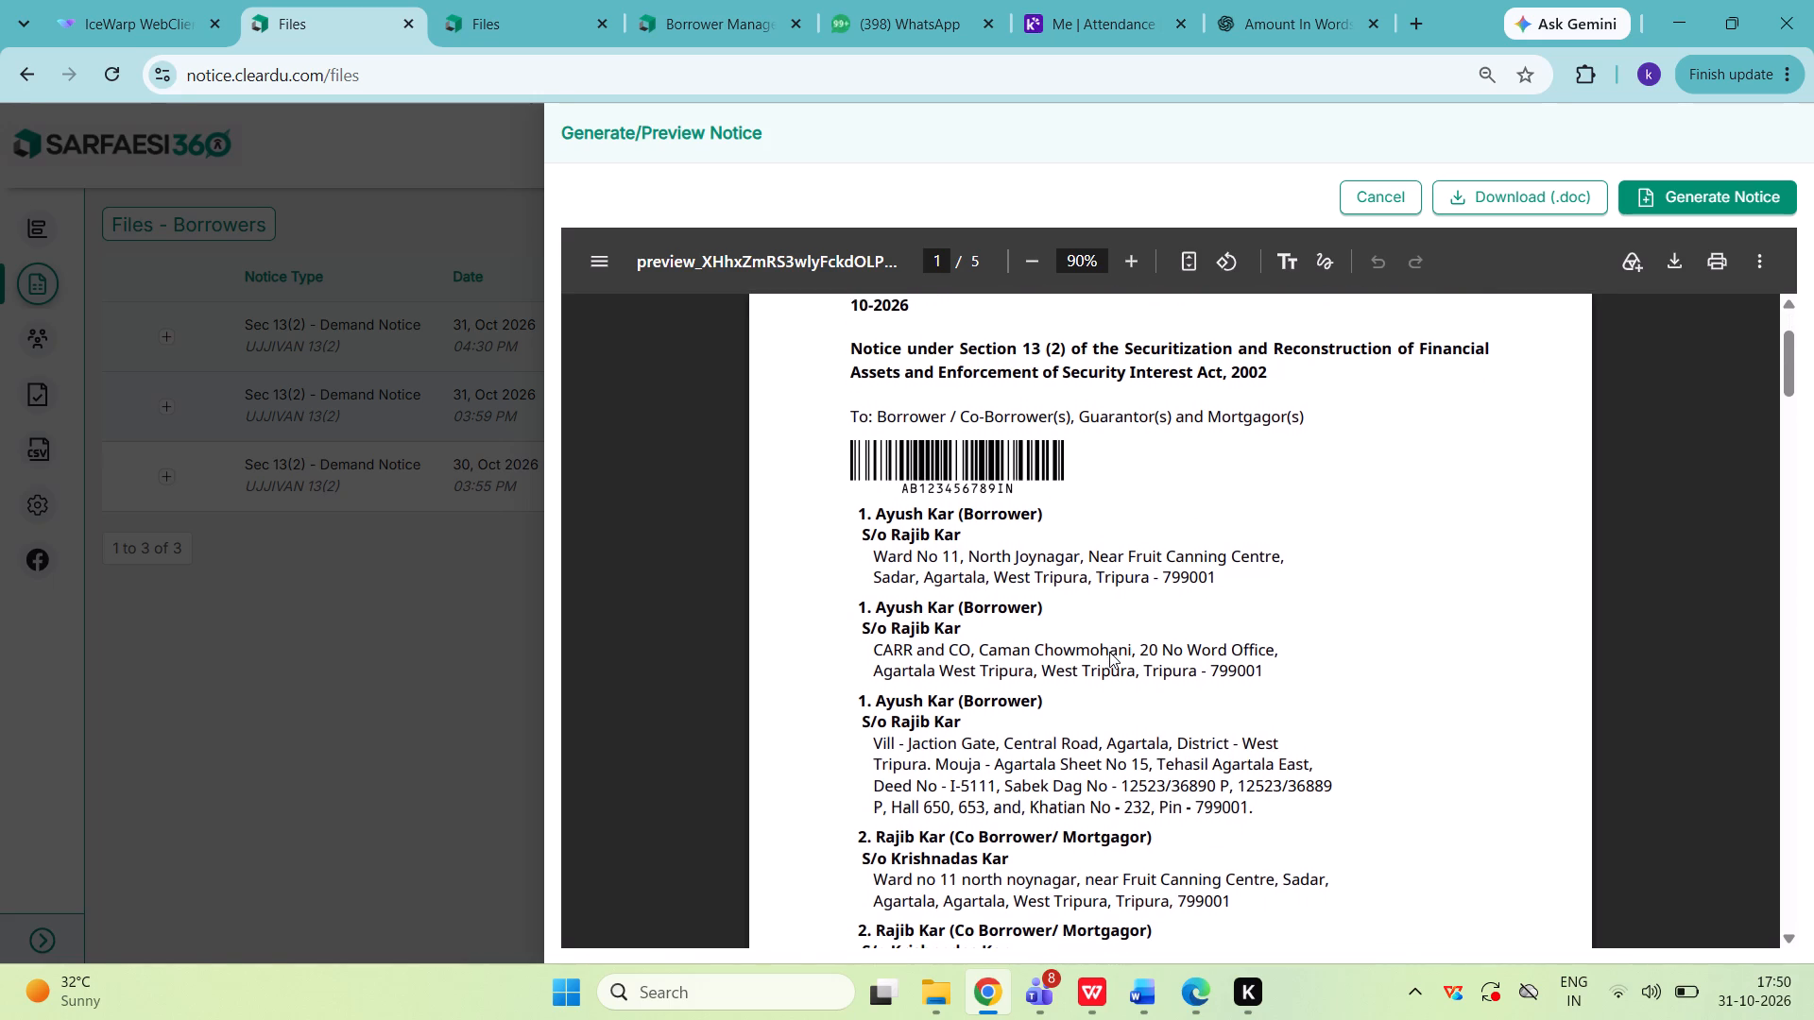
scroll(1109, 652, "down", 1)
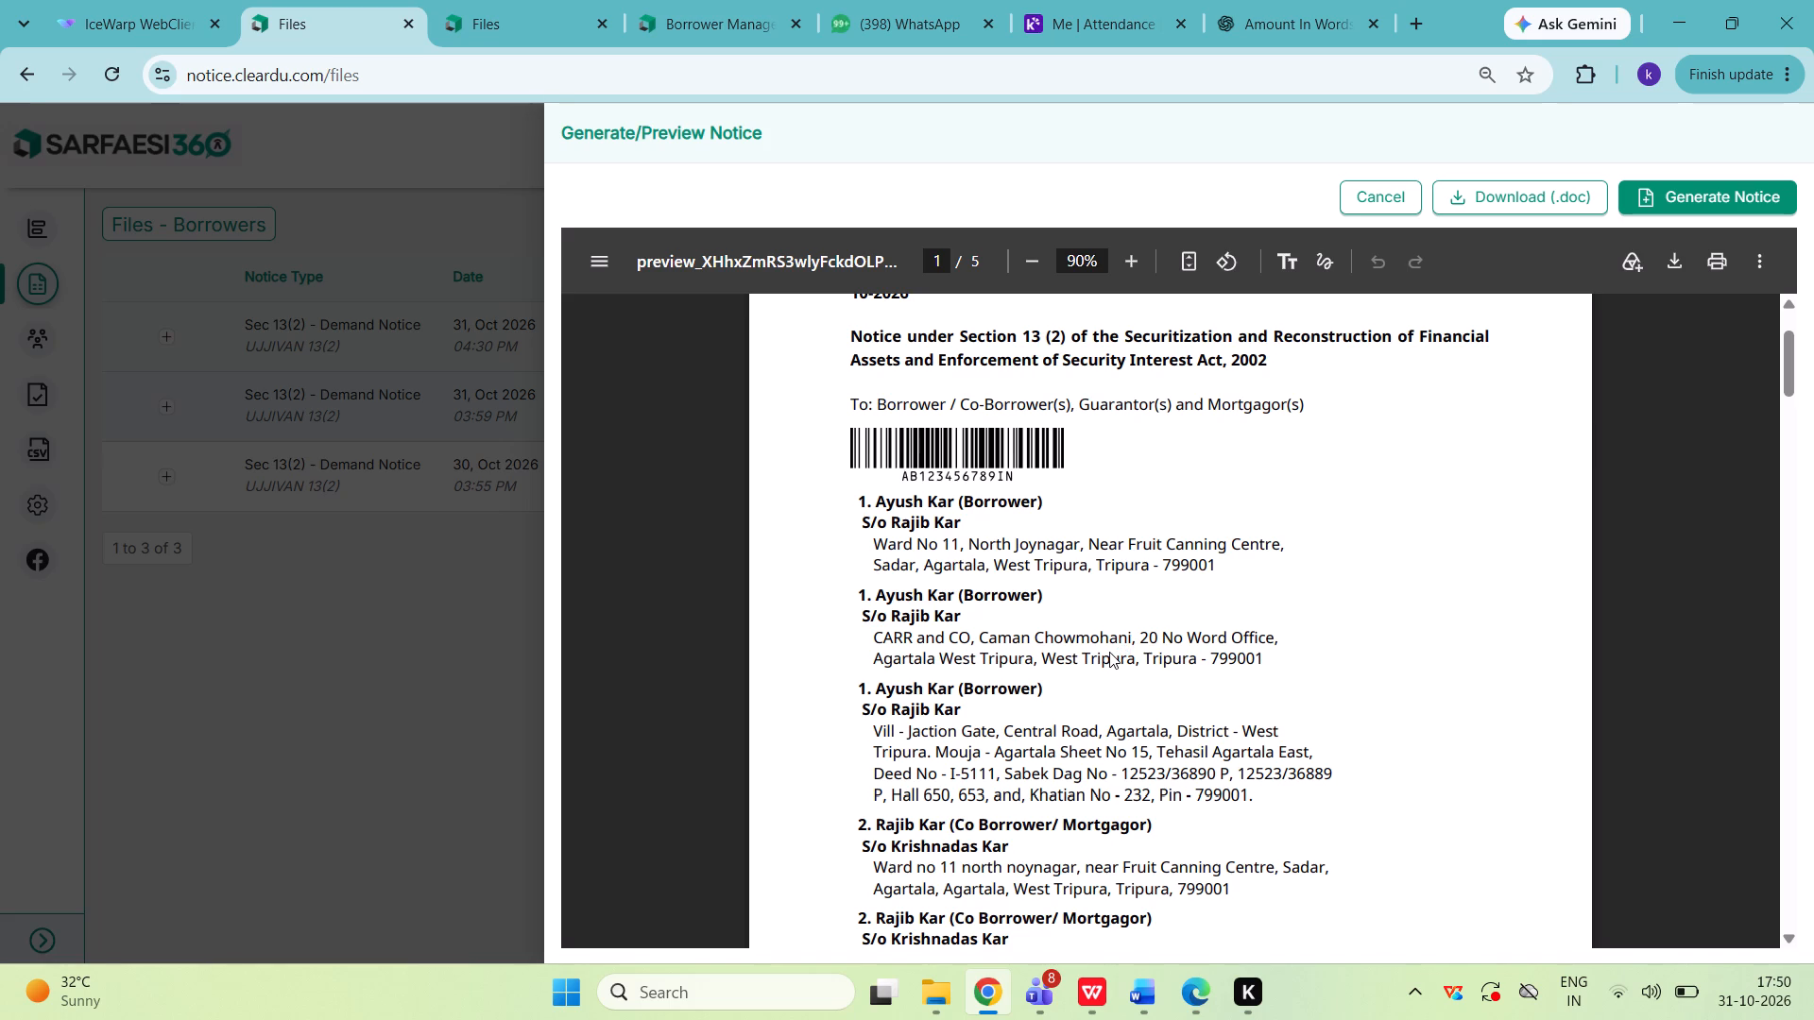
scroll(1109, 652, "up", 1)
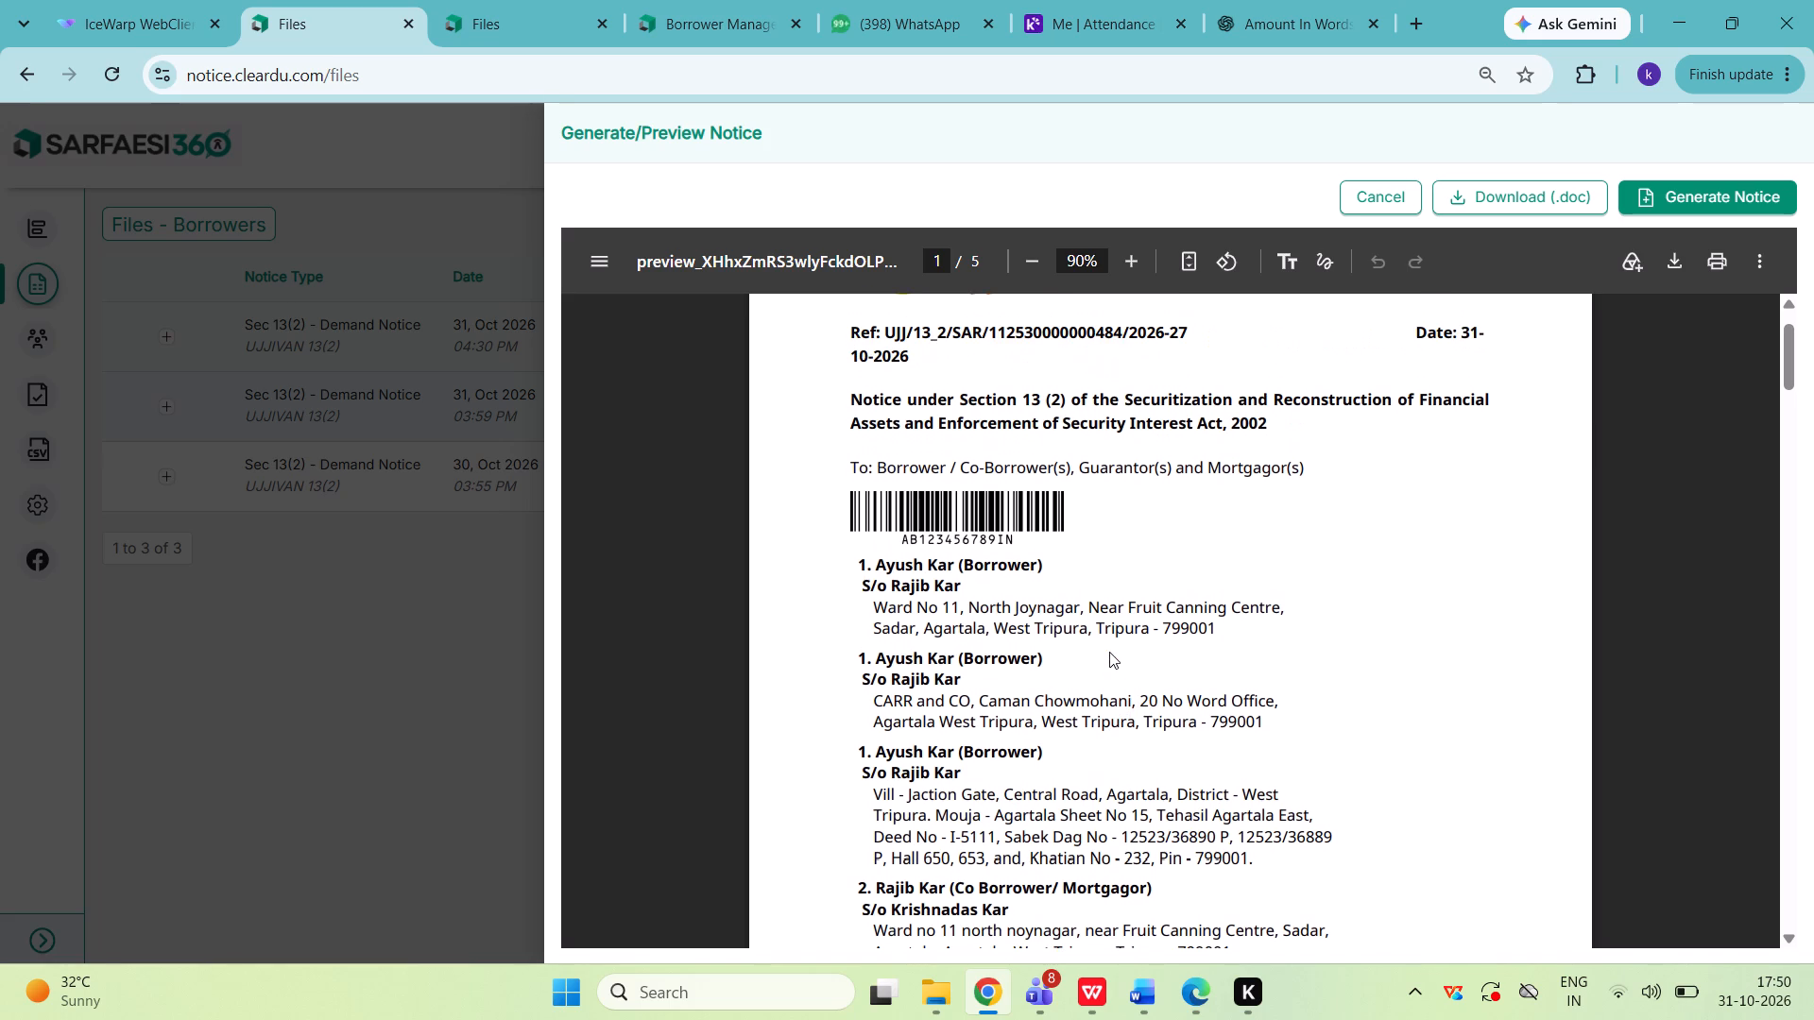
scroll(1109, 652, "up", 2)
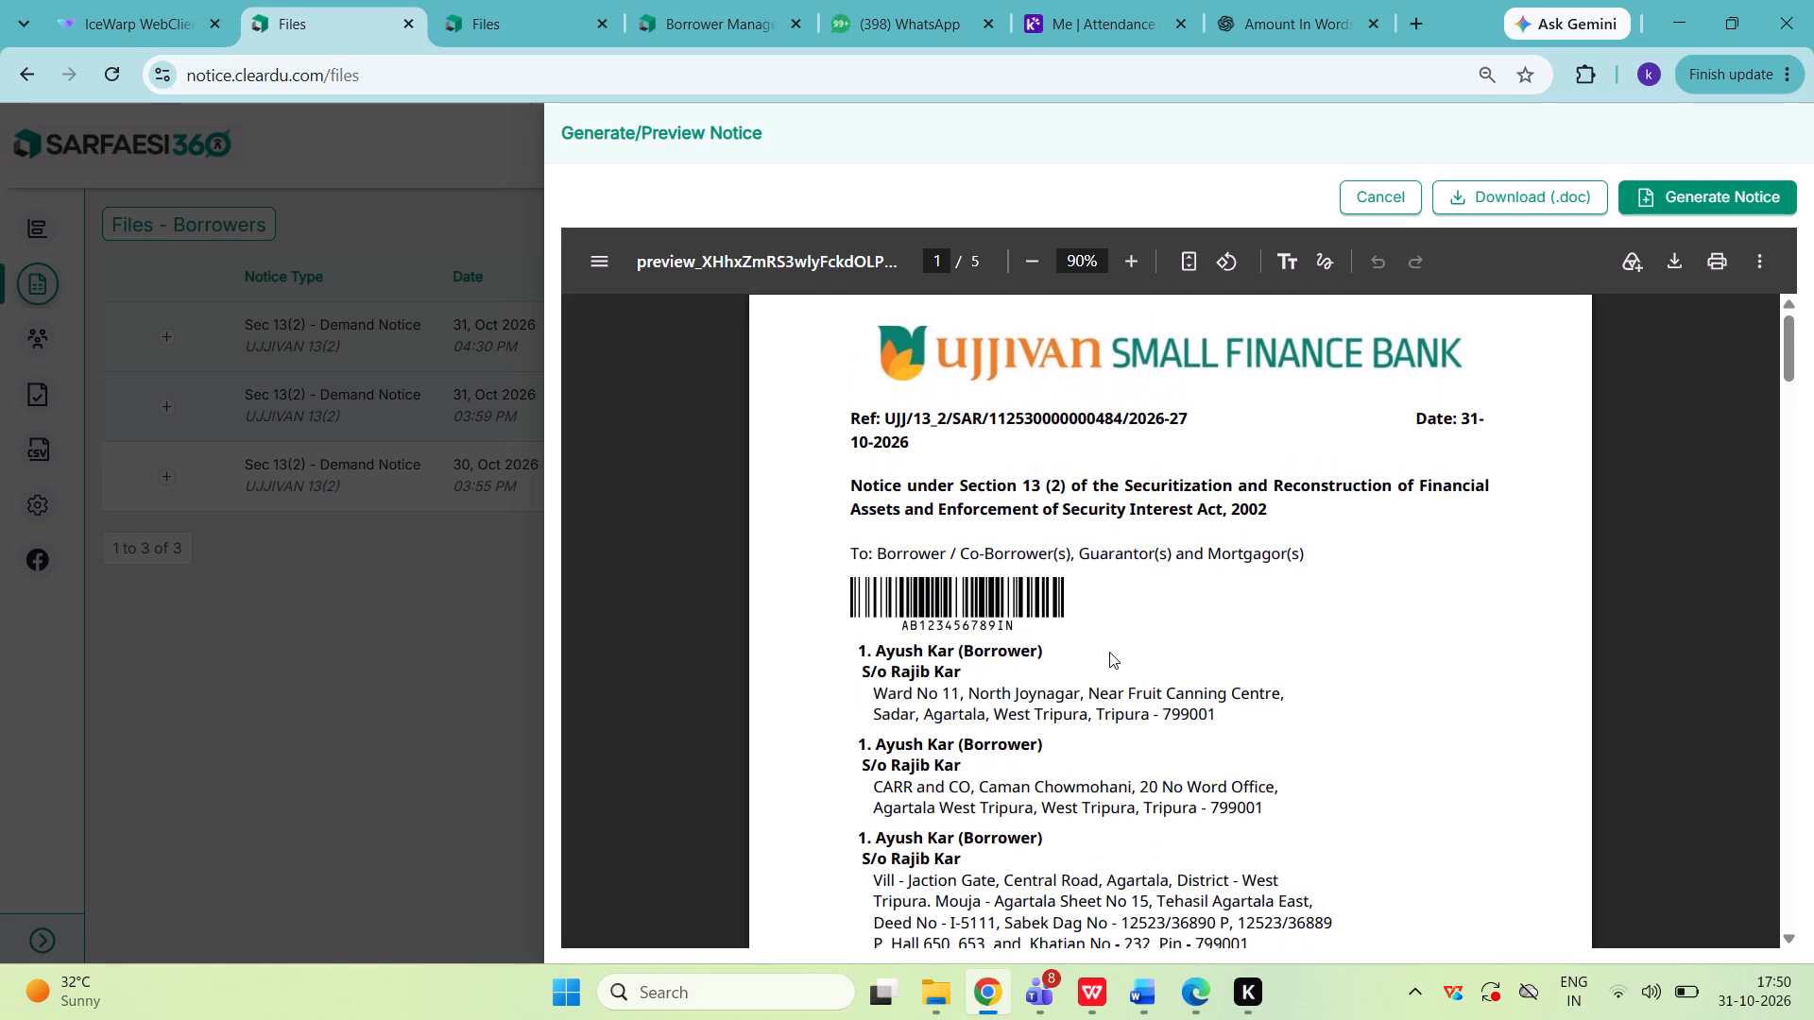
Review the whole notice preview through page 5, checking addressees, loan details, secured property, outstanding amounts and closing section.
scroll(1109, 652, "down", 3)
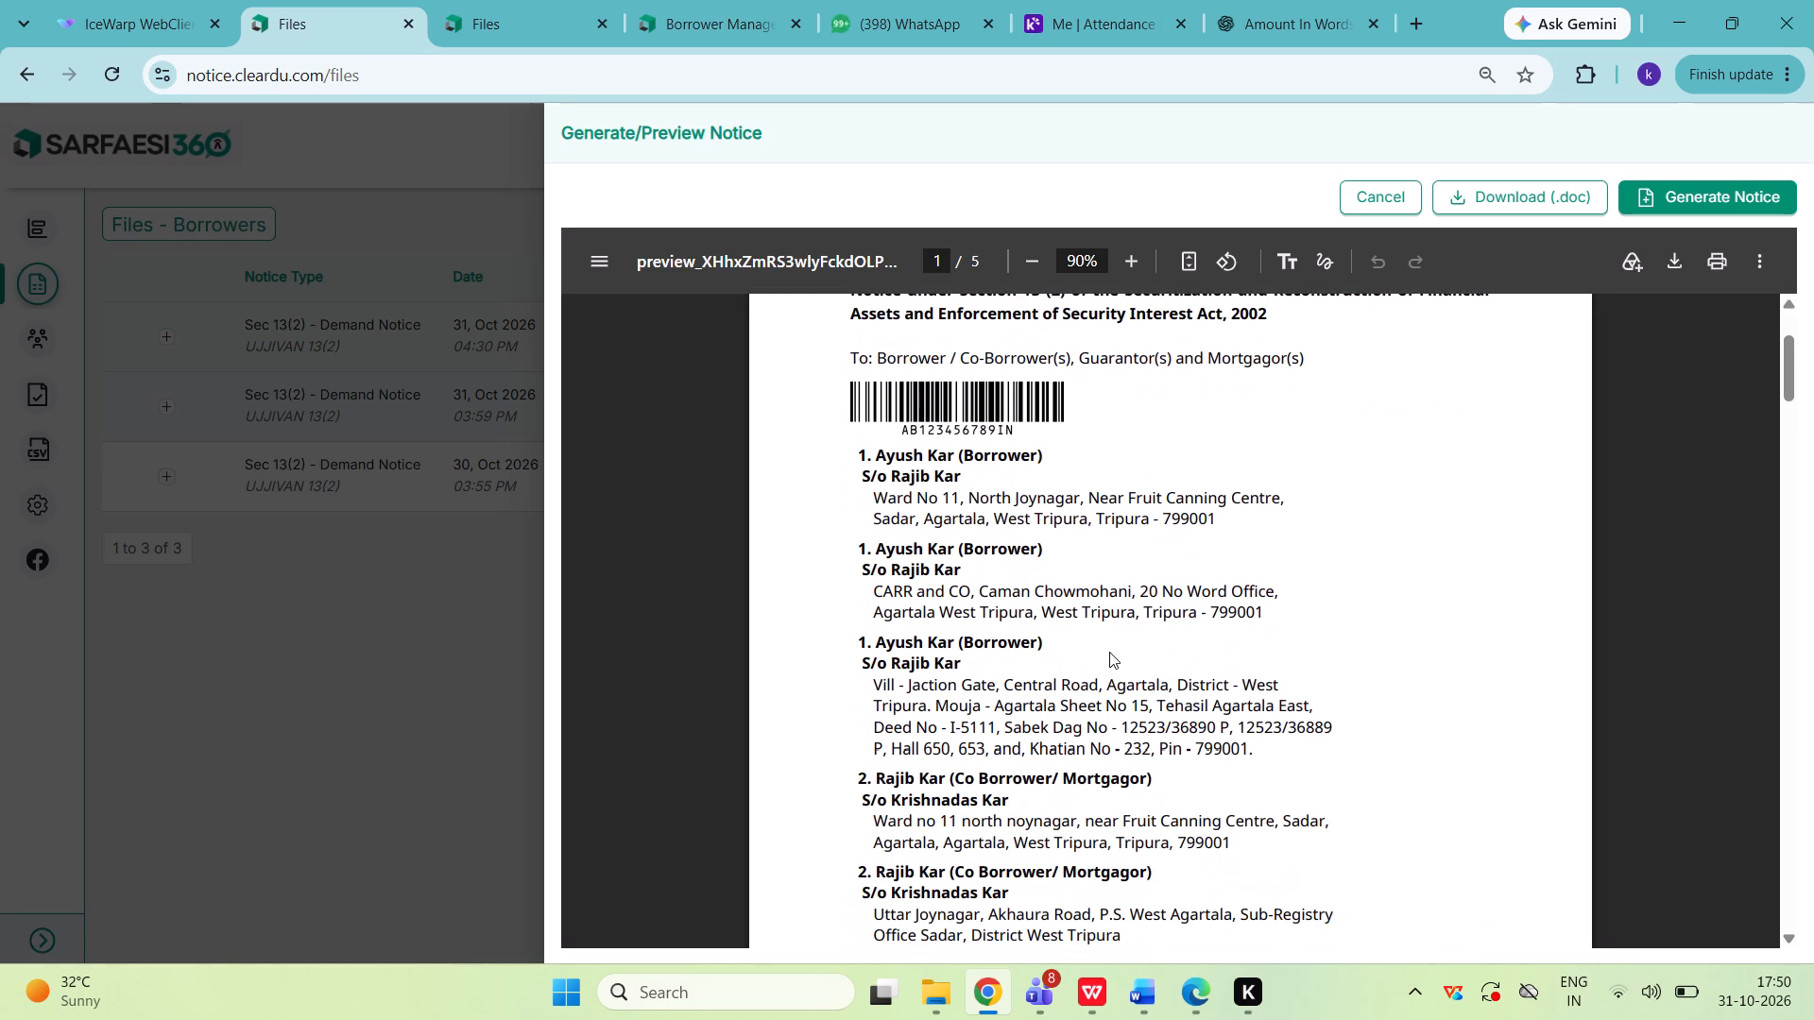
scroll(1109, 652, "down", 3)
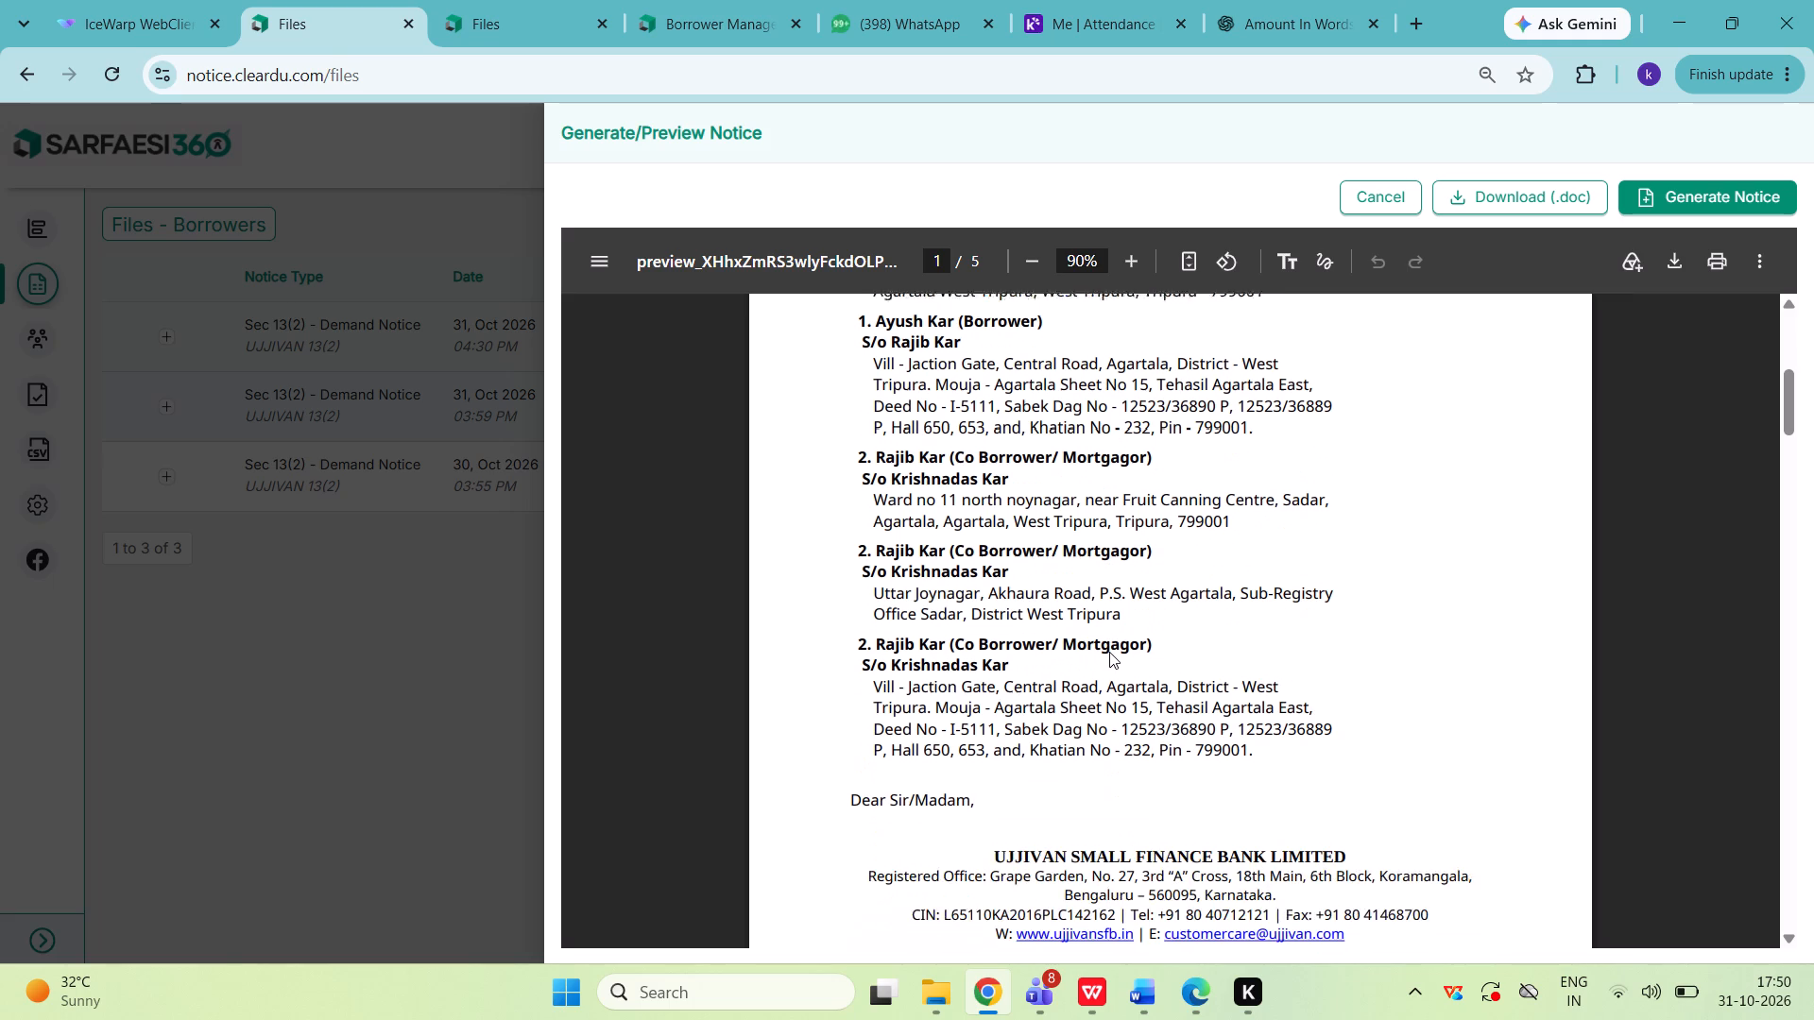
scroll(1109, 652, "down", 5)
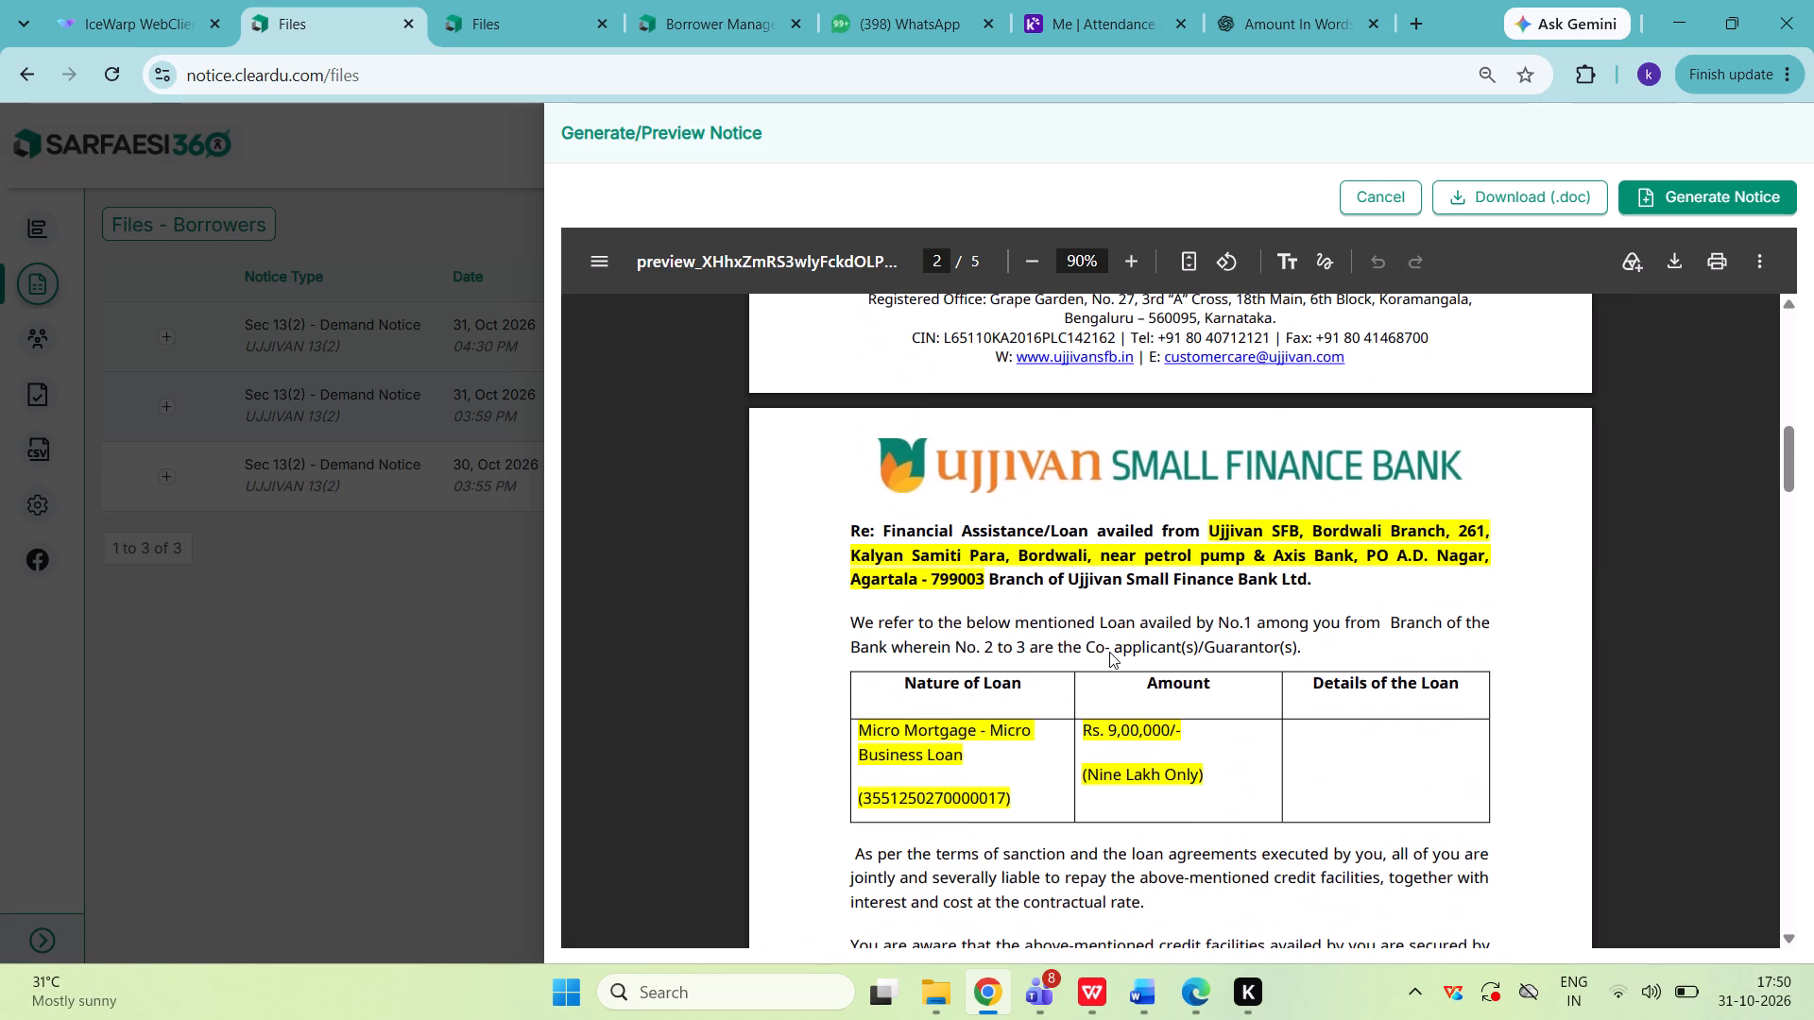
scroll(1109, 652, "down", 1)
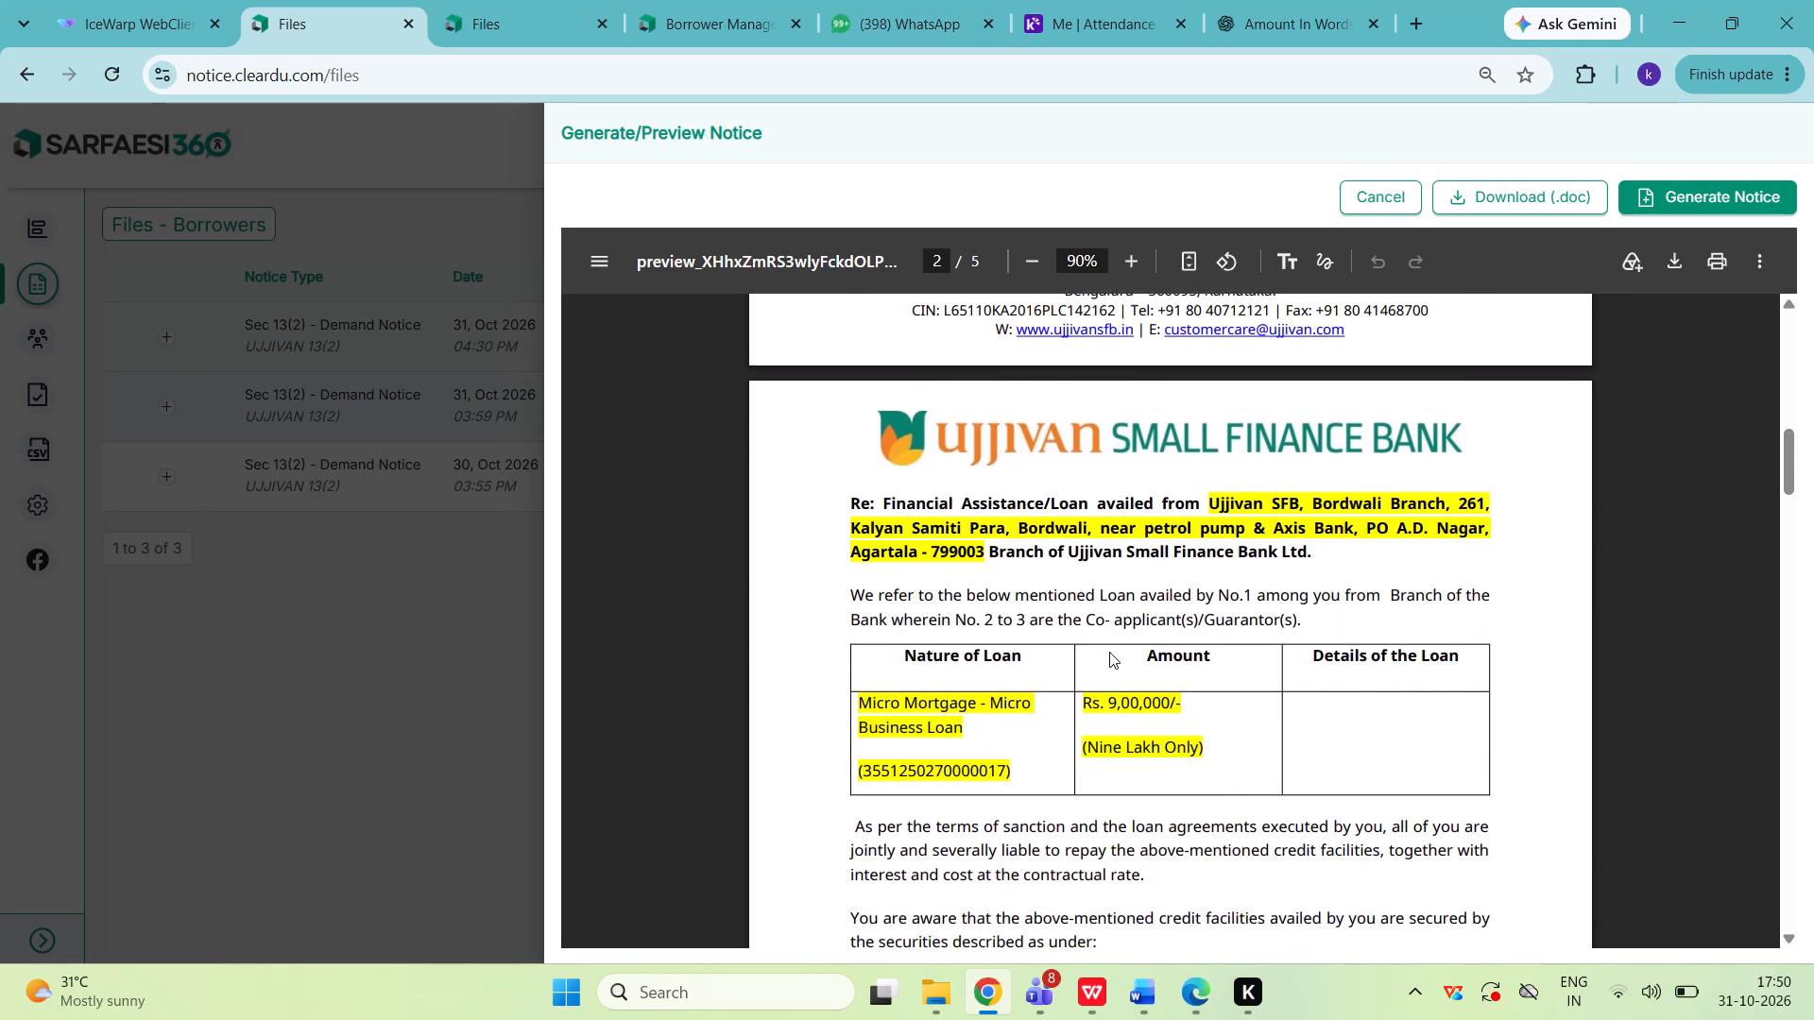
scroll(1109, 652, "down", 4)
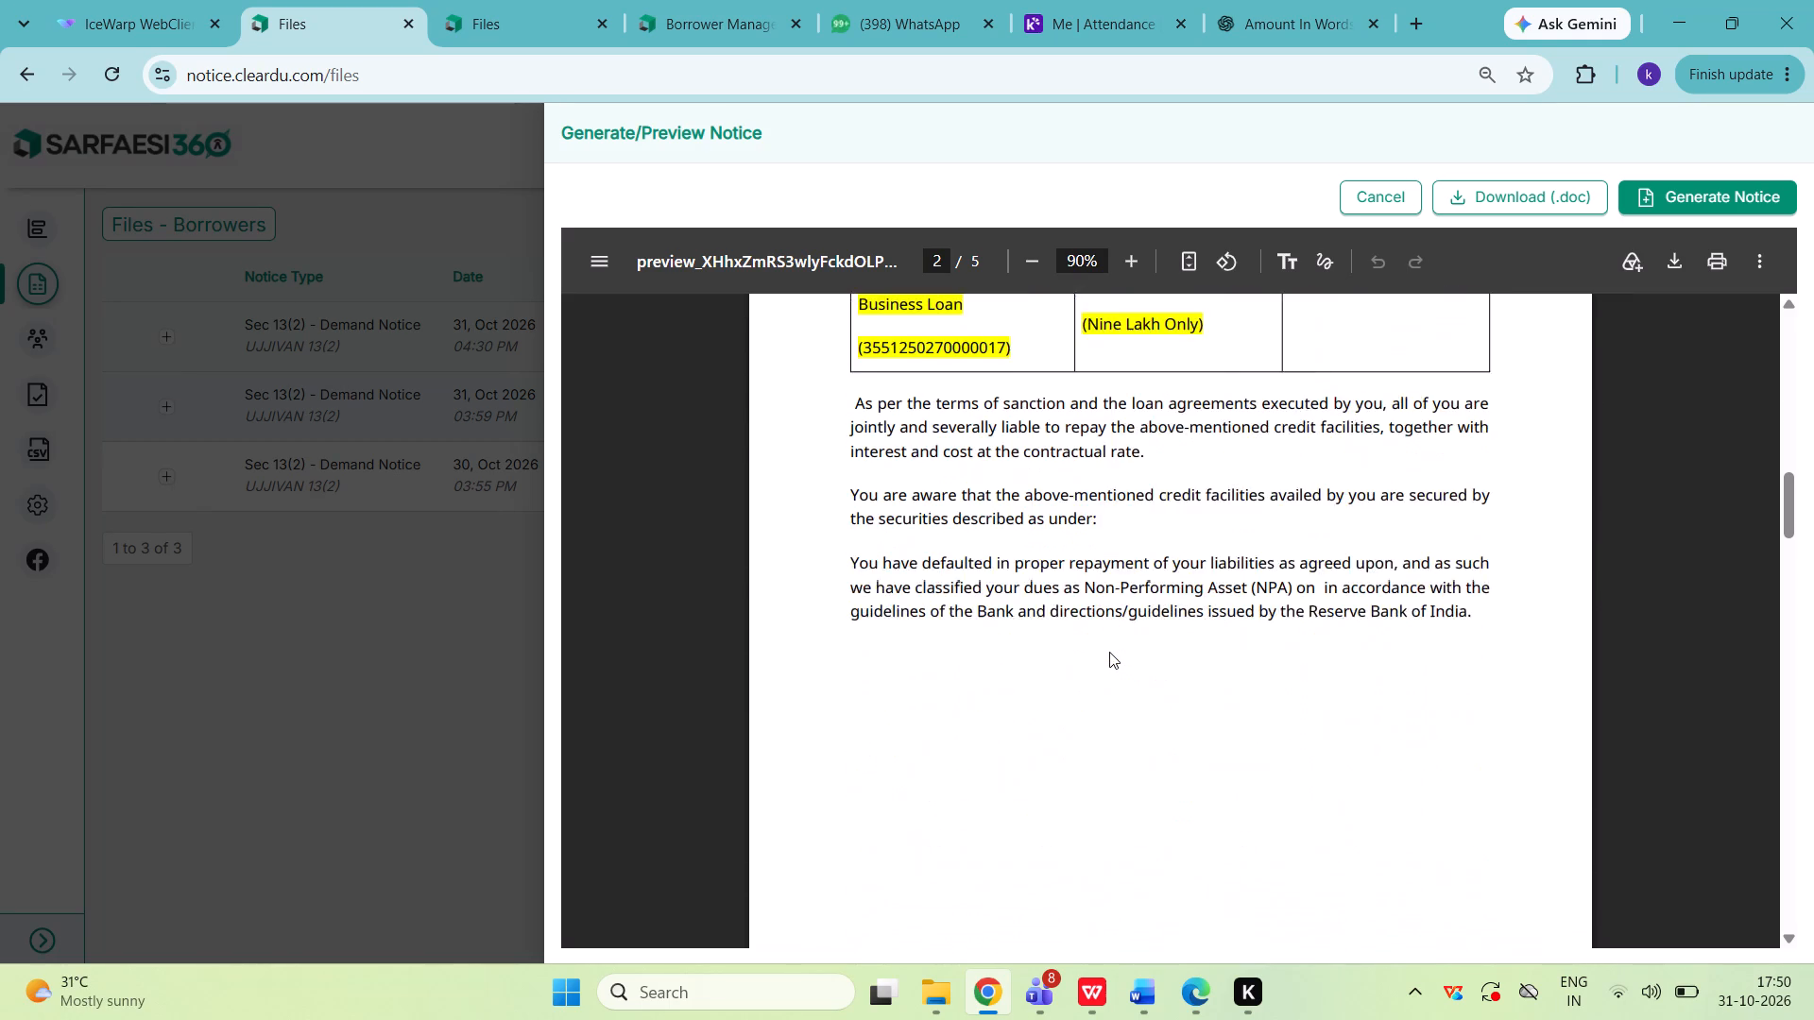
scroll(1109, 652, "down", 12)
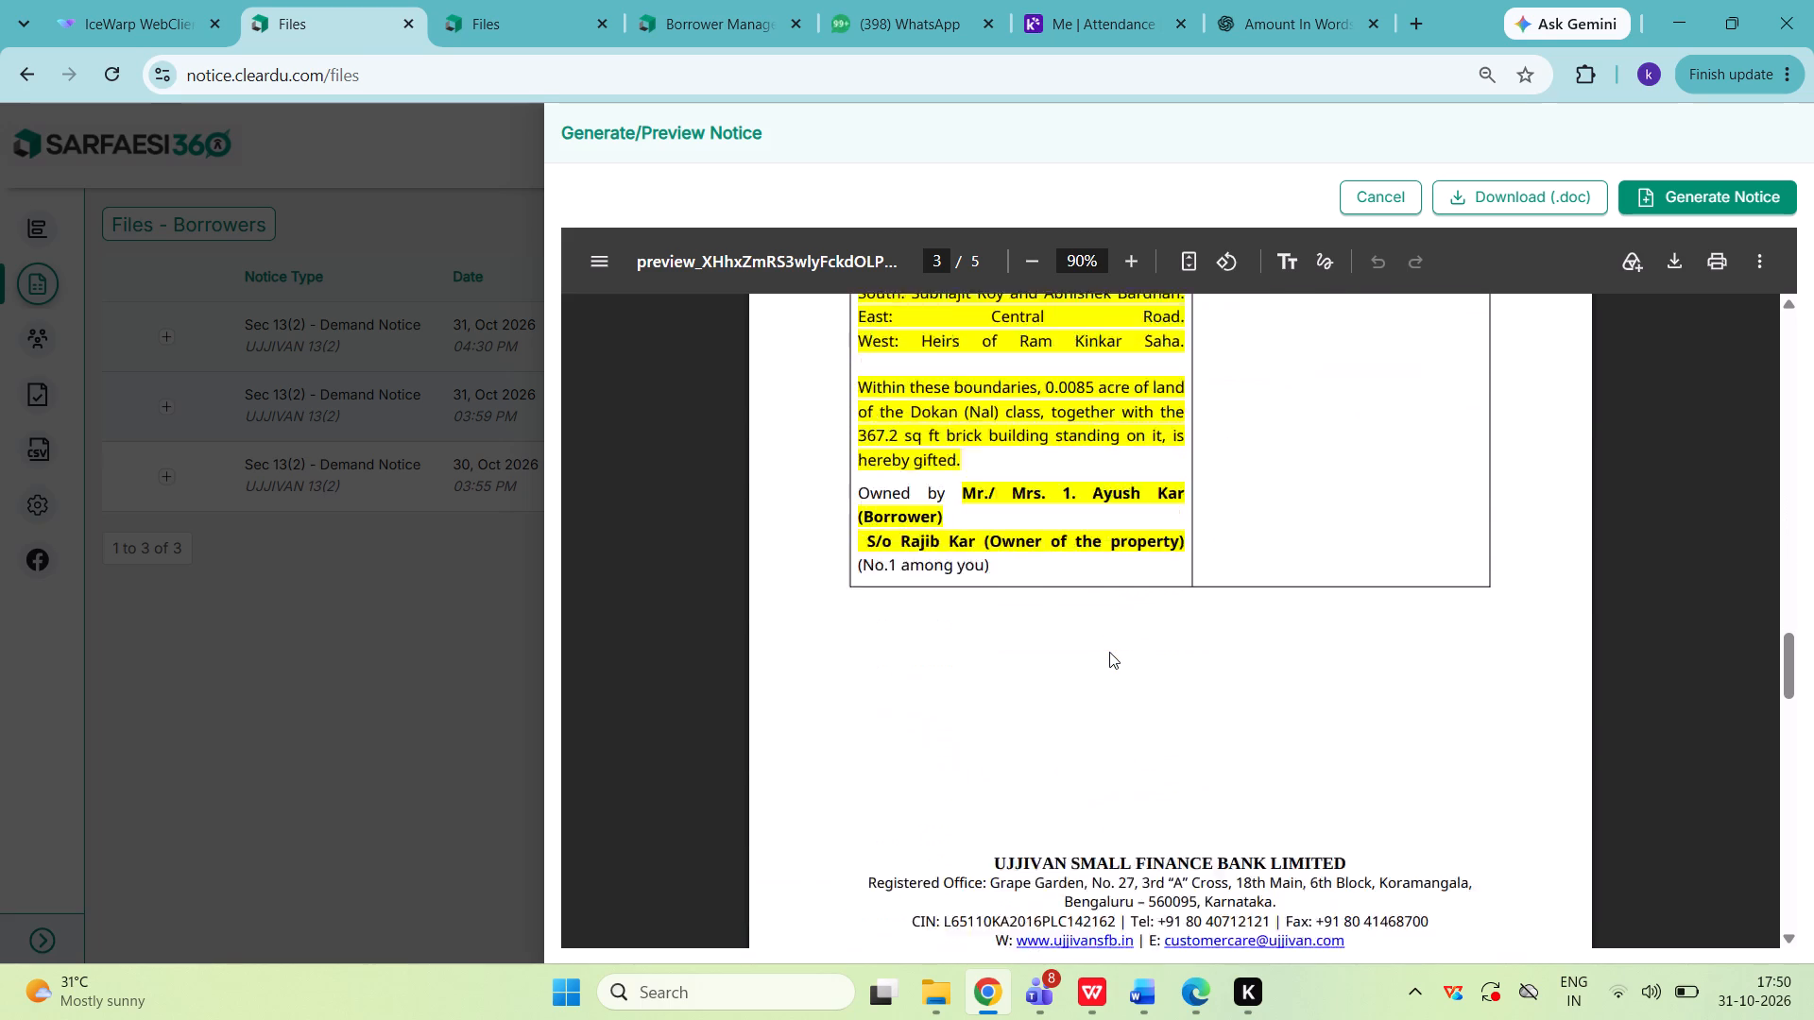
scroll(1109, 652, "down", 5)
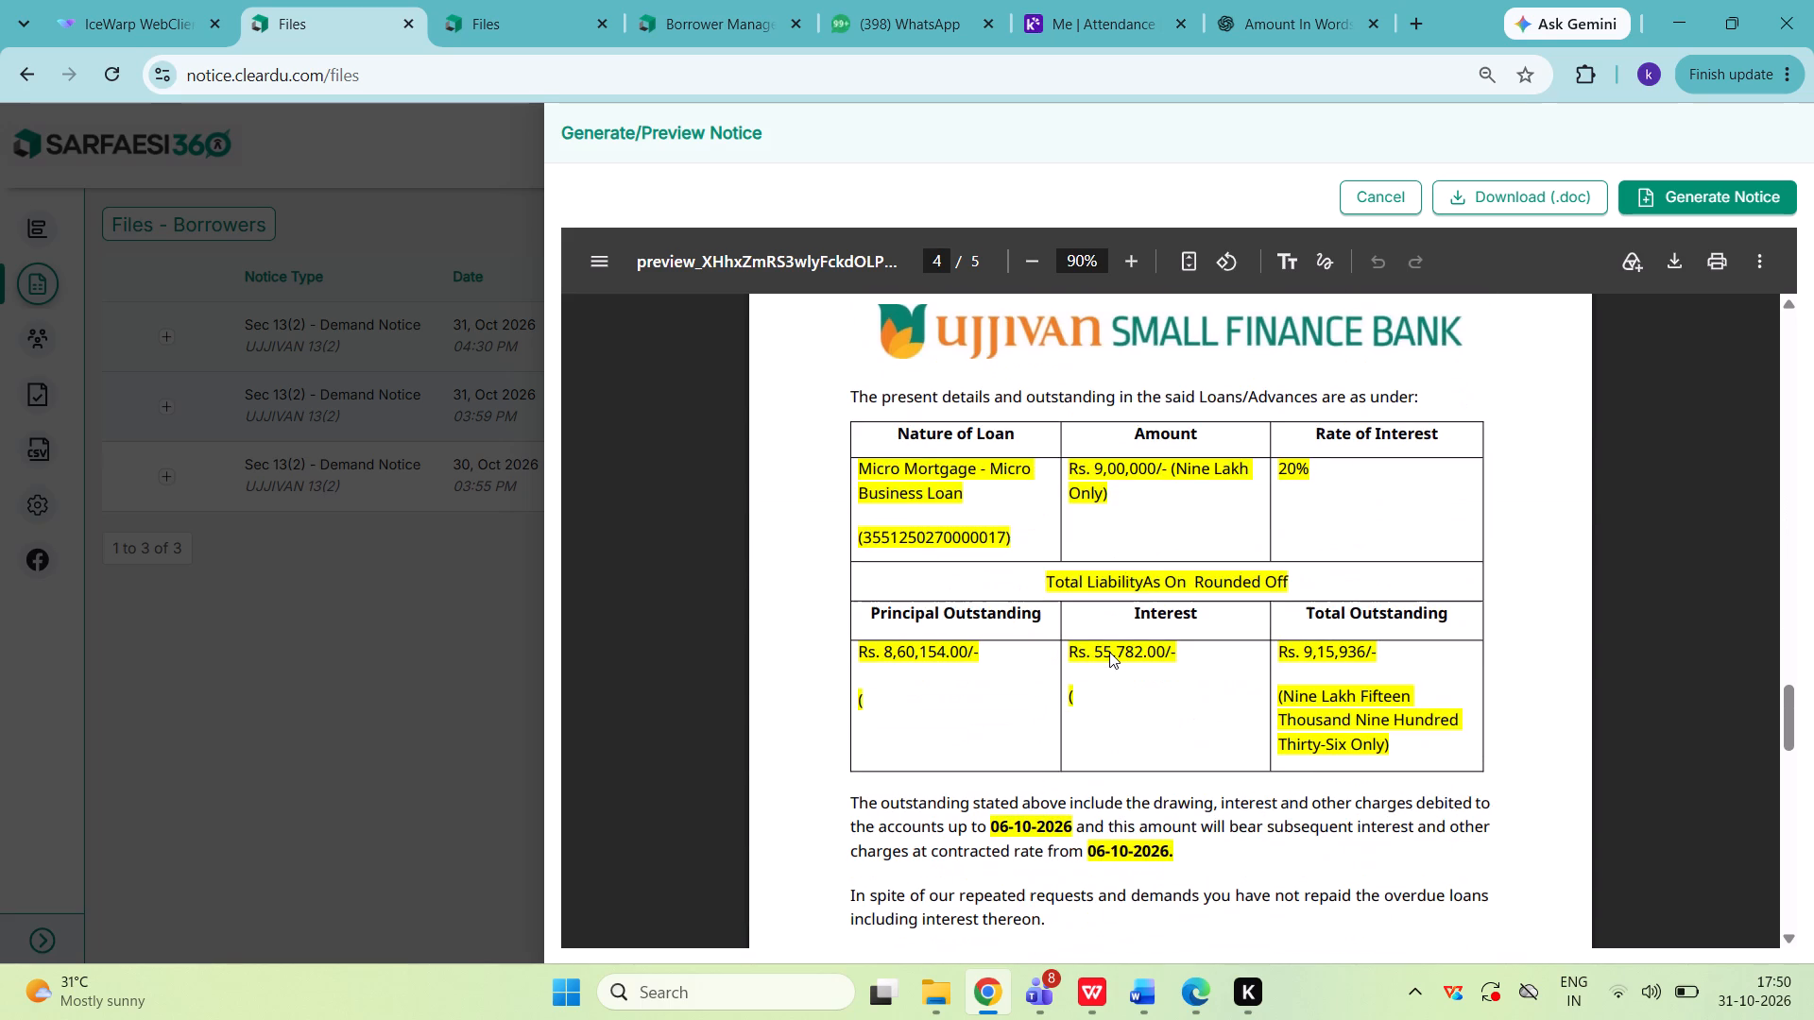
scroll(1109, 652, "down", 9)
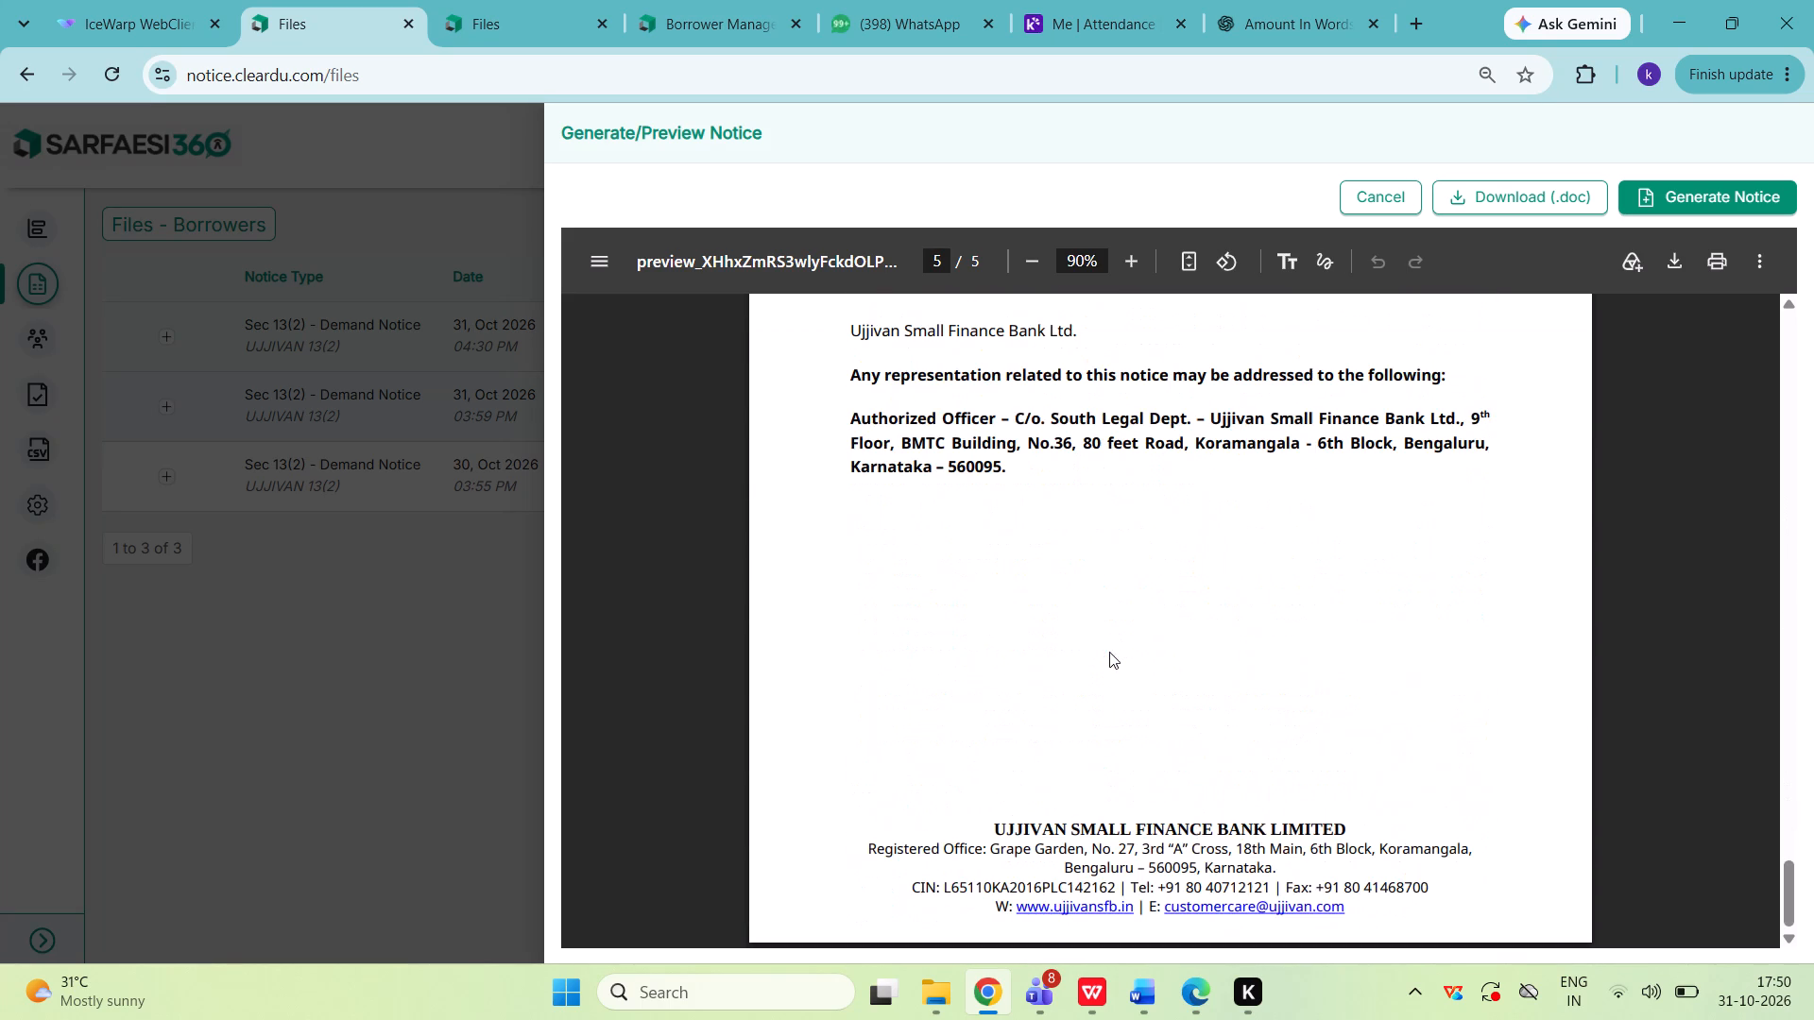
scroll(1109, 652, "down", 1)
Review the notice preview backwards from the closing section on page 5 to the first page.
scroll(1109, 652, "up", 6)
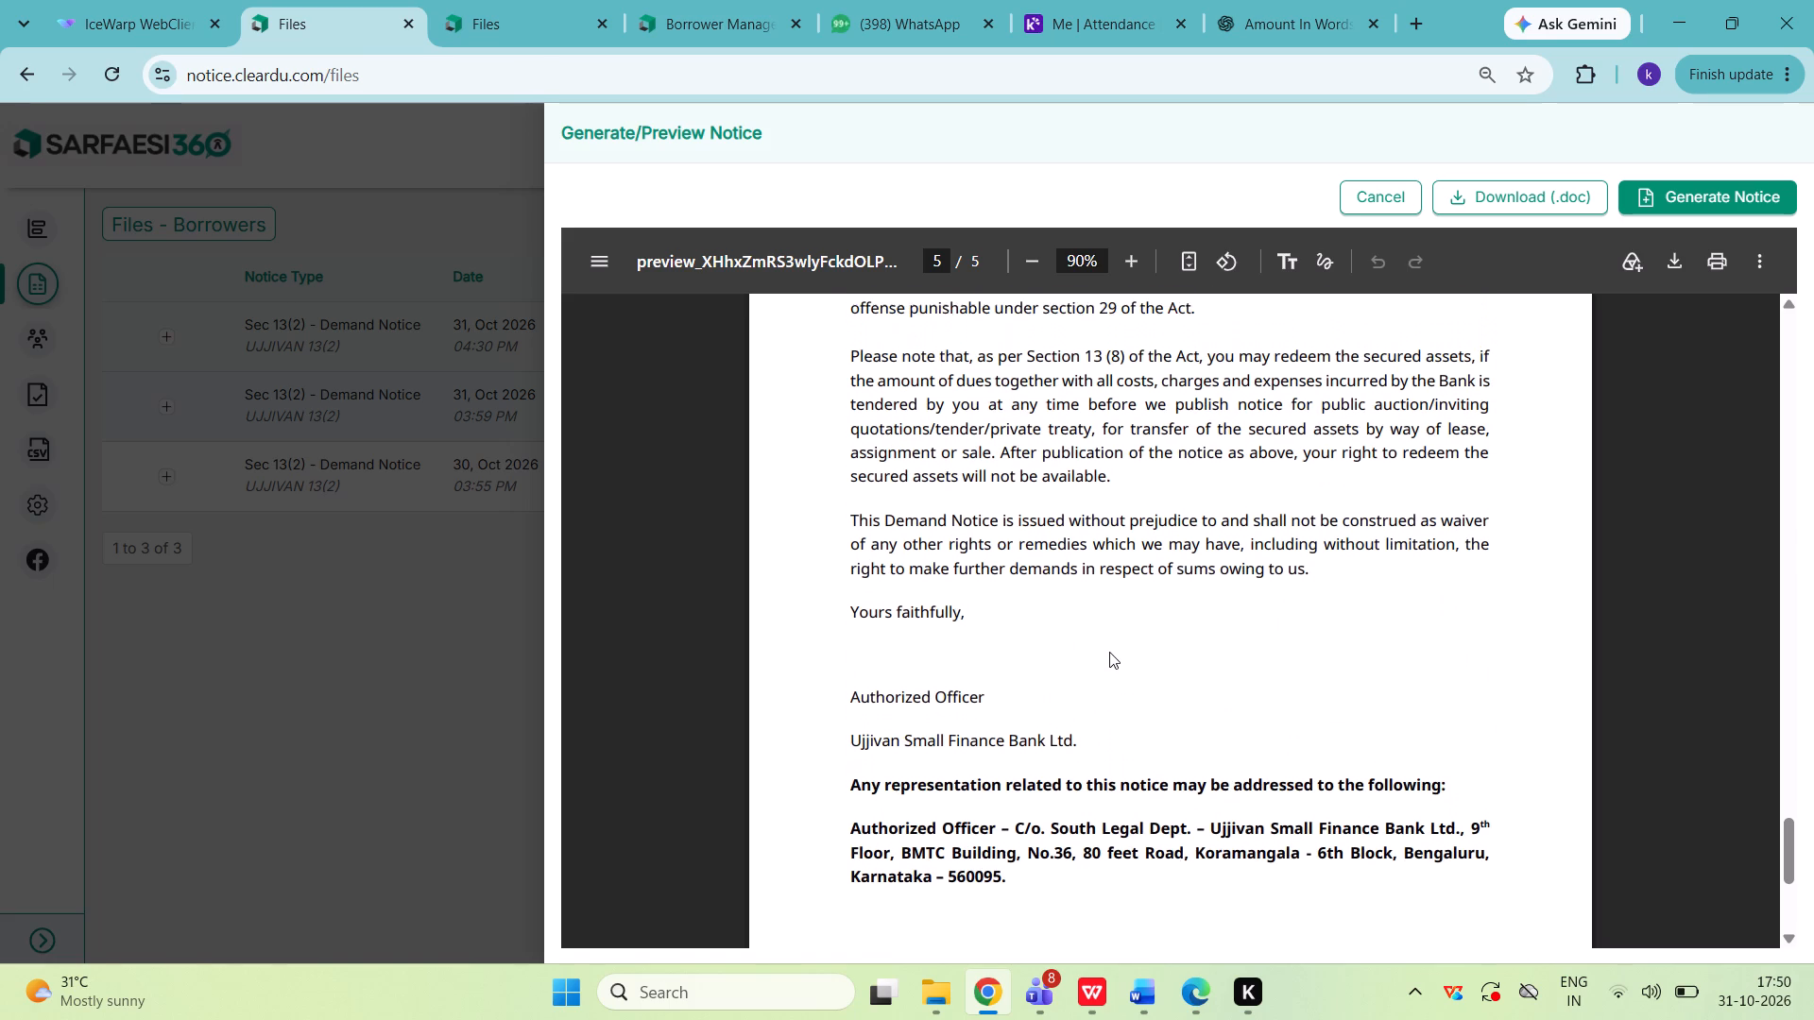
scroll(1109, 652, "up", 2)
scroll(1109, 652, "down", 2)
scroll(1109, 652, "up", 17)
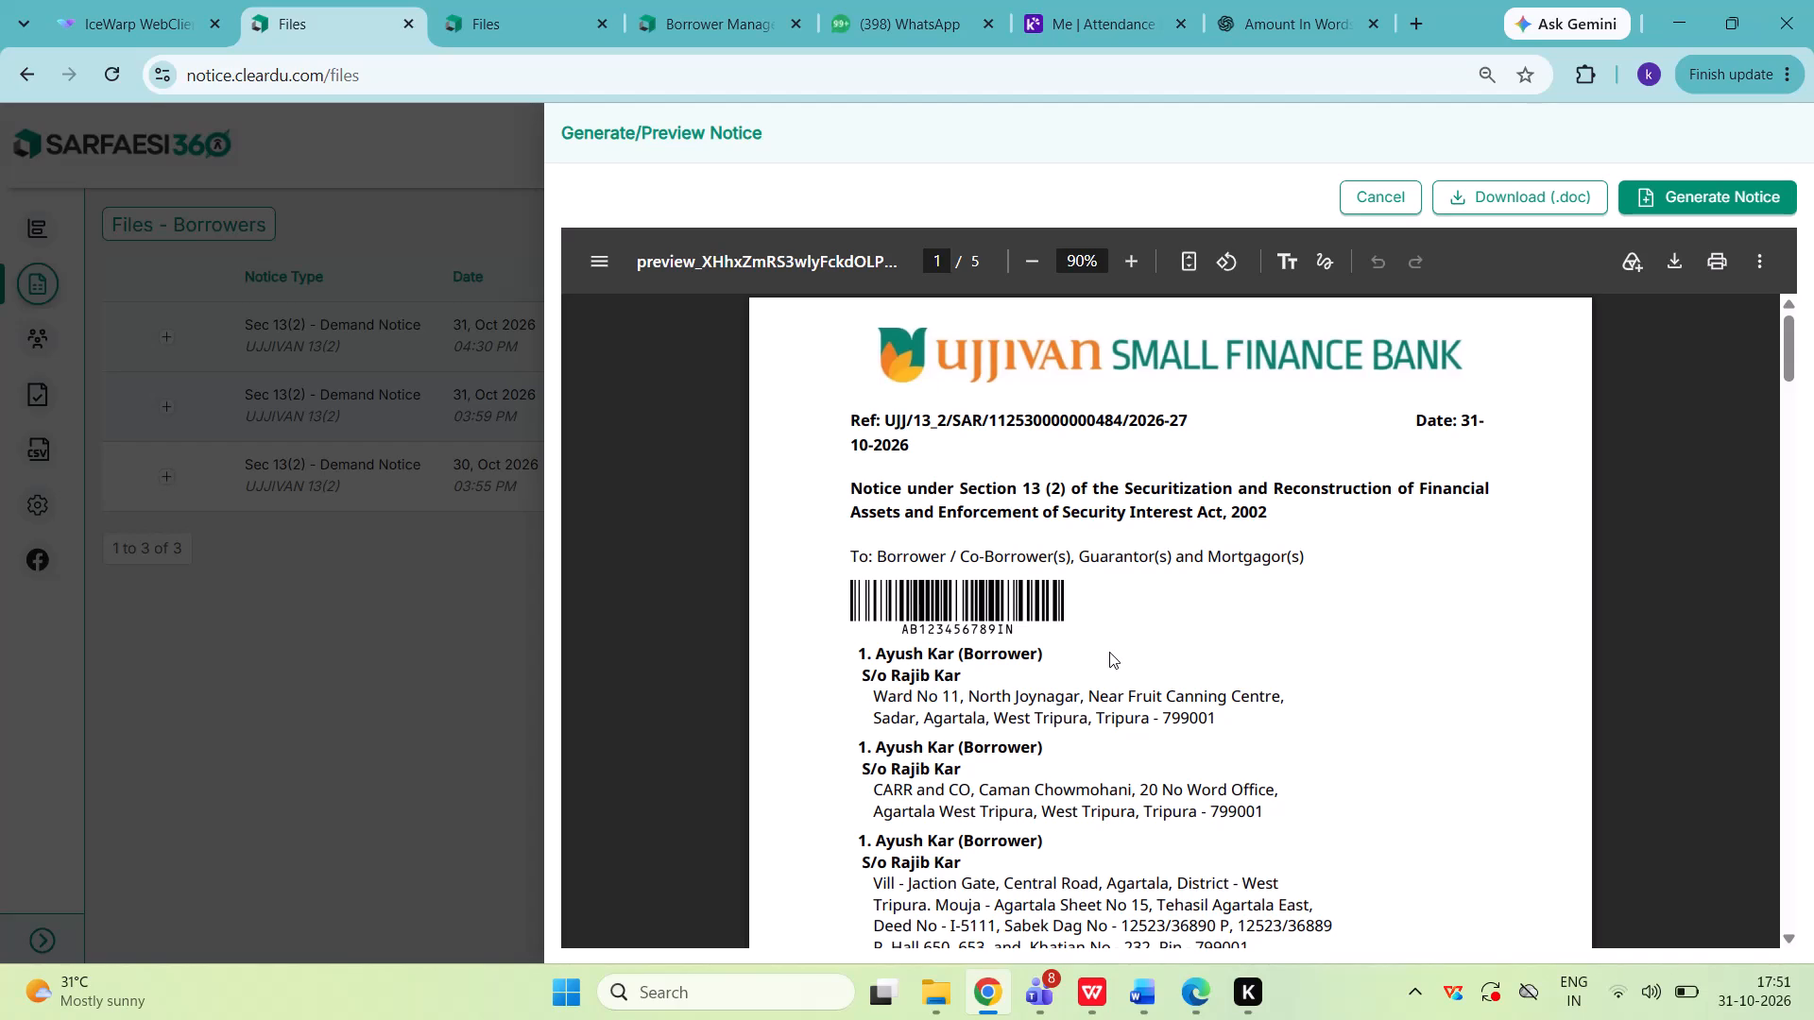
Check the reference, date line and addressee layout at the start of the notice preview again.
scroll(1109, 652, "down", 1)
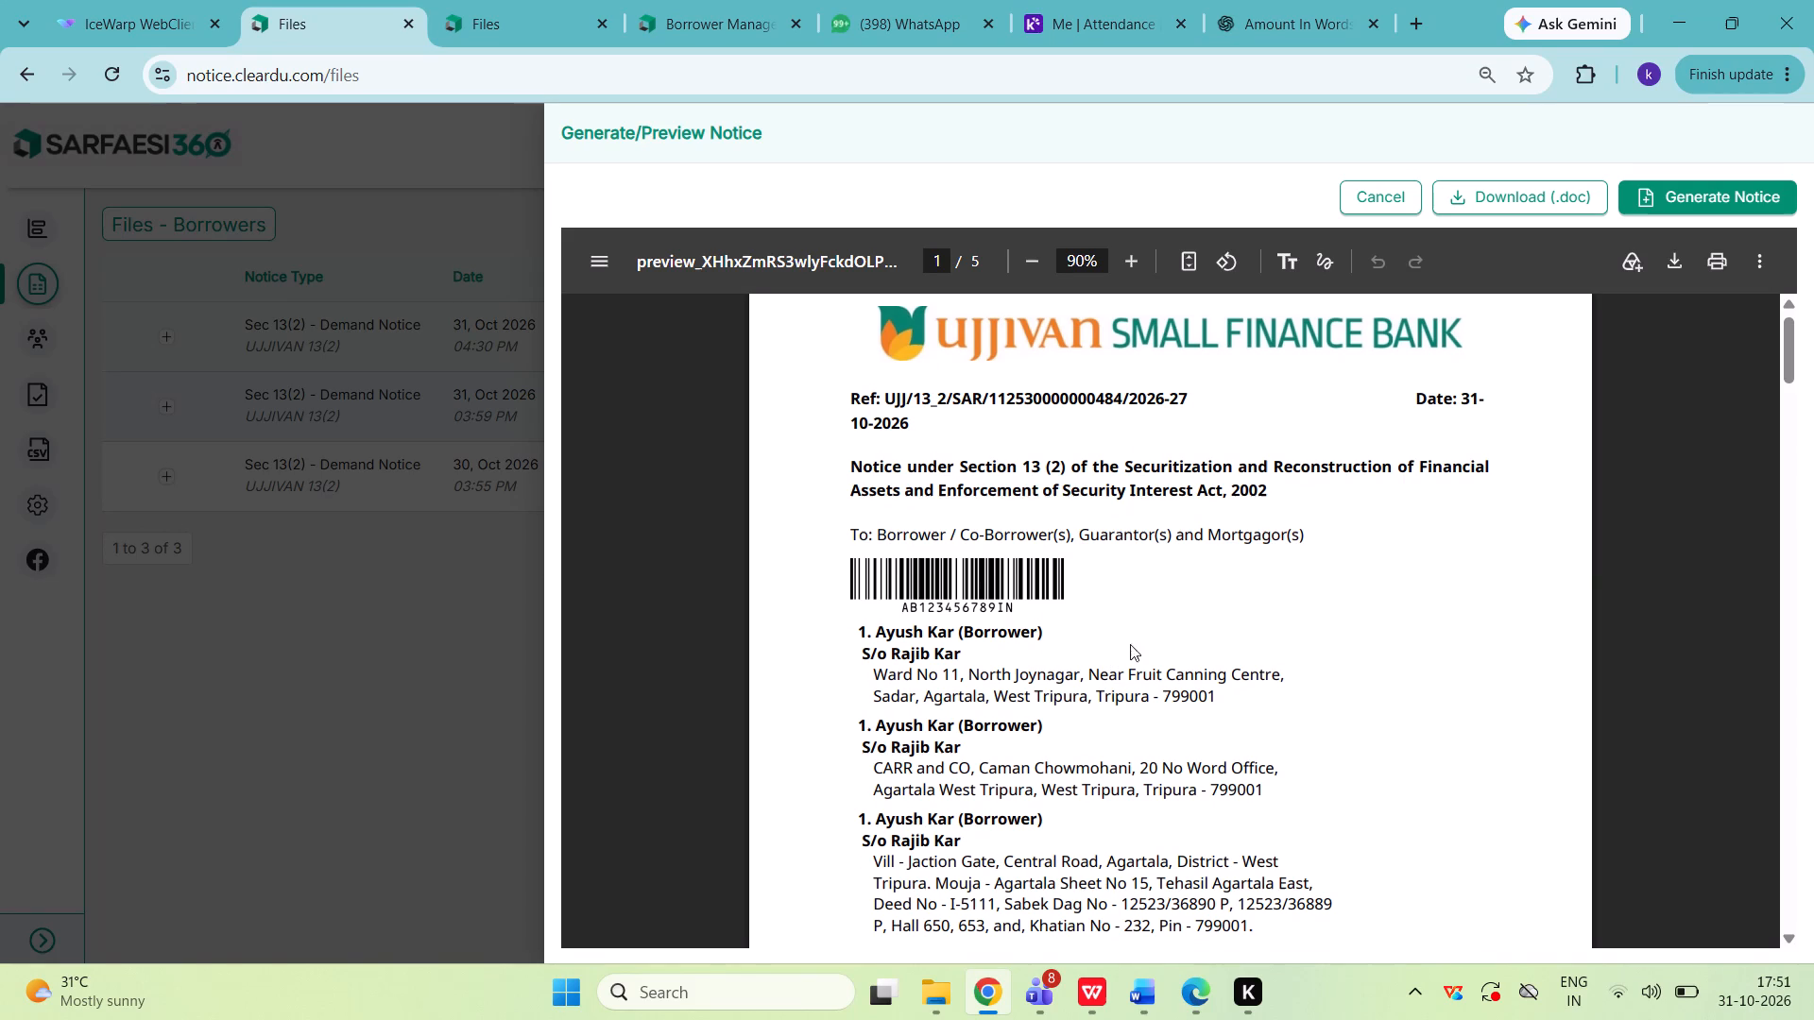
scroll(1130, 622, "up", 1)
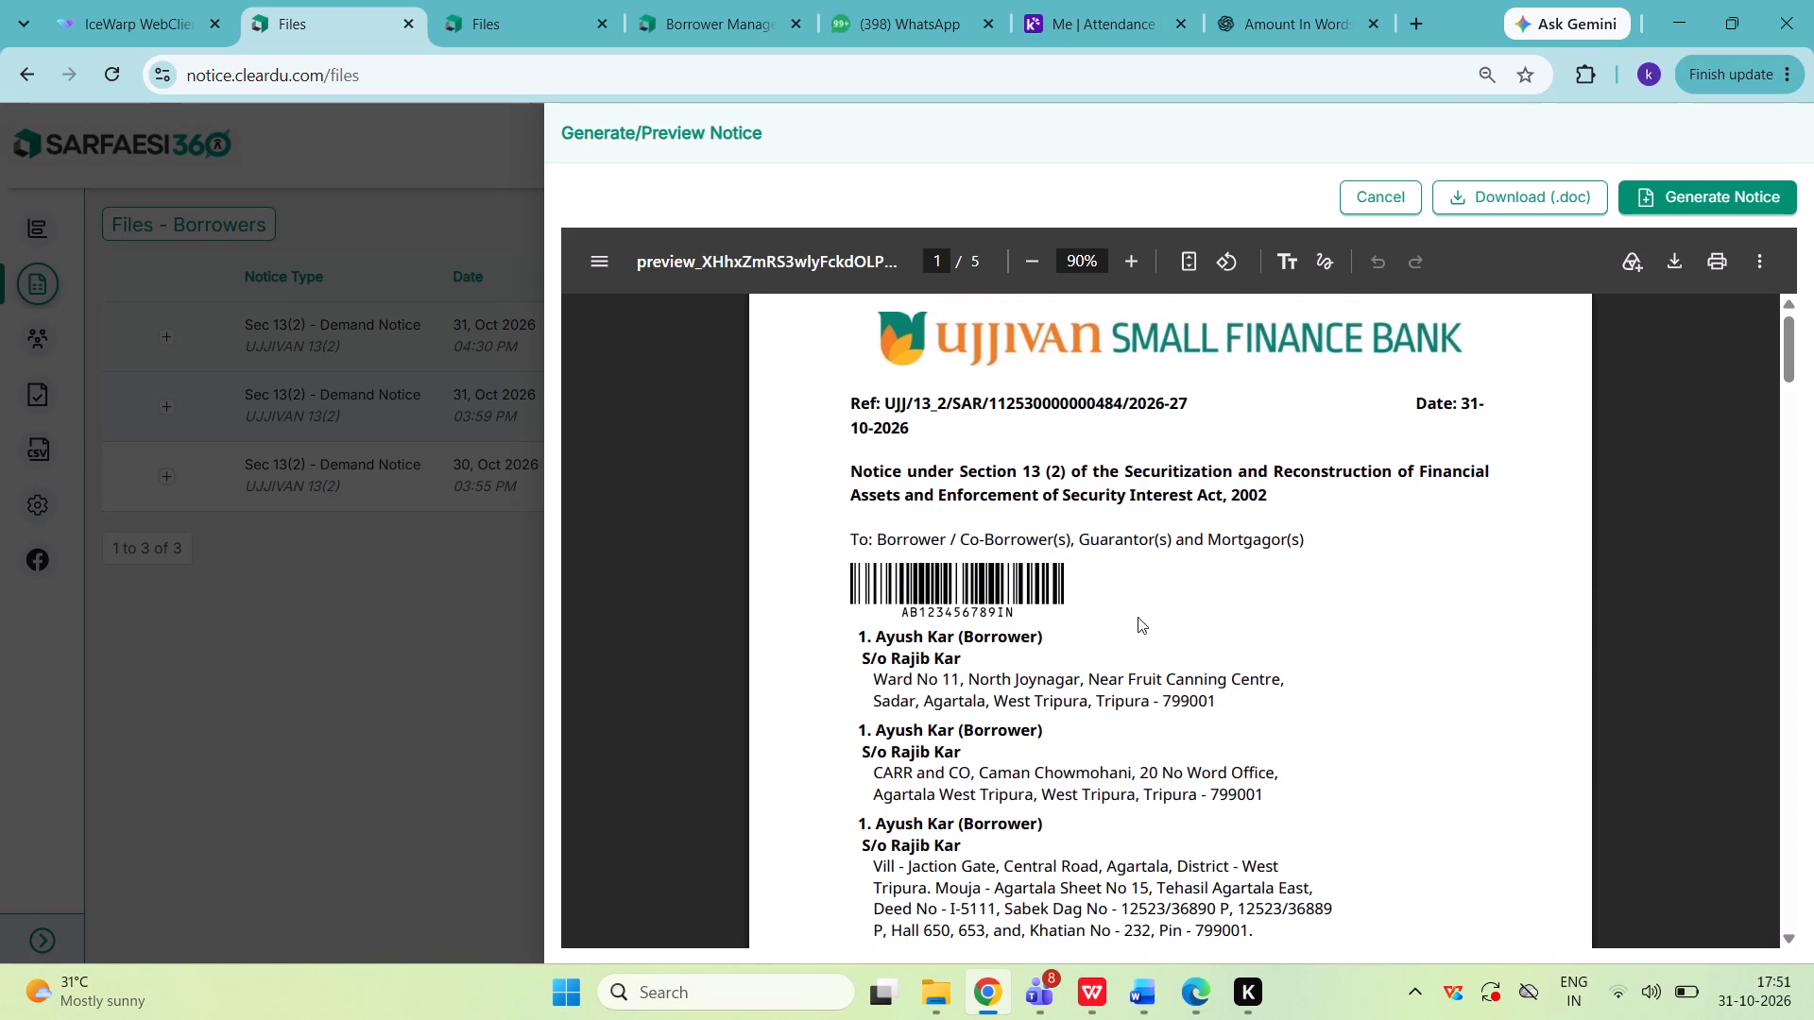
left_click(1385, 419)
scroll(1385, 419, "up", 1)
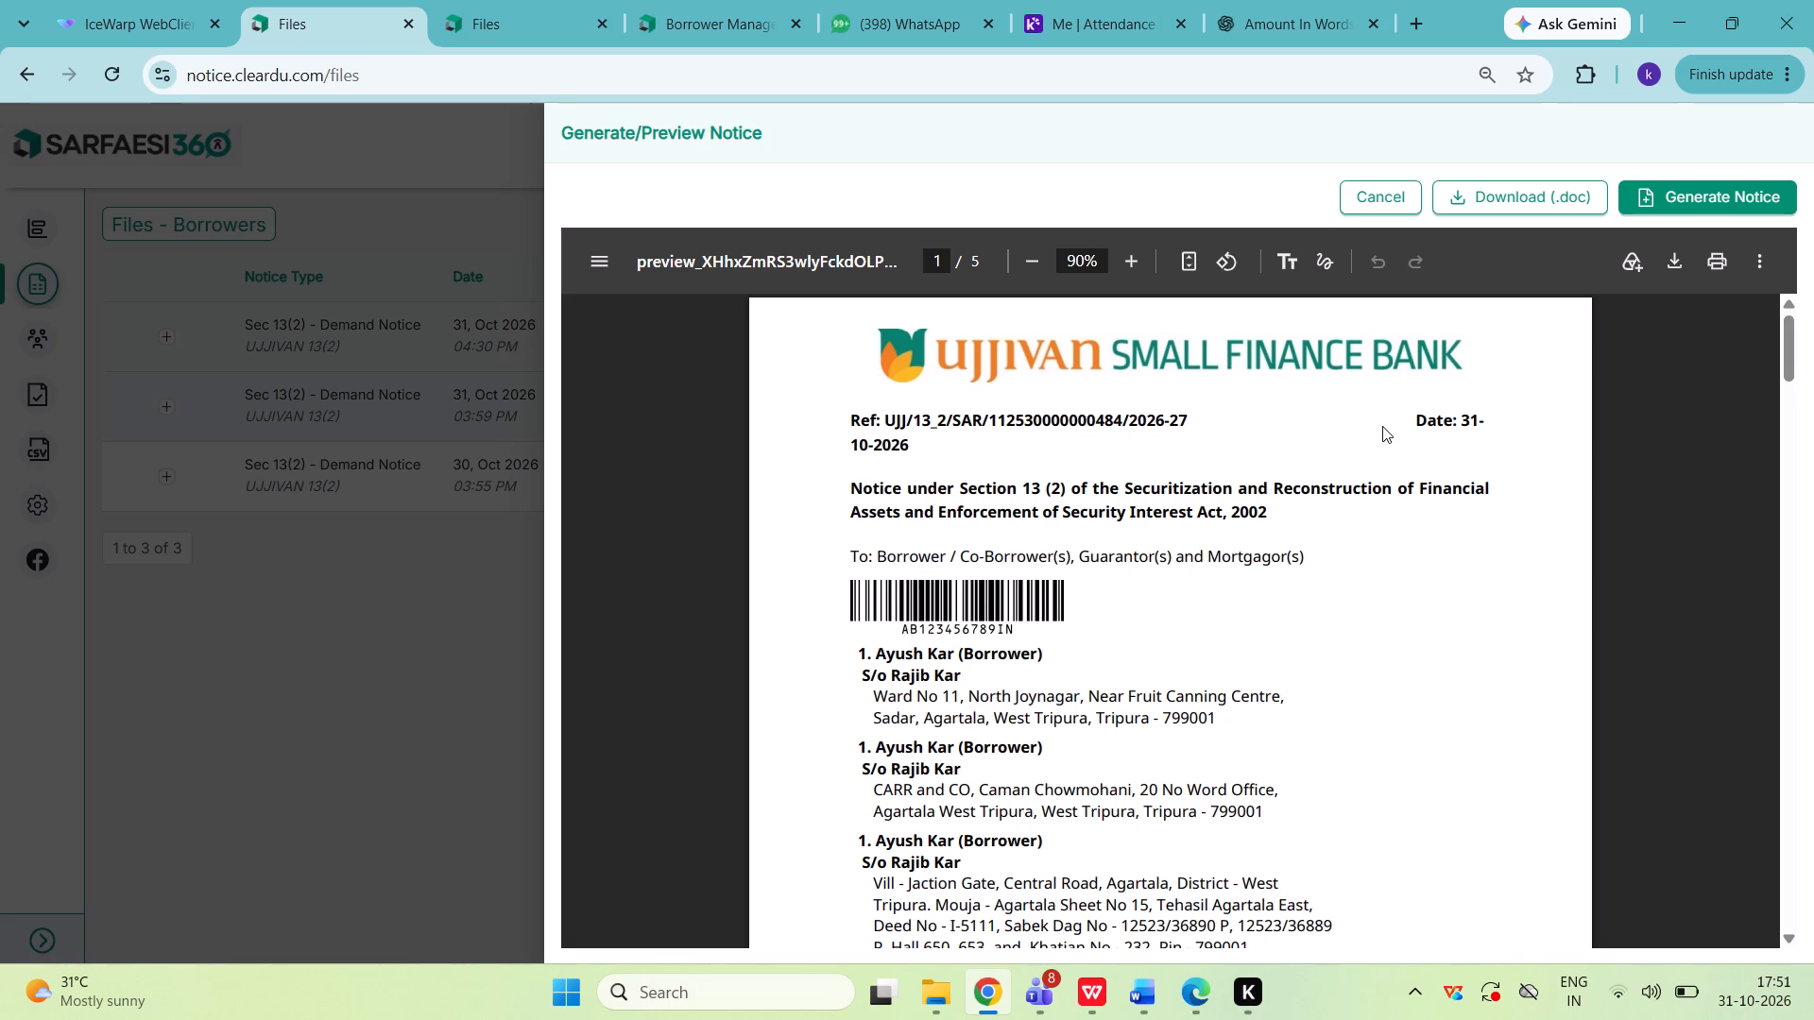
scroll(1382, 426, "down", 1)
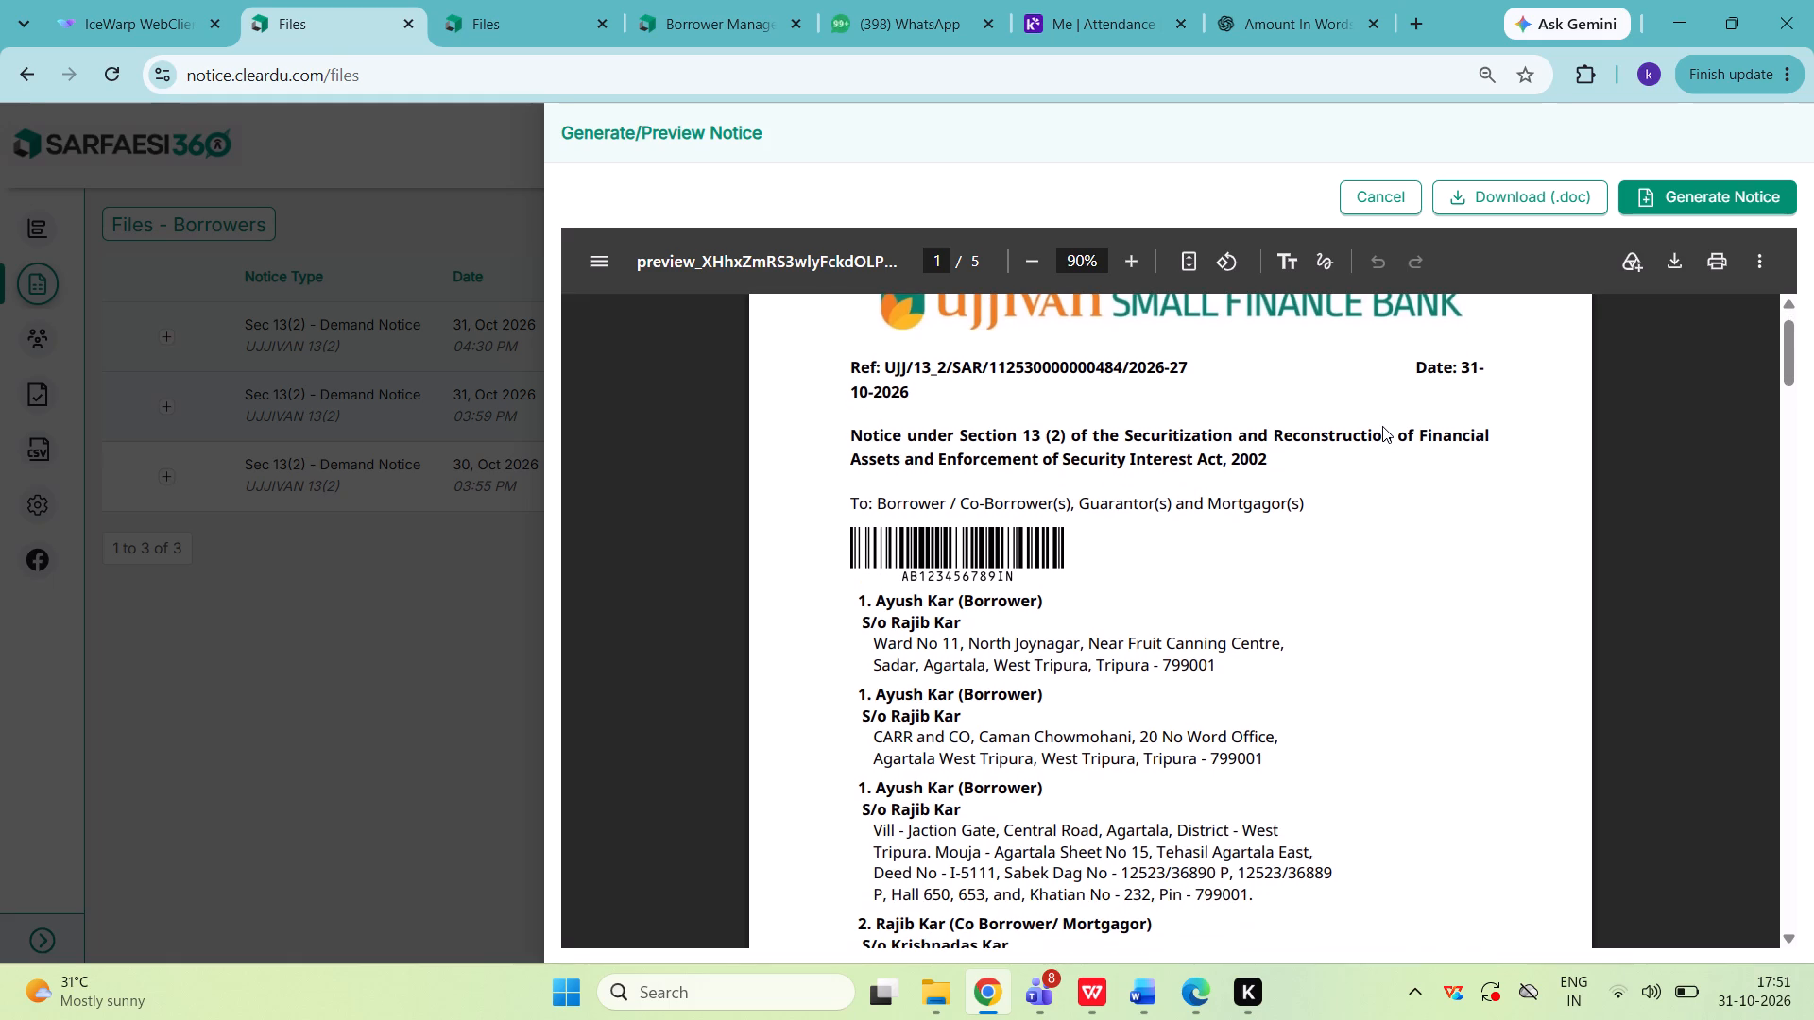
scroll(1382, 426, "up", 1)
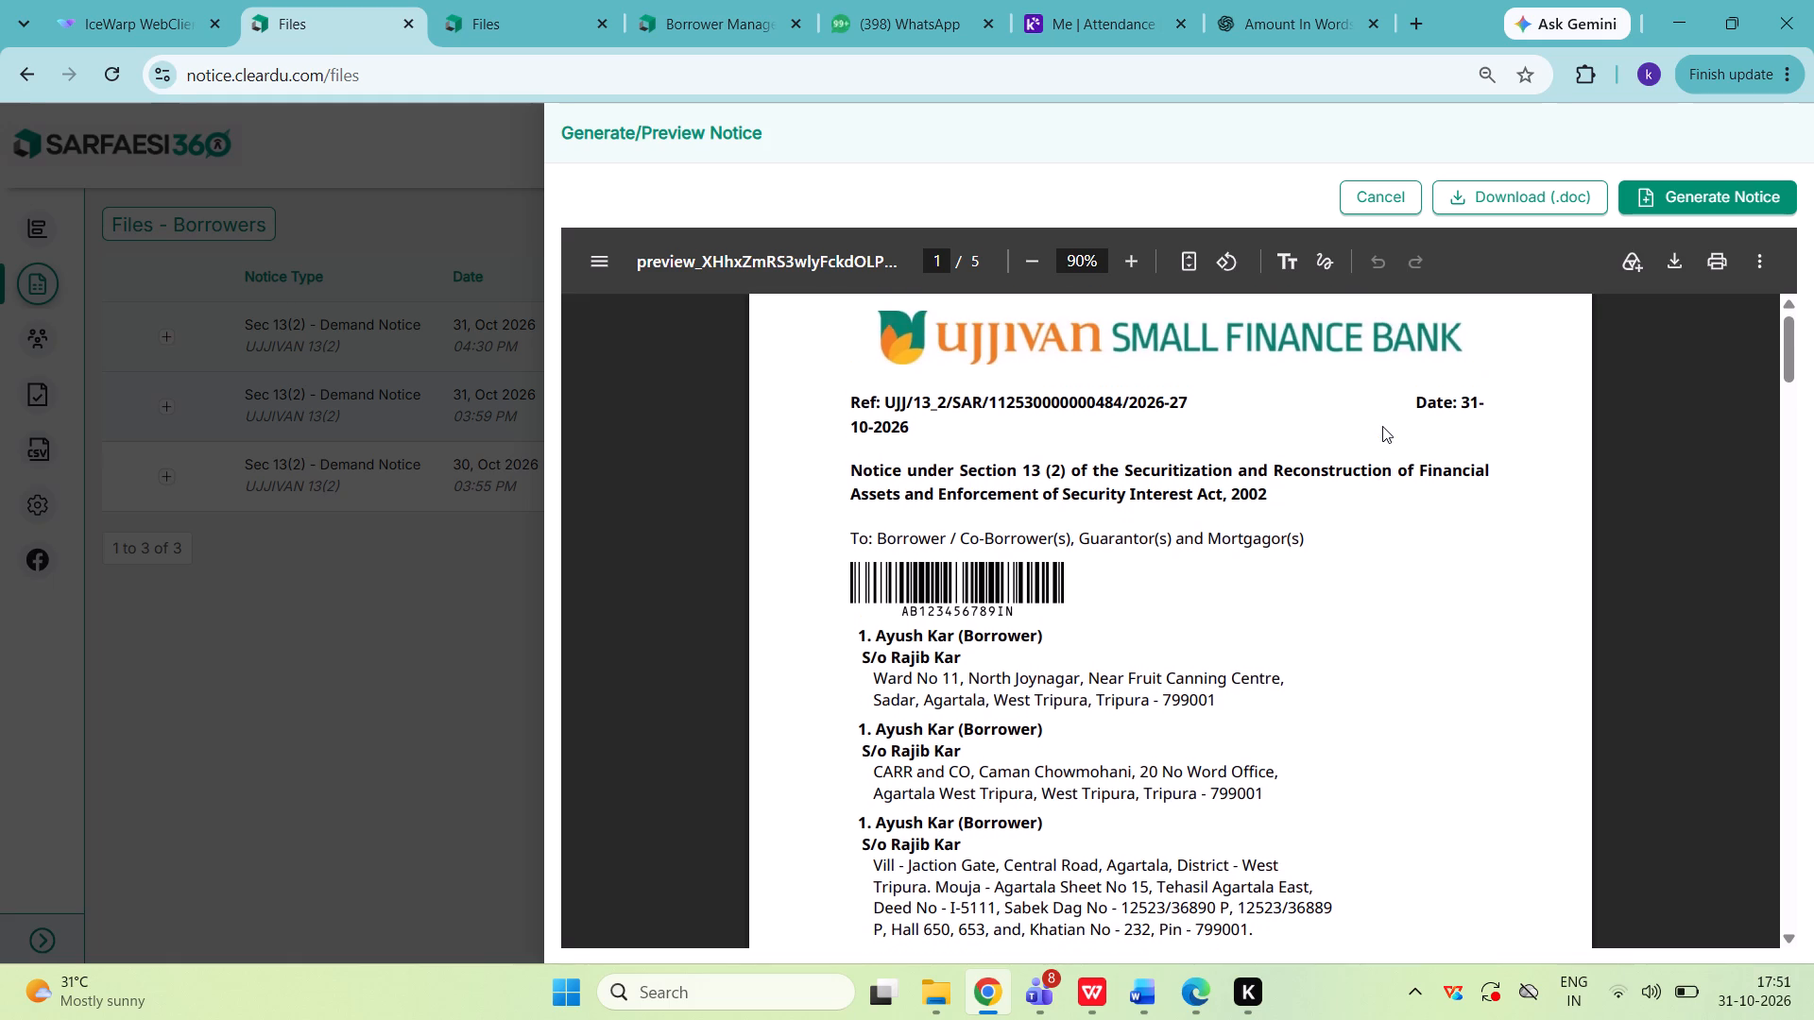
scroll(1382, 426, "up", 1)
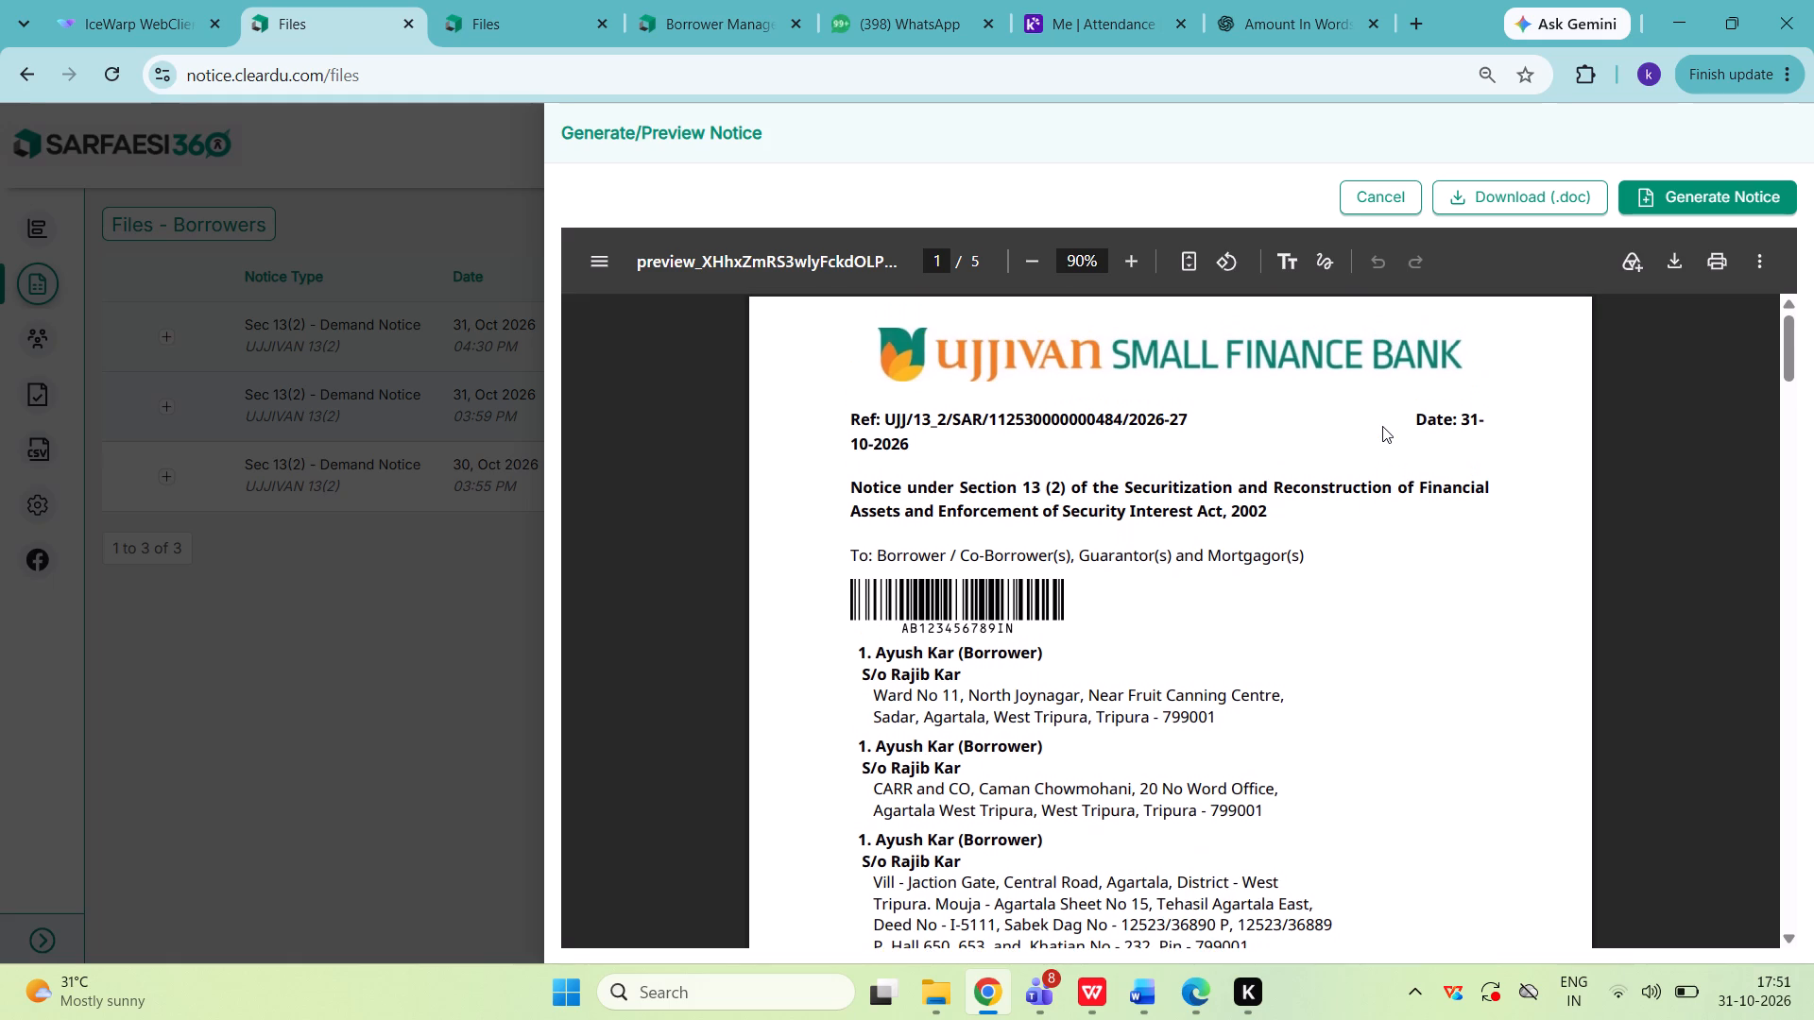
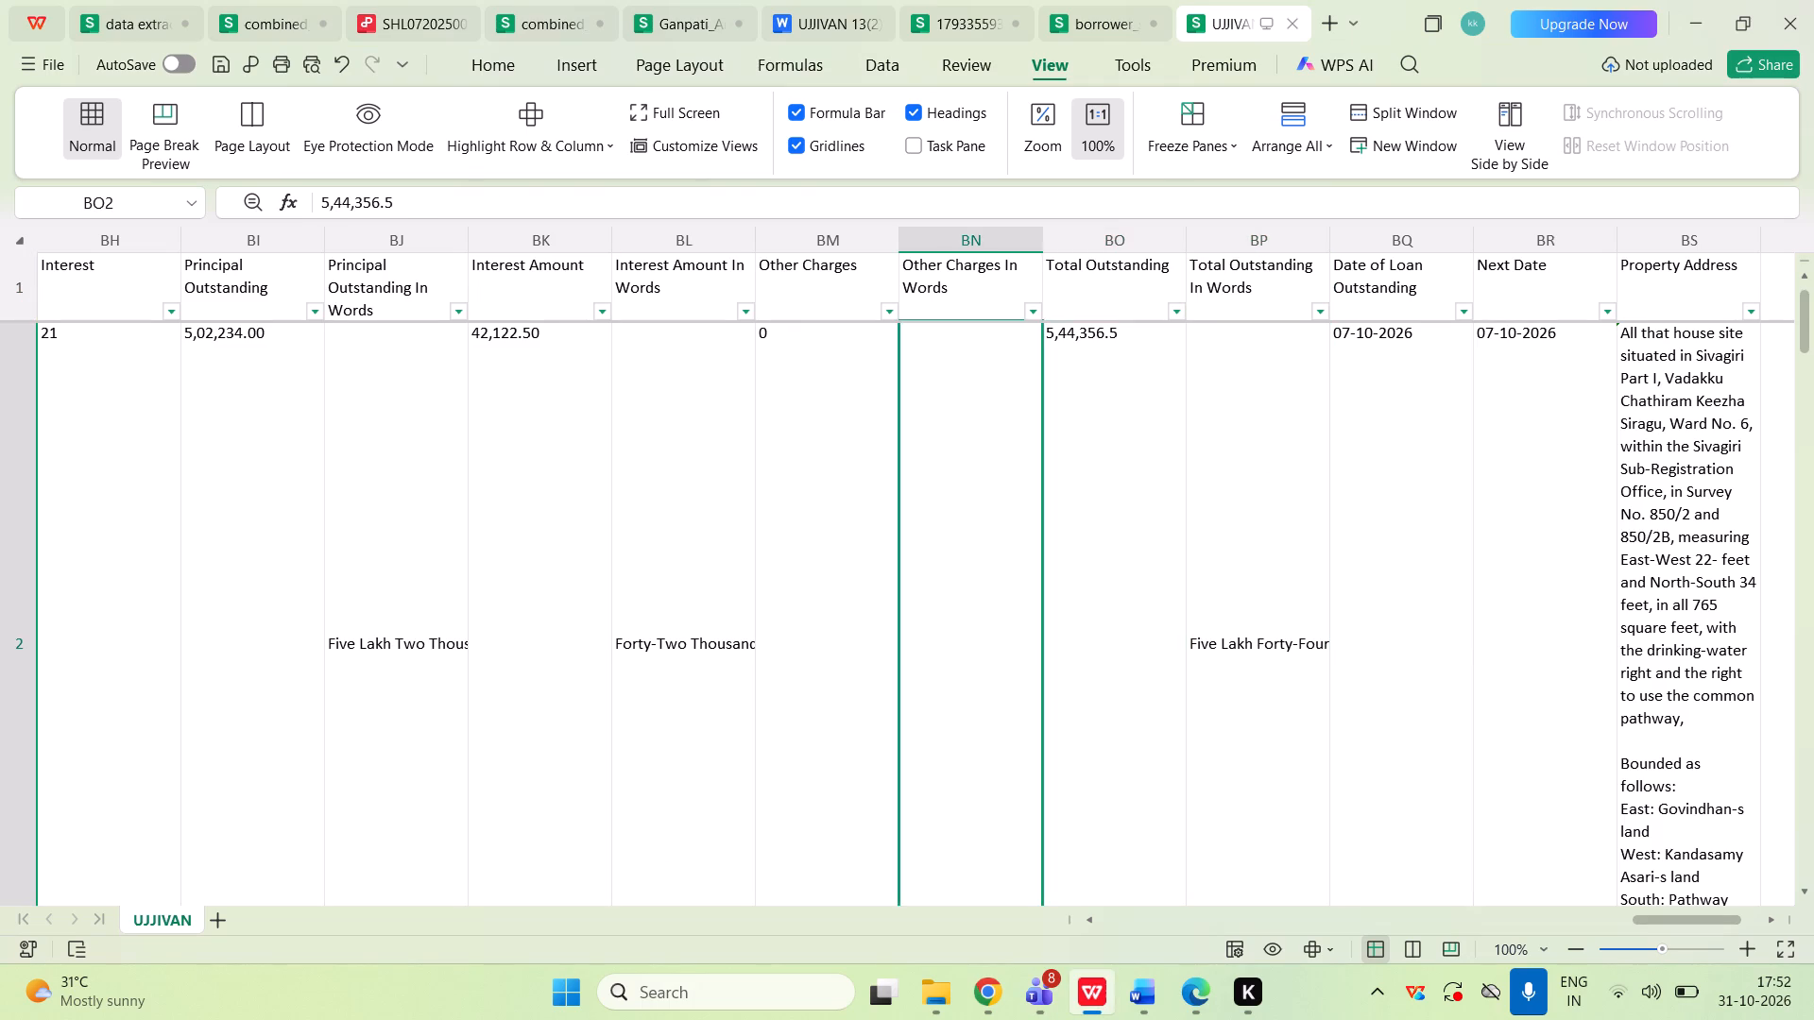
Return to the start of the loan record in the UJJIVAN sheet and examine its borrowerName entry.
key("ctrl+Left")
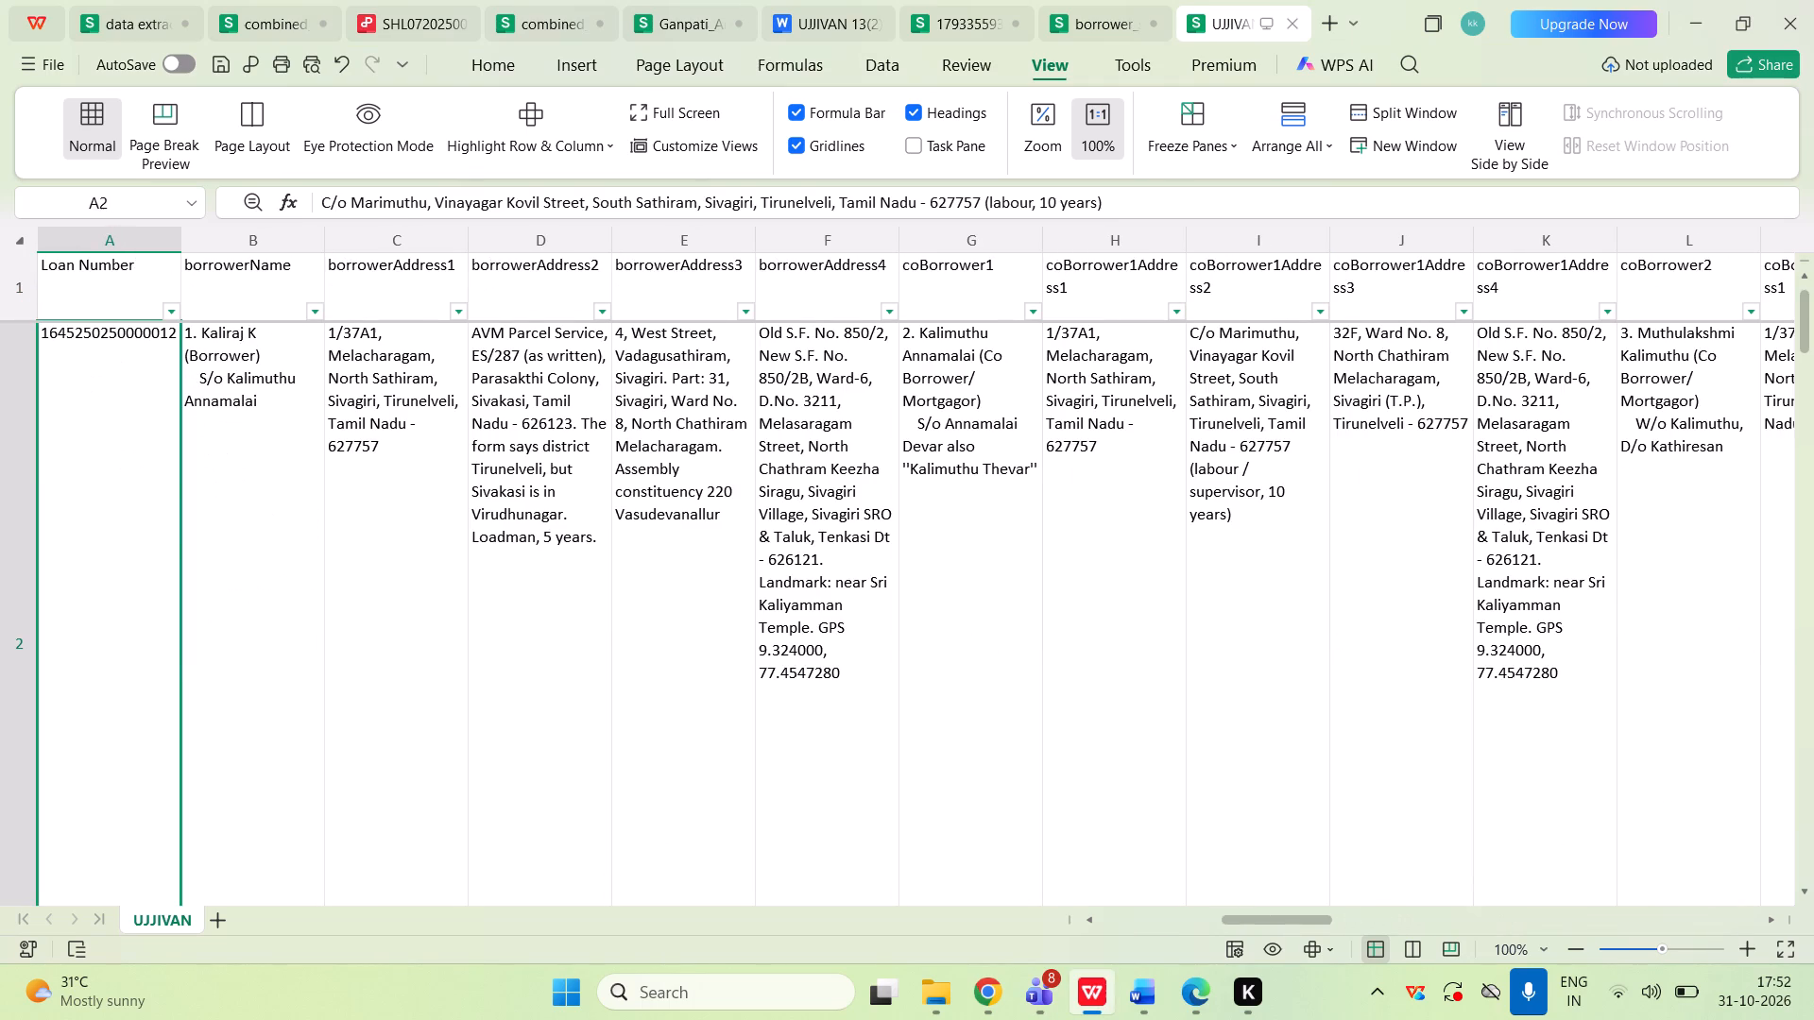
key("ctrl+Left")
key("Right")
key("Right")
key("Left")
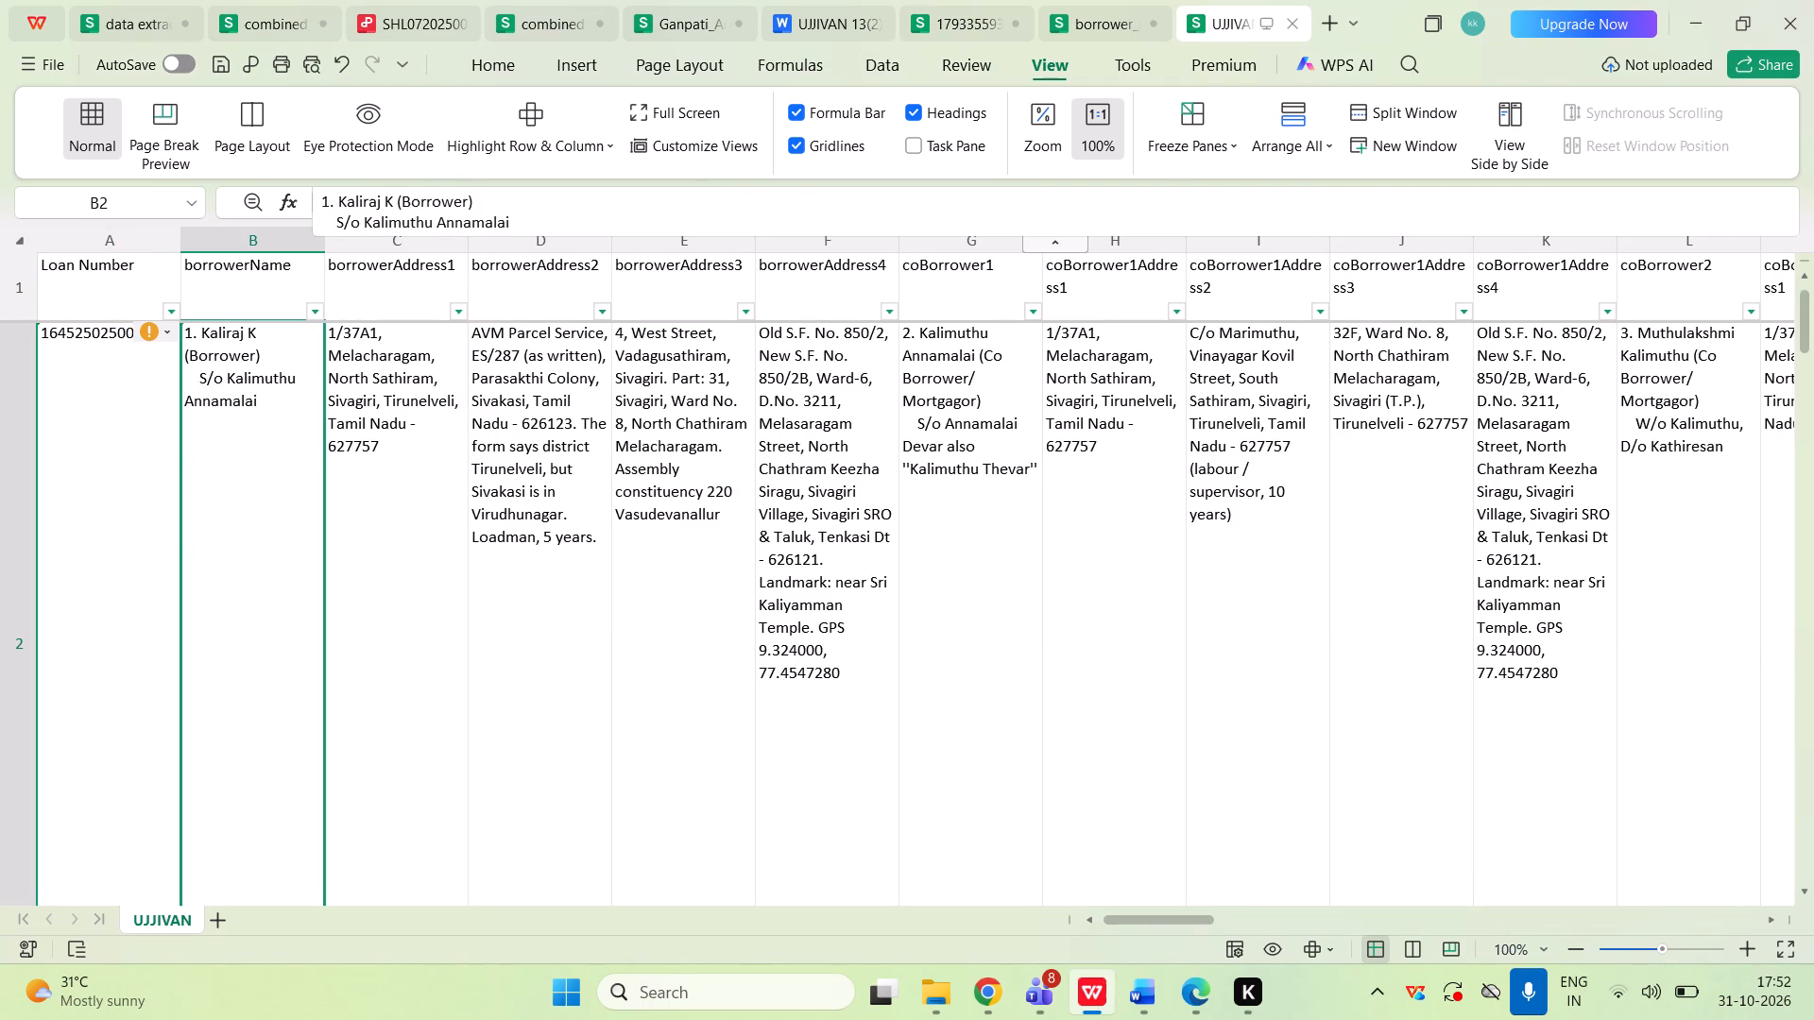
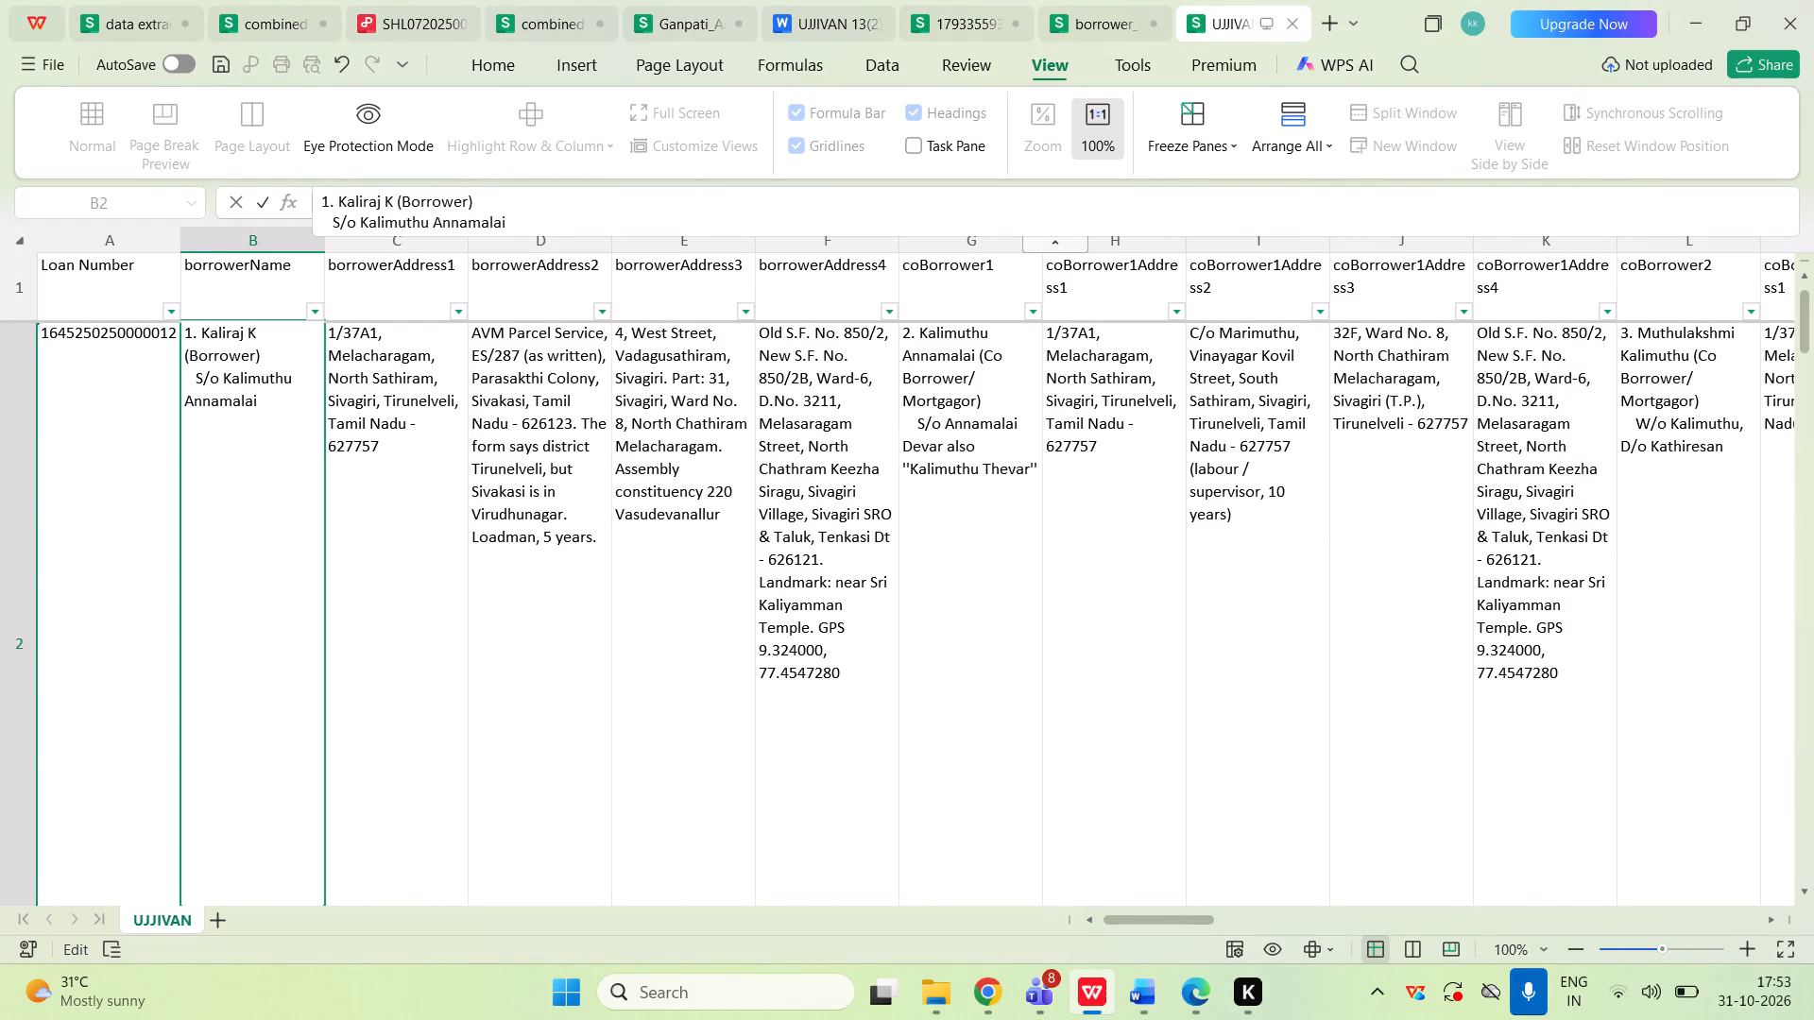
Join the S/o line onto the first line of the borrowerName entry in row 2, separated by a single space.
key("BackSpace")
key("BackSpace")
key("BackSpace")
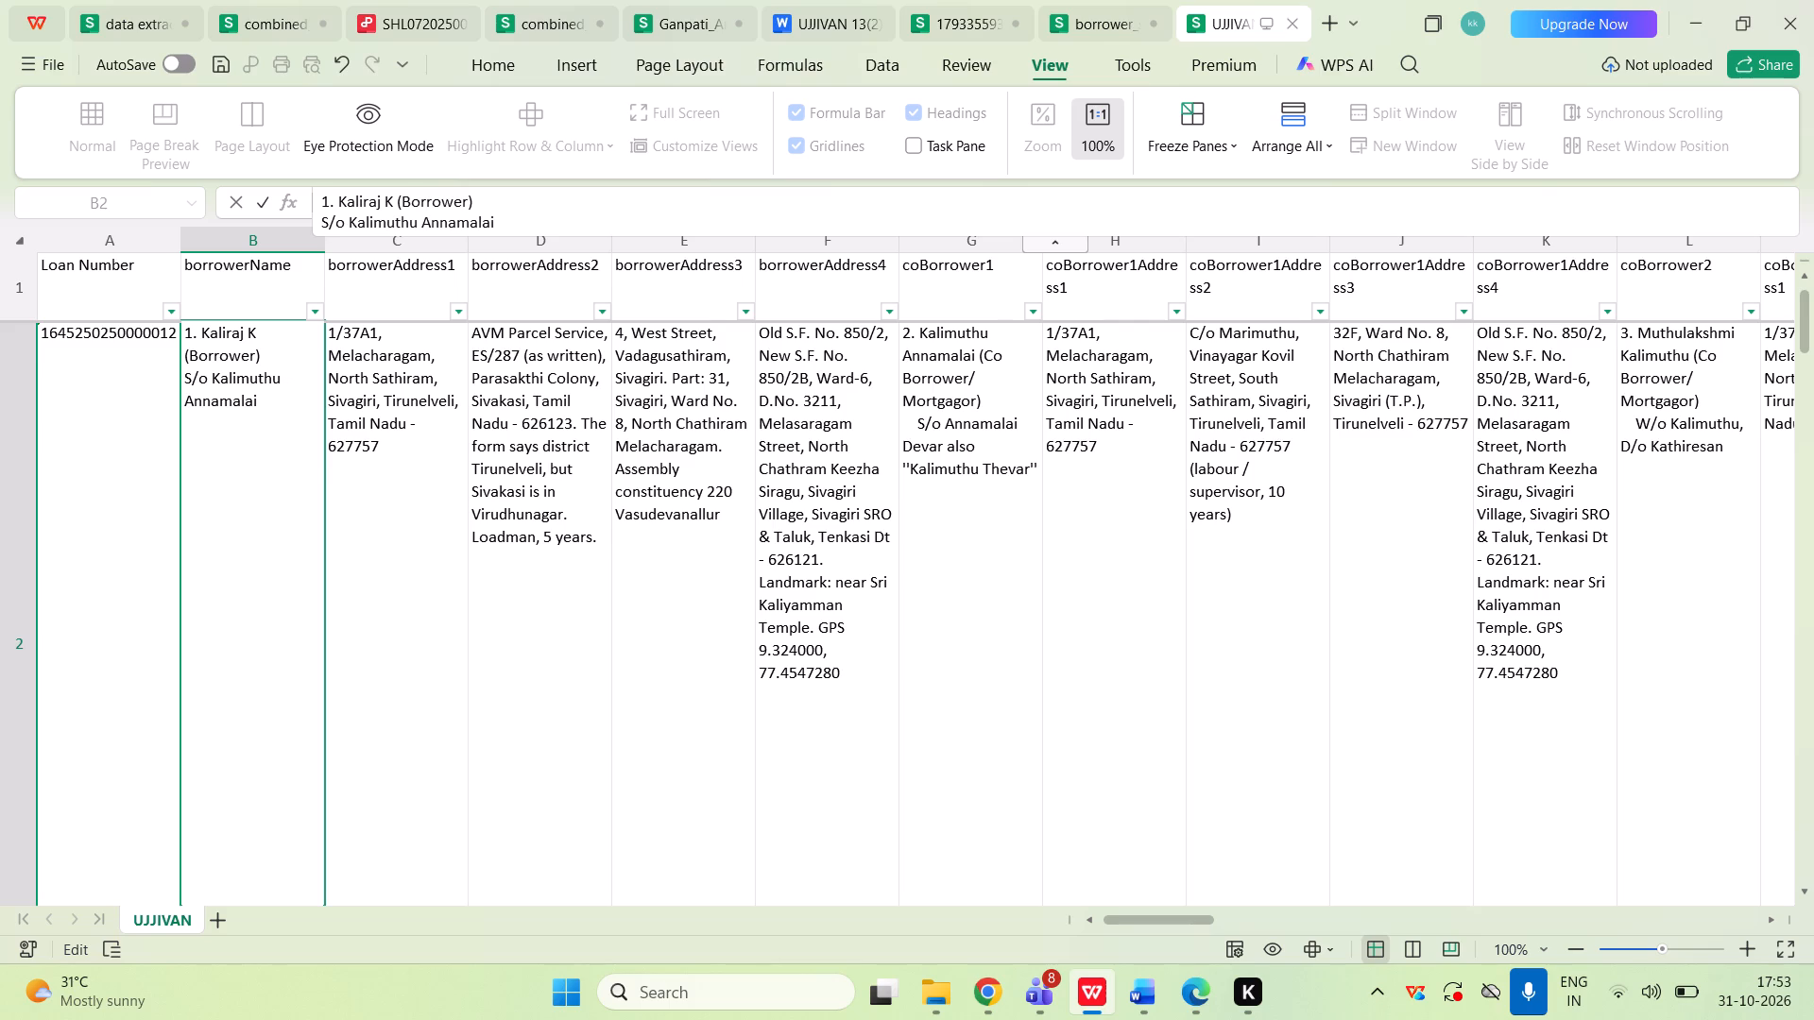
key("BackSpace")
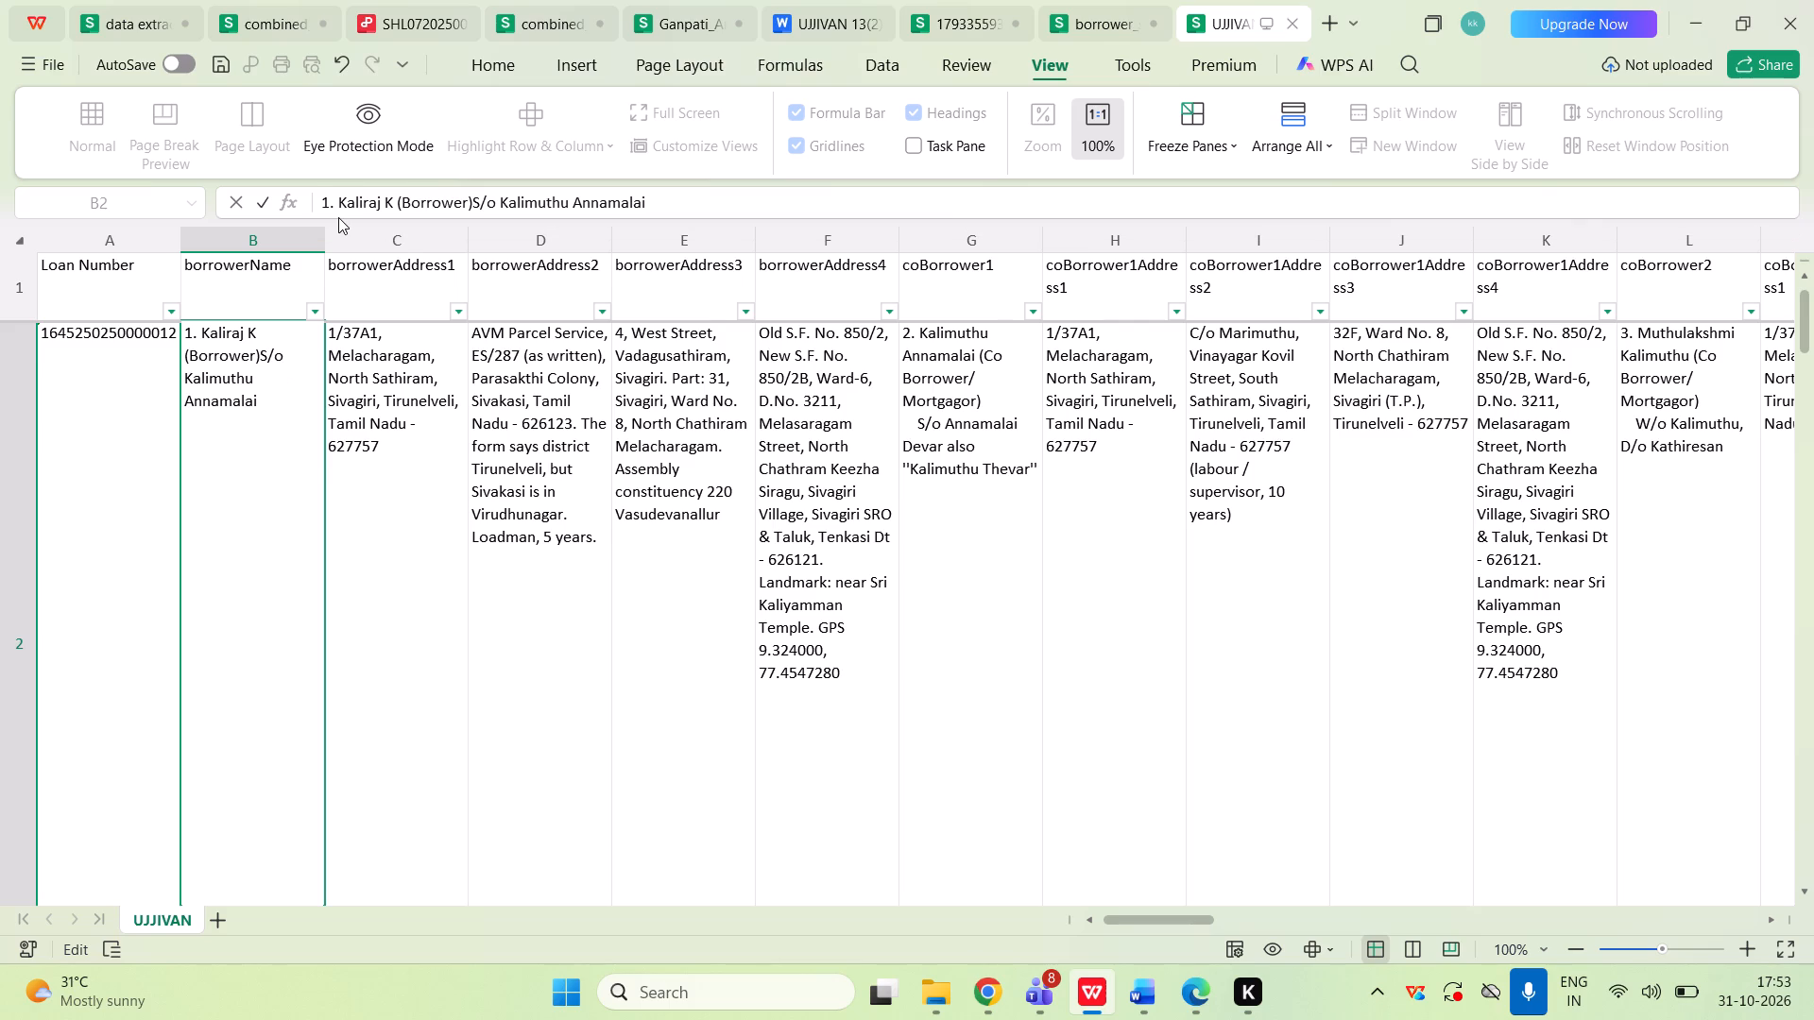
key("space")
Move "(Borrower)" to the end of the row 2 borrowerName entry, after the father's name.
key("Left")
key("ctrl+shift+Left")
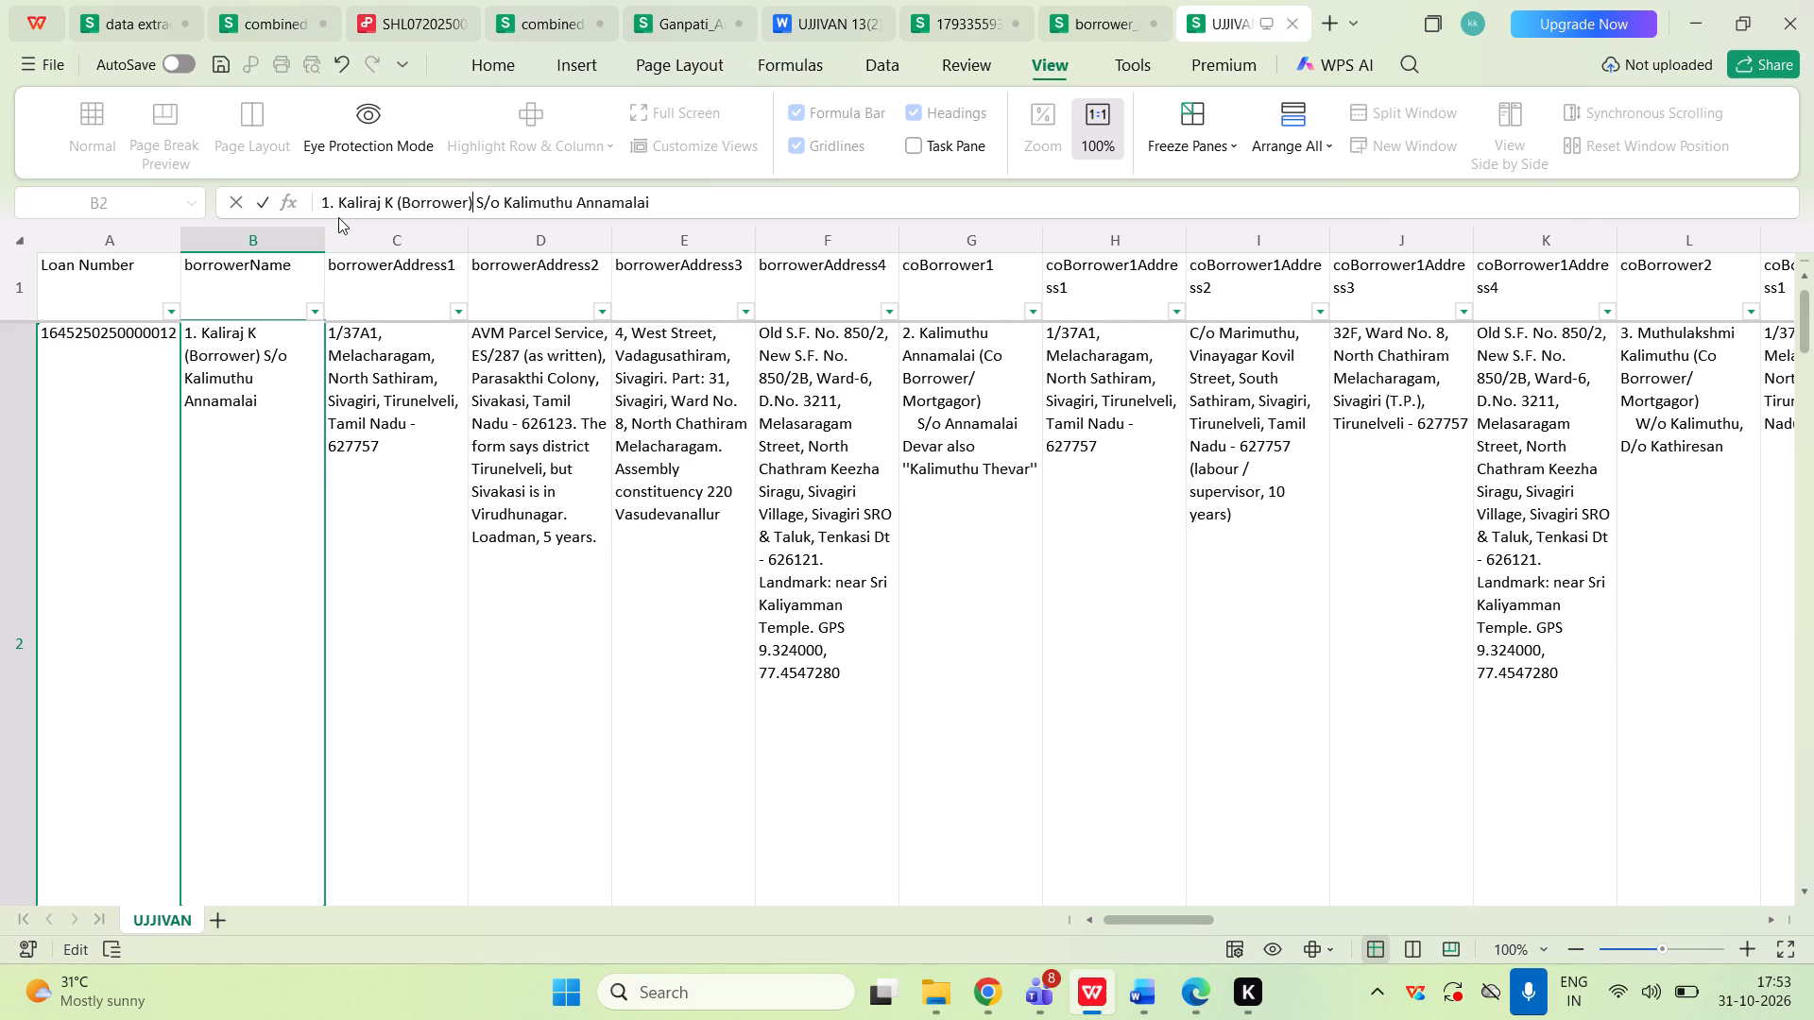
key("Left")
key("Right")
key("Right")
key("Right")
key("Right")
key("Right")
key("Right")
key("Right")
key("Right")
key("Right")
key("Right")
key("Right")
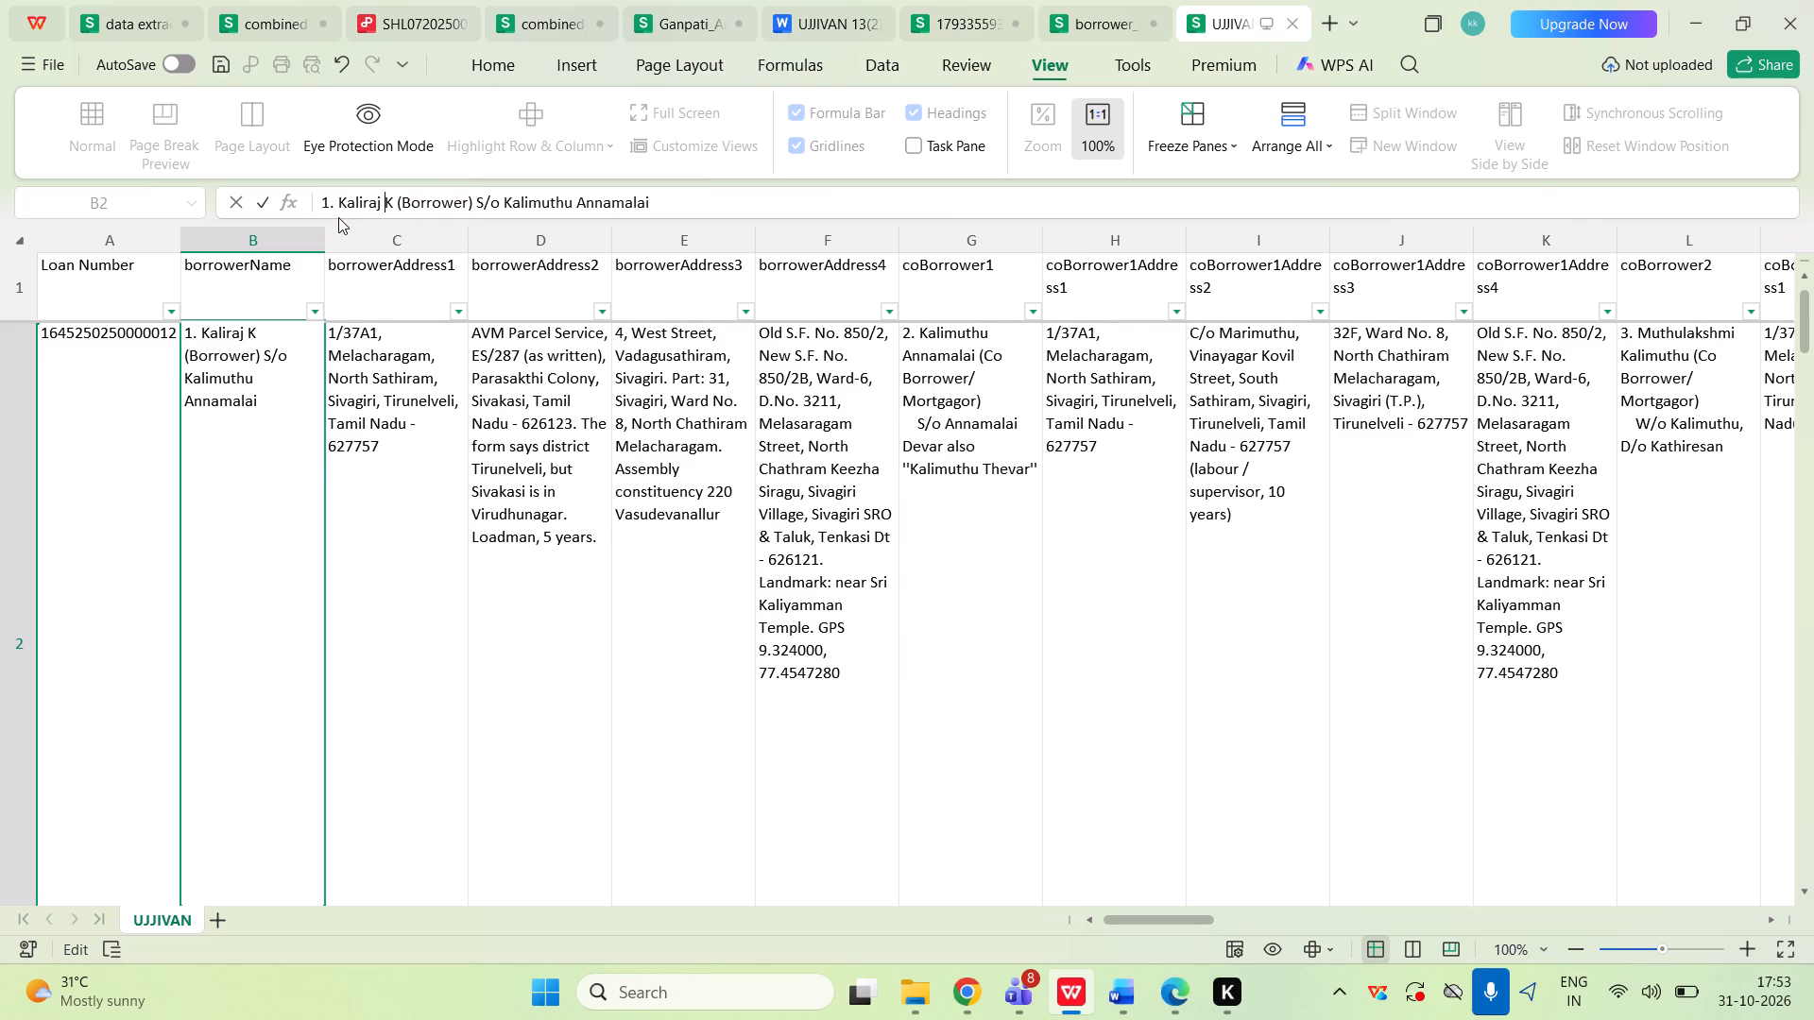
key("Right")
key("Right")
key("Right")
key("Left")
left_click_drag(397, 195, 444, 199)
left_click_drag(444, 199, 473, 203)
key("ctrl+c")
key("ctrl+c")
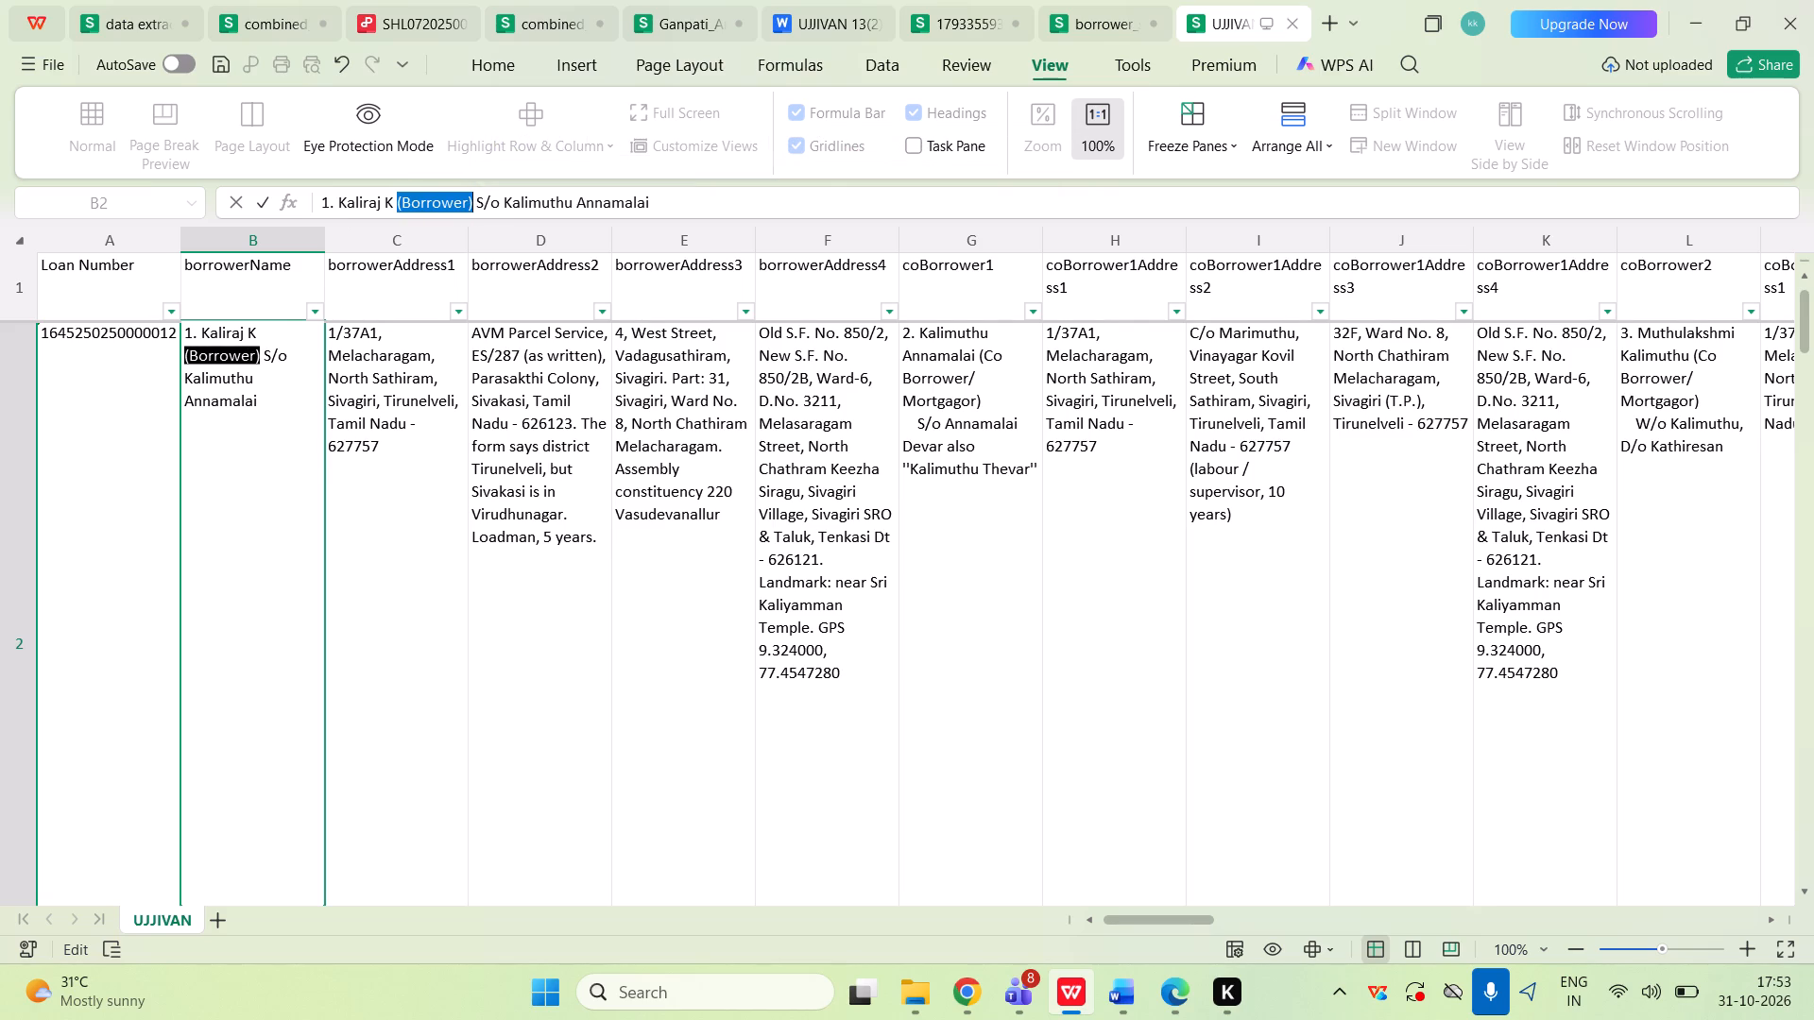
key("BackSpace")
key("Right")
key("BackSpace")
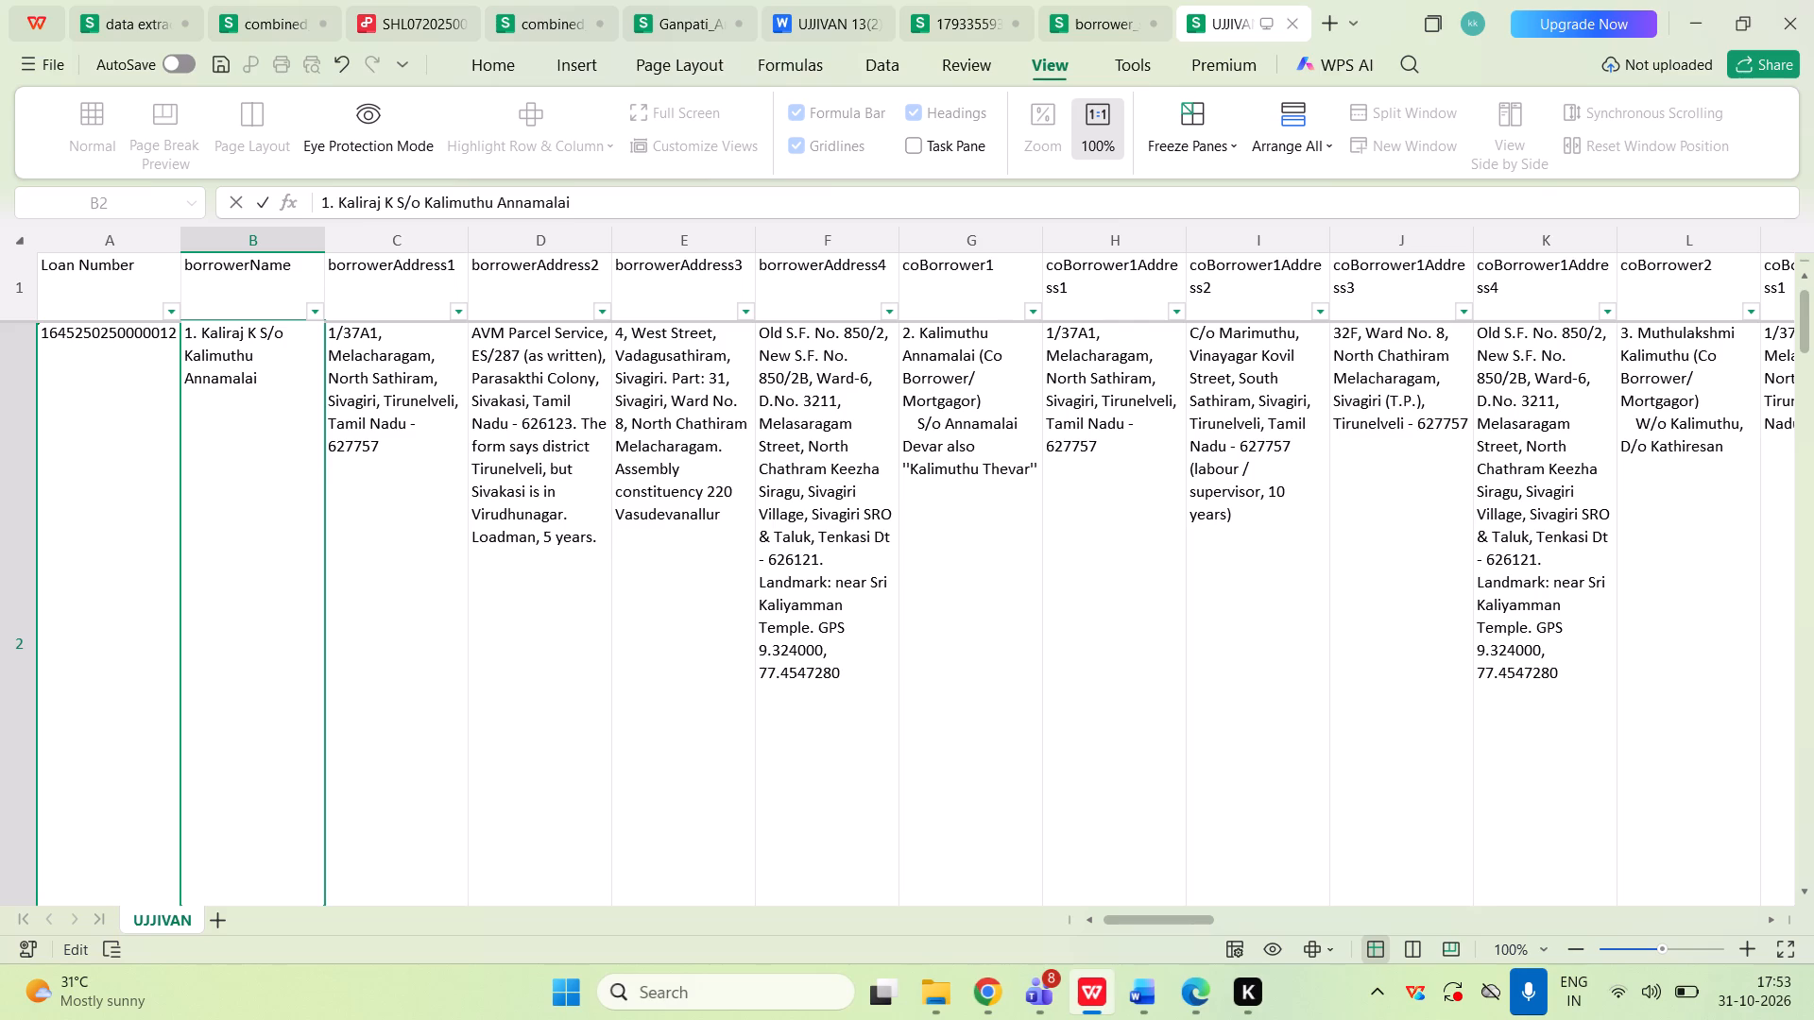
key("ctrl+Right")
key("ctrl+Right")
key("ctrl+v")
key("Tab")
key("Left")
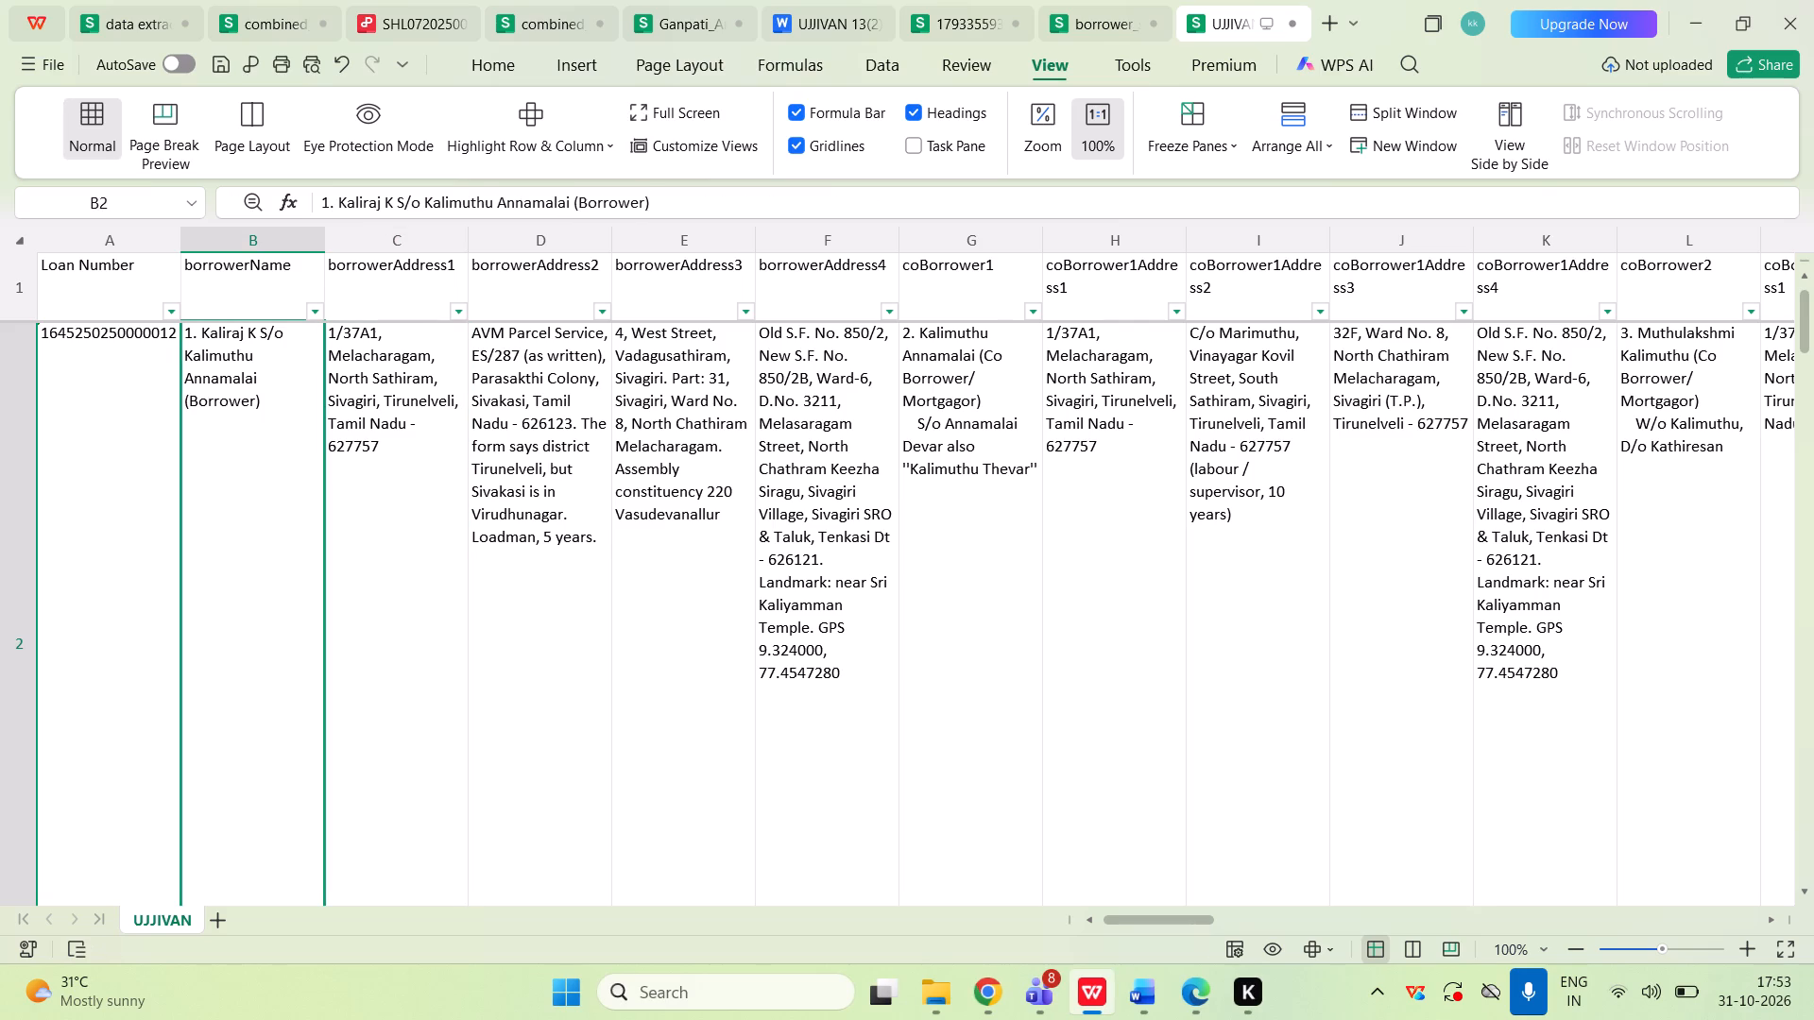
Join the S/o line onto the first line of the borrowerName entry in row 3, separated by a single space.
key("Down")
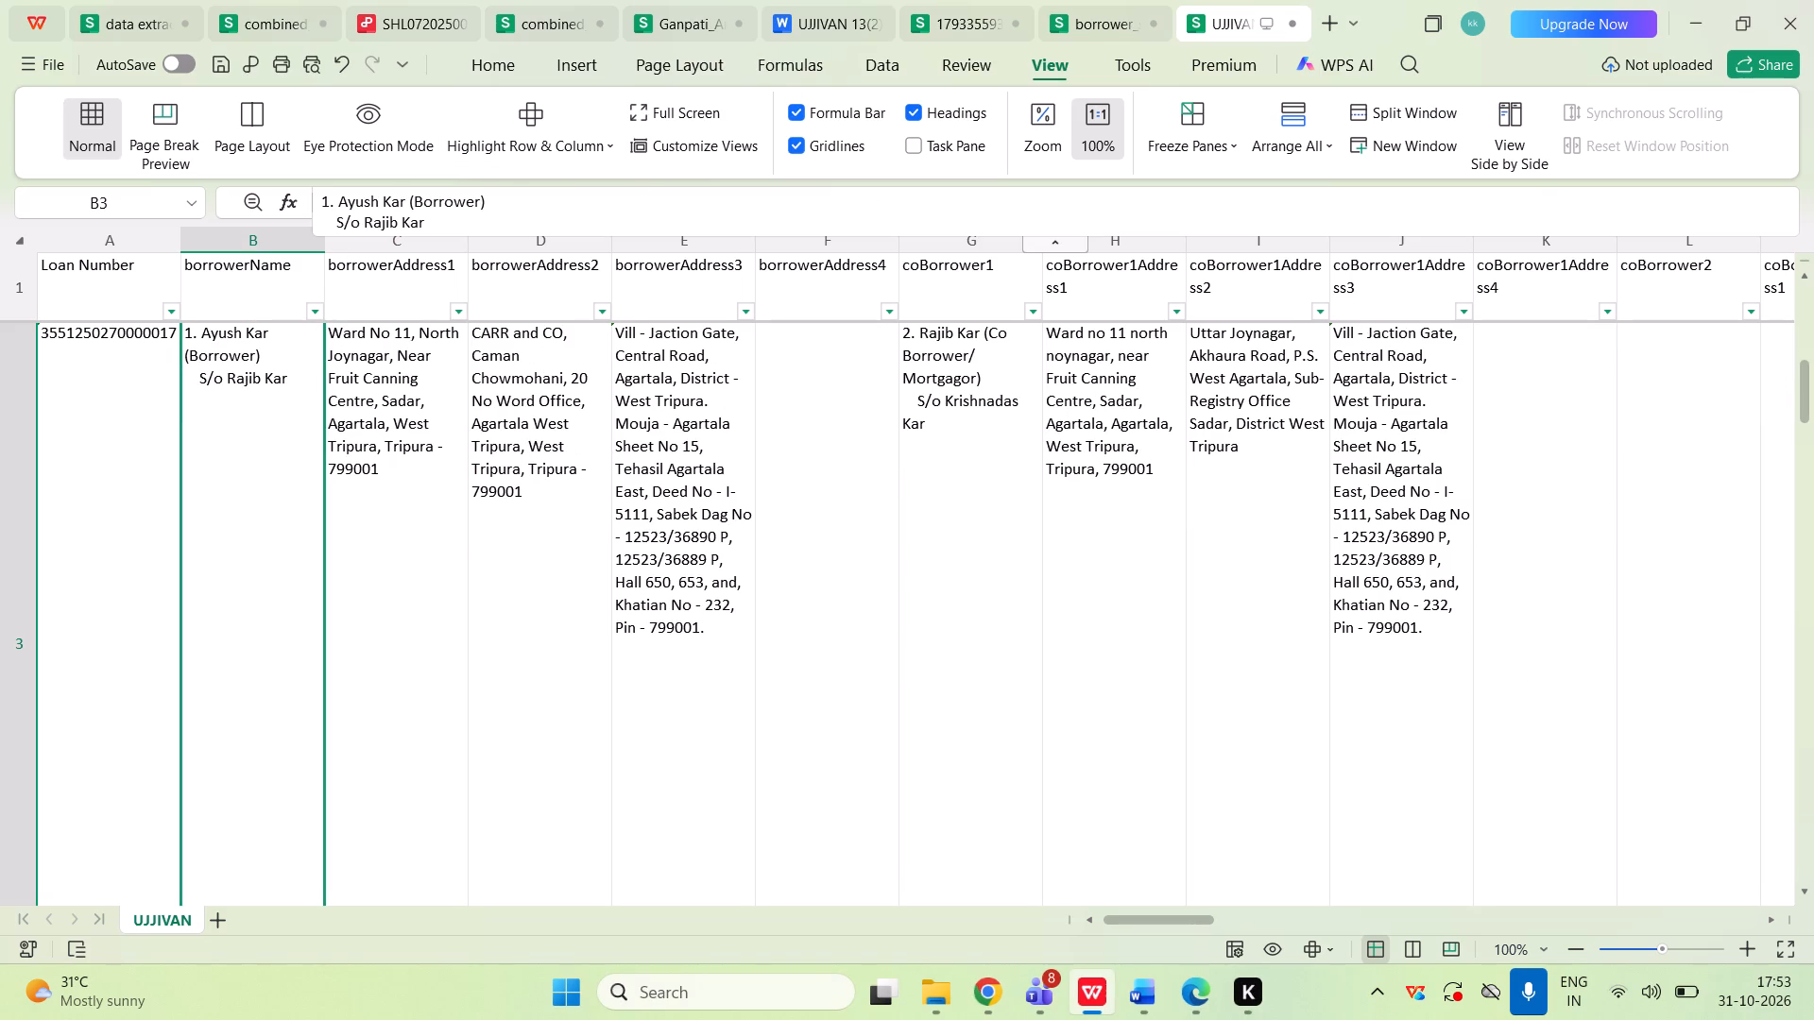
left_click(334, 220)
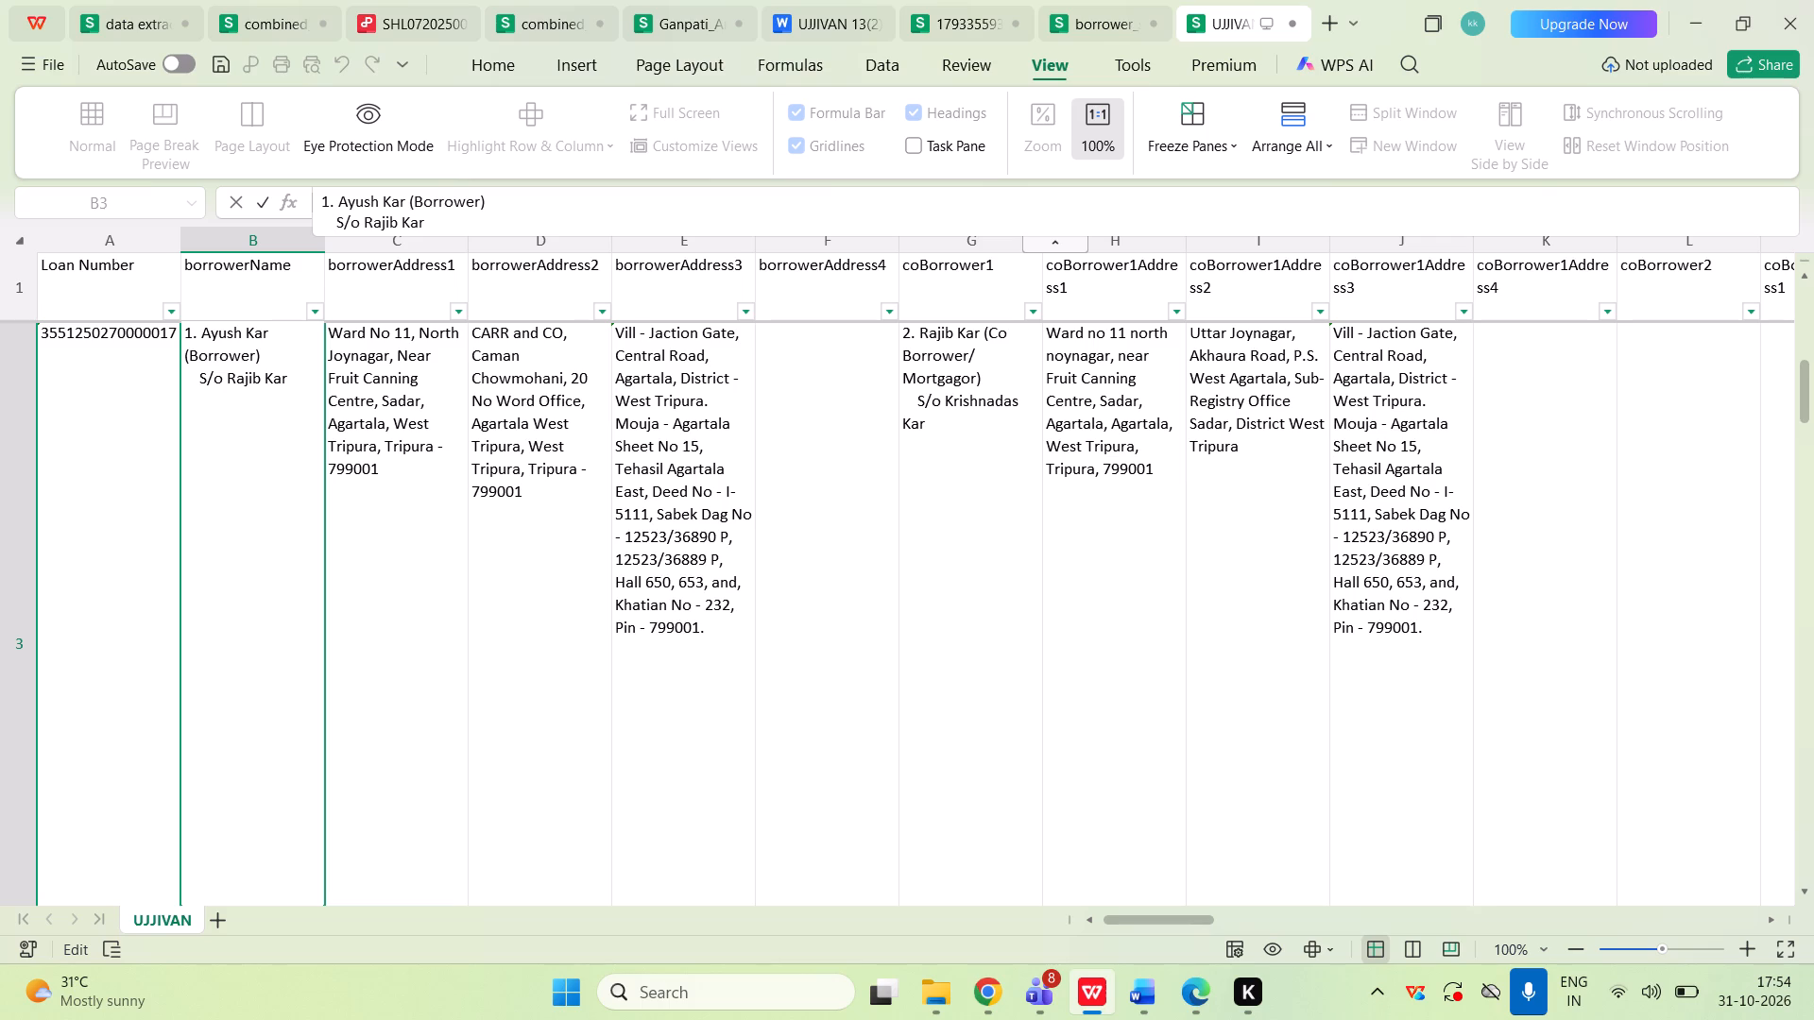
key("BackSpace")
key("BackSpace")
key("BackSpace")
key("BackSpace")
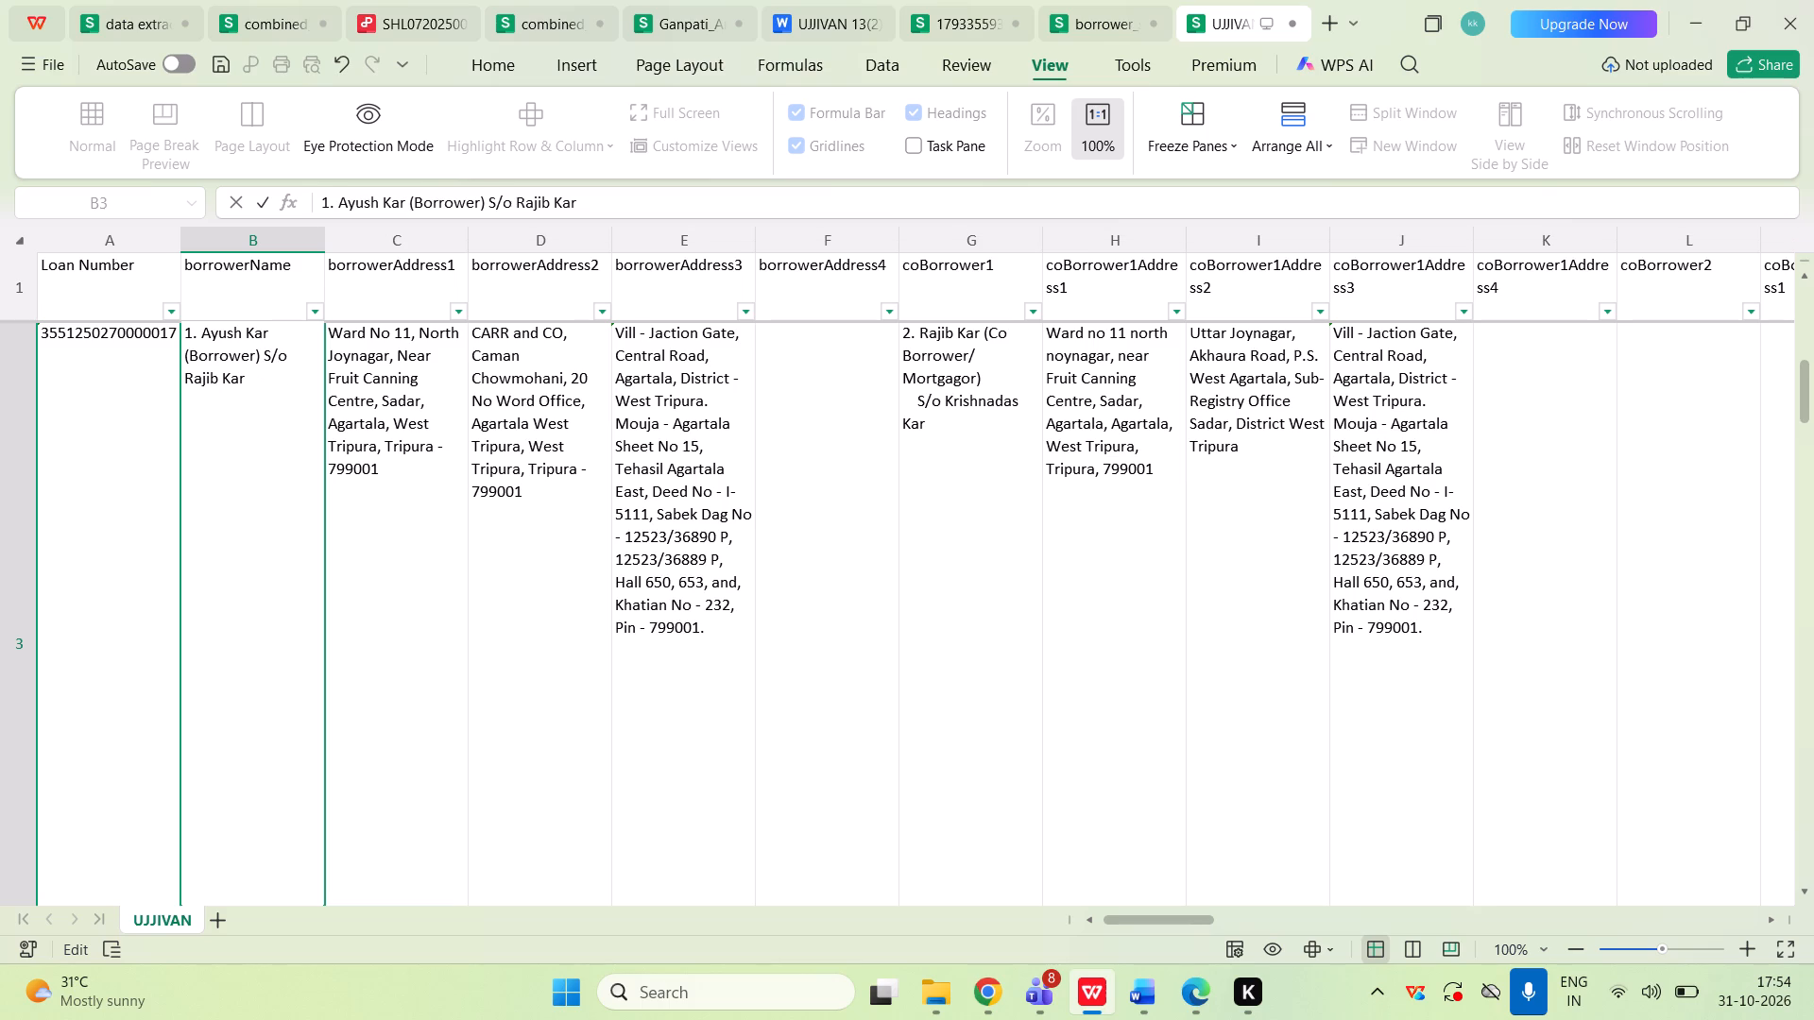
key("Right")
key("BackSpace")
key("space")
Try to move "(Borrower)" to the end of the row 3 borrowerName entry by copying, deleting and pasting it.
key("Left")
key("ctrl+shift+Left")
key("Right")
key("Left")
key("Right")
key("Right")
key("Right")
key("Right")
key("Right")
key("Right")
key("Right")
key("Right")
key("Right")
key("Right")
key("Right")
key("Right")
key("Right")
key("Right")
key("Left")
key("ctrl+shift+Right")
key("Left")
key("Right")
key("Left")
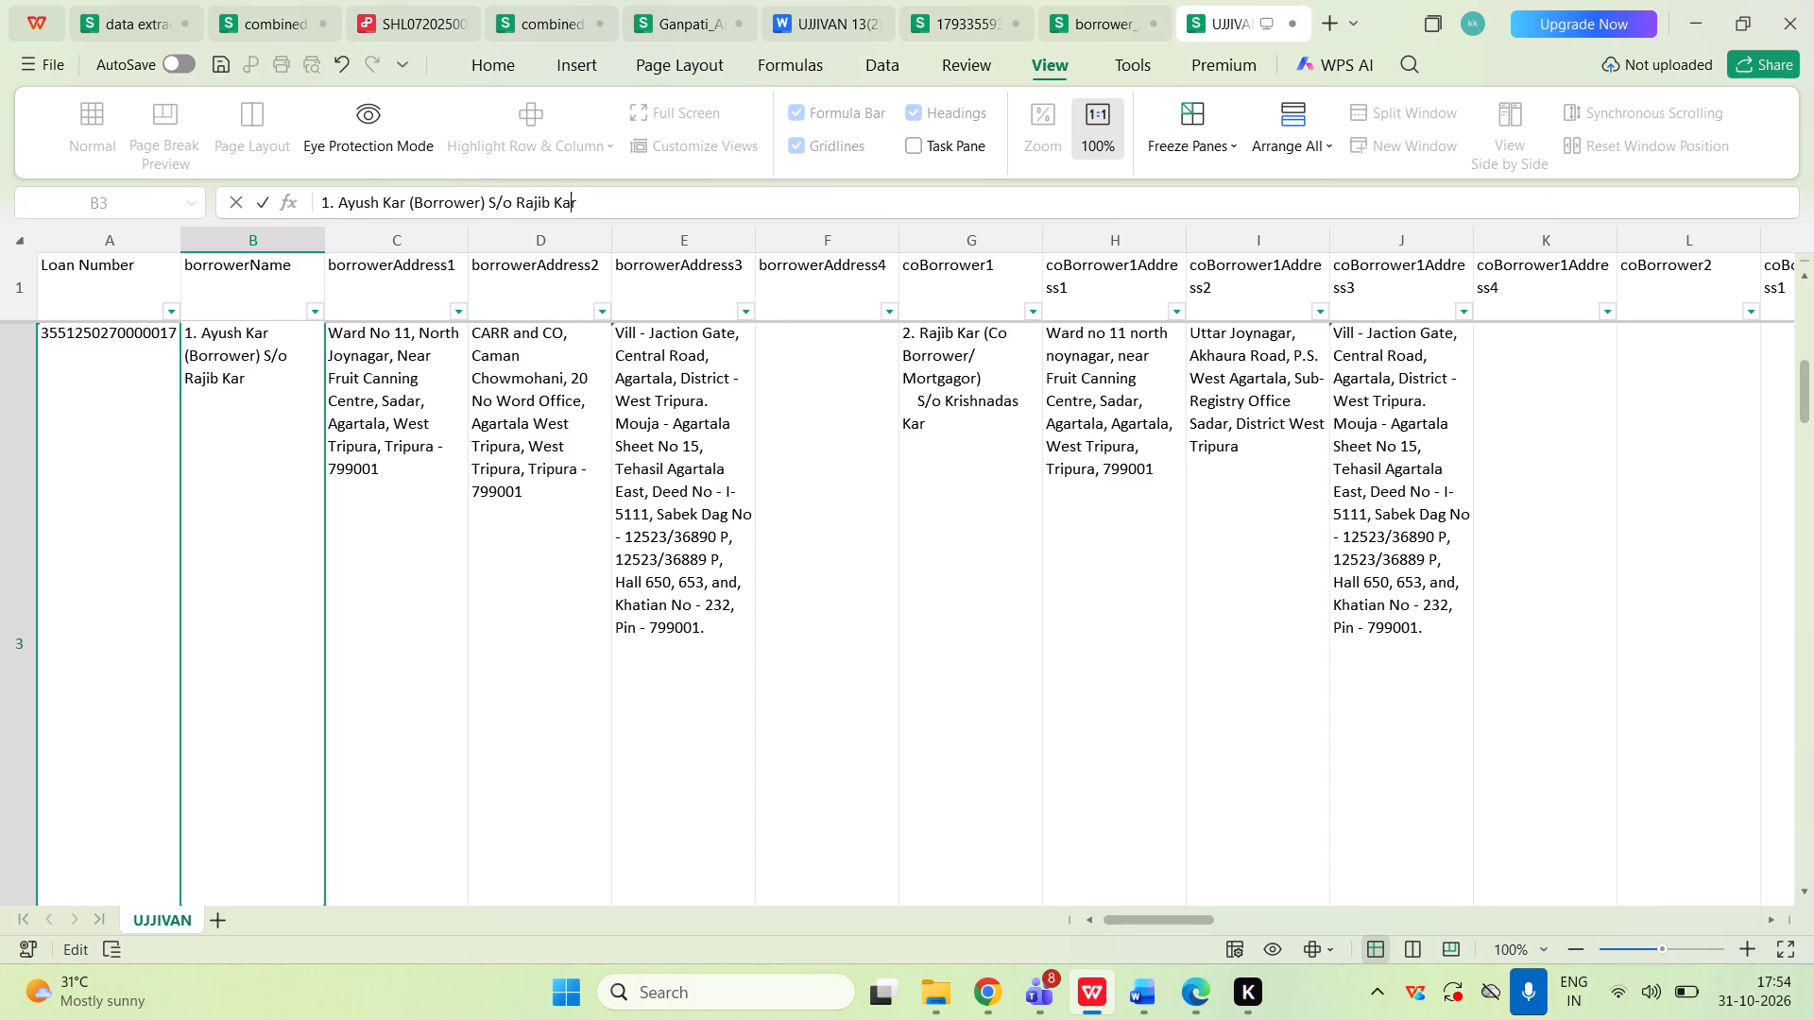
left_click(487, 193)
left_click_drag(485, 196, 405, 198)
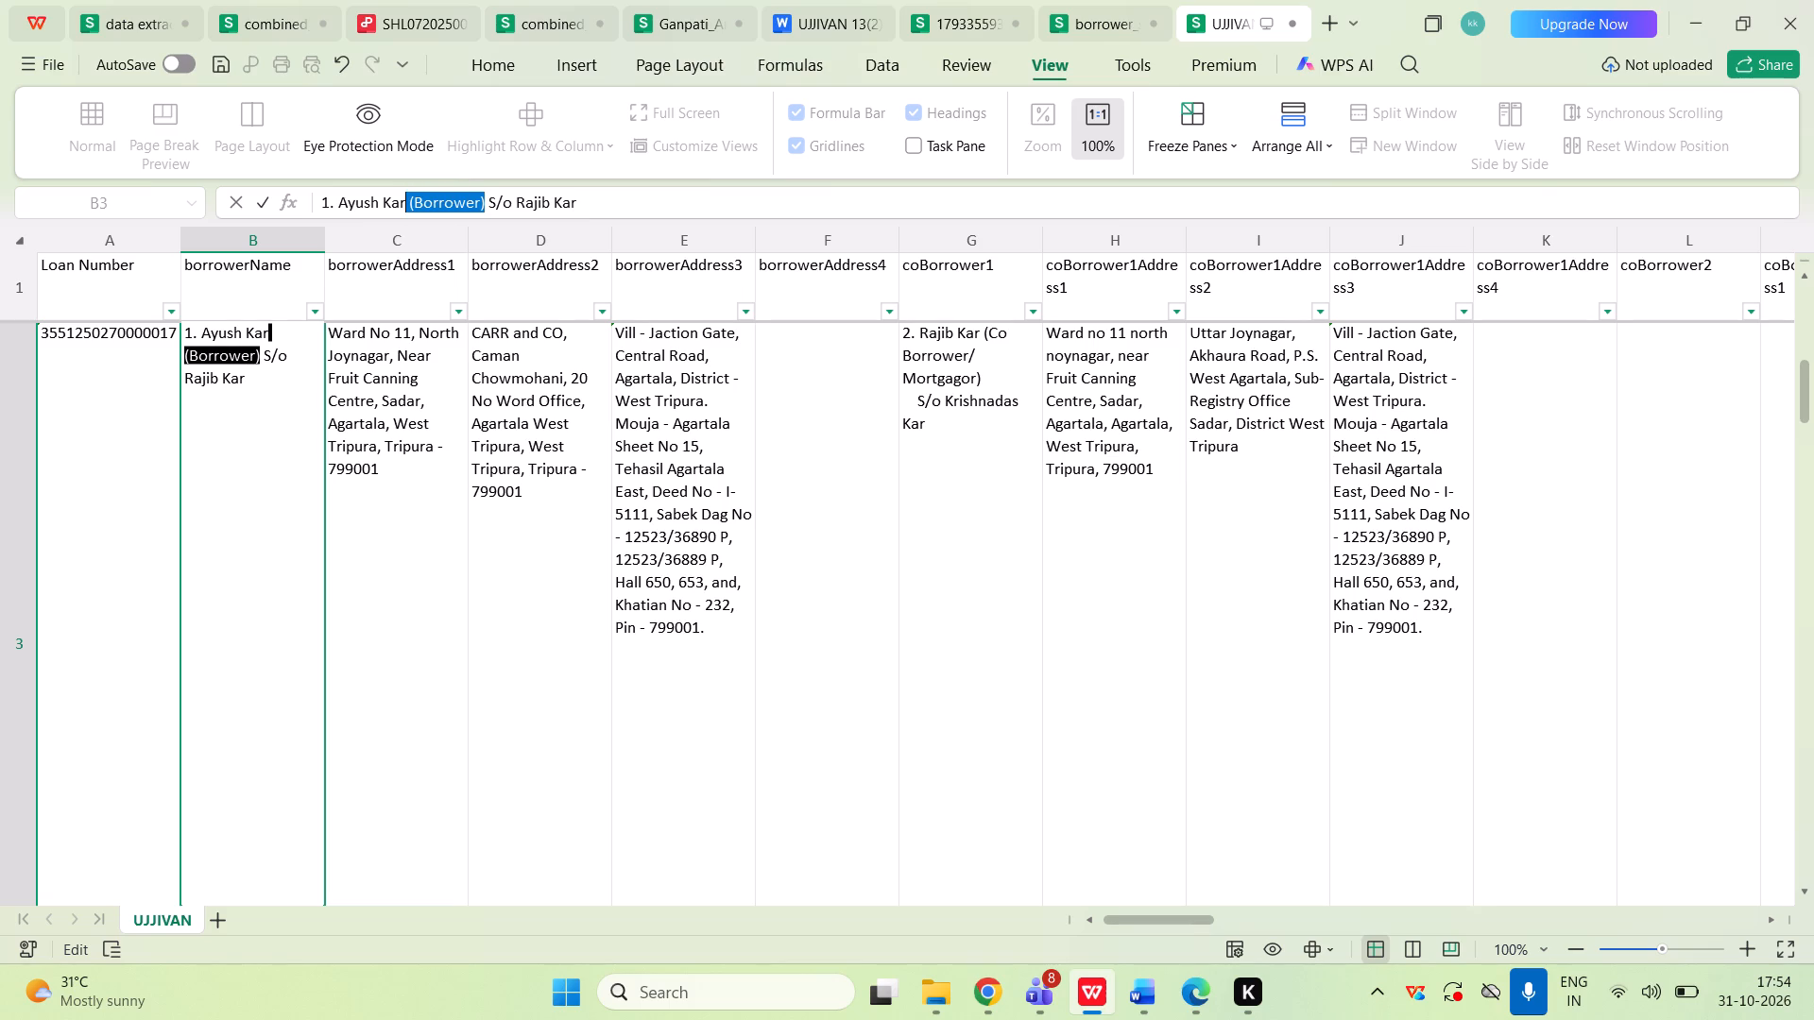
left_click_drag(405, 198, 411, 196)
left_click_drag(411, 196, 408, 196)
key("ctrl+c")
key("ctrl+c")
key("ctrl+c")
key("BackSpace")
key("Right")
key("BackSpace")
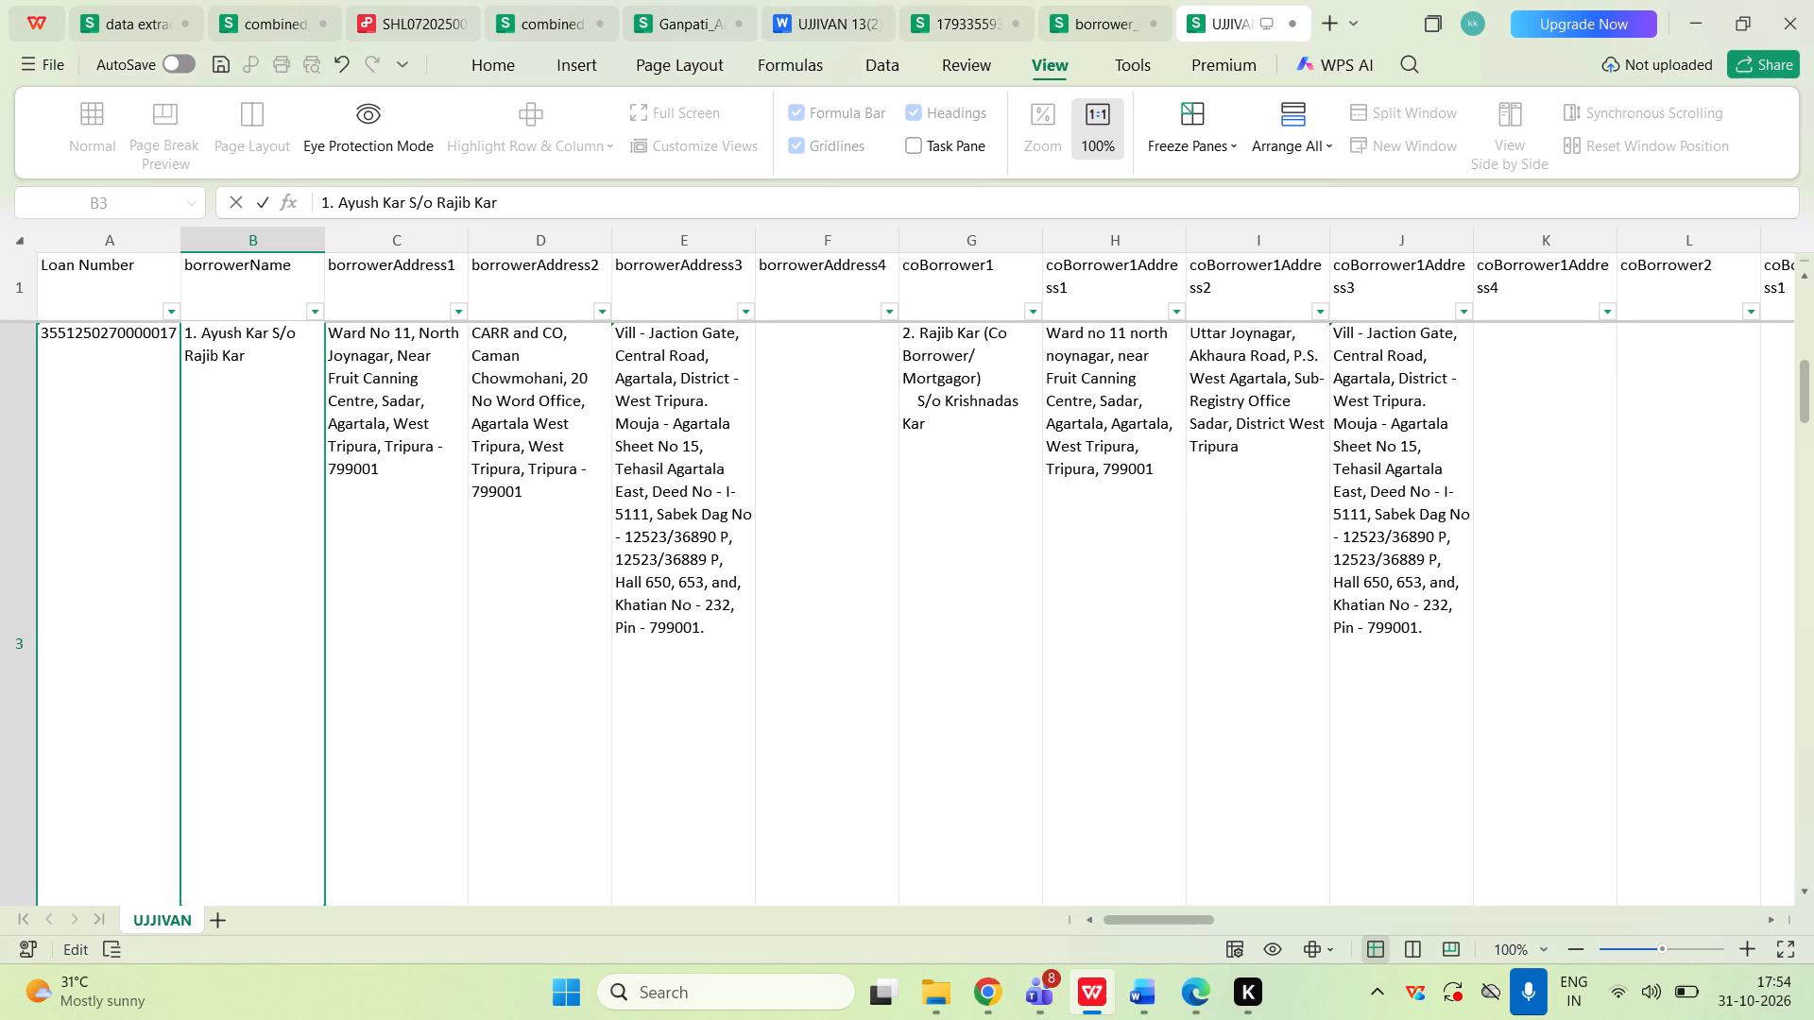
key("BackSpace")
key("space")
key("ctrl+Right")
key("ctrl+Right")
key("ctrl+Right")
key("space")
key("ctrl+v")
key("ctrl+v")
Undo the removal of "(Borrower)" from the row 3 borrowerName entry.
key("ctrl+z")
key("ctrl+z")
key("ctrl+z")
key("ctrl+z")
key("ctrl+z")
Copy "(Borrower)" and append it after the father's name at the end of the row 3 borrowerName entry.
key("Left")
key("Left")
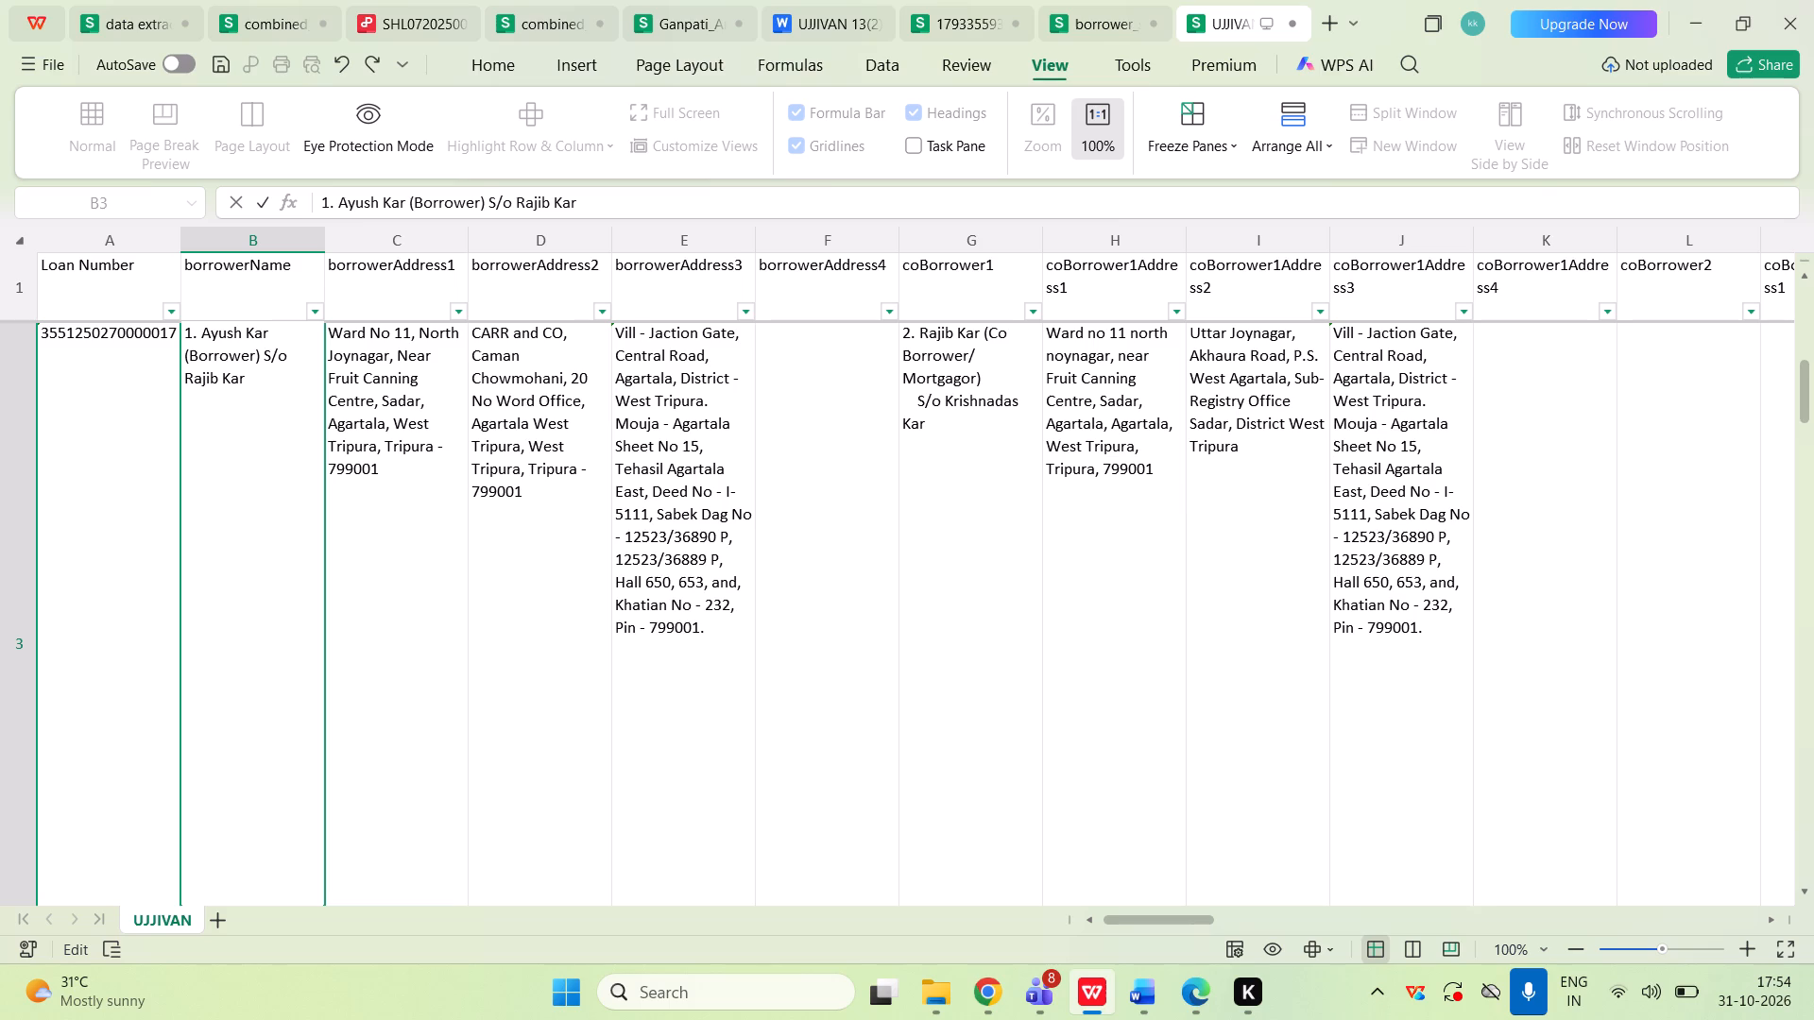
key("Left")
key("Left")
left_click_drag(408, 197, 480, 205)
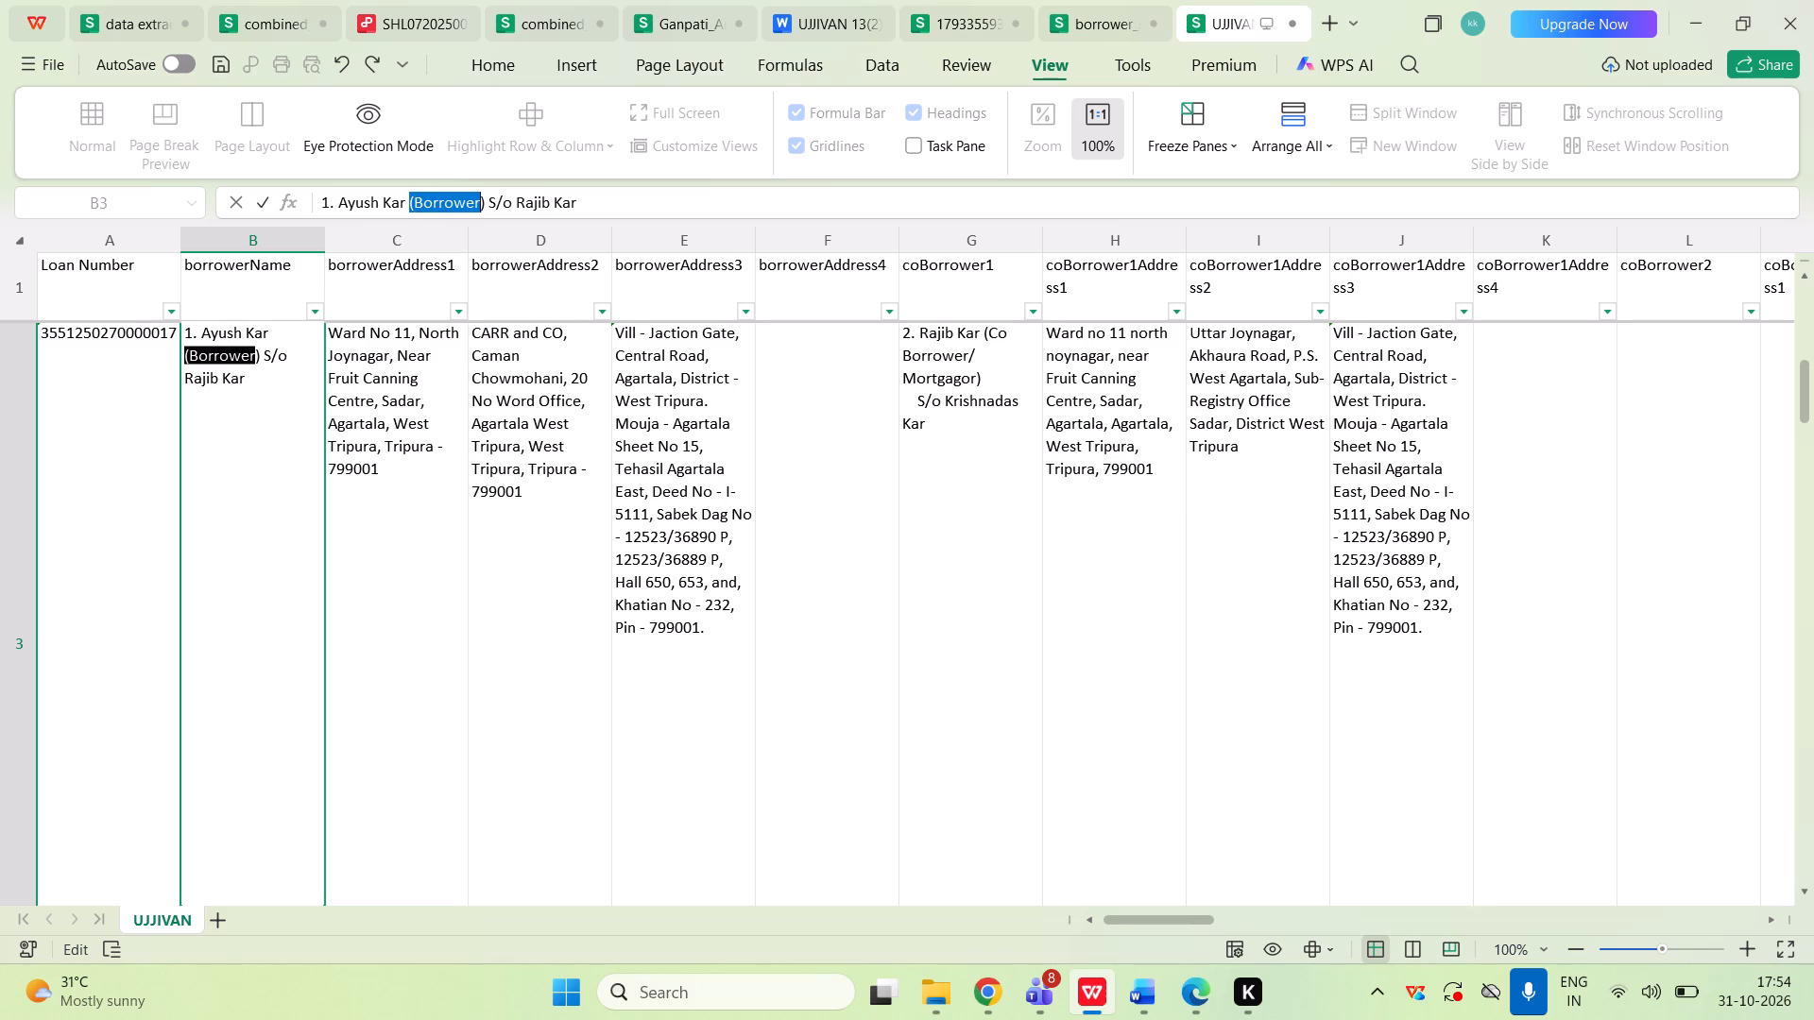
left_click_drag(480, 205, 484, 207)
left_click_drag(484, 207, 480, 205)
key("ctrl+c")
key("ctrl+c")
key("ctrl+c")
left_click_drag(485, 206, 436, 202)
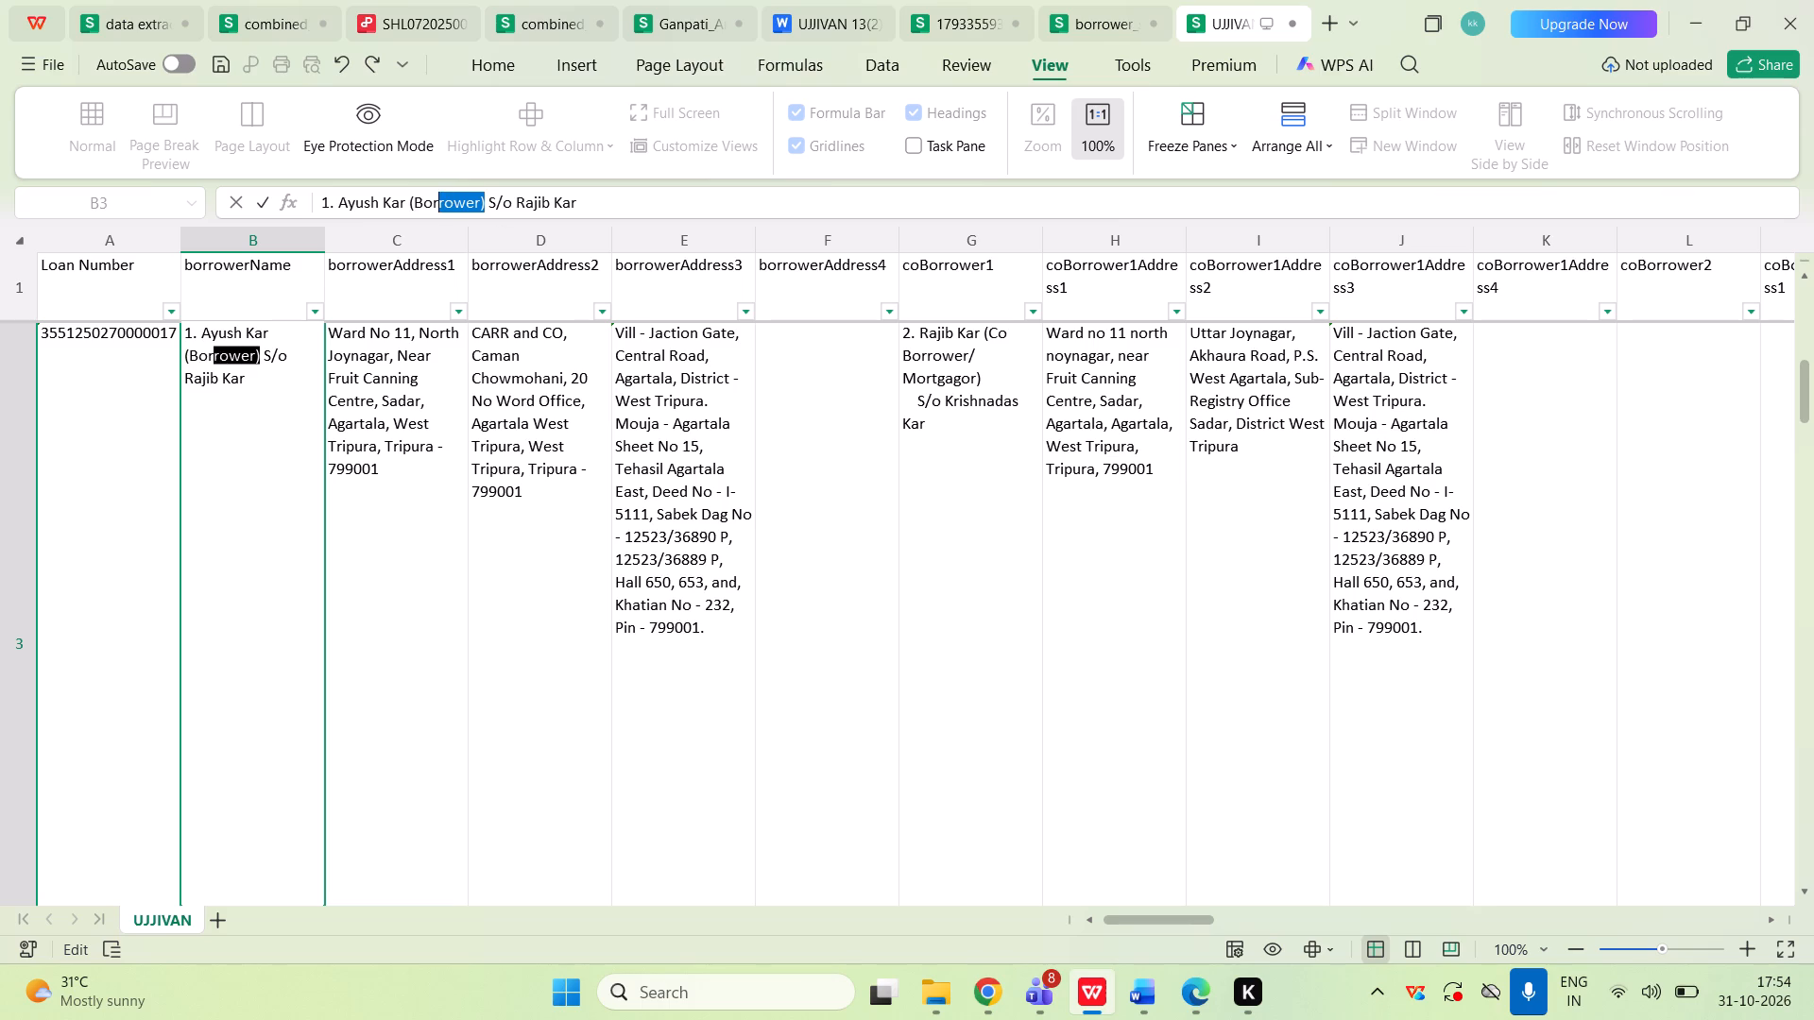
left_click_drag(436, 202, 410, 205)
left_click_drag(410, 205, 409, 205)
key("ctrl+c")
key("ctrl+c")
left_click(613, 194)
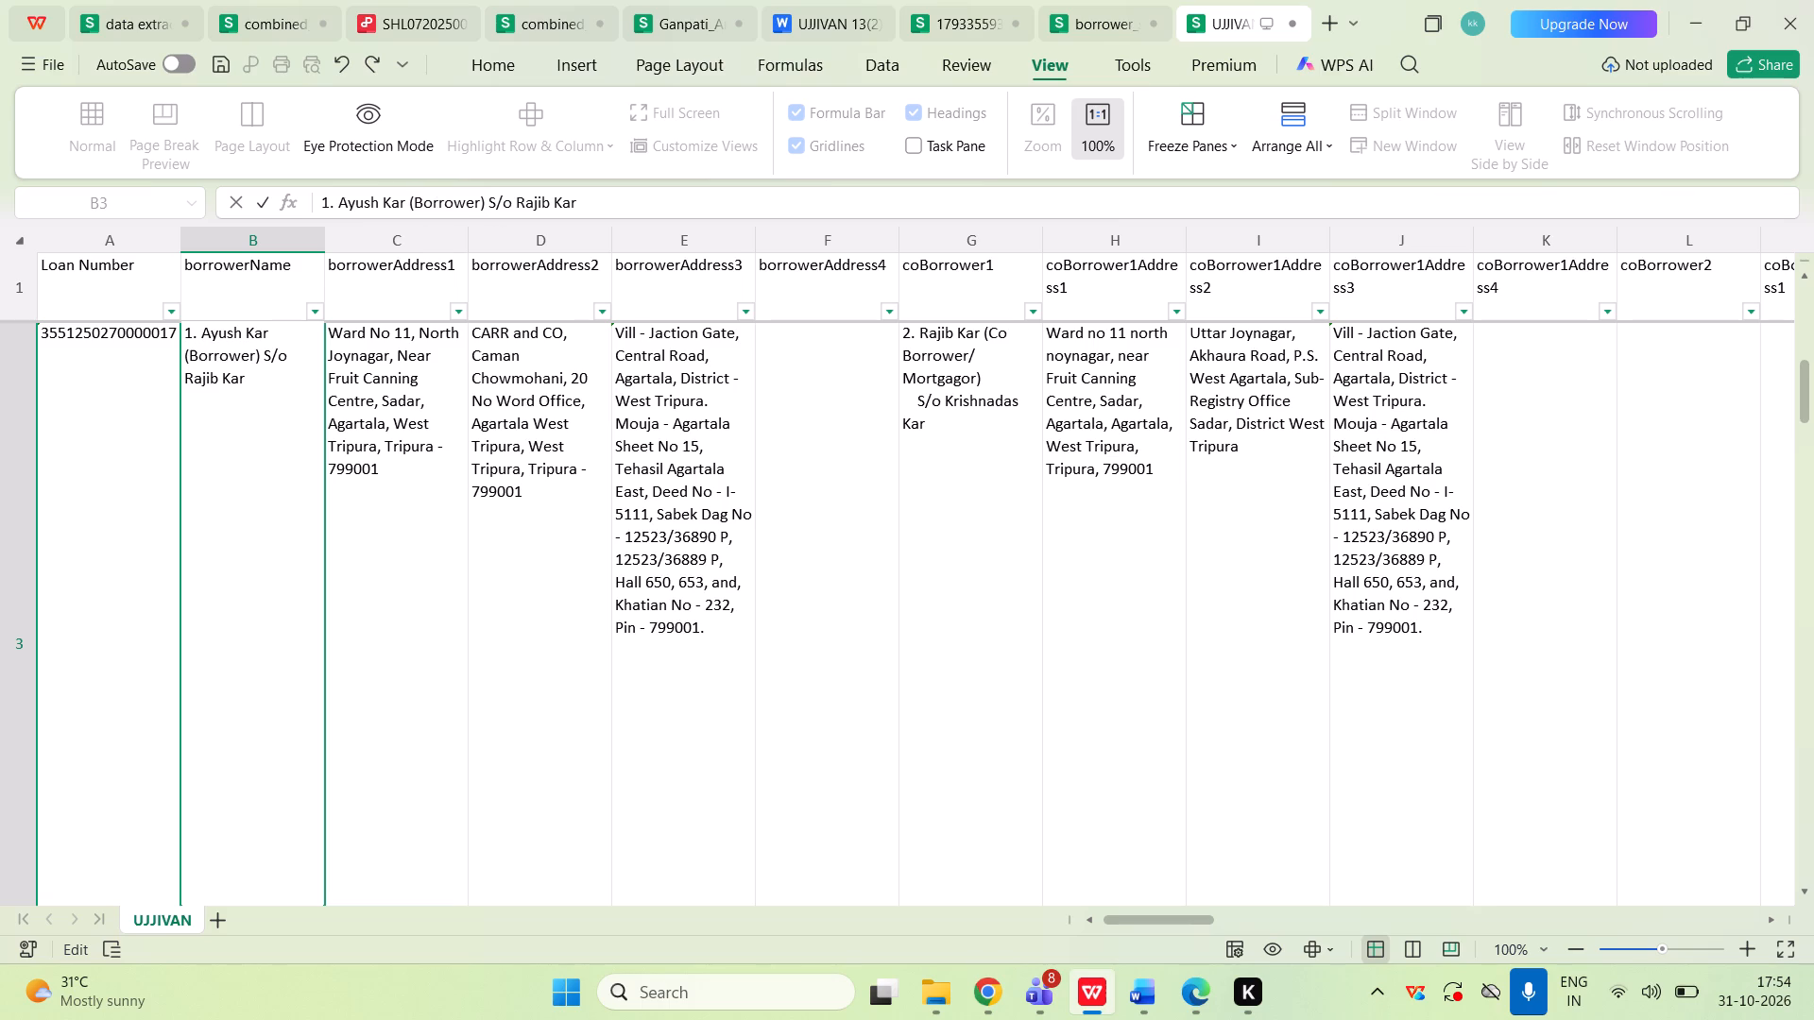
key("space")
key("ctrl+v")
Delete the original "(Borrower)" before S/o in the row 3 borrowerName entry, leaving a single space between the name and S/o.
key("Left")
key("Left")
key("Left")
key("Left")
key("Left")
key("Left")
key("Left")
key("Left")
key("Left")
key("Left")
key("Left")
key("Left")
key("Left")
key("Left")
key("Left")
key("Left")
key("Left")
key("Left")
key("Left")
key("Left")
key("Left")
key("Left")
key("Left")
key("BackSpace")
key("BackSpace")
key("BackSpace")
key("BackSpace")
key("BackSpace")
key("BackSpace")
key("BackSpace")
key("BackSpace")
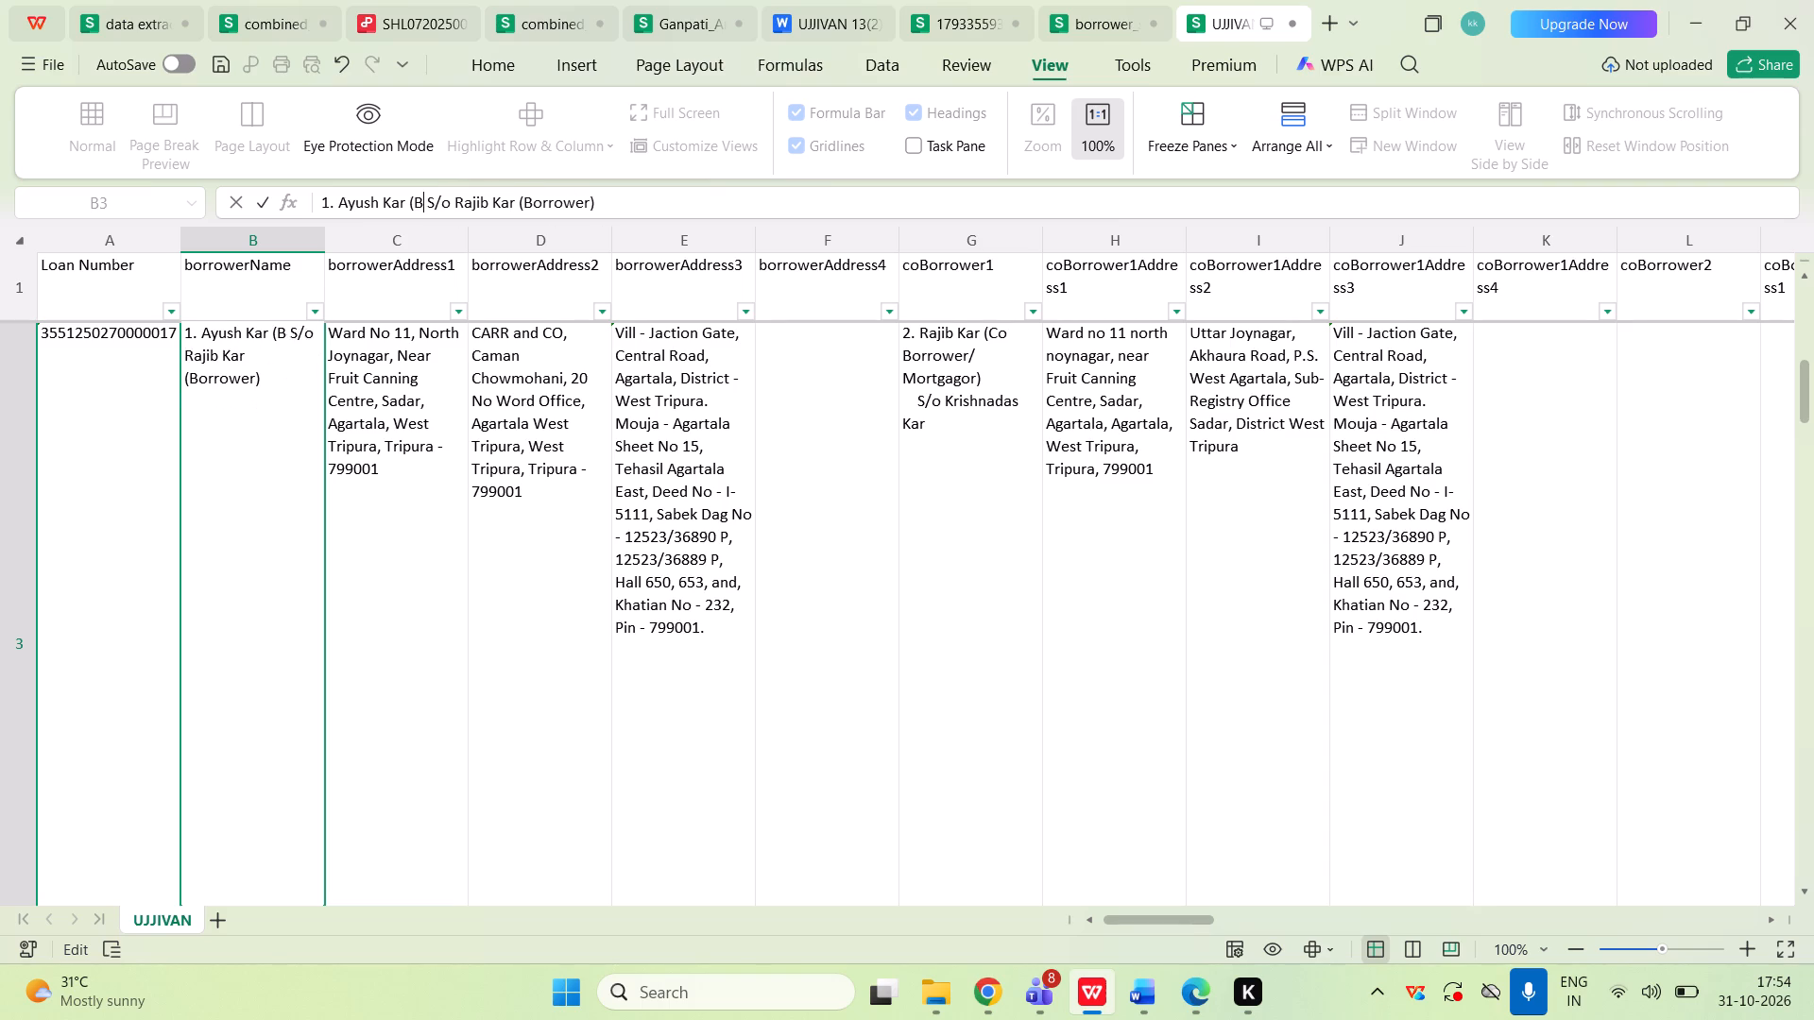
key("BackSpace")
key("BackSpace")
key("BackSpace")
key("Right")
key("BackSpace")
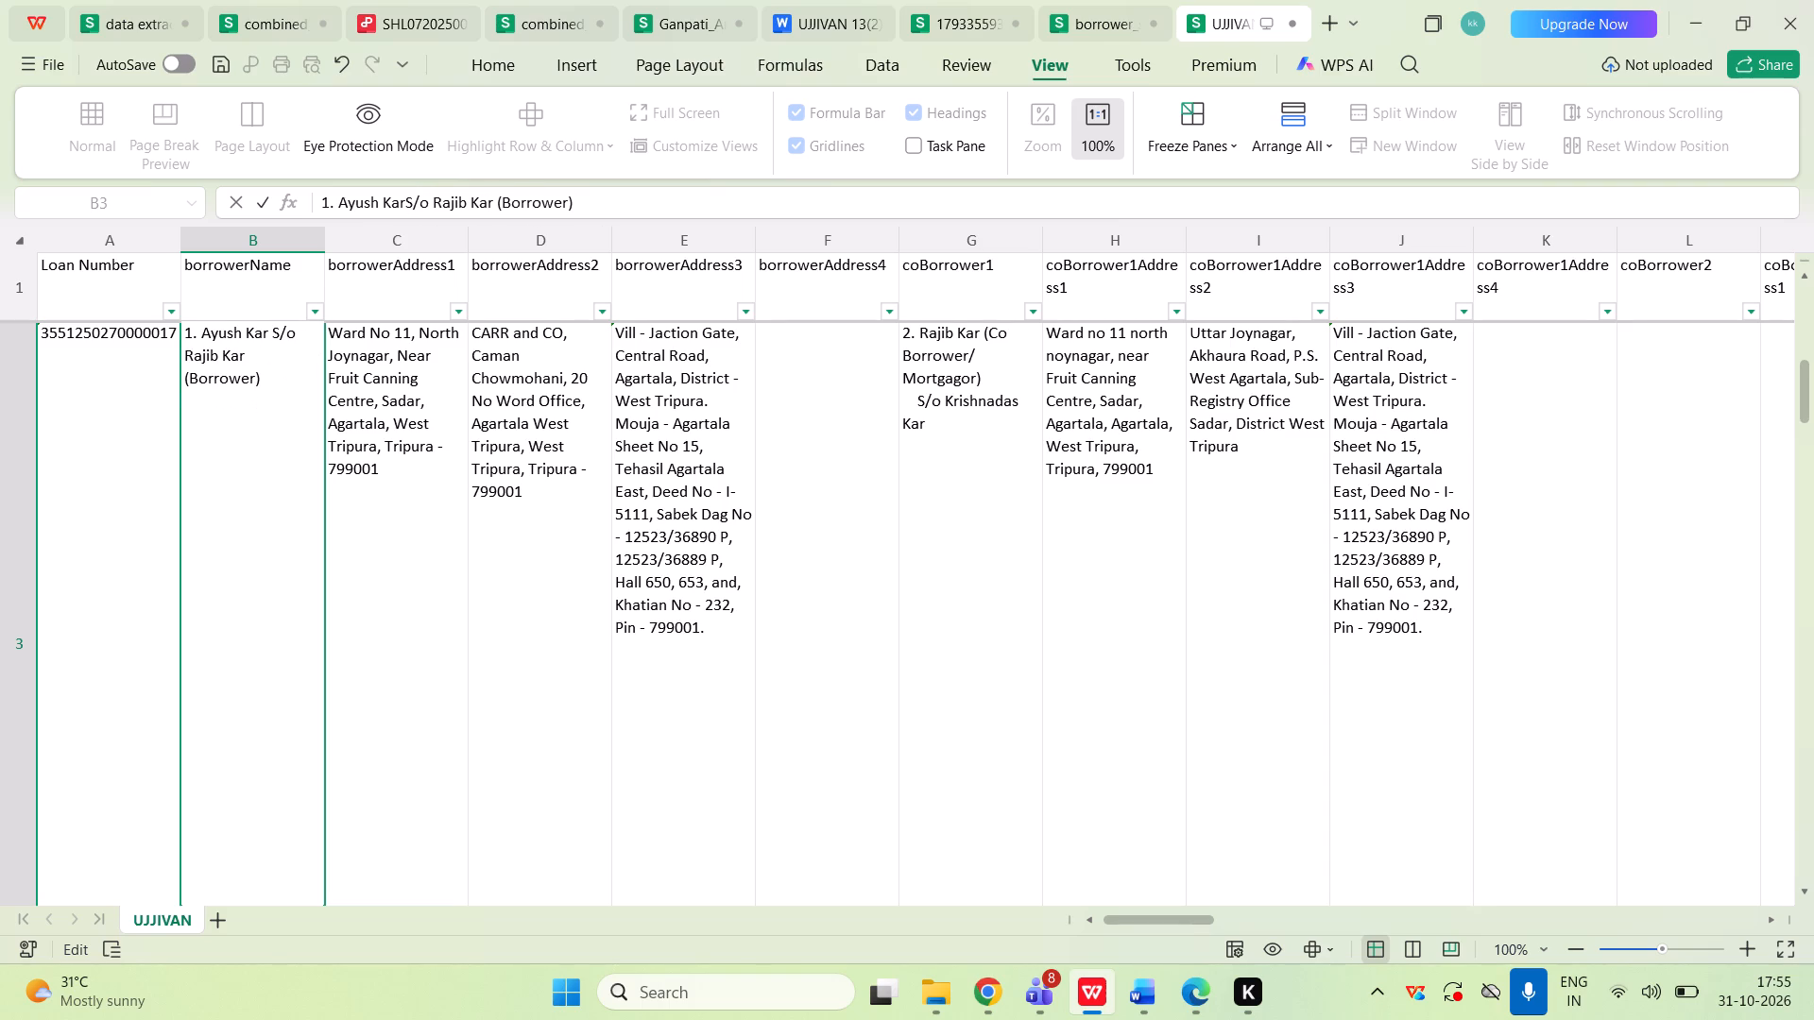
key("space")
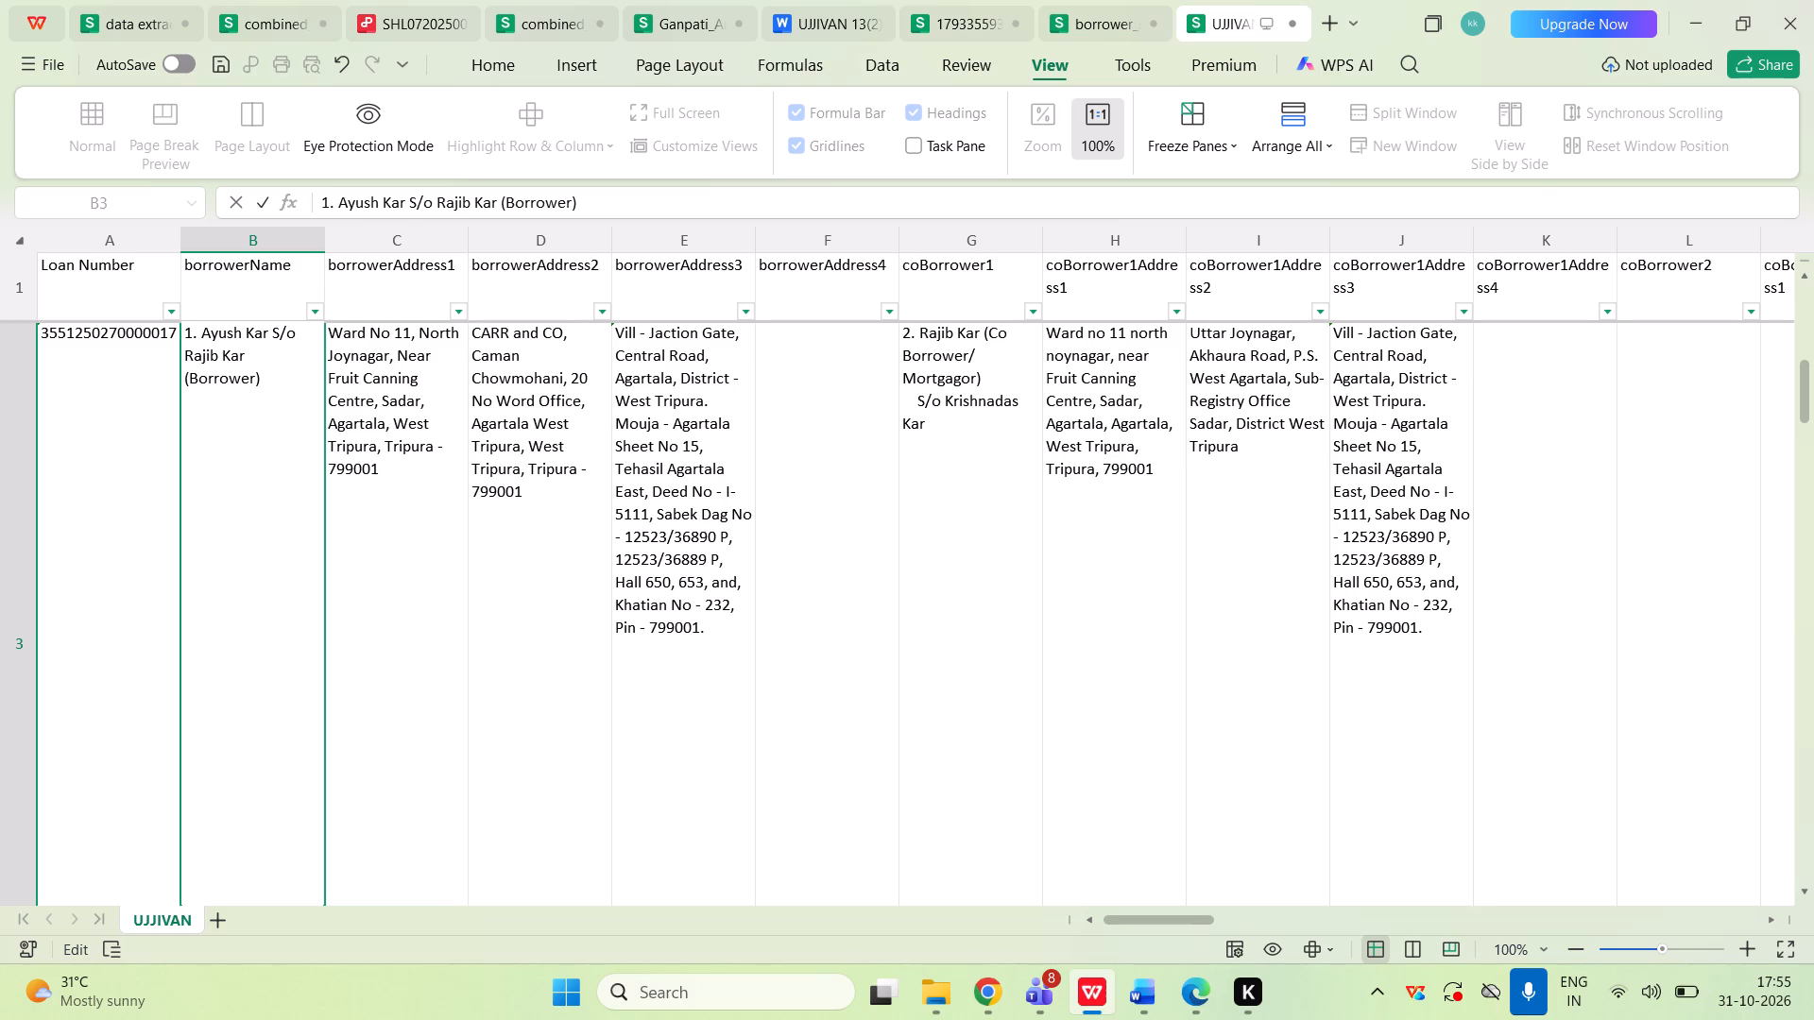
left_click(566, 399)
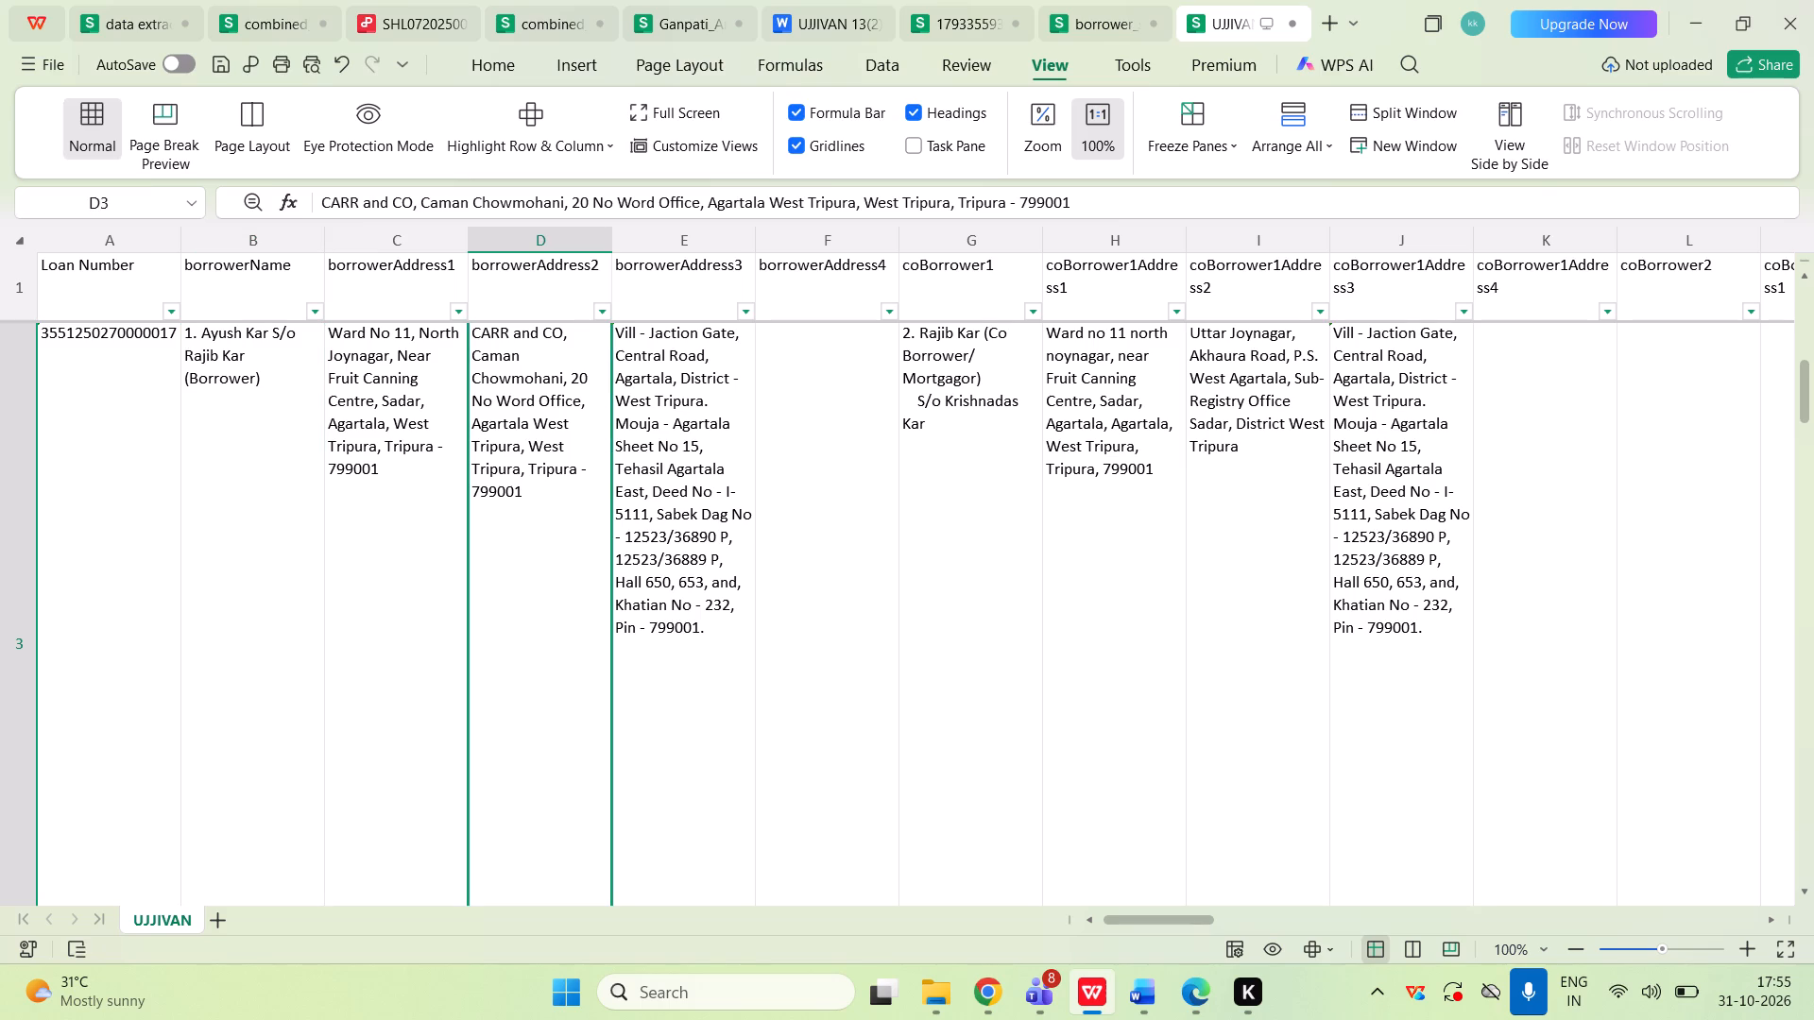
Replace the space after S/o in the row 3 borrowerName entry with a freshly entered single space.
left_click(286, 351)
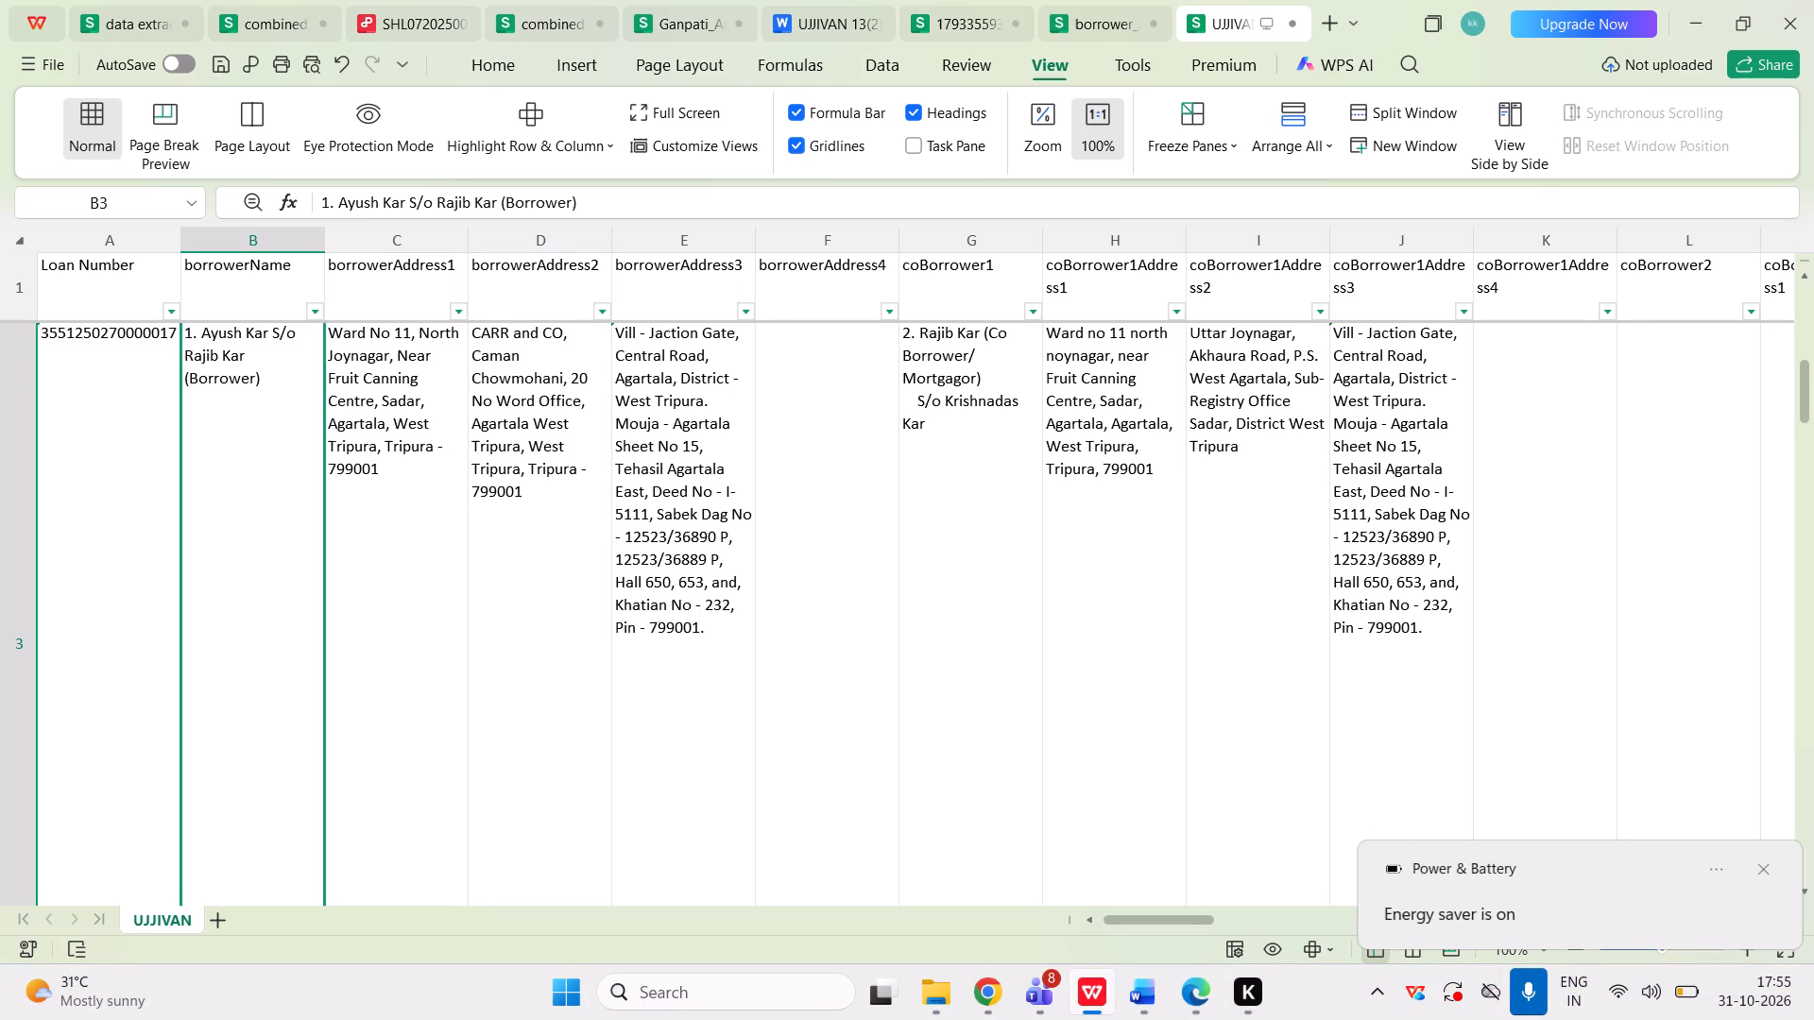
left_click(435, 211)
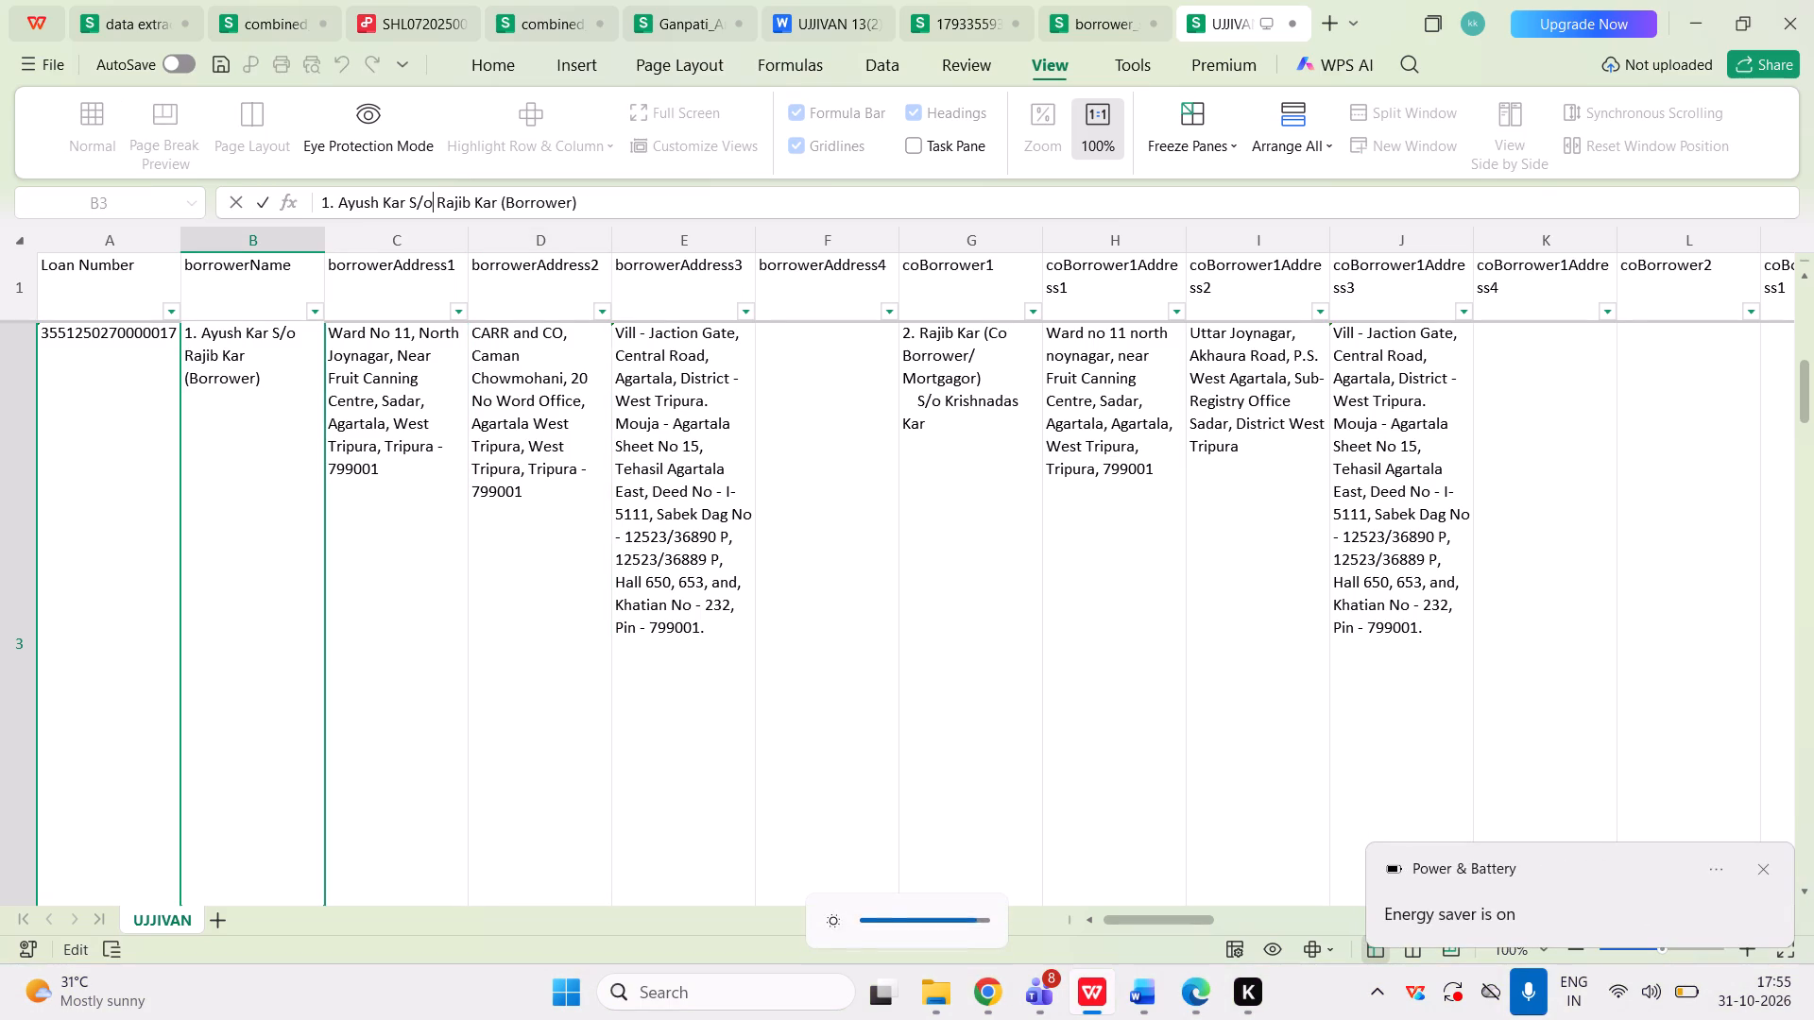
key("BackSpace")
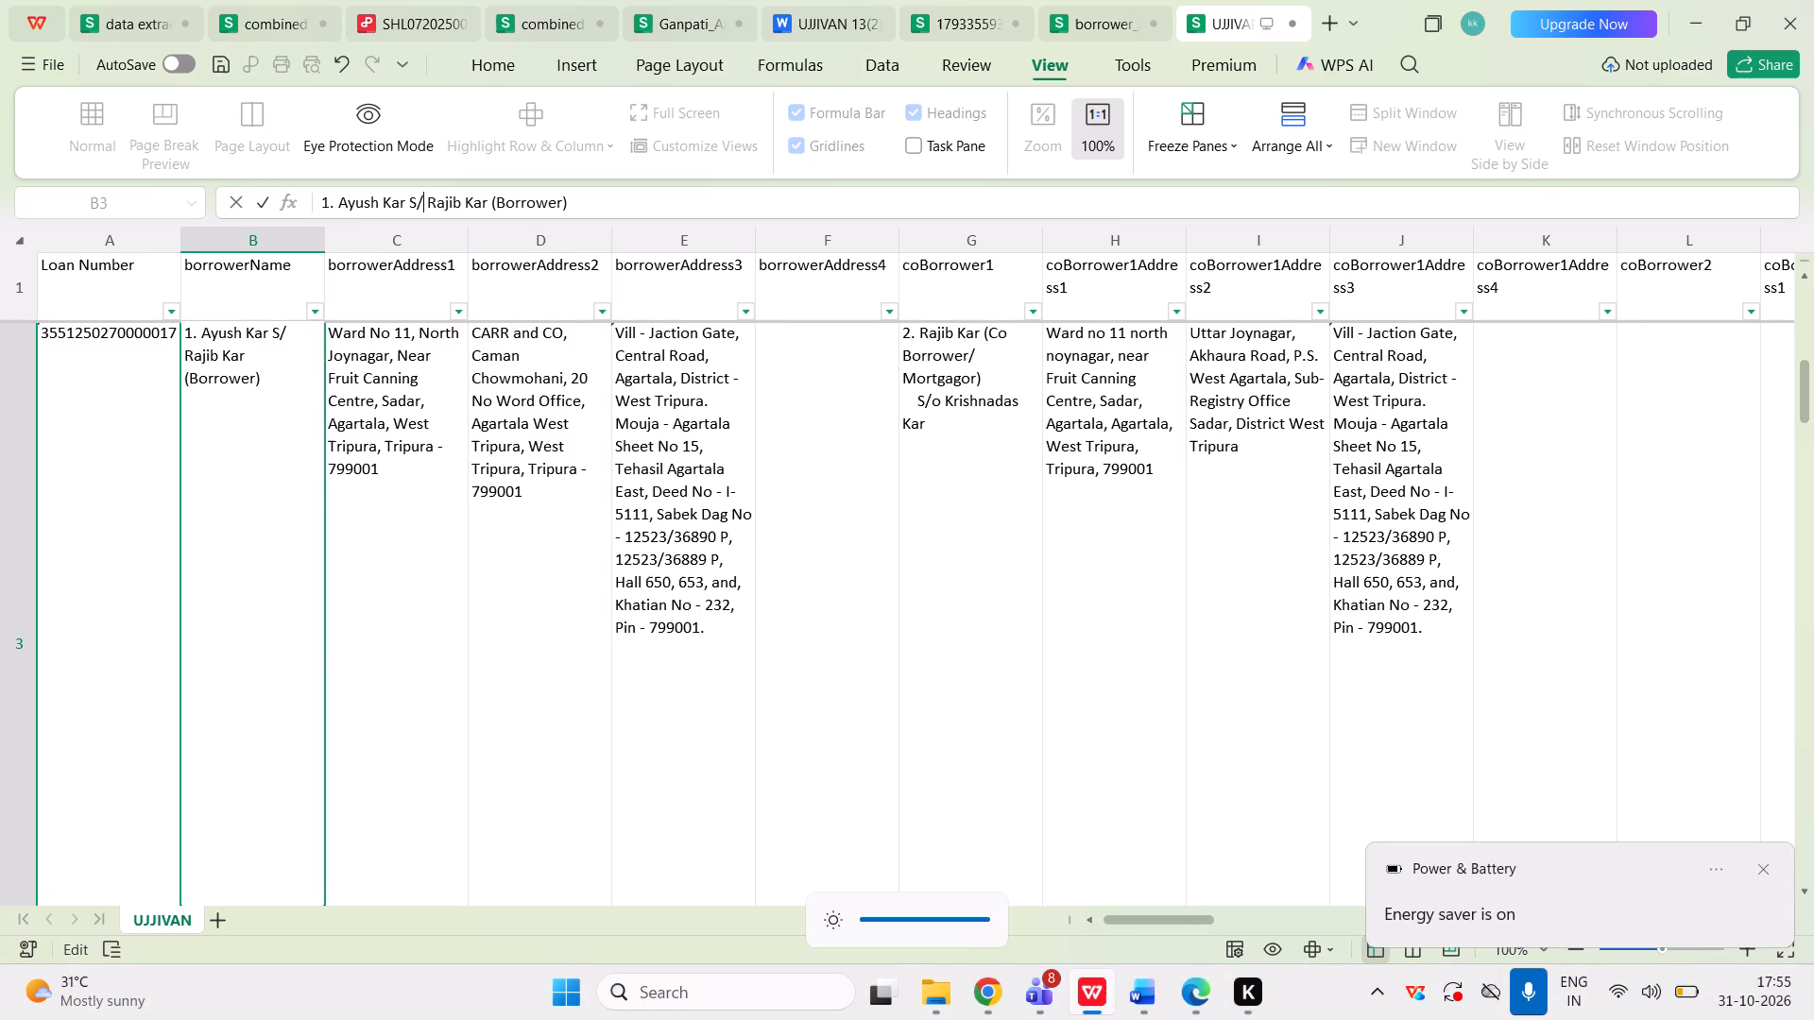
key("ctrl+z")
key("Right")
key("BackSpace")
key("space")
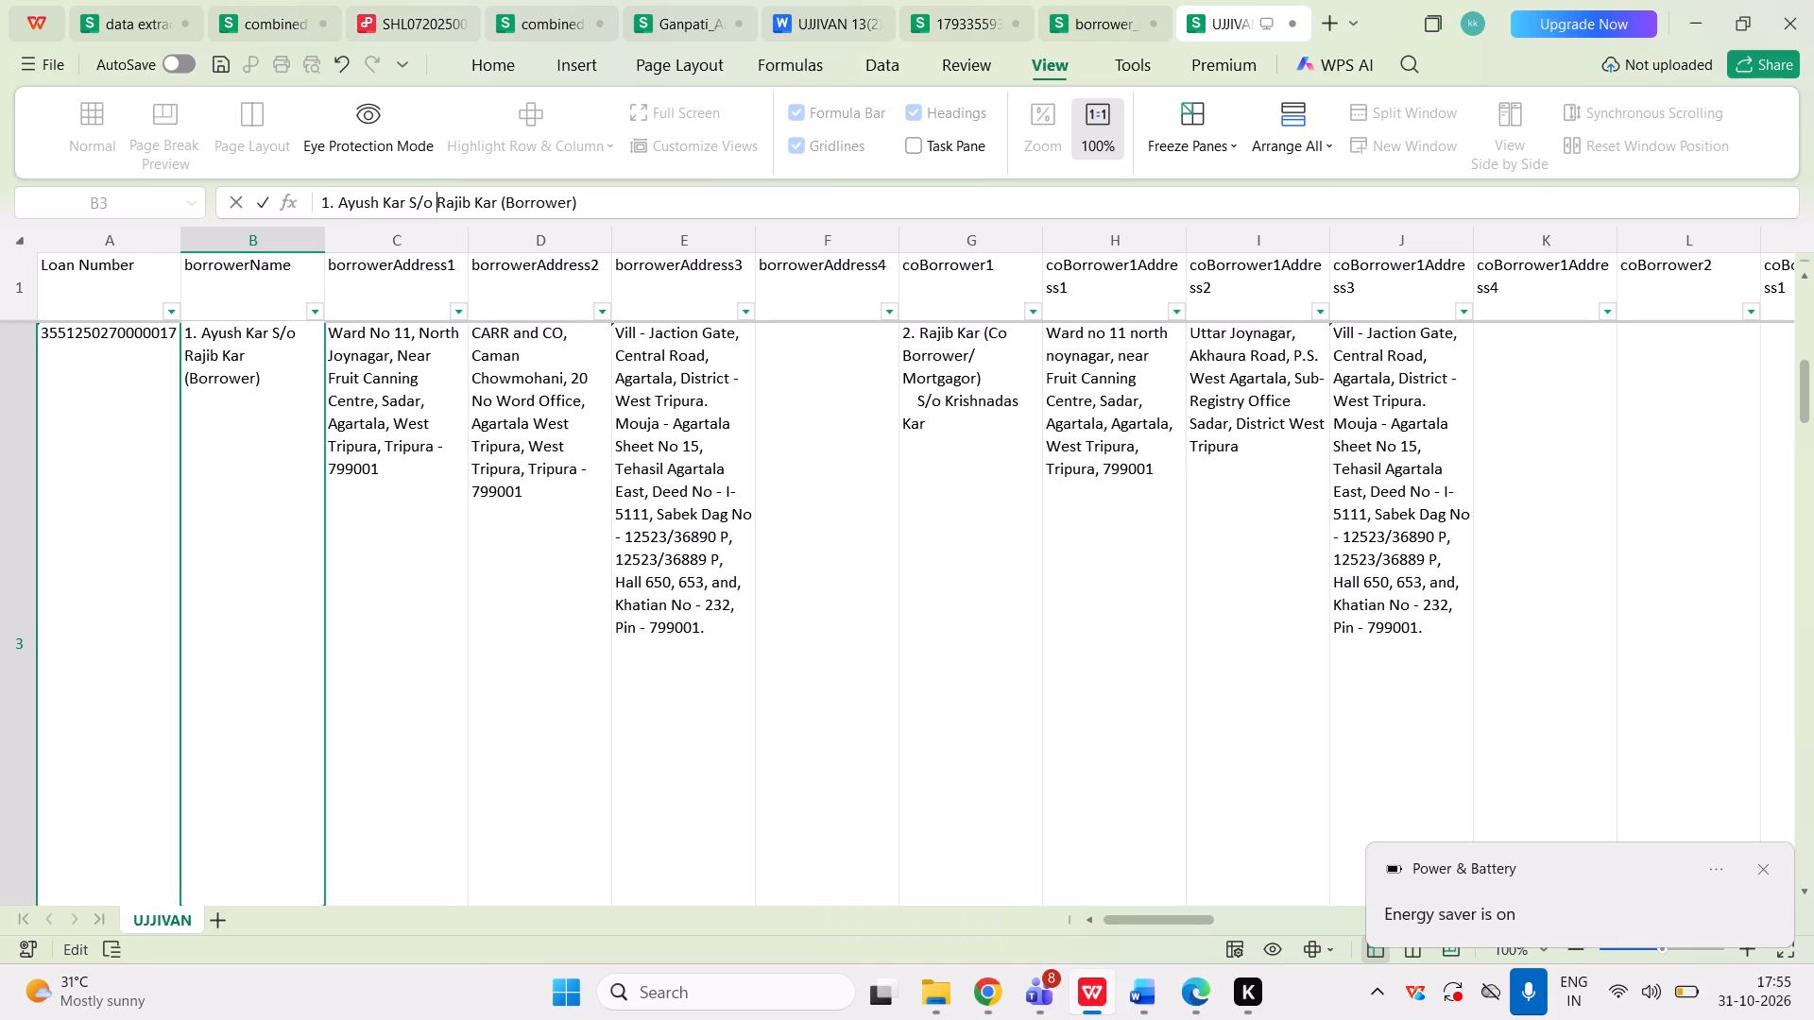
key("Tab")
Join the S/o line directly onto the first line of the row 4 borrowerName entry, removing the line break and leading spaces.
key("Left")
key("Down")
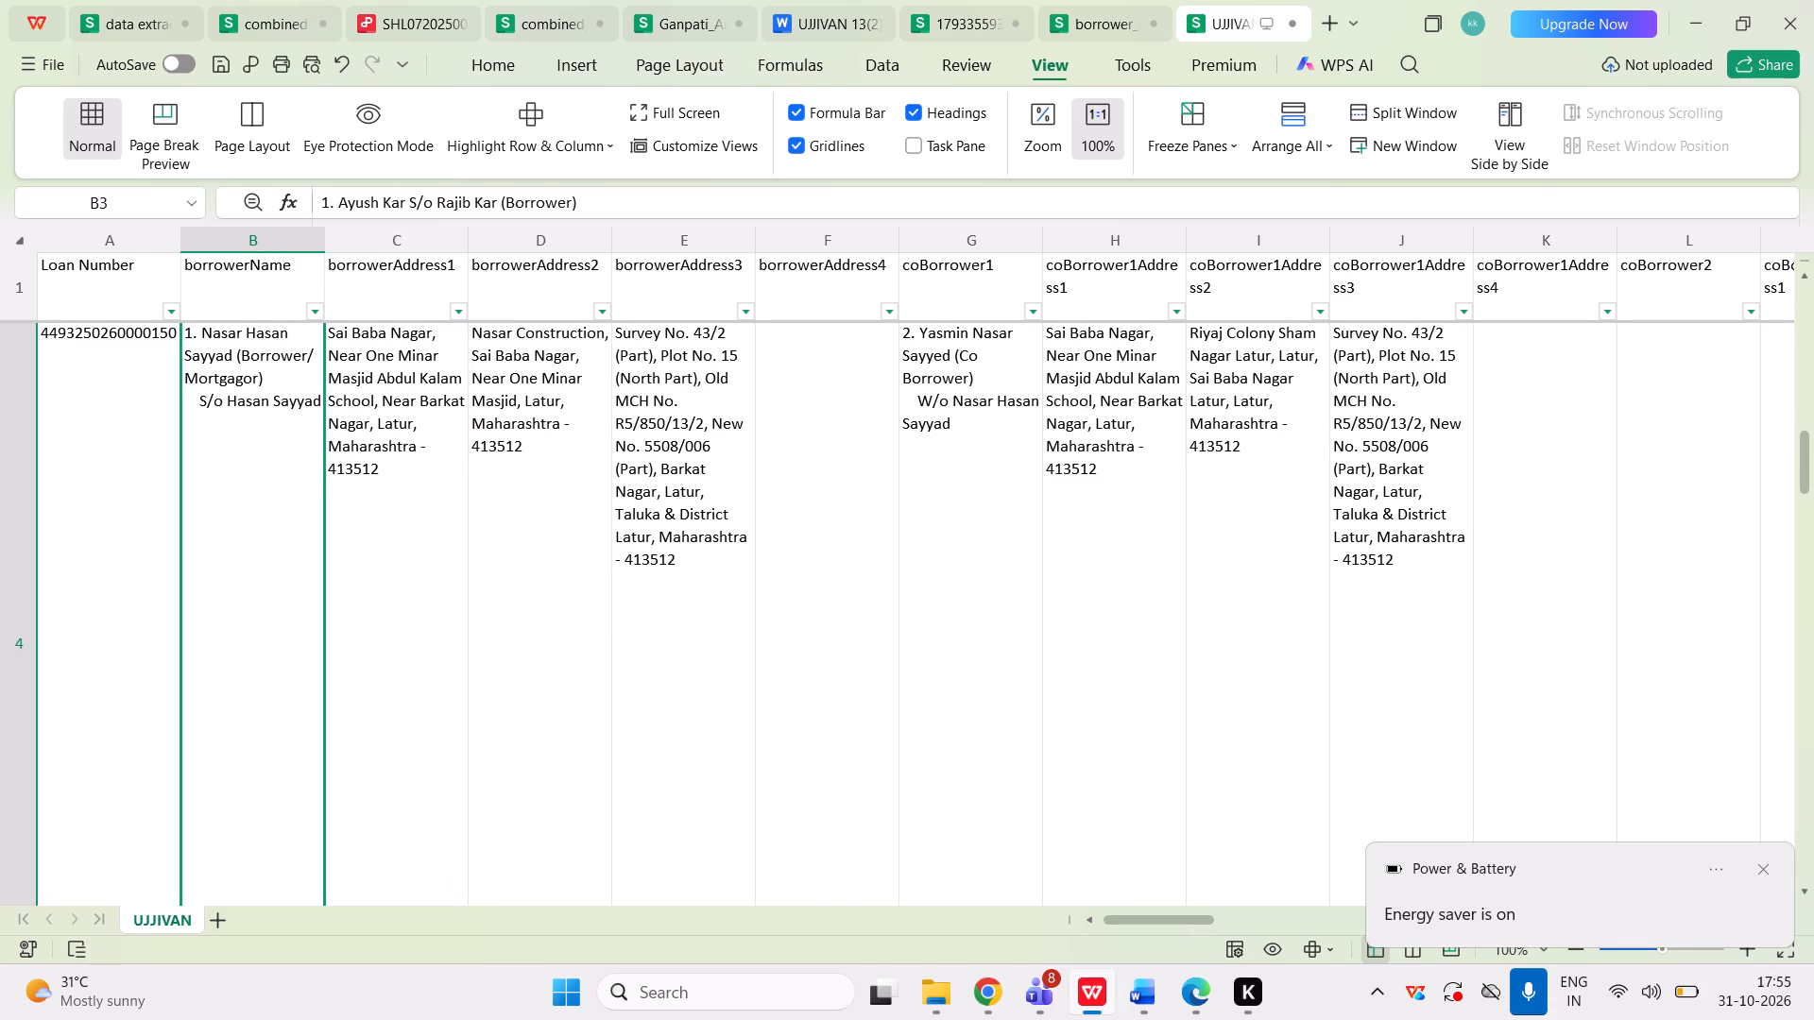
left_click(535, 230)
key("ctrl+Left")
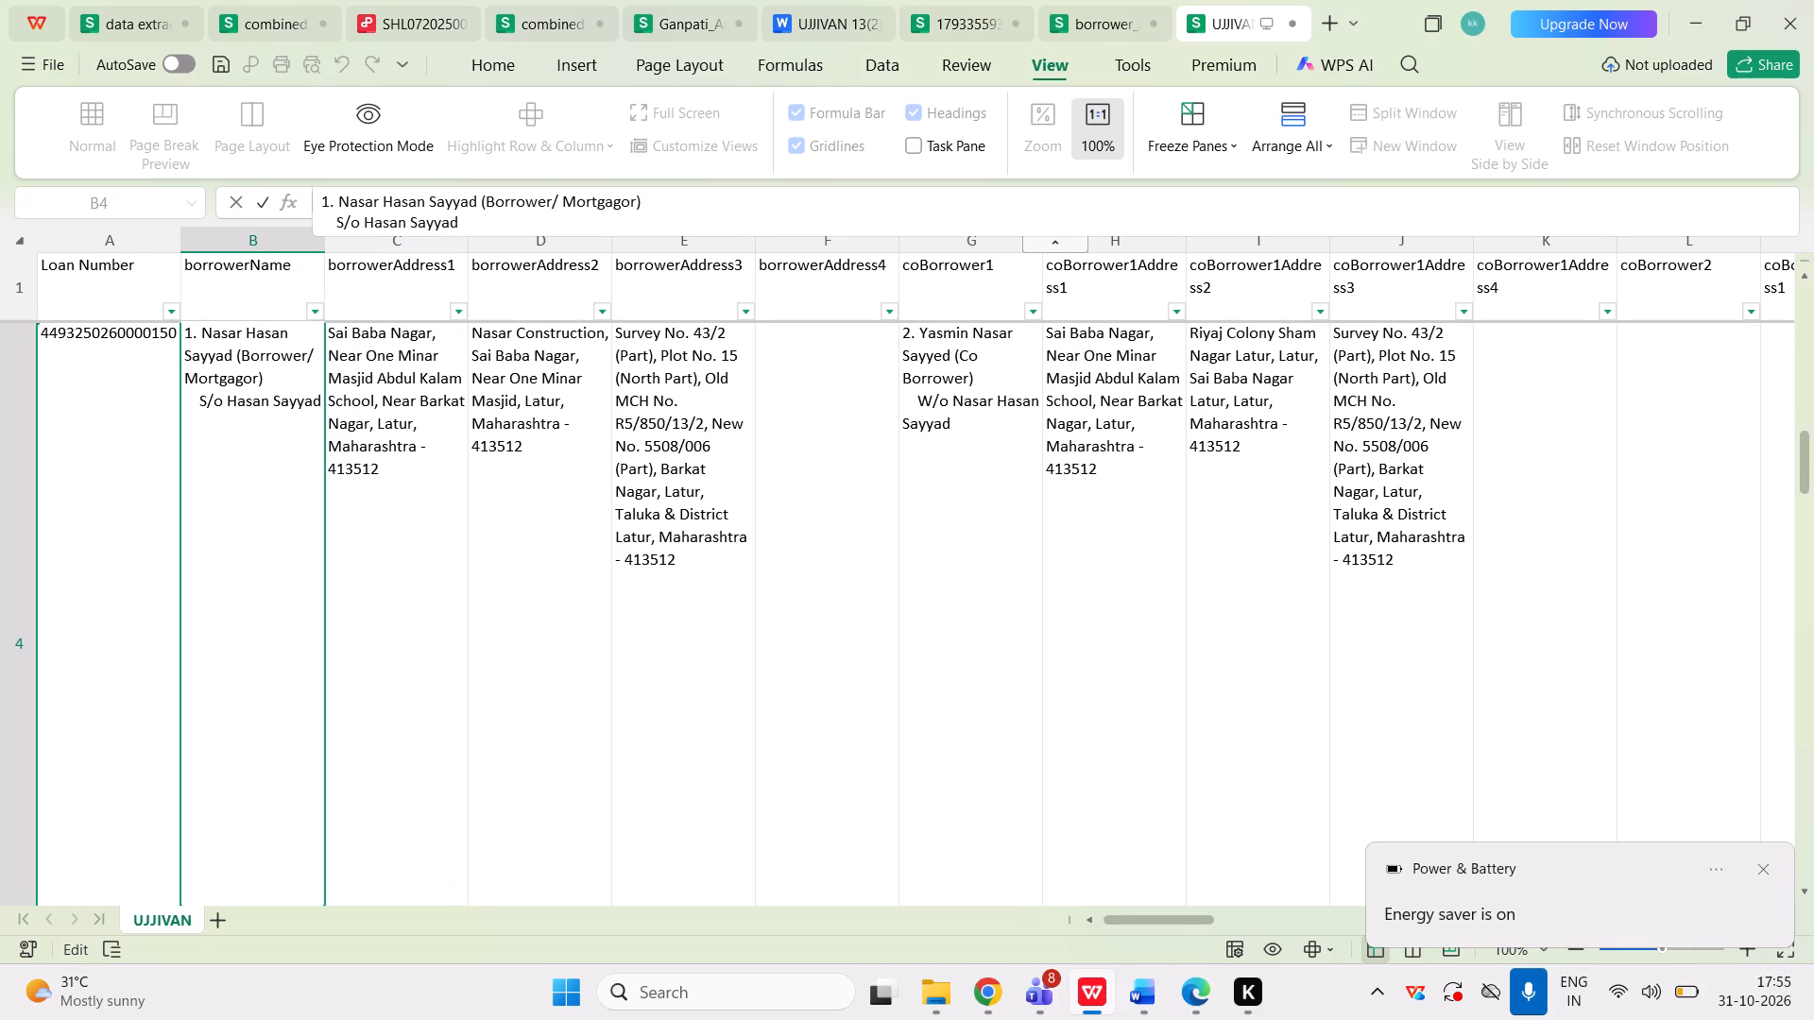
key("ctrl+Left")
key("Right")
key("Right")
key("Right")
key("Right")
key("Right")
key("BackSpace")
key("BackSpace")
key("BackSpace")
key("BackSpace")
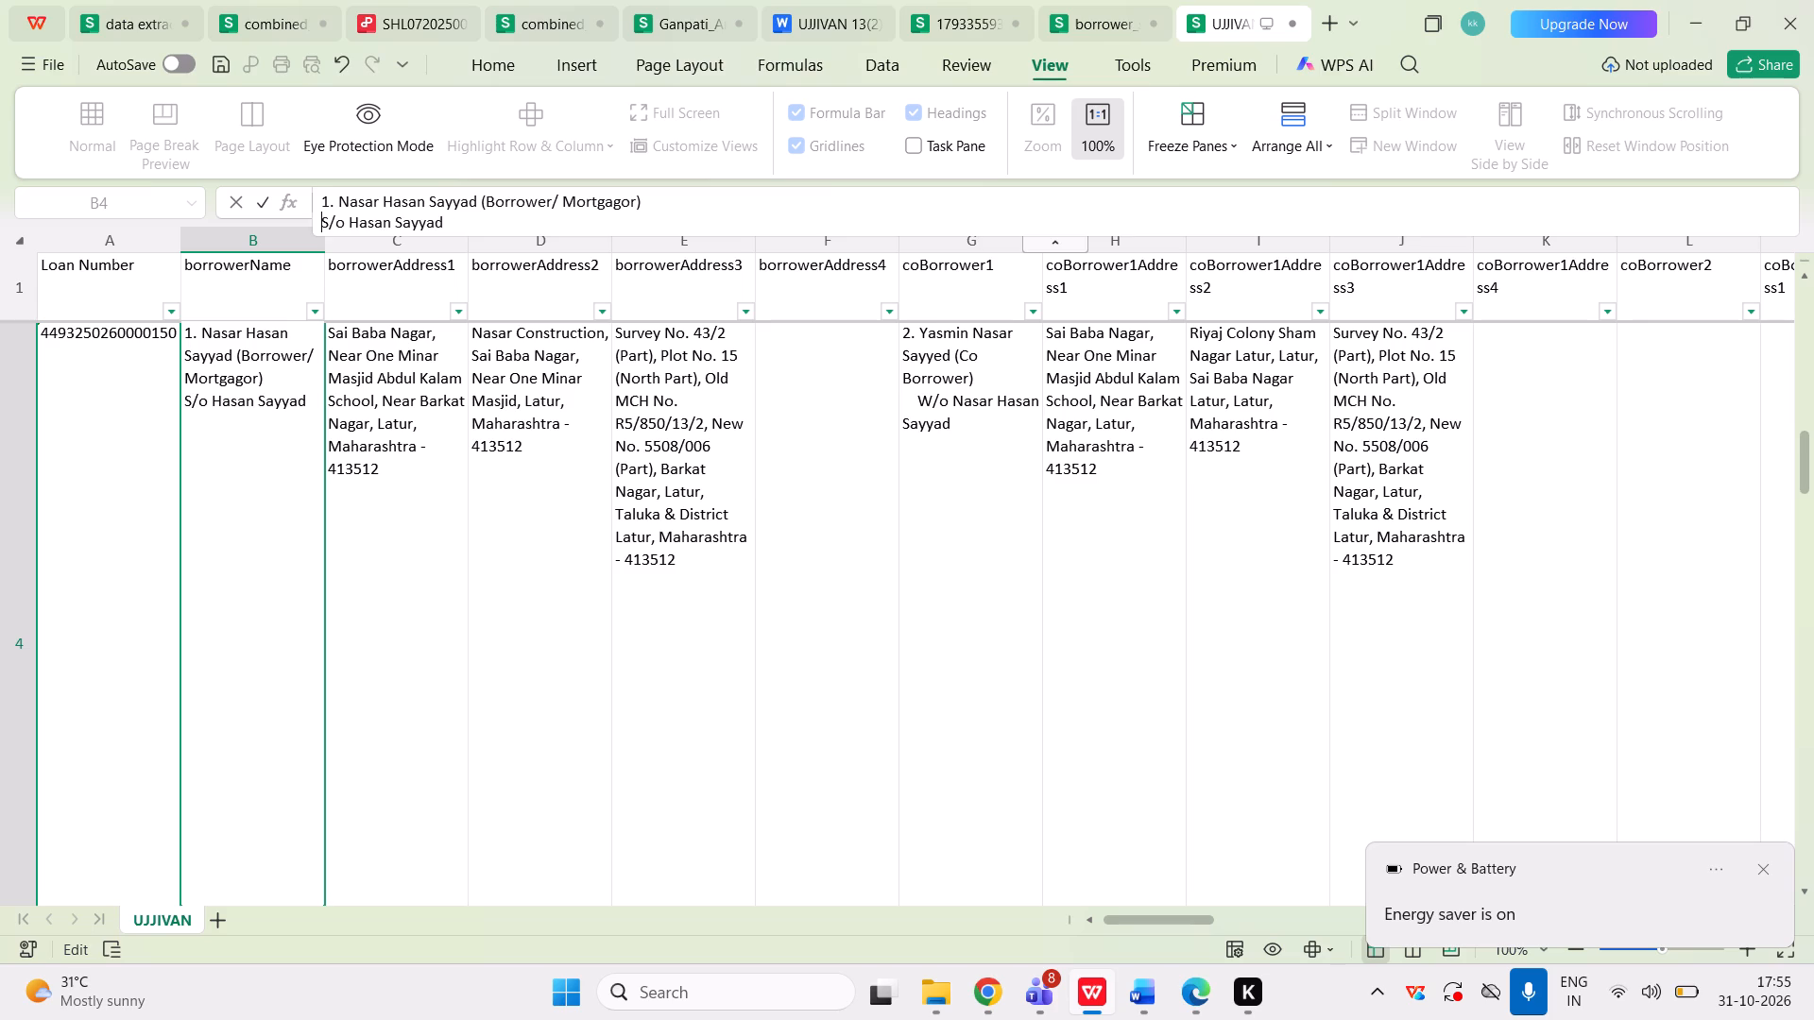
key("BackSpace")
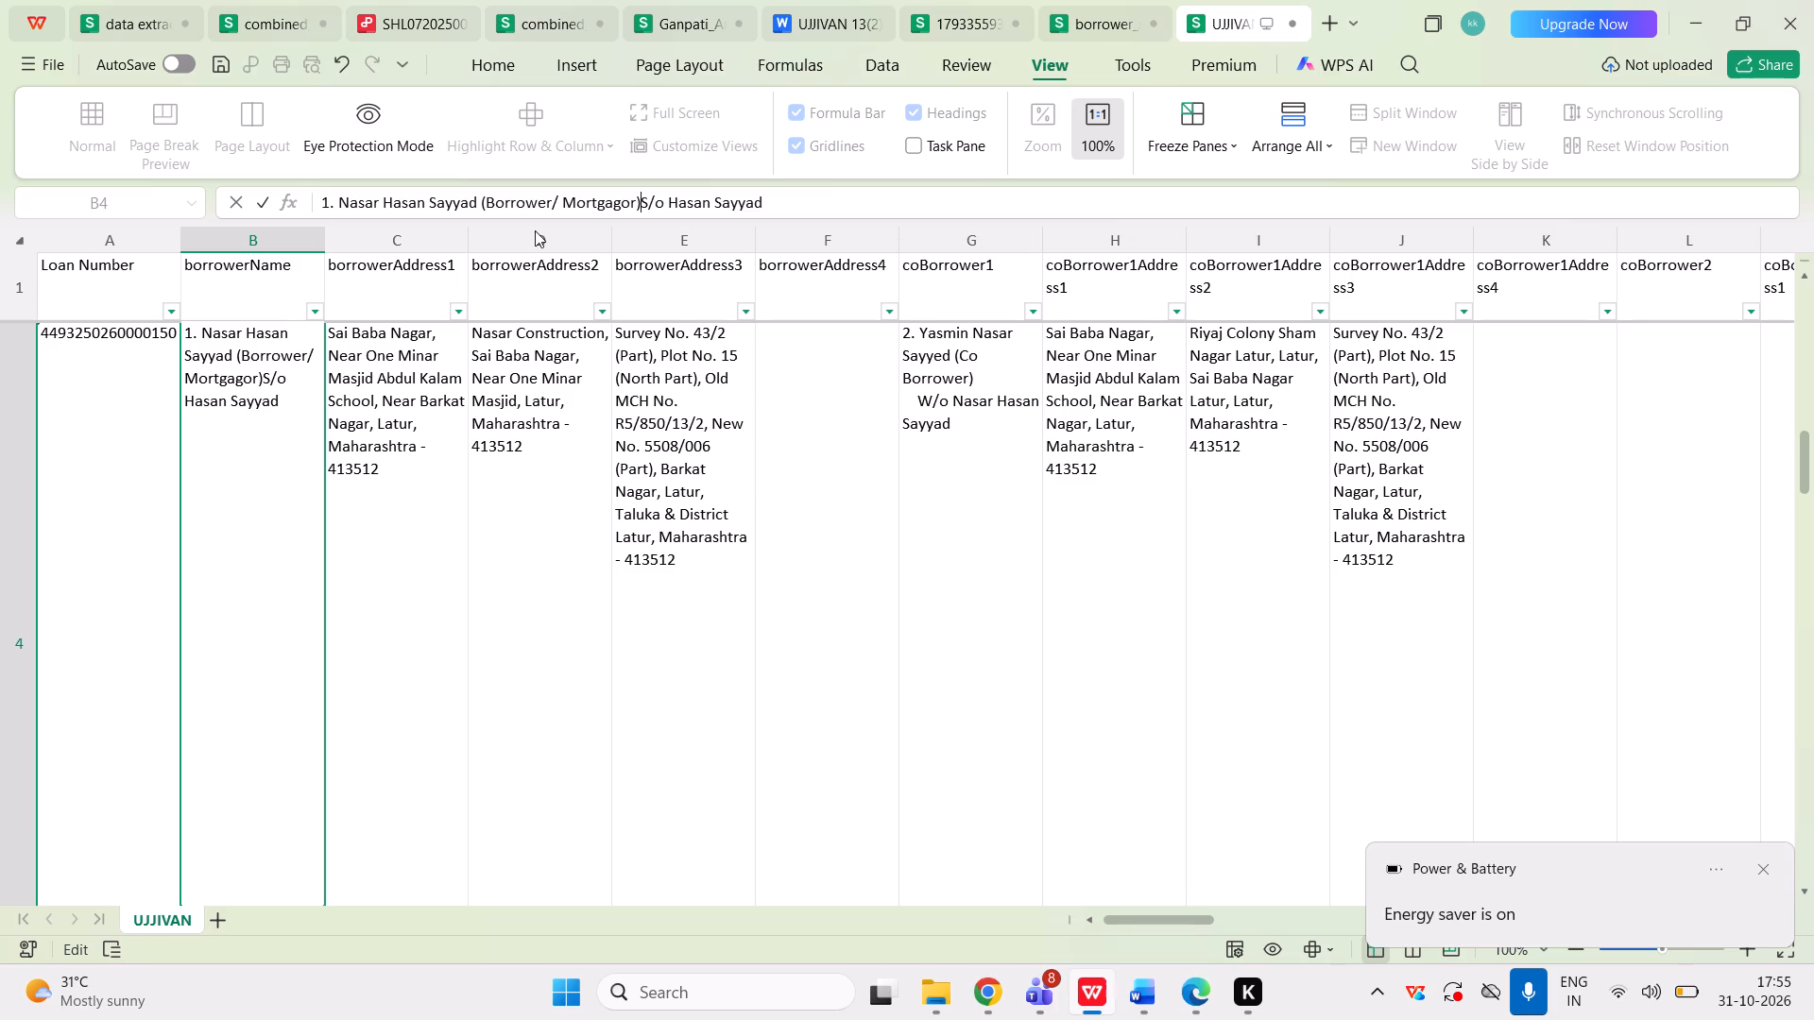
key("space")
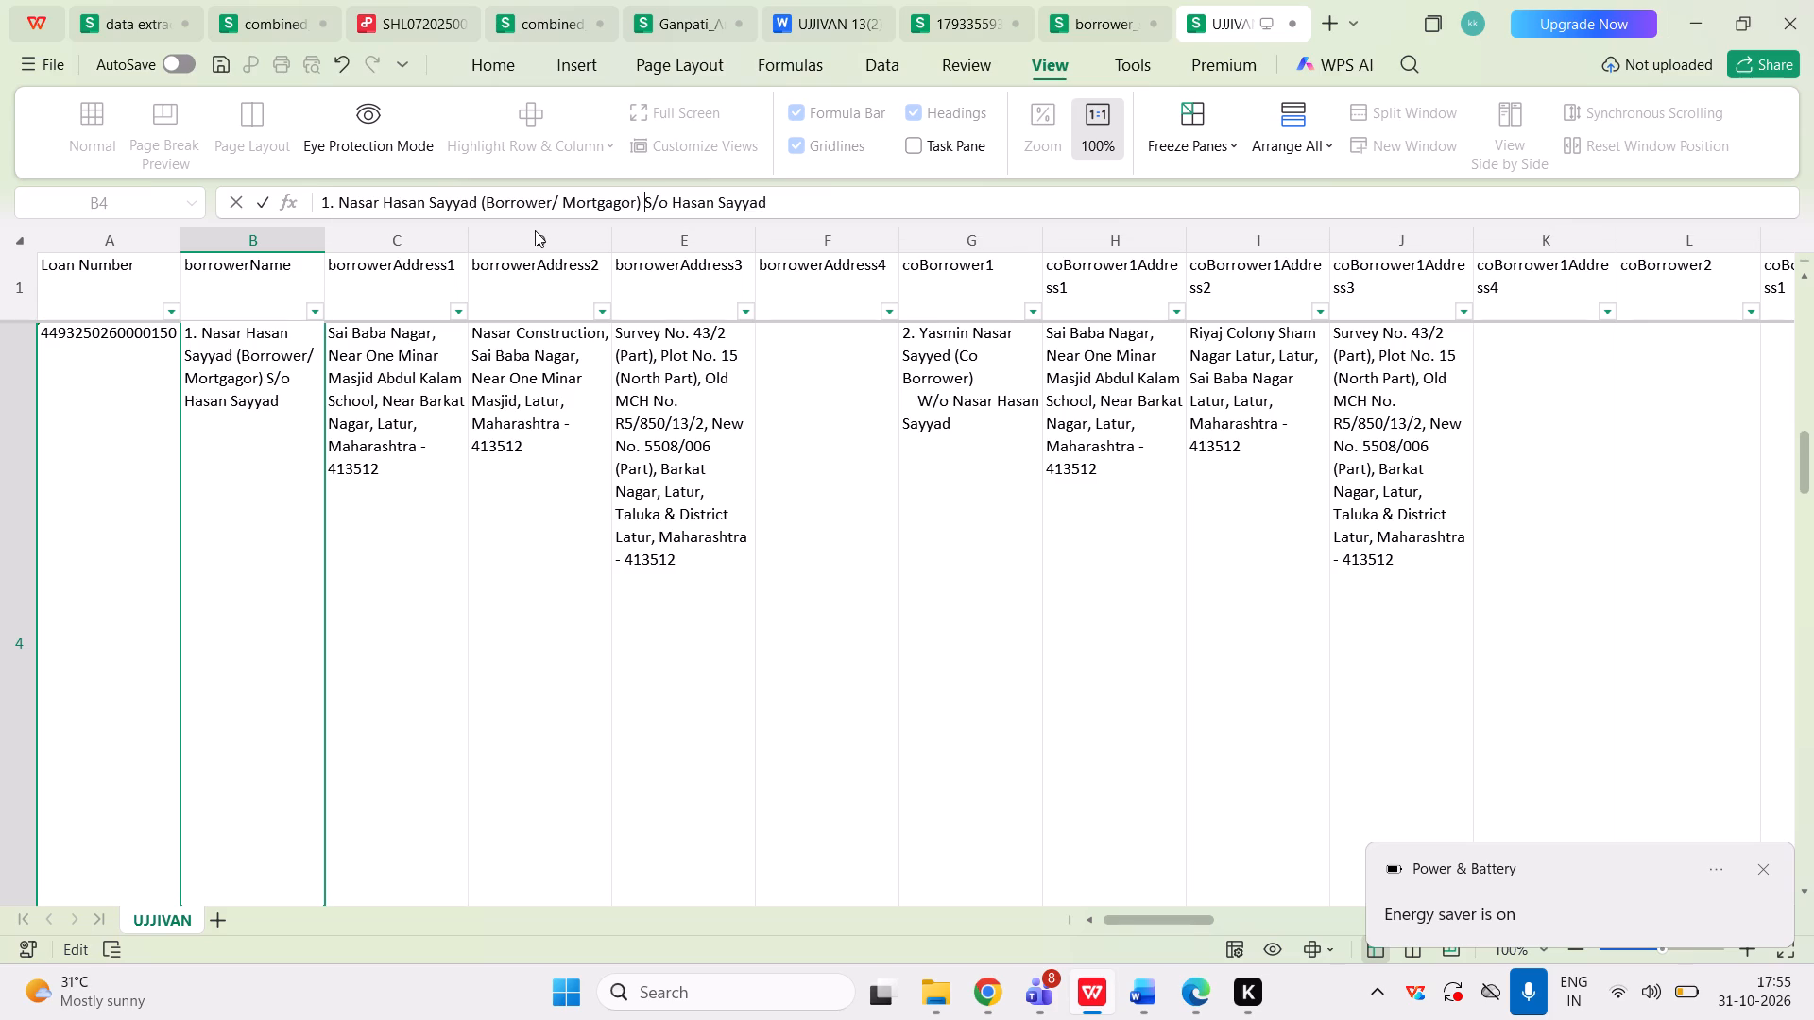
key("BackSpace")
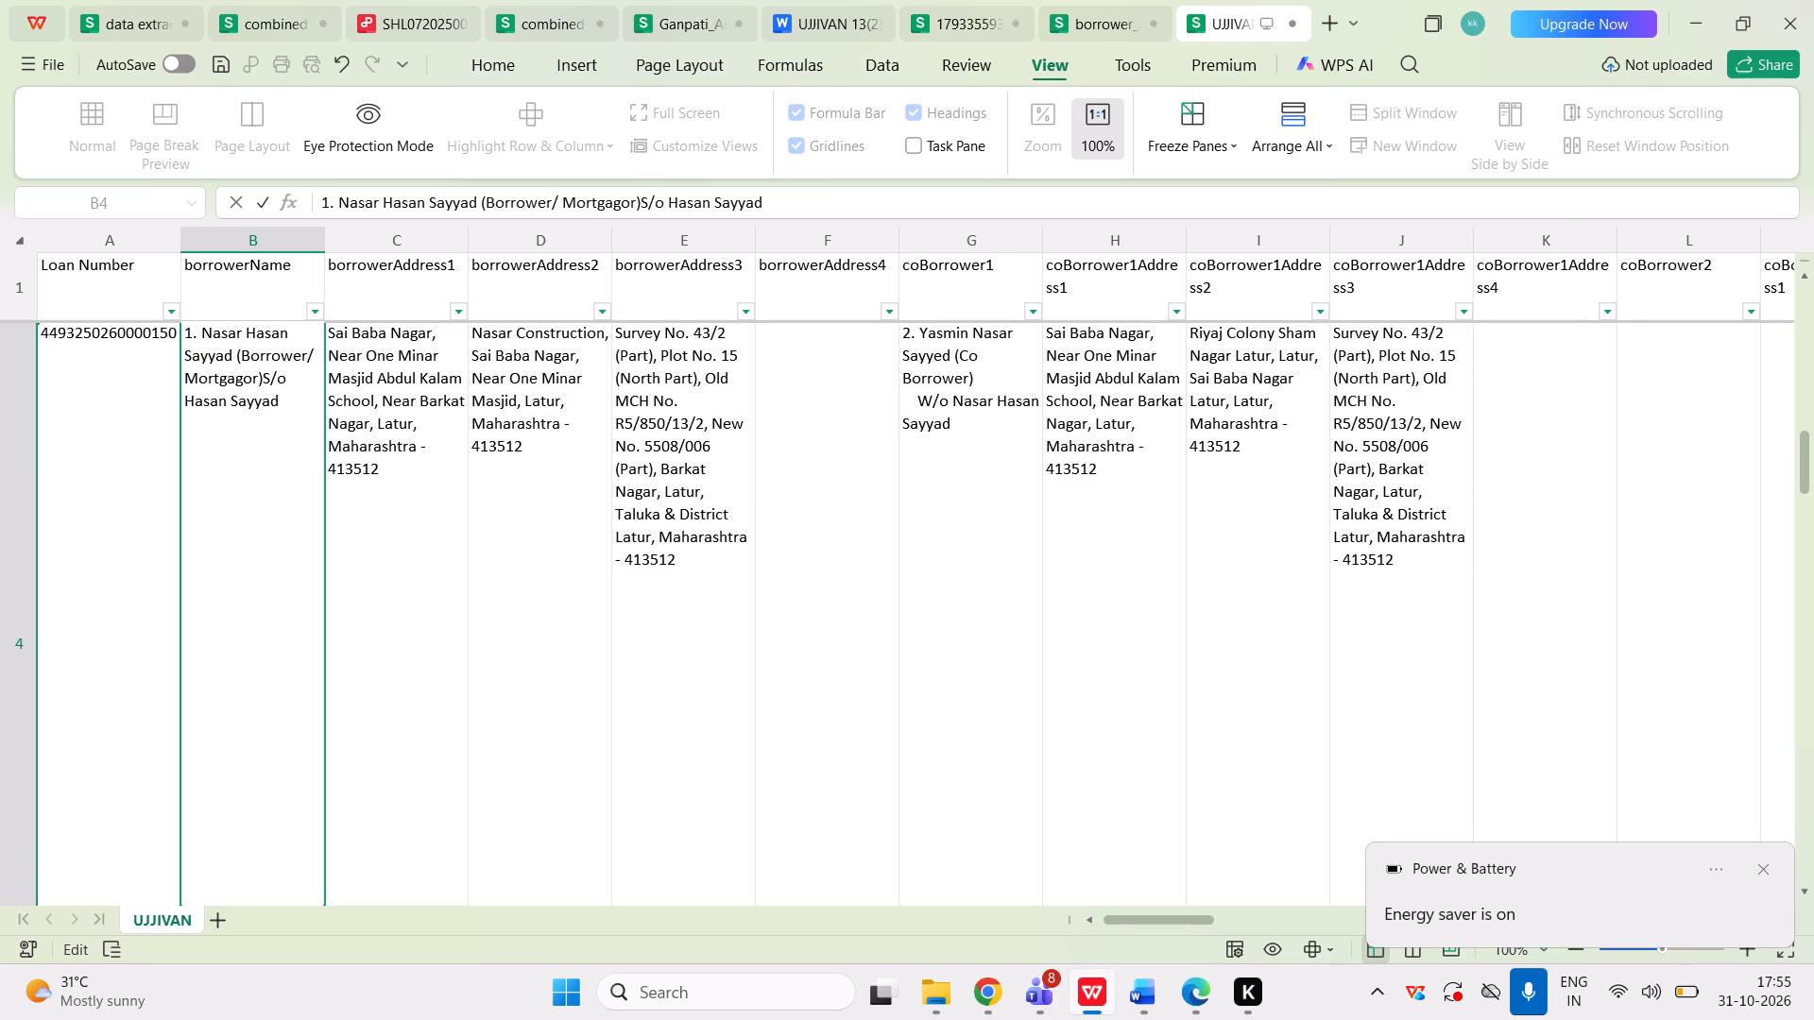
Move "(Borrower/ Mortgagor)" to the end of the row 4 borrowerName entry, separated from the father's name by a space.
left_click(481, 198)
key("Right")
key("Right")
key("Right")
key("Right")
key("Right")
key("Right")
key("Right")
key("Right")
key("Right")
key("Right")
key("Right")
key("Right")
key("Right")
key("Right")
key("Right")
key("Right")
key("Right")
key("Right")
key("Right")
key("Right")
key("Right")
key("ctrl+Left")
key("ctrl+Left")
key("ctrl+Right")
key("Left")
key("Left")
key("Left")
key("Left")
key("Left")
key("Left")
key("Left")
key("Left")
key("Left")
key("Left")
key("Left")
key("Left")
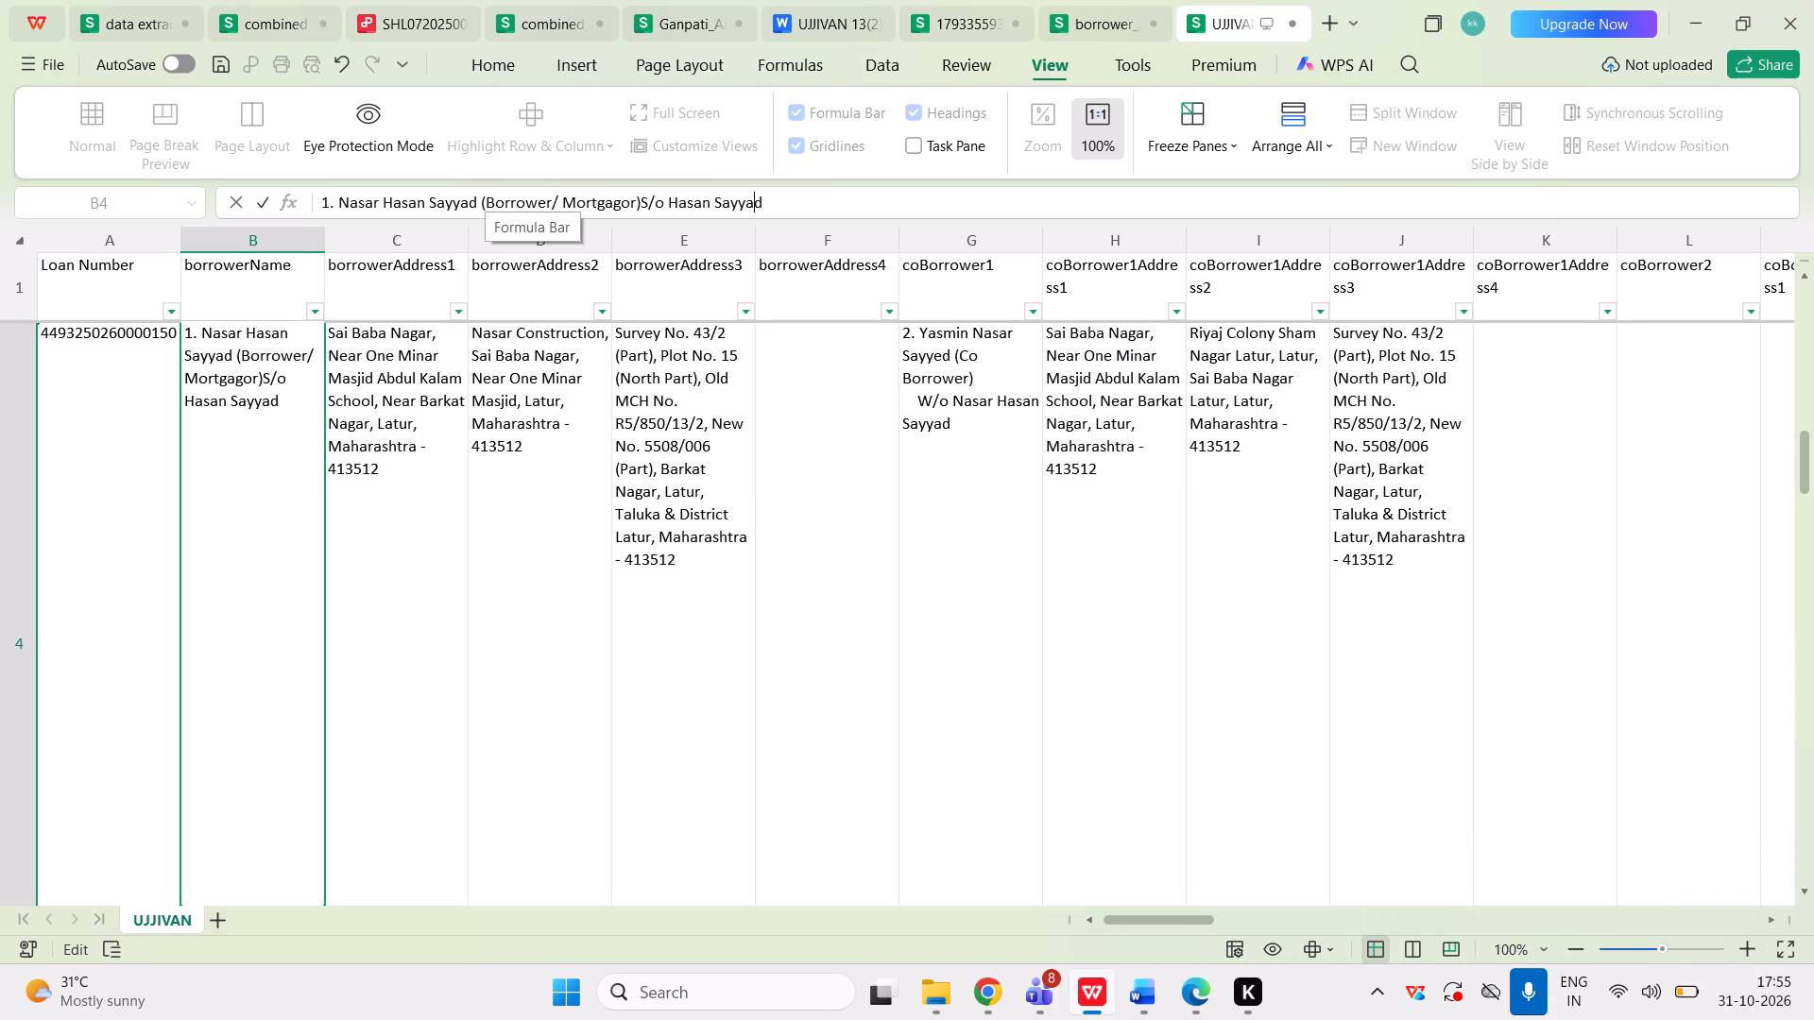
key("Left")
key("Left")
key("Left")
key("Left")
key("shift+Left")
key("shift+Left")
key("shift+Left")
key("shift+Left")
key("shift+Left")
key("shift+Left")
key("shift+Left")
key("shift+Left")
key("shift+Left")
key("shift+Left")
key("shift+Left")
key("shift+Left")
key("shift+Left")
key("shift+Left")
key("shift+Left")
key("shift+Left")
key("shift+Left")
key("shift+Left")
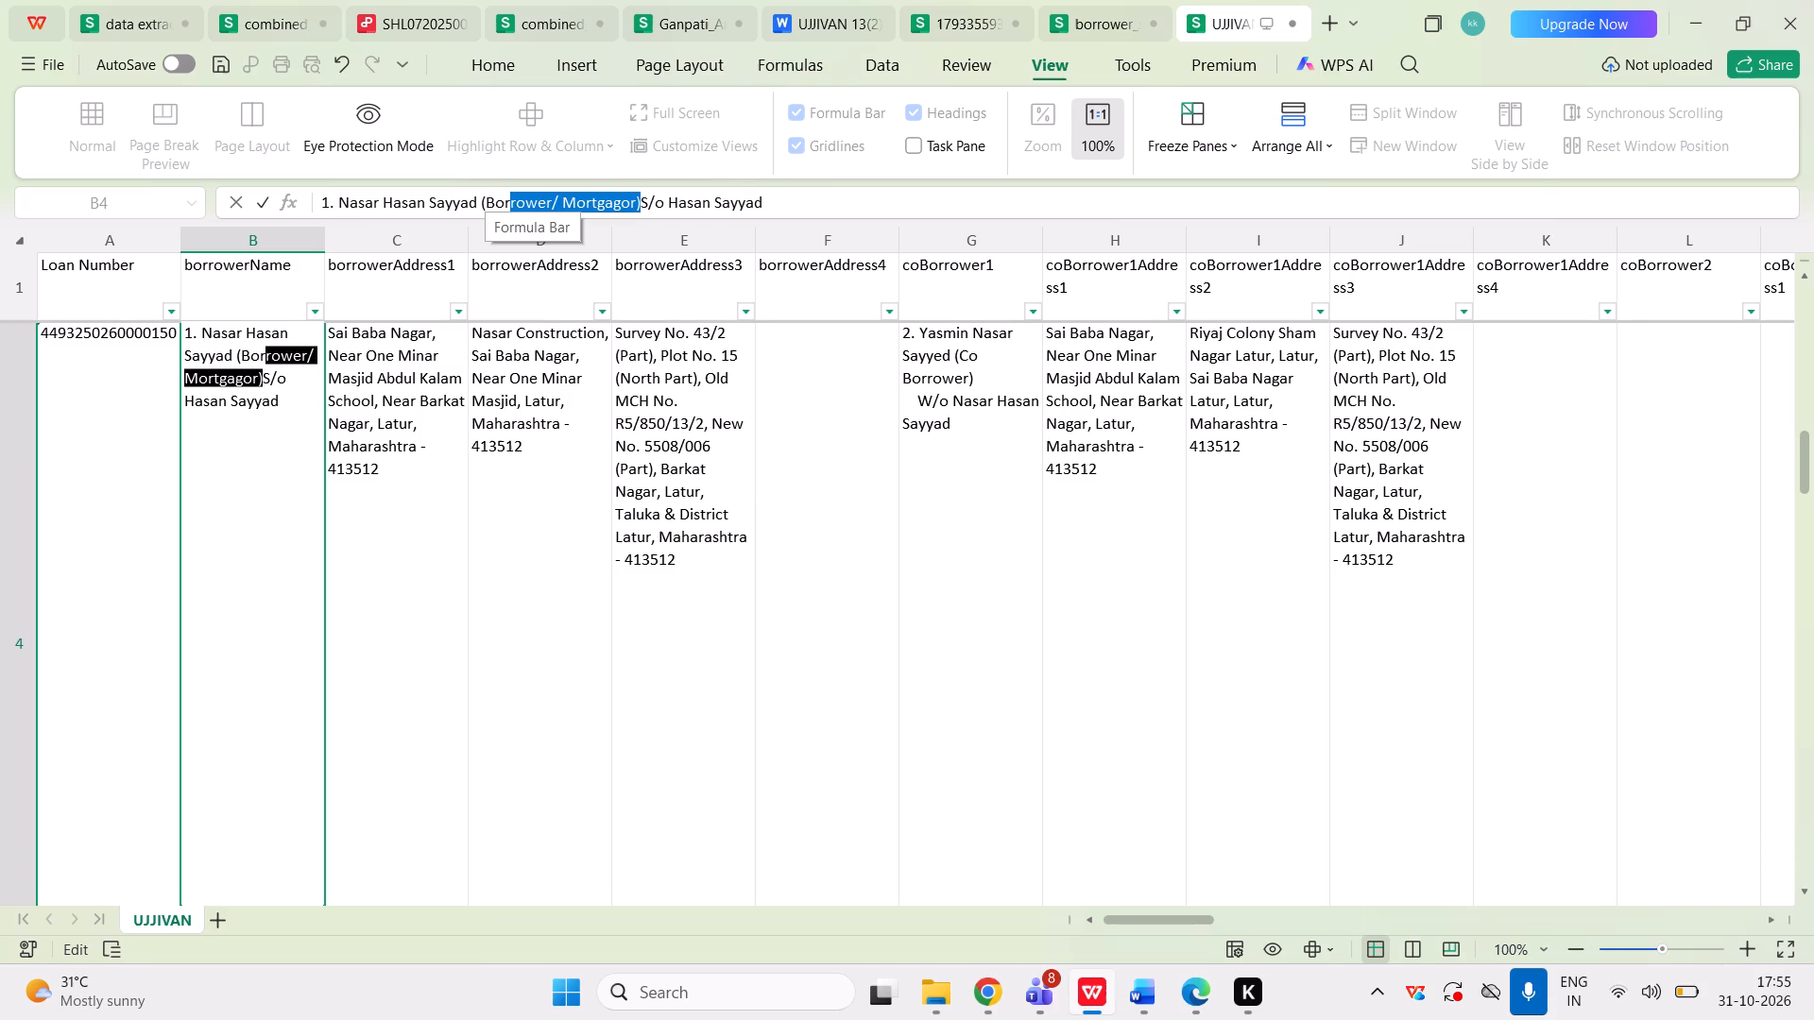
key("shift+Left")
key("shift+Left")
key("shift+Left")
key("shift+Left")
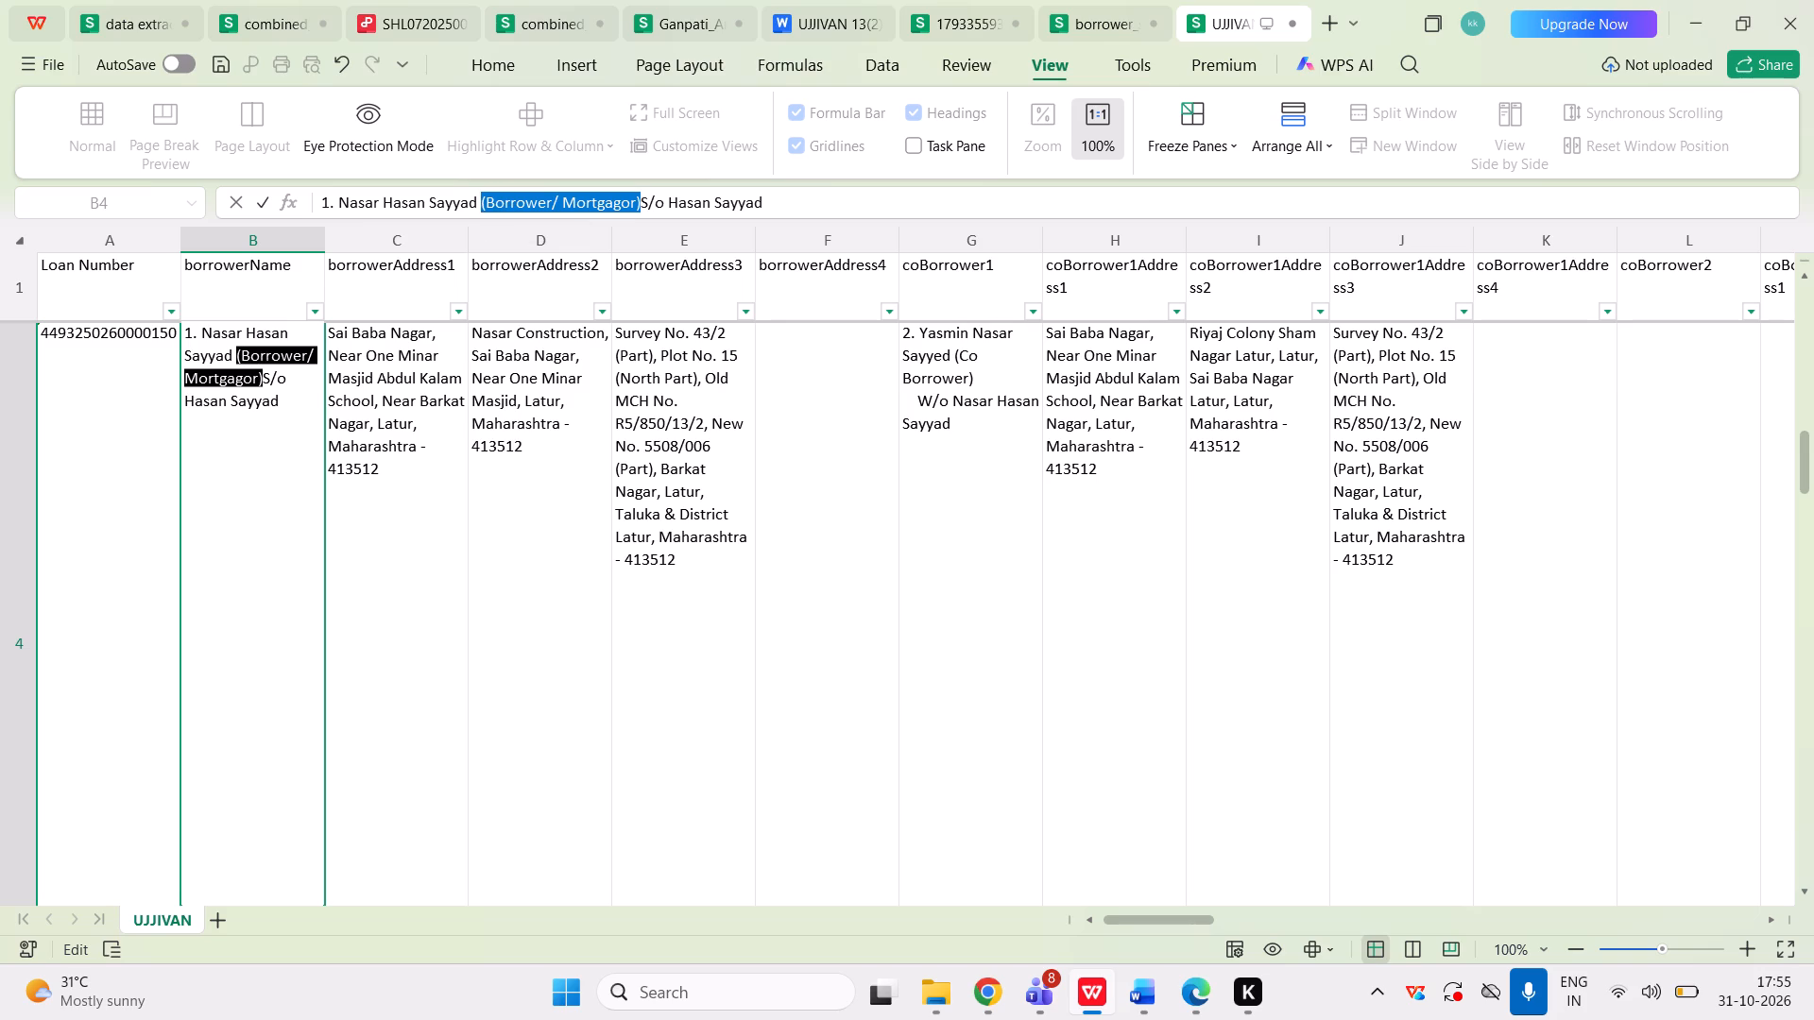
key("ctrl+c")
key("ctrl+c")
key("BackSpace")
key("ctrl+Right")
key("space")
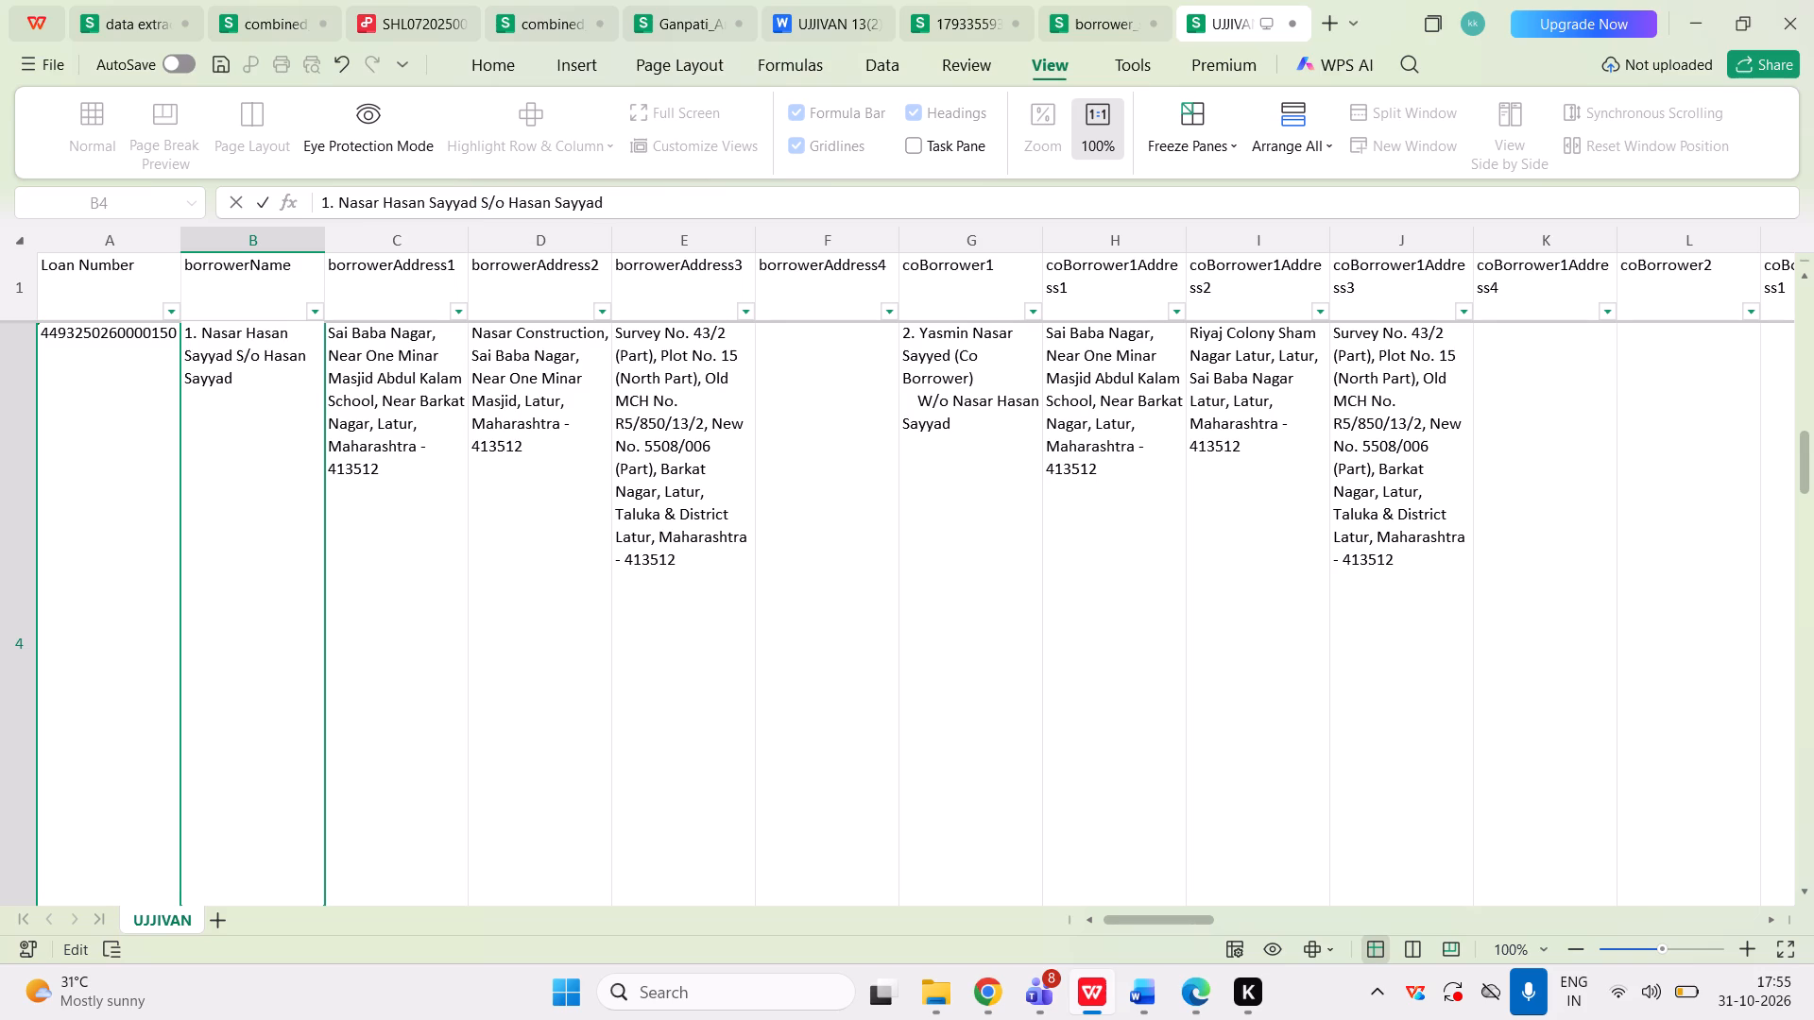
key("ctrl+v")
key("Tab")
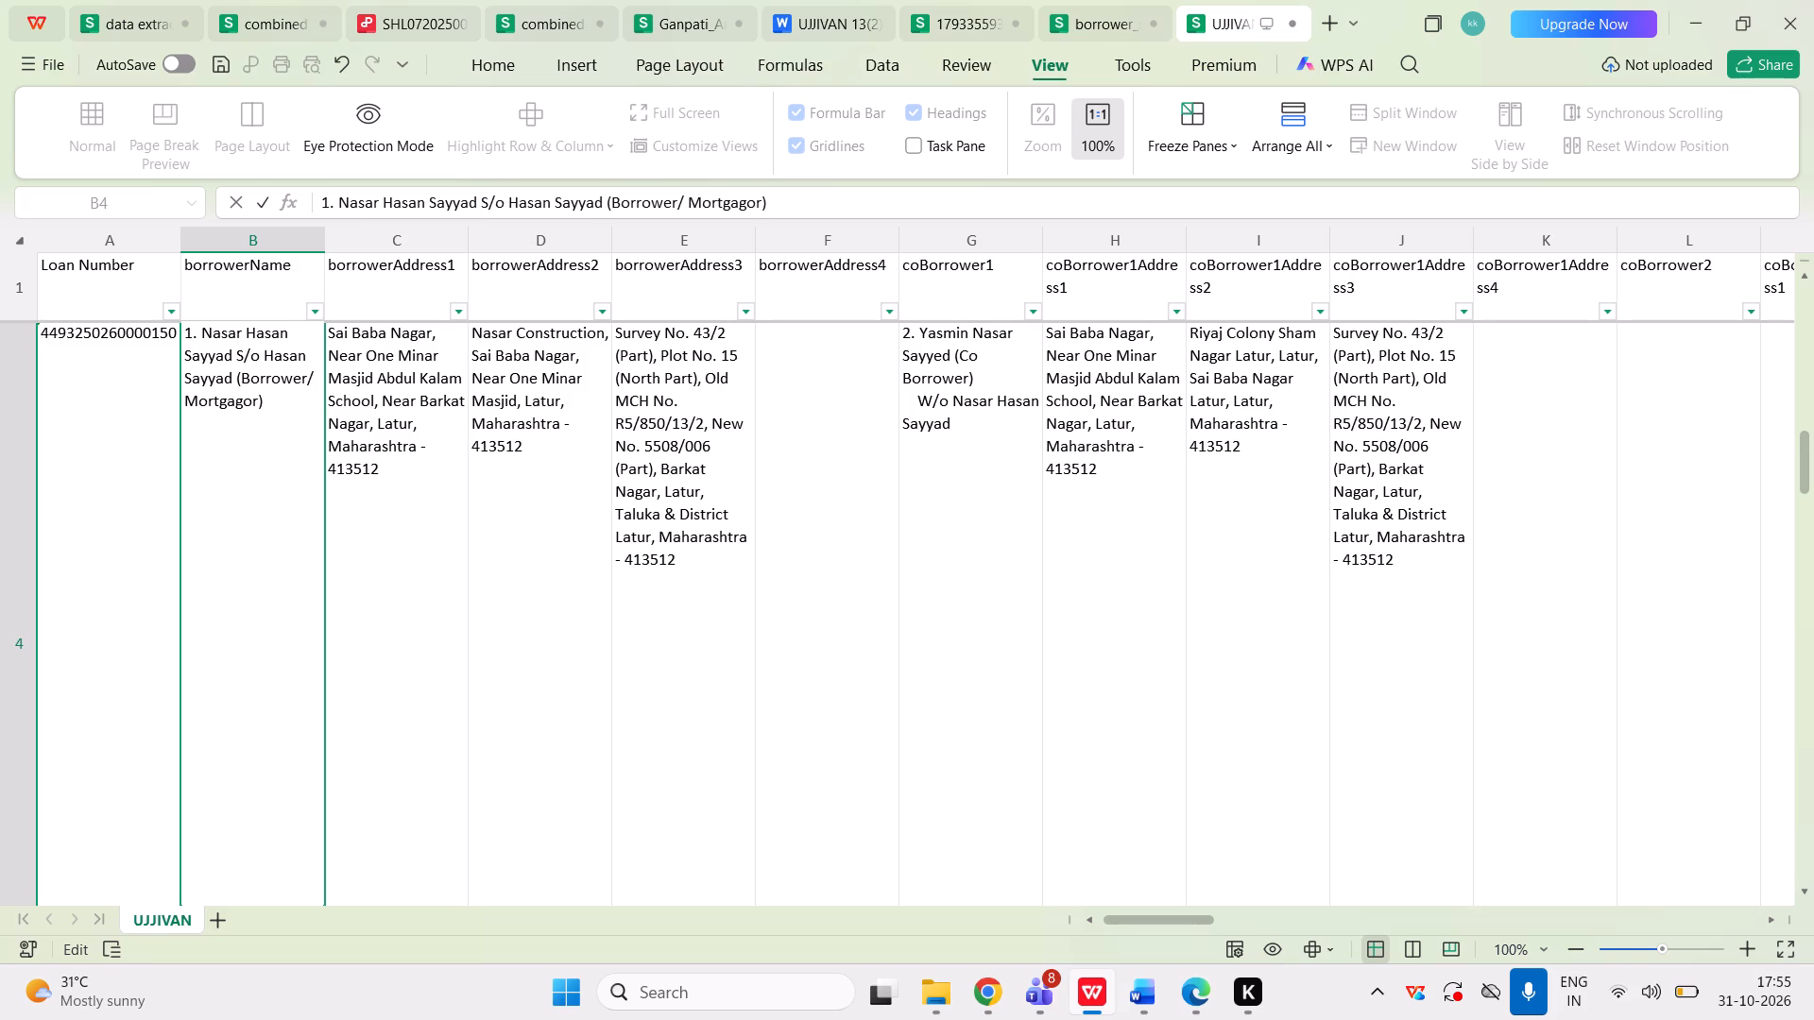
Move "(Borrower/ Mortgagor)" from the first line to the end of the S/o line in the row 5 borrowerName entry.
key("Left")
key("Down")
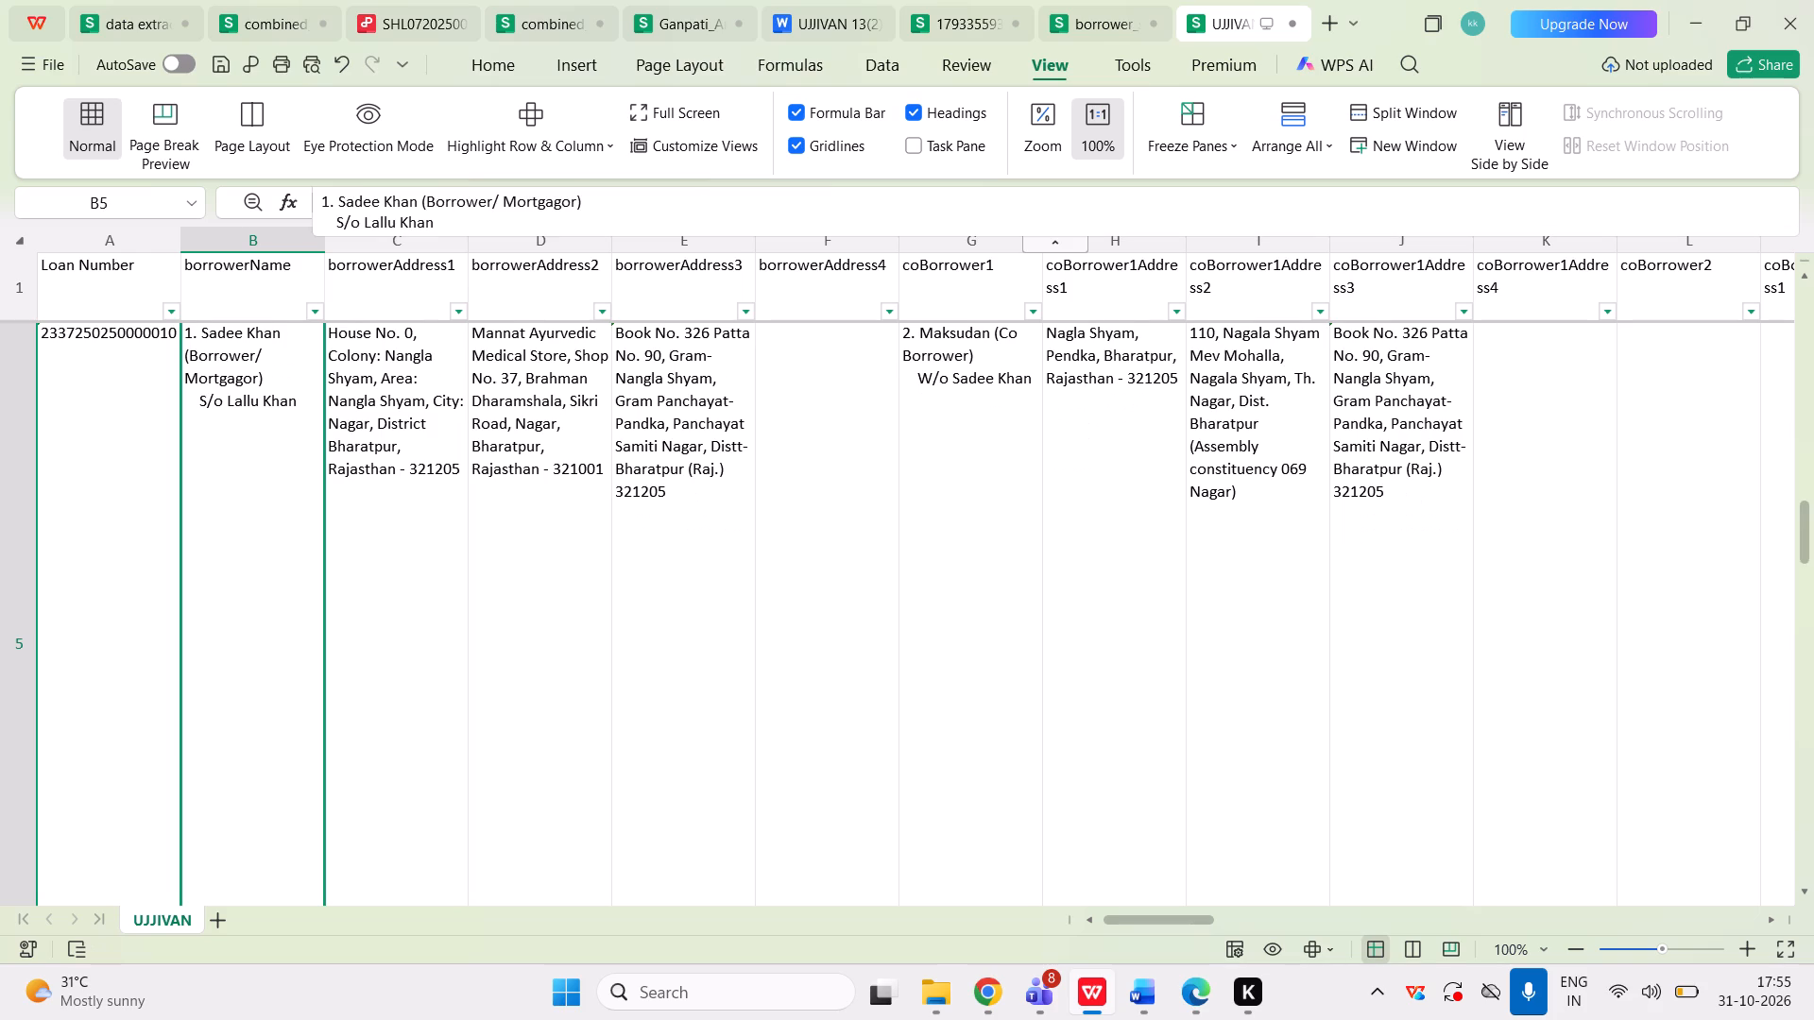
left_click(602, 199)
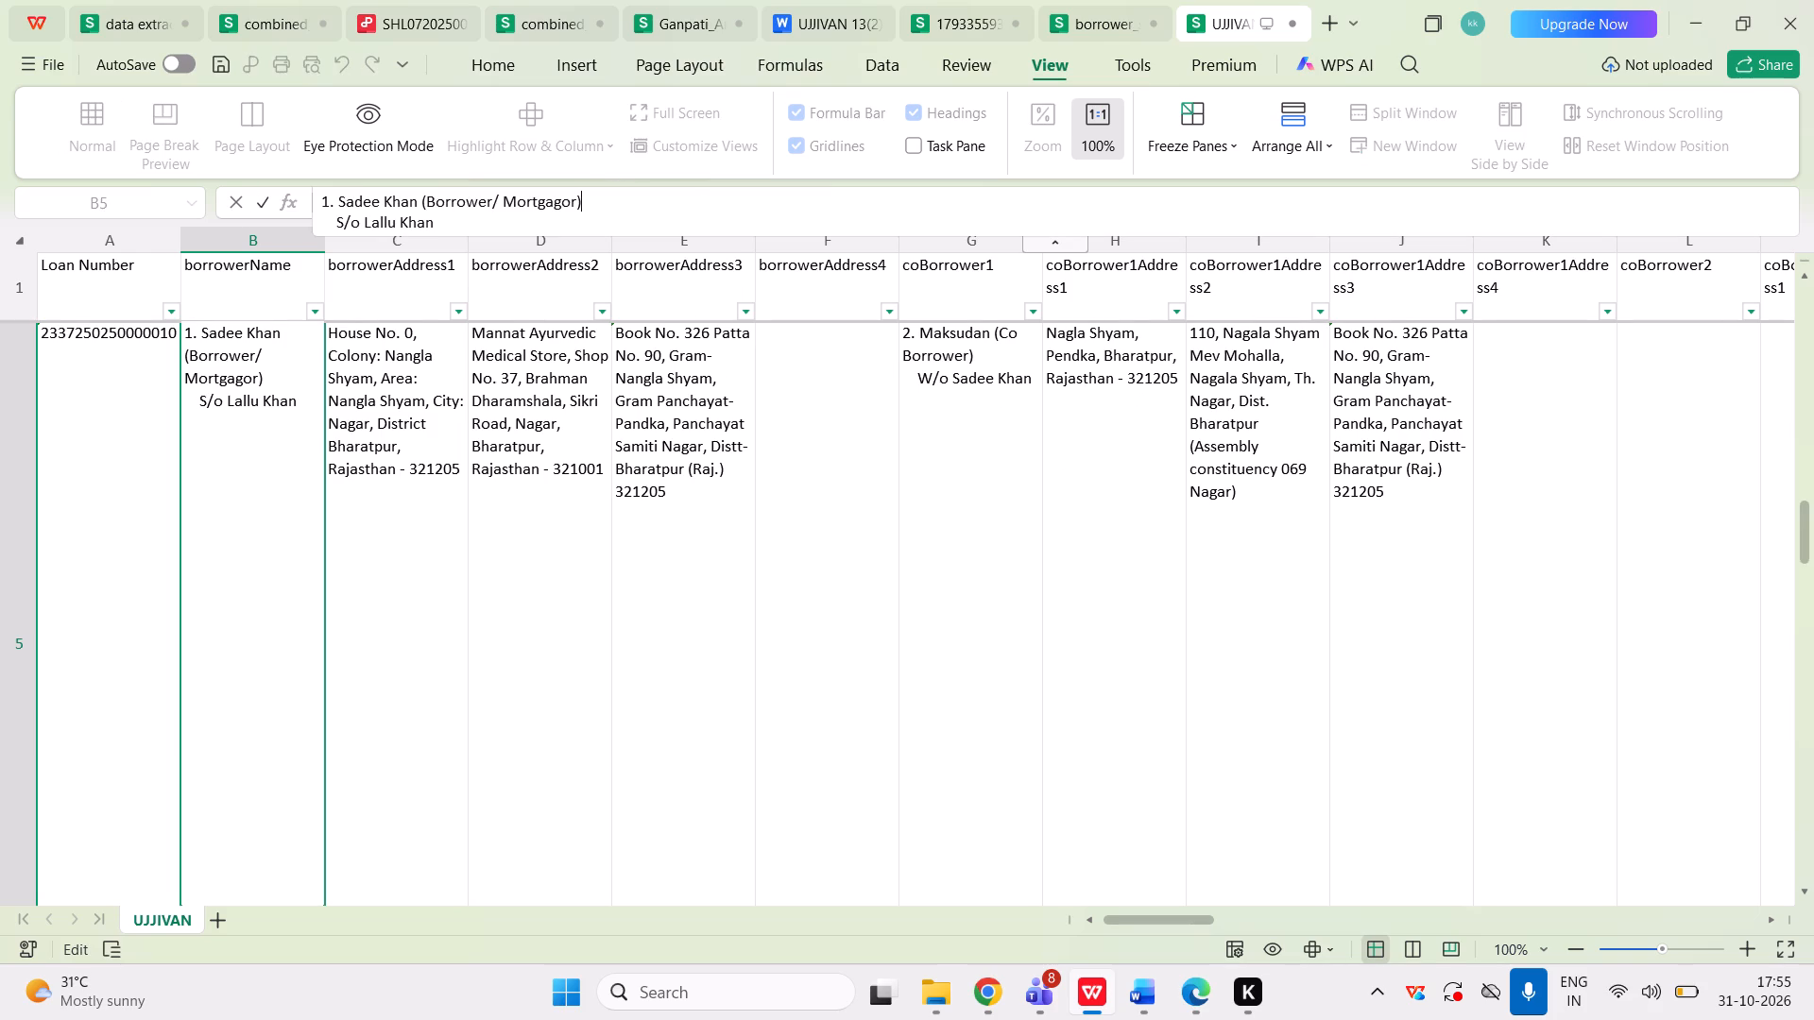
key("shift+Left")
key("shift+Left")
key("shift+Left")
key("shift+Left")
key("shift+Left")
key("shift+Left")
key("shift+Left")
key("shift+Left")
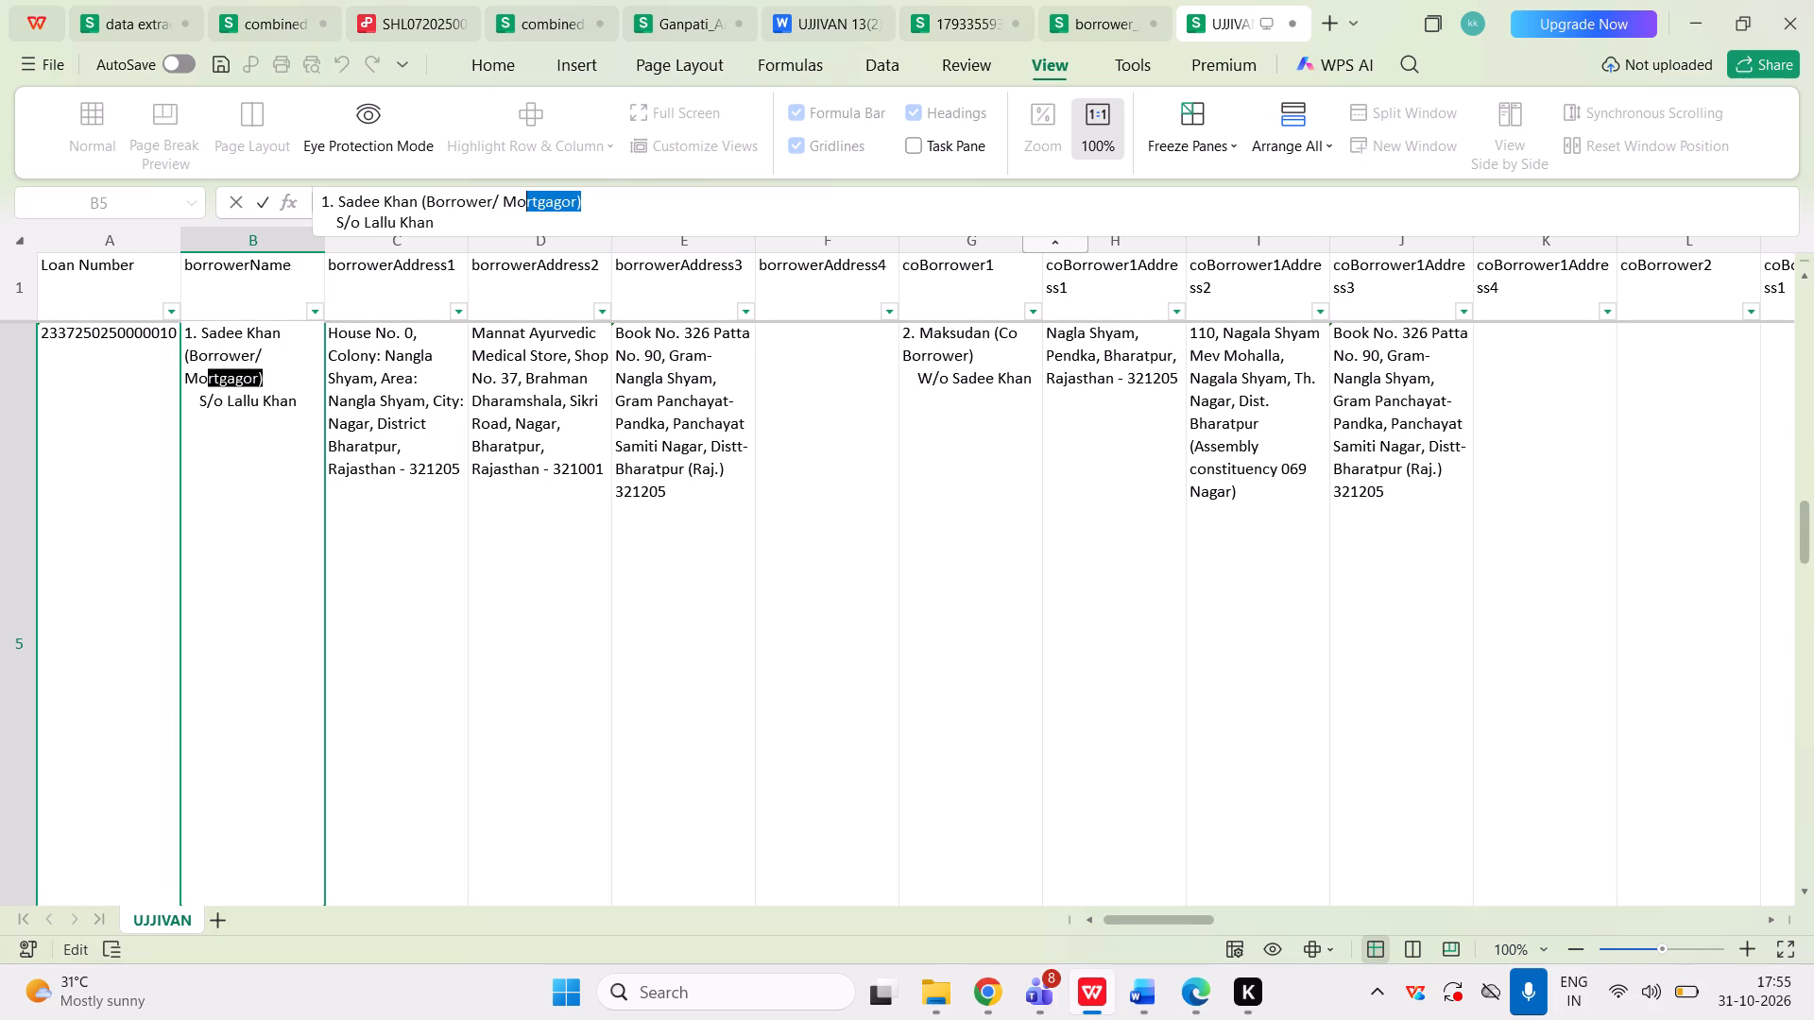
key("shift+Left")
key("shift+Left")
key("shift+Left")
key("shift+Left")
key("shift+Left")
key("shift+Left")
key("shift+Left")
key("shift+Left")
key("shift+Left")
key("shift+Left")
key("shift+Left")
key("shift+Left")
key("shift+Left")
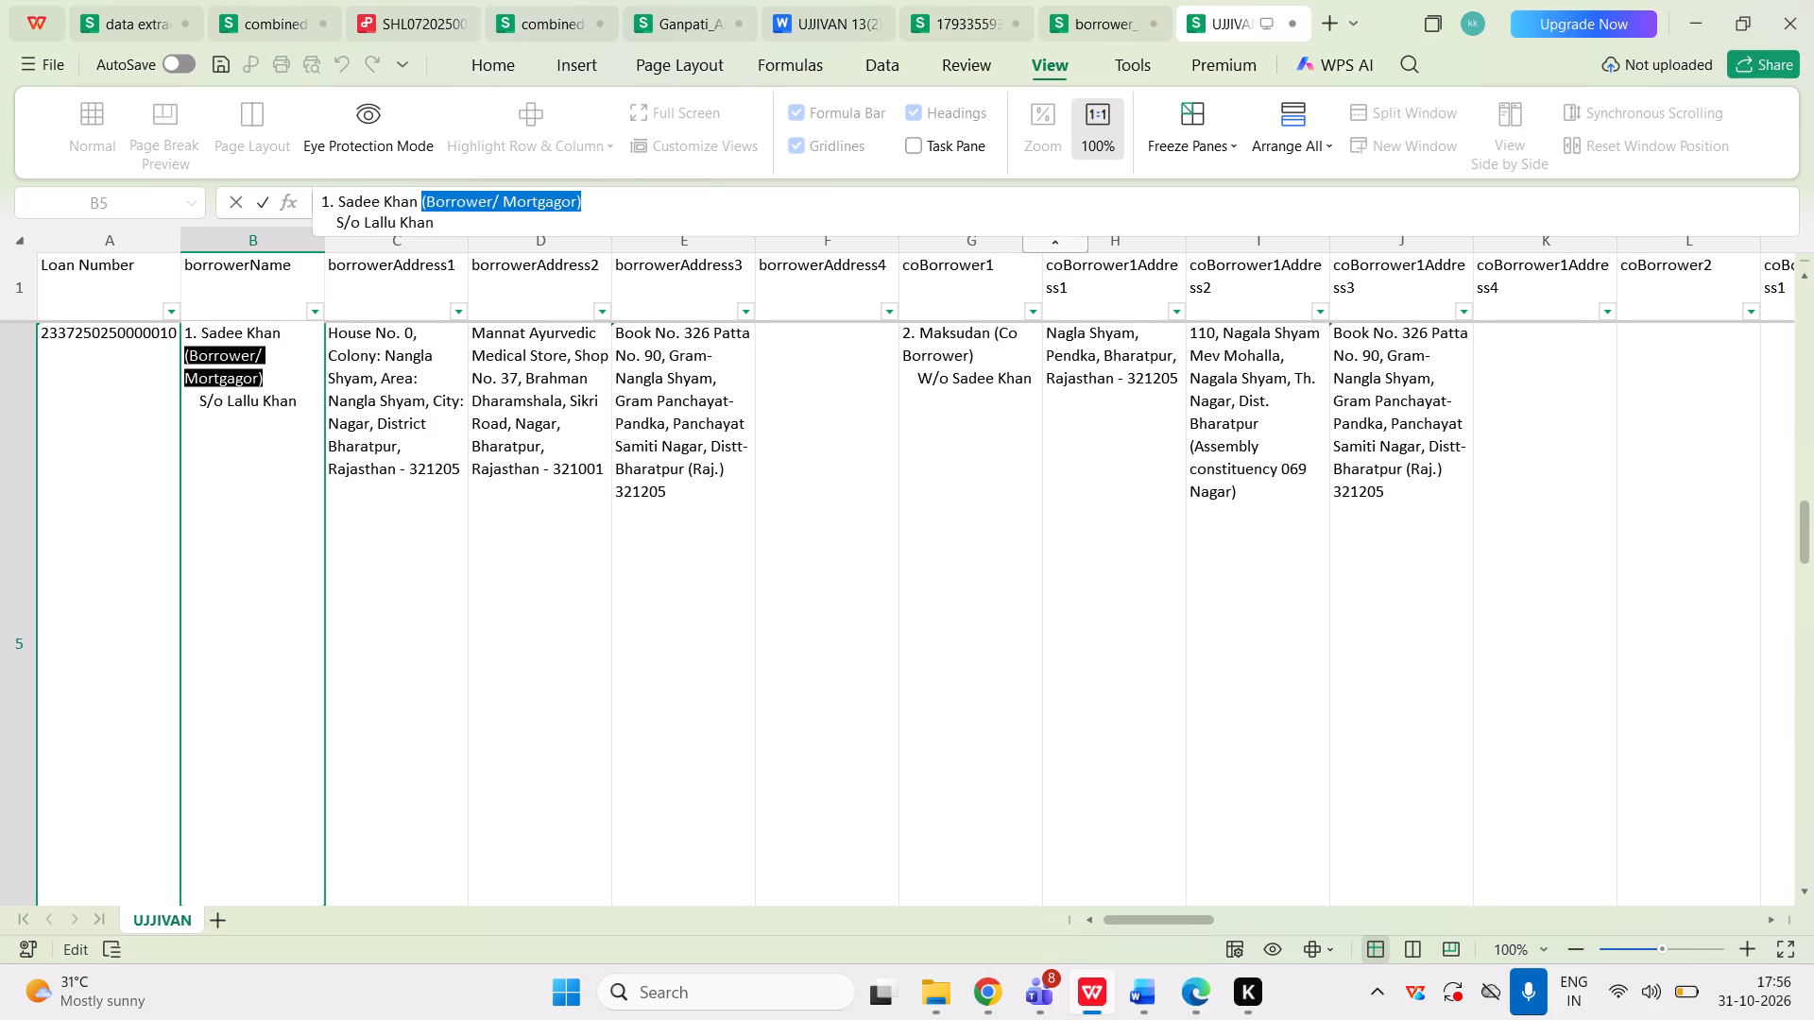
key("ctrl+c")
key("BackSpace")
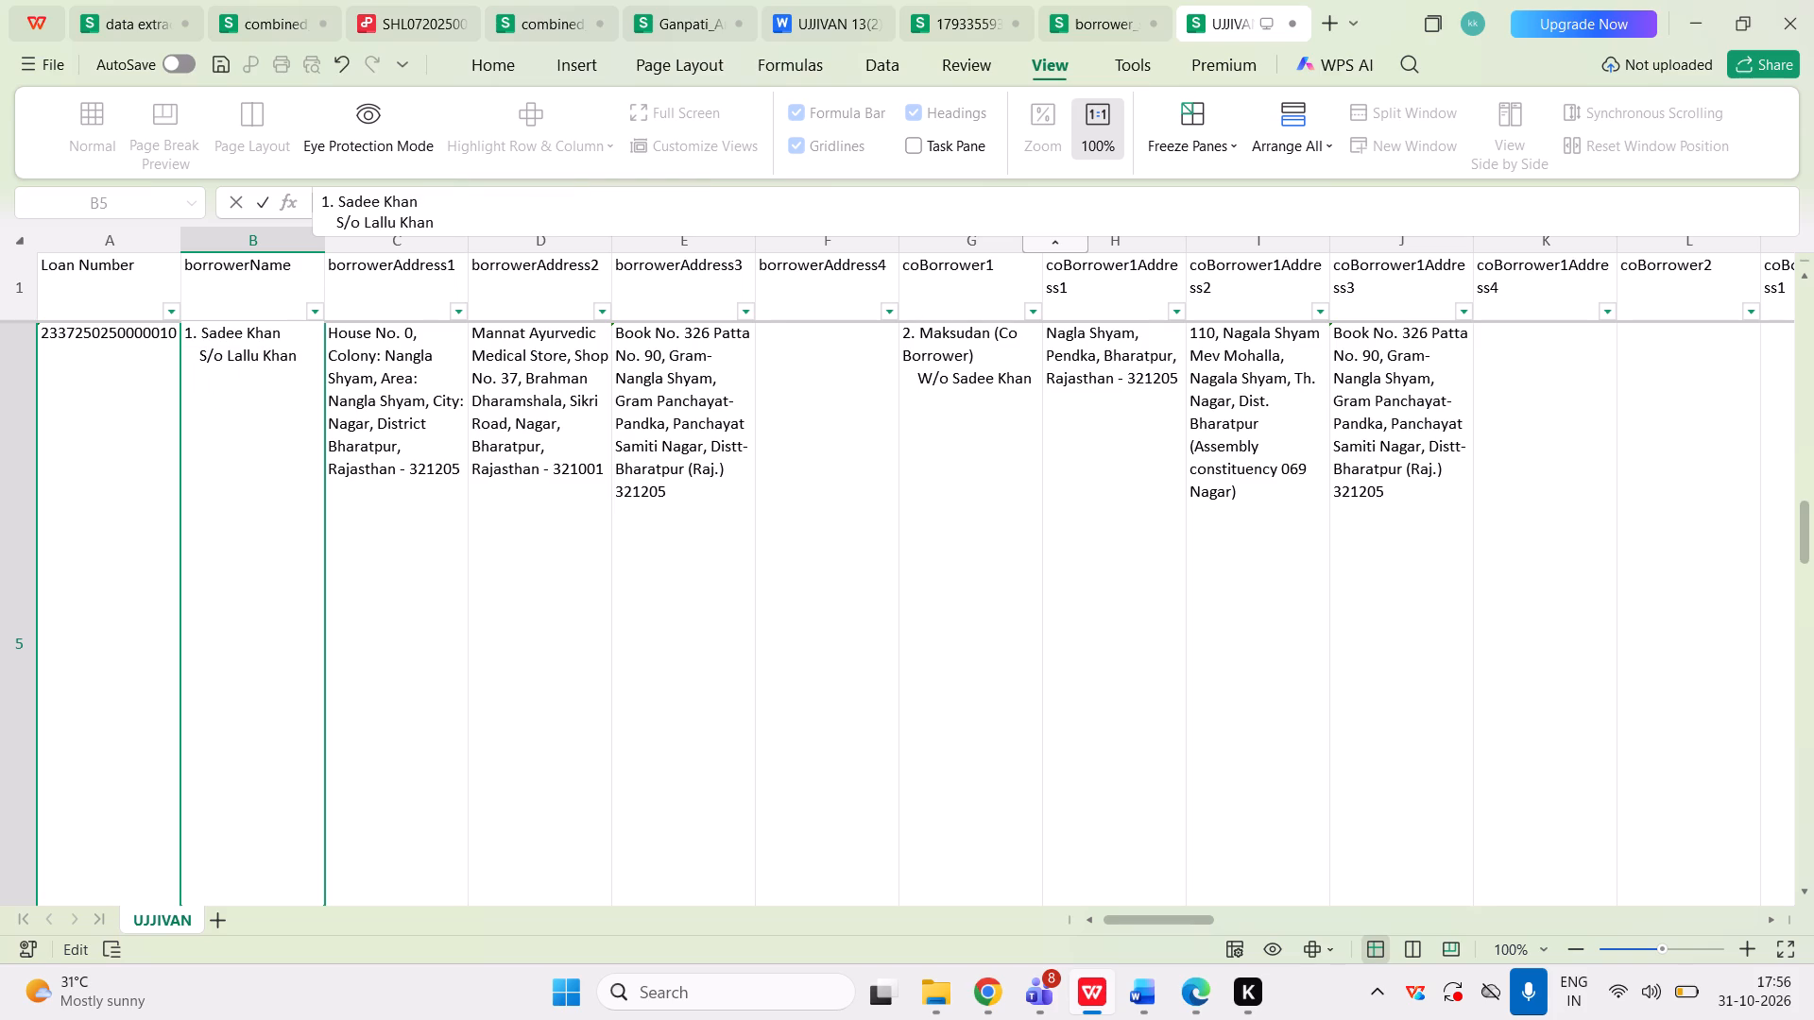
key("Down")
key("Right")
key("Right")
key("Left")
key("Right")
key("Right")
key("ctrl+v")
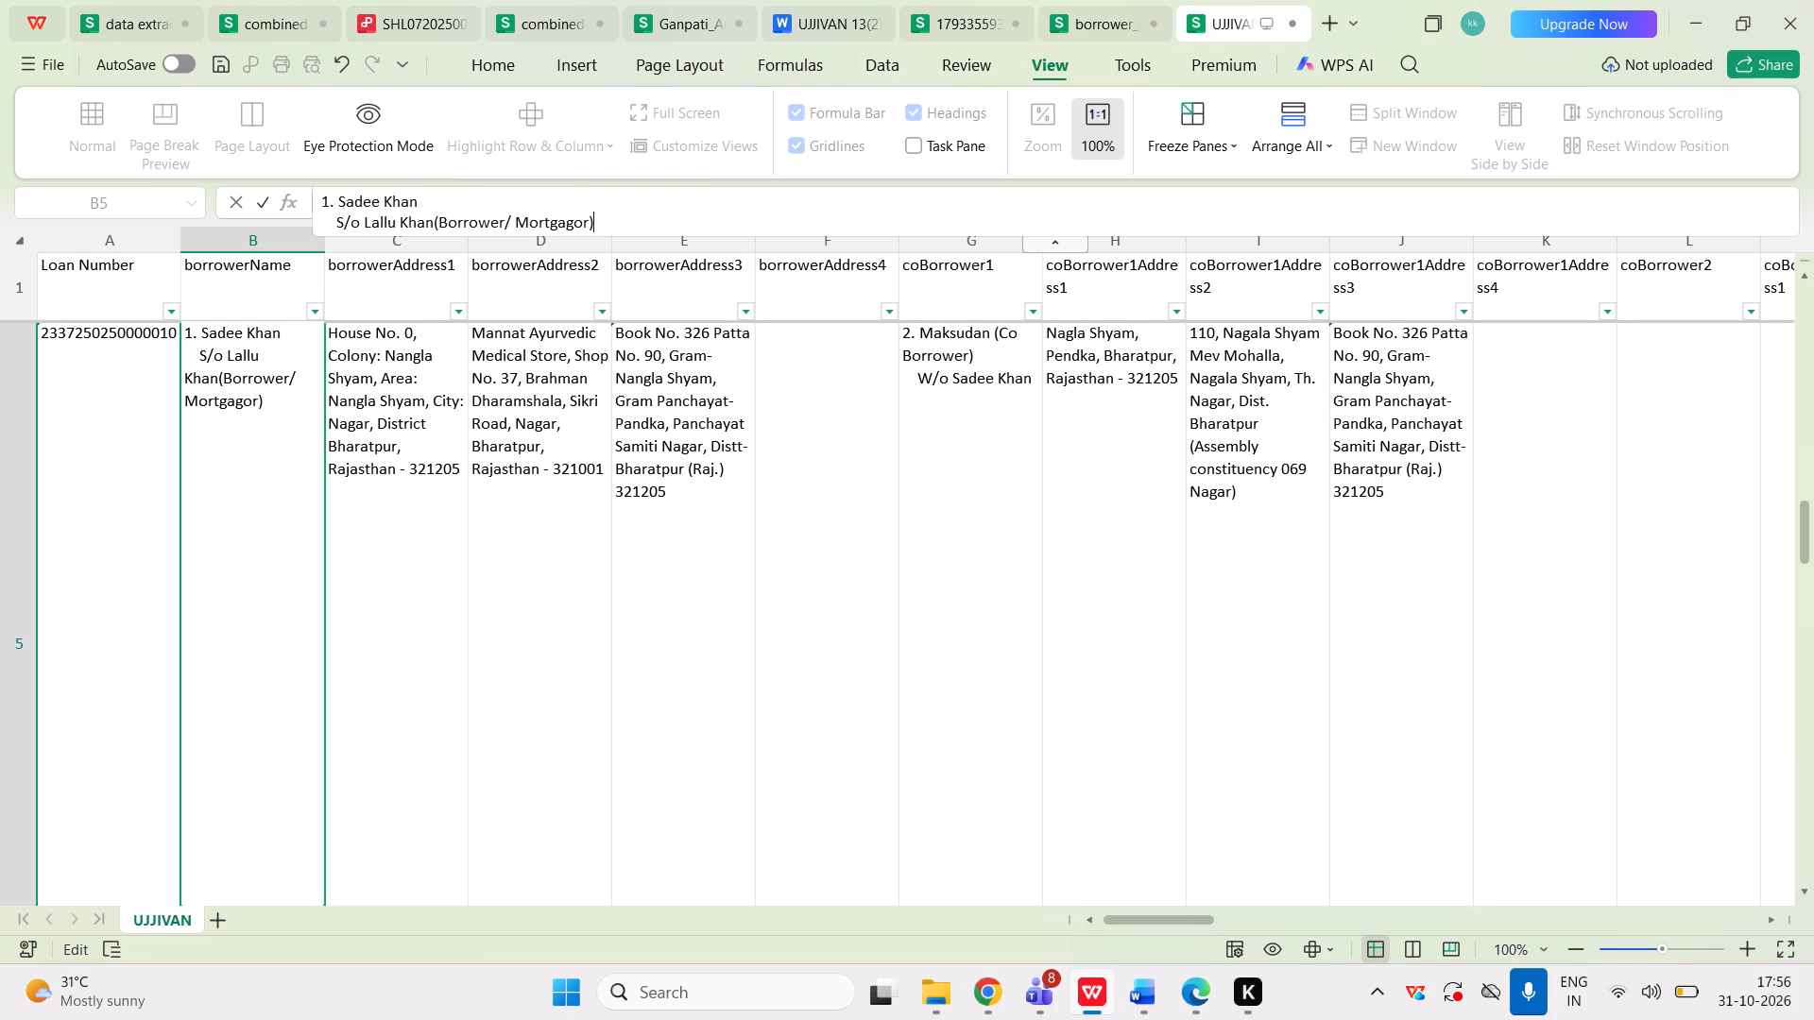
Insert a space between the father's name and "(Borrower/ Mortgagor)" in the row 5 borrowerName entry.
key("ctrl+Left")
key("Right")
key("Right")
key("Right")
key("Right")
key("Right")
key("Right")
key("Right")
key("Right")
key("Right")
key("Right")
key("Right")
key("Right")
key("Right")
key("Right")
key("Right")
key("Right")
key("Right")
key("Right")
key("Right")
key("Left")
key("space")
Join the S/o line onto the first line of the row 5 borrowerName entry, leaving a single space before S/o.
key("Left")
key("Left")
key("Left")
key("Left")
key("Left")
key("Left")
key("Left")
key("Left")
key("Left")
key("Left")
key("Left")
key("Left")
key("Left")
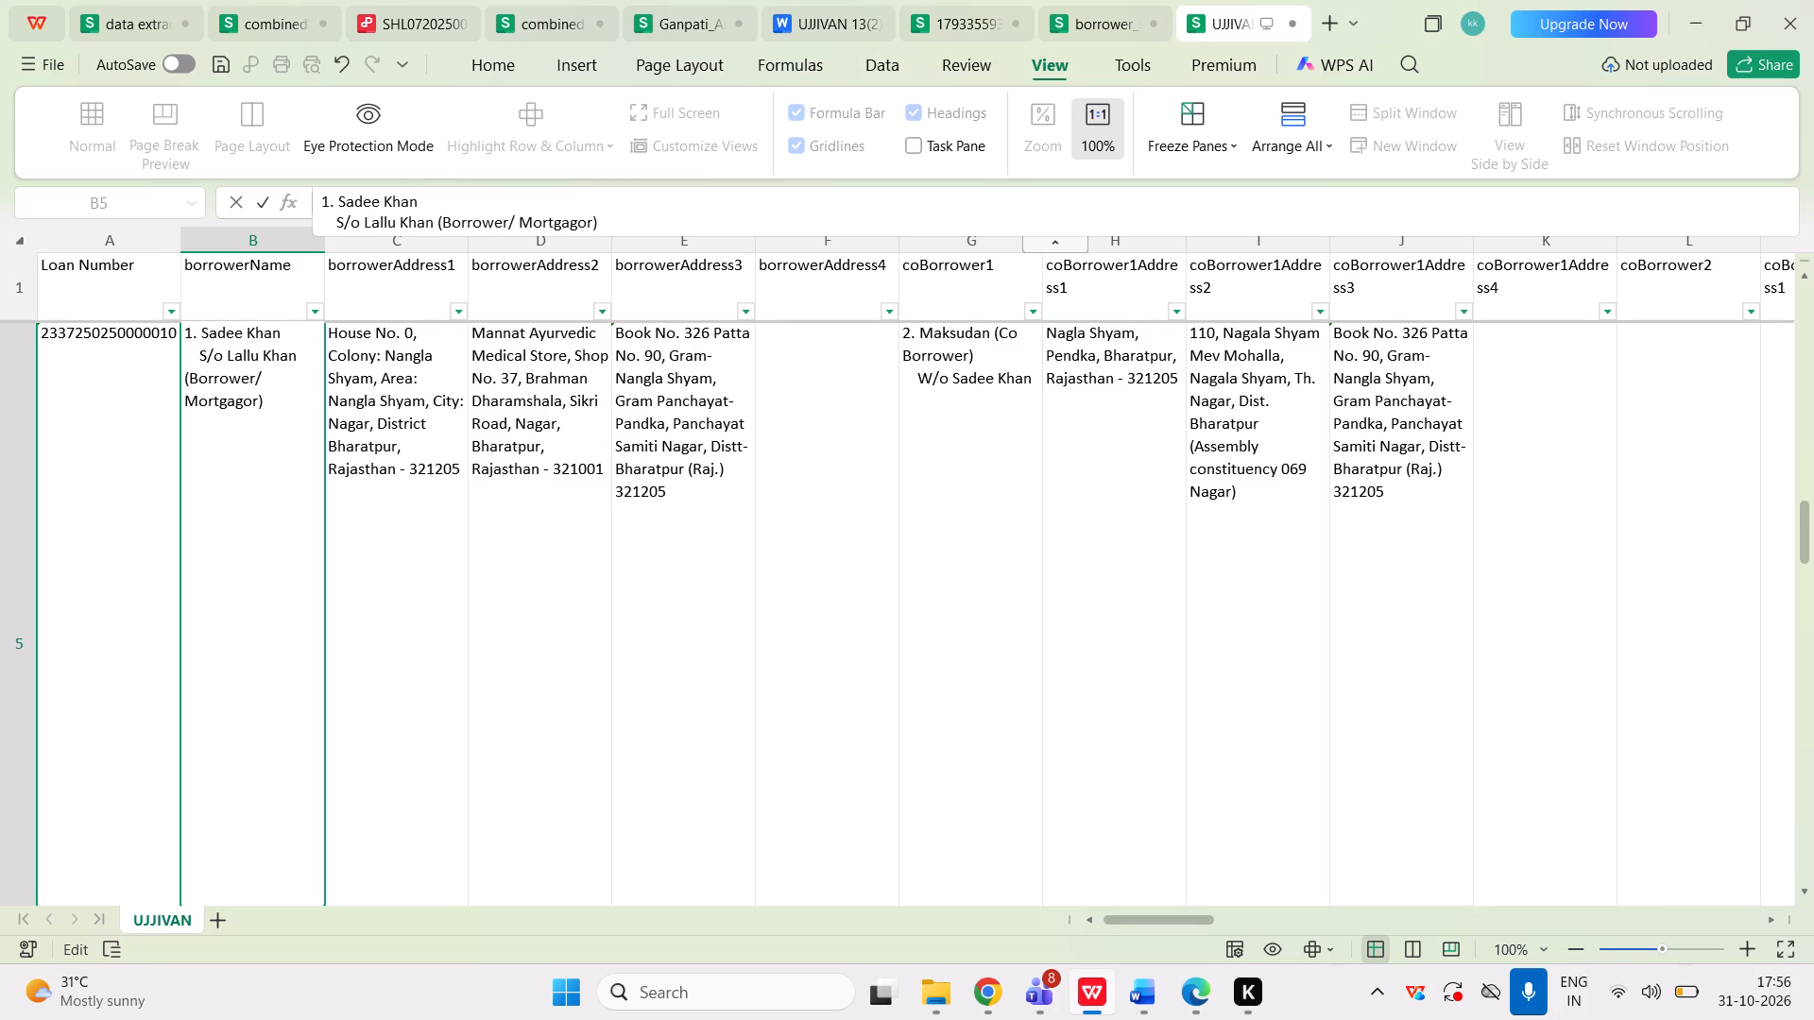
key("Left")
key("Left")
key("BackSpace")
key("BackSpace")
key("BackSpace")
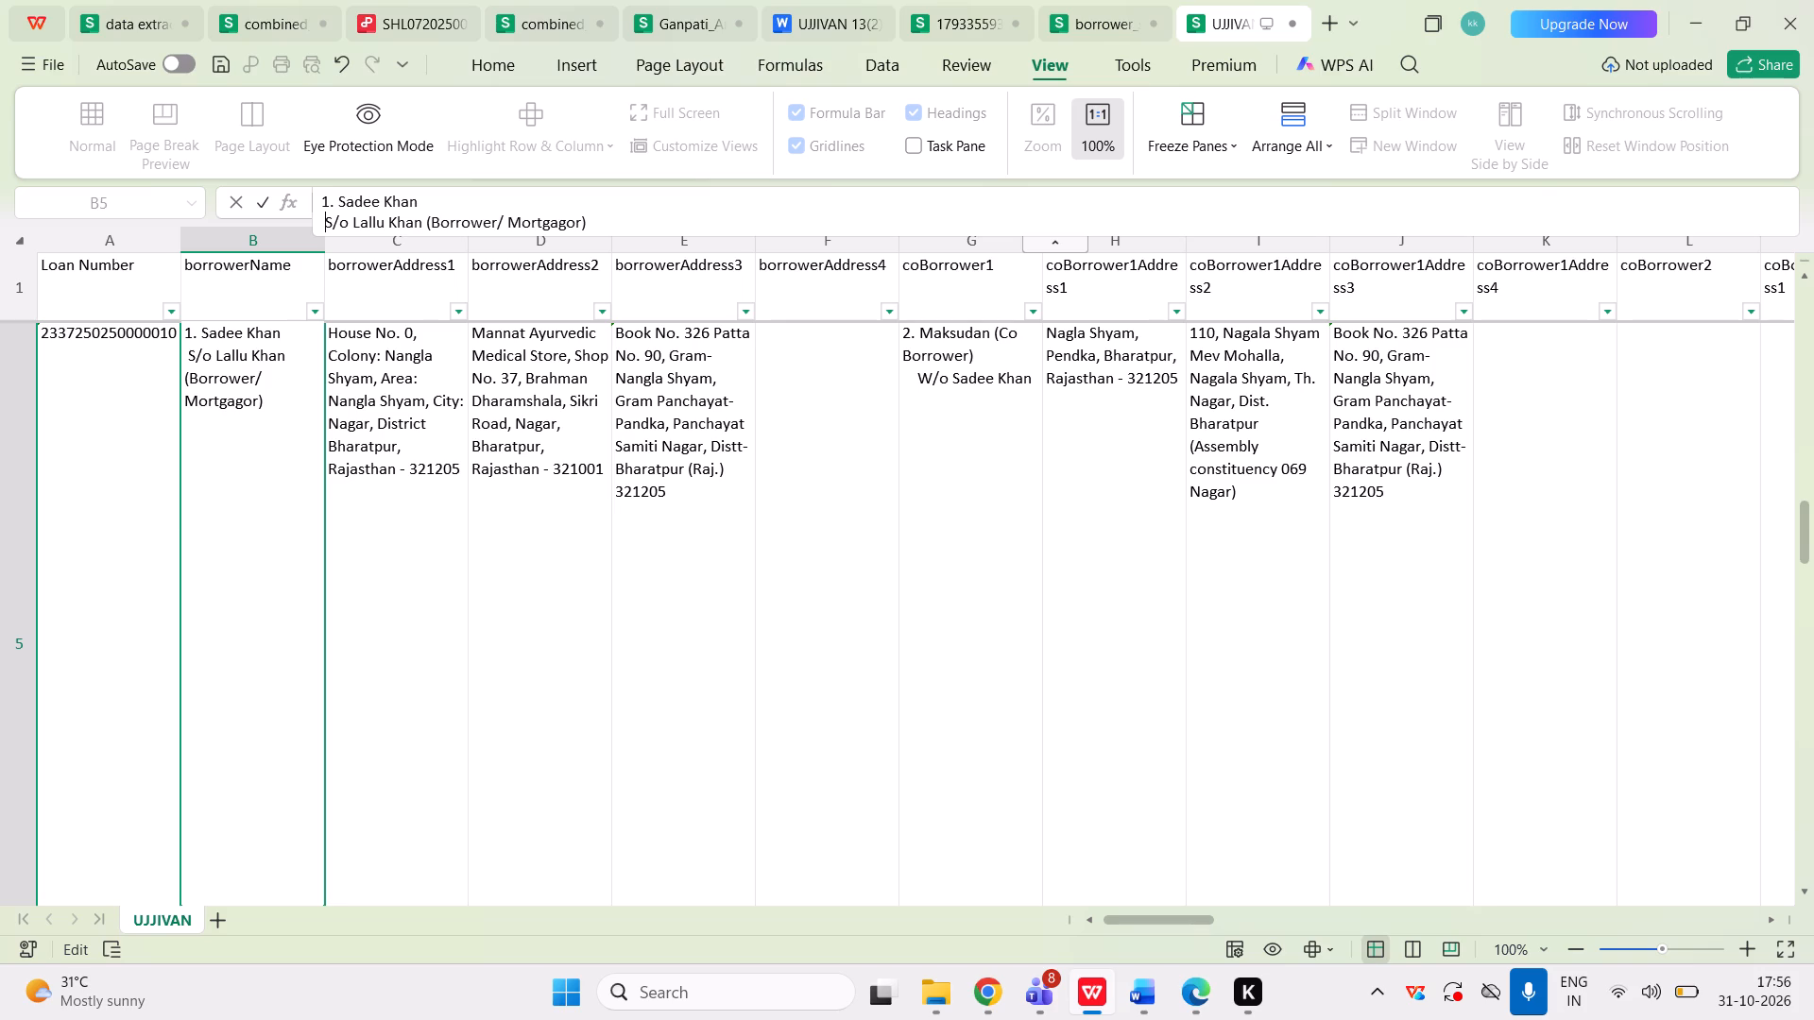
key("BackSpace")
key("BackSpace")
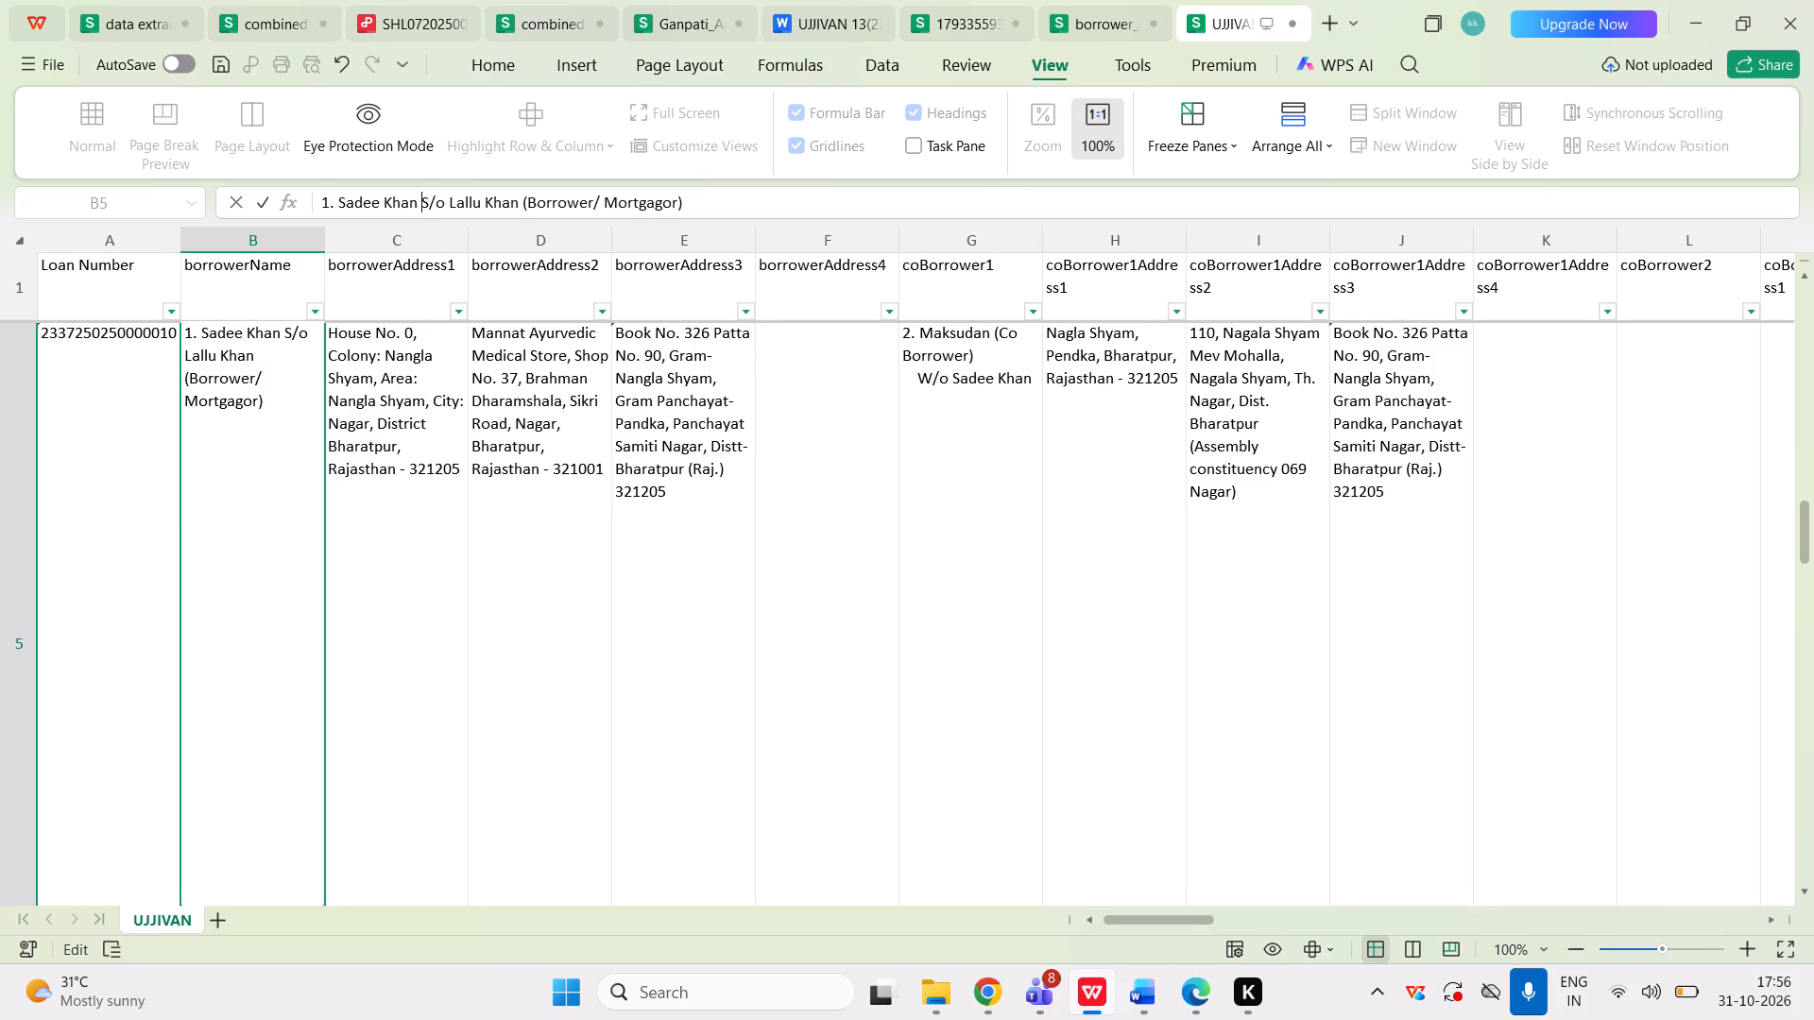
left_click(489, 447)
Join the S/o line directly onto the first line of the row 6 borrowerName entry, removing the line break and leading spaces.
key("Left")
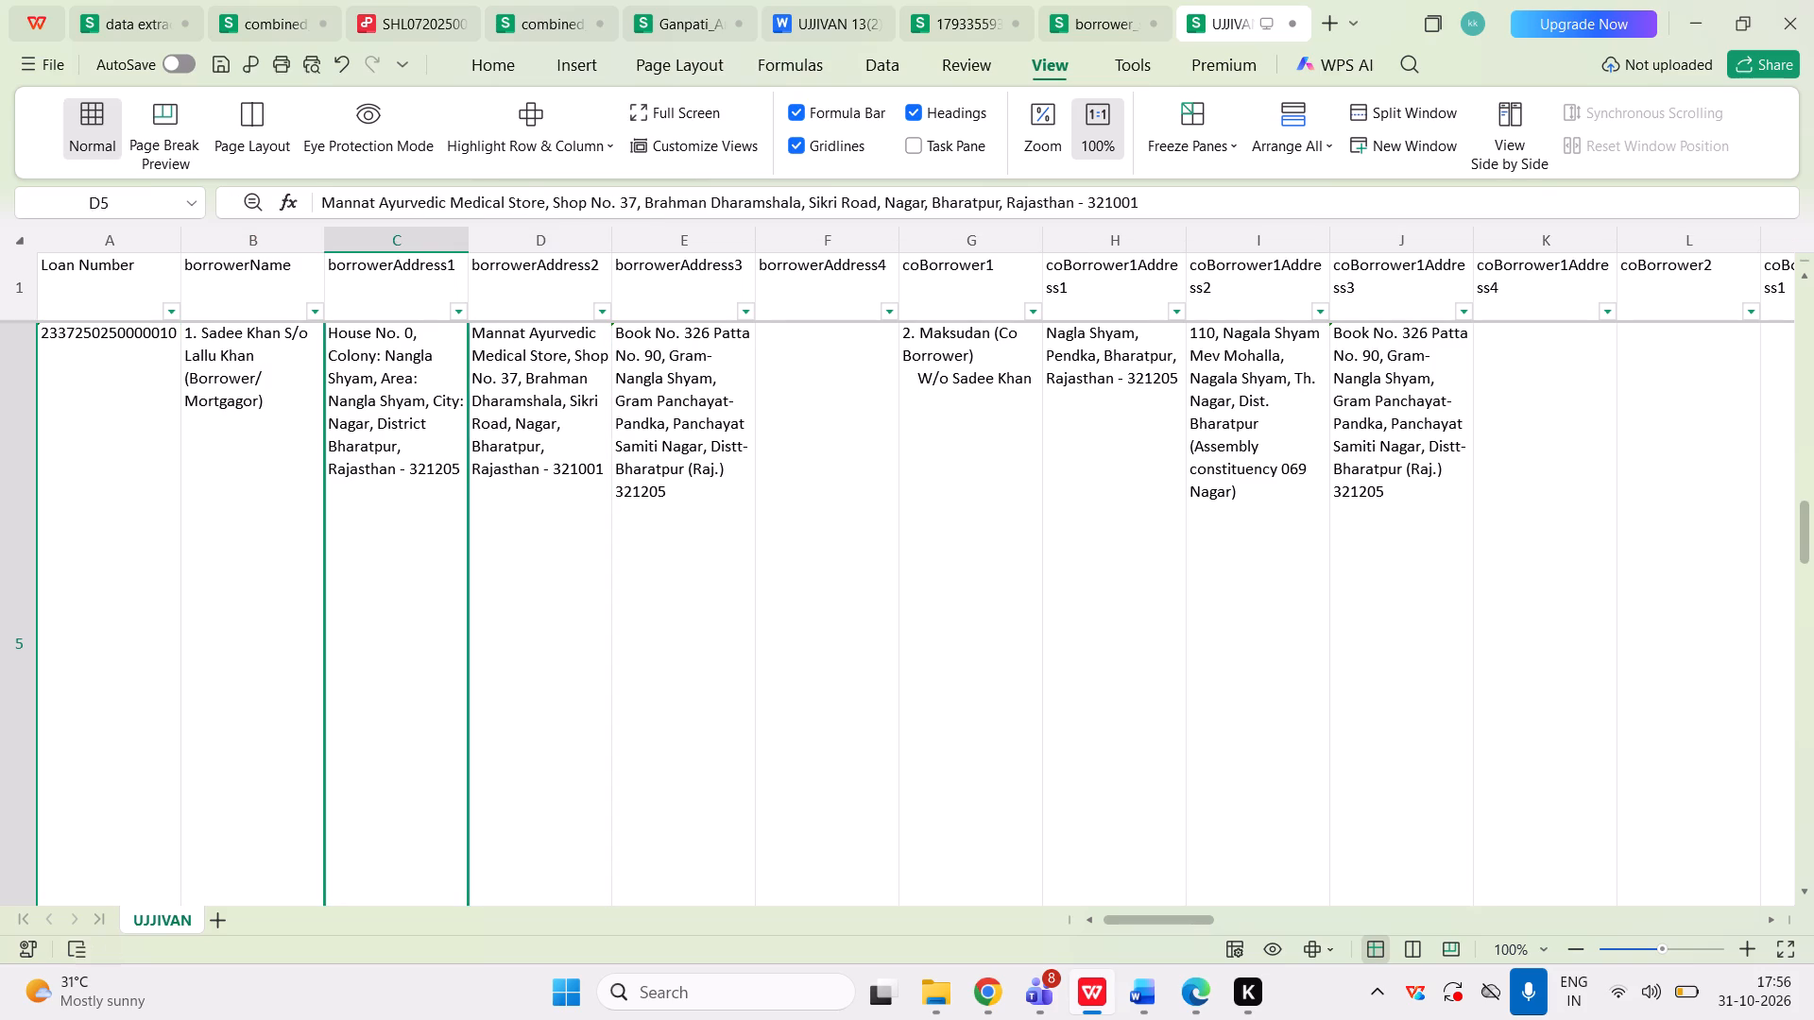
key("Left")
key("Down")
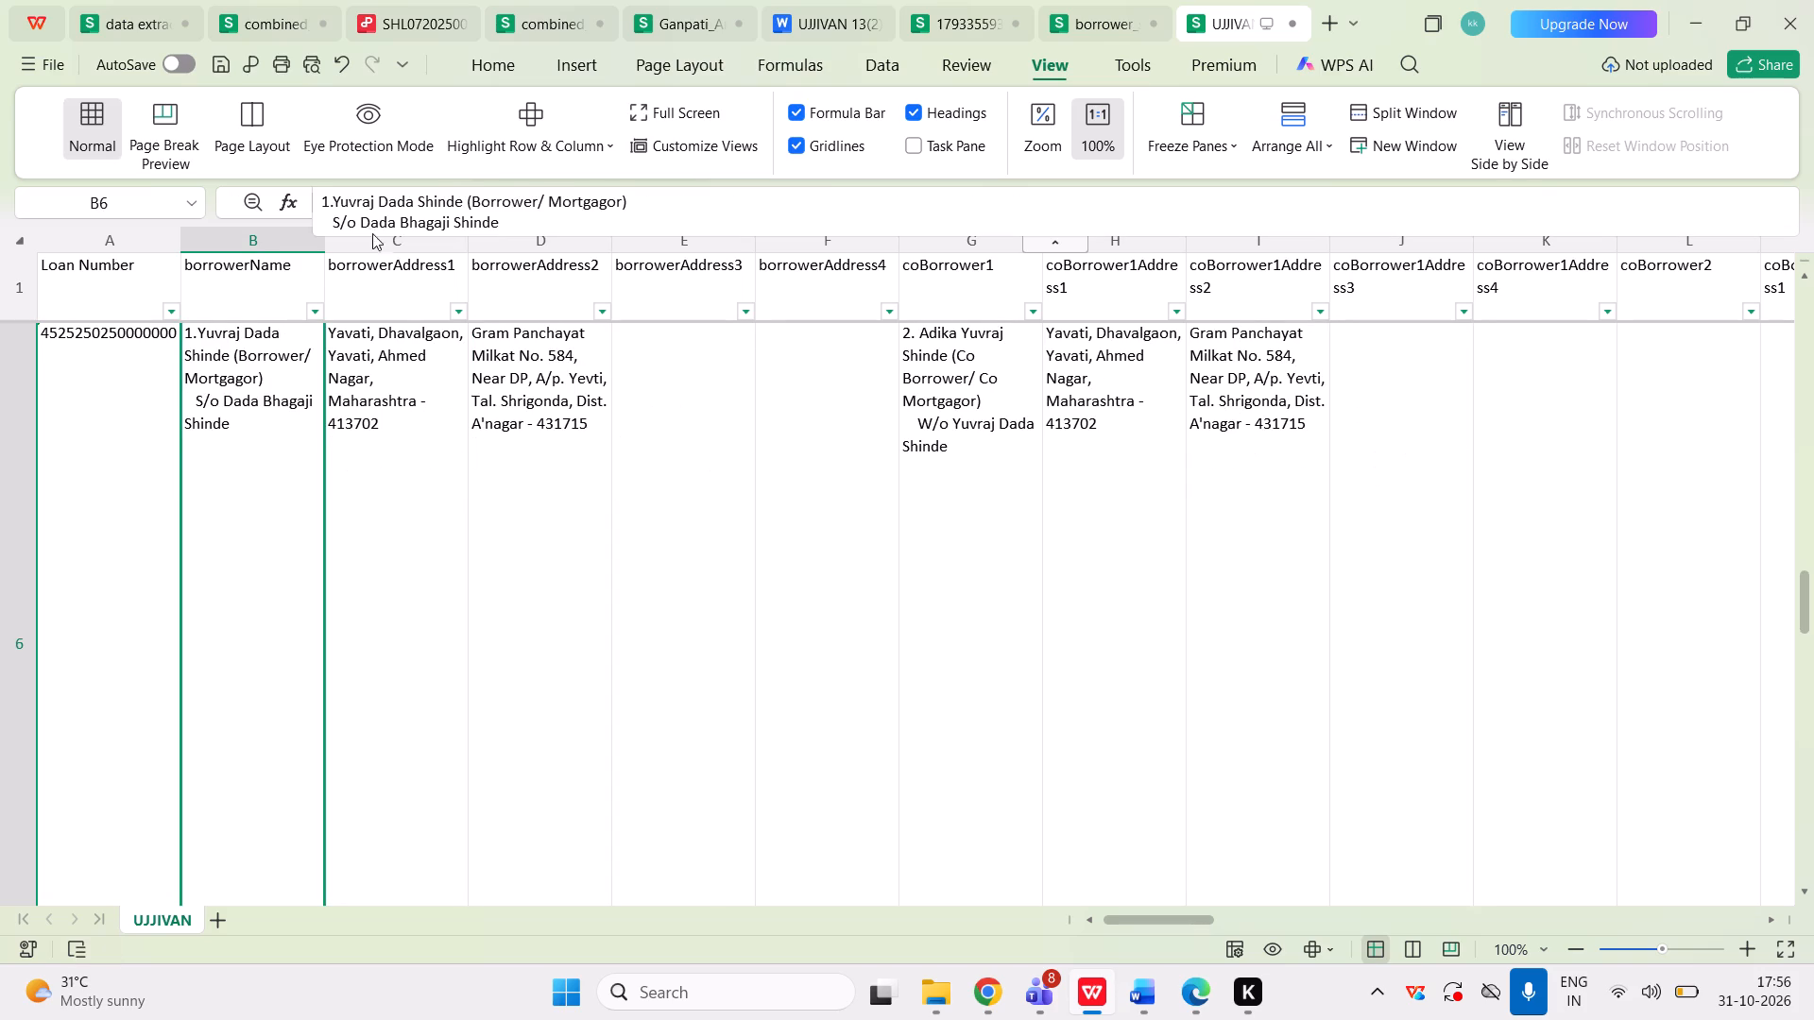
left_click(339, 227)
key("Left")
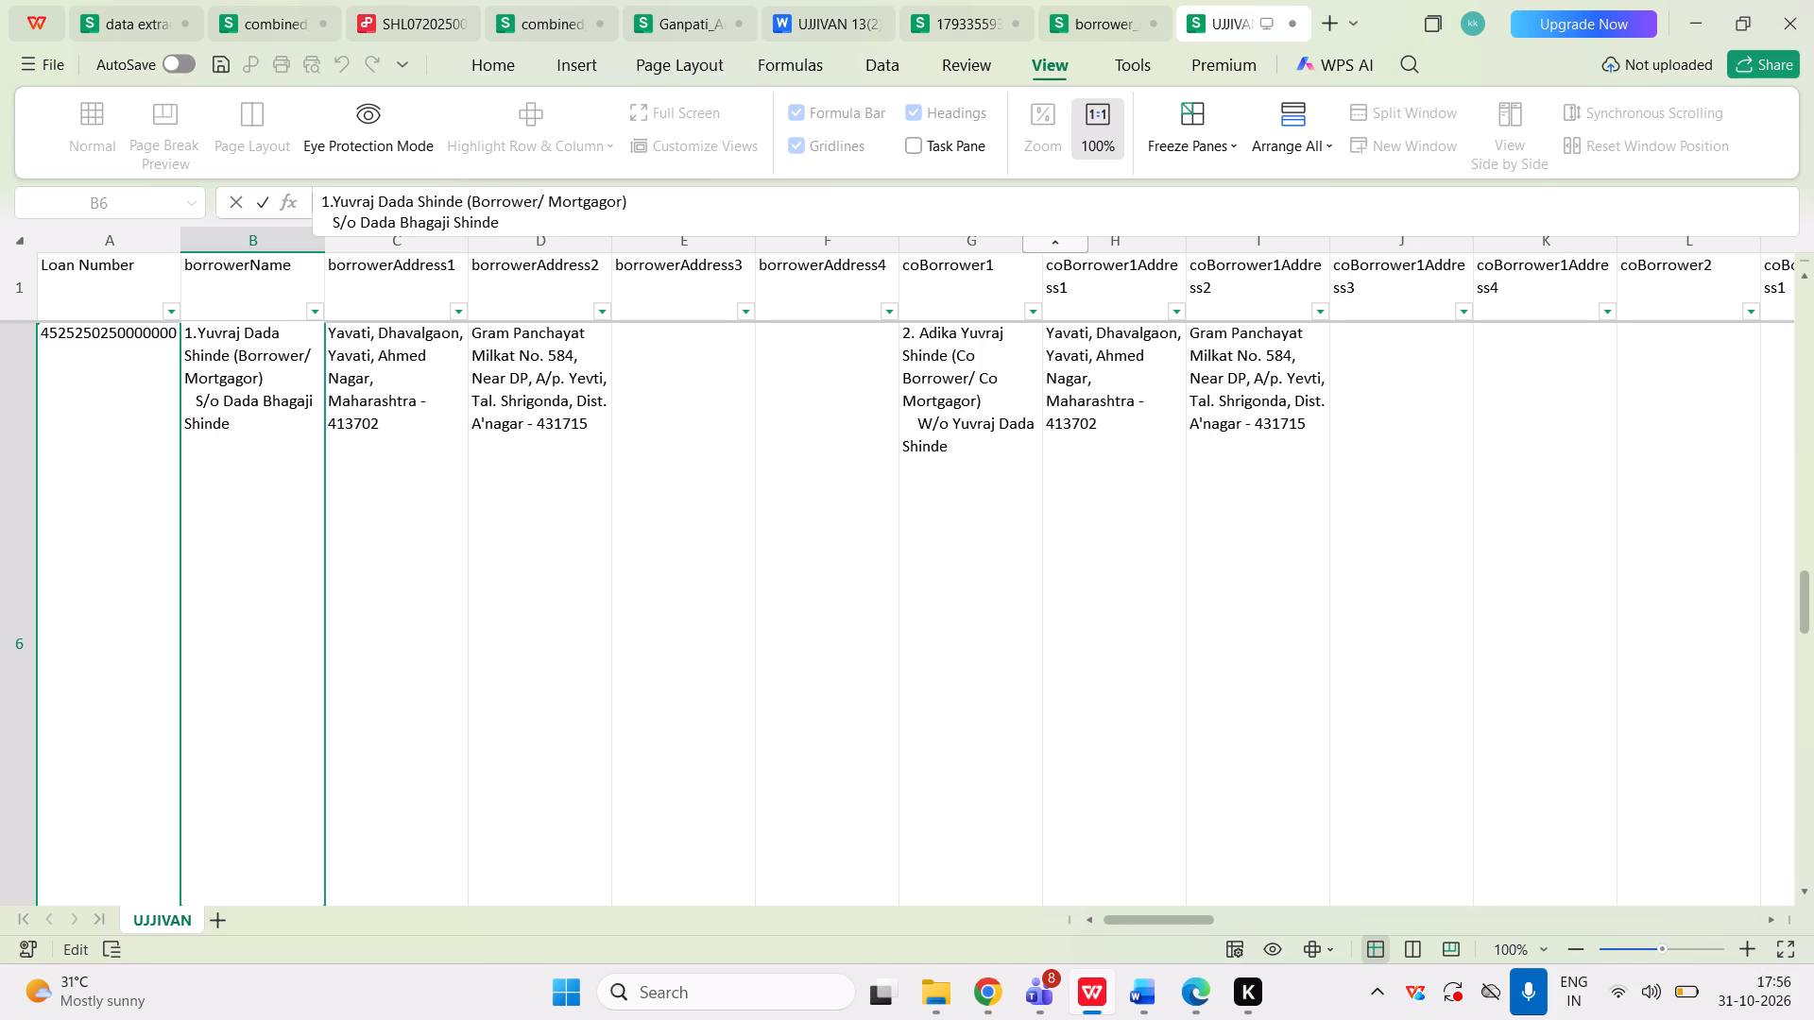
key("BackSpace")
key("BackSpace")
key("BackSpace")
key("BackSpace")
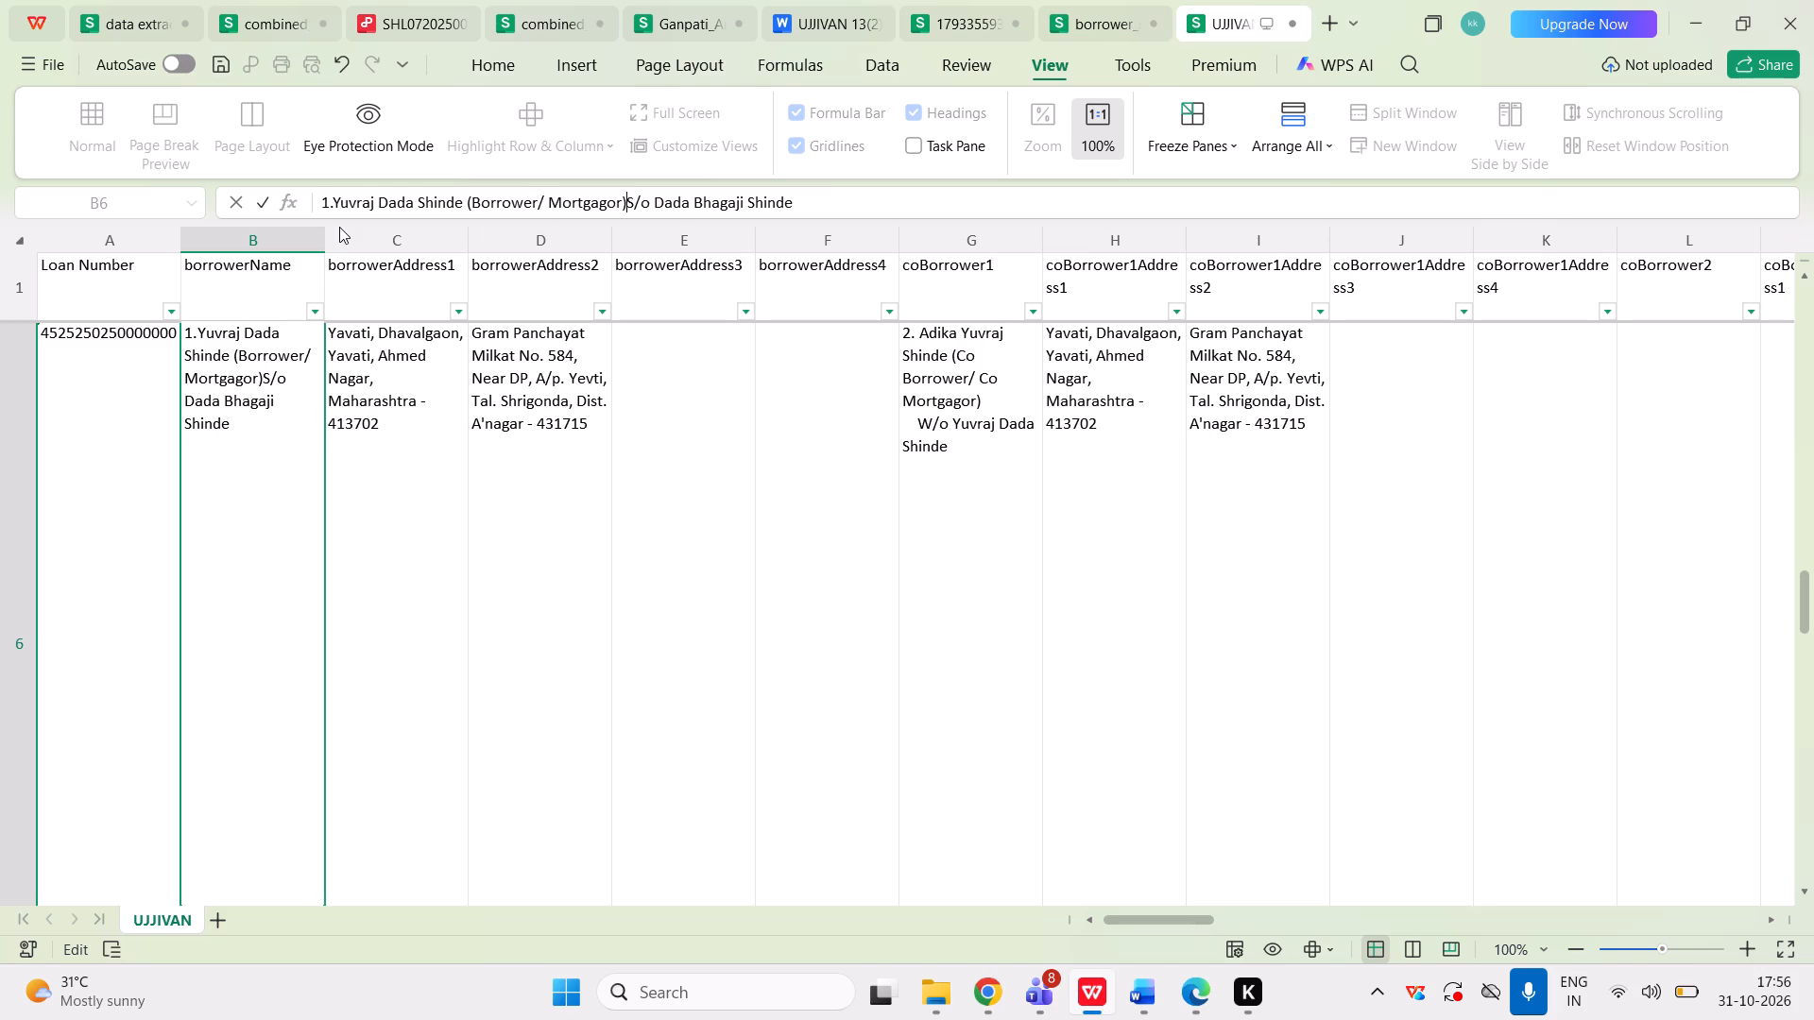
Move "(Borrower/ Mortgagor)" to the end of the row 6 borrowerName entry, with single spaces before it and before S/o.
key("ctrl+Left")
key("ctrl+Left")
key("ctrl+Left")
key("ctrl+Left")
key("ctrl+Left")
key("ctrl+Left")
key("ctrl+Left")
key("ctrl+Left")
key("ctrl+Left")
key("ctrl+Left")
key("ctrl+Left")
key("ctrl+Left")
key("ctrl+Left")
key("ctrl+Left")
key("ctrl+Left")
key("Right")
key("Right")
key("Right")
key("Right")
key("Right")
key("Right")
key("Right")
key("Right")
key("Right")
key("Right")
key("Right")
key("Right")
key("Right")
key("Right")
key("Right")
key("Right")
key("Right")
key("Right")
key("Right")
key("Right")
key("Right")
key("Right")
key("Right")
key("shift+Left")
key("shift+Left")
key("shift+Left")
key("shift+Left")
key("shift+Left")
key("shift+Left")
key("shift+Left")
key("shift+Left")
key("shift+Left")
key("shift+Left")
key("shift+Left")
key("shift+Left")
key("shift+Left")
key("shift+Left")
key("shift+Left")
key("shift+Left")
key("shift+Left")
key("shift+Left")
key("shift+Left")
key("shift+Left")
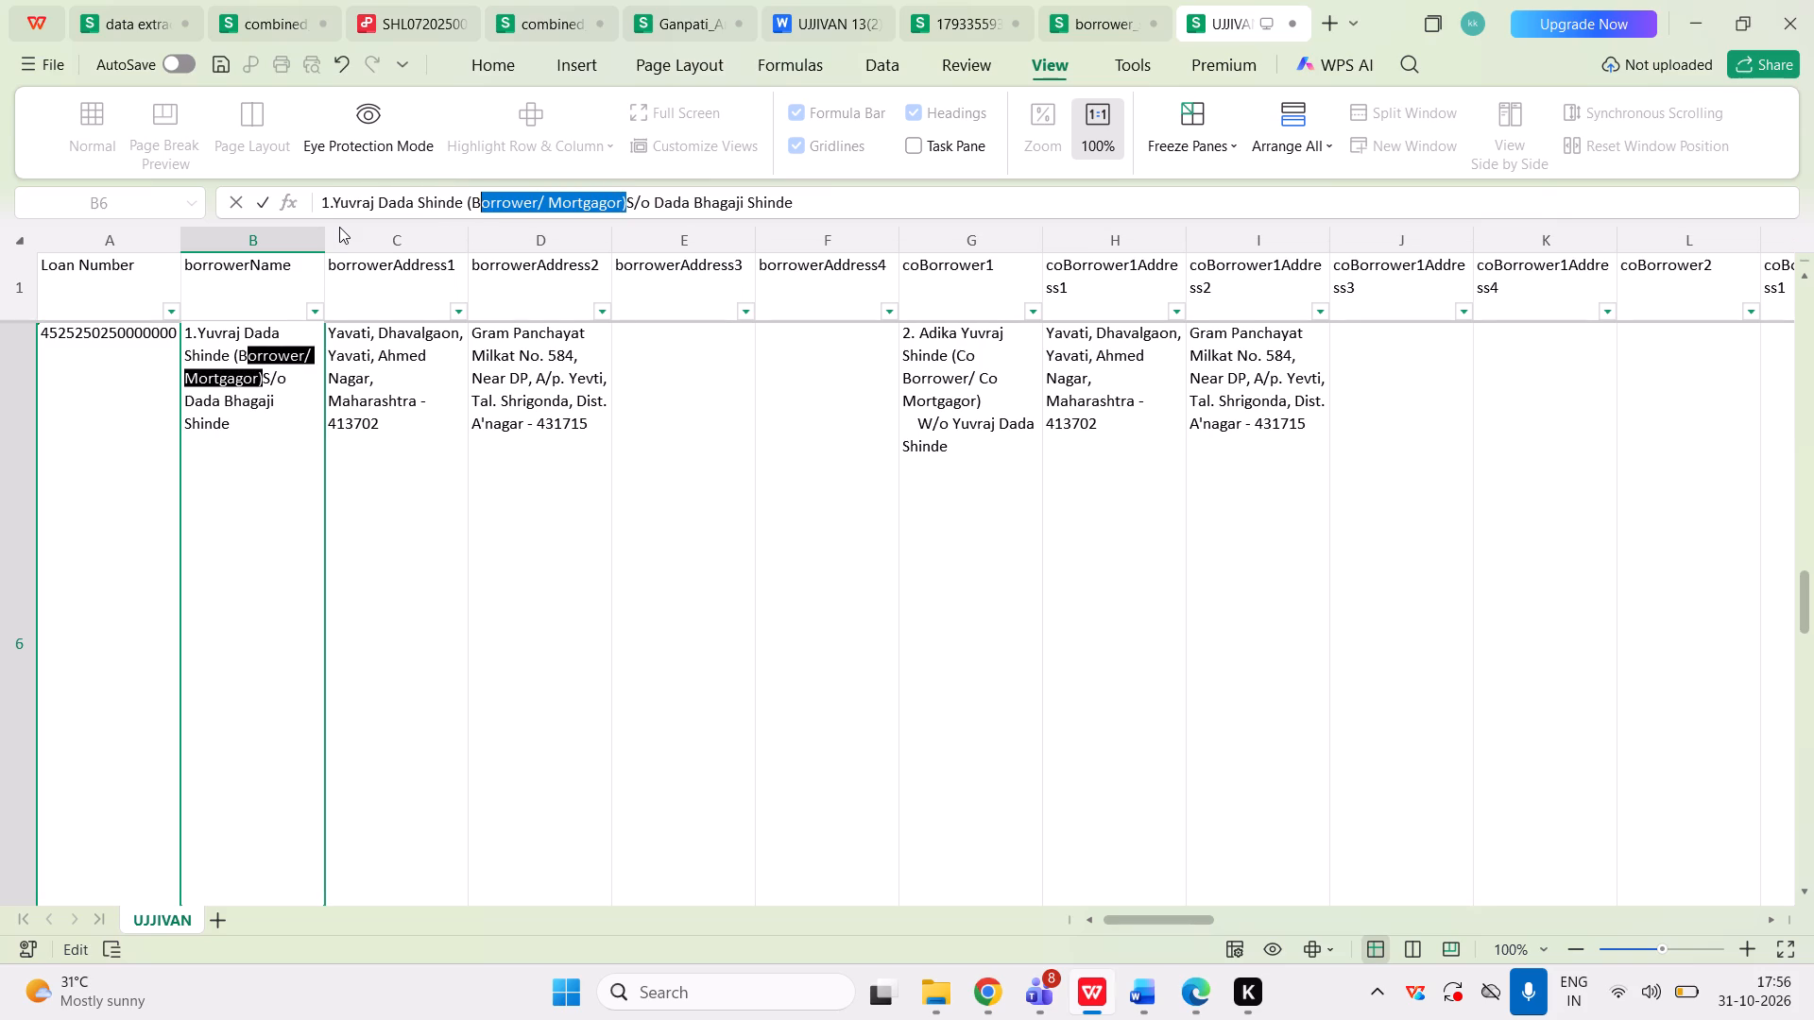
key("shift+Left")
key("shift+Left")
key("ctrl+c")
key("BackSpace")
key("BackSpace")
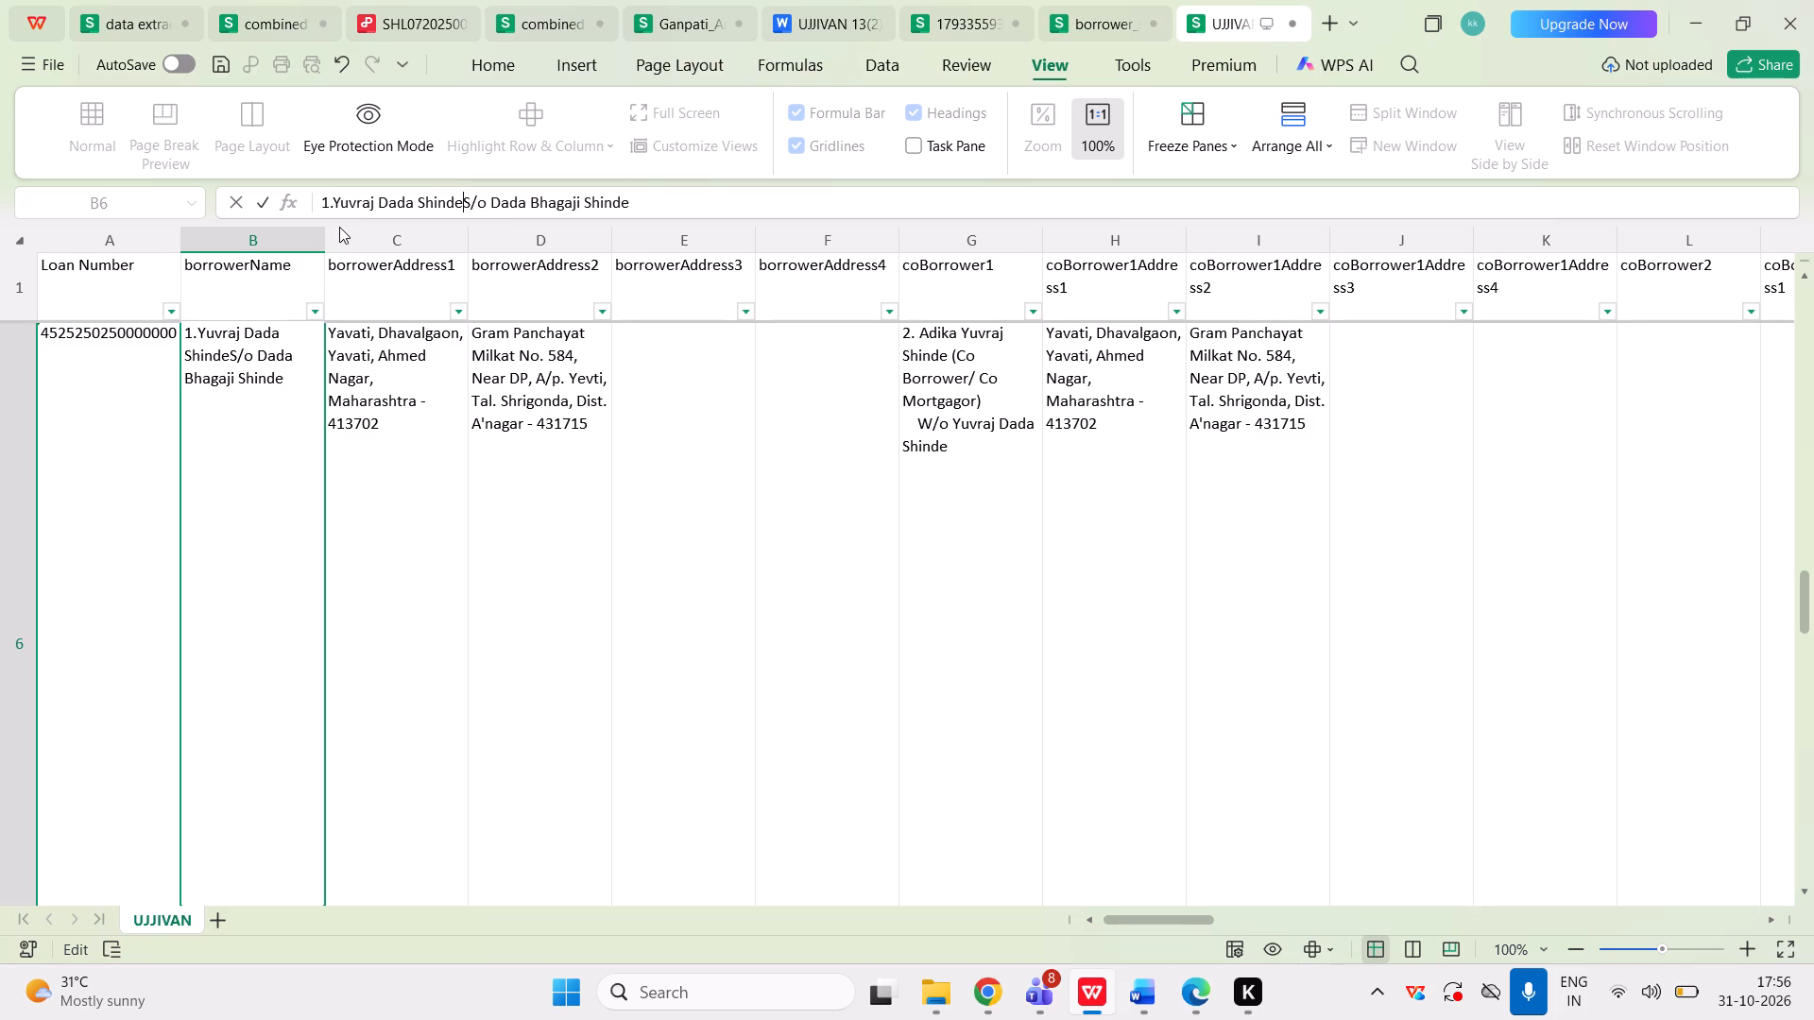
key("space")
key("ctrl+Right")
key("space")
key("ctrl+v")
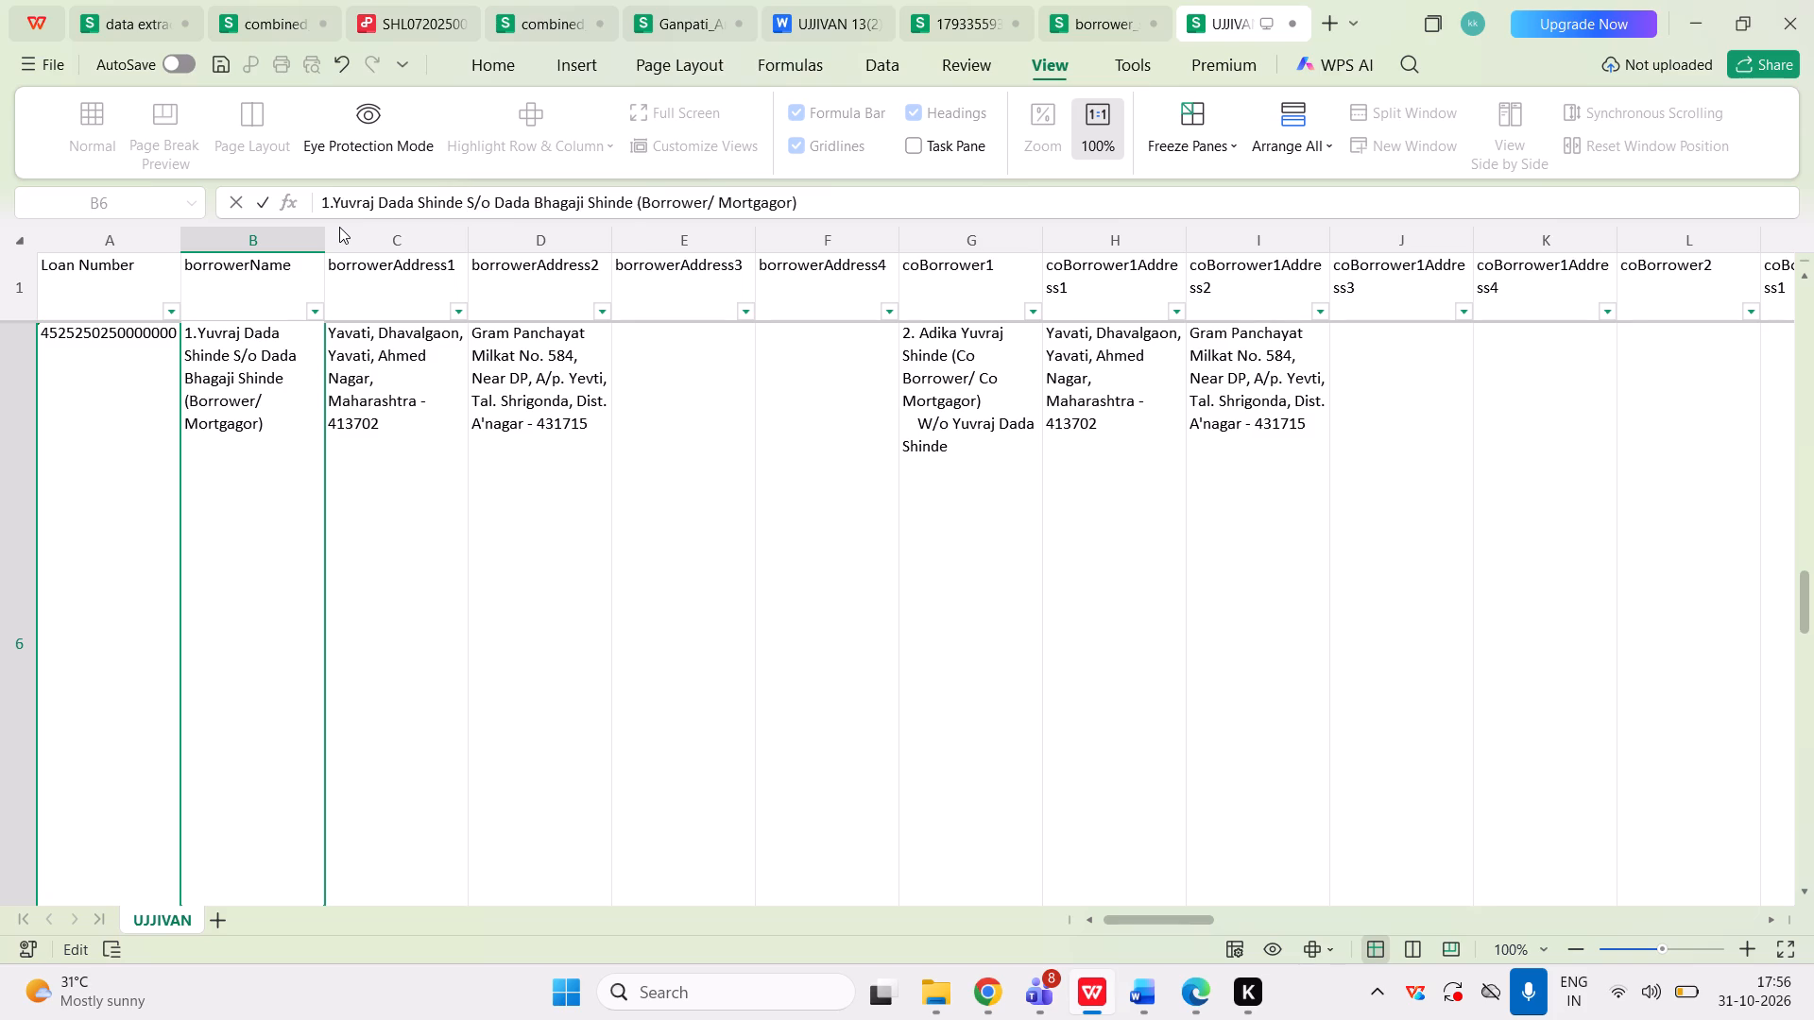
key("Tab")
Move "(Borrower)" from the first line of the row 7 borrowerName entry to its end, directly after the "(Through proprietor …)" text.
key("Left")
key("Down")
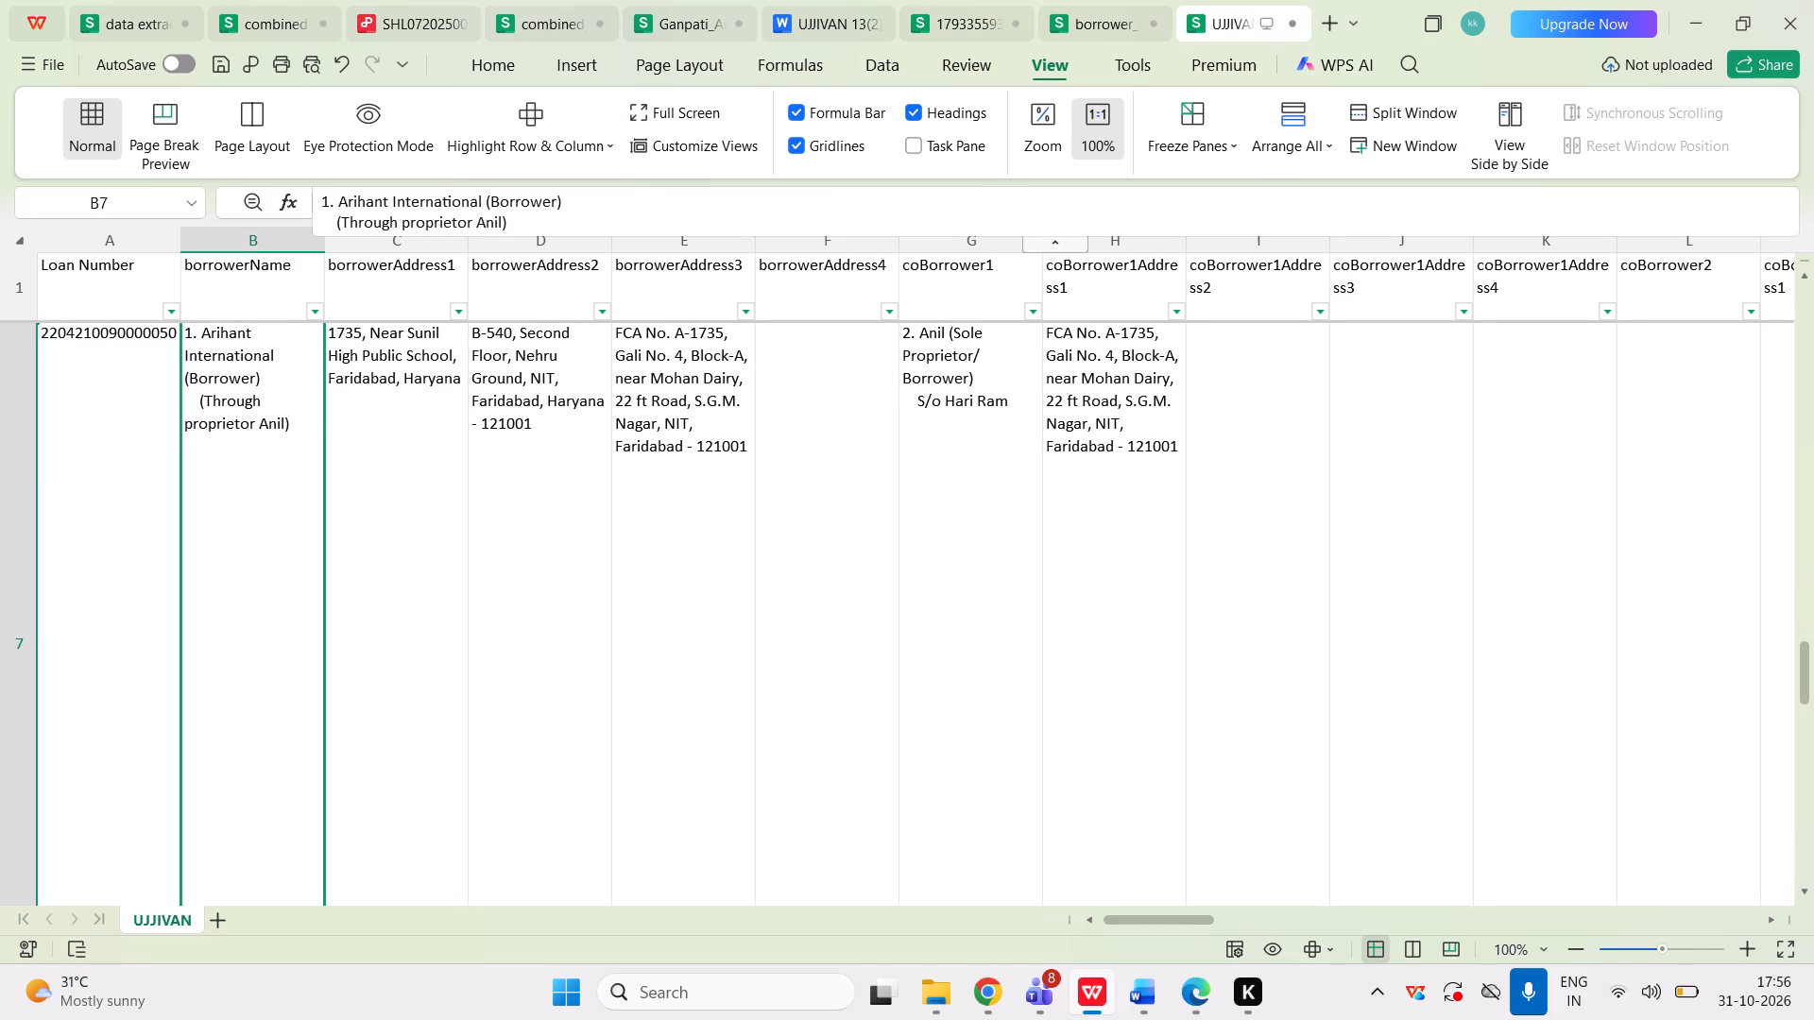
left_click(337, 227)
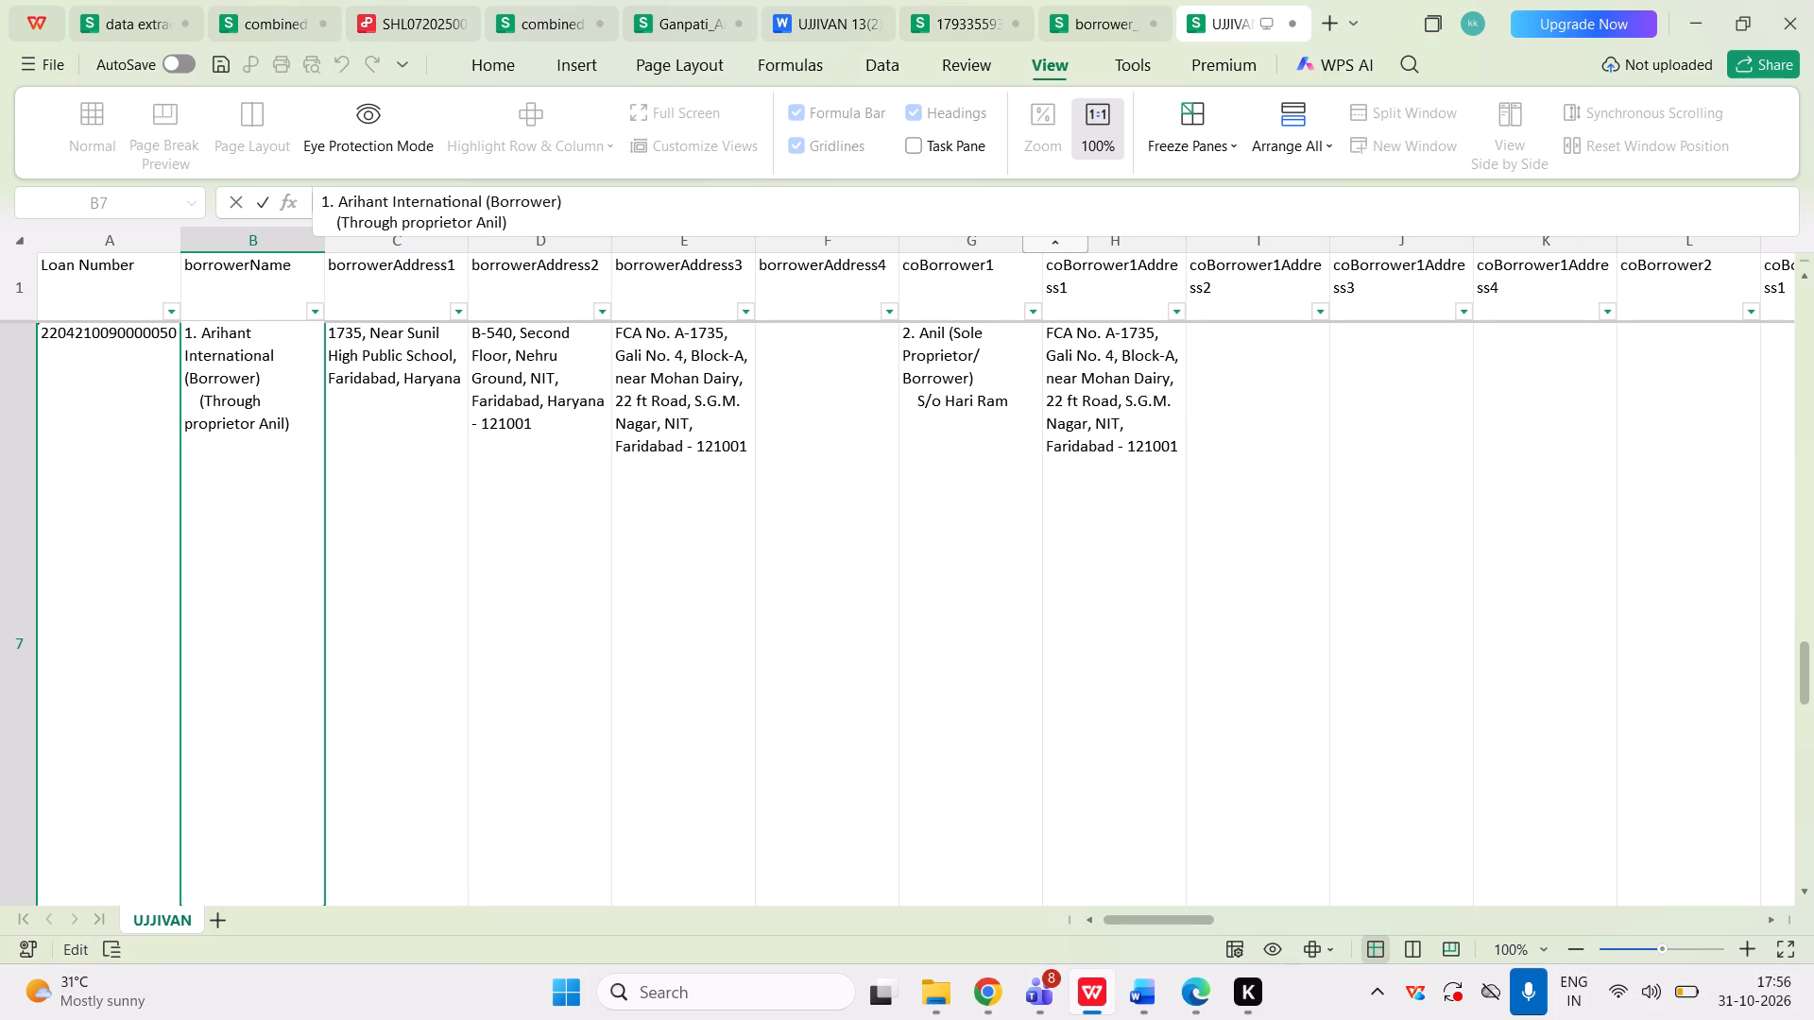
key("Left")
key("Left")
key("Left")
key("Left")
key("Left")
key("Left")
key("Right")
key("shift+Left")
key("shift+Left")
key("shift+Left")
key("shift+Left")
key("shift+Left")
key("shift+Left")
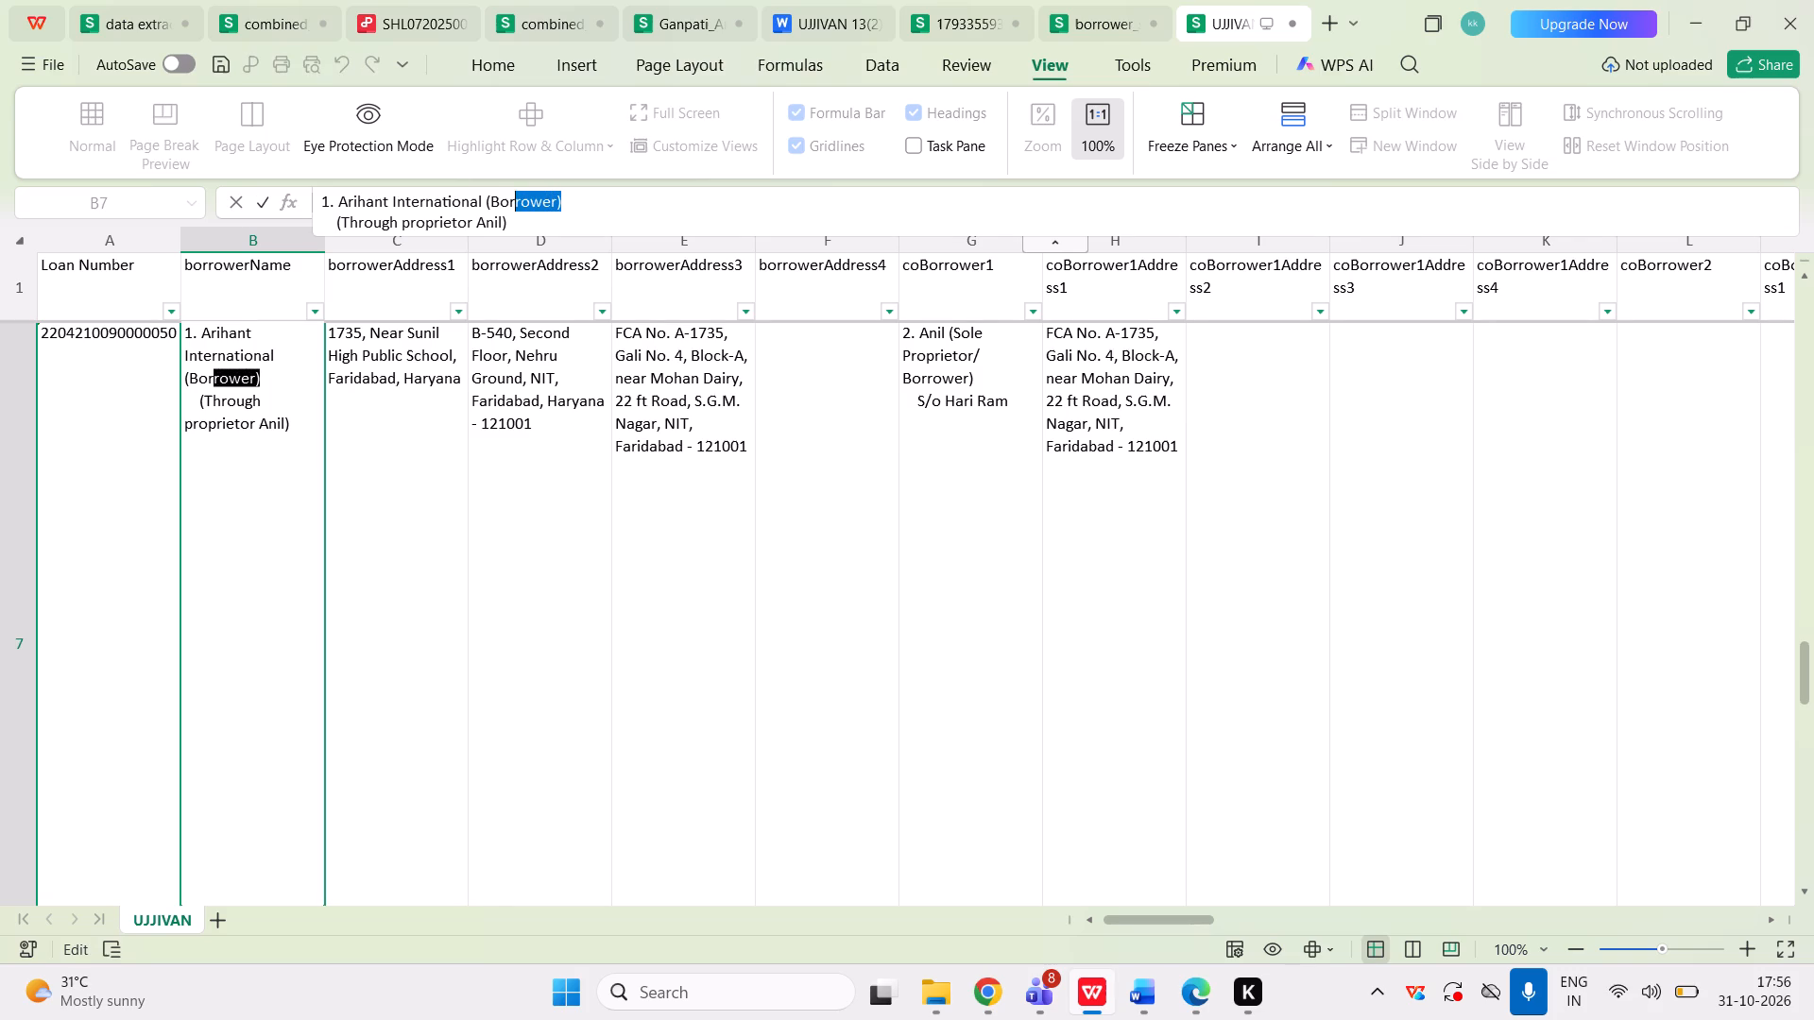
key("shift+Left")
key("shift+Left")
key("shift+Left")
key("shift+Left")
key("ctrl+c")
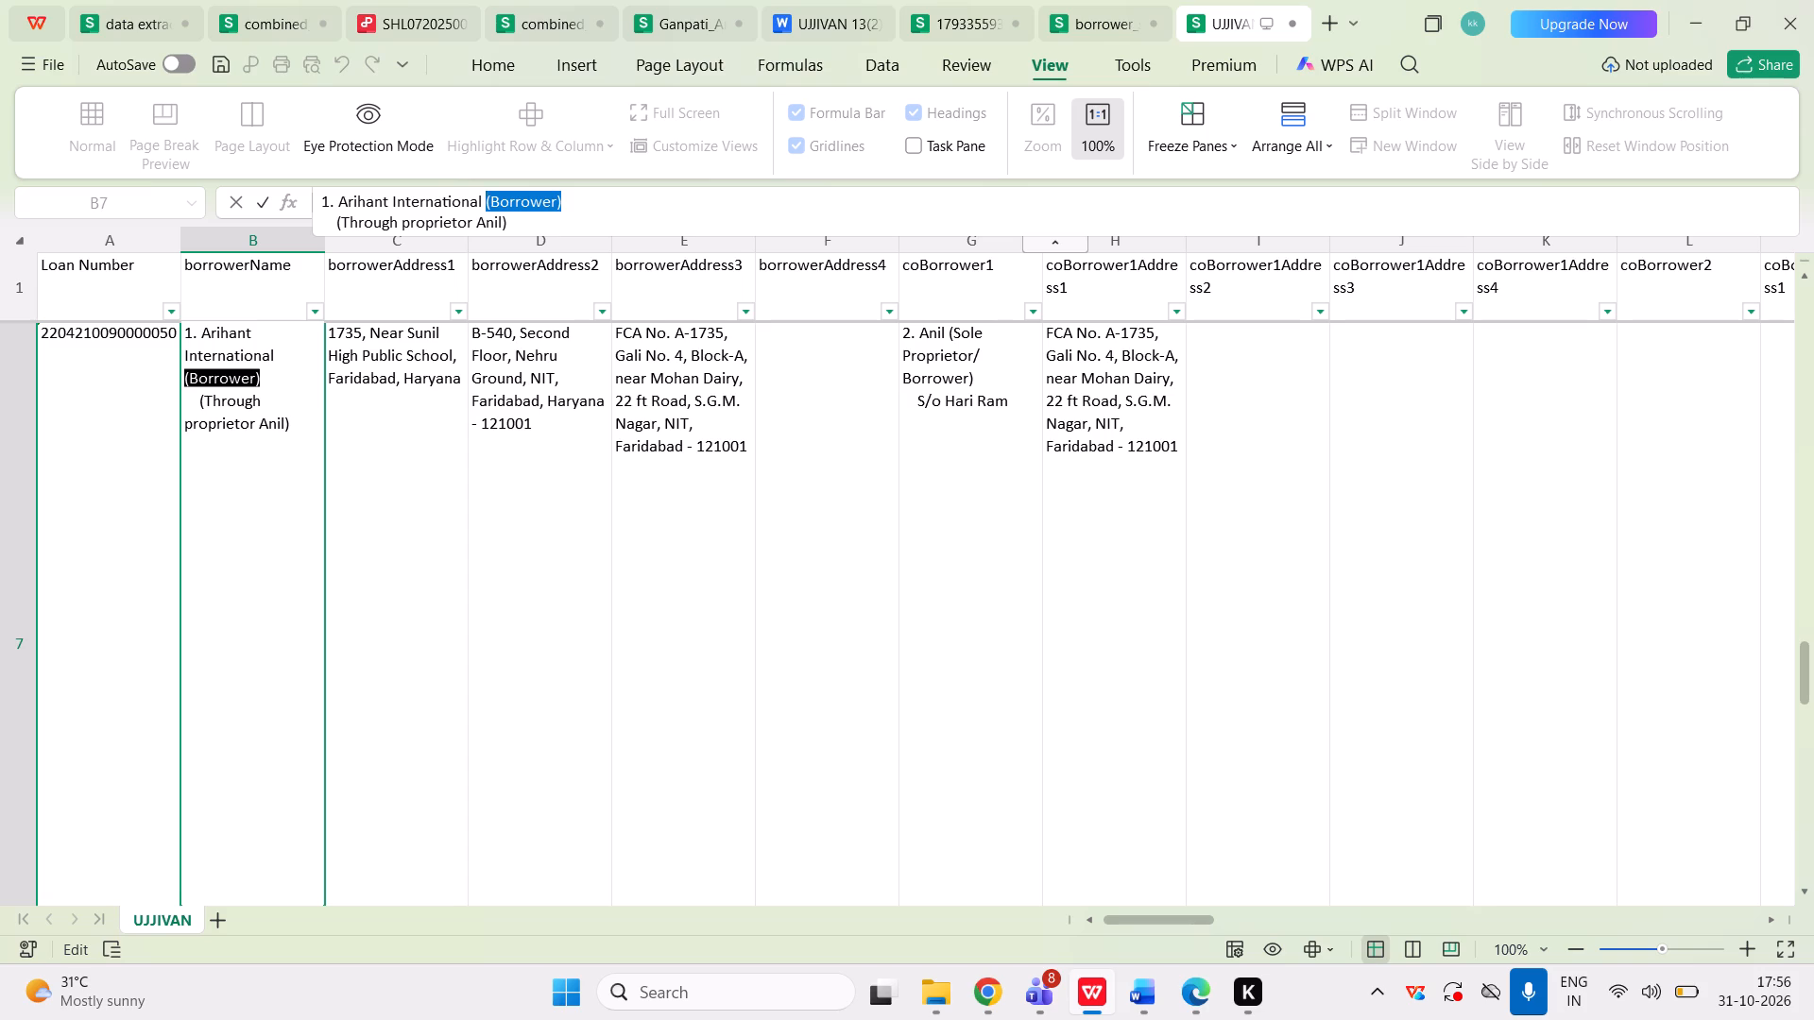
key("BackSpace")
key("Down")
key("Right")
key("Right")
key("Right")
key("Right")
key("ctrl+v")
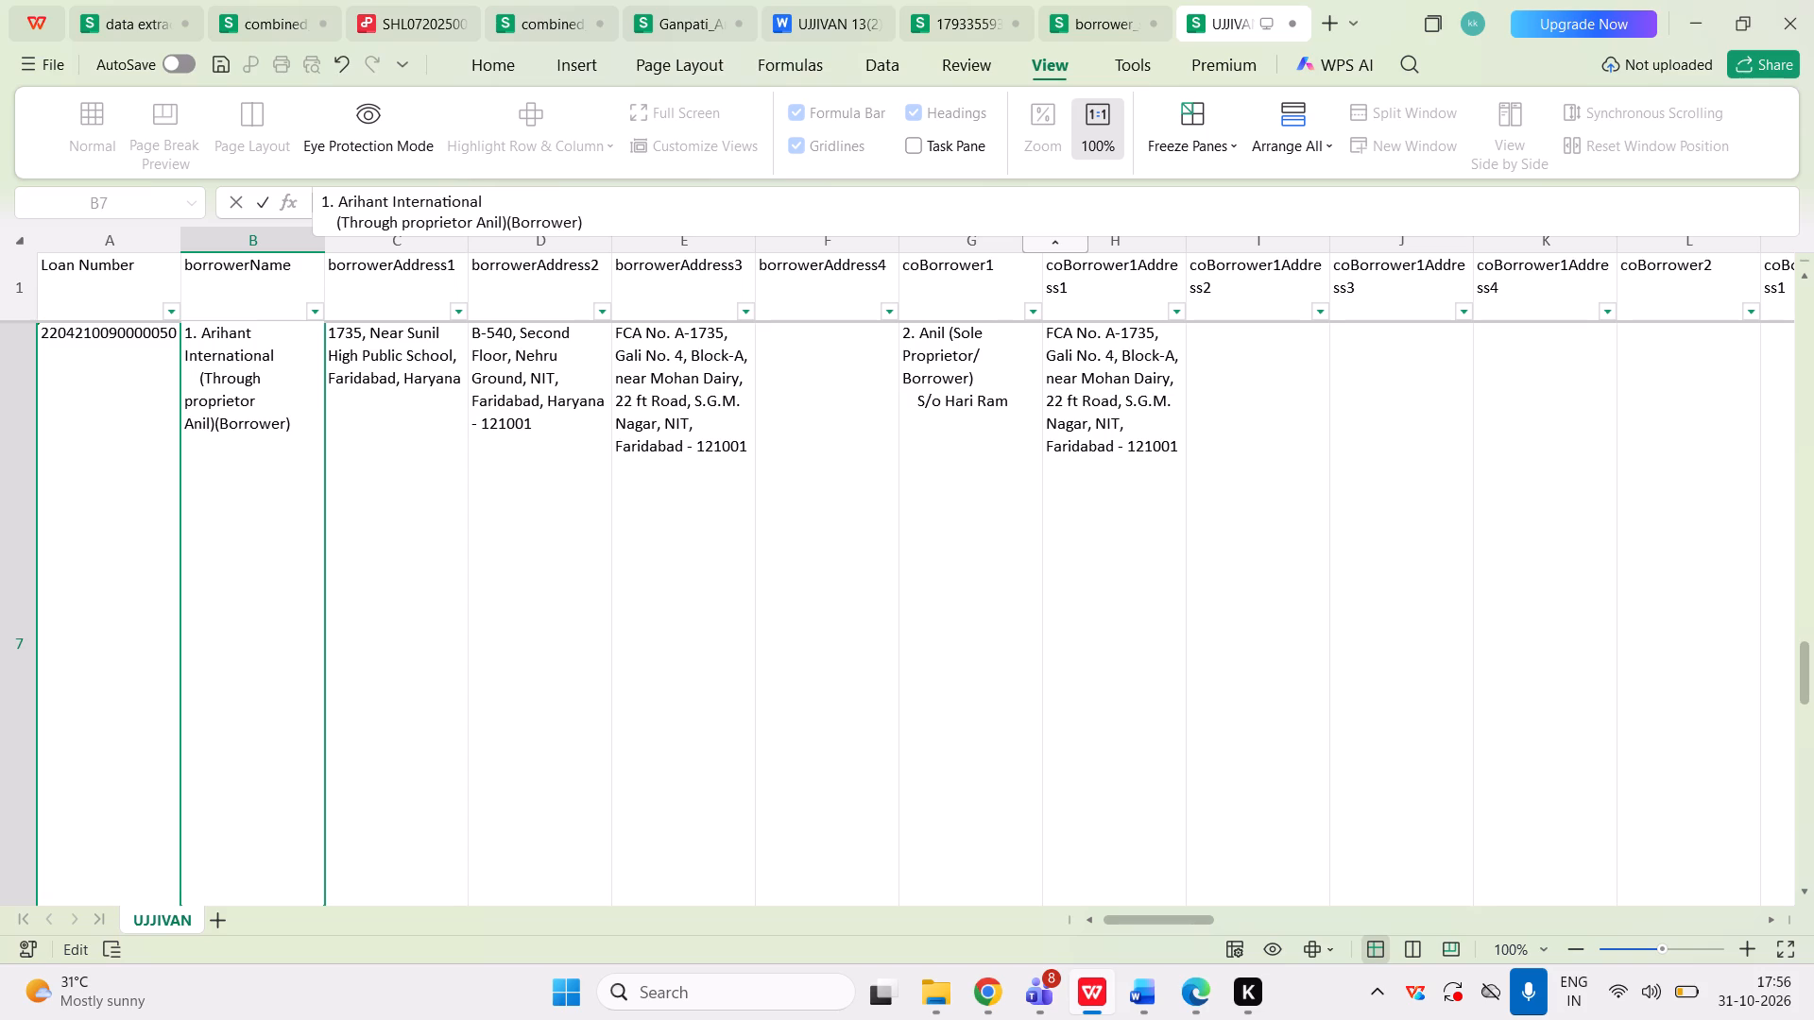
Remove the leading spaces before "(Through proprietor" on the second line of the row 7 borrowerName entry.
key("Left")
key("Left")
key("Left")
key("Left")
key("Left")
key("Left")
key("Left")
key("Left")
key("Left")
key("Left")
key("Left")
key("Left")
key("Right")
key("ctrl+Left")
key("ctrl+Left")
key("Right")
key("Right")
key("Right")
key("Right")
key("Right")
key("BackSpace")
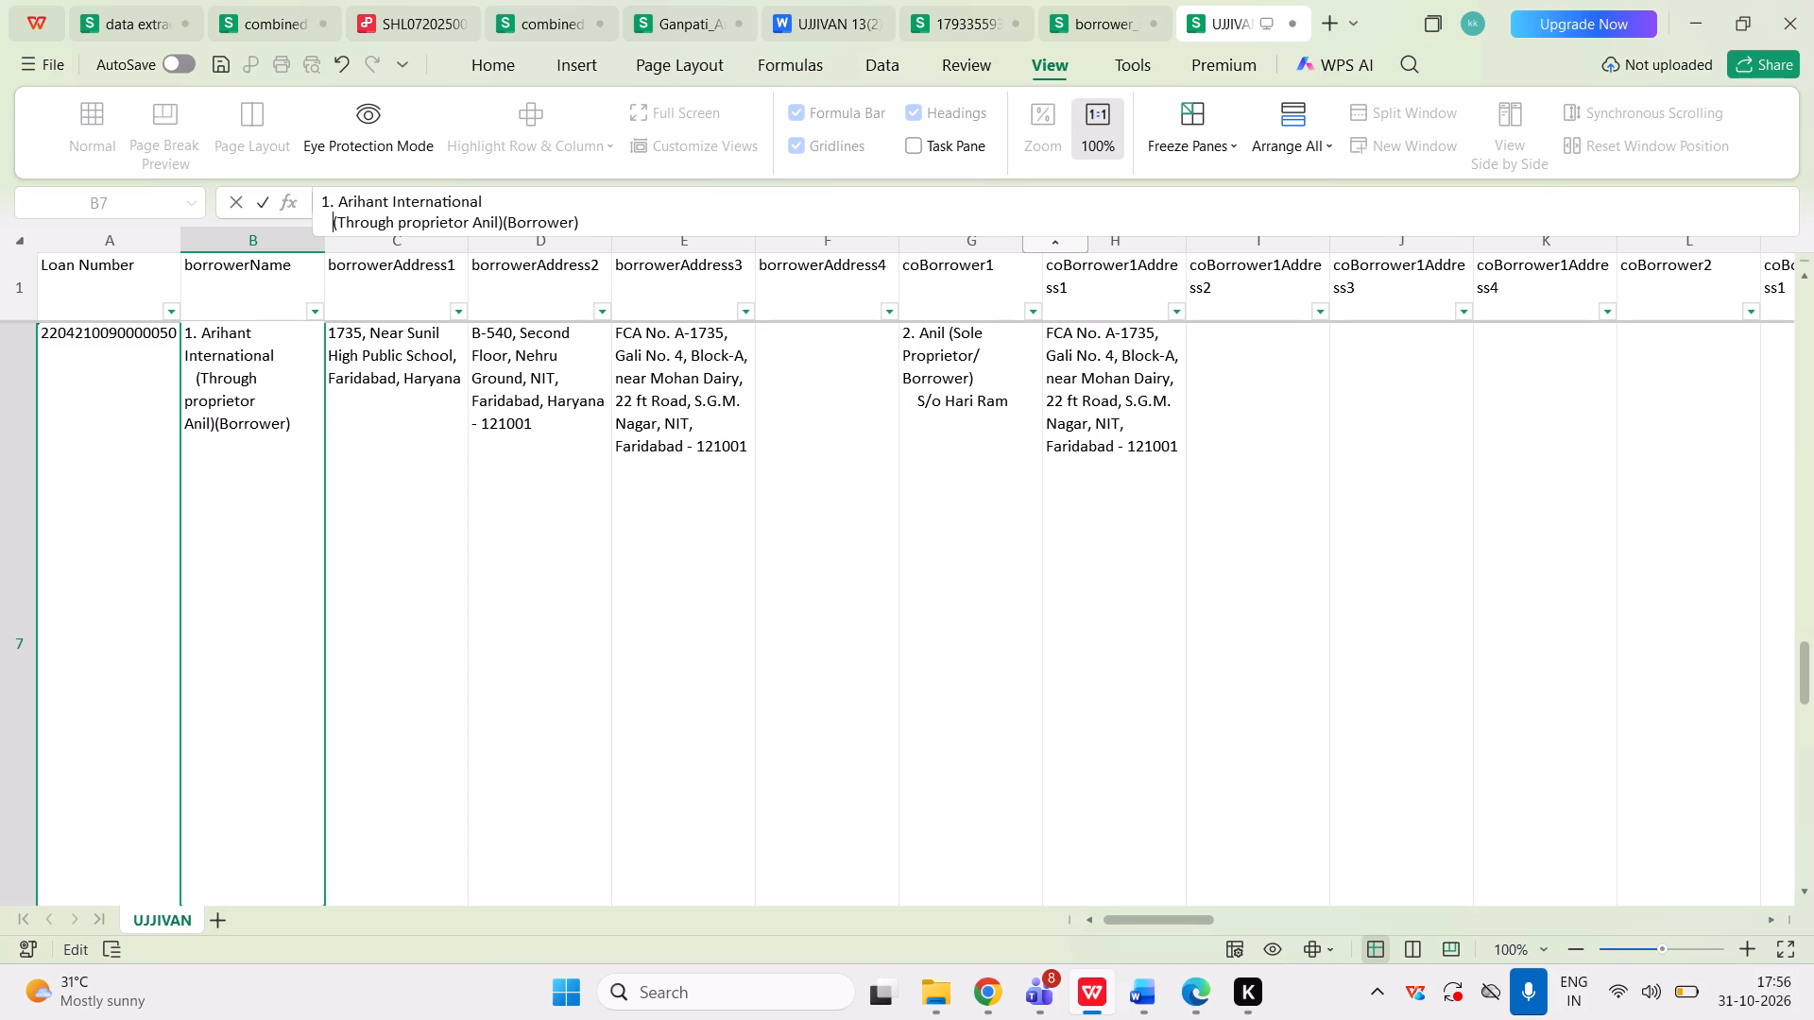
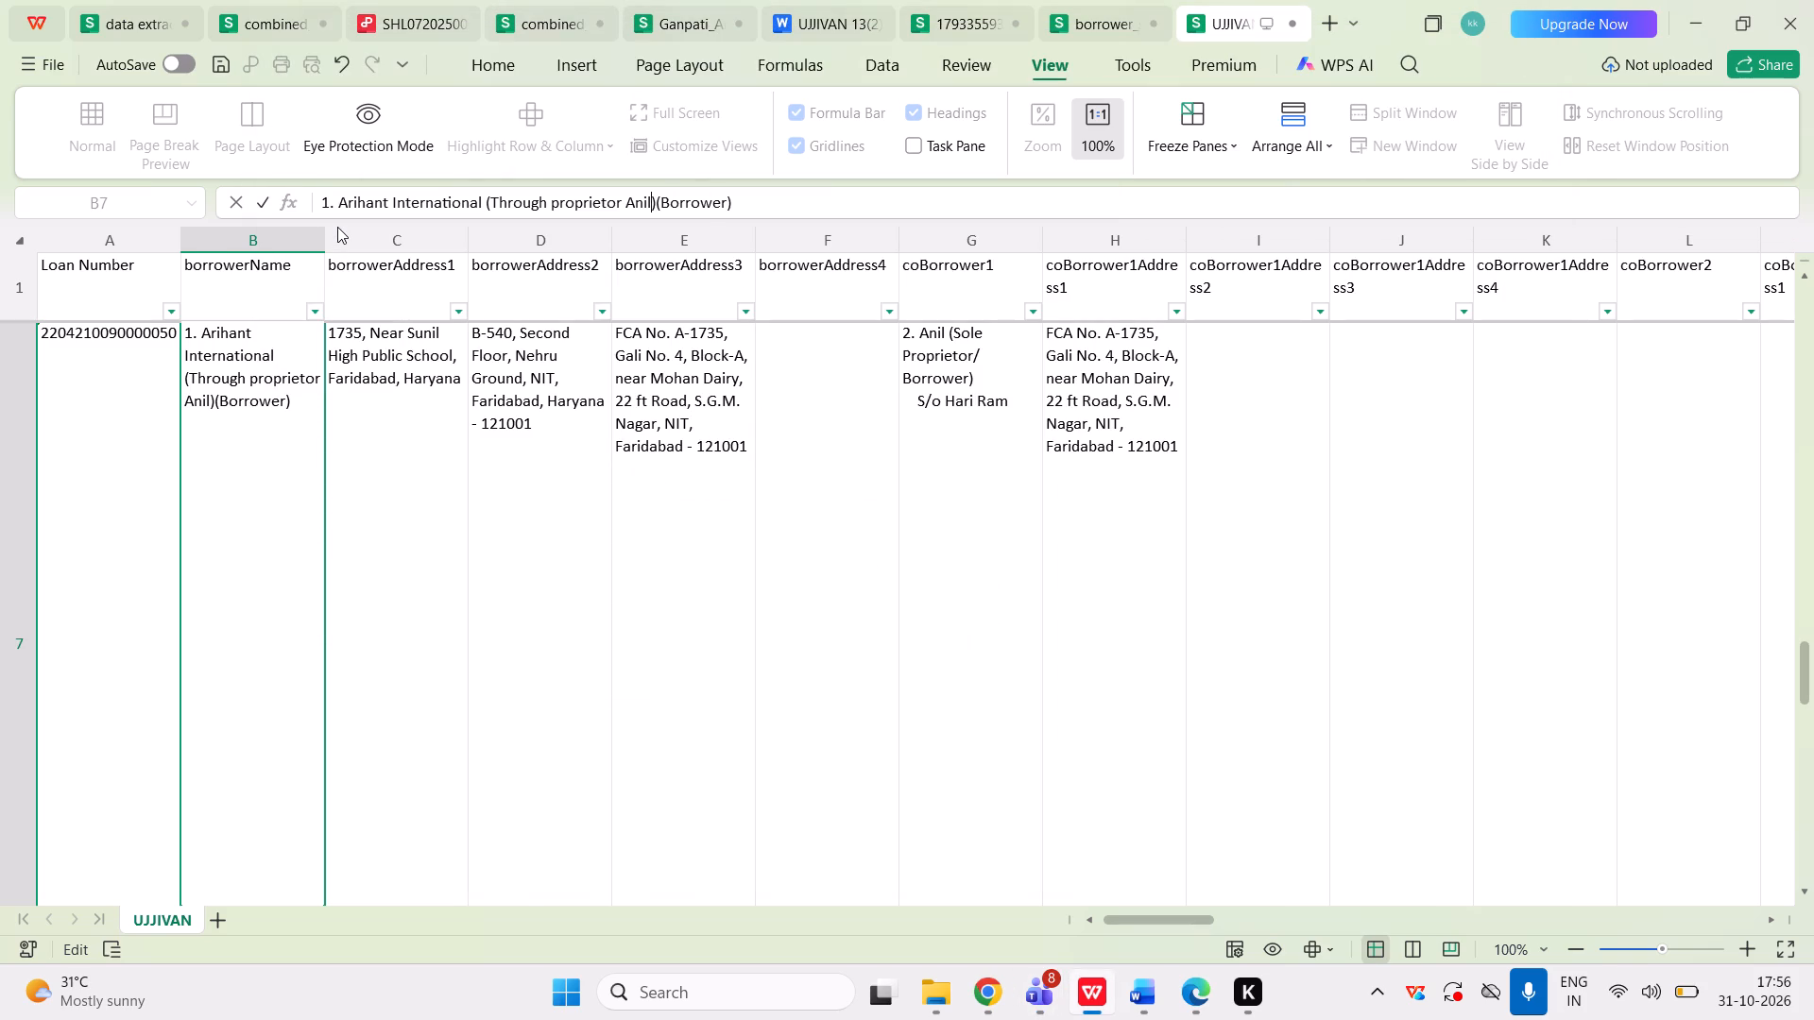
Insert a single space between the closing bracket of the proprietor text and "(Borrower)" in the row 7 borrowerName entry.
key("Right")
key("space")
key("Left")
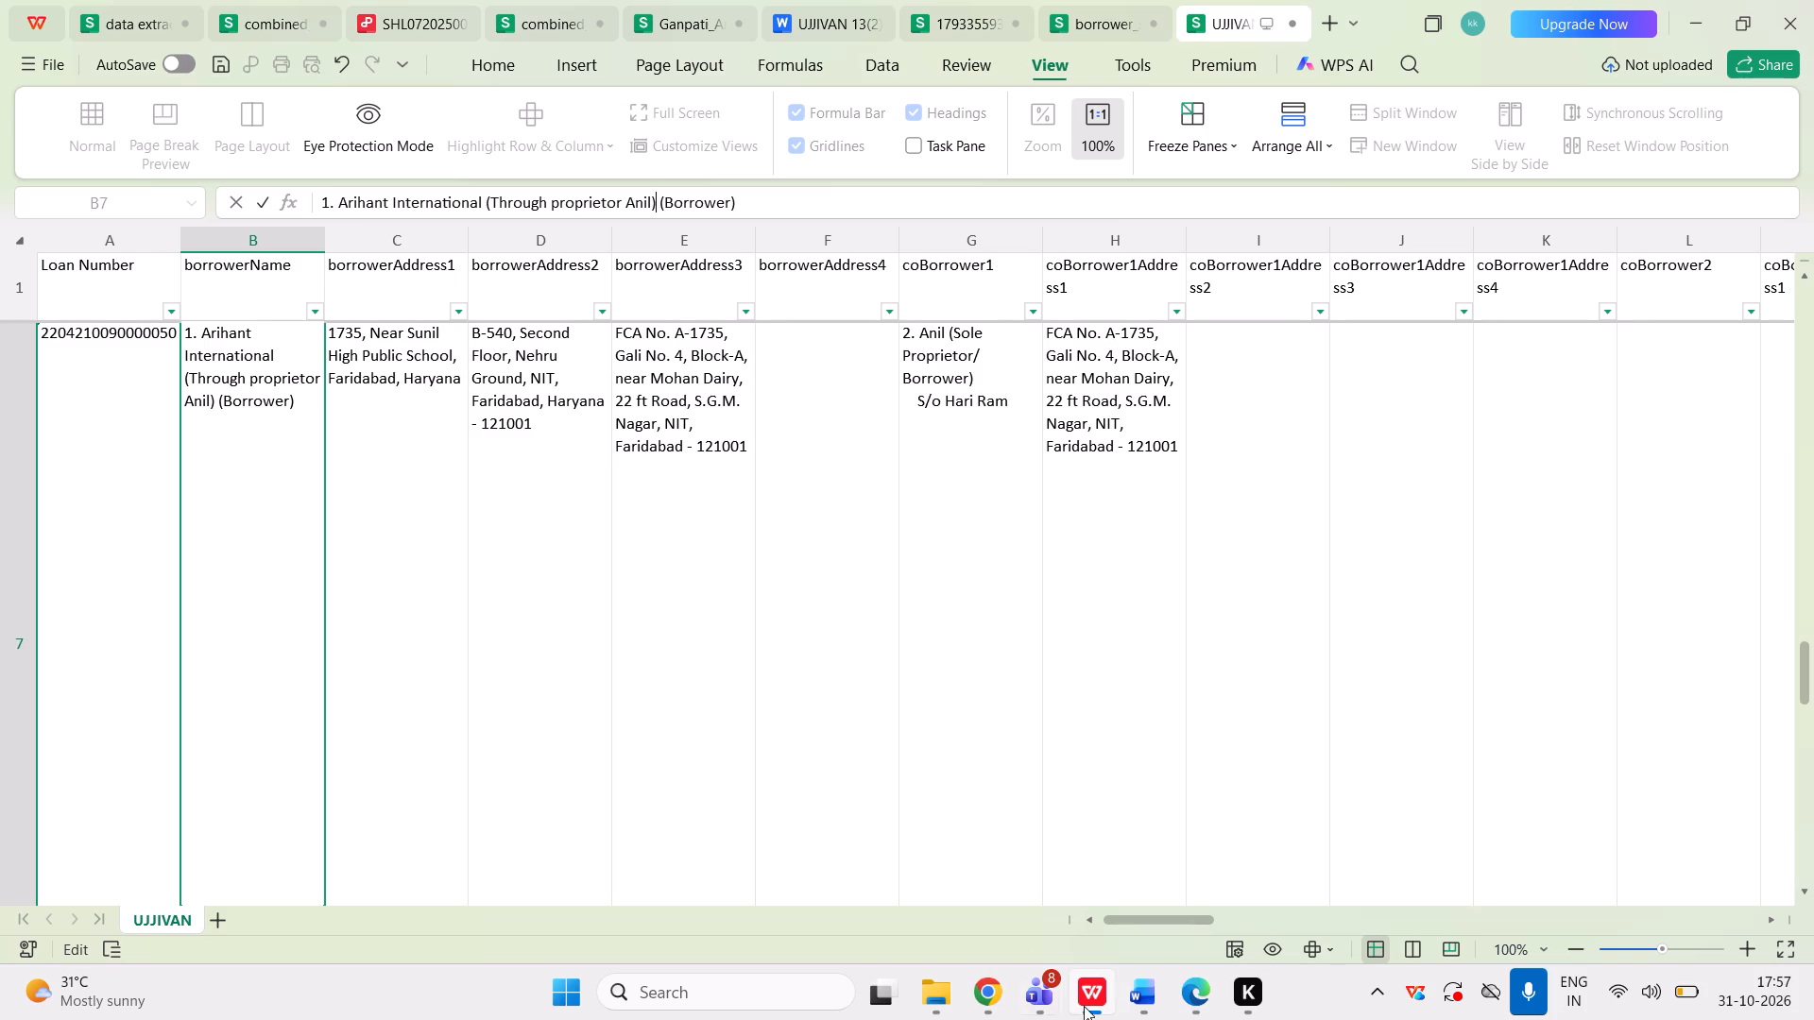
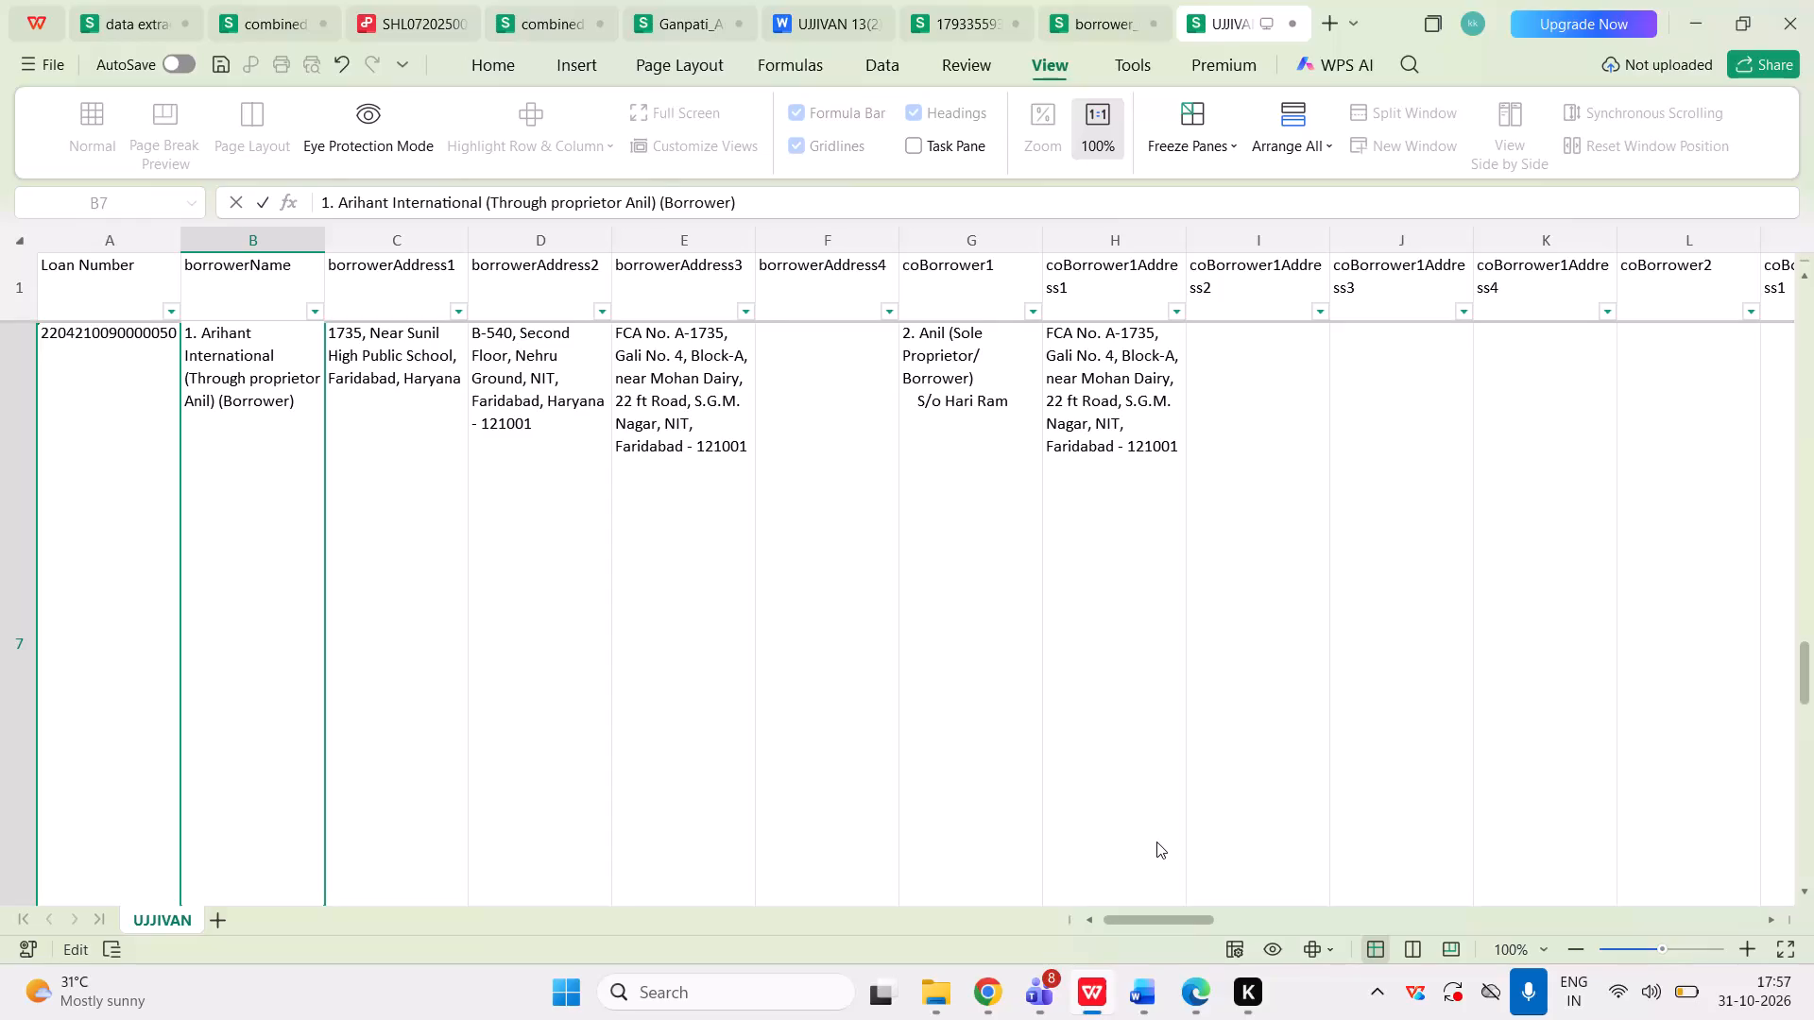
Commit the edited borrowerName entry in row 7.
key("Right")
key("Right")
left_click(1001, 815)
Examine the borrowerName entries in the rows after row 7, checking their name format, and return to row 8.
key("Left")
key("Left")
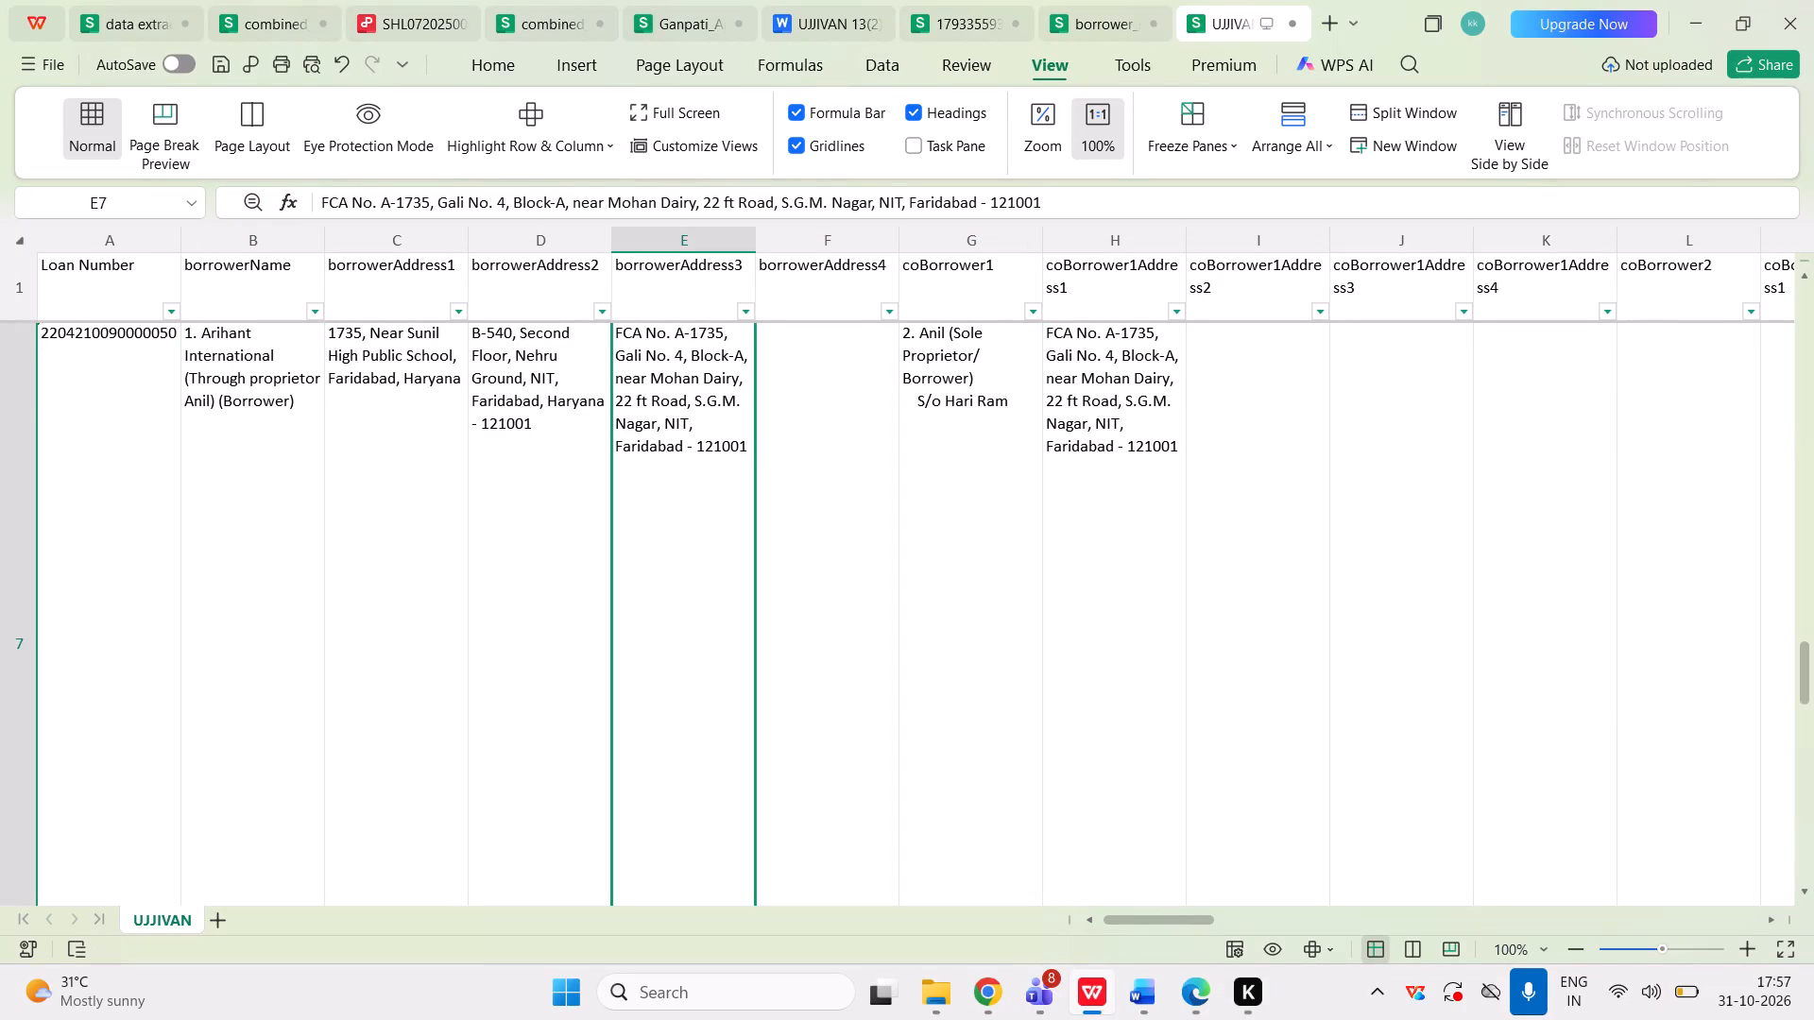
key("Left")
key("Left")
key("Left")
key("Down")
key("Down")
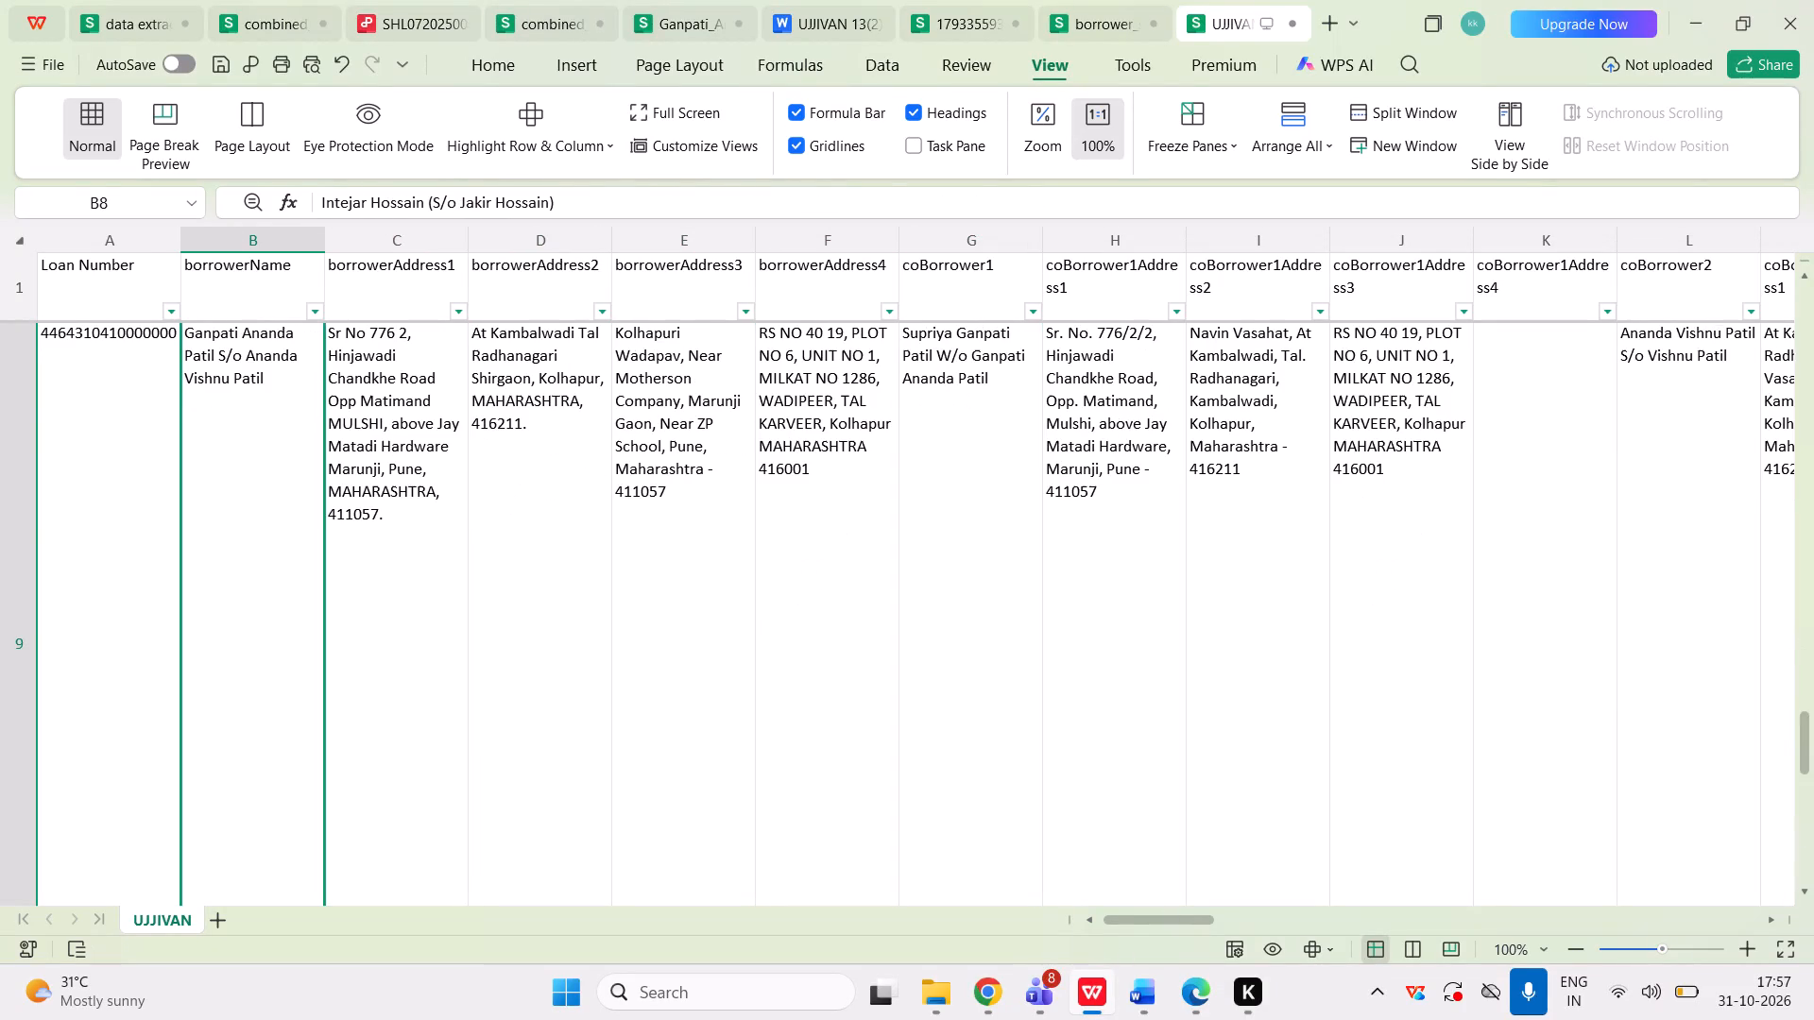
key("Down")
key("Up")
key("Up")
key("Up")
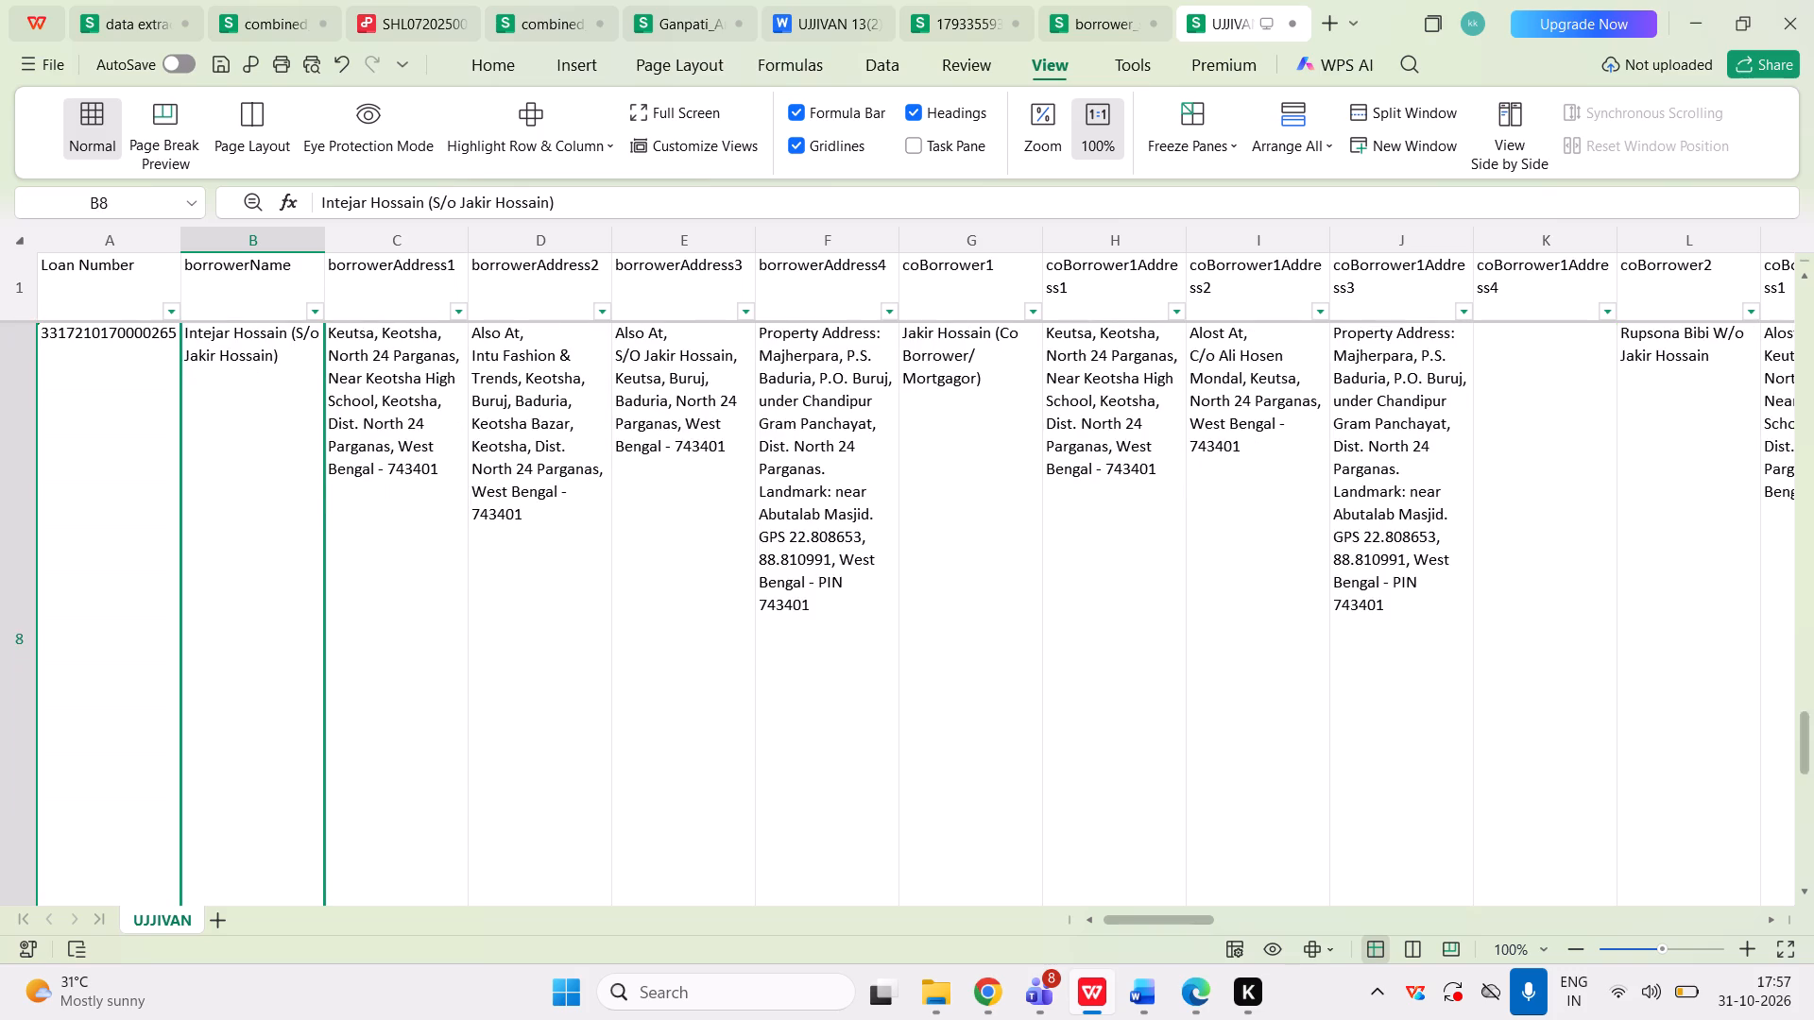
key("Down")
scroll(214, 568, "up", 1)
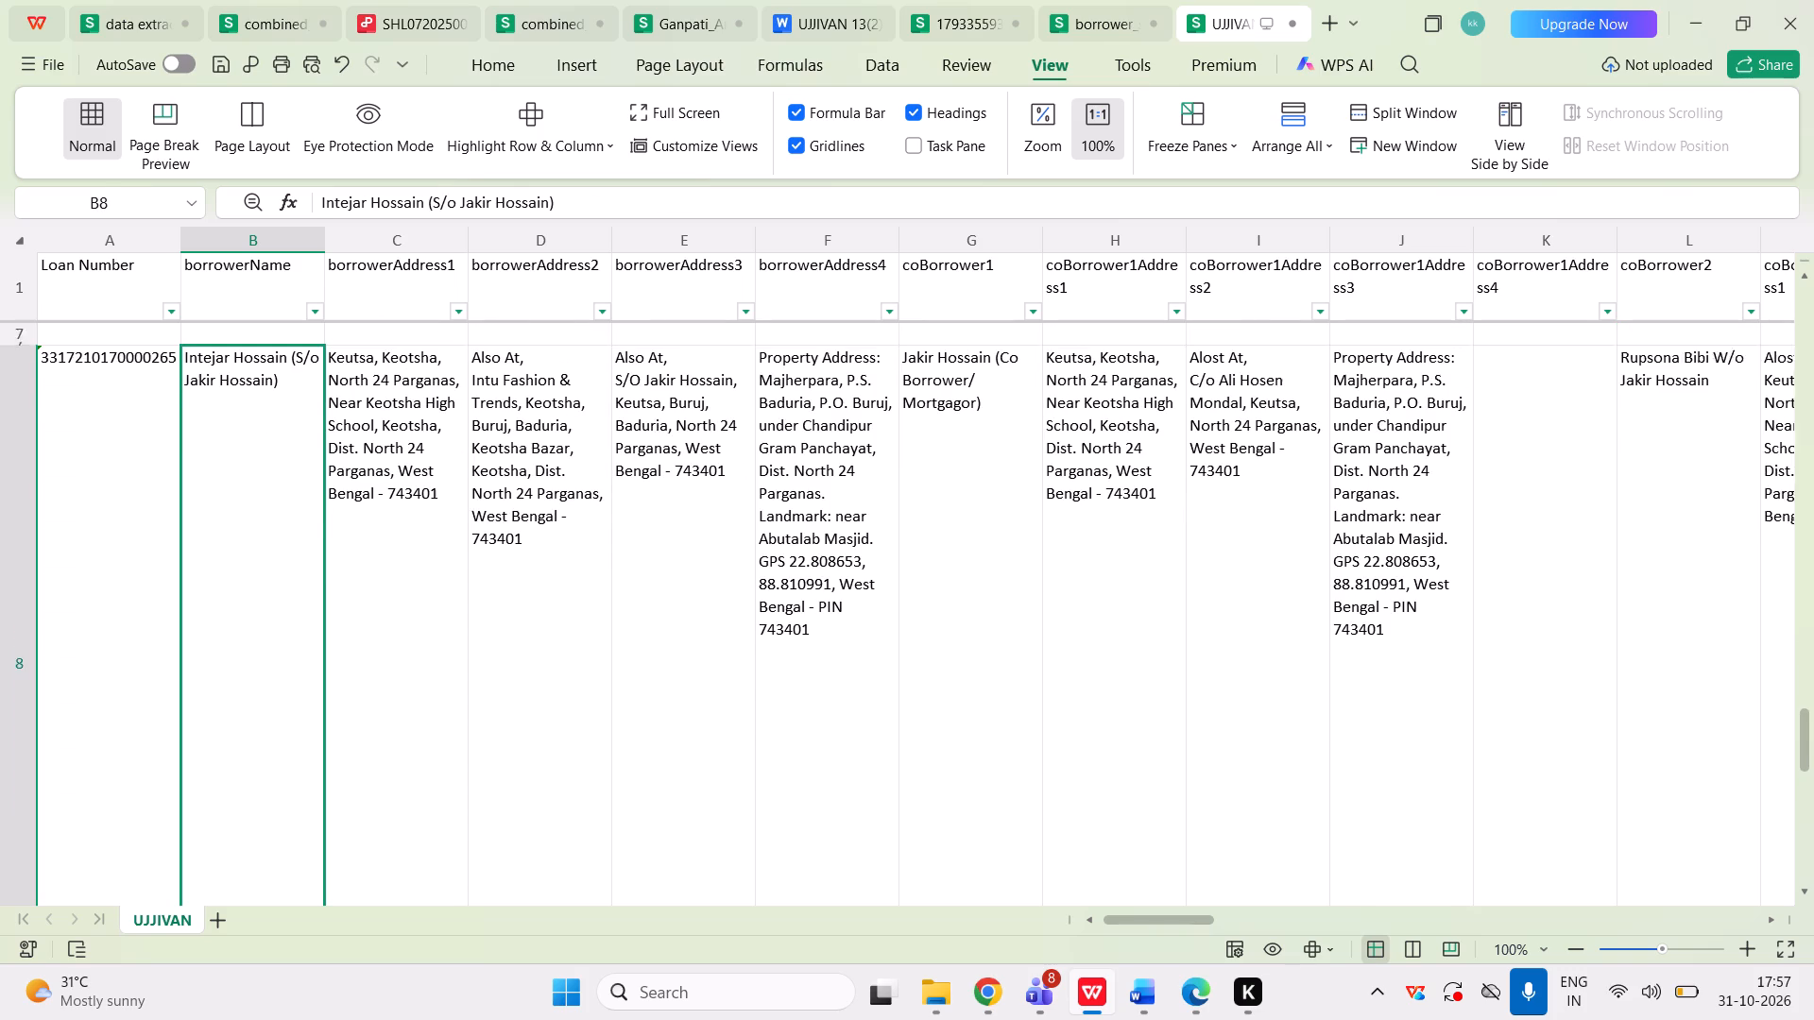
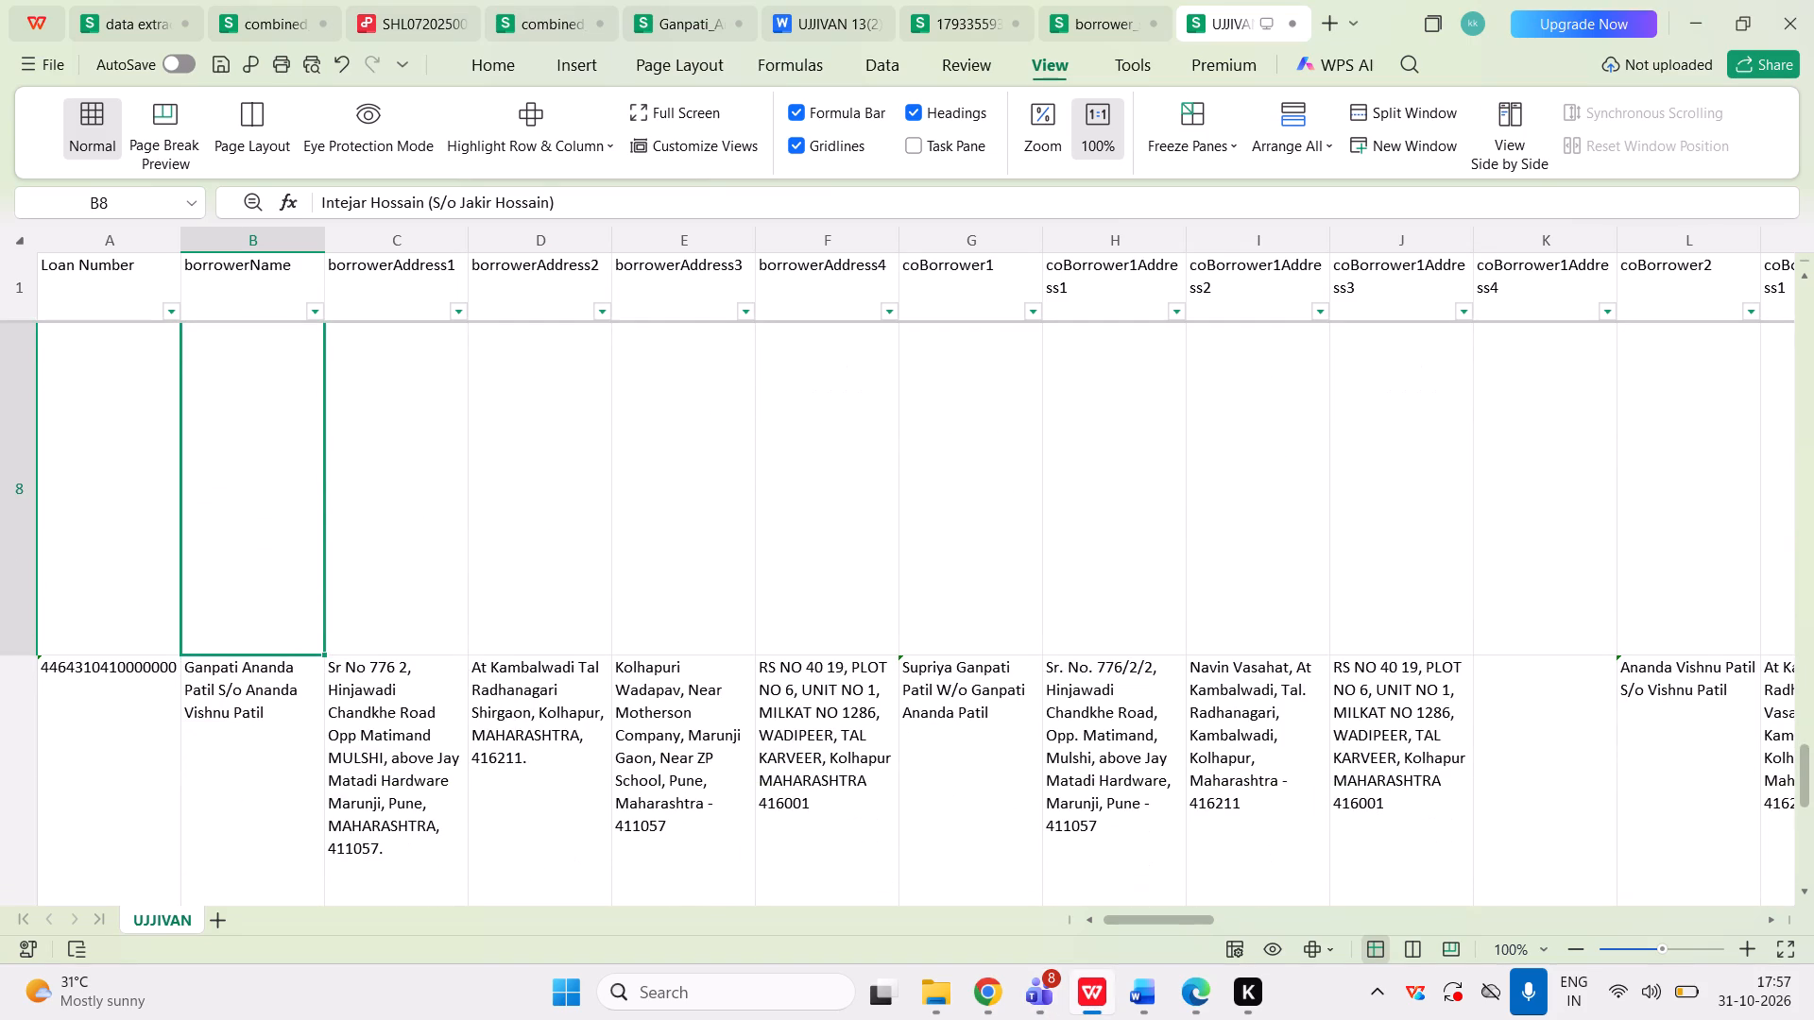
Return to row 7 and open its borrowerName entry for editing, just before the bracketed role (Borrower).
scroll(214, 568, "up", 7)
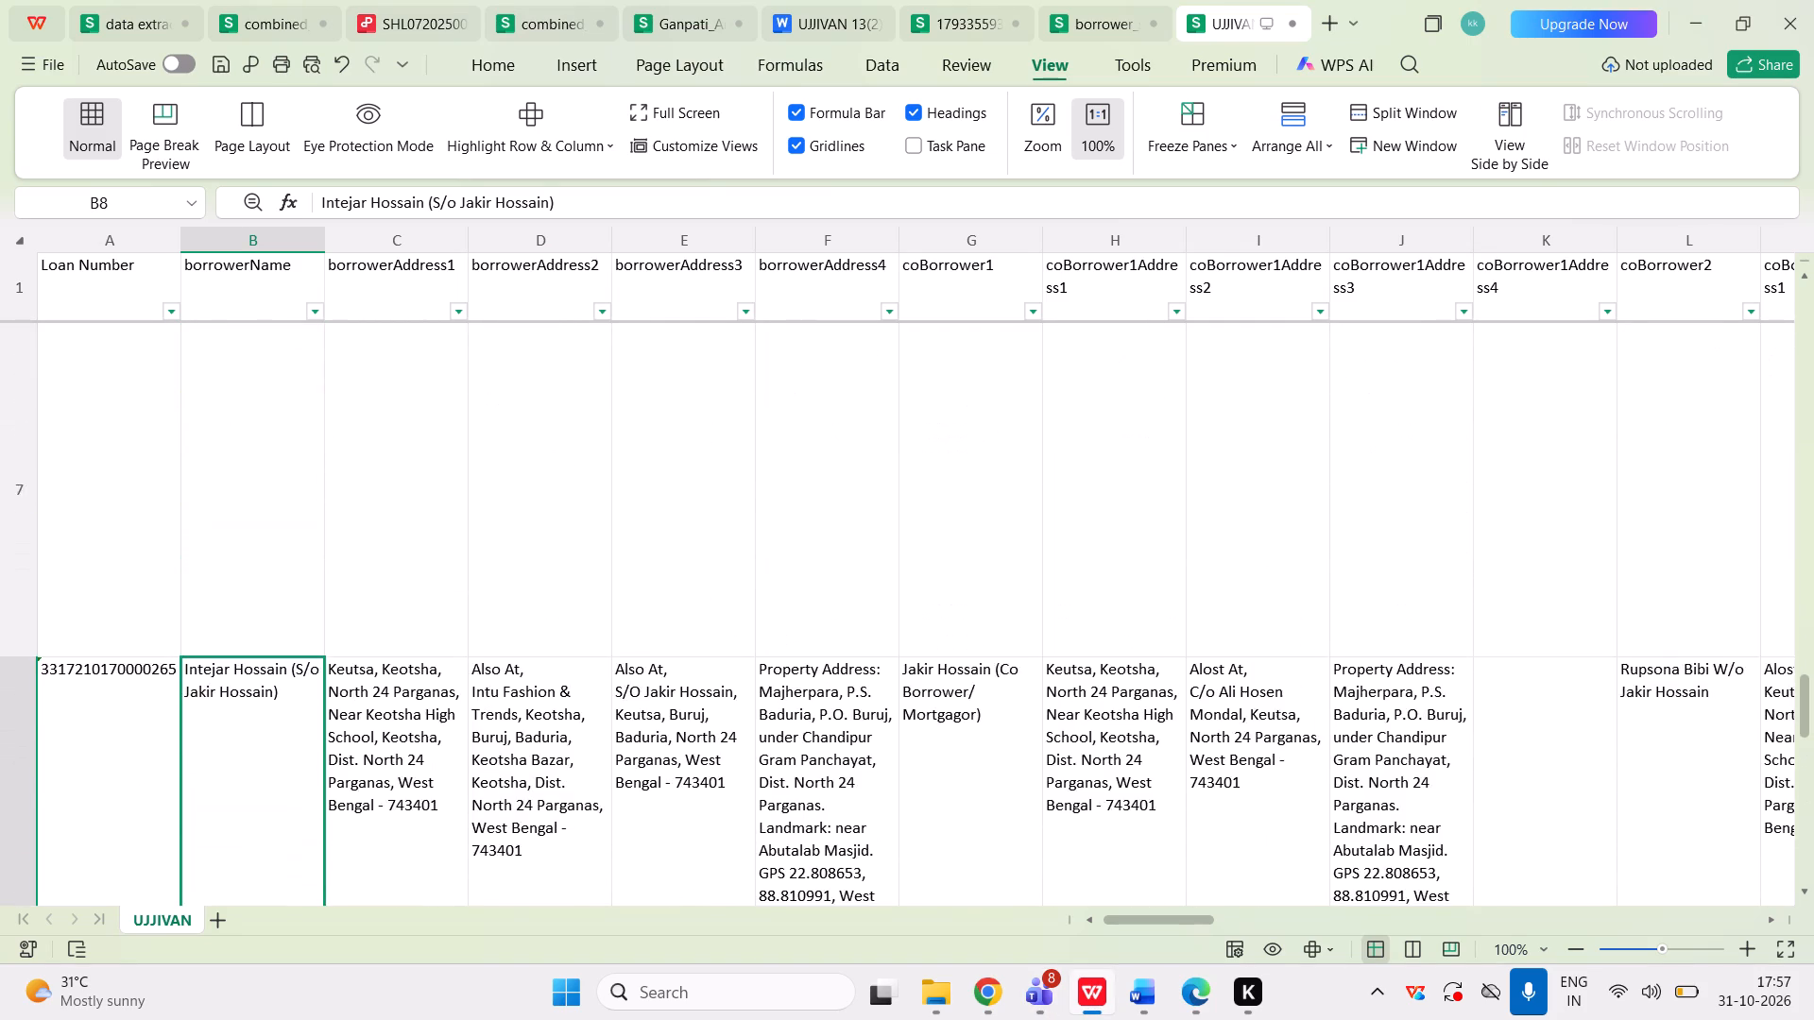
scroll(214, 568, "up", 3)
left_click(214, 568)
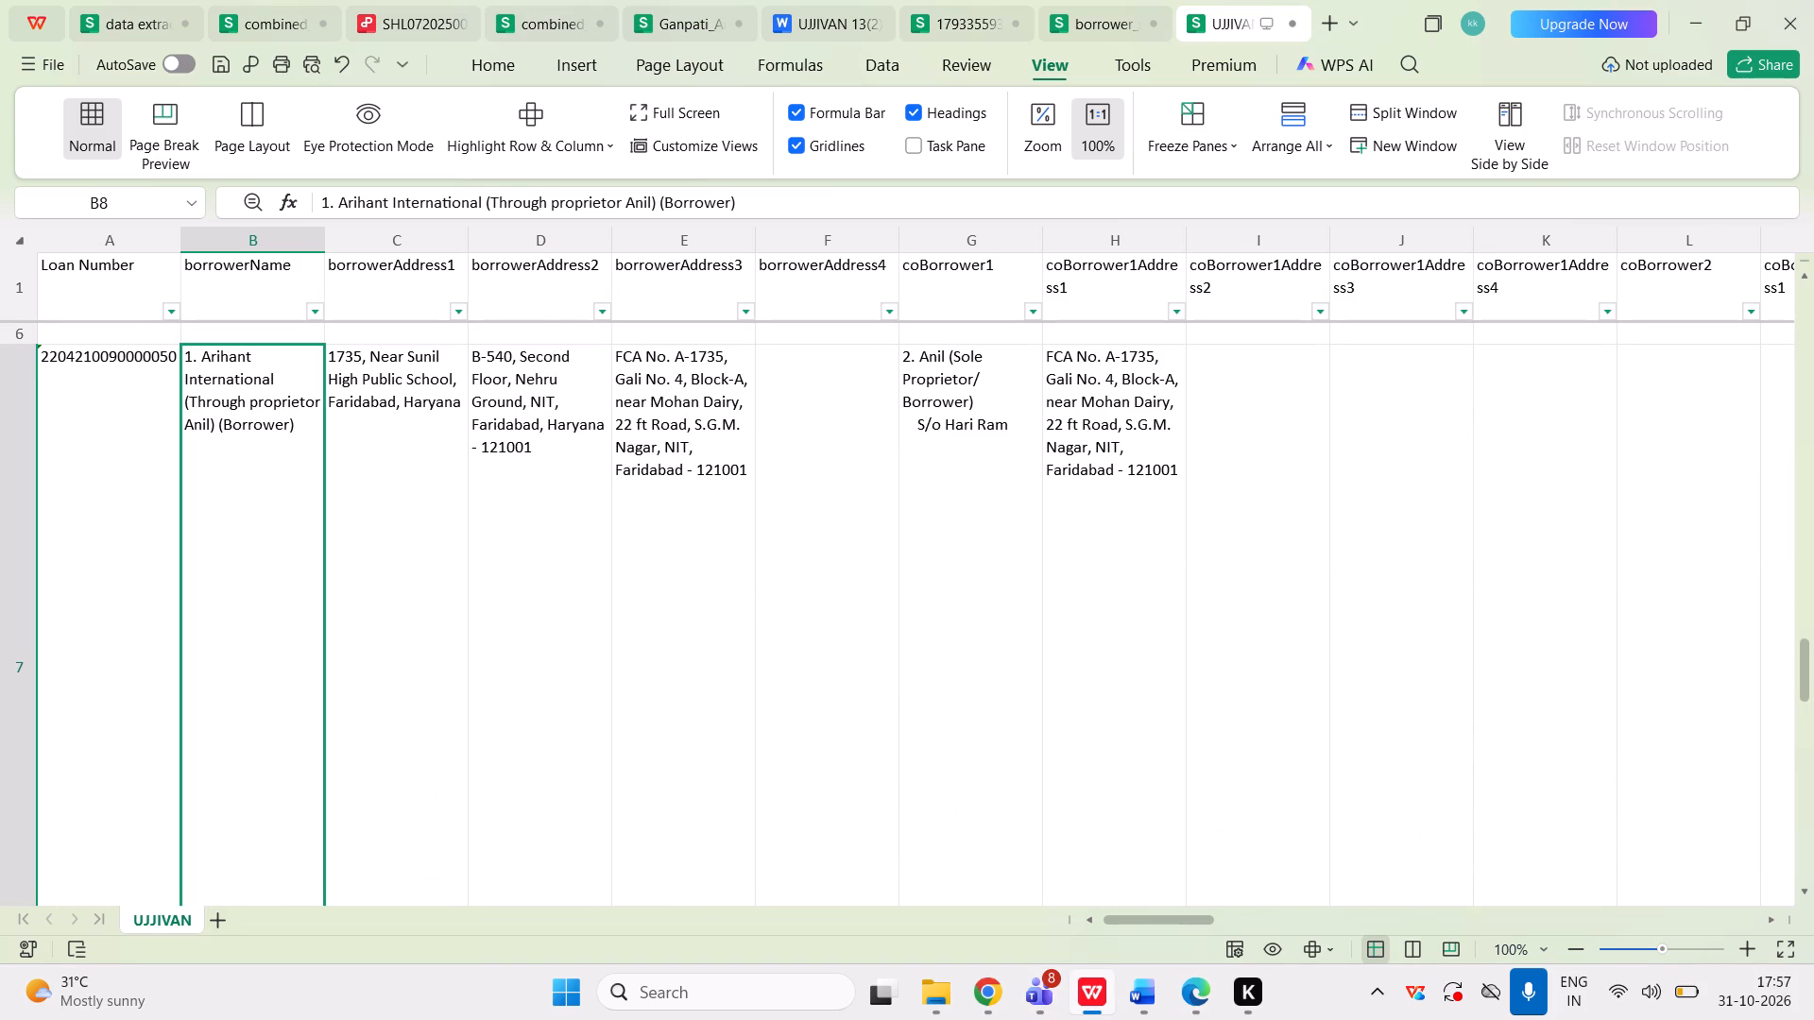
left_click(220, 429)
left_click(220, 429)
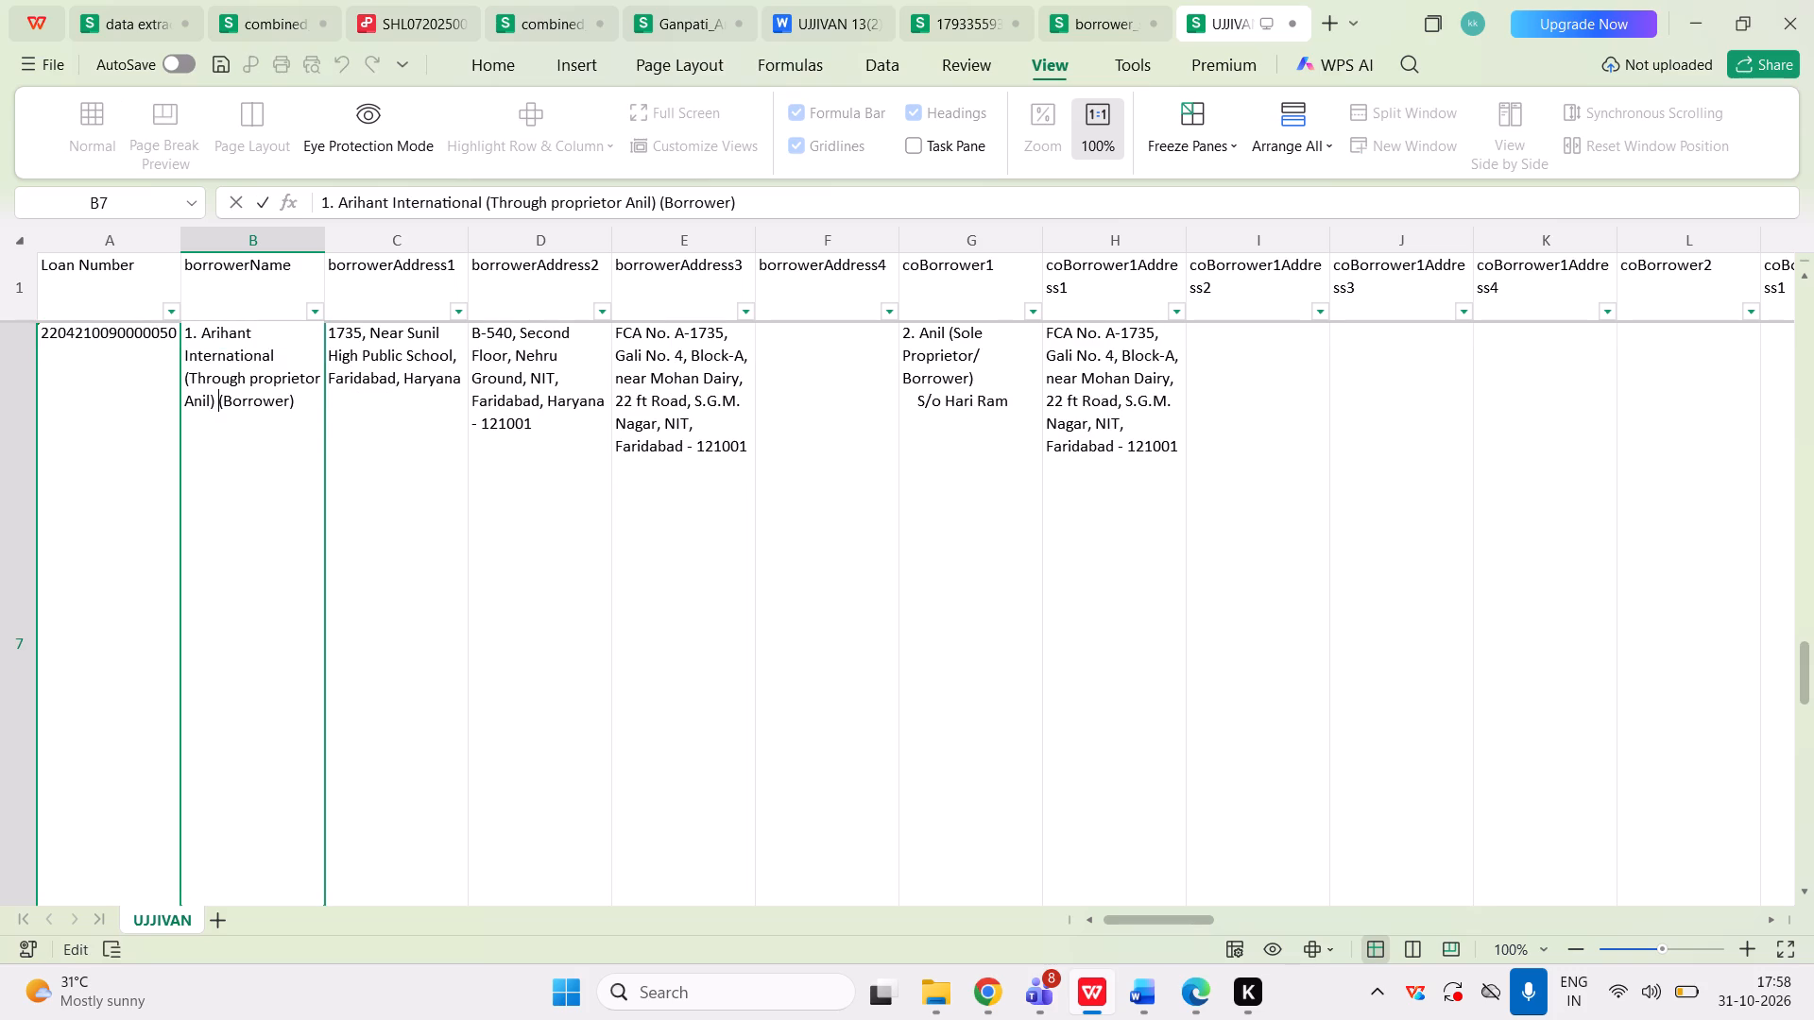
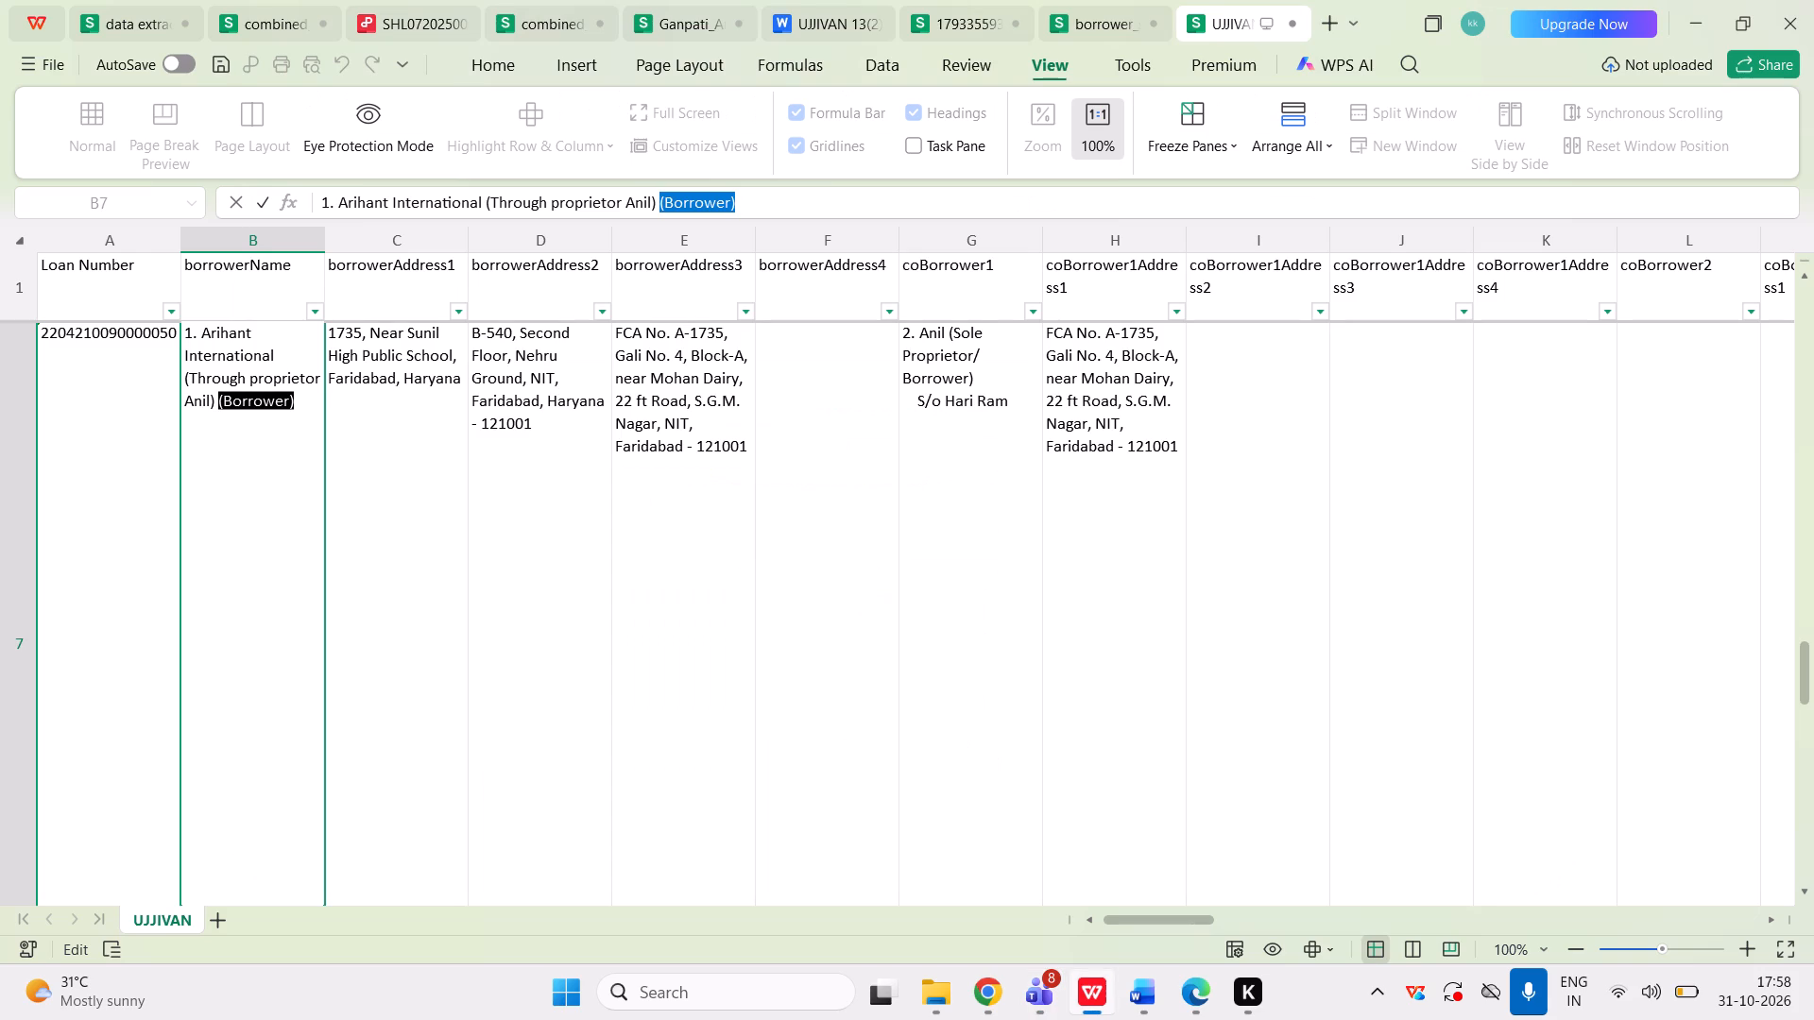
Append the bracketed role (Borrower) to the end of the borrowerName entry in row 8.
key("Tab")
key("Left")
key("Down")
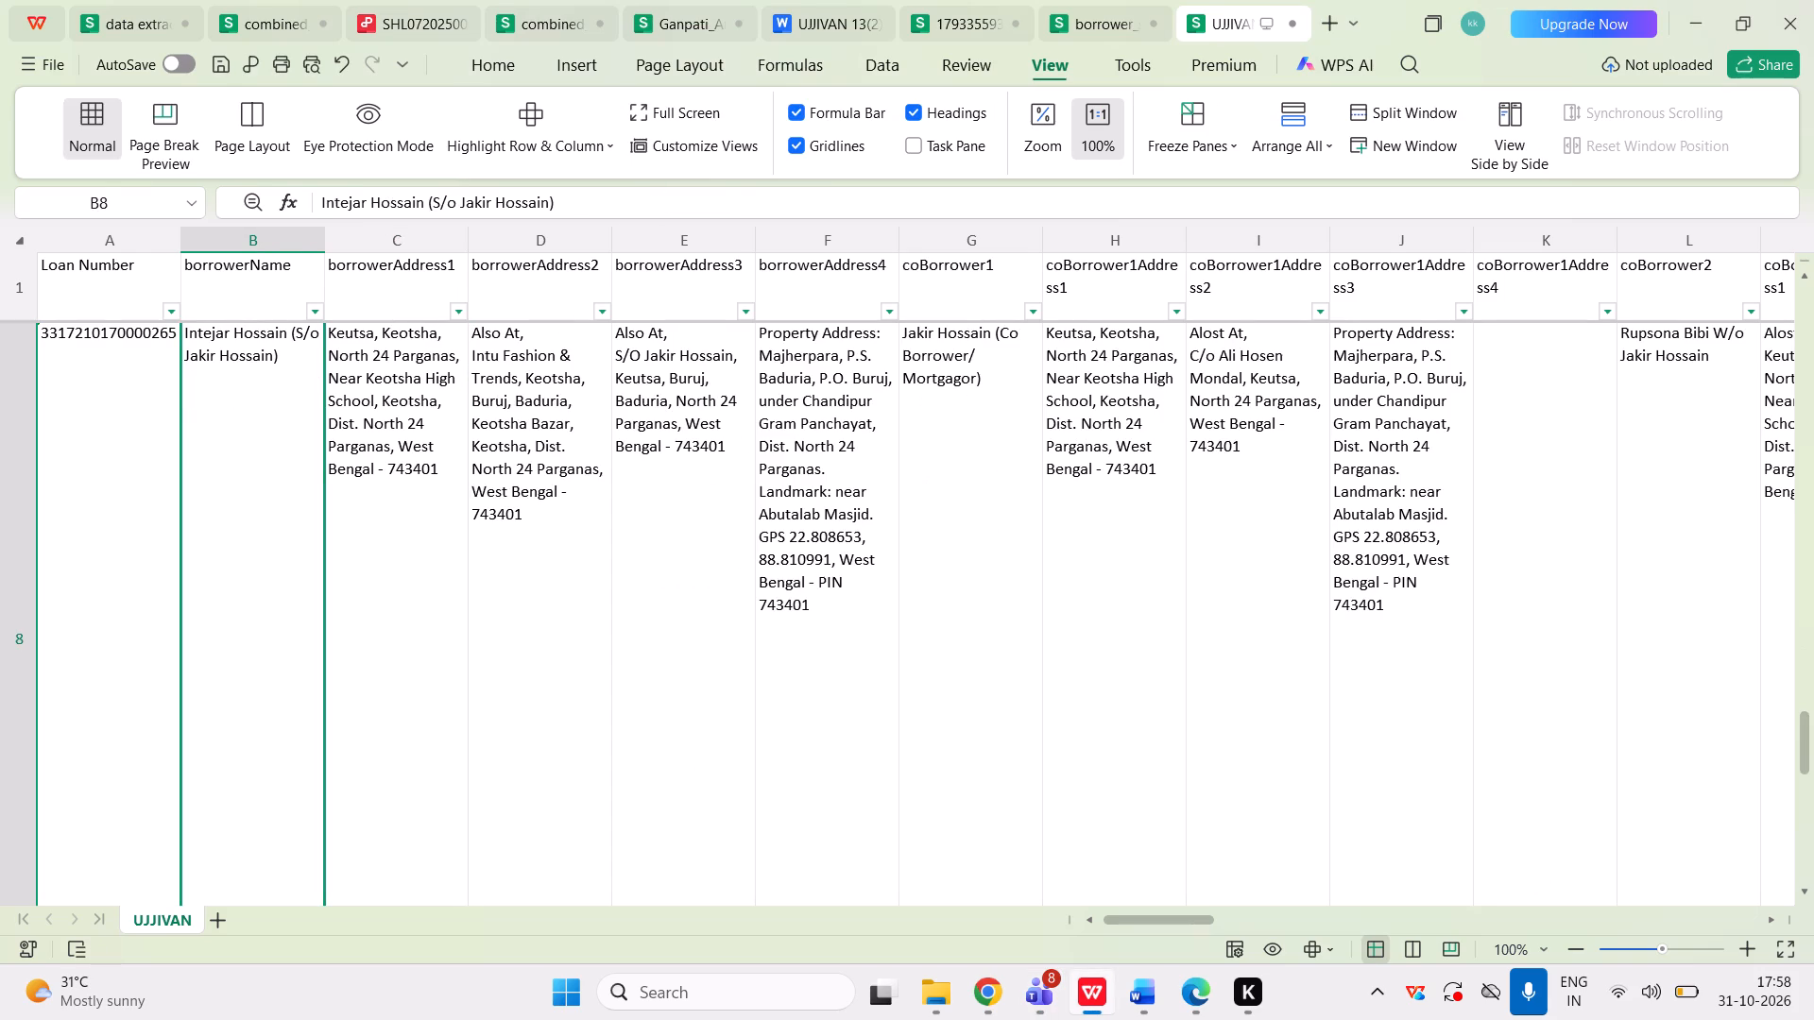
double_click(222, 464)
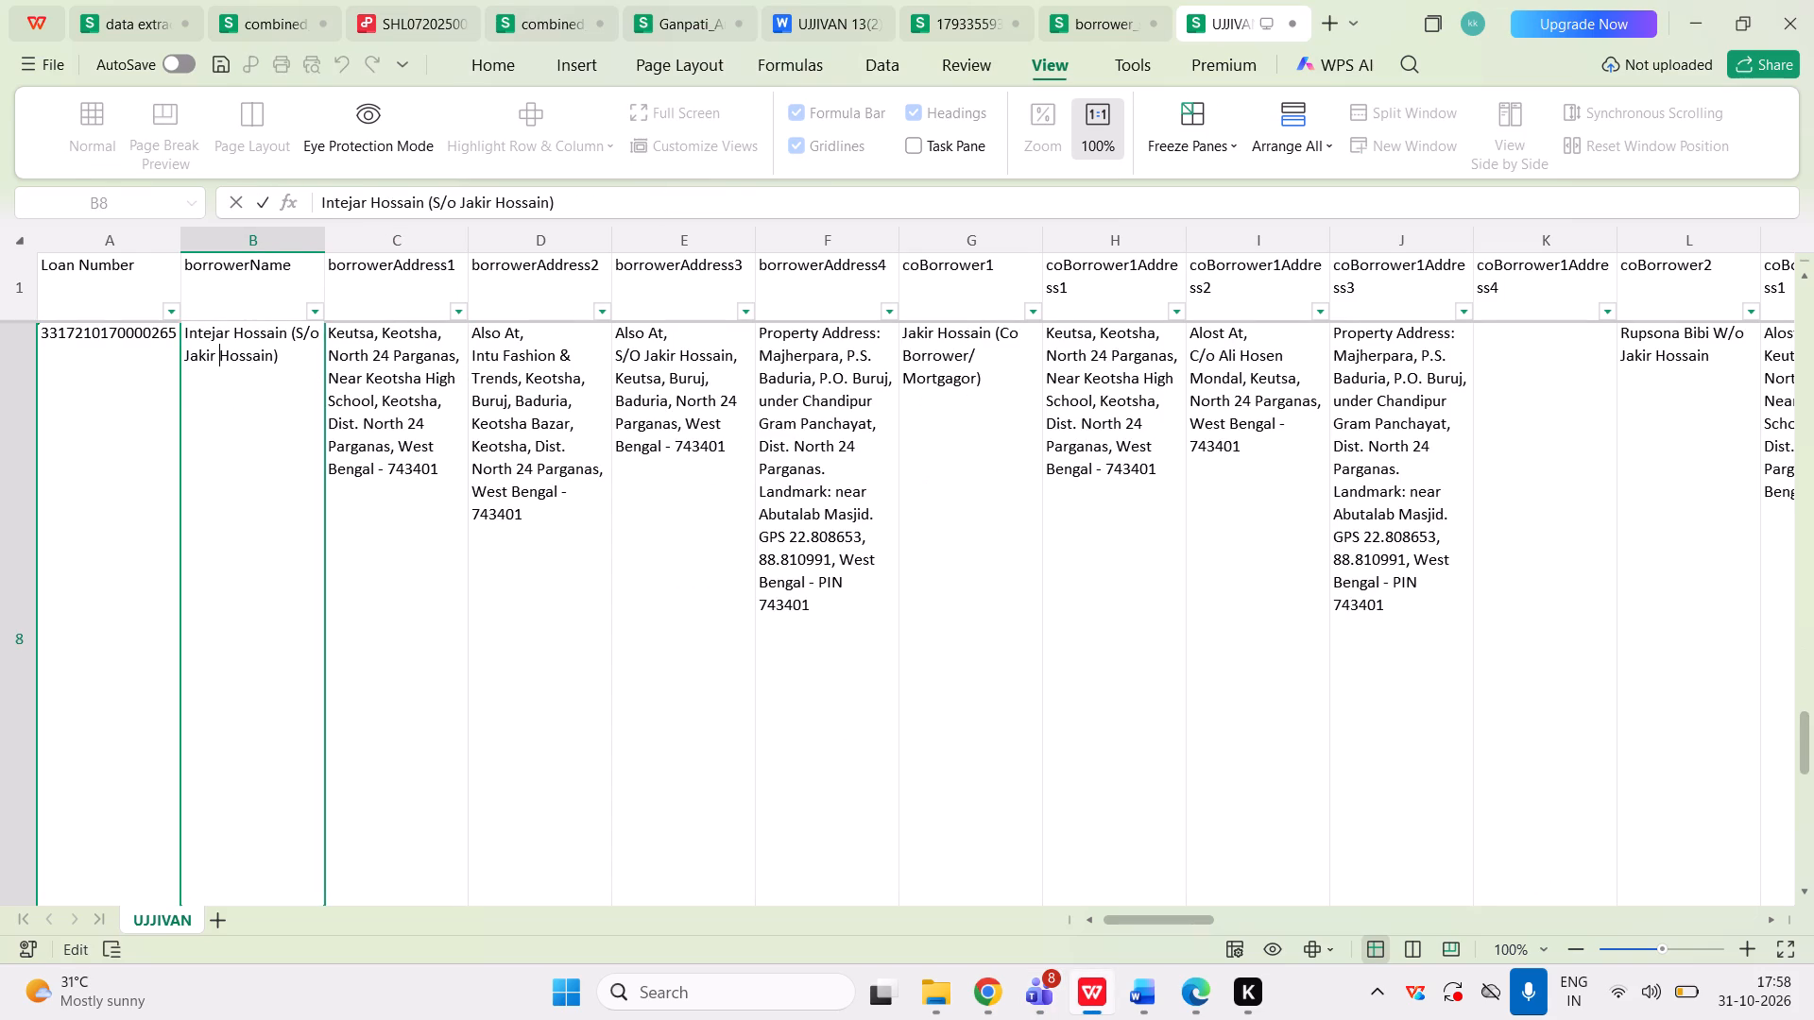
key("ctrl+Right")
key("space")
key("ctrl+v")
key("Tab")
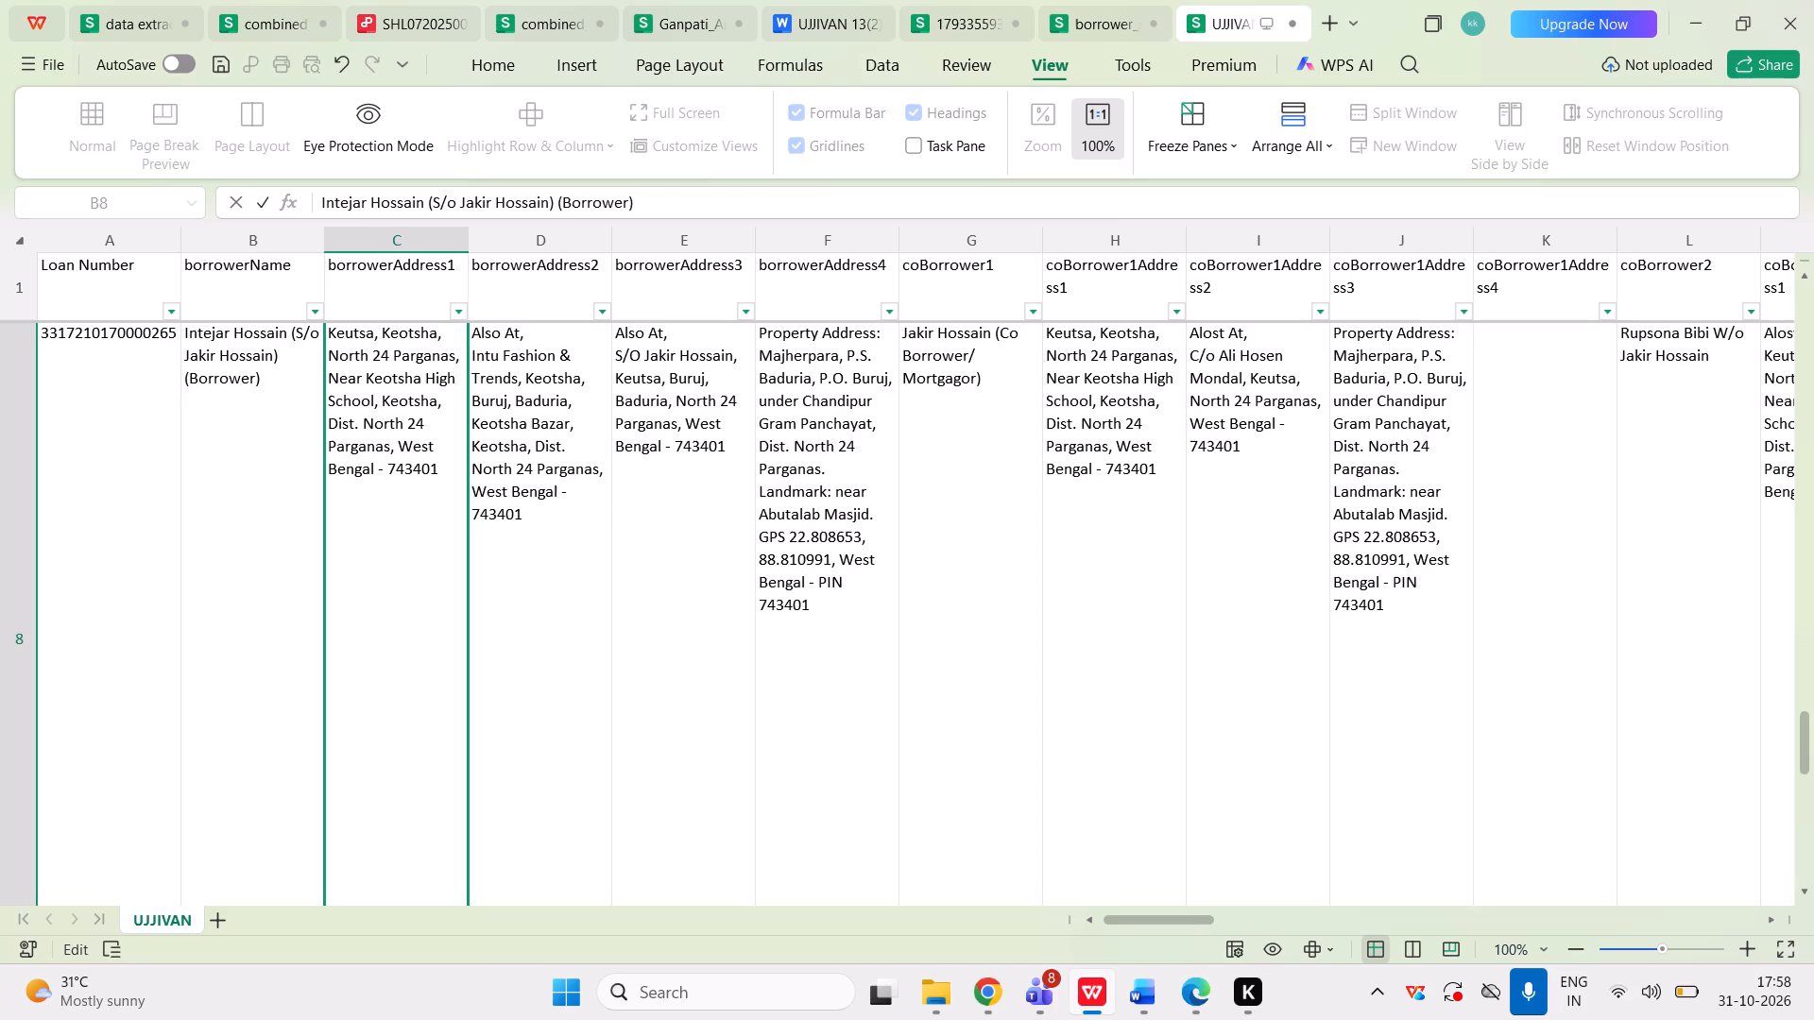
Append the bracketed role (Borrower) to the end of the borrowerName entry in row 9.
key("Left")
key("Down")
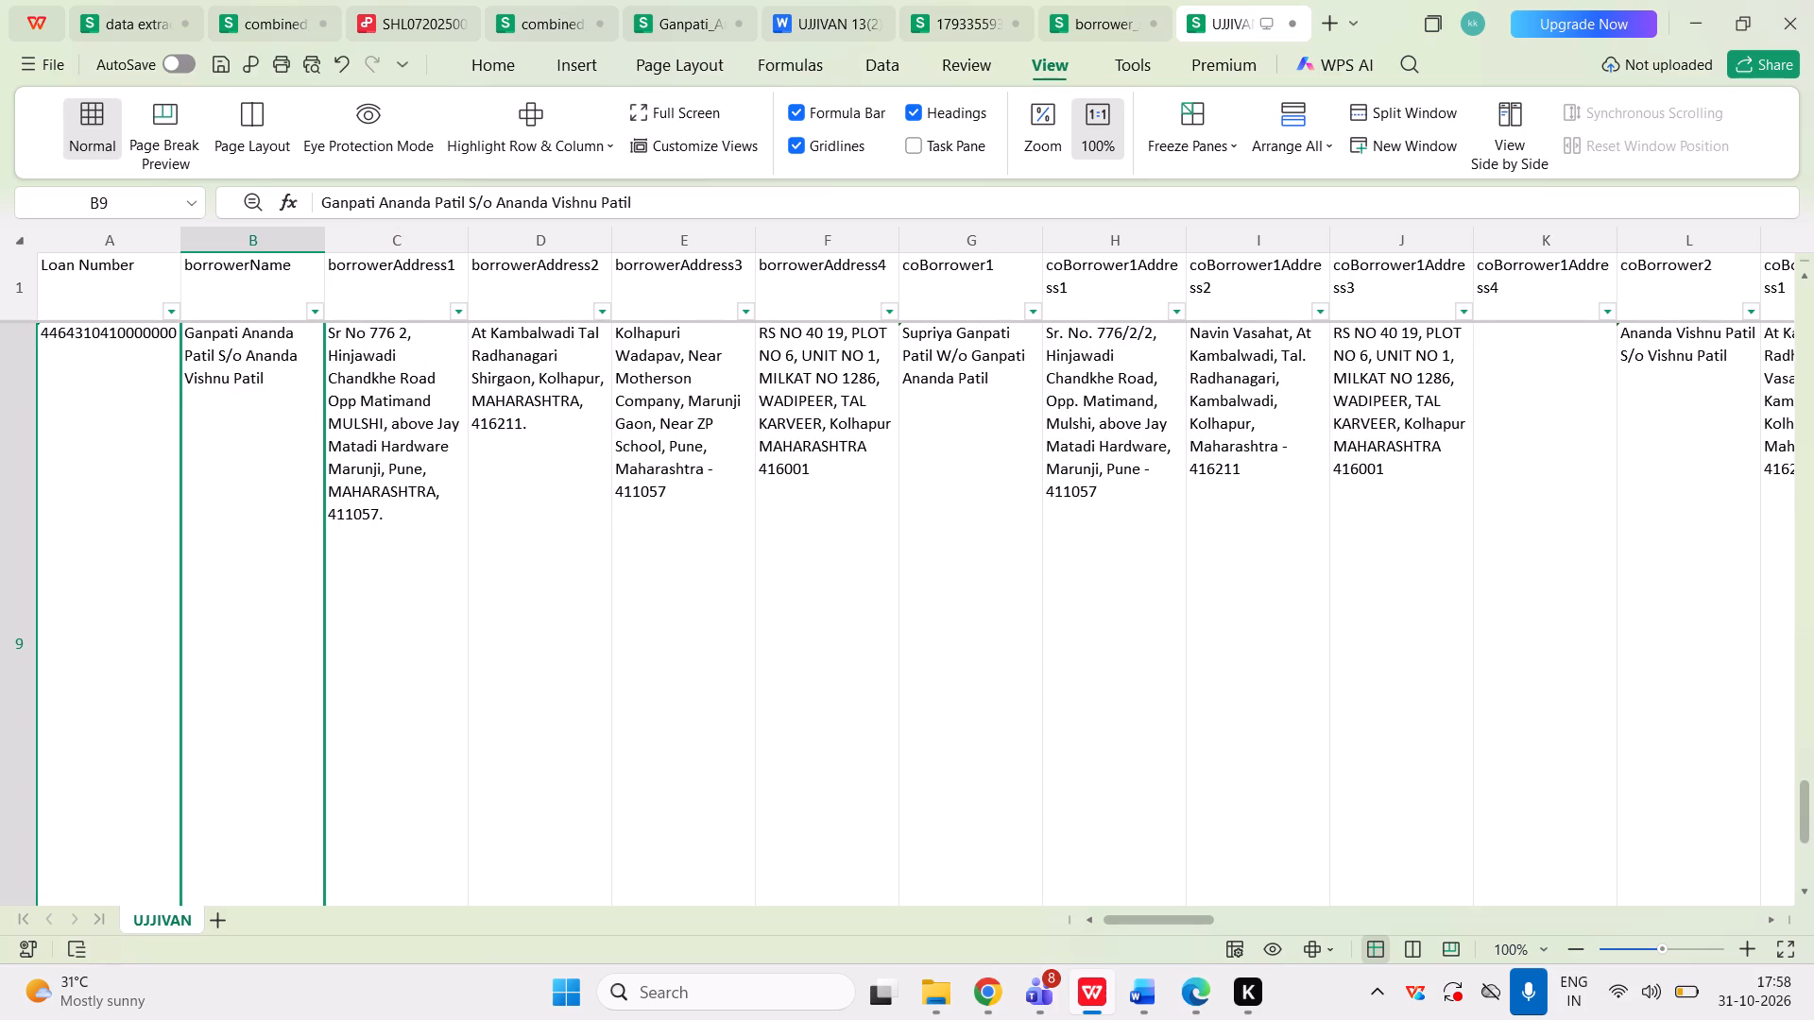
triple_click(222, 464)
key("ctrl+Right")
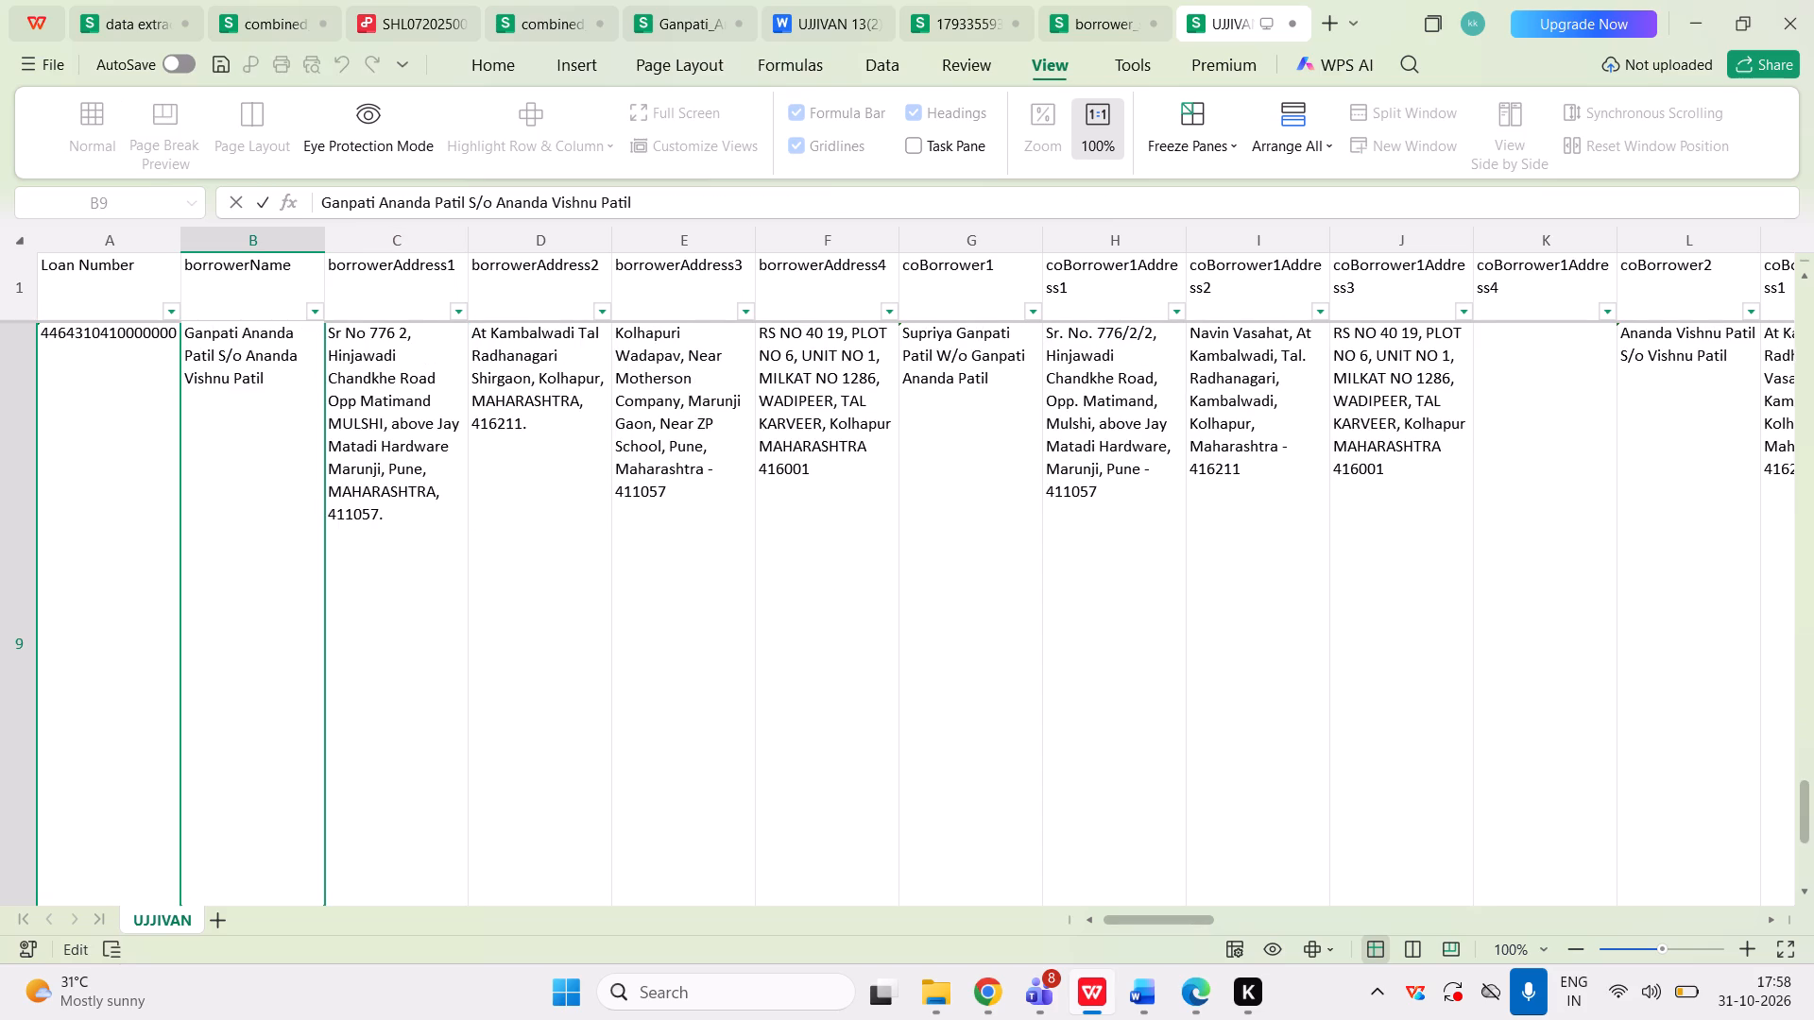
key("space")
key("ctrl+v")
key("Tab")
key("Left")
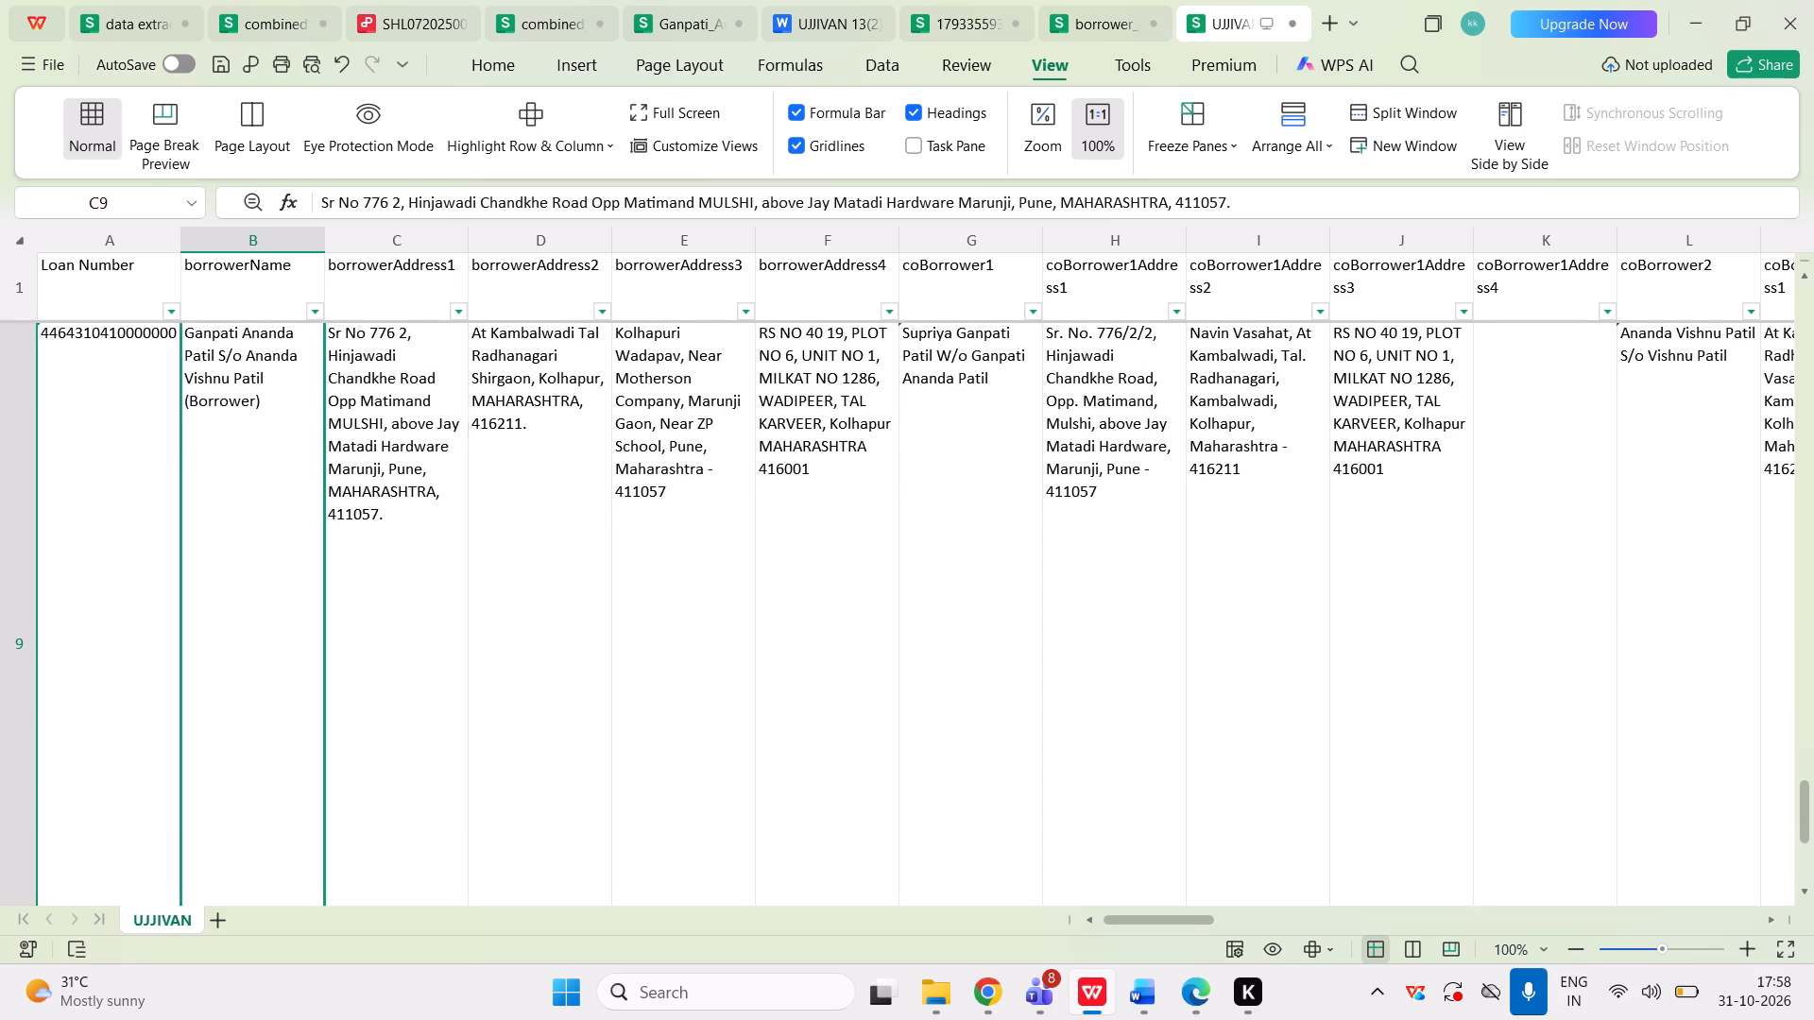
In row 2's coBorrower1 entry, join the S/o line to the first line with a single space after the bracketed role.
key("Down")
key("Up")
key("Up")
key("ctrl+Up")
key("ctrl+Up")
key("ctrl+Up")
key("Down")
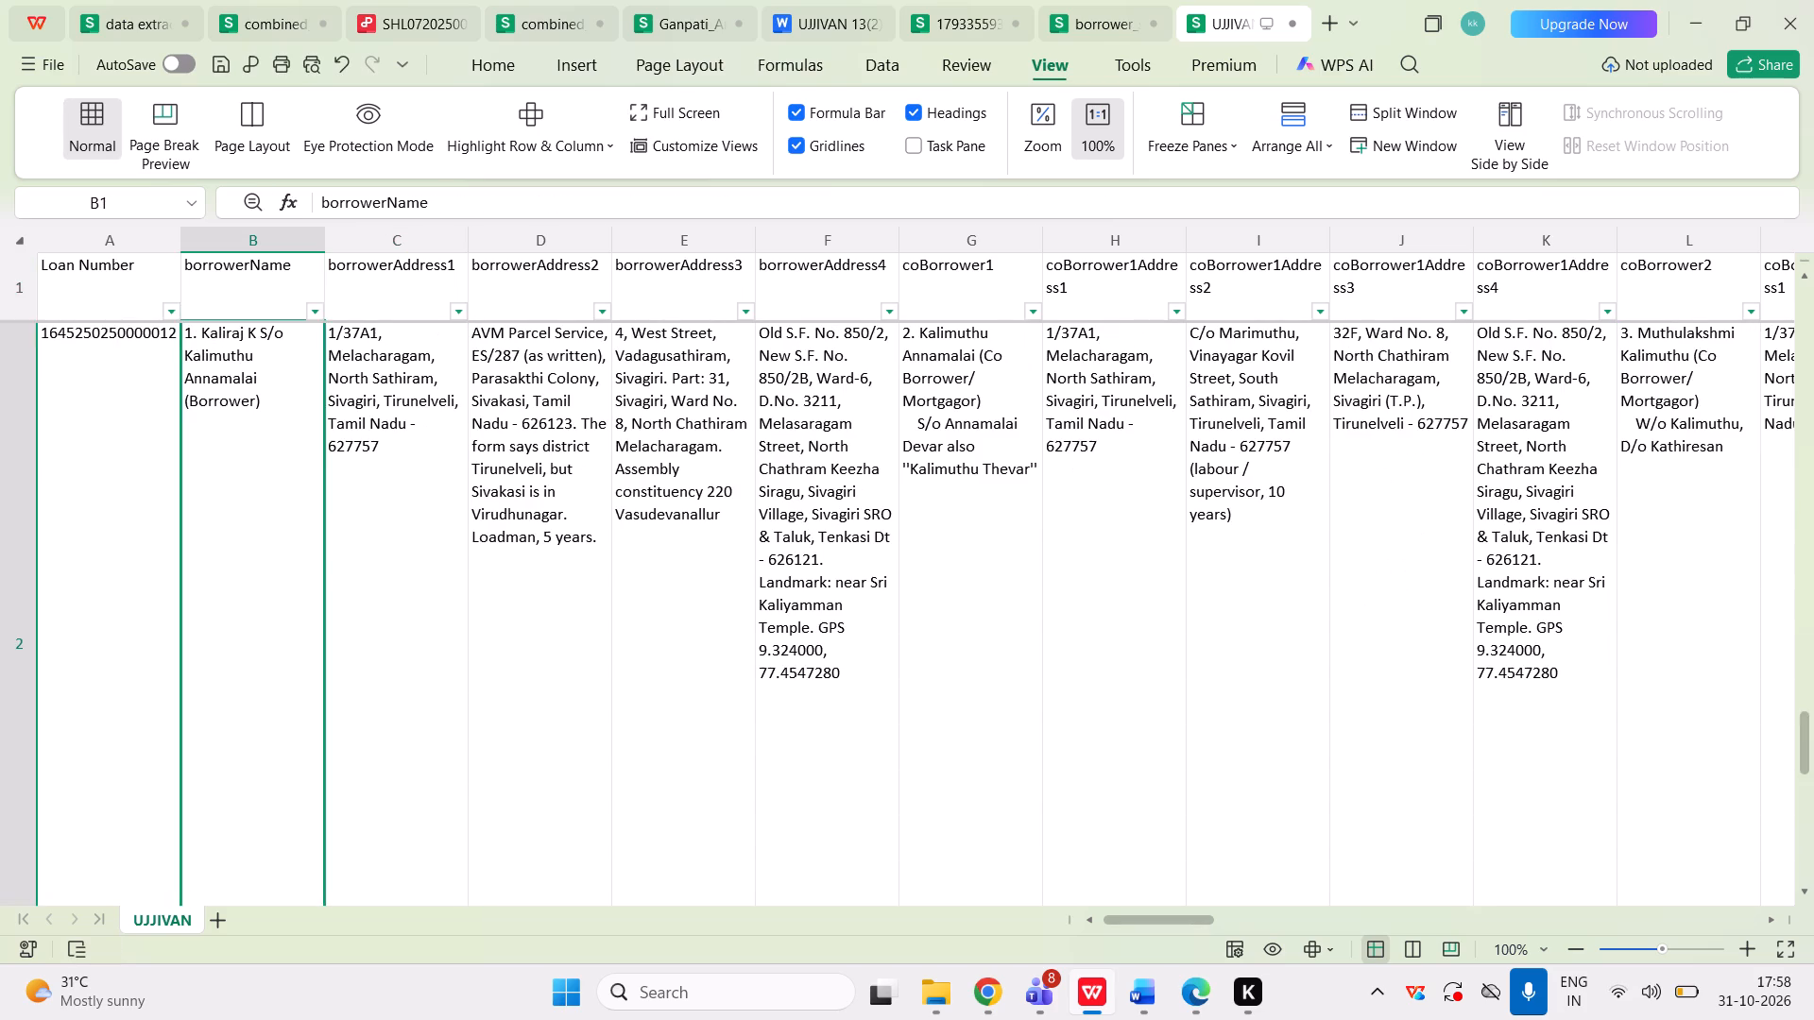
key("Up")
key("Down")
key("Right")
key("Right")
key("Right")
key("Right")
key("Right")
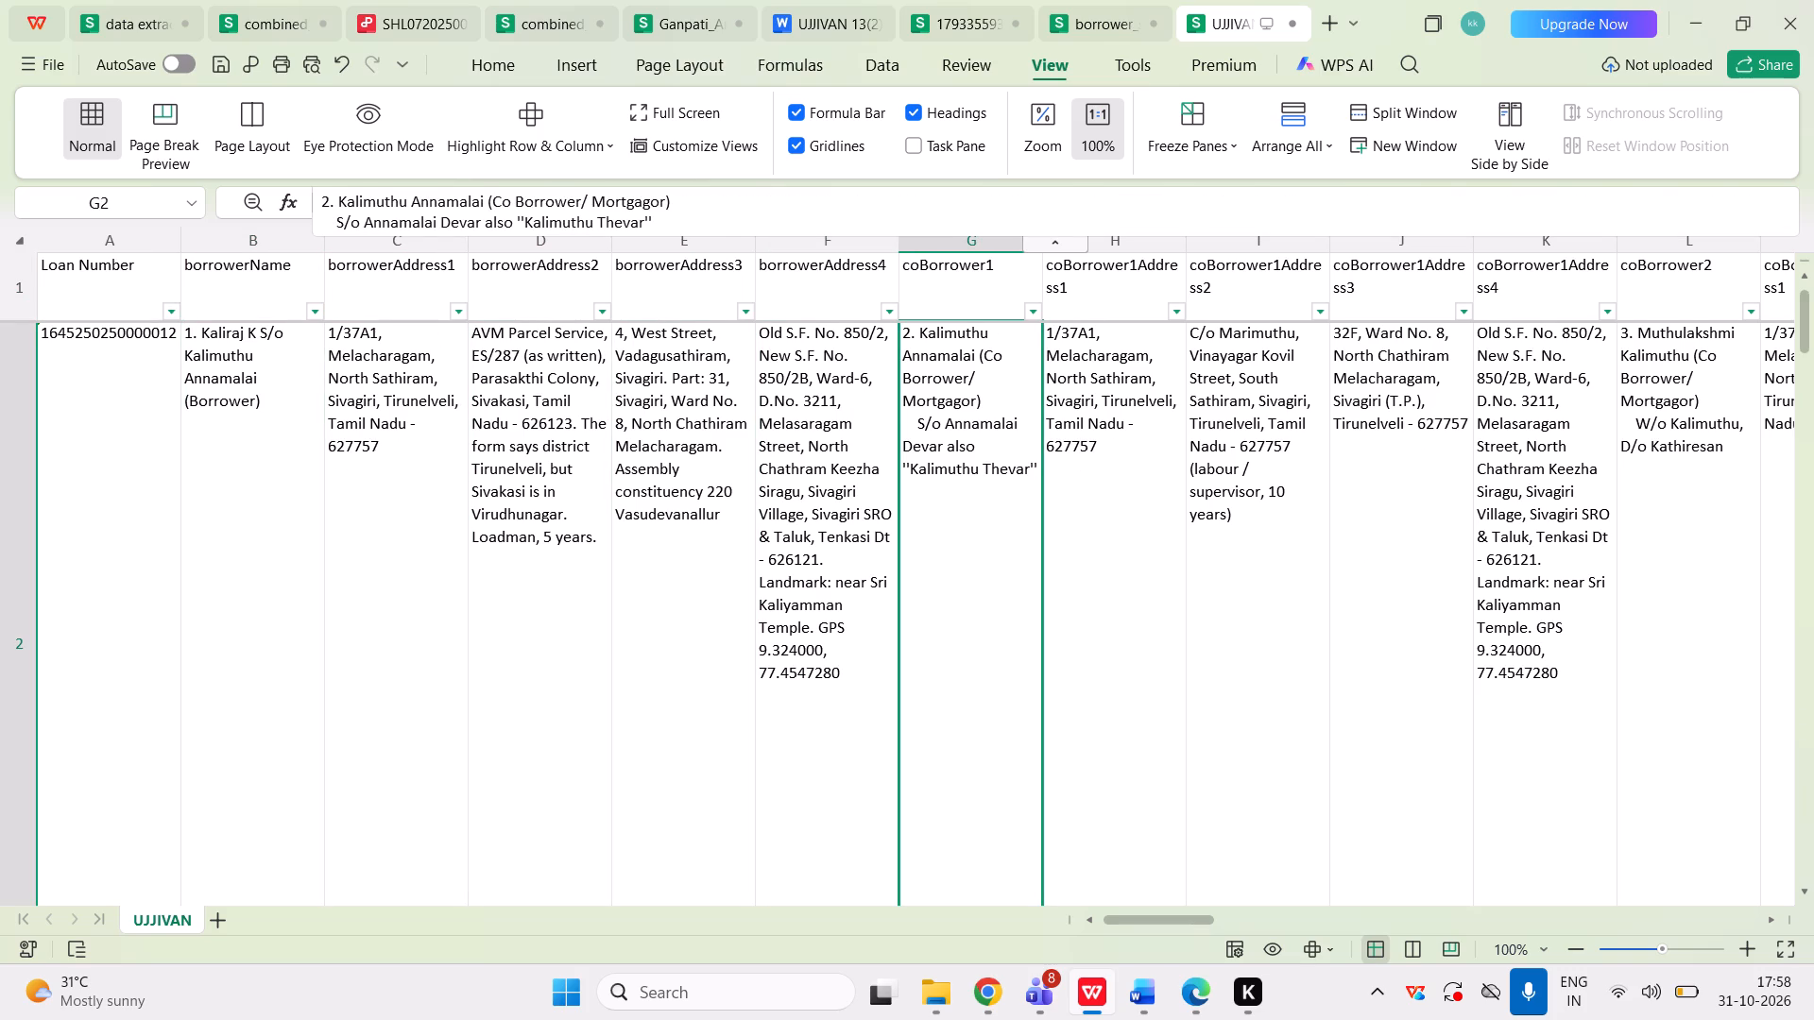
left_click(529, 224)
key("ctrl+Left")
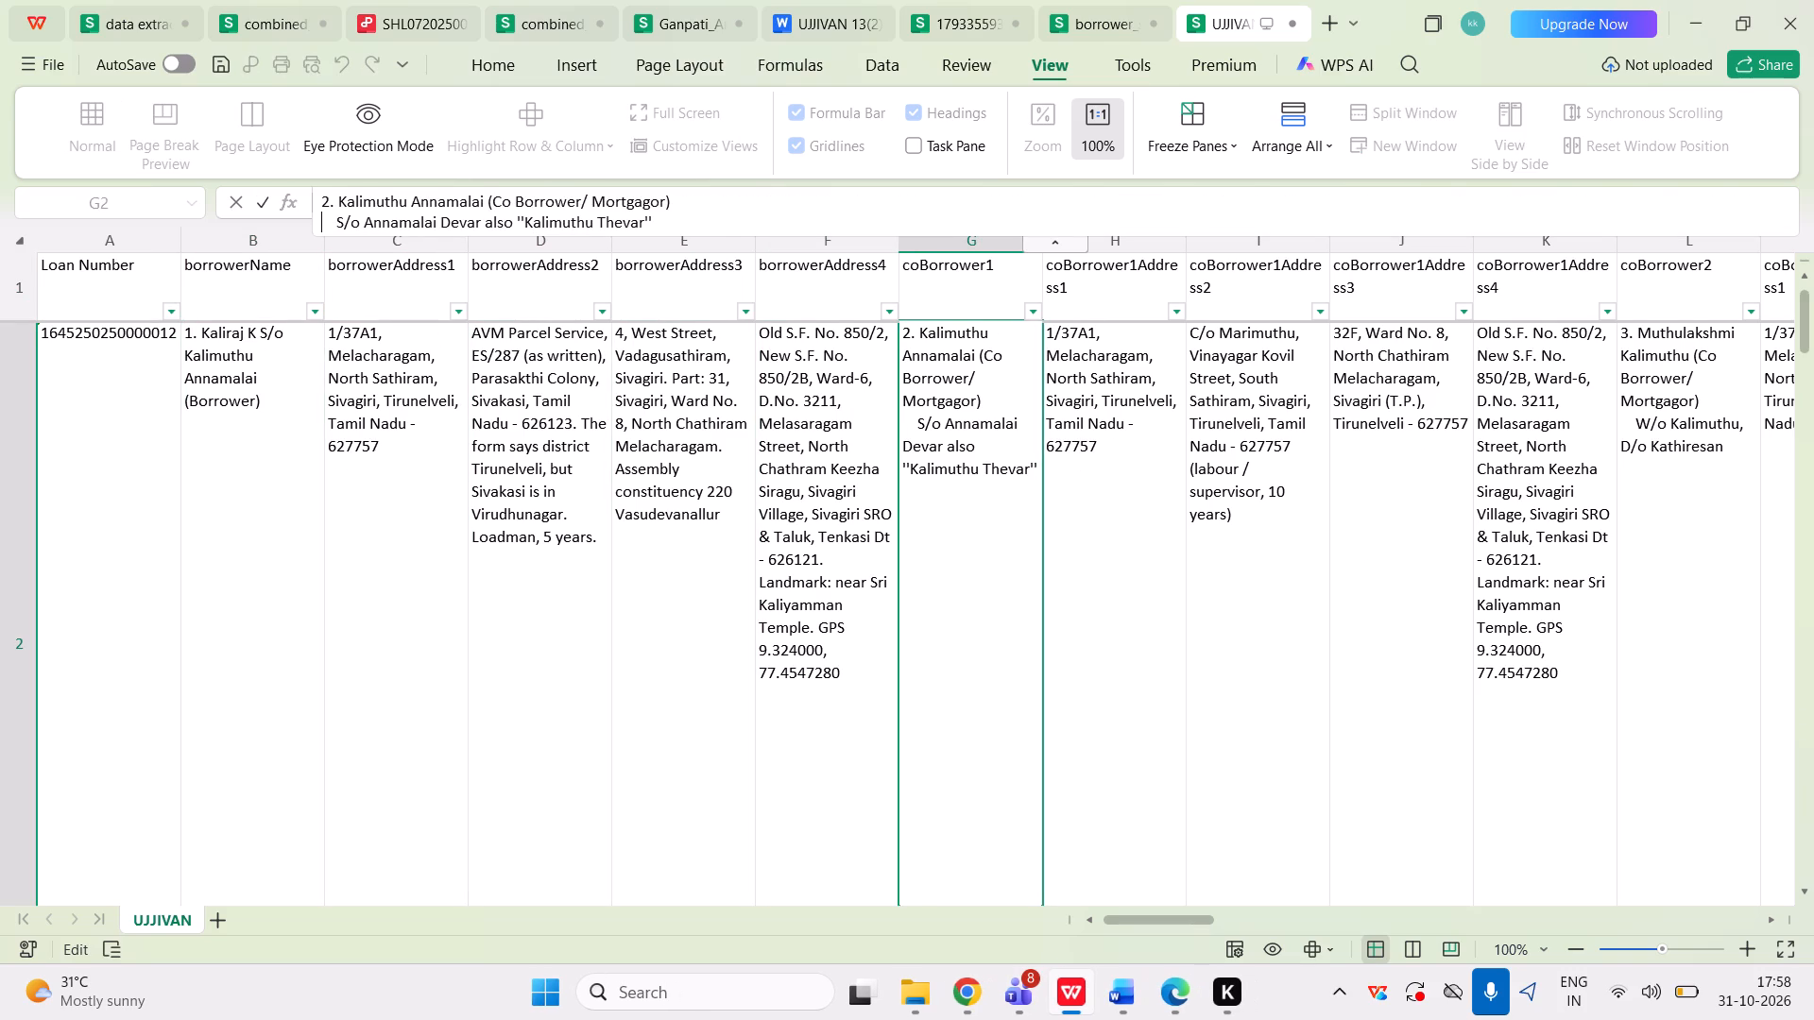
key("ctrl+Left")
key("ctrl+Right")
key("Right")
key("Right")
key("Right")
key("Right")
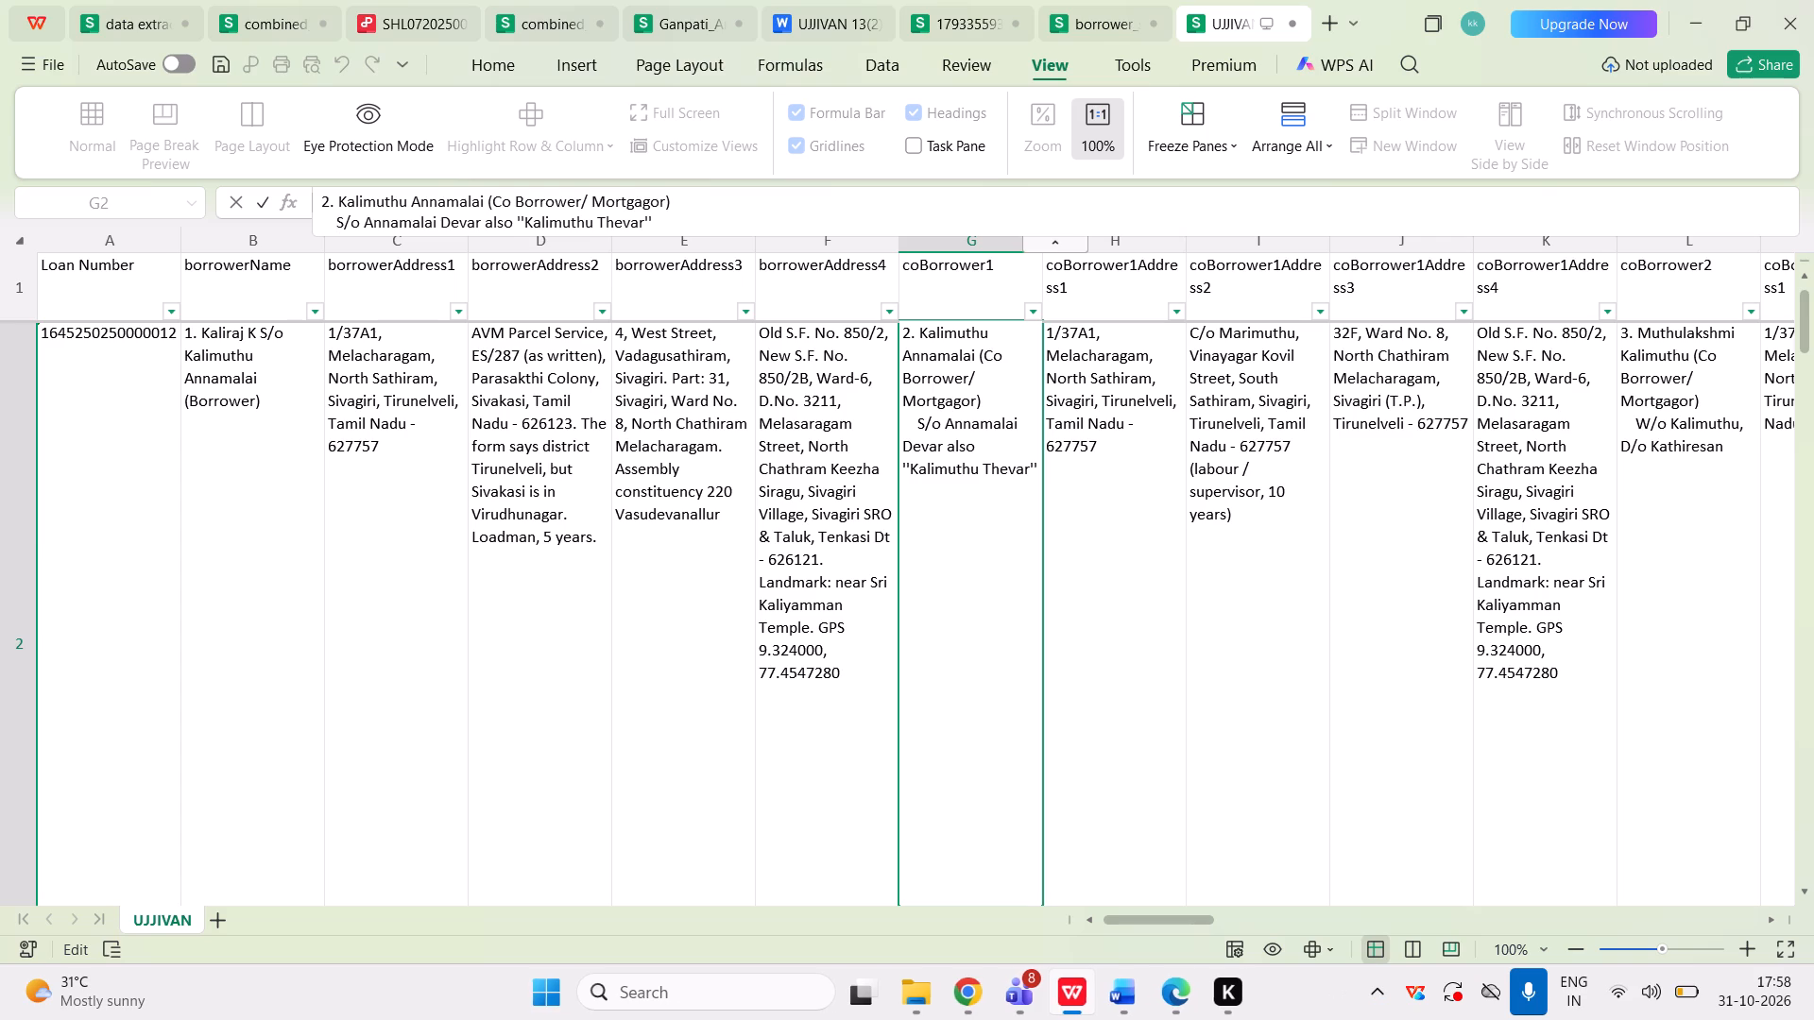
key("BackSpace")
key("BackSpace")
key("BackSpace")
key("BackSpace")
key("BackSpace")
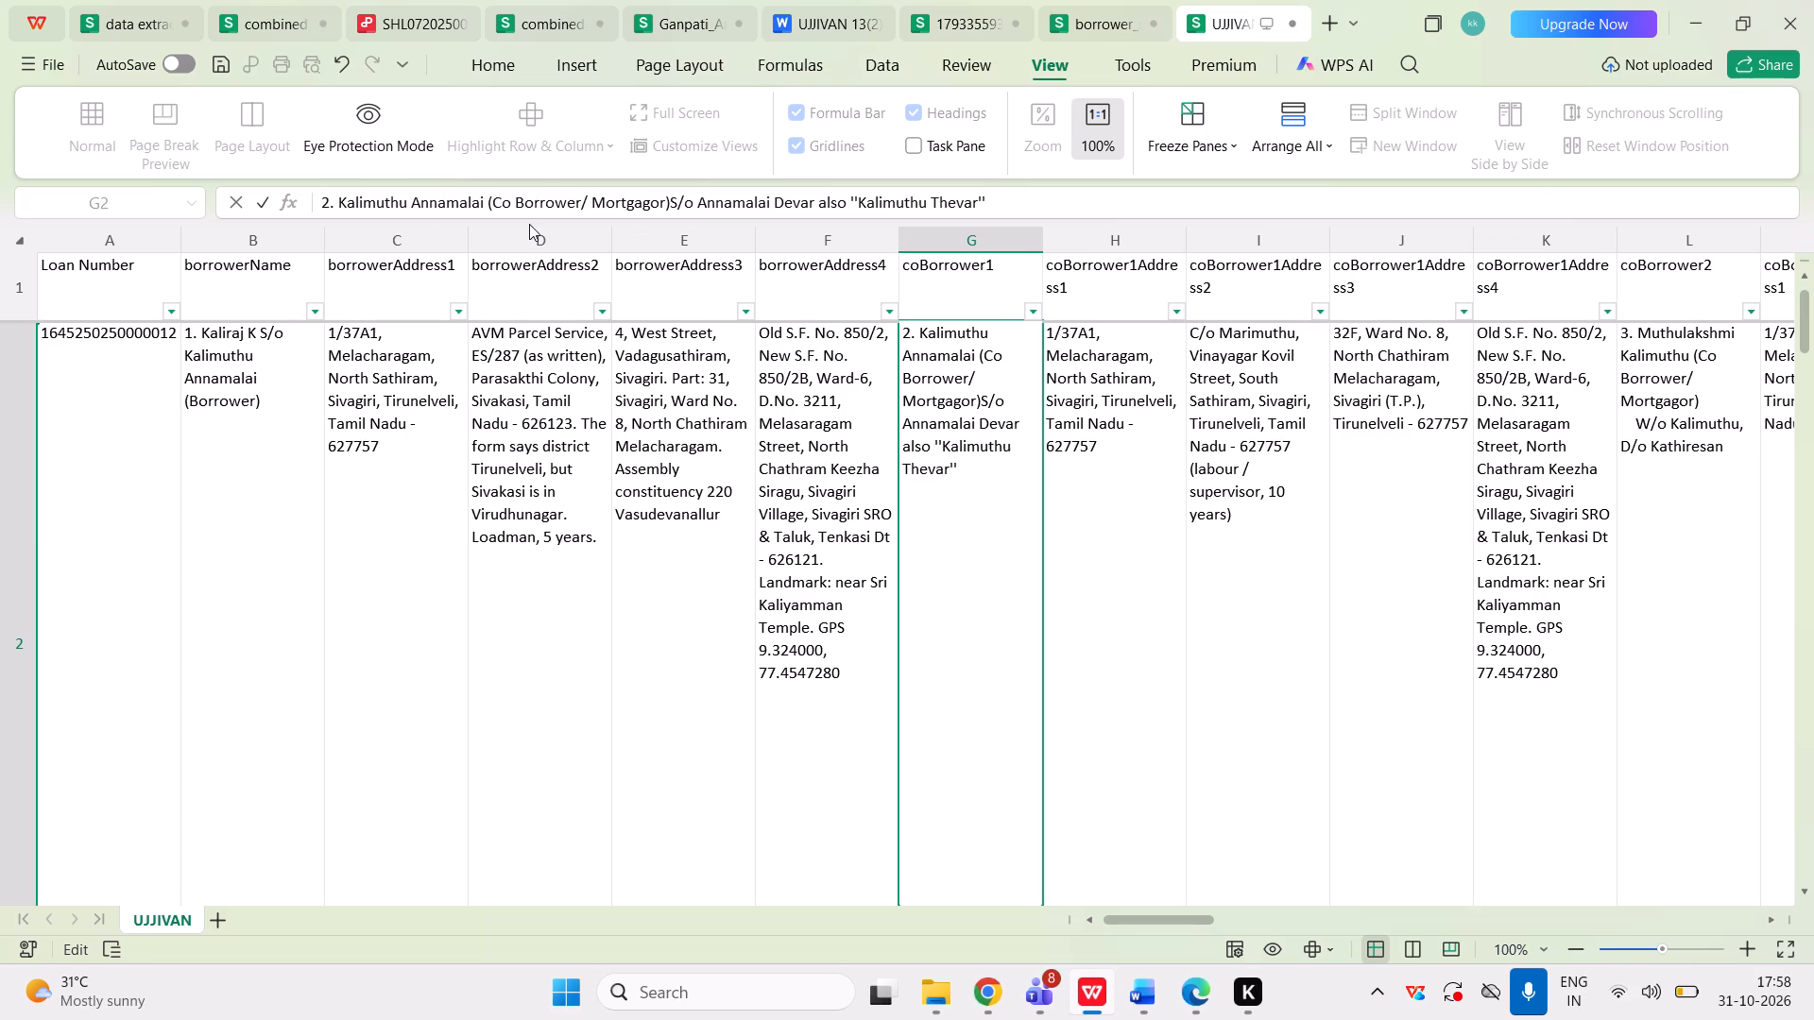
key("space")
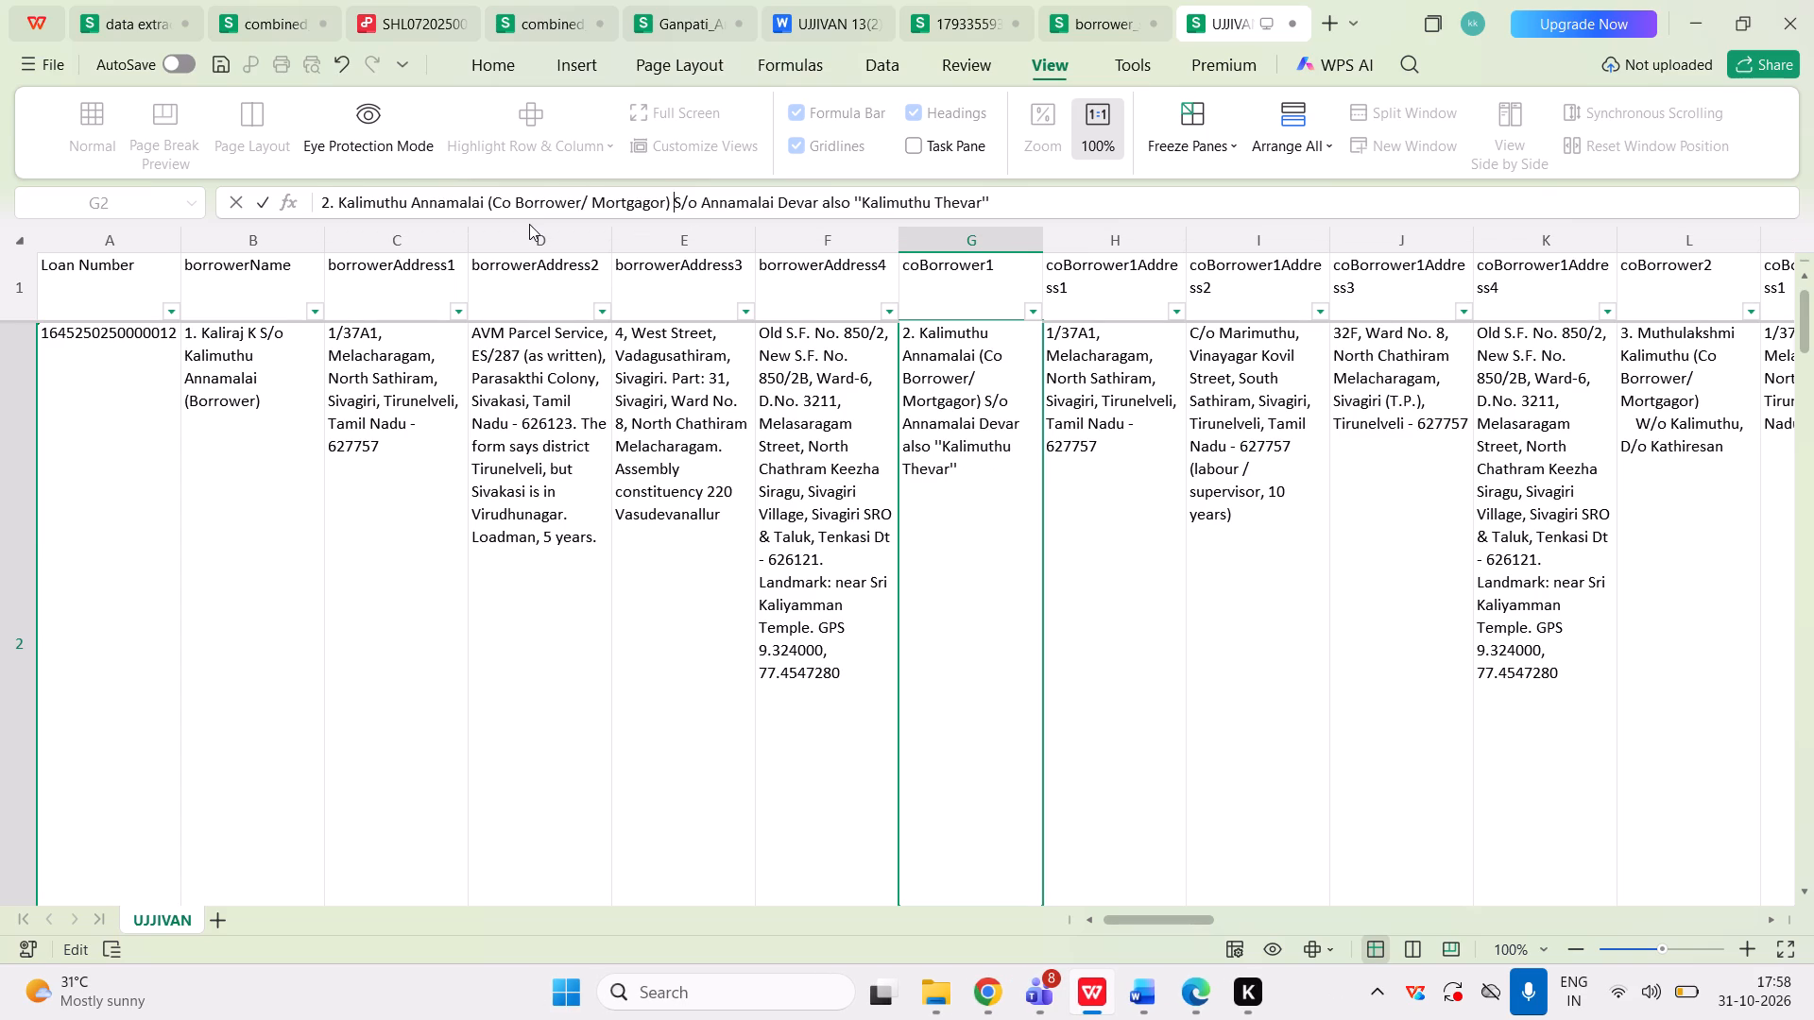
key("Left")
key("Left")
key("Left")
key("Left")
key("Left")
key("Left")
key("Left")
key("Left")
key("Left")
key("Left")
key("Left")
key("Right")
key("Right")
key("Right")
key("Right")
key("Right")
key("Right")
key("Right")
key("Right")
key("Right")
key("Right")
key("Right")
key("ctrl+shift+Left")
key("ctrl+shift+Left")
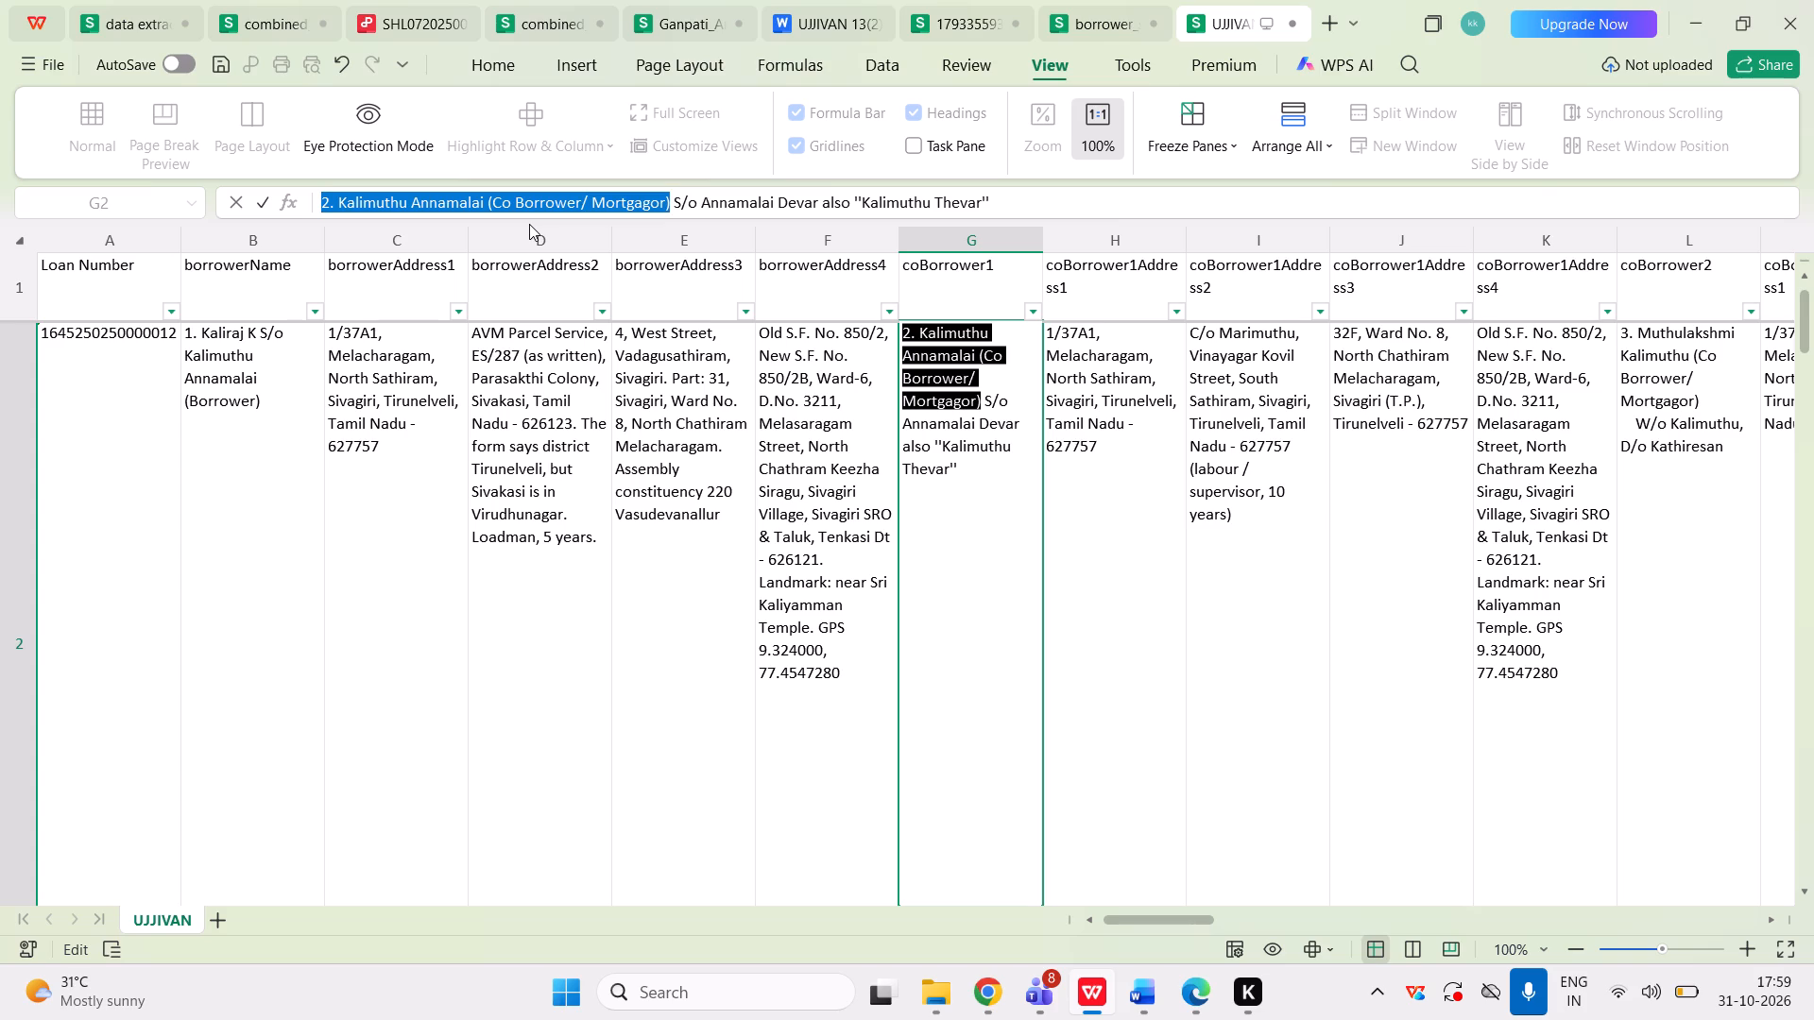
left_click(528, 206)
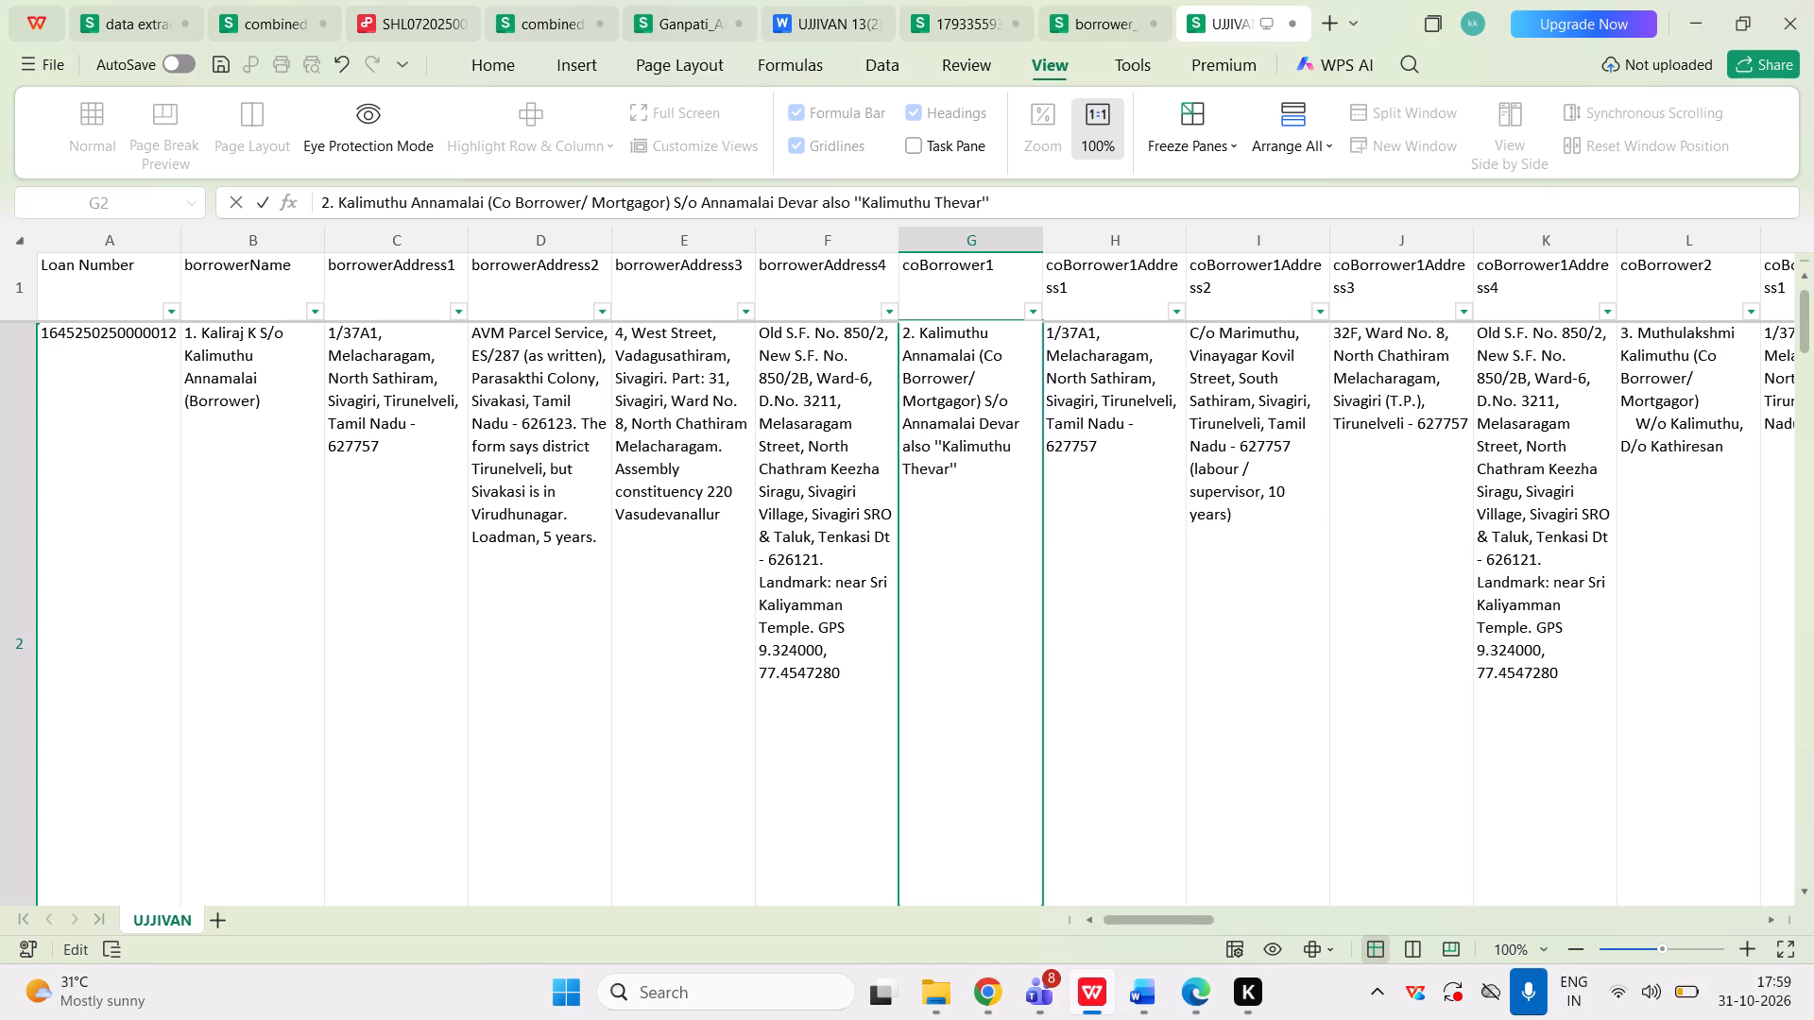
Delete the trailing "also" and the quoted alias after the father's name in row 2's coBorrower1 entry.
left_click(1001, 197)
key("shift+Left")
key("shift+Left")
key("shift+Left")
key("shift+Left")
key("shift+Left")
key("shift+Left")
key("shift+Left")
key("shift+Left")
key("shift+Left")
key("shift+Left")
key("shift+Left")
key("shift+Left")
key("shift+Left")
key("shift+Left")
key("shift+Left")
key("shift+Left")
key("shift+Left")
key("shift+Left")
key("shift+Left")
key("shift+Left")
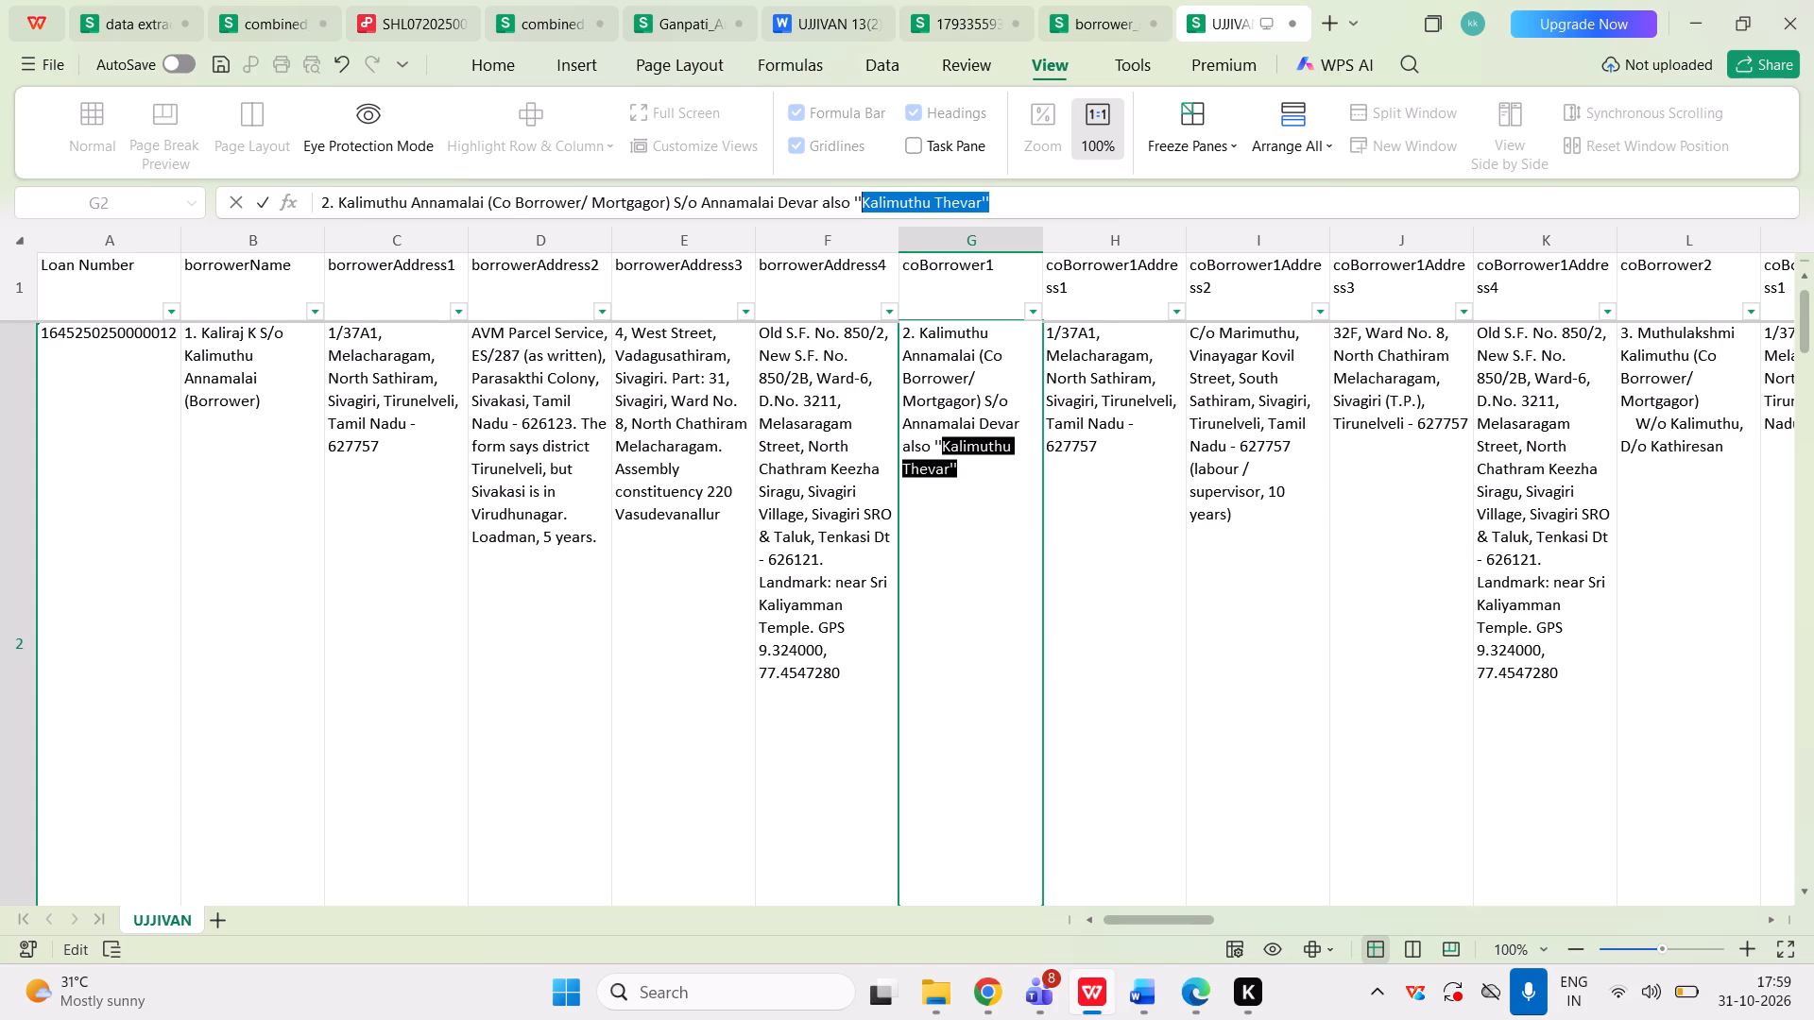
key("shift+Left")
key("shift+Left")
key("shift+Left")
key("shift+Left")
key("shift+Left")
key("shift+Left")
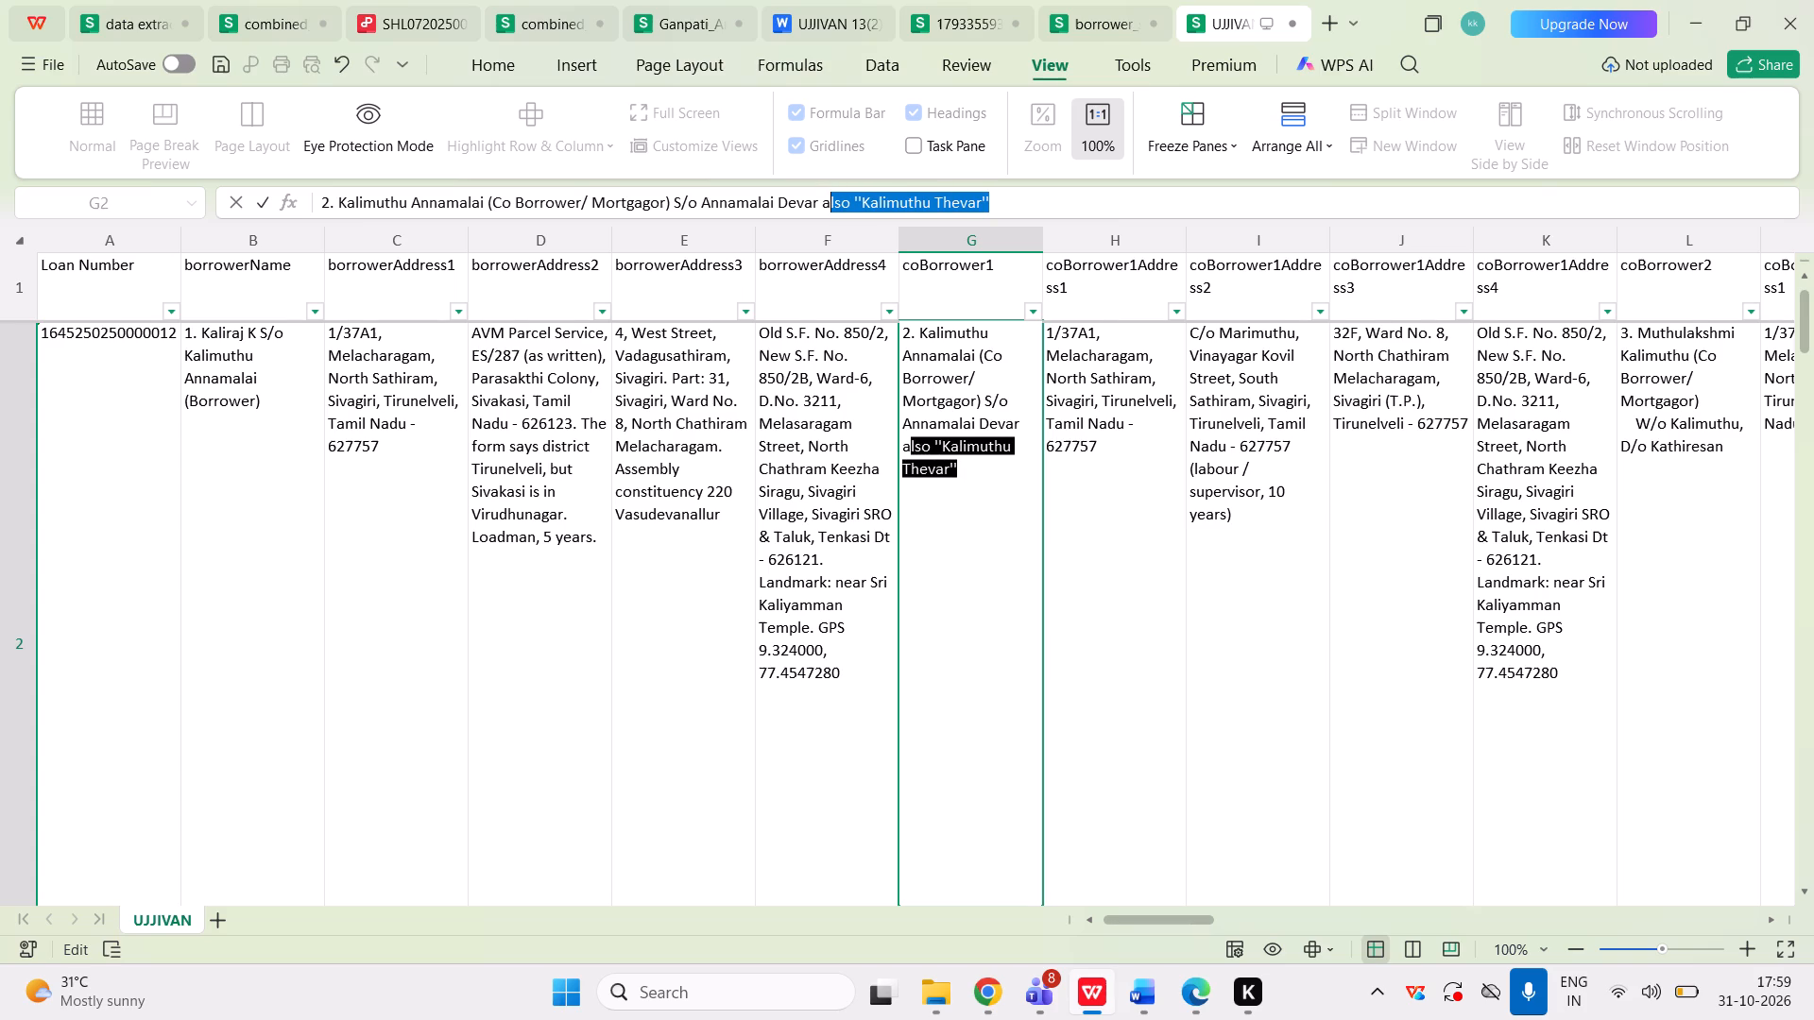
key("shift+Left")
key("BackSpace")
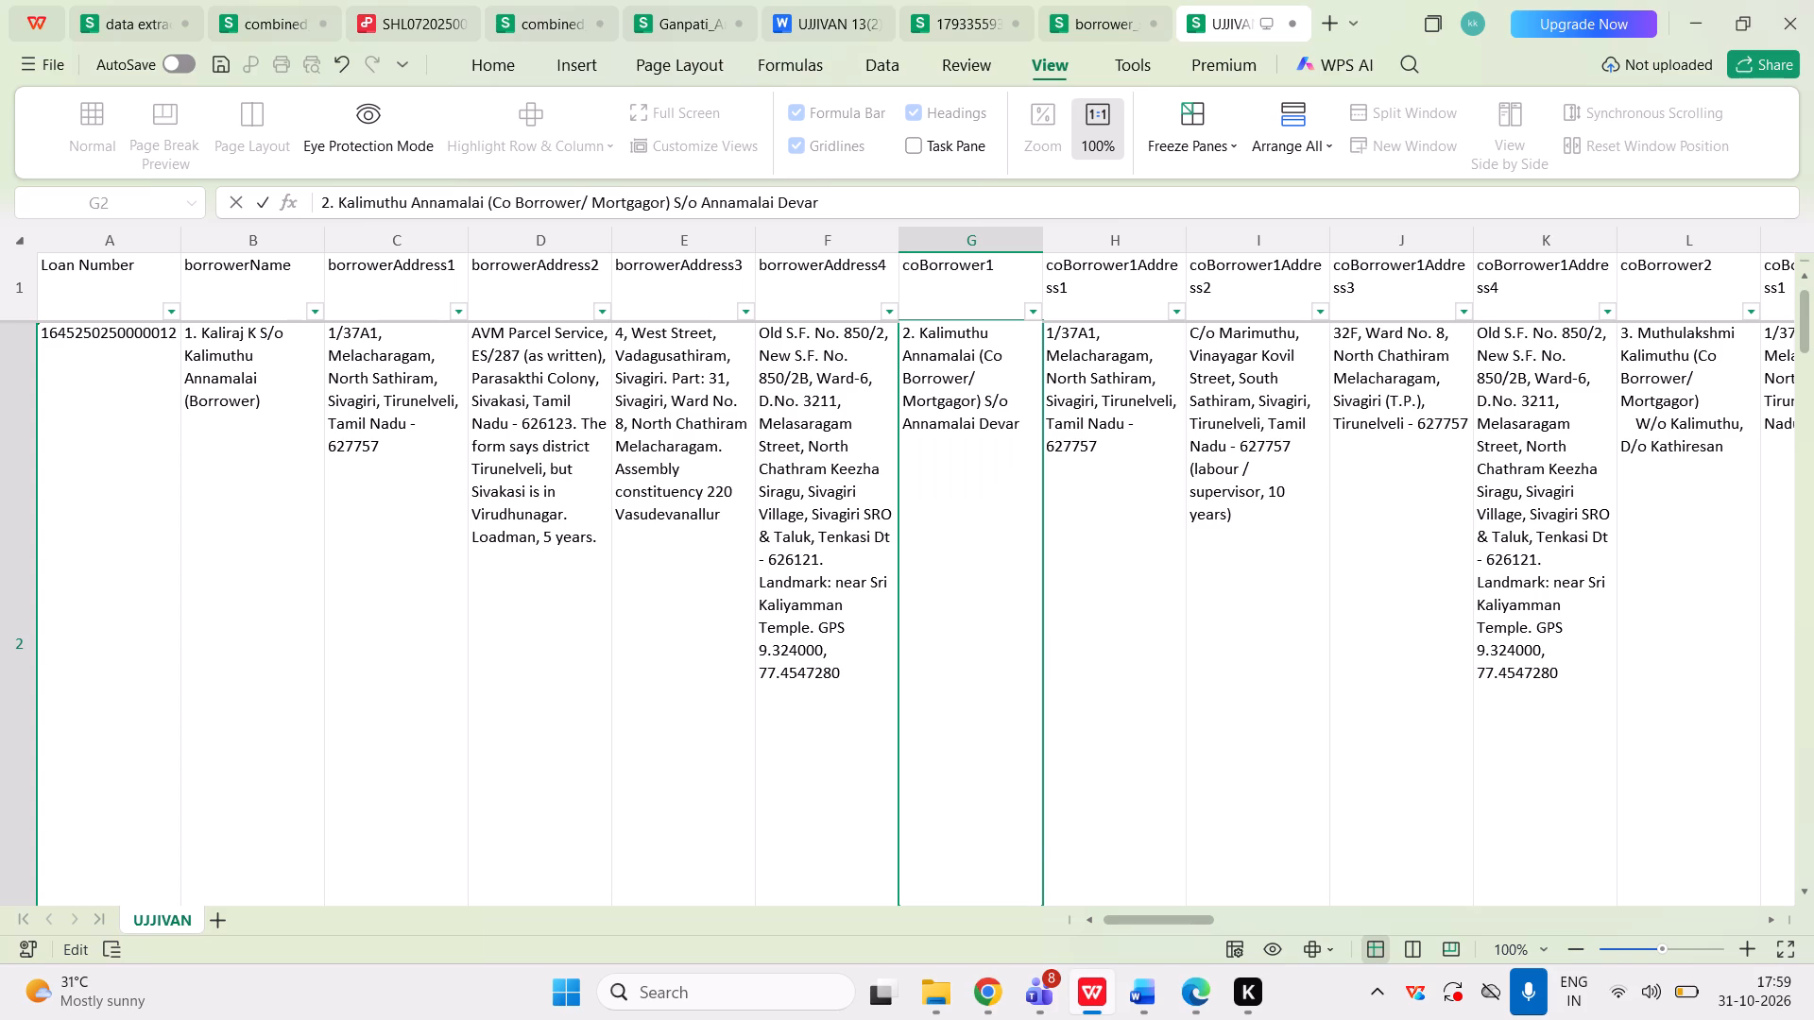
Move the bracketed role (Co Borrower/ Mortgagor) from before S/o to the end of row 2's coBorrower1 entry.
key("Left")
key("Left")
key("Left")
key("Left")
key("Left")
key("Left")
key("Left")
key("Left")
key("Left")
key("Left")
key("Left")
key("Left")
key("Left")
key("Left")
key("Left")
key("Left")
key("Left")
key("Left")
key("Left")
key("Left")
key("Right")
key("Left")
key("shift+Left")
key("shift+Left")
key("shift+Left")
key("shift+Left")
key("shift+Left")
key("shift+Left")
key("shift+Left")
key("shift+Left")
key("shift+Left")
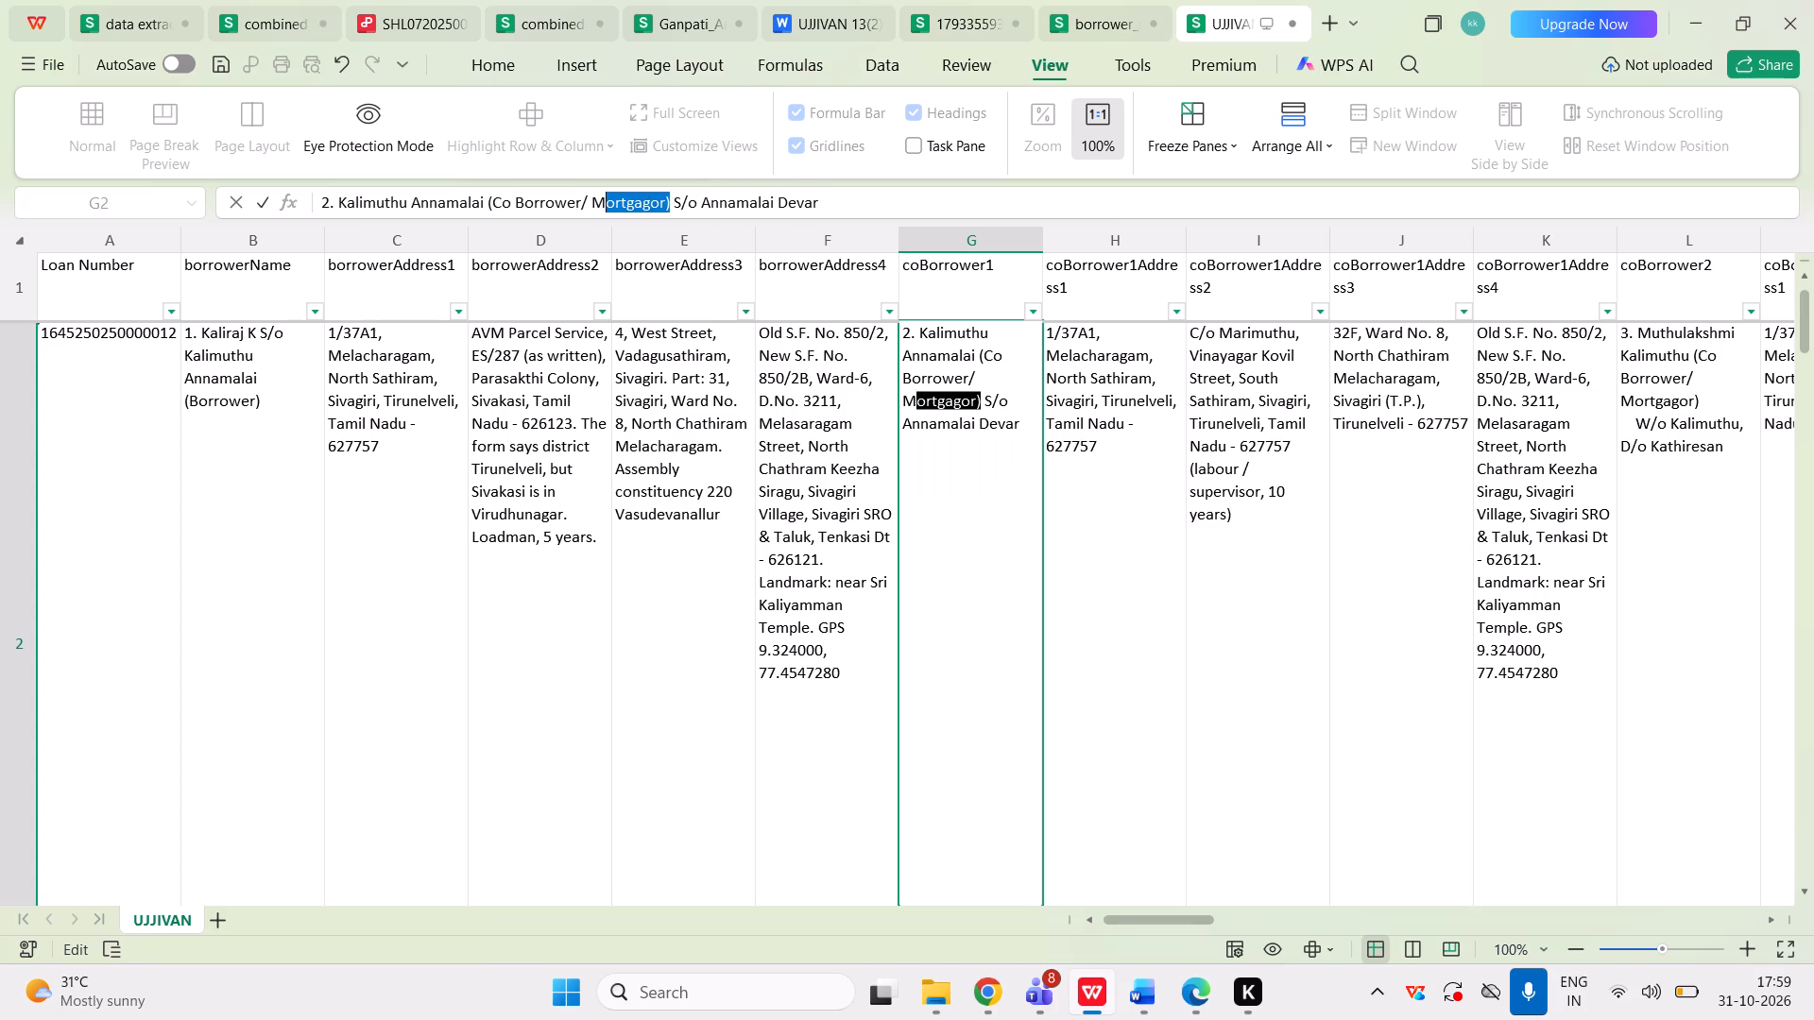
key("shift+Left")
key("shift+Left")
key("shift+Left")
key("shift+Left")
key("shift+Left")
key("shift+Left")
key("shift+Left")
key("shift+Left")
key("shift+Left")
key("shift+Left")
key("shift+Left")
key("shift+Left")
key("shift+Left")
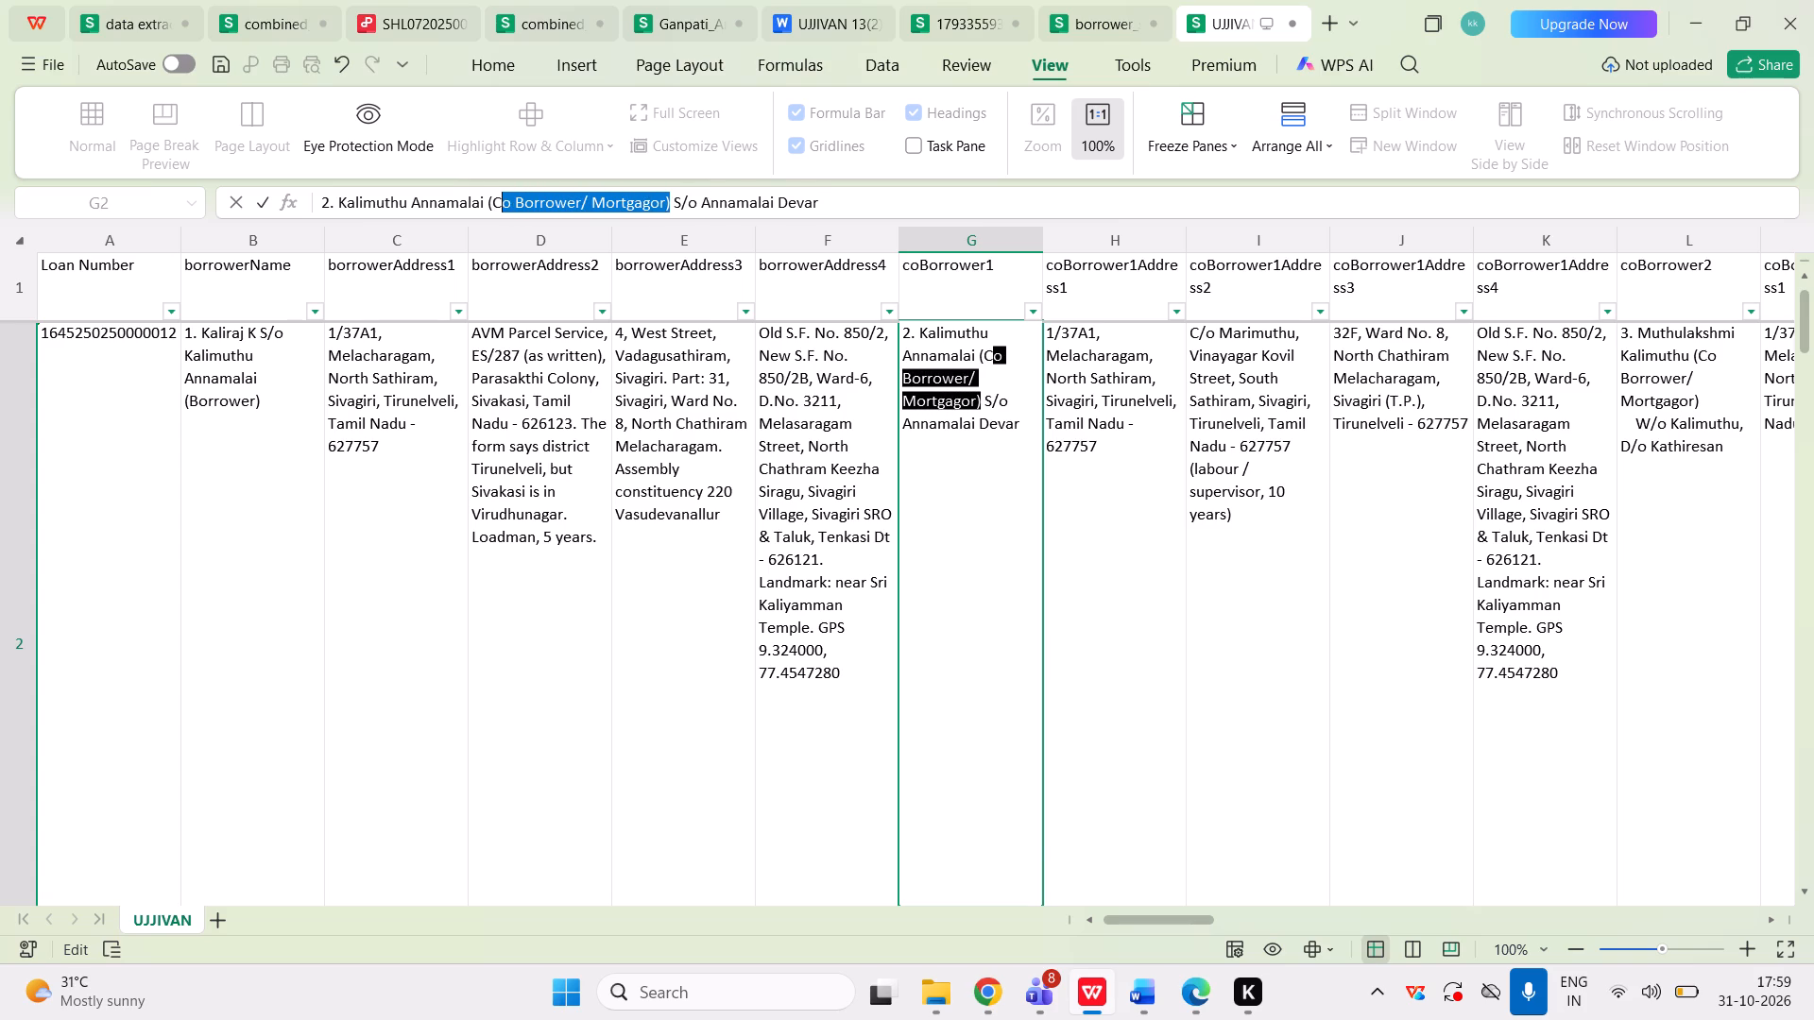
key("shift+Left")
key("shift+Left")
key("ctrl+c")
key("ctrl+c")
key("BackSpace")
key("Right")
key("Right")
key("Right")
key("Right")
key("Right")
key("Right")
key("Right")
key("Right")
key("Right")
key("Right")
key("Right")
key("Right")
key("Right")
key("Right")
key("Right")
key("Right")
key("Right")
key("Right")
key("Right")
key("Right")
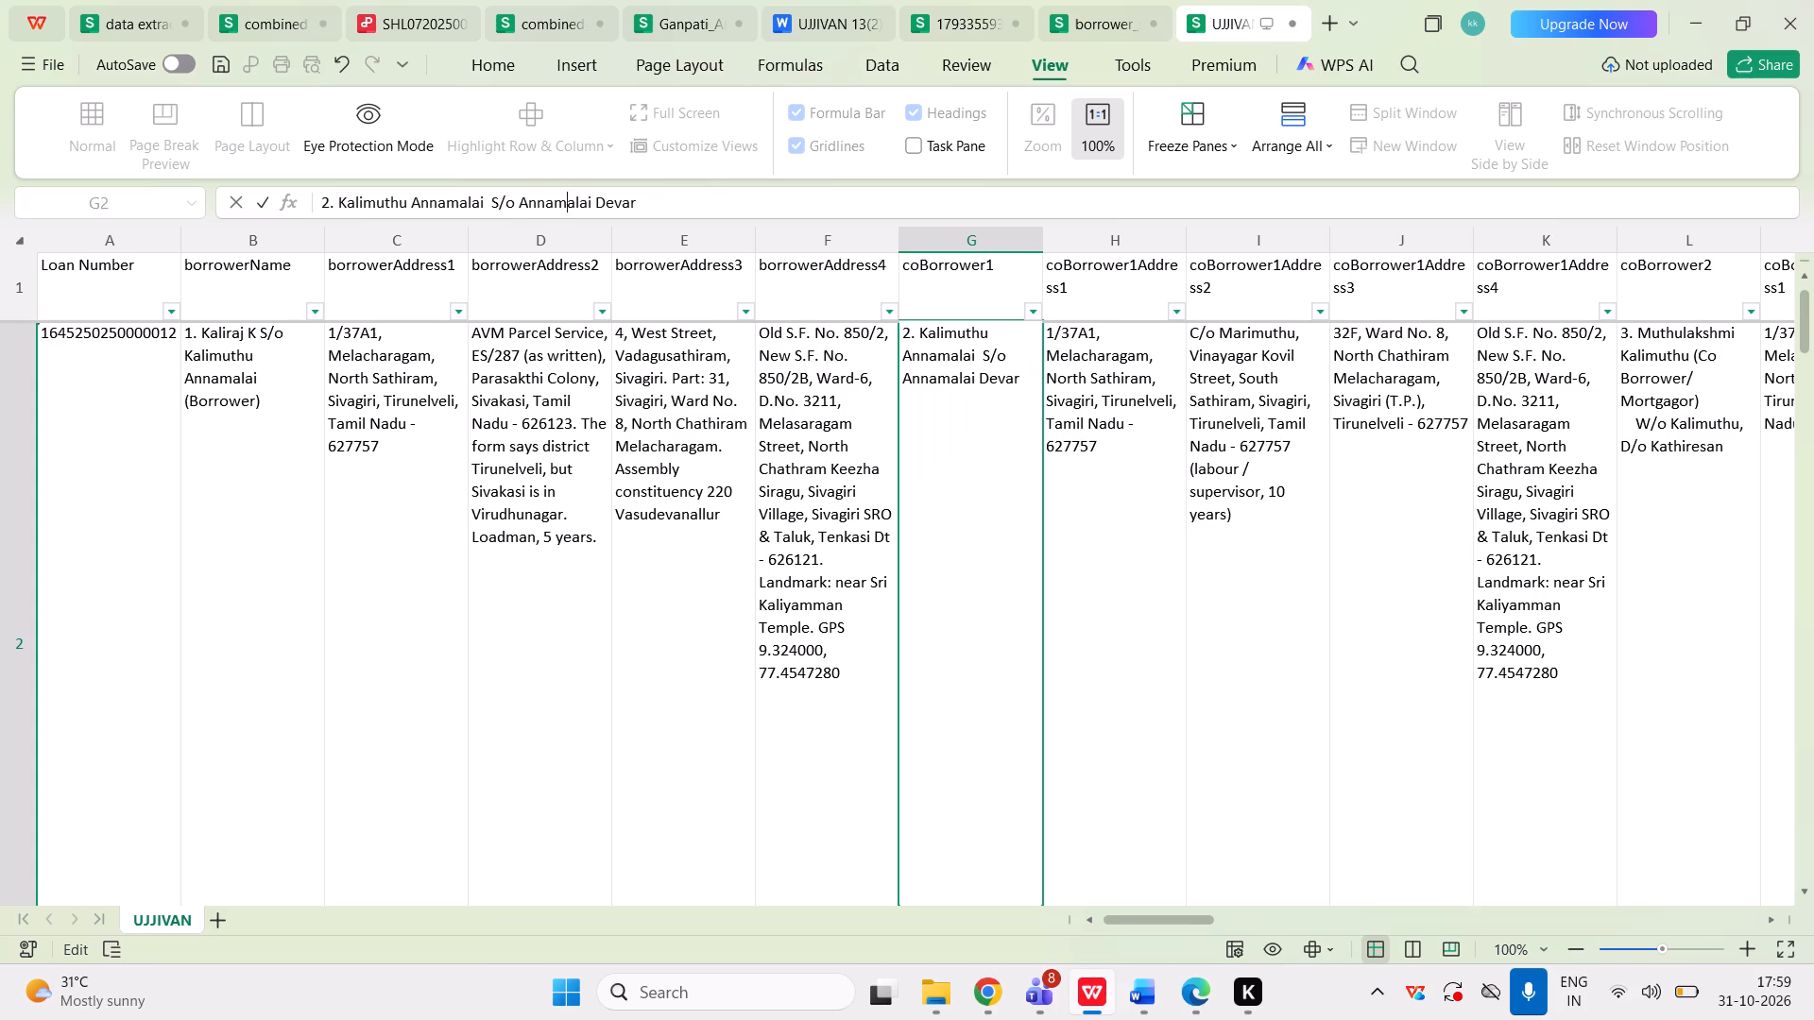
key("ctrl+v")
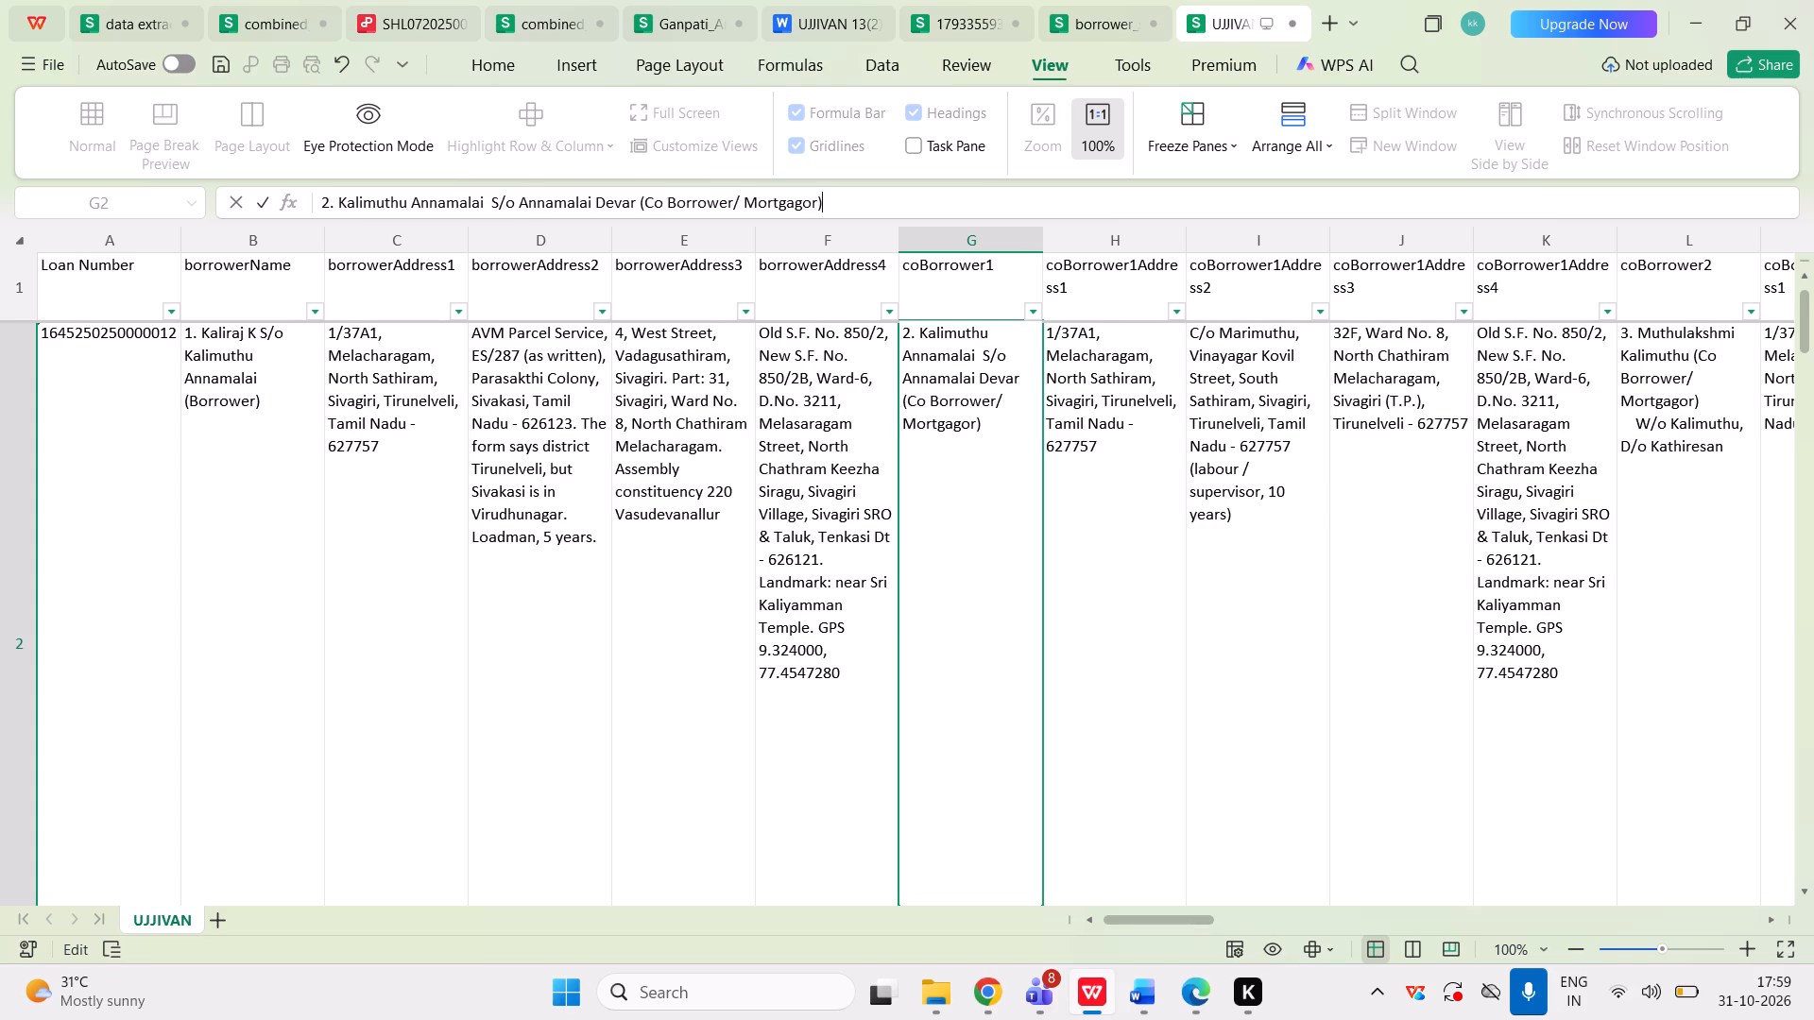
Reduce the double space before S/o to a single space in row 2's coBorrower1 entry.
key("Left")
key("Left")
key("Left")
key("Left")
key("Left")
key("Left")
key("Left")
key("Left")
key("Left")
key("Left")
key("Left")
key("Left")
key("Left")
key("Left")
key("Left")
key("Left")
key("Left")
key("Left")
key("Left")
key("Left")
key("Left")
key("Right")
key("BackSpace")
key("BackSpace")
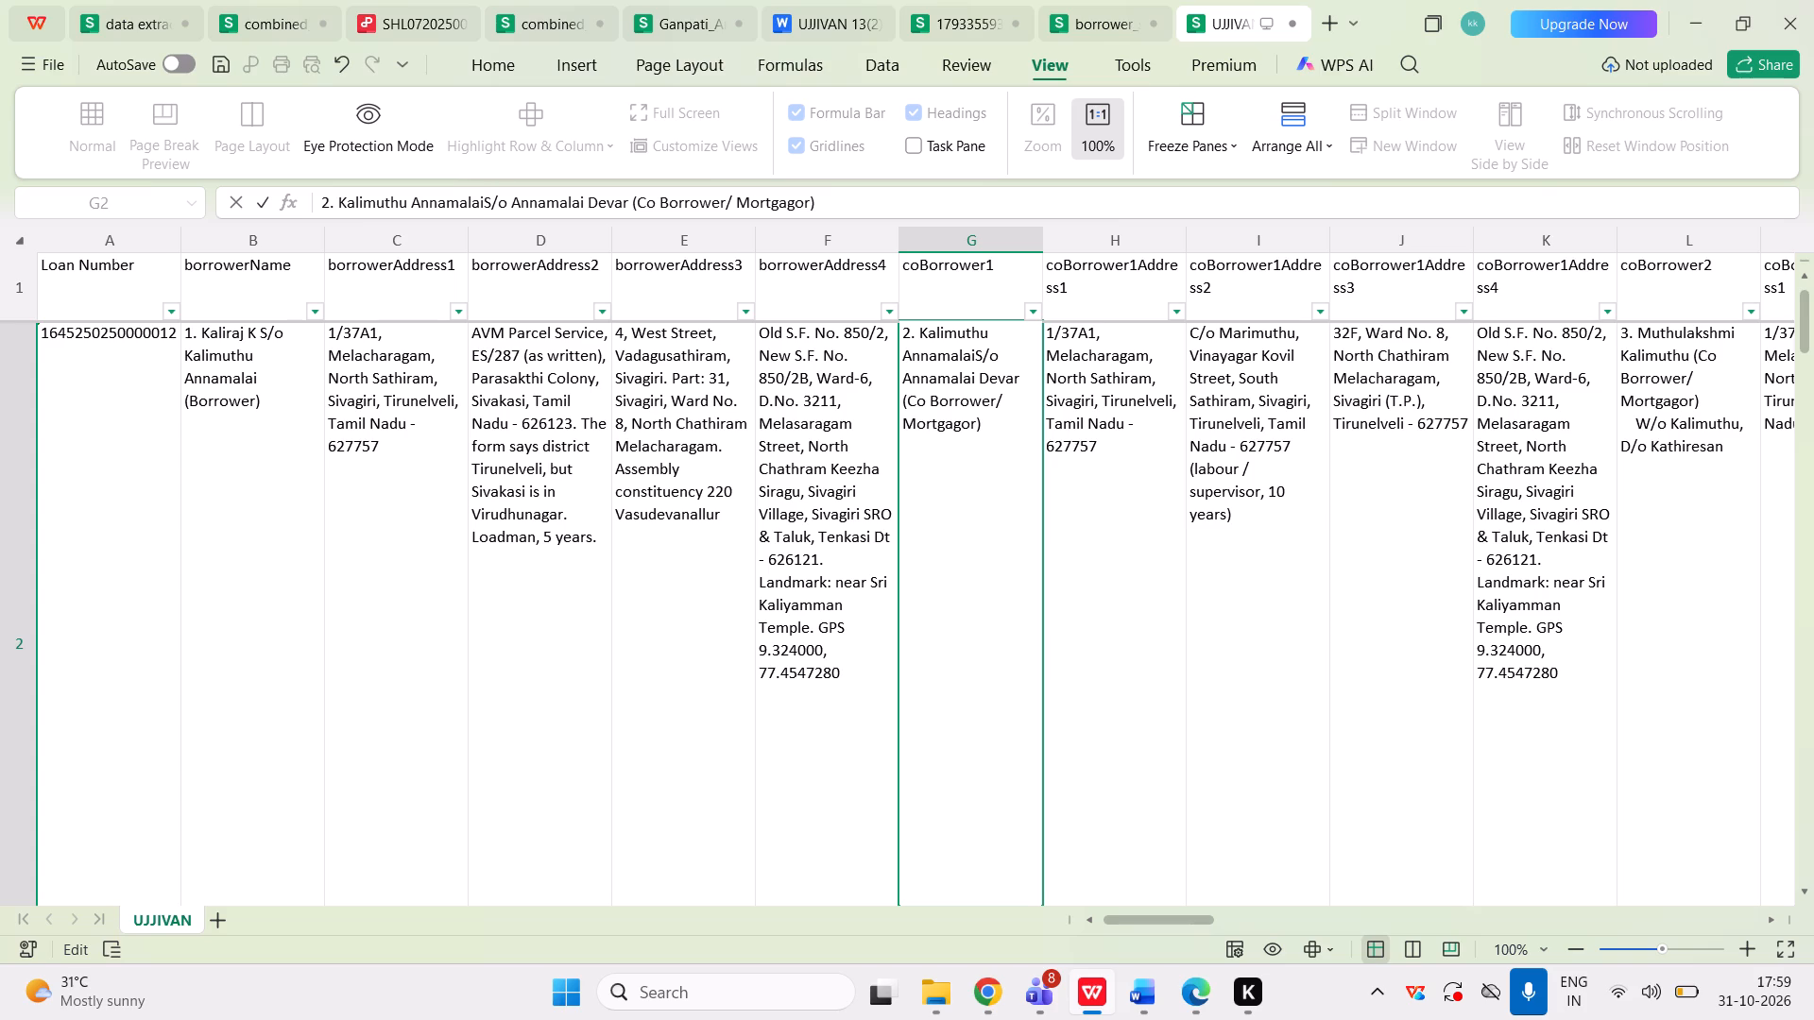
key("space")
key("Tab")
In row 3's coBorrower1 entry, join the S/o line directly to the first line, removing the line break and leading spaces.
key("Left")
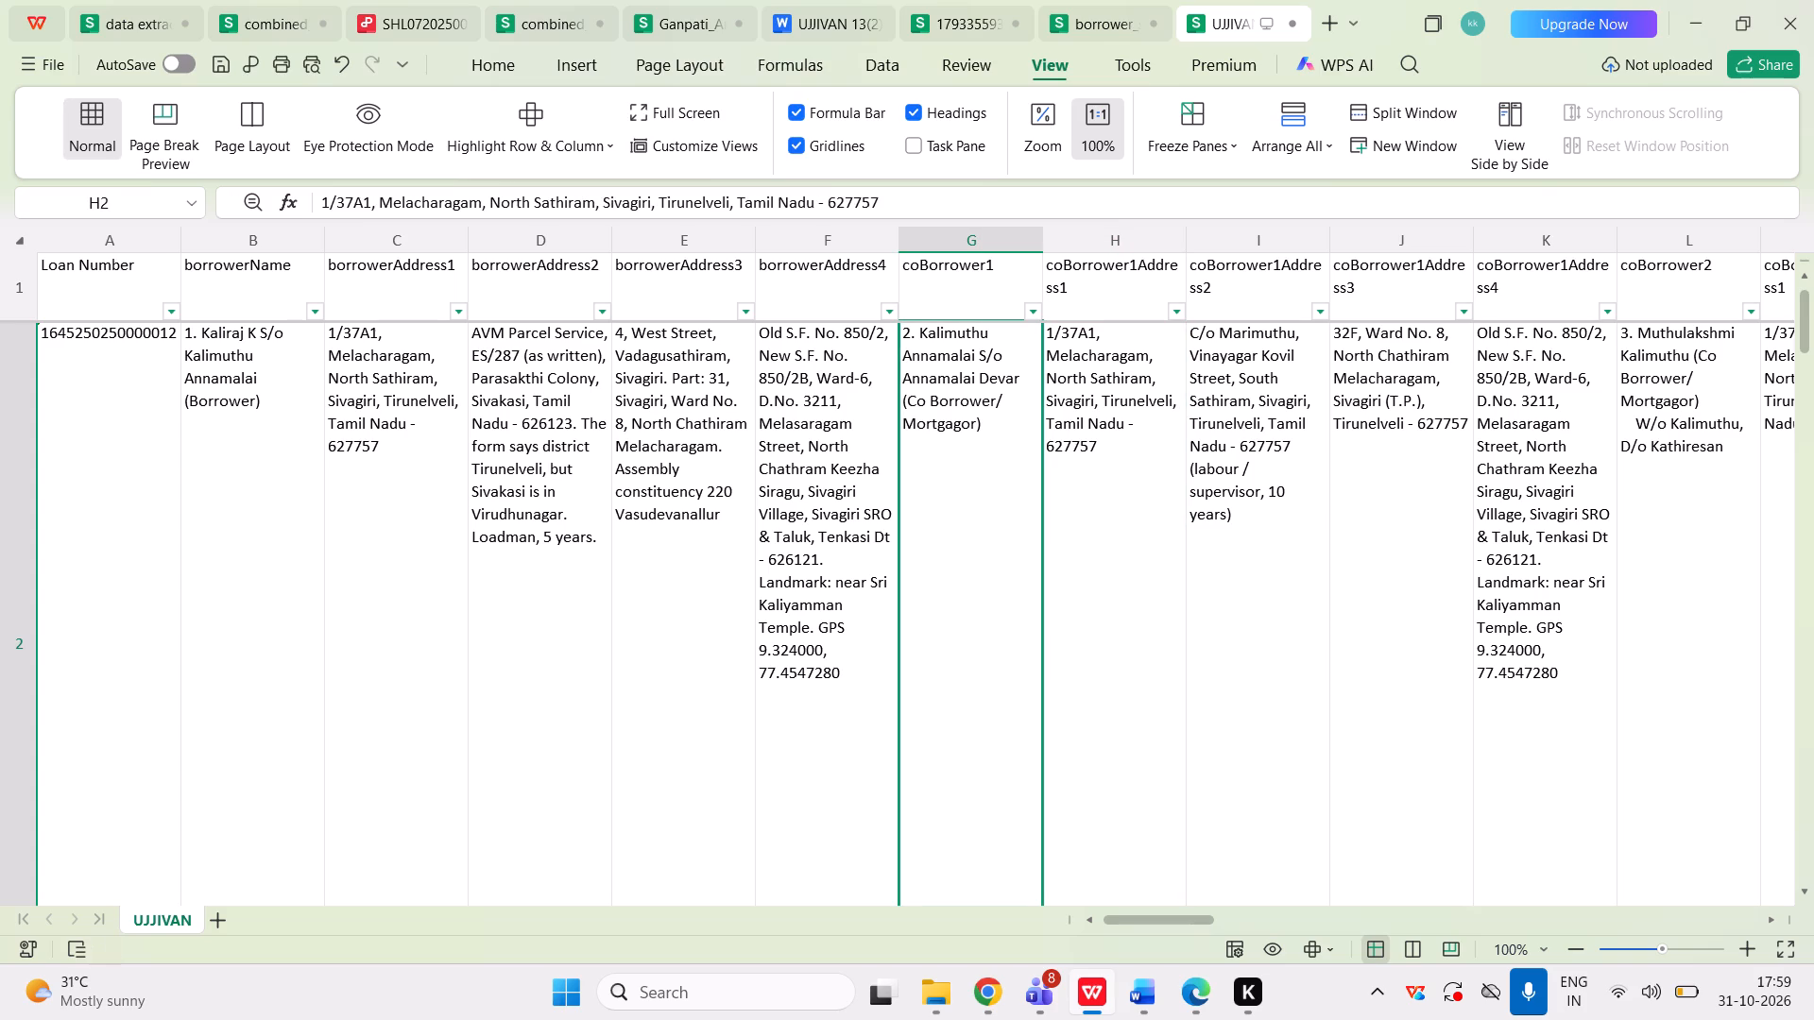
key("Down")
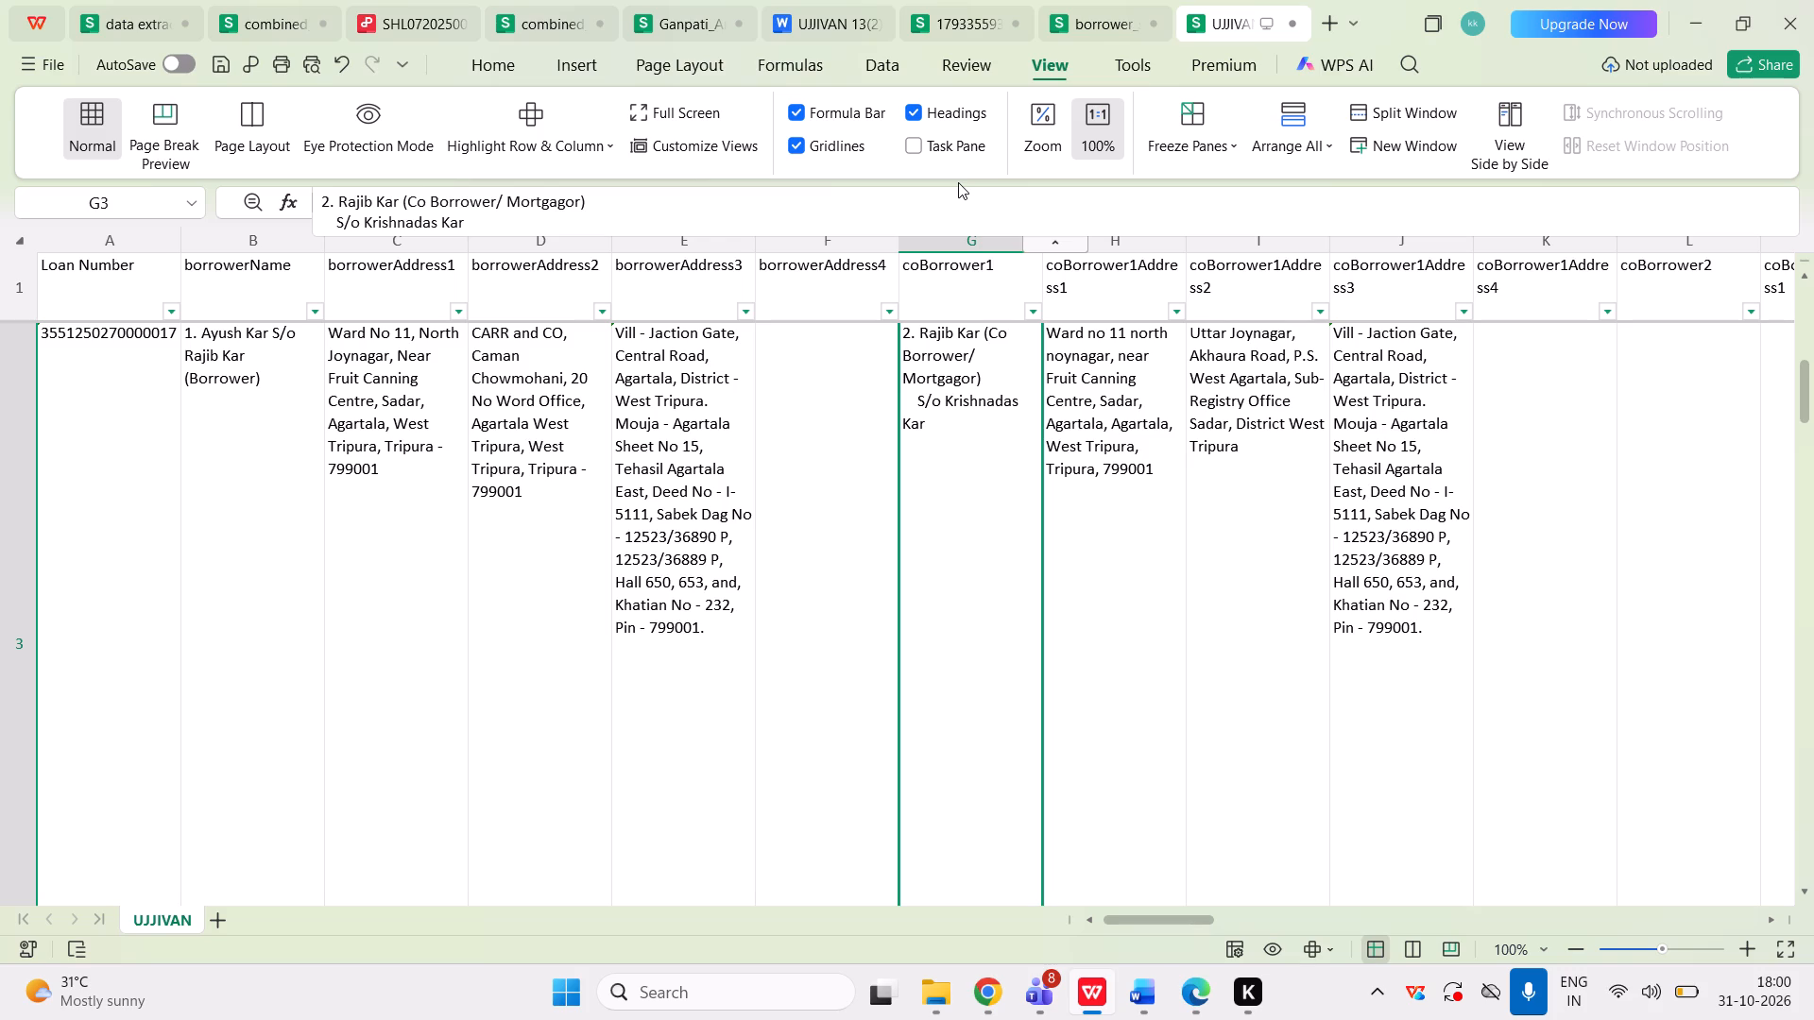
left_click(713, 200)
key("Down")
key("shift+Left")
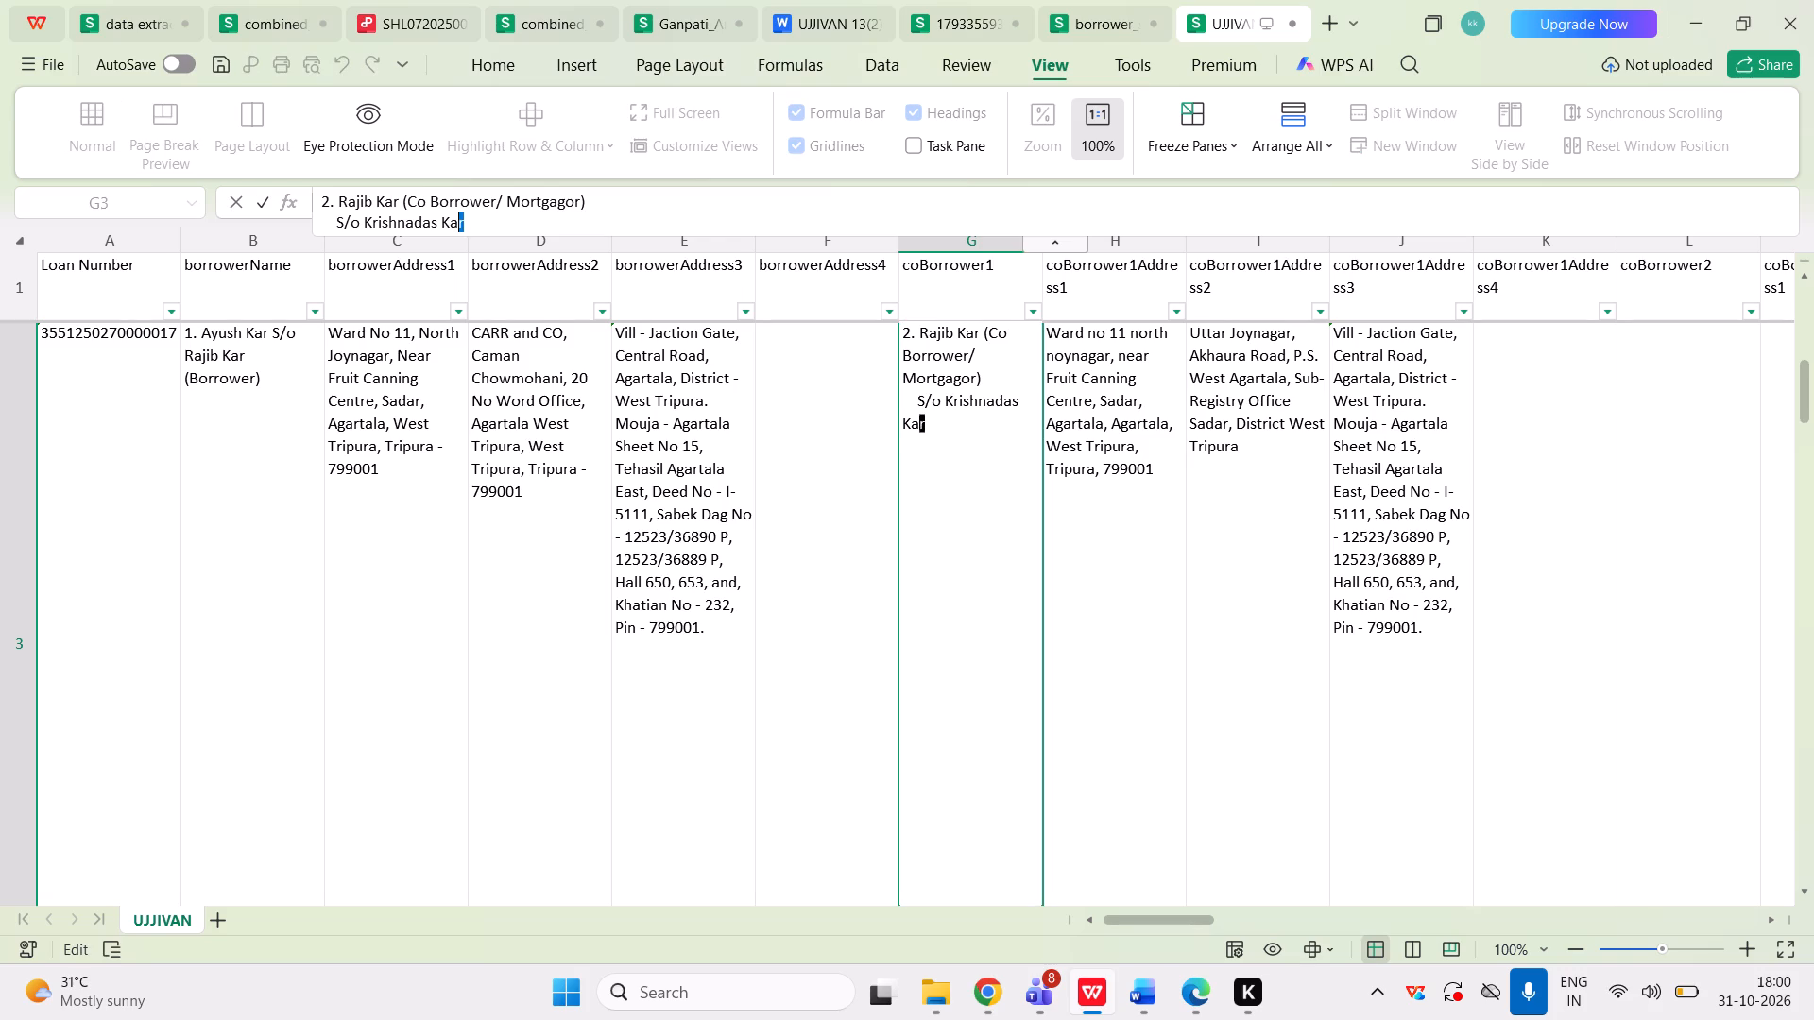
key("shift+Left")
key("shift+Left")
key("Left")
key("Left")
key("Left")
key("Left")
key("Left")
key("Left")
key("Left")
key("Left")
key("Left")
key("Left")
key("Left")
key("Left")
key("Left")
key("Left")
key("Left")
key("Left")
key("BackSpace")
key("BackSpace")
key("BackSpace")
key("BackSpace")
key("BackSpace")
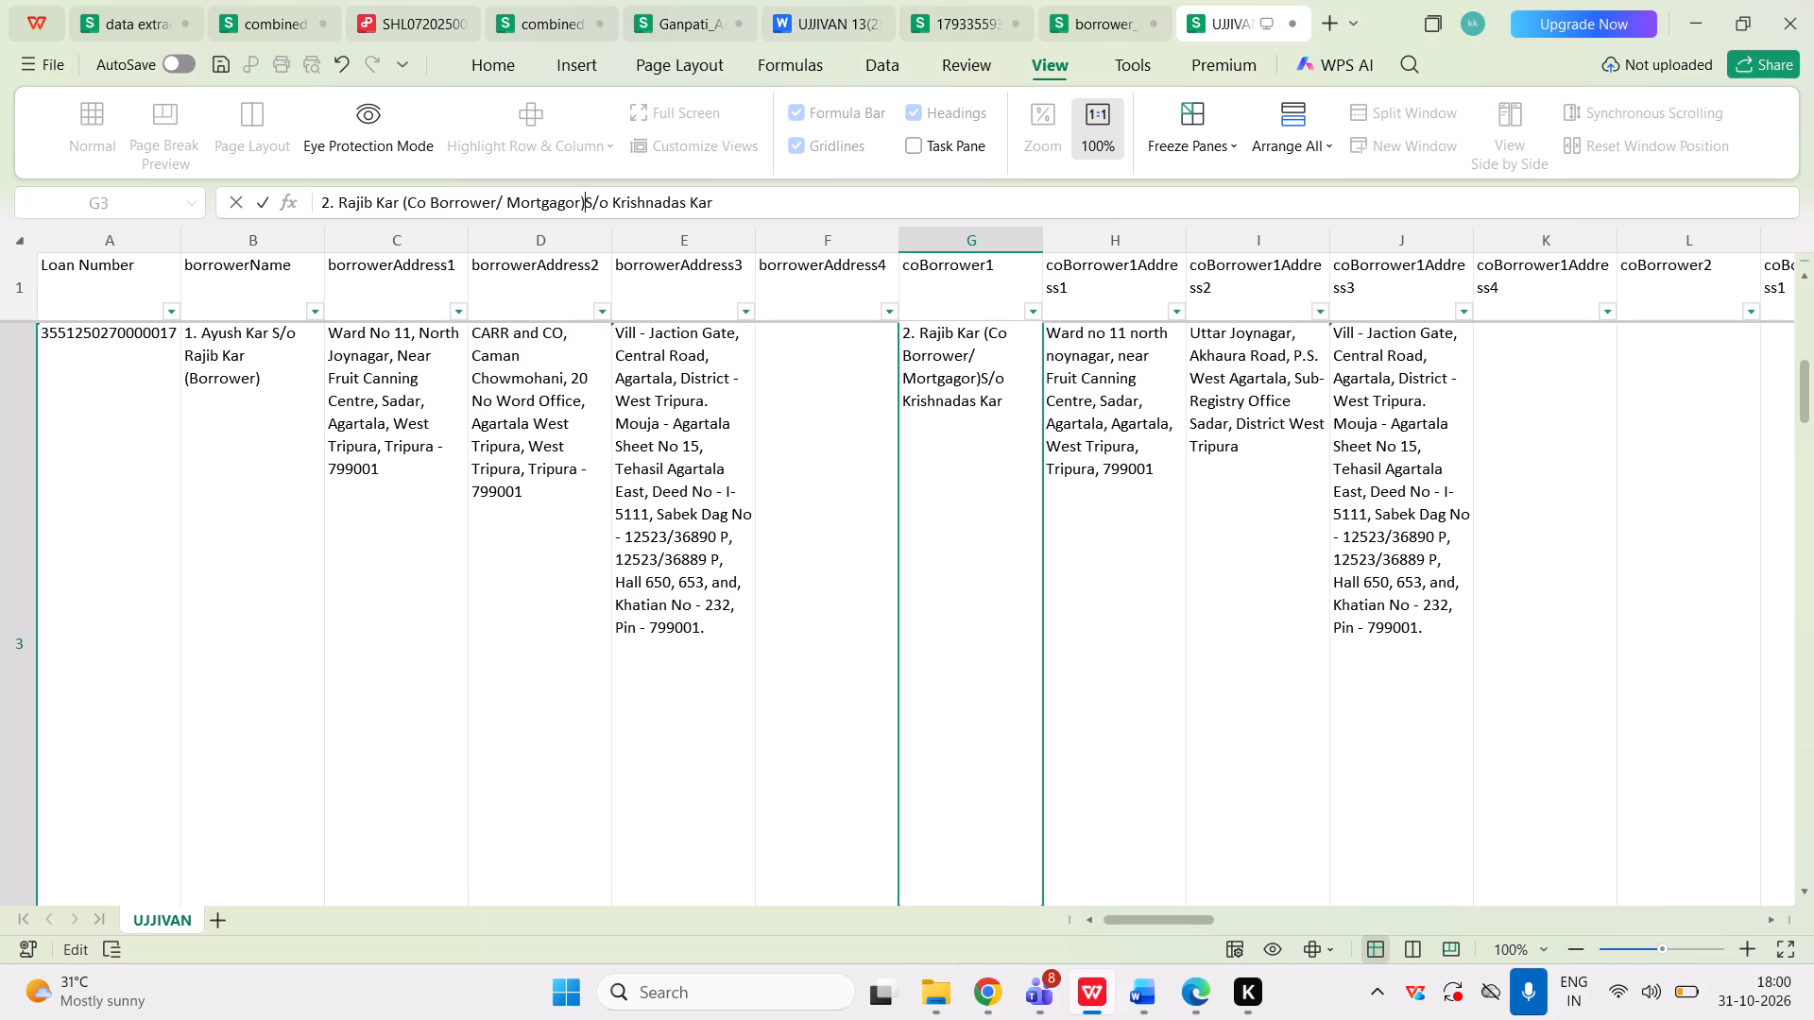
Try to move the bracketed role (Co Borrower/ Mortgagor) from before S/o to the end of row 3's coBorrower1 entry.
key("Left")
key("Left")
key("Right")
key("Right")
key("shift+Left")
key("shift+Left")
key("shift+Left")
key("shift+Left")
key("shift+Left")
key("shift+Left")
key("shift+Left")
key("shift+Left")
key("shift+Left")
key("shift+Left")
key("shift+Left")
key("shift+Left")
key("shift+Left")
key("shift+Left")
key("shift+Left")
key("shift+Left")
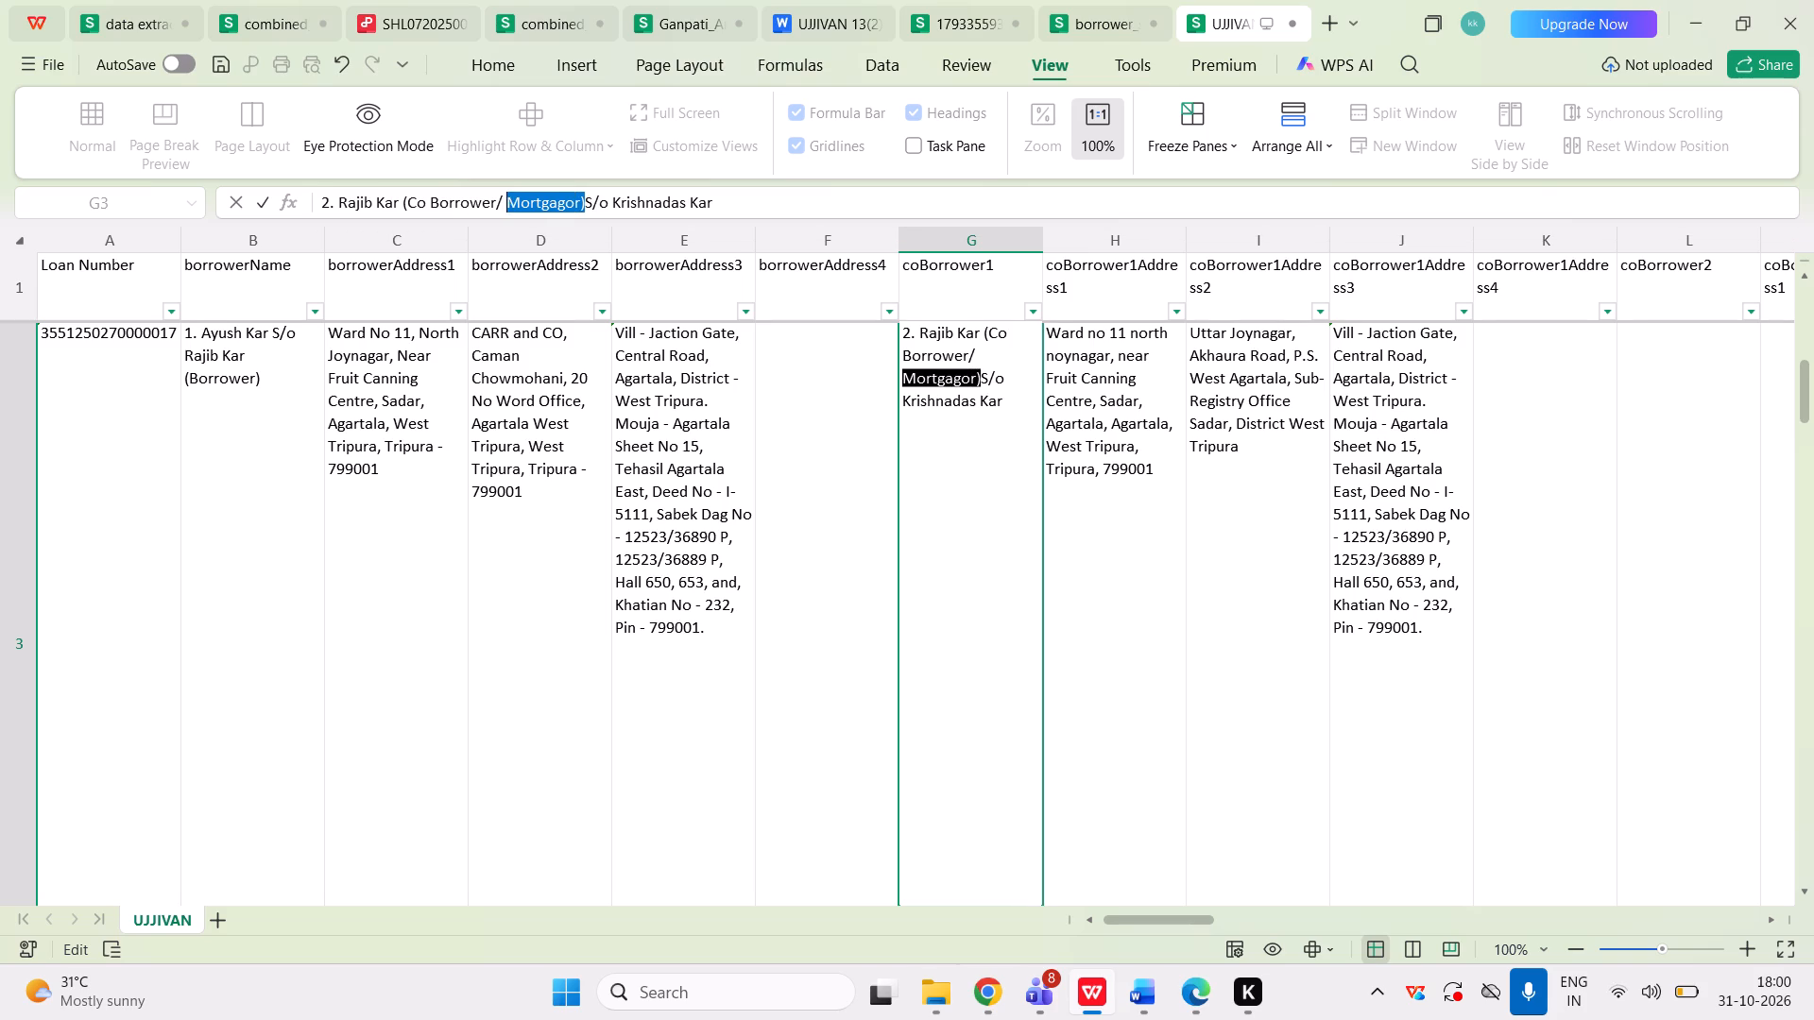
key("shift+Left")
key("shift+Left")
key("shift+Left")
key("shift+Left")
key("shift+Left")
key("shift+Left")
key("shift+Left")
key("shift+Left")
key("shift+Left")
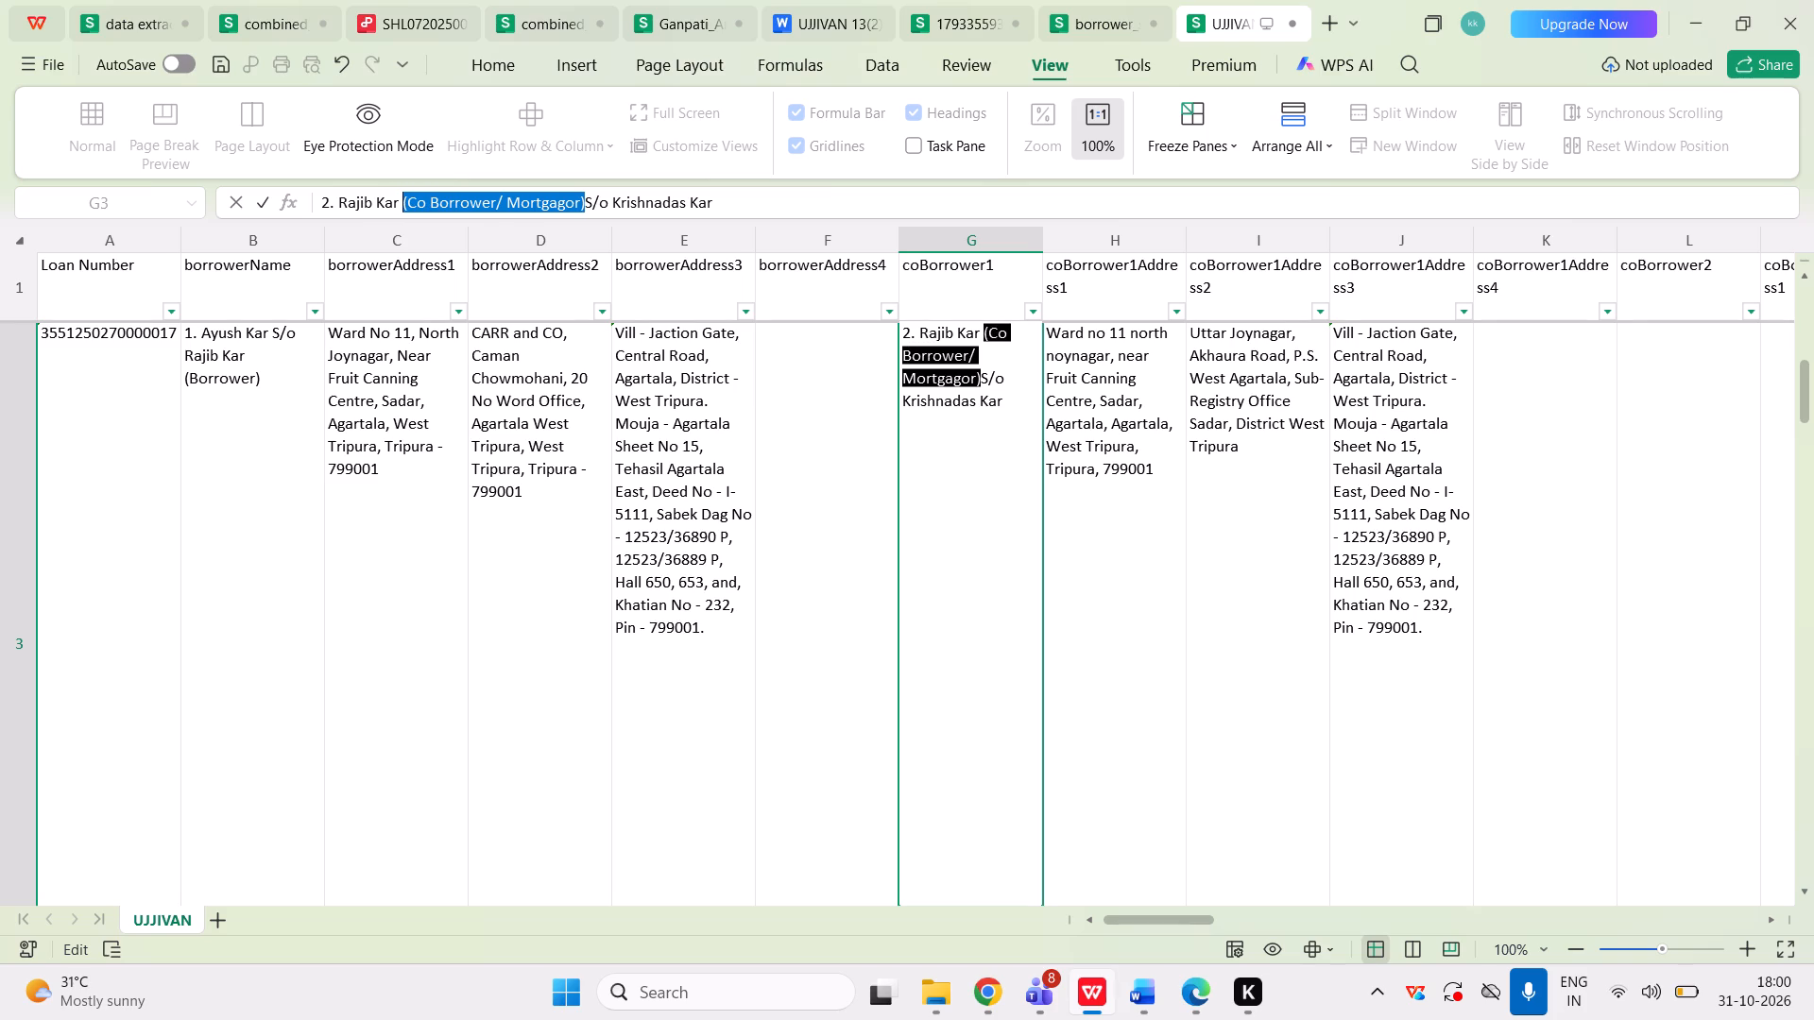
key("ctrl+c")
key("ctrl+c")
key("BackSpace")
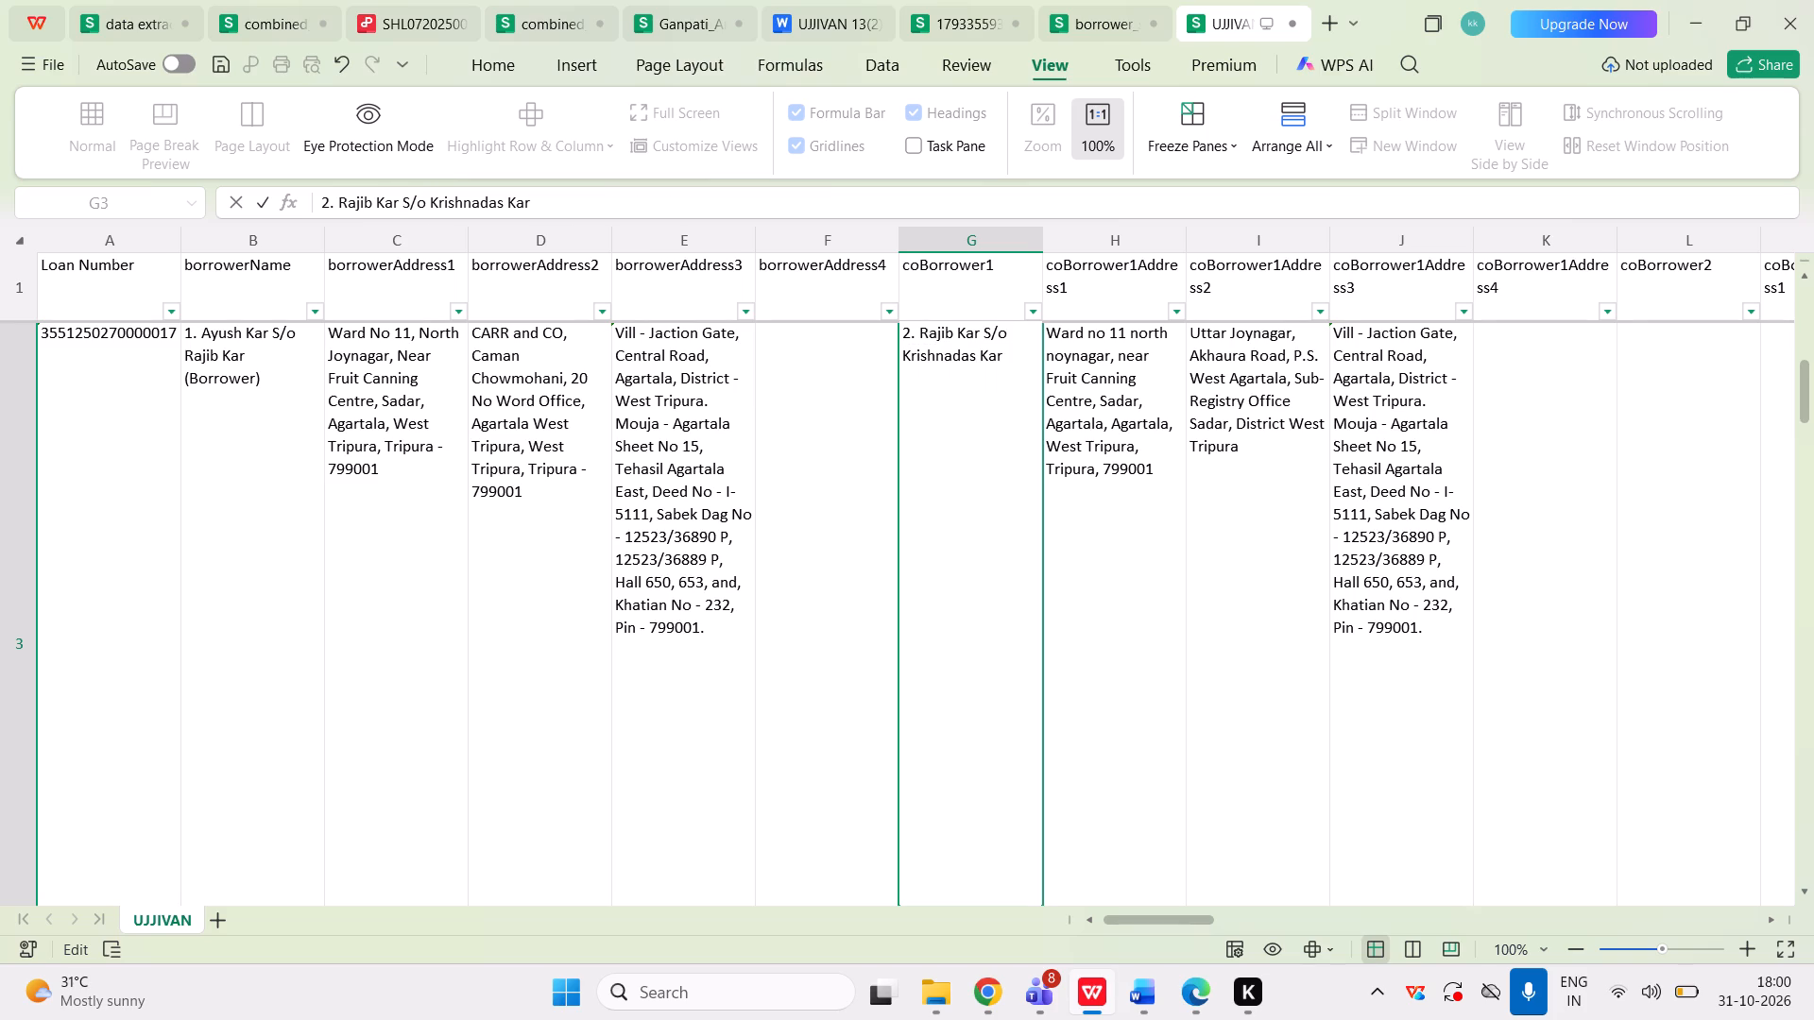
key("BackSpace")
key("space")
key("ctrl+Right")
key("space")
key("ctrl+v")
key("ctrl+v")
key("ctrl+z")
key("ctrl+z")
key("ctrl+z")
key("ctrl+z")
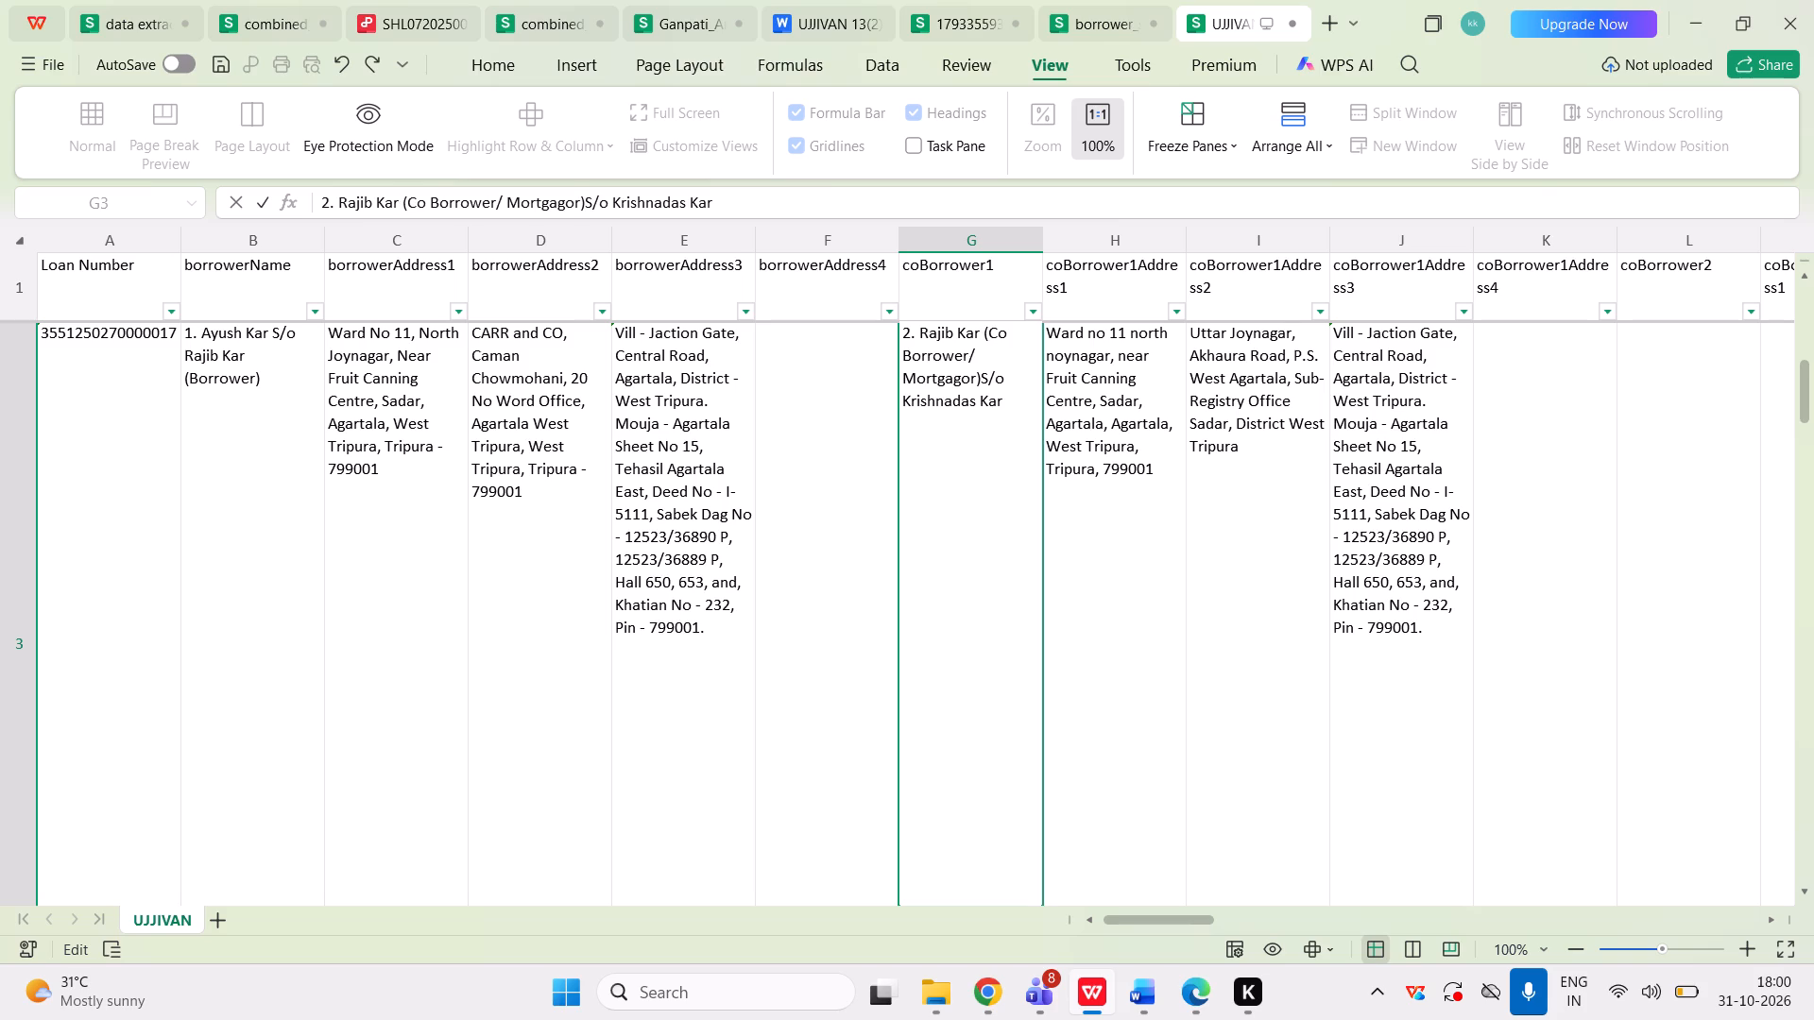
Copy the bracketed role (Co Borrower/ Mortgagor) in row 3's coBorrower1 entry to the end of the entry, preceded by a space.
key("shift+Left")
key("shift+Left")
key("shift+Left")
key("shift+Left")
key("shift+Left")
key("shift+Left")
key("shift+Left")
key("shift+Left")
key("shift+Left")
key("shift+Left")
key("shift+Left")
key("shift+Left")
key("shift+Left")
key("shift+Left")
key("shift+Left")
key("shift+Left")
key("shift+Left")
key("shift+Left")
key("shift+Left")
key("shift+Left")
key("shift+Left")
key("shift+Left")
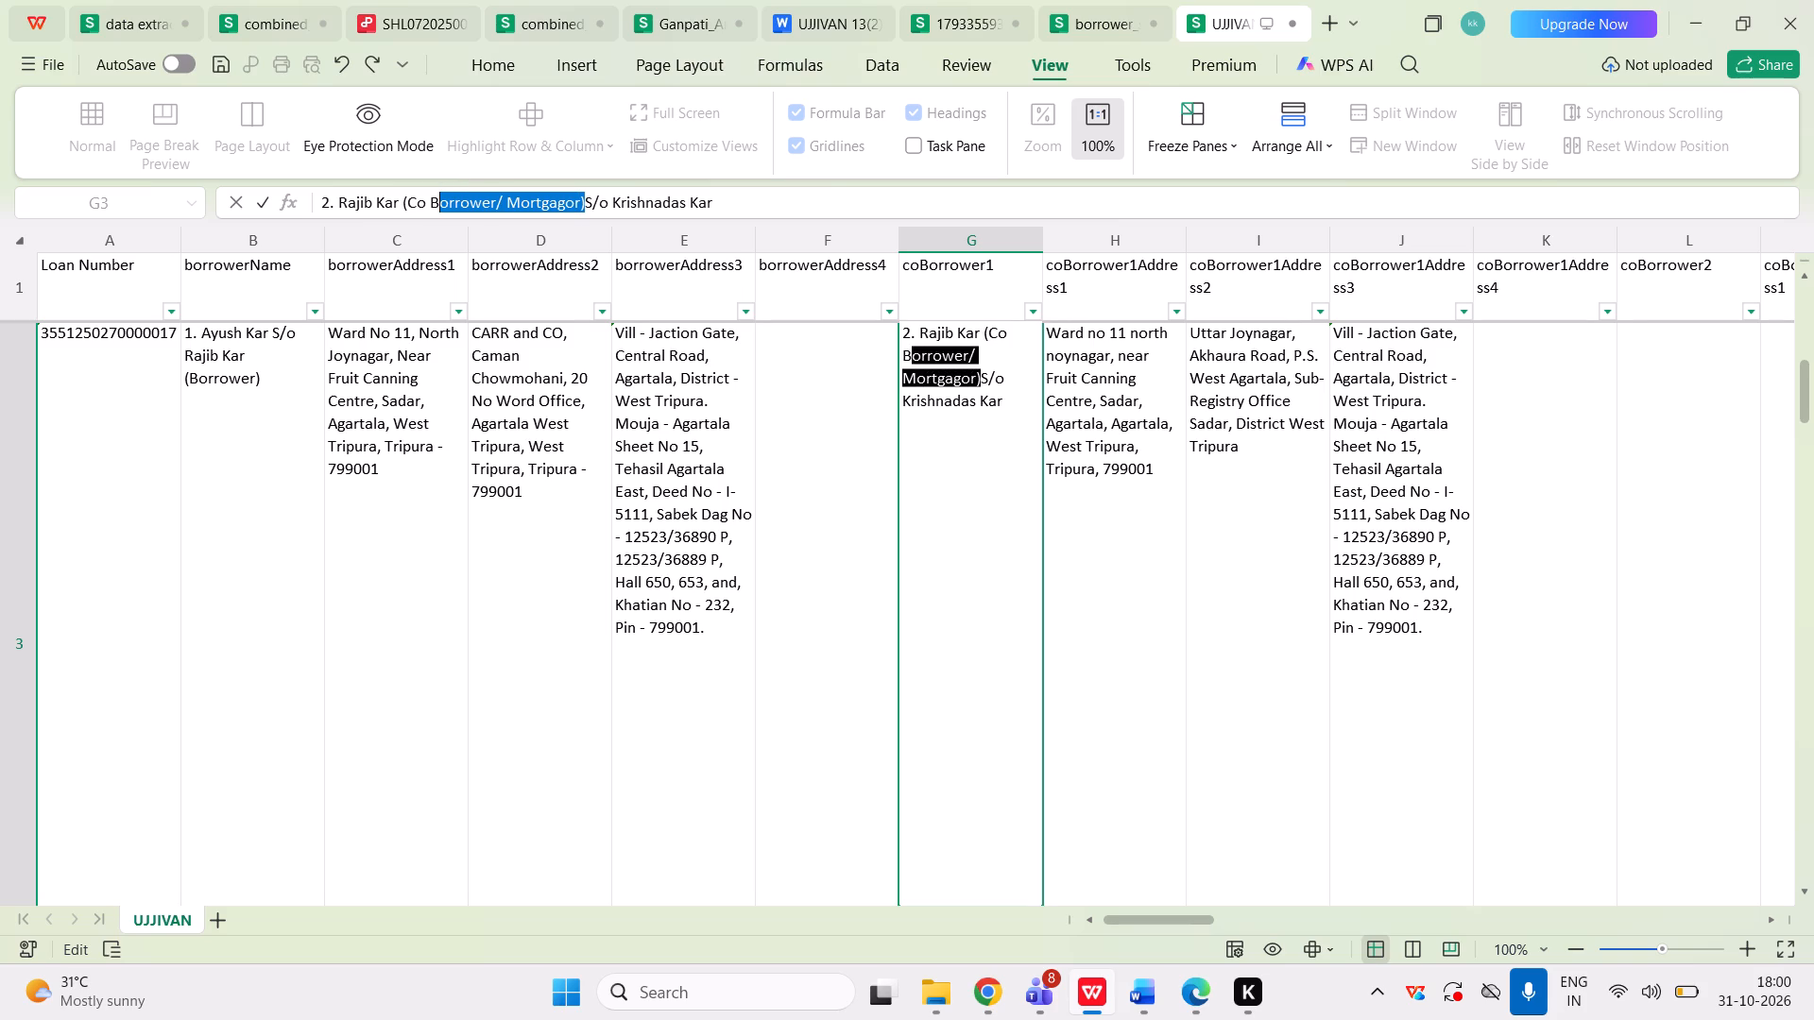
key("shift+Left")
key("shift+Left")
key("shift+Left")
key("shift+Left")
key("ctrl+c")
key("ctrl+c")
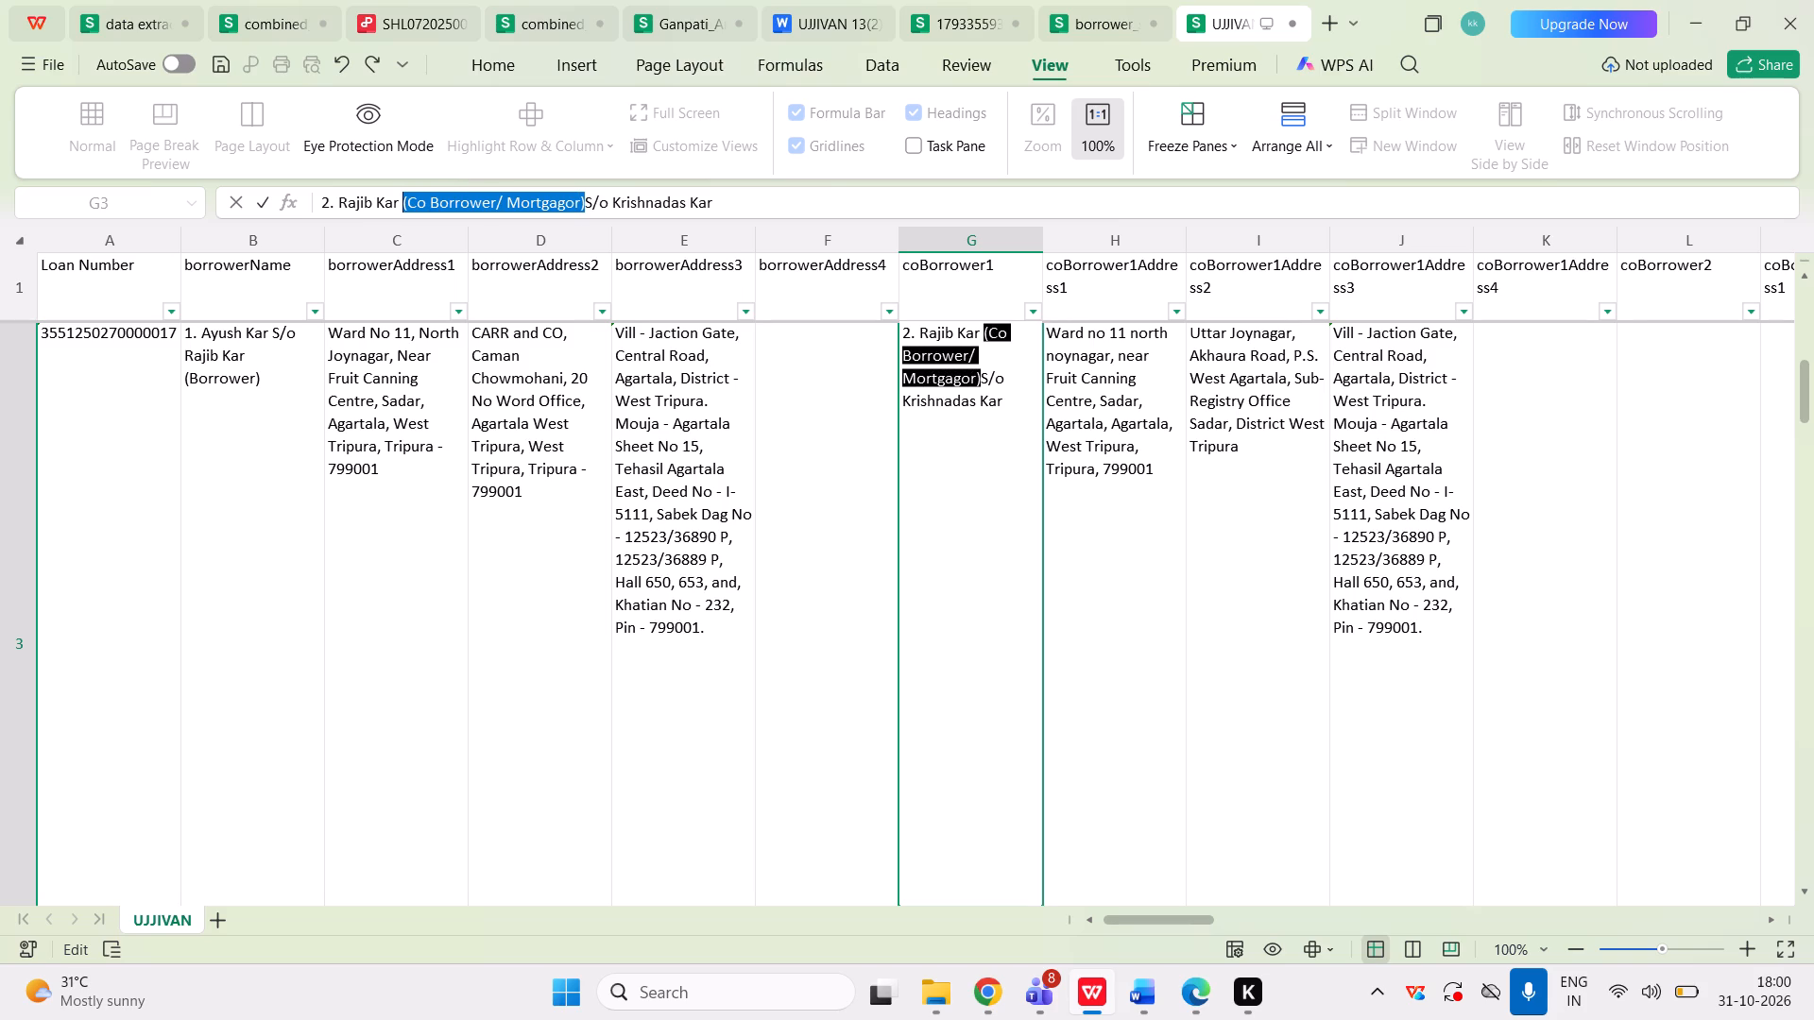
key("Right")
key("Right")
key("Right")
key("Right")
key("Right")
key("Right")
key("Right")
key("Right")
key("Right")
key("Right")
key("Right")
key("Right")
key("Right")
key("Right")
key("Right")
key("Right")
key("Right")
key("Right")
key("Right")
key("Right")
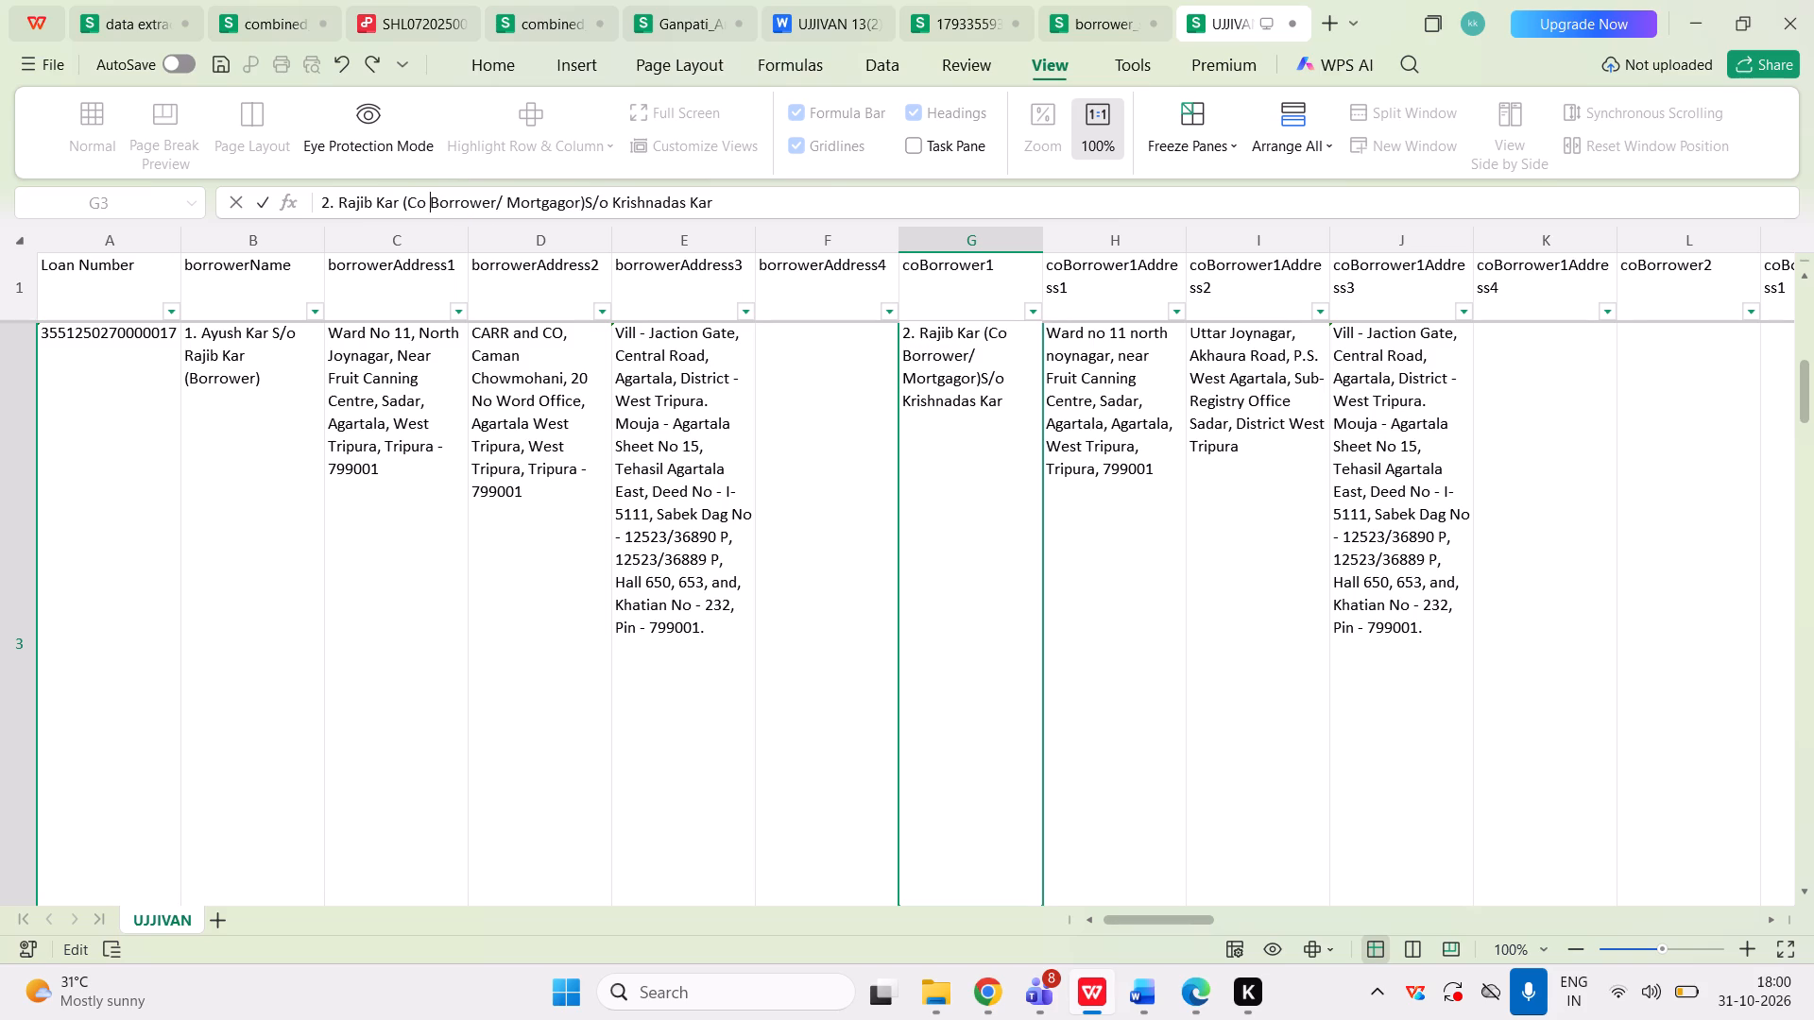
key("space")
key("ctrl+v")
Delete the original bracketed role before S/o in row 3's coBorrower1 entry, keeping a single space before S/o.
key("Left")
key("Left")
key("Left")
key("Left")
key("Left")
key("Left")
key("Left")
key("Left")
key("Left")
key("Left")
key("Left")
key("Left")
key("Left")
key("Left")
key("Left")
key("Left")
key("Left")
key("Left")
key("Left")
key("Left")
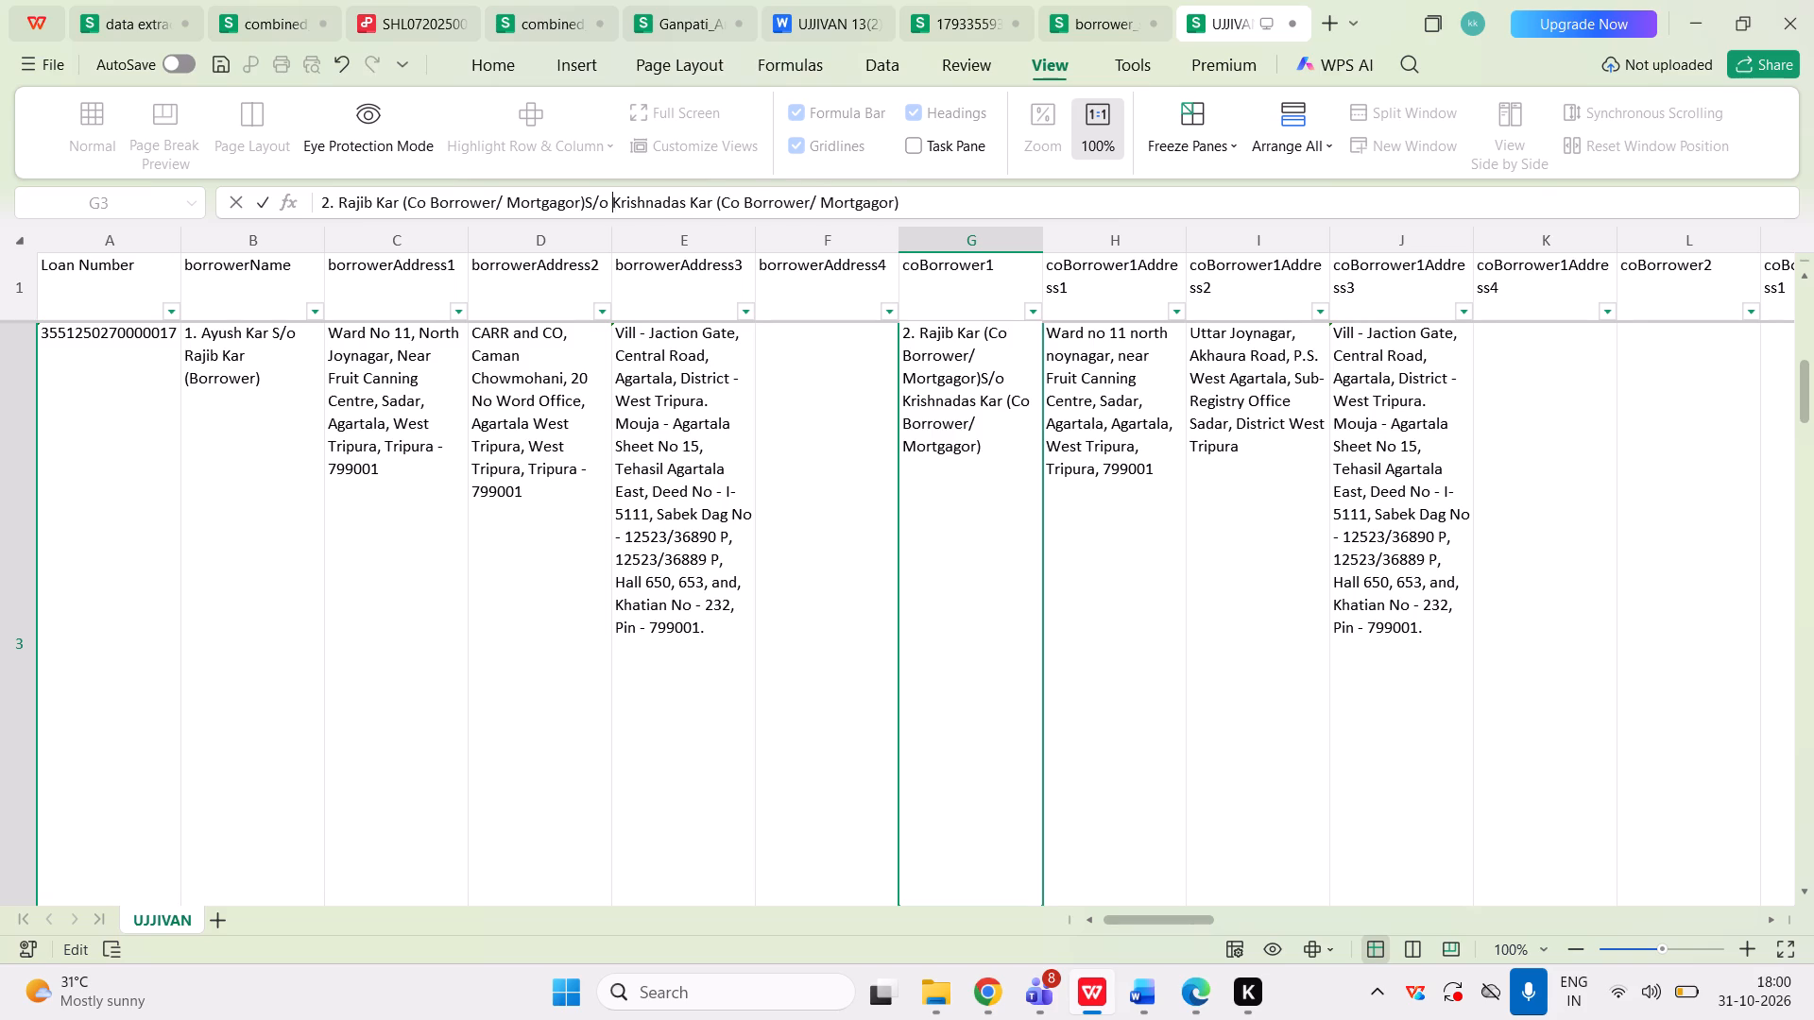
key("Left")
key("Left")
key("Left")
key("shift+Left")
key("shift+Left")
key("shift+Left")
key("shift+Left")
key("shift+Left")
key("shift+Left")
key("shift+Left")
key("shift+Left")
key("shift+Left")
key("shift+Left")
key("shift+Left")
key("shift+Left")
key("shift+Left")
key("shift+Left")
key("shift+Left")
key("shift+Left")
key("shift+Left")
key("shift+Left")
key("shift+Left")
key("shift+Left")
key("shift+Left")
key("shift+Left")
key("shift+Left")
key("shift+Left")
key("shift+Left")
key("shift+Left")
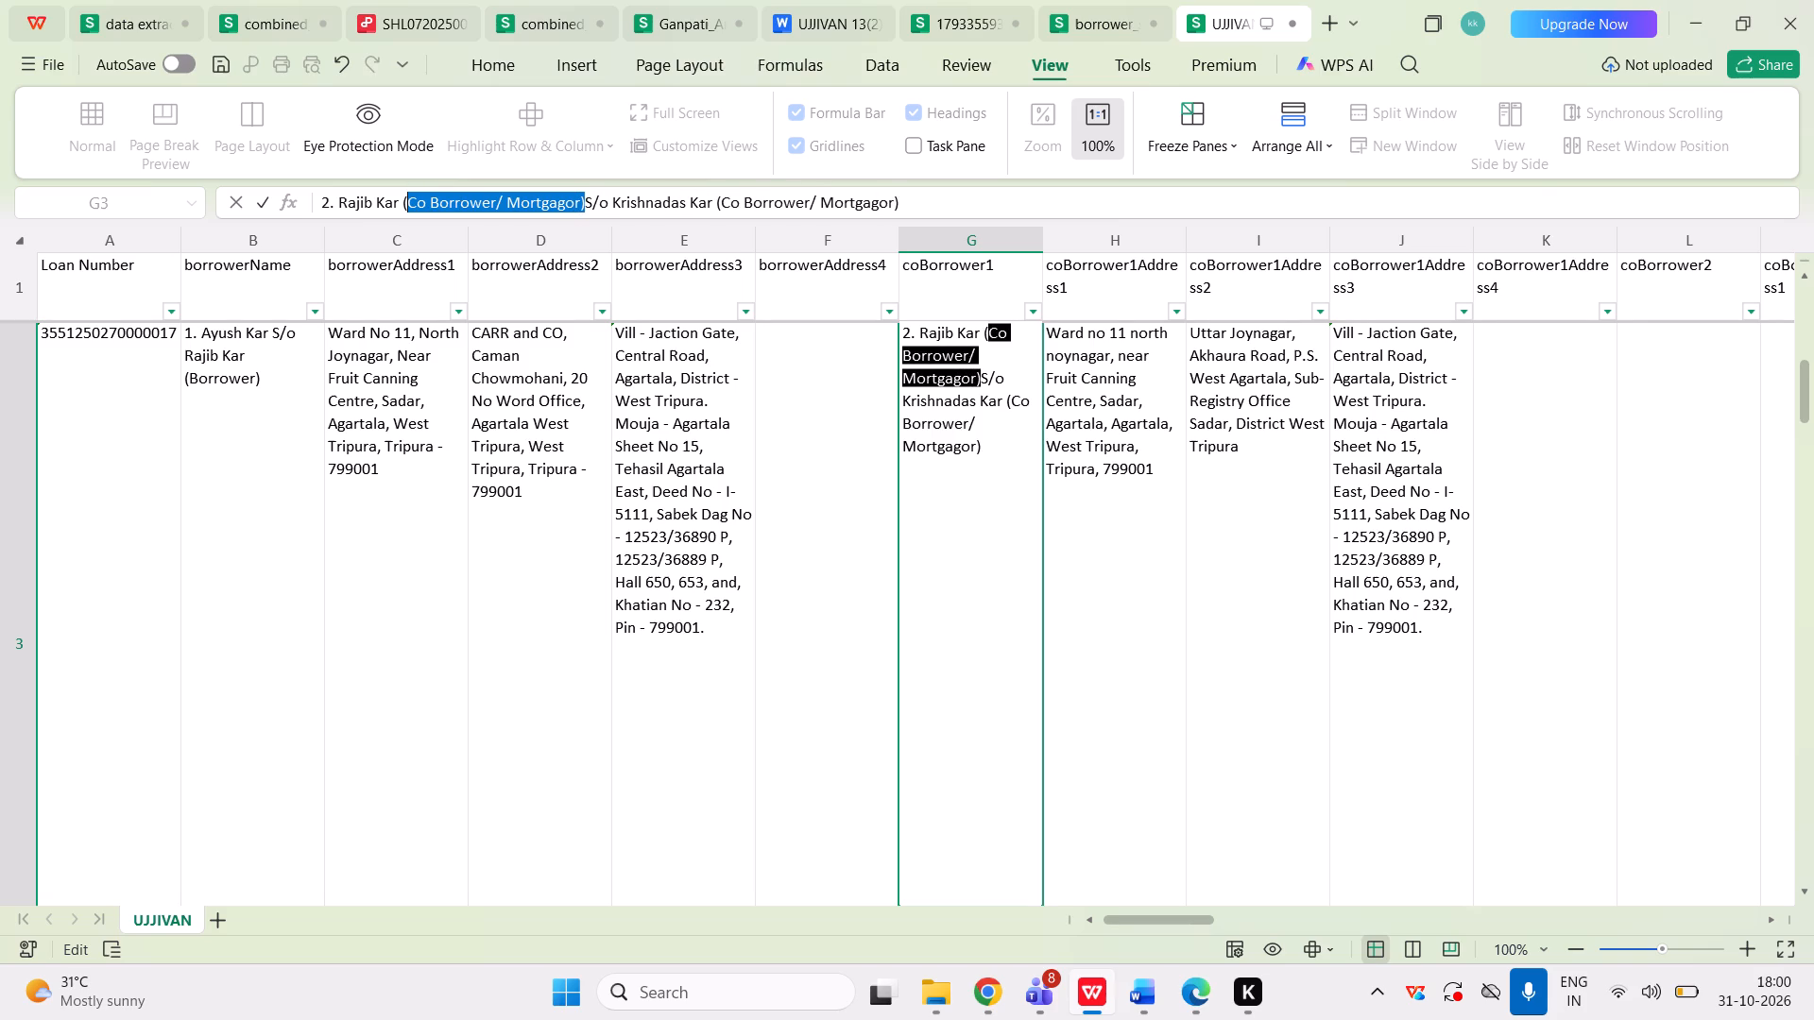
key("shift+Left")
key("BackSpace")
key("BackSpace")
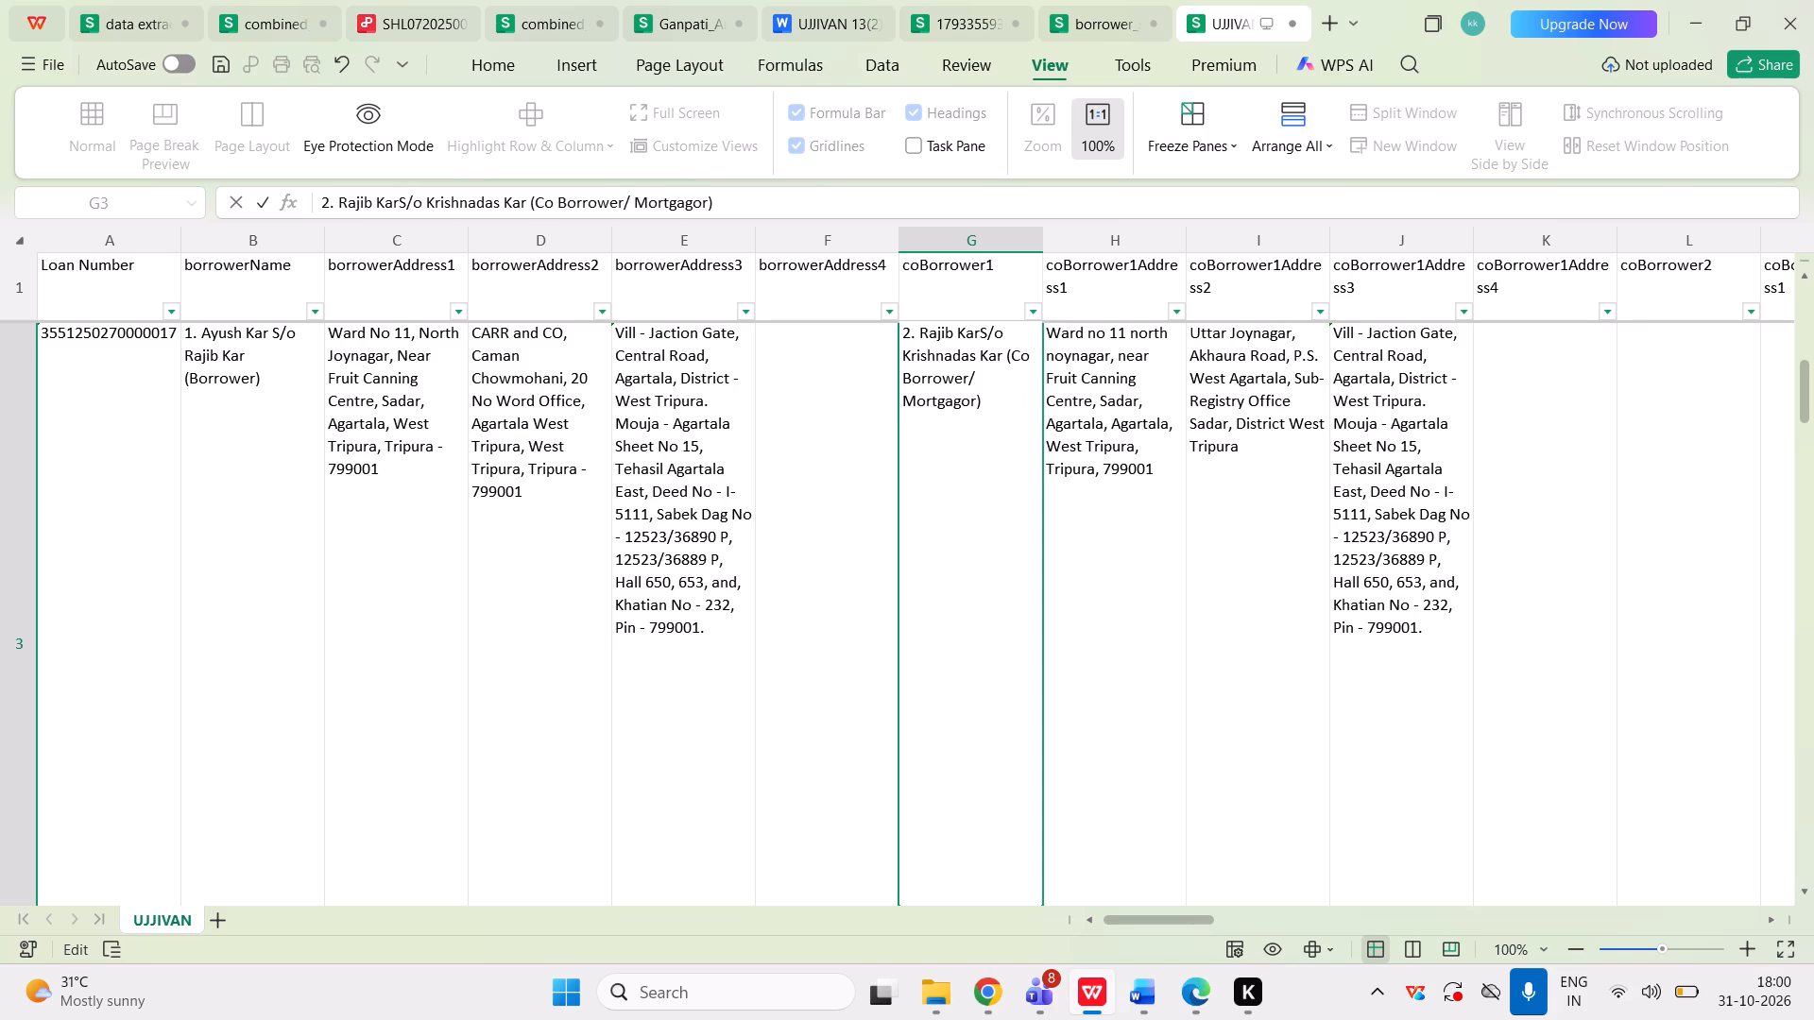
key("space")
key("Tab")
key("Left")
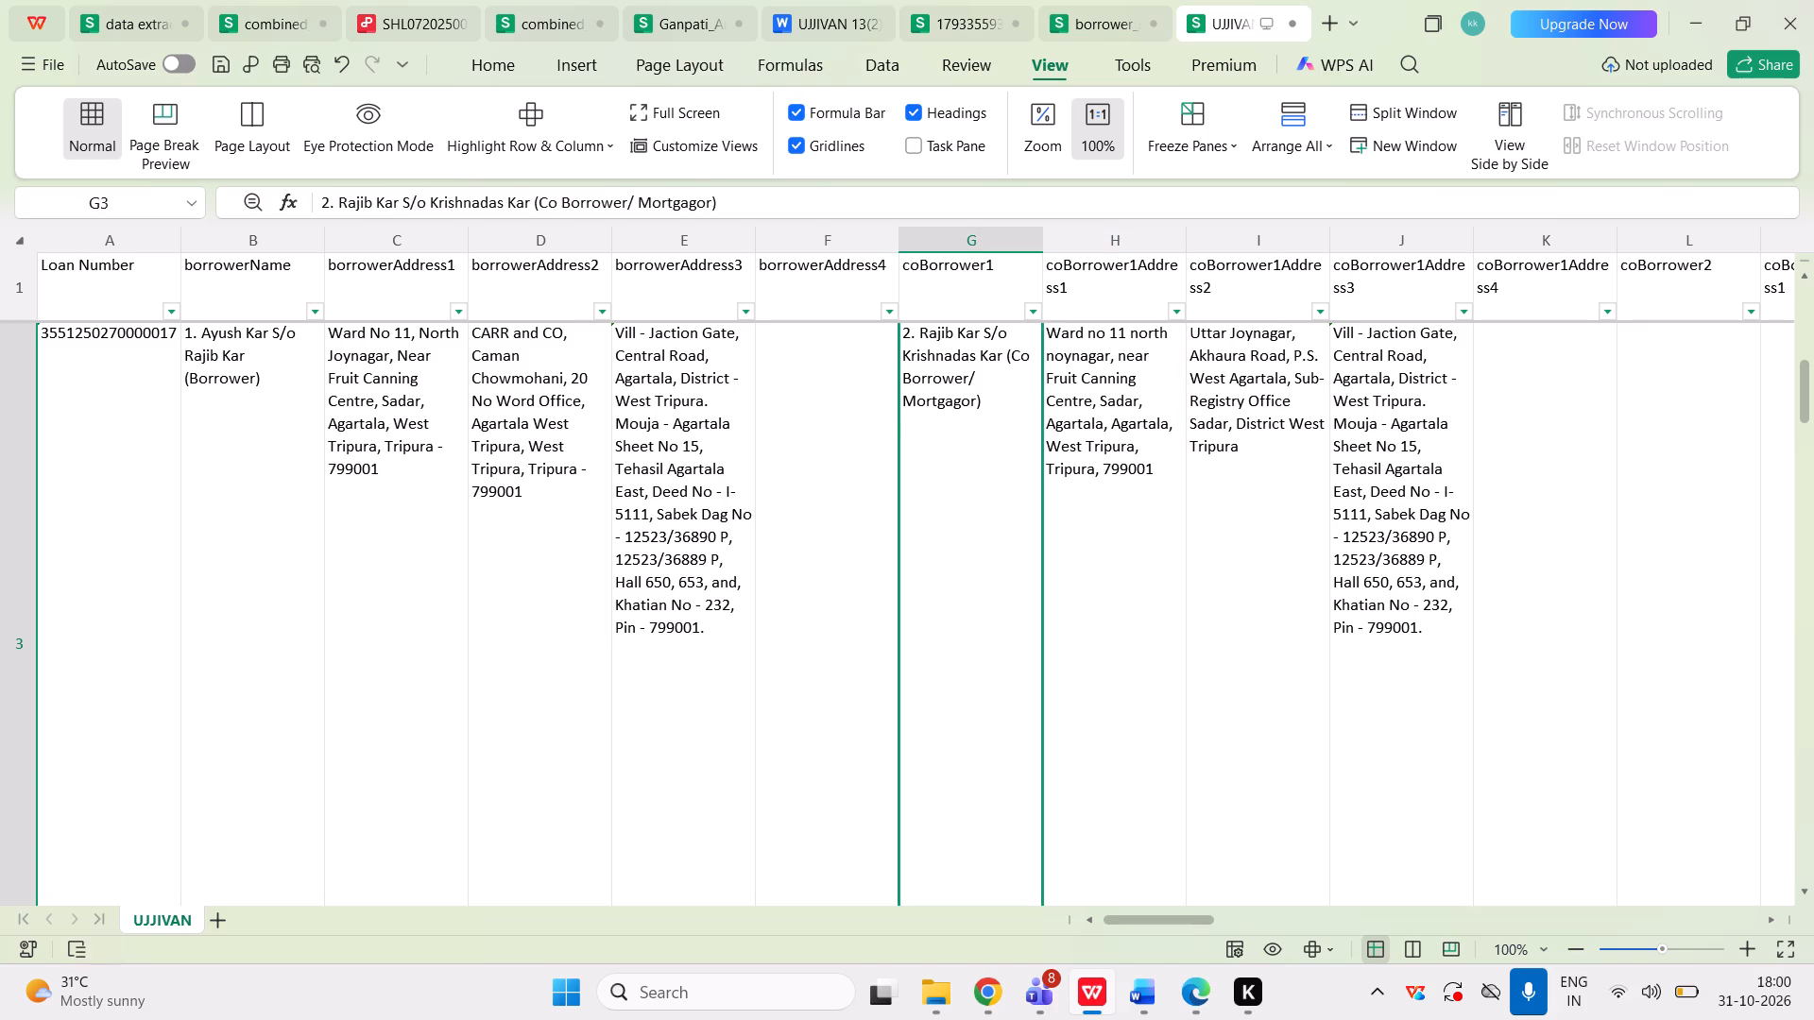
In row 4's coBorrower1 entry, join the W/o line directly to the first line, removing the line break and leading spaces.
key("Down")
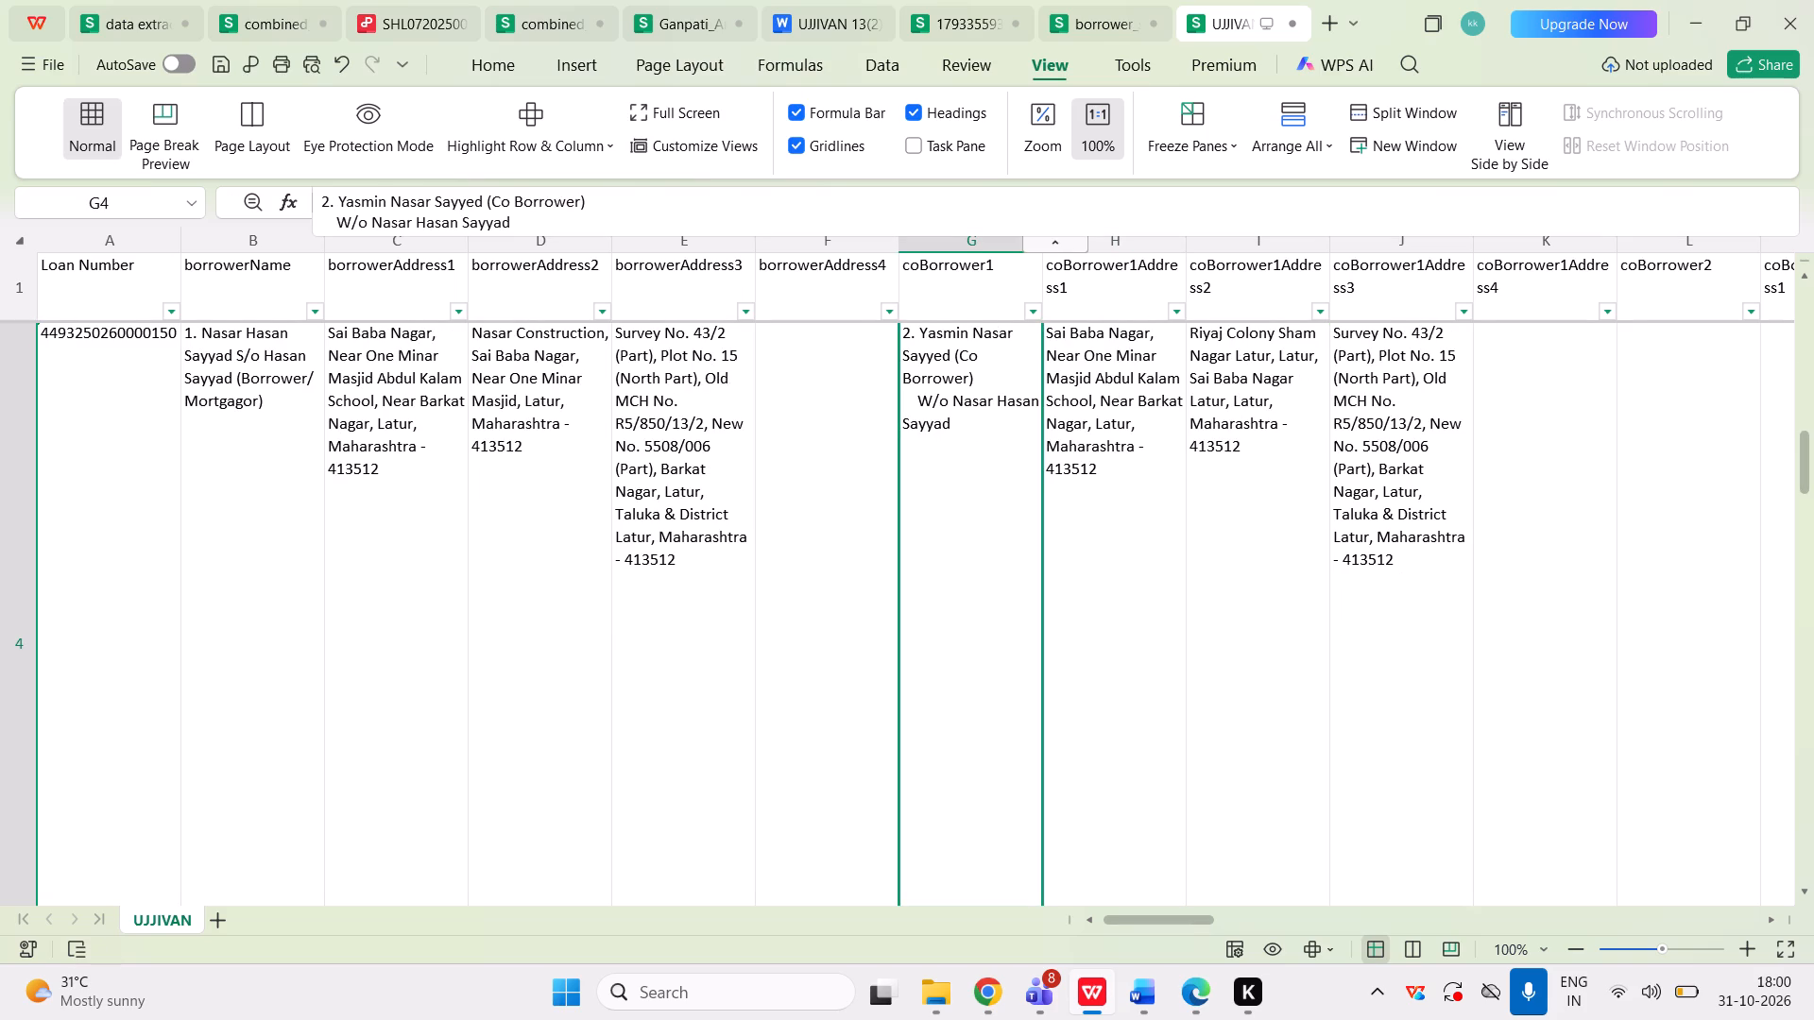
left_click(738, 212)
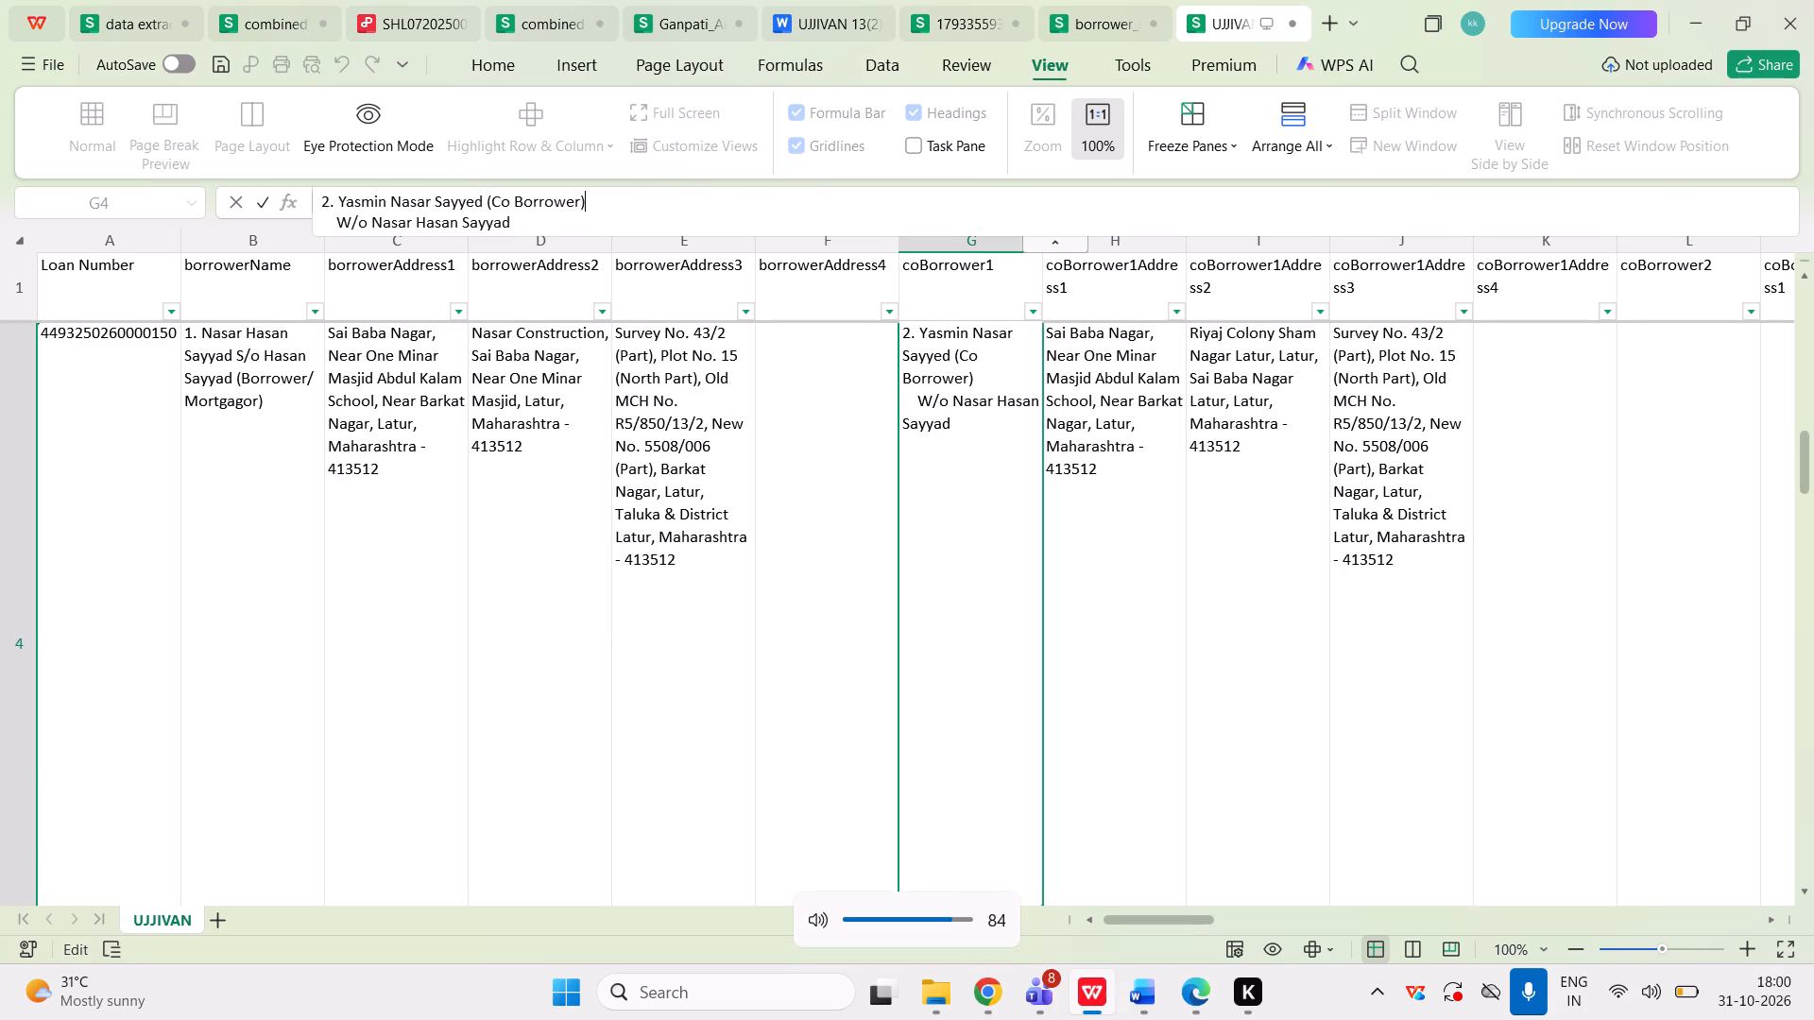
key("Down")
key("ctrl+Left")
key("Right")
key("Right")
key("Right")
key("Right")
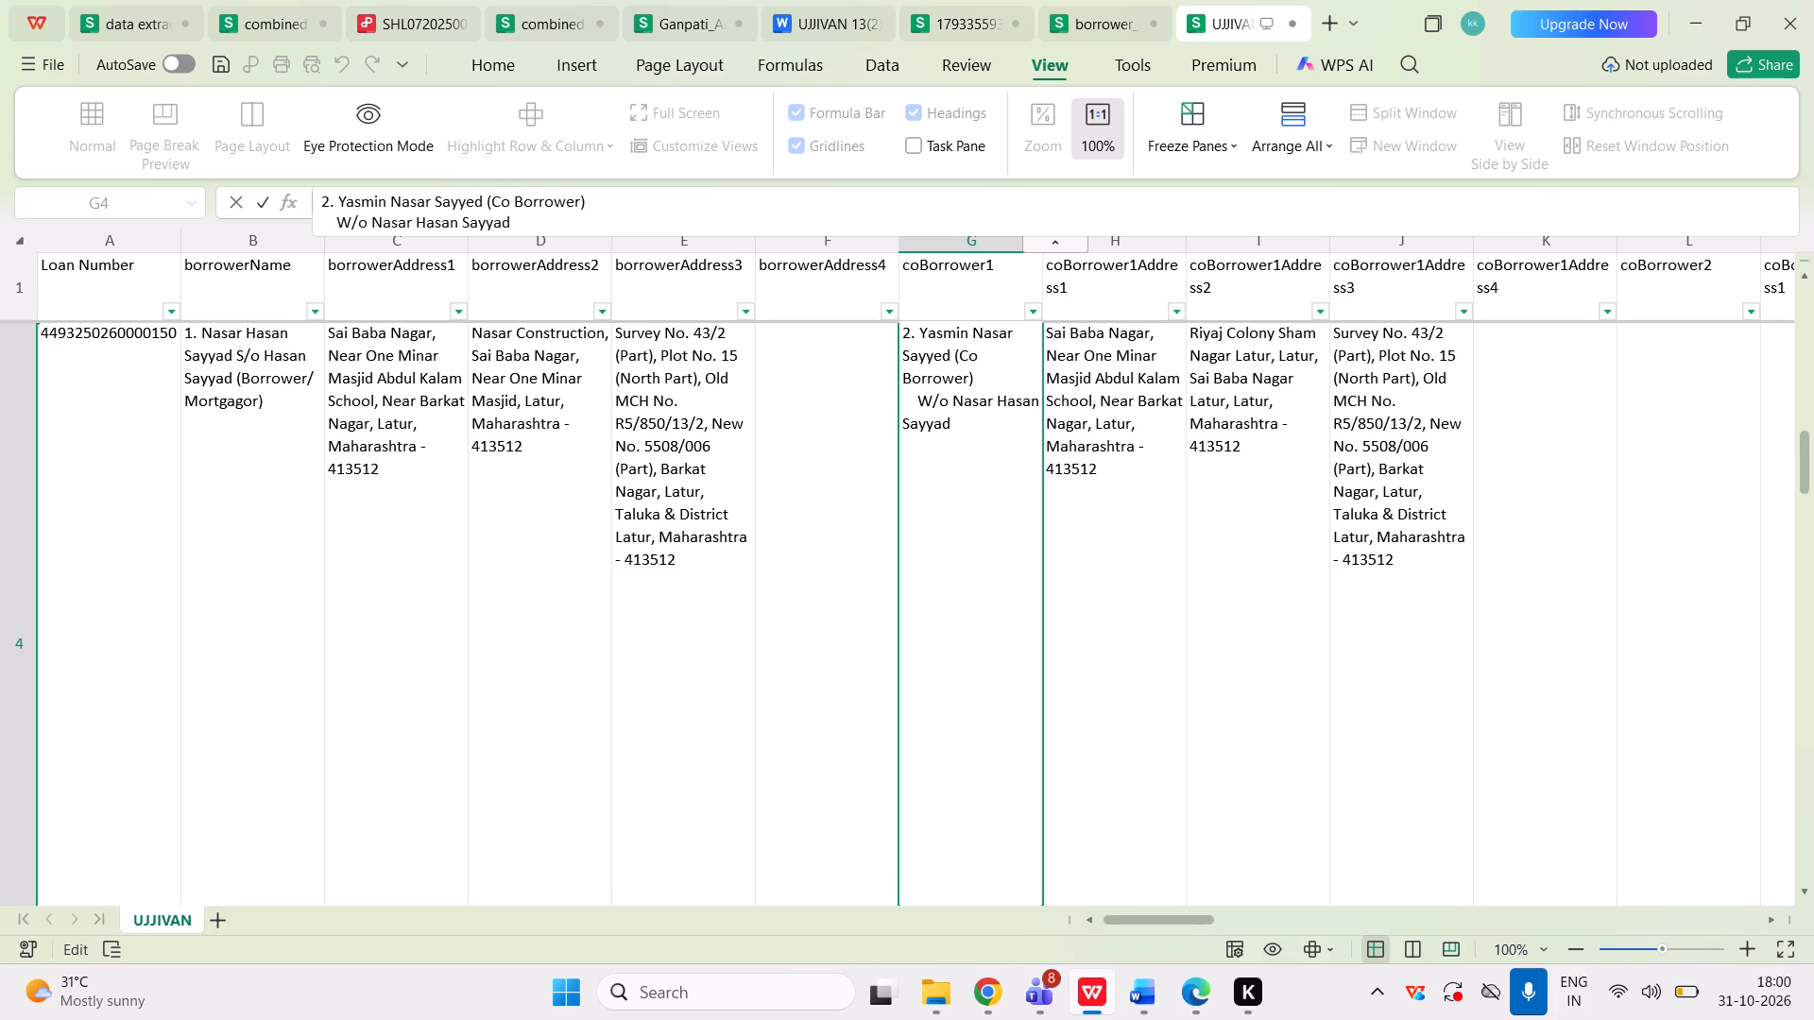
key("BackSpace")
key("BackSpace")
key("BackSpace")
key("BackSpace")
key("BackSpace")
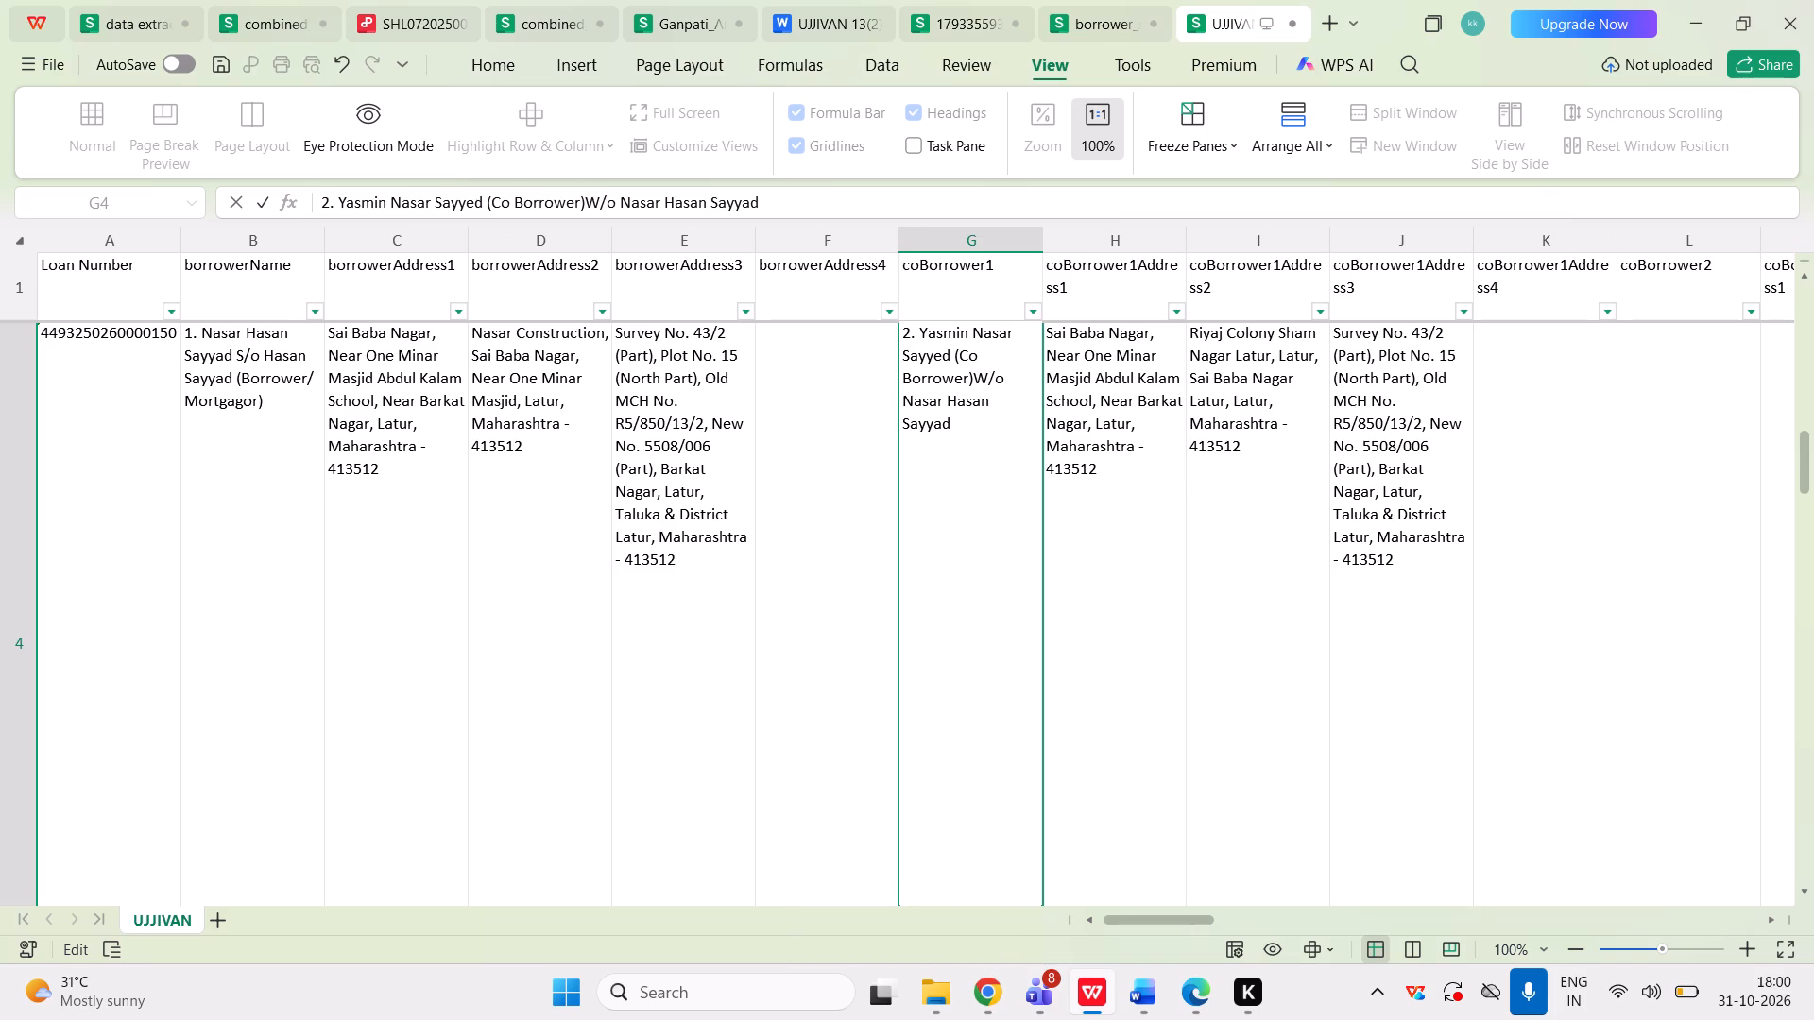
Copy the bracketed role (Co Borrower) in row 4's coBorrower1 entry to the end of the entry, preceded by a space.
key("space")
key("BackSpace")
key("shift+Left")
key("shift+Left")
key("shift+Left")
key("shift+Left")
key("shift+Left")
key("shift+Left")
key("shift+Left")
key("shift+Left")
key("shift+Left")
key("shift+Left")
key("shift+Left")
key("shift+Left")
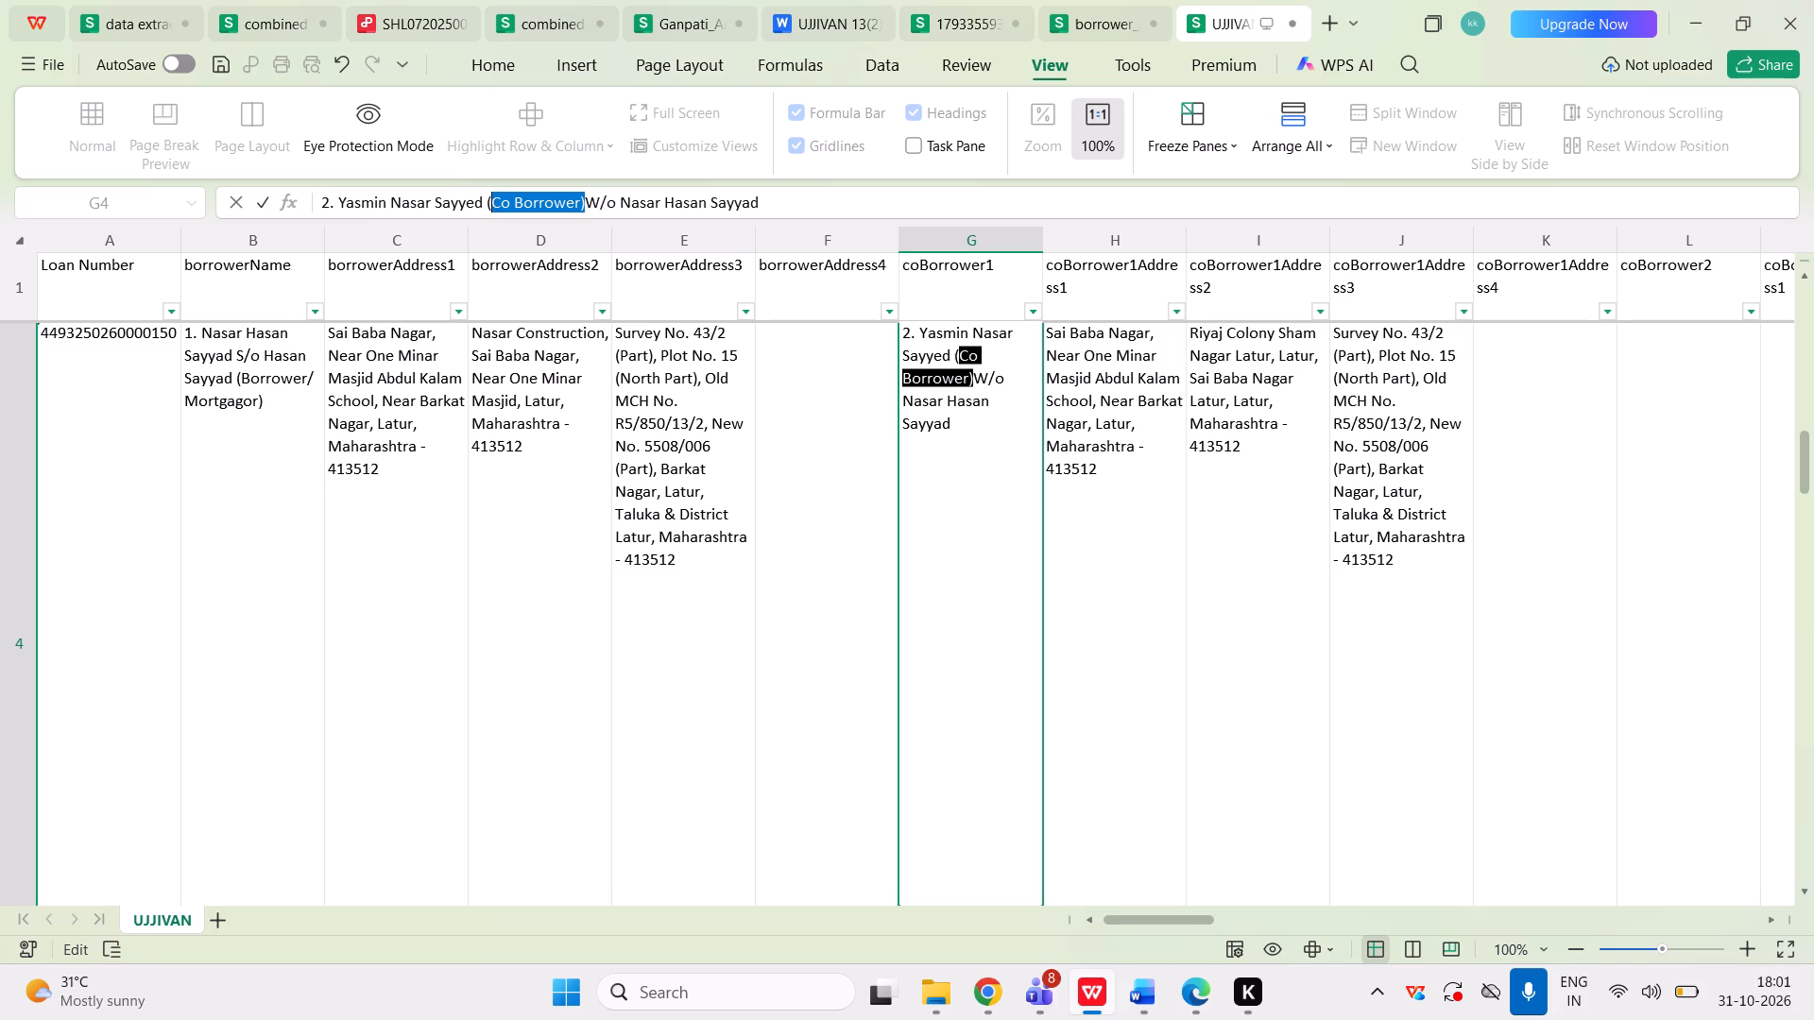
key("shift+Left")
key("ctrl+c")
key("ctrl+c")
key("ctrl+Right")
key("v")
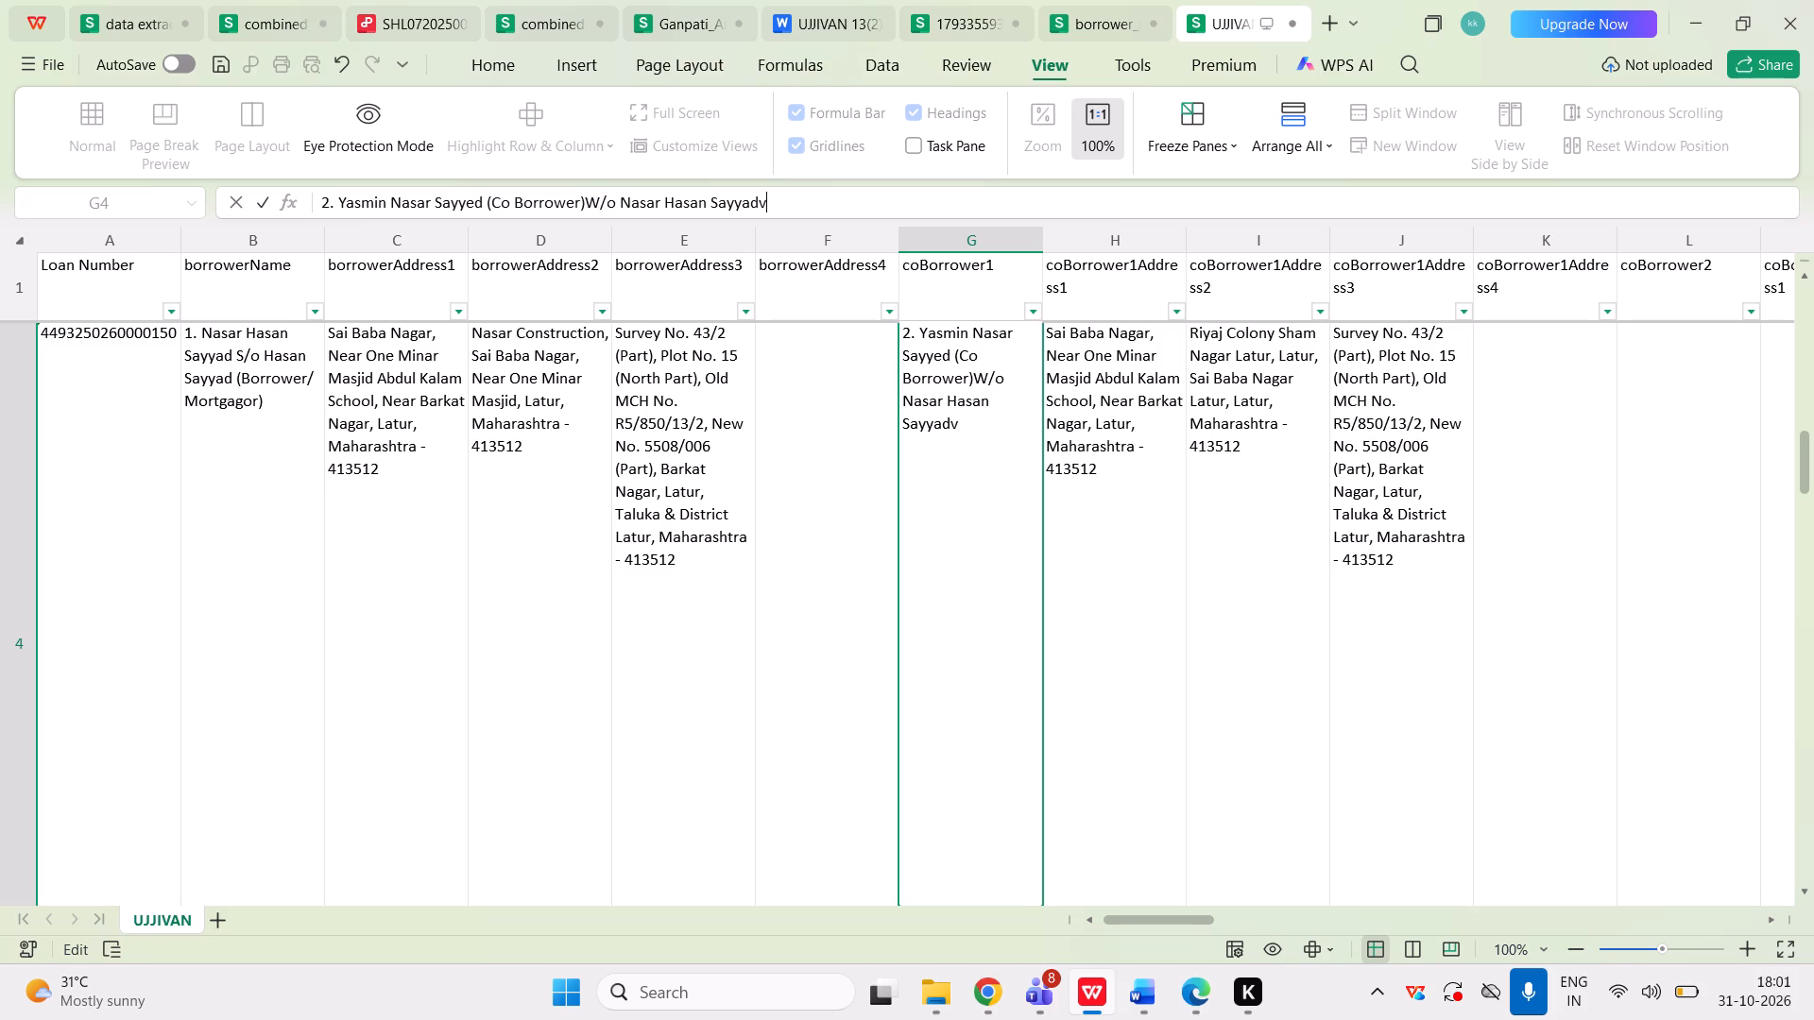
key("BackSpace")
key("space")
key("ctrl+v")
Start deleting the original bracketed role before W/o in row 4's coBorrower1 entry, working back from its closing bracket.
key("ctrl+Left")
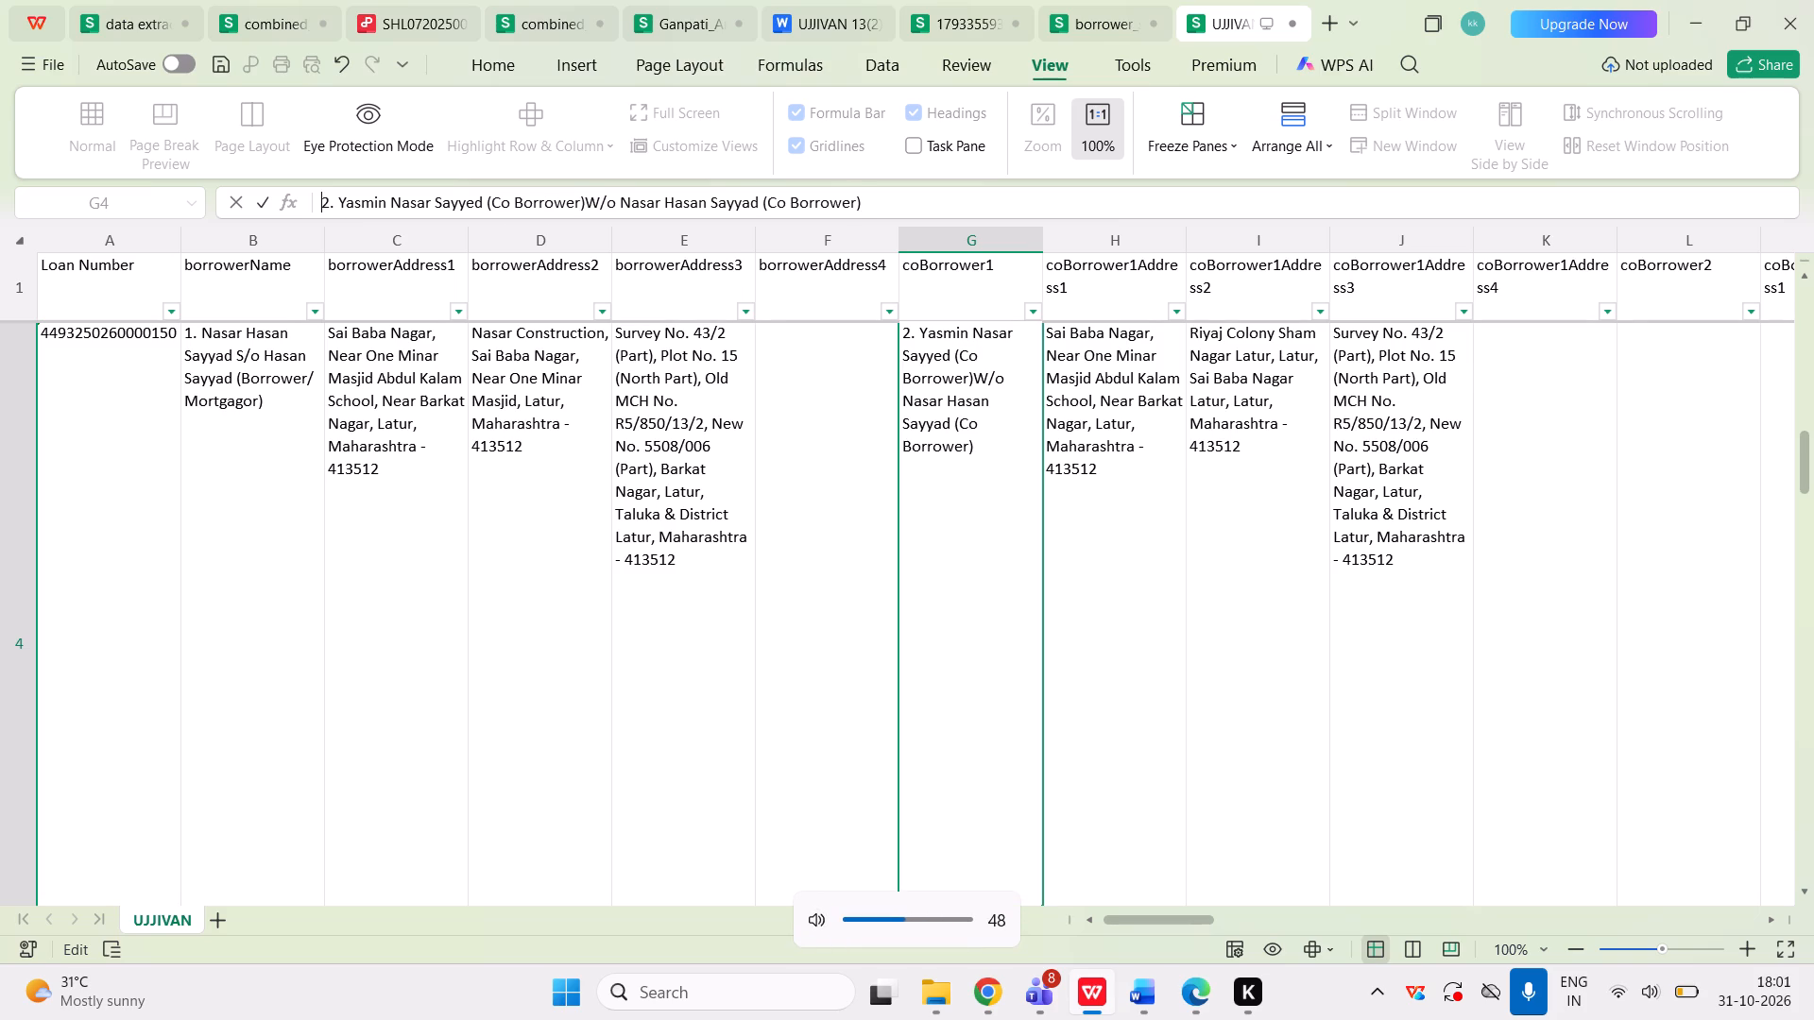
key("Left")
key("shift+Left")
key("Right")
key("Right")
key("Right")
key("Right")
key("Right")
key("Right")
key("Right")
key("Right")
key("Right")
key("Right")
key("Right")
key("Right")
key("Right")
key("Right")
key("Right")
key("Right")
key("Right")
key("Right")
key("Right")
key("Right")
key("Right")
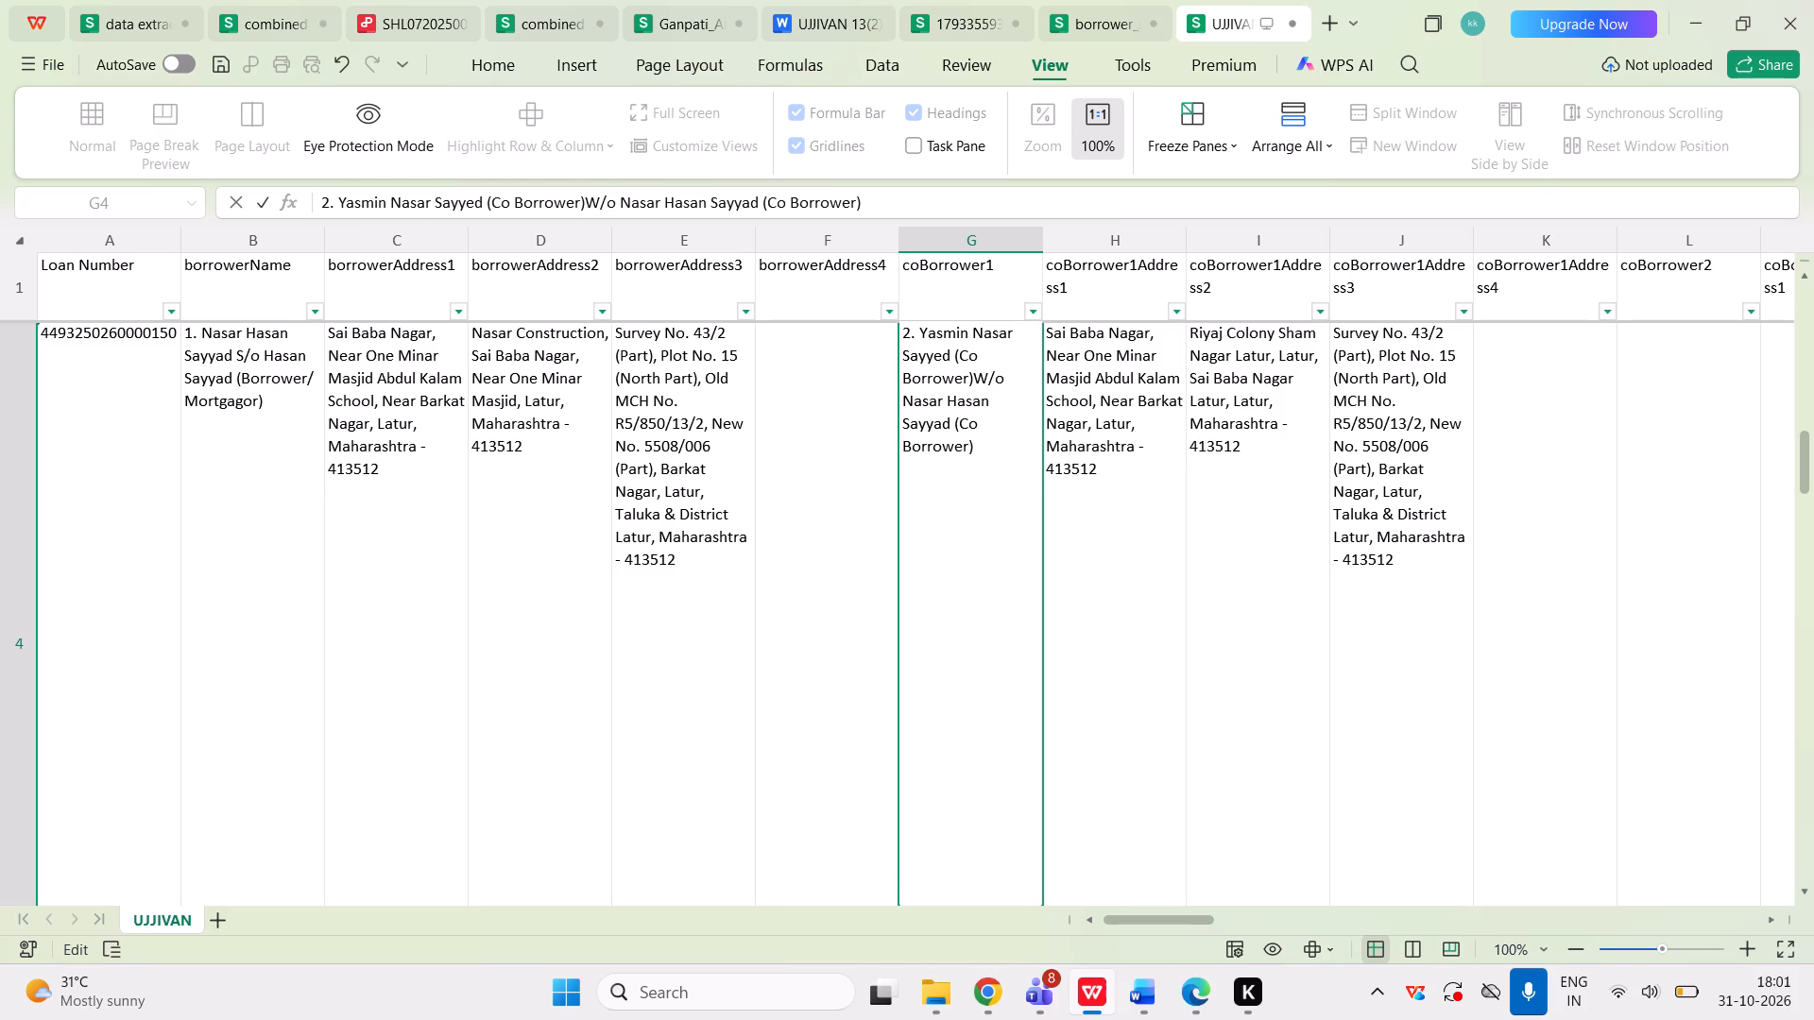
key("Right")
key("BackSpace")
key("BackSpace")
key("BackSpace")
key("BackSpace")
key("BackSpace")
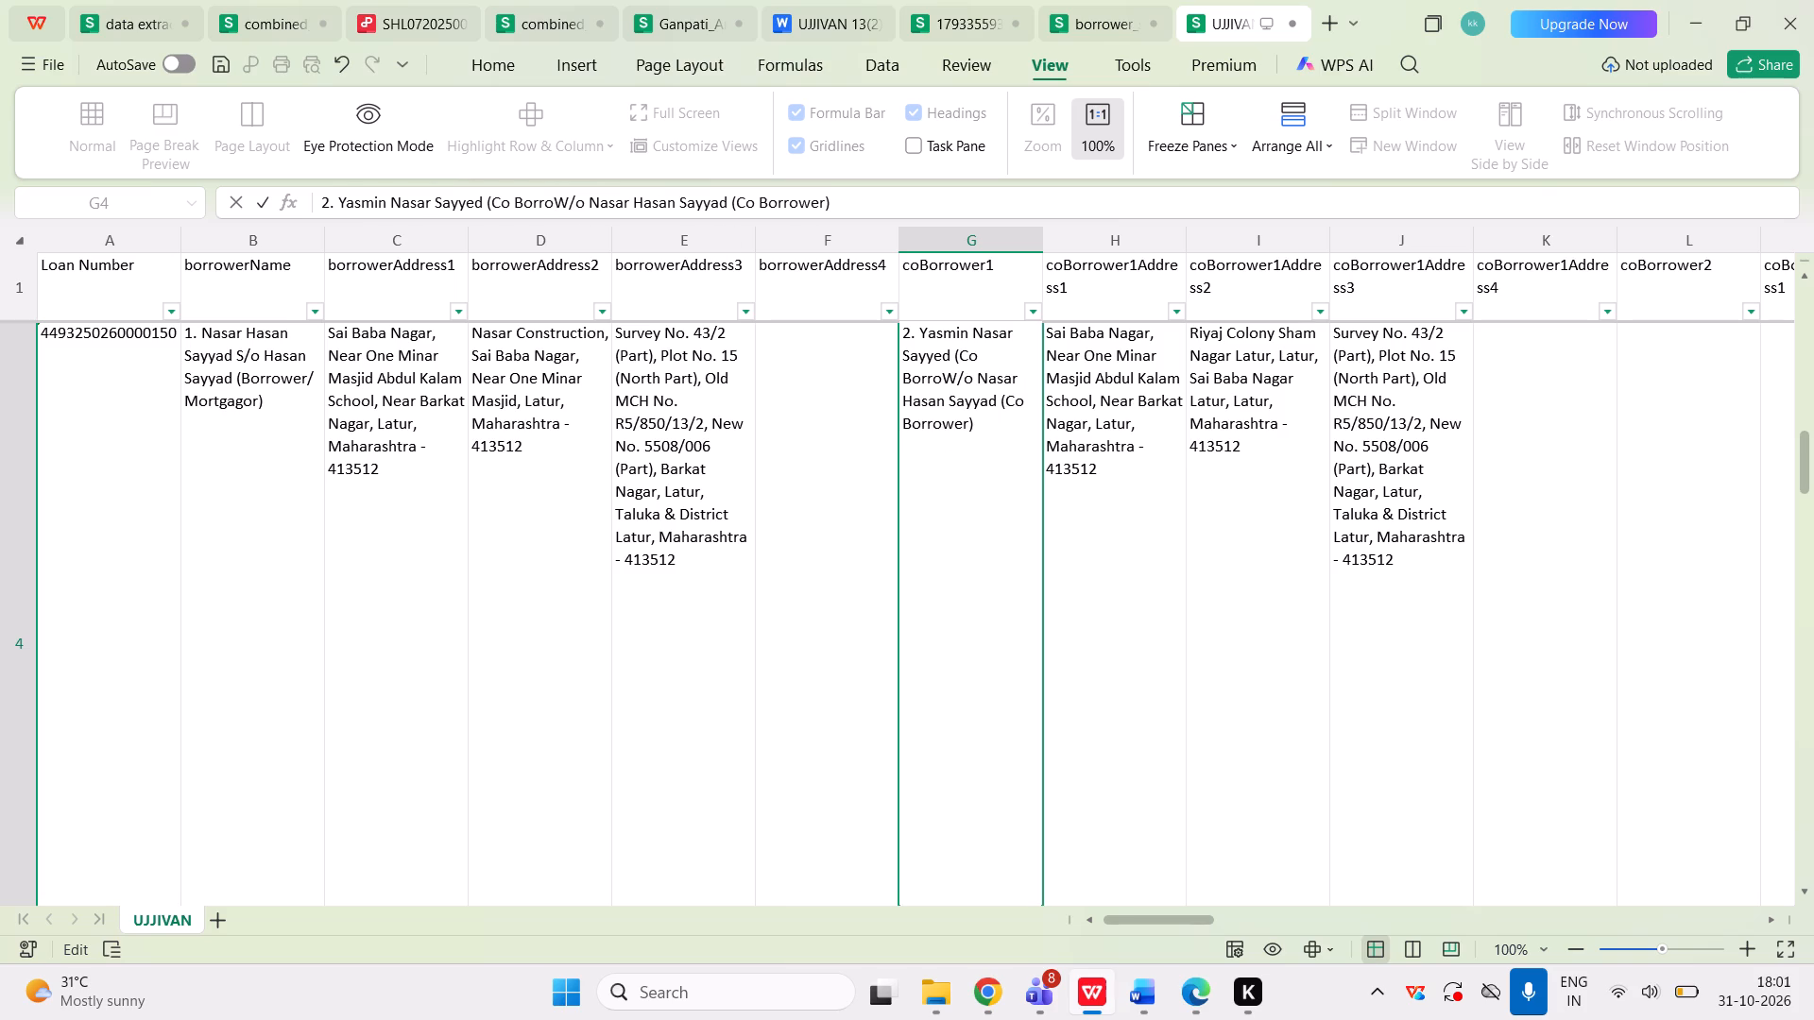
Switch to Microsoft Teams.
left_click(1033, 988)
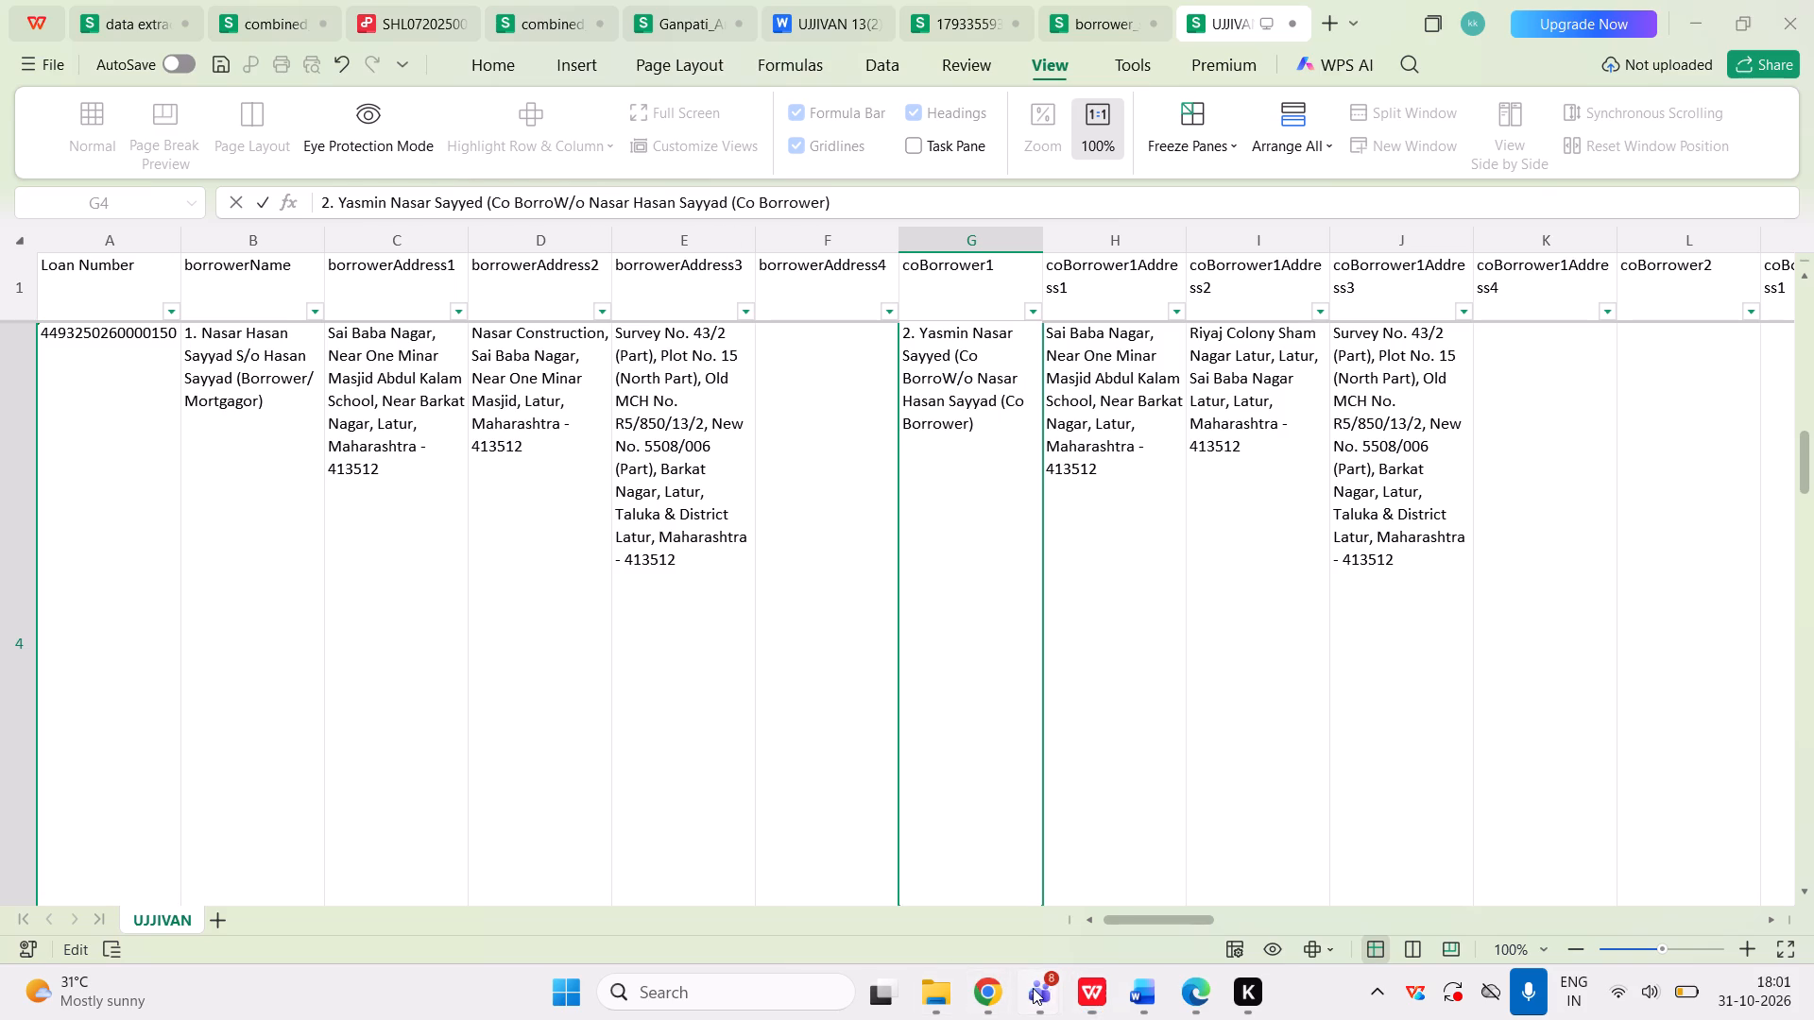
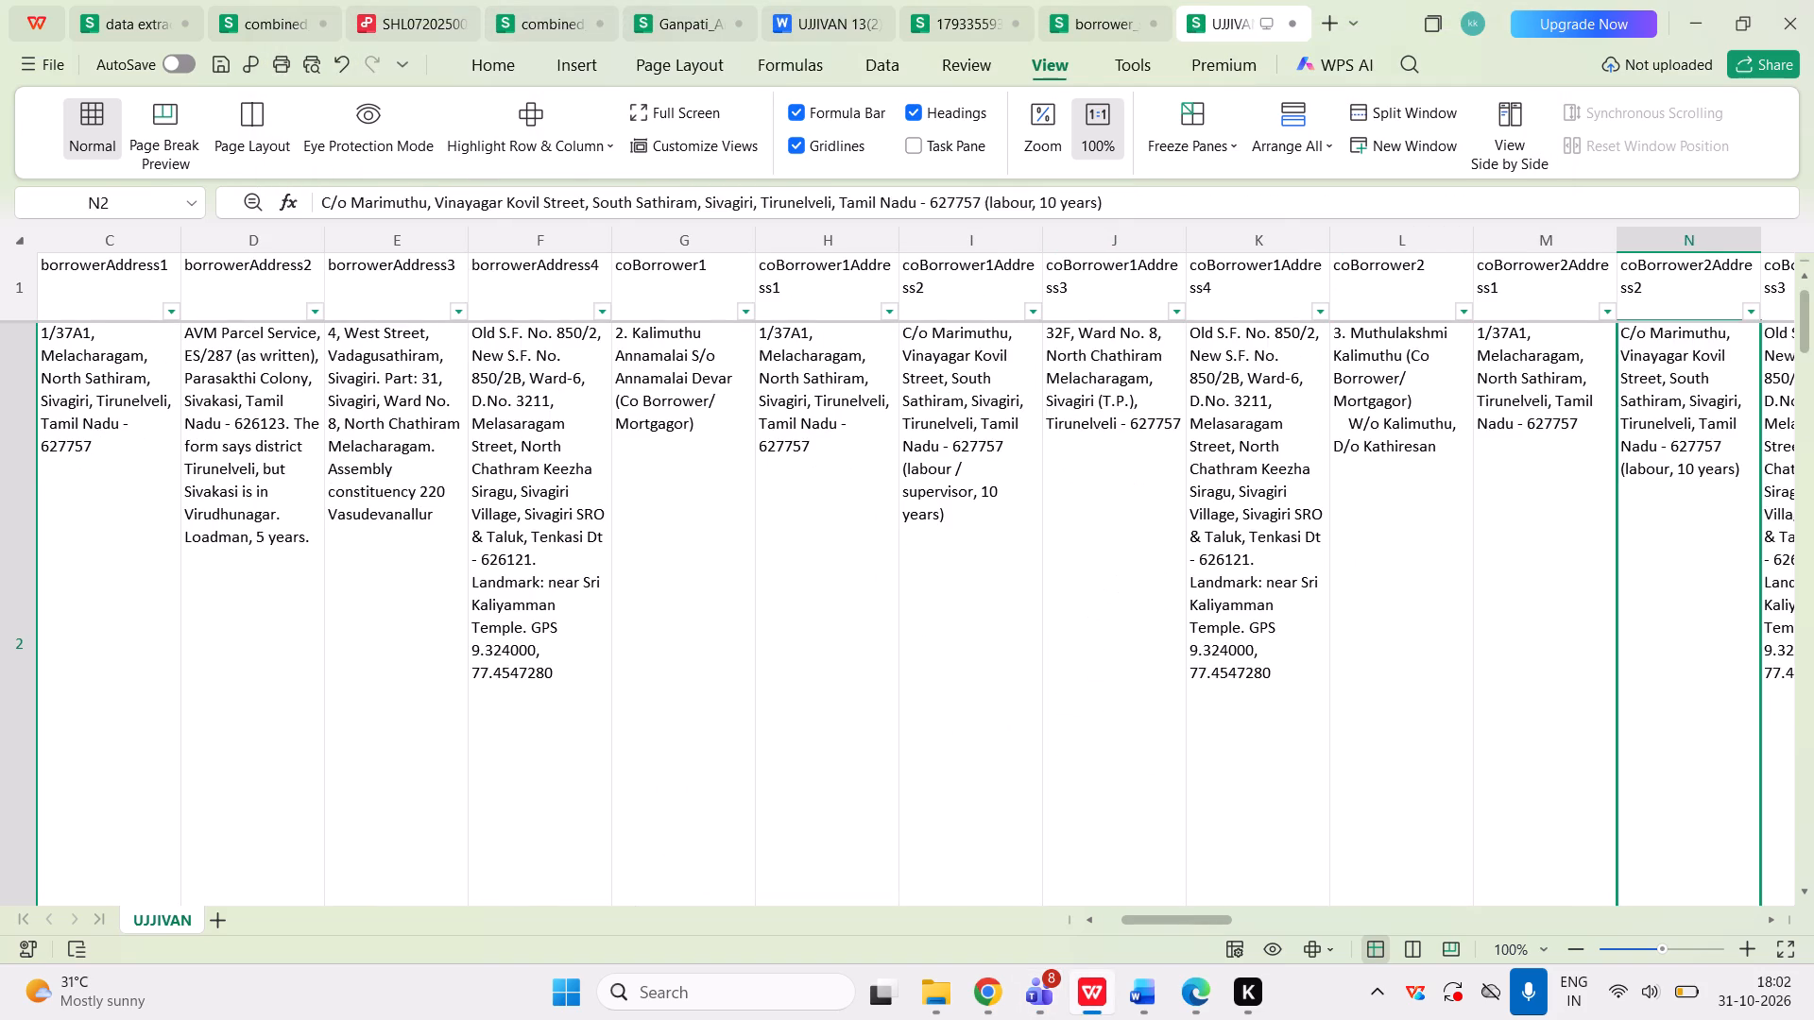
Examine the borrower, co-borrower and guarantor names and addresses in row 3 of the UJJIVAN sheet, starting from its first columns.
key("Left")
key("Down")
key("Left")
key("Left")
key("Left")
key("Left")
key("Left")
key("Left")
key("Left")
key("Left")
key("Left")
key("Left")
key("Left")
key("Left")
key("Left")
key("Left")
key("Left")
key("Left")
key("Left")
key("Left")
key("Left")
key("Left")
key("Left")
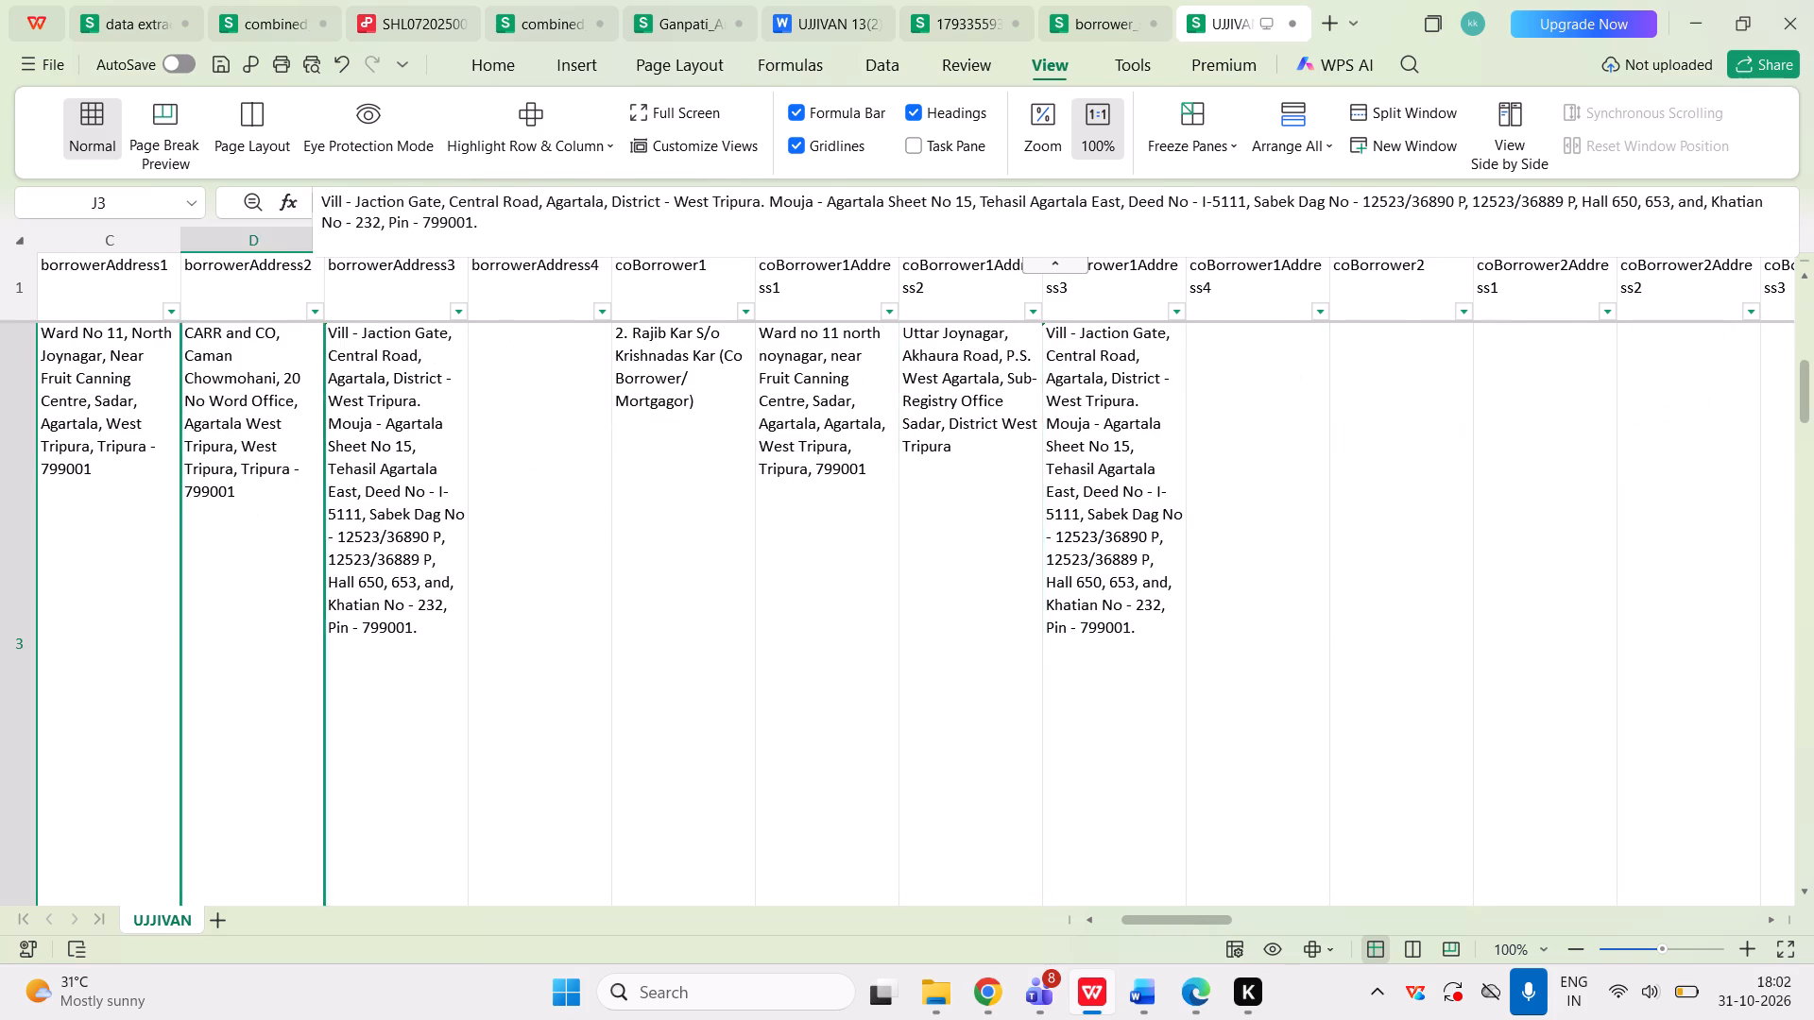
key("Right")
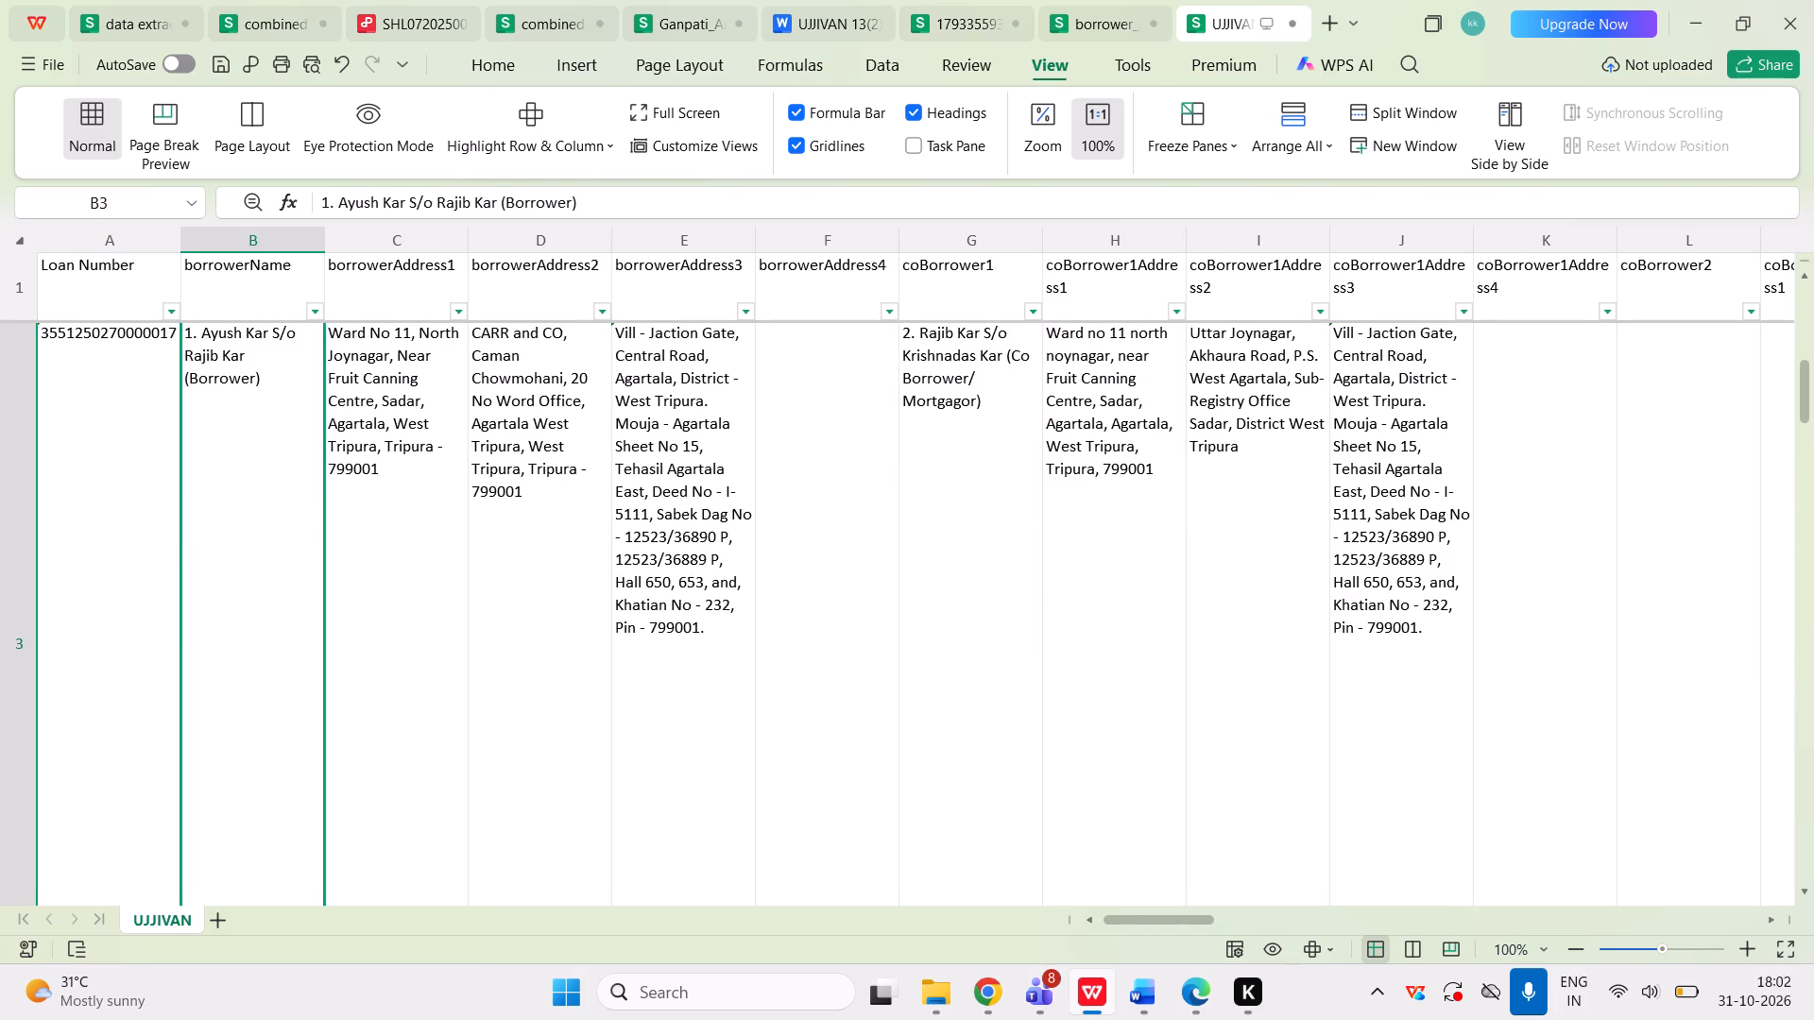
key("Right")
key("Right")
key("Right")
key("Right")
key("Right")
key("Right")
key("Right")
key("Right")
key("Right")
key("Right")
key("Right")
key("Right")
key("Right")
key("Right")
key("Right")
key("Right")
key("Right")
key("Right")
key("Right")
key("Right")
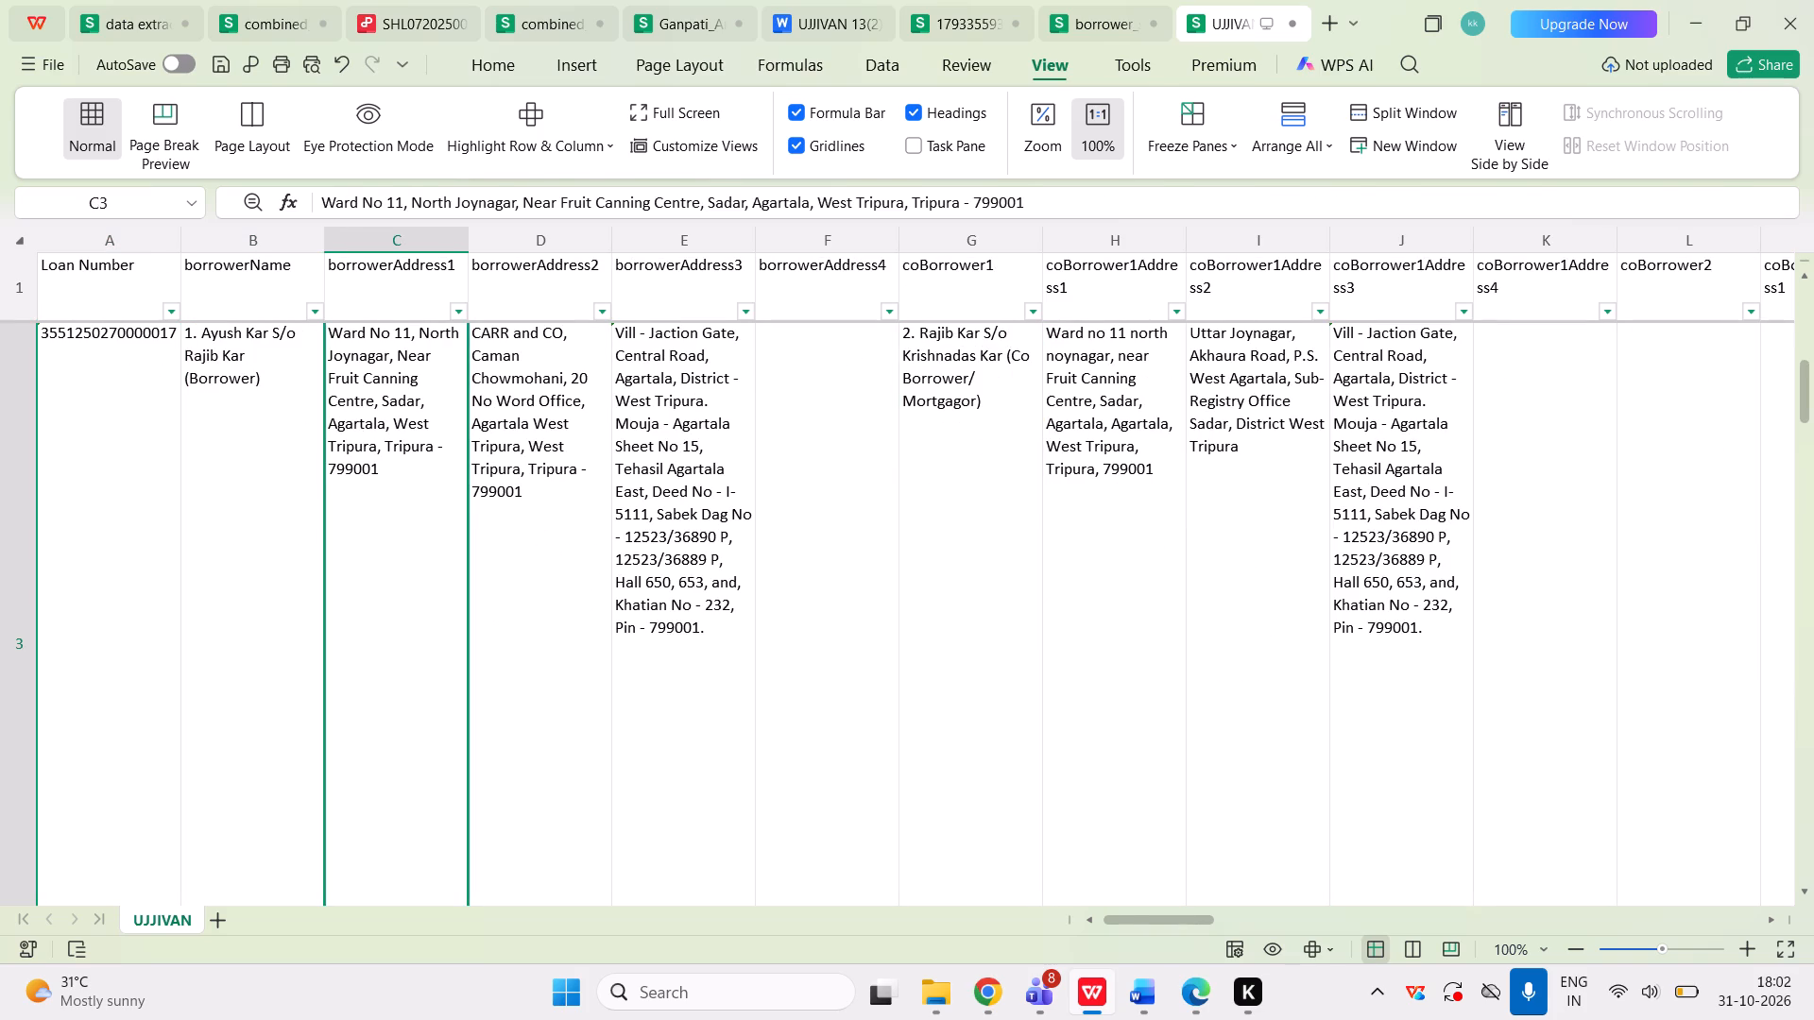
key("Right")
key("Right")
key("Right")
key("Right")
key("Right")
key("Right")
key("Right")
key("Right")
key("Right")
key("Right")
key("Right")
key("Right")
key("Right")
key("Right")
key("Right")
key("Right")
key("Right")
key("Right")
key("Right")
key("Right")
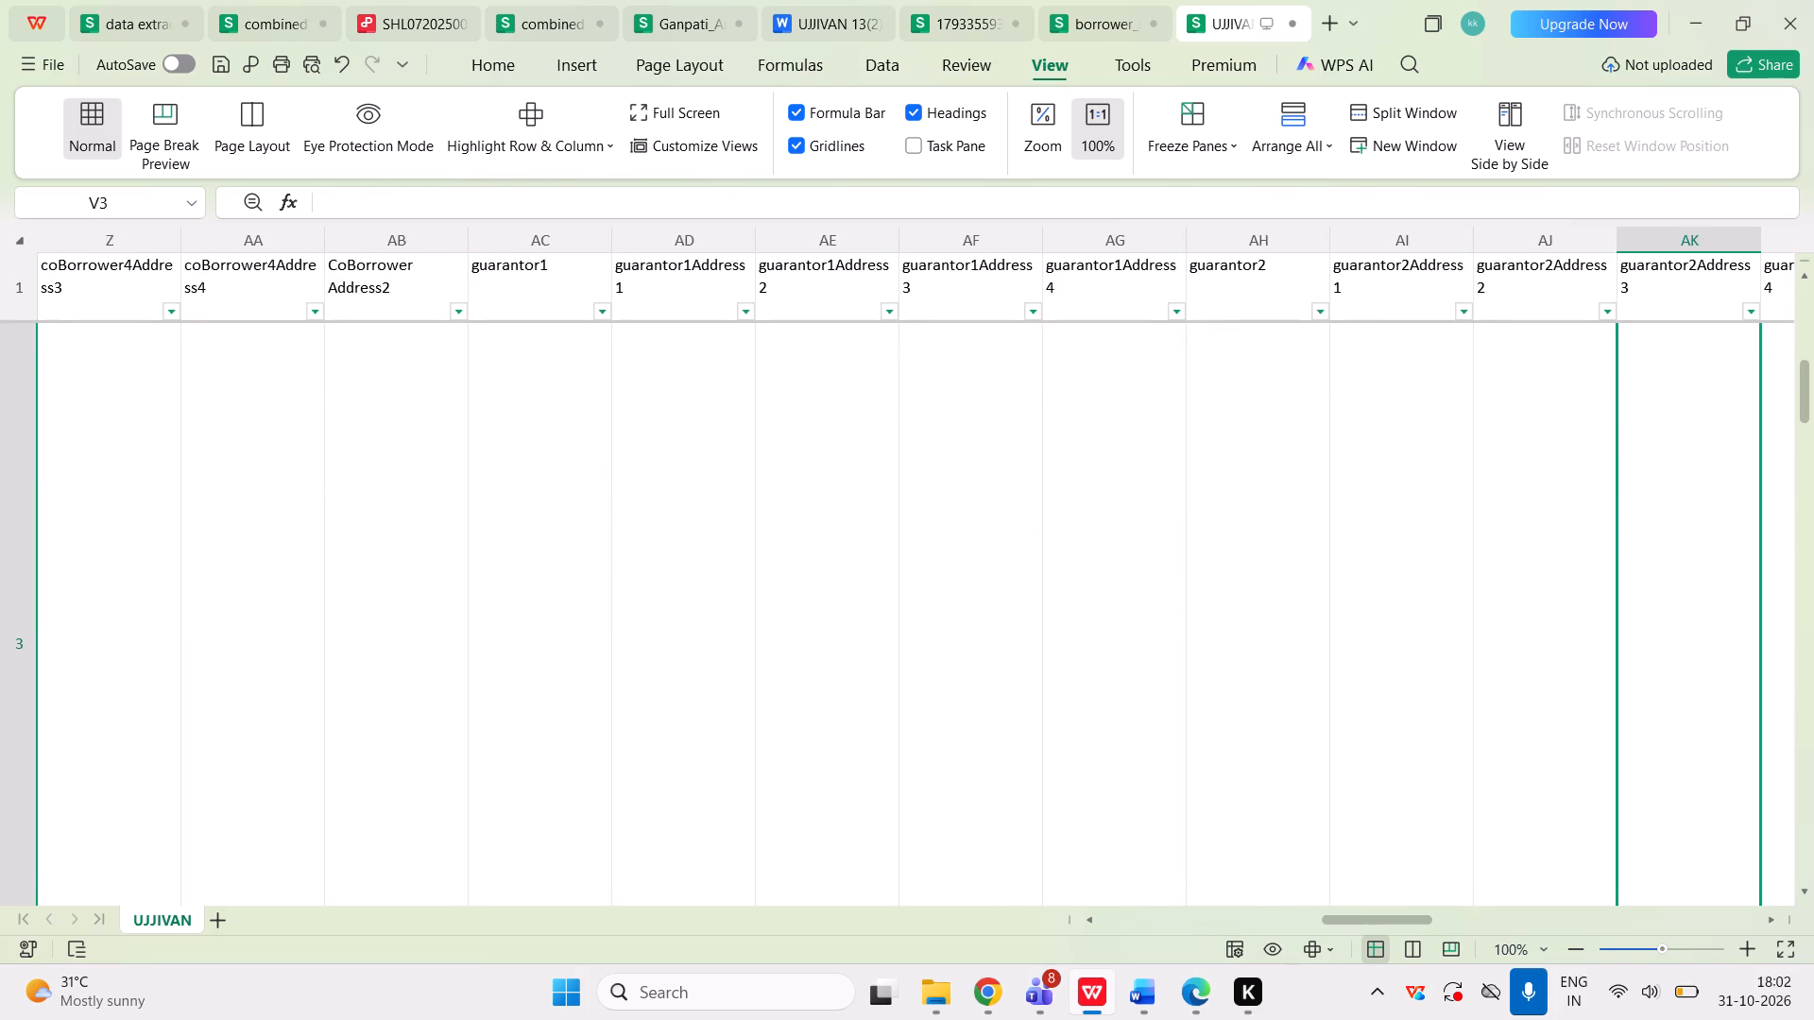
Check row 3's notice, loan, title deed, interest and outstanding amount columns, through to the Property Address column.
key("Right")
key("Right")
key("Right")
key("Right")
key("Right")
key("Right")
key("Right")
key("Right")
key("Right")
key("Right")
key("Right")
key("Right")
key("Right")
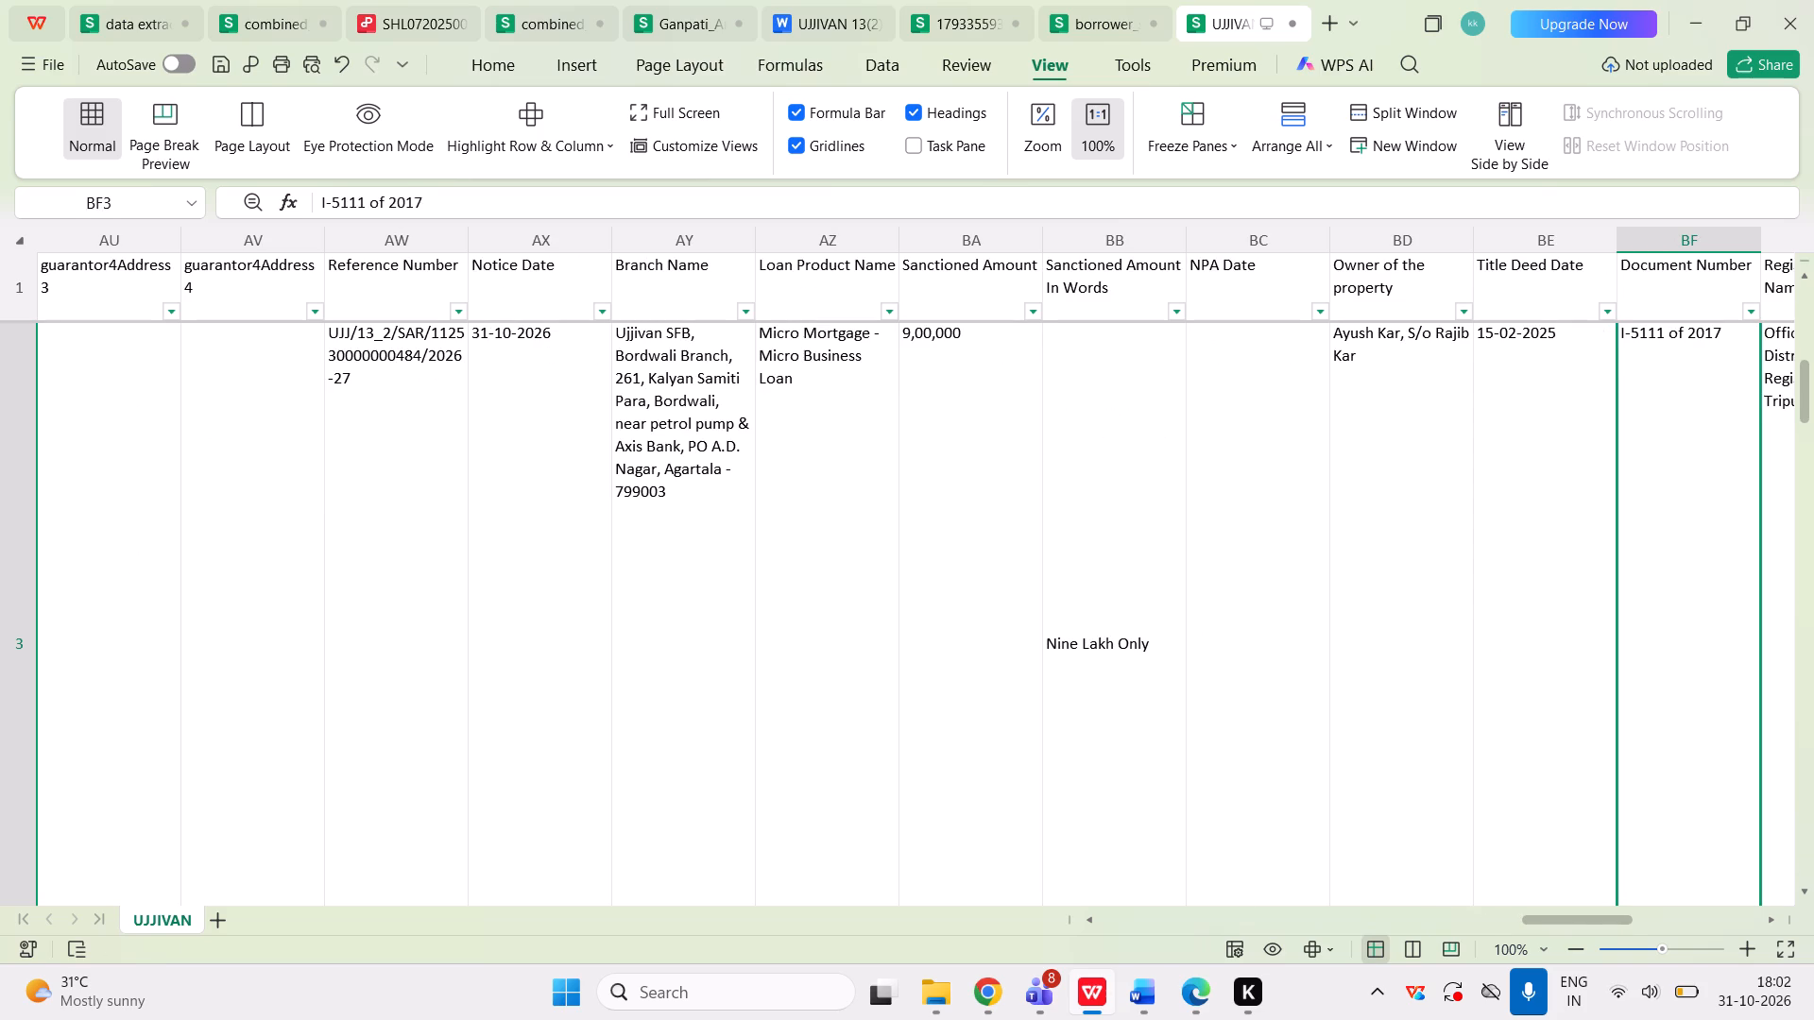
key("Left")
key("Left")
key("Right")
key("Right")
key("Right")
key("Right")
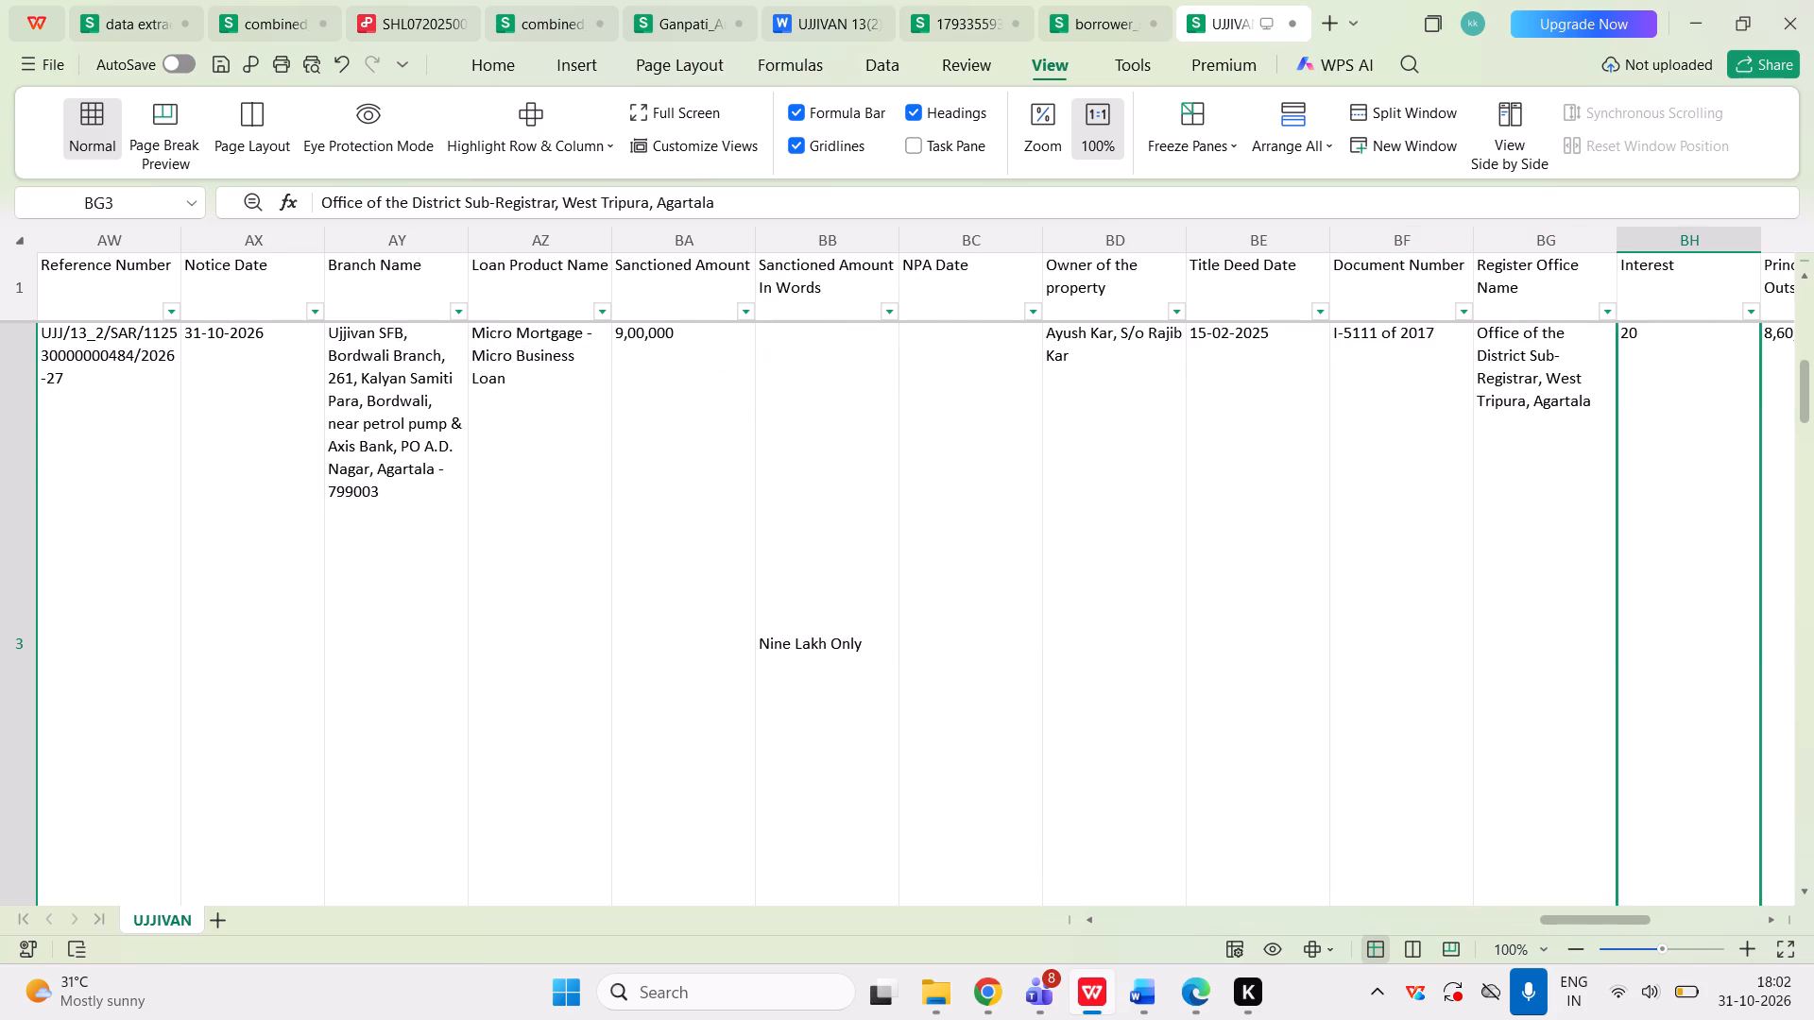
key("Right")
key("Right")
key("Right")
key("Right")
key("Left")
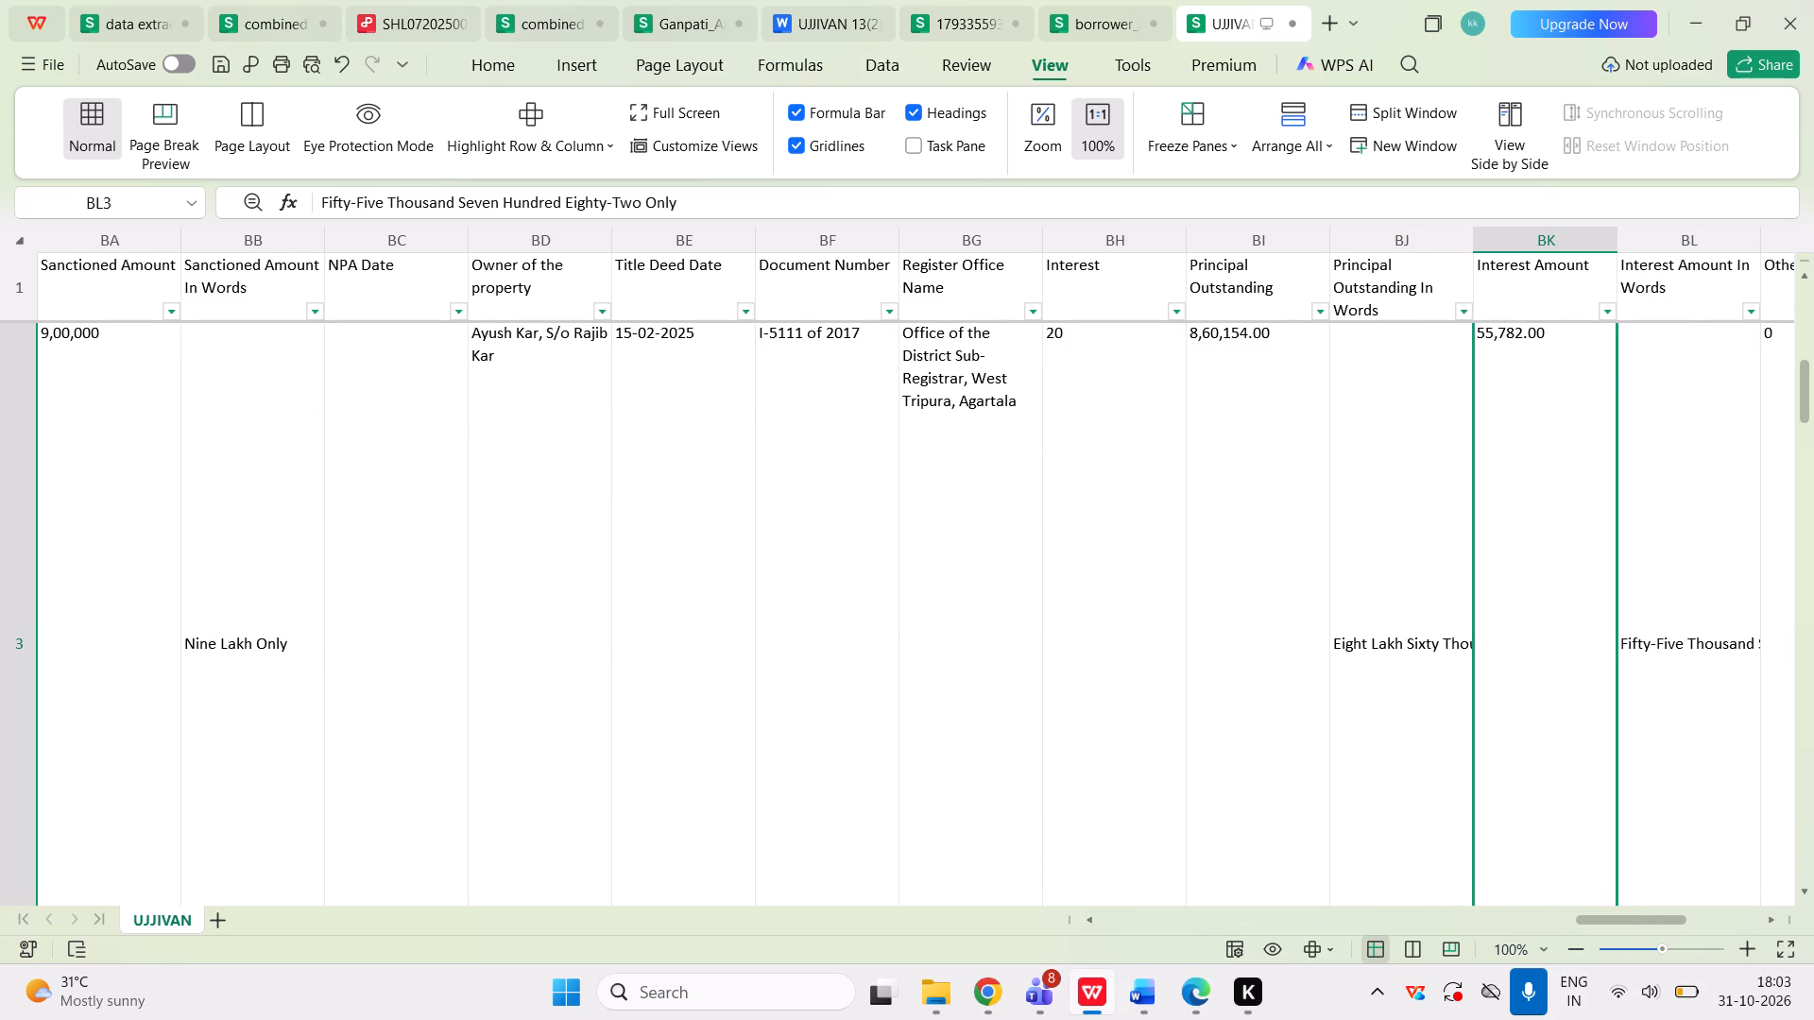
key("Left")
key("Right")
key("Right")
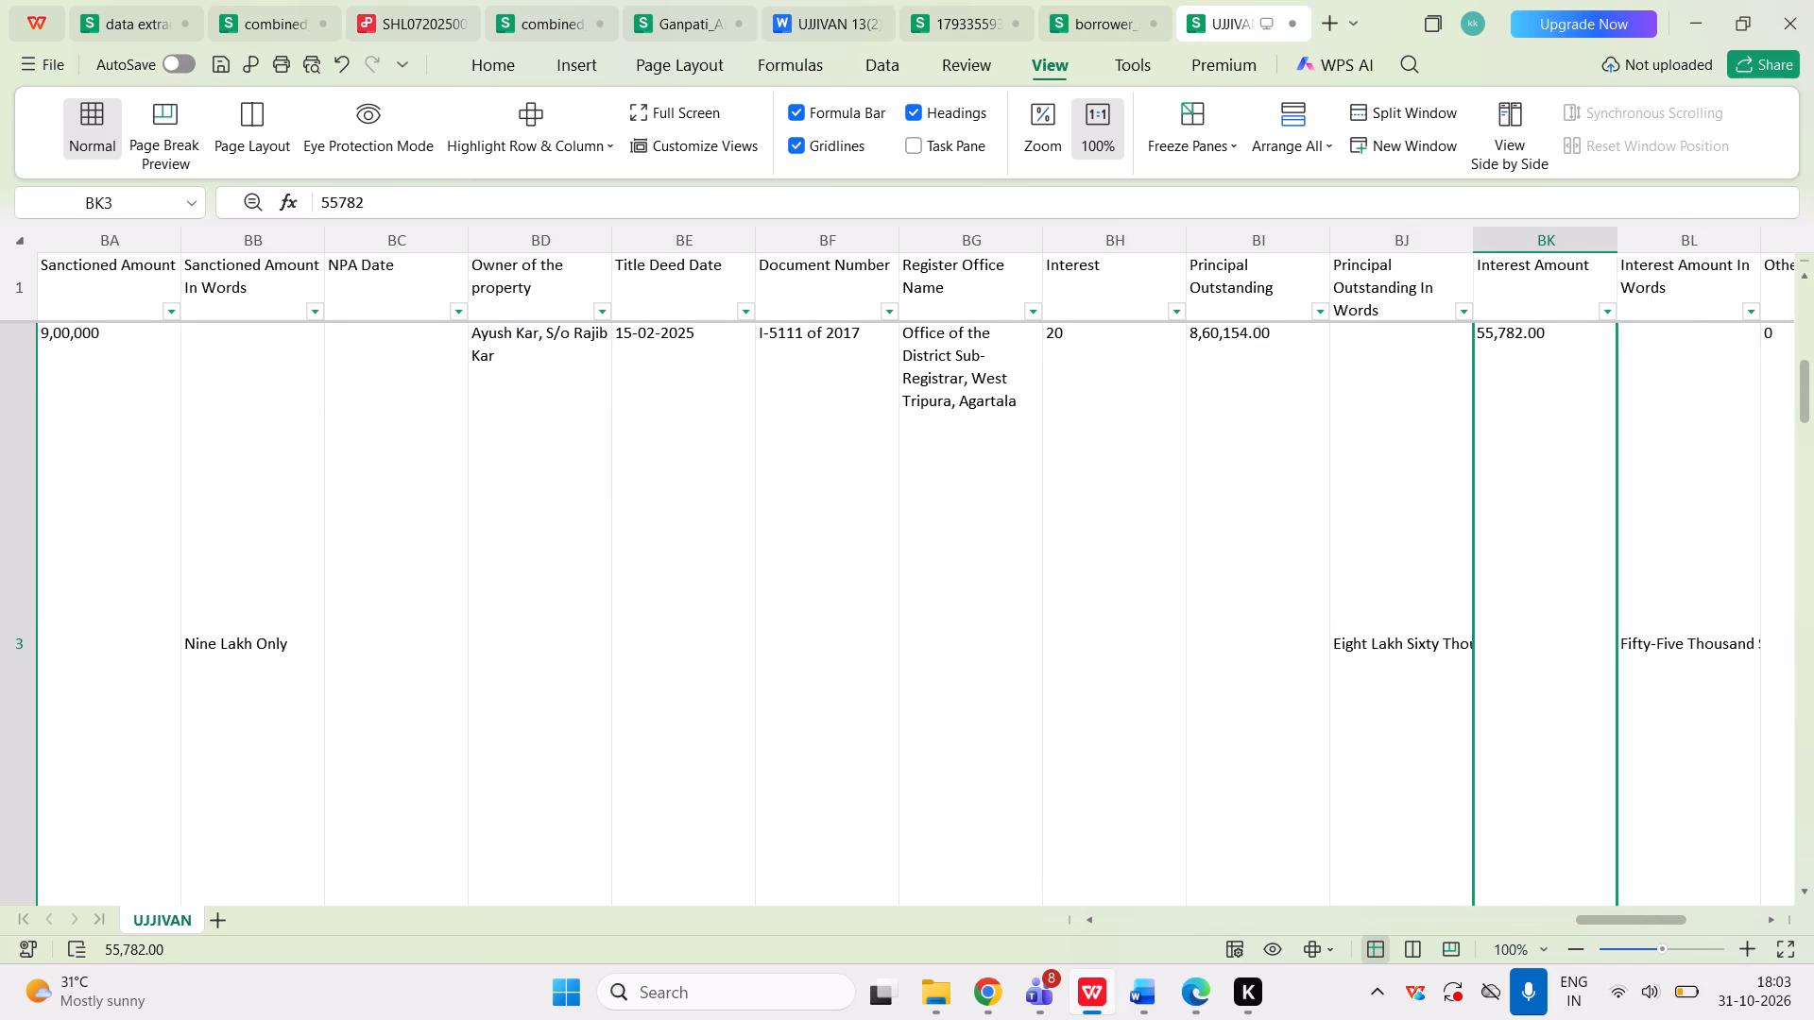
key("Right")
key("Right")
key("Right")
key("Right")
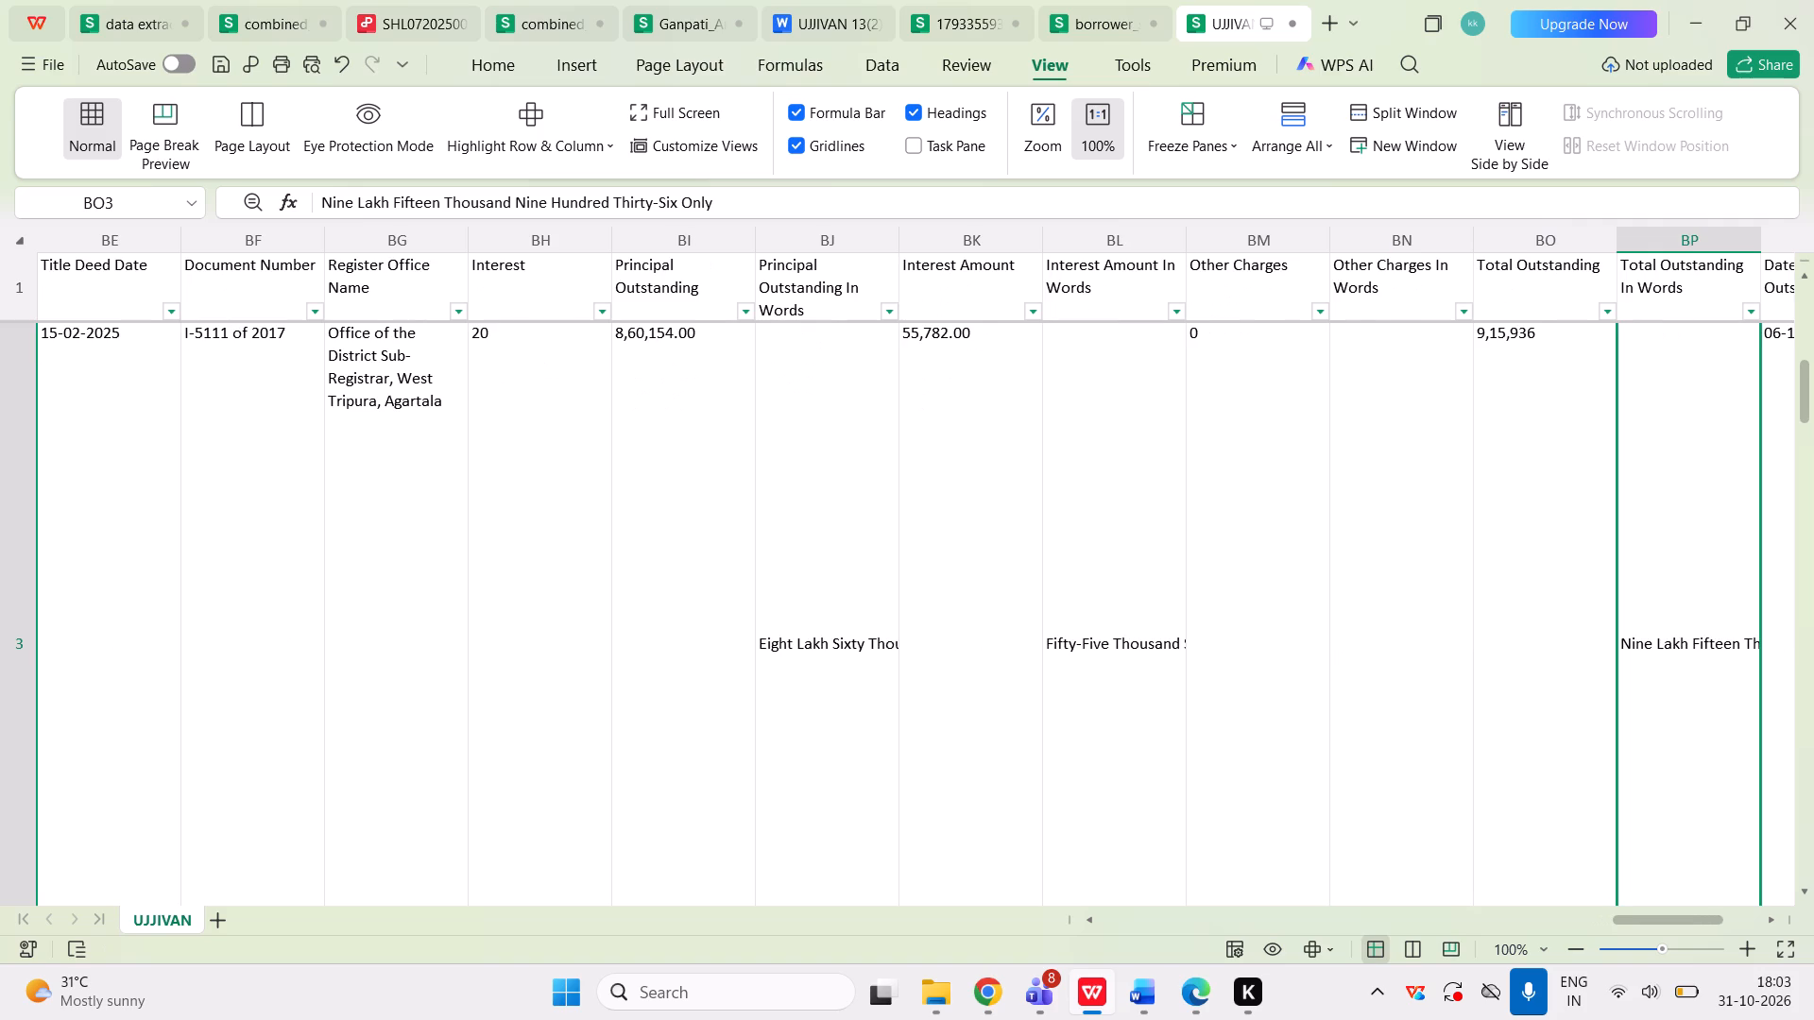
key("Right")
key("Right")
key("Right")
key("Left")
Return to row 3's Loan Number and recheck the row's entries from borrowerName onward.
key("ctrl+Left")
key("ctrl+Left")
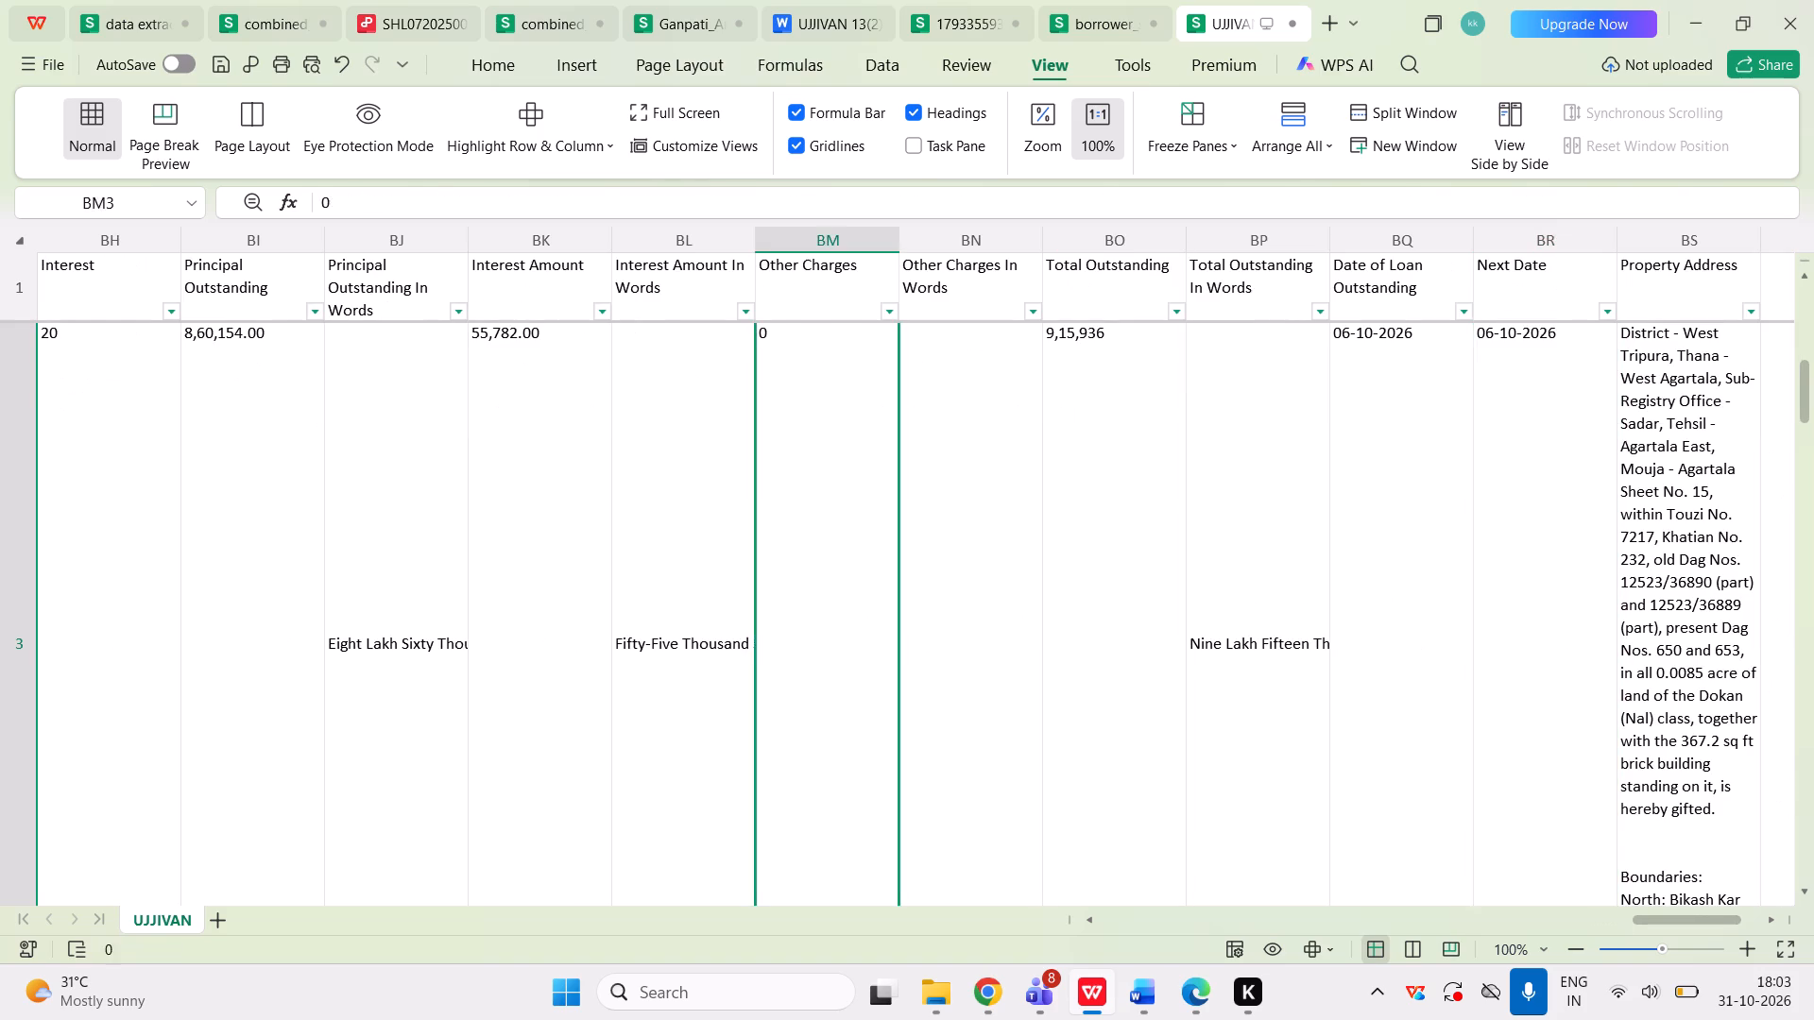
key("ctrl+Left")
key("ctrl+Left")
key("ctrl+Left")
key("ctrl+Left")
key("ctrl+Left")
key("ctrl+Left")
key("ctrl+Left")
key("ctrl+Left")
key("ctrl+Left")
key("ctrl+Left")
key("ctrl+Left")
key("ctrl+Left")
key("ctrl+Left")
key("ctrl+Left")
key("ctrl+Left")
key("ctrl+Left")
key("ctrl+Left")
key("ctrl+Left")
key("ctrl+Left")
key("ctrl+Left")
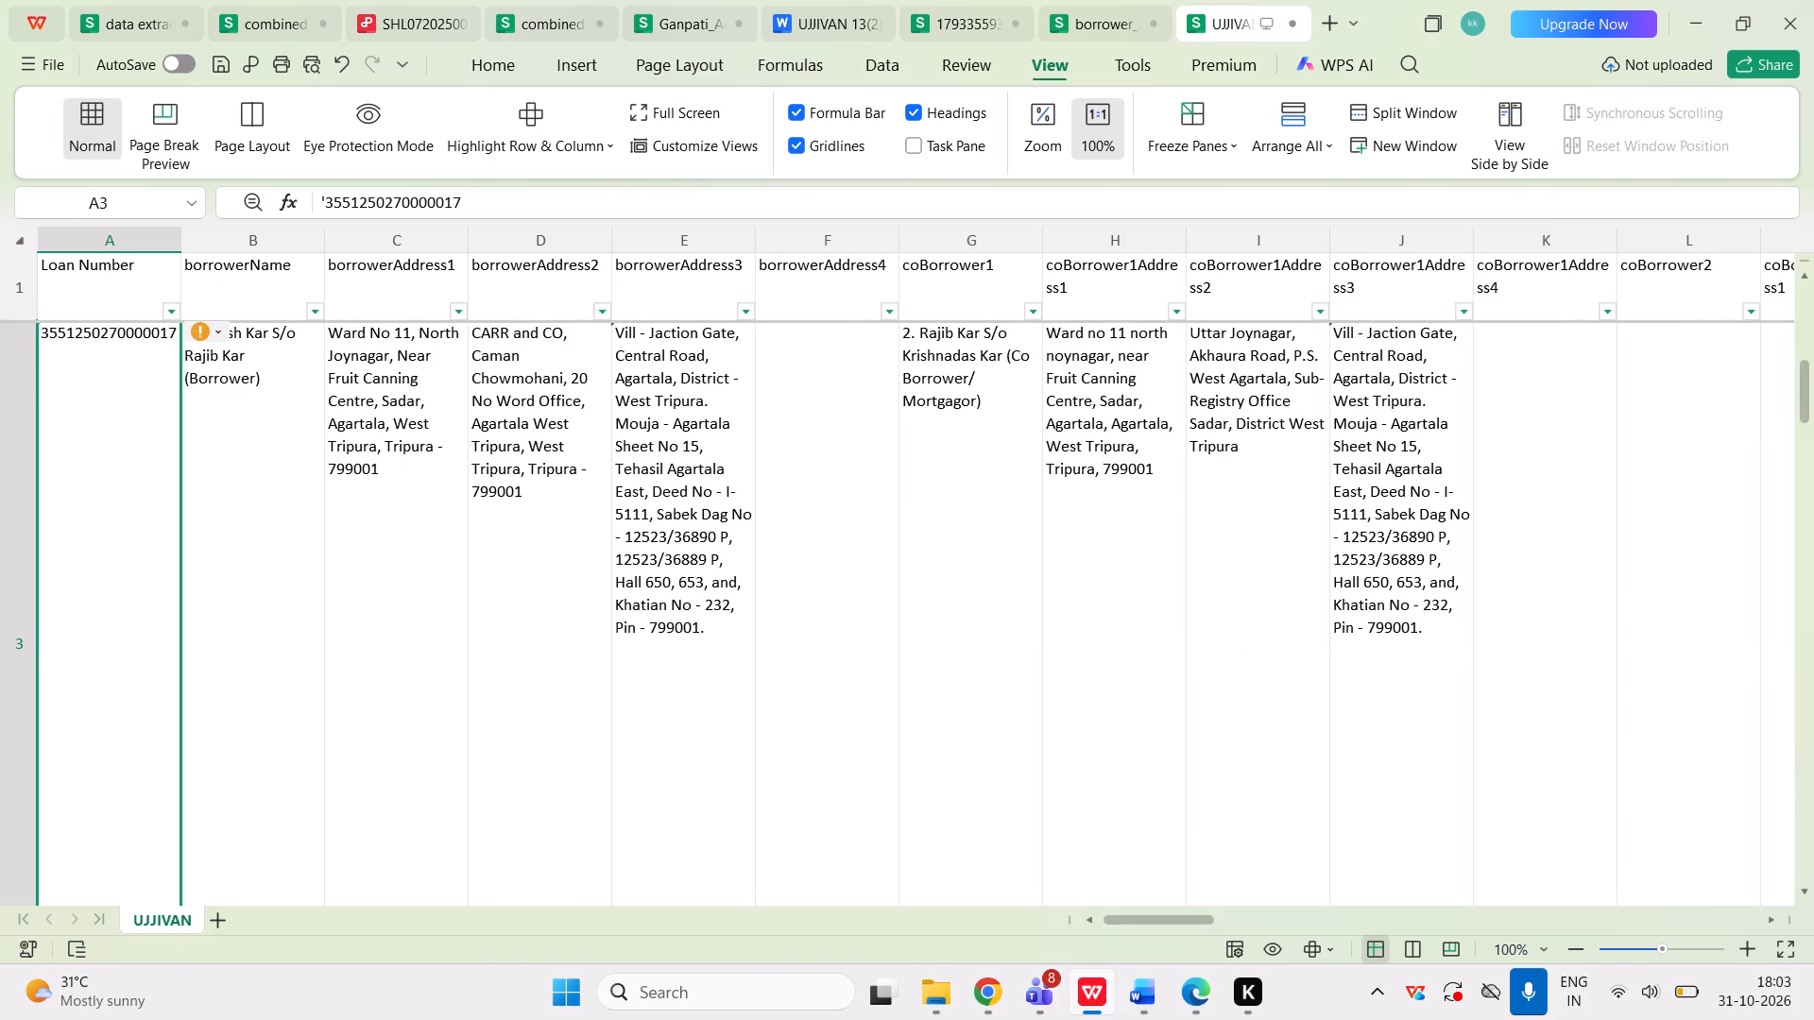
key("Right")
key("Right")
key("Right")
key("Right")
key("Right")
key("Right")
key("Right")
key("Right")
key("Right")
key("Right")
key("Right")
key("Right")
key("Right")
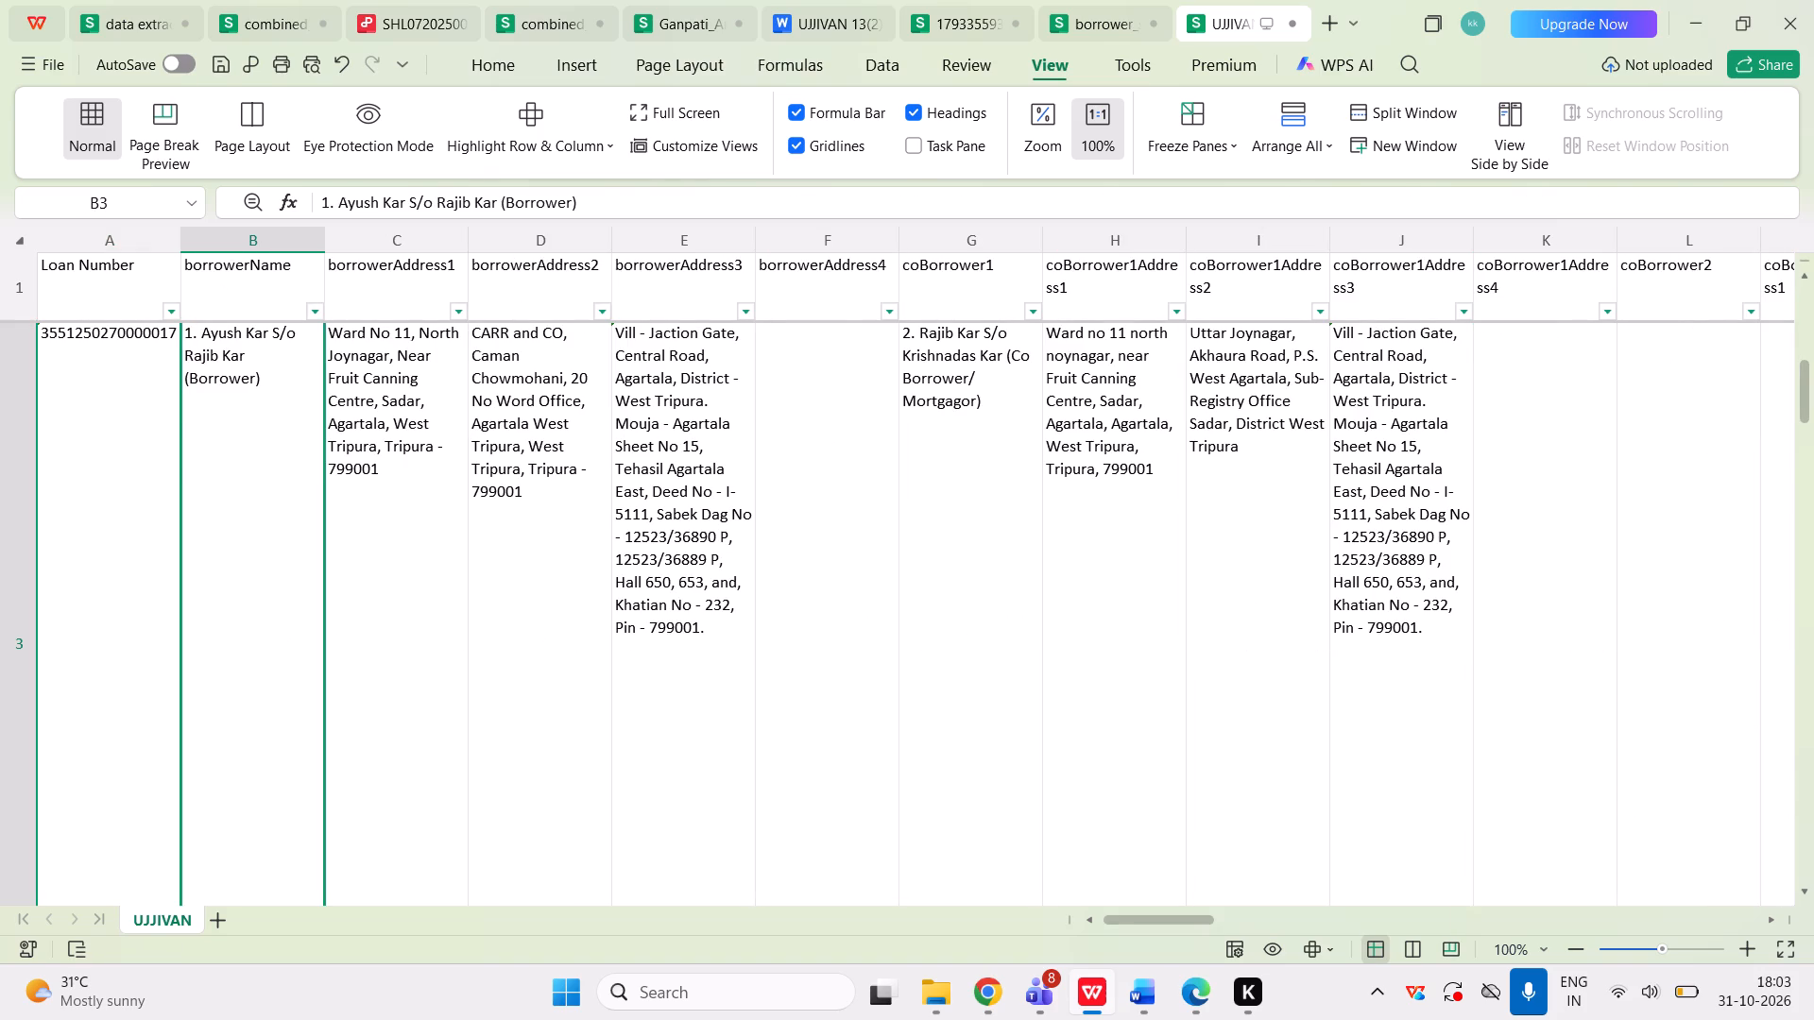
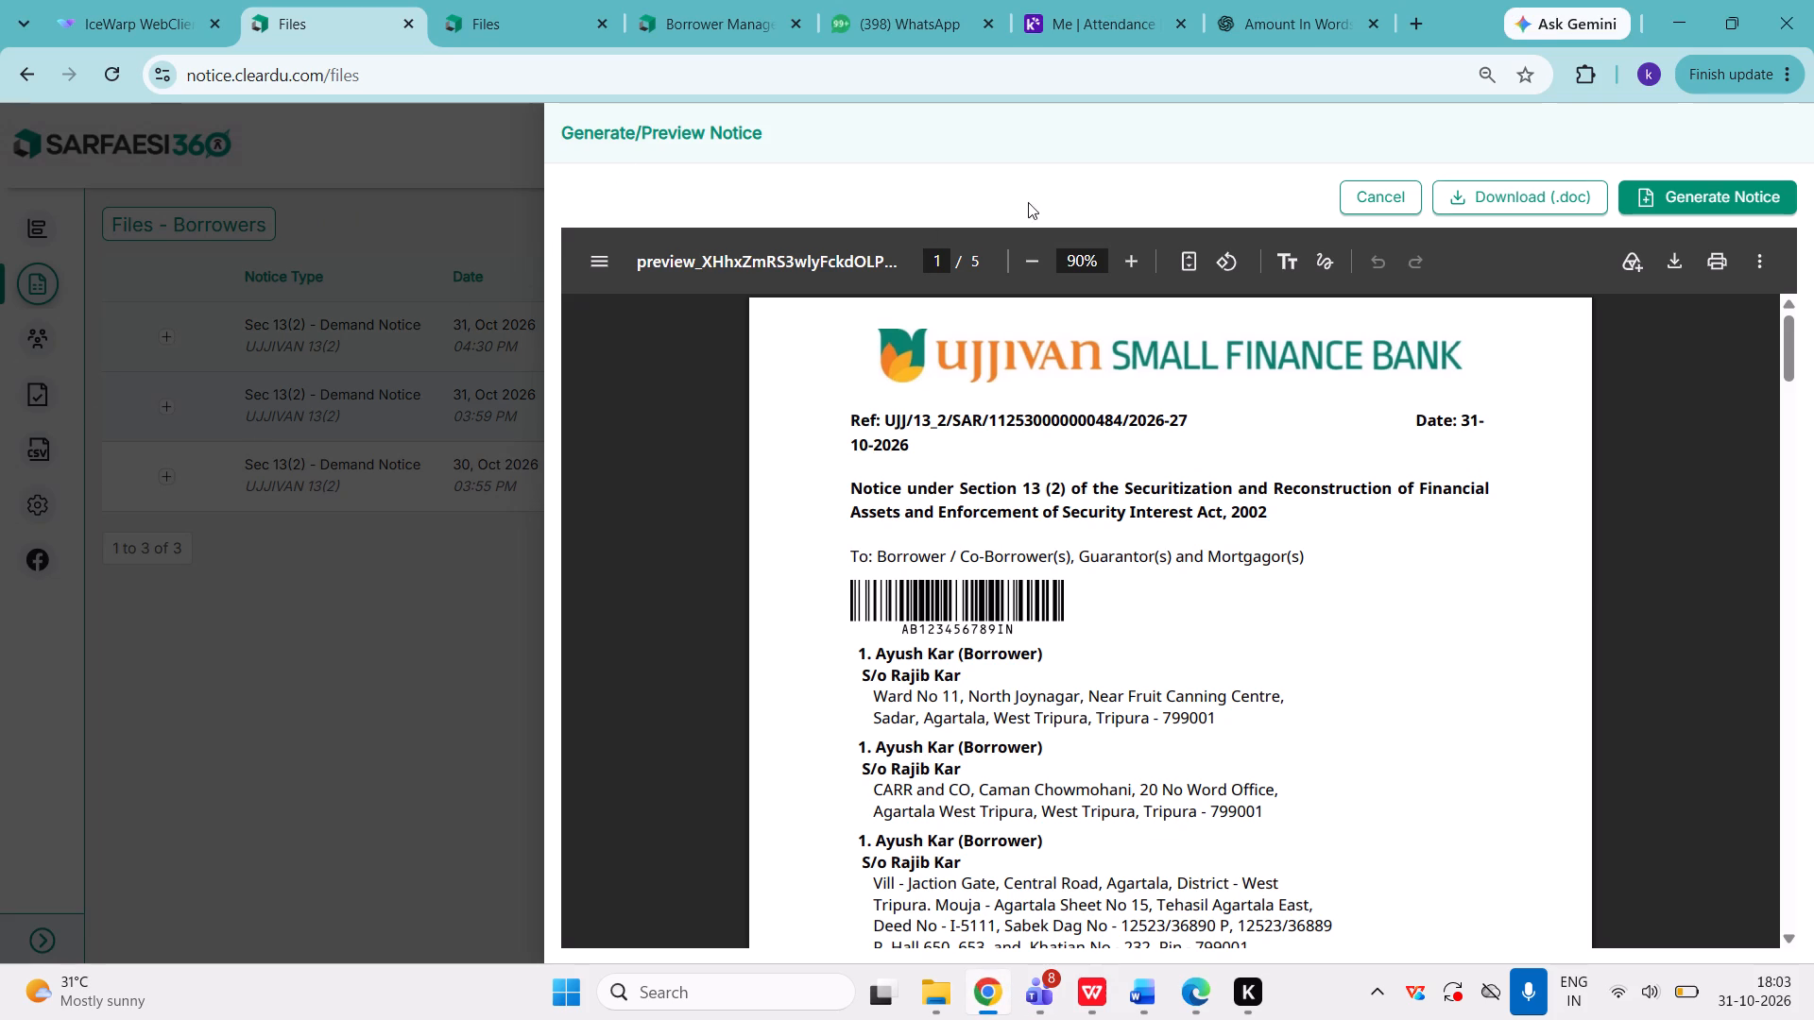
Close the notice preview without generating the notice.
left_click(1351, 211)
key("Escape")
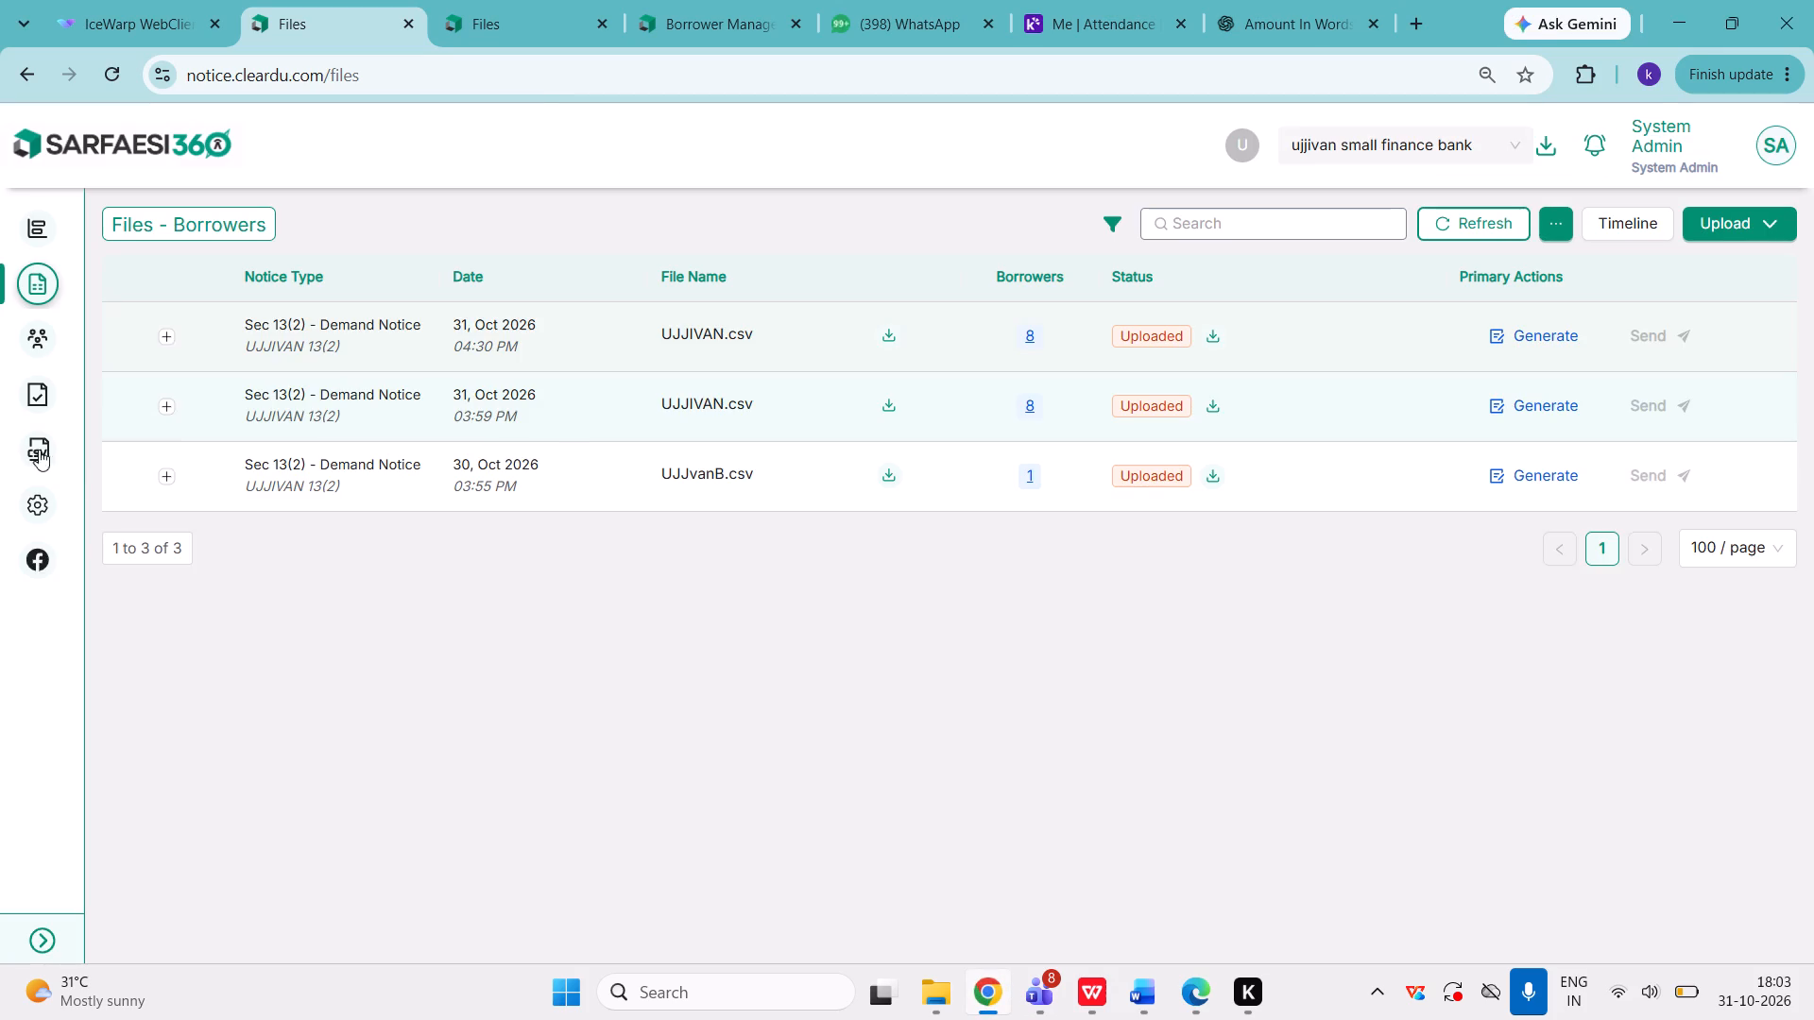
Check the Participant Mapping and its field type options in the Fields Config section of Setup.
left_click(27, 514)
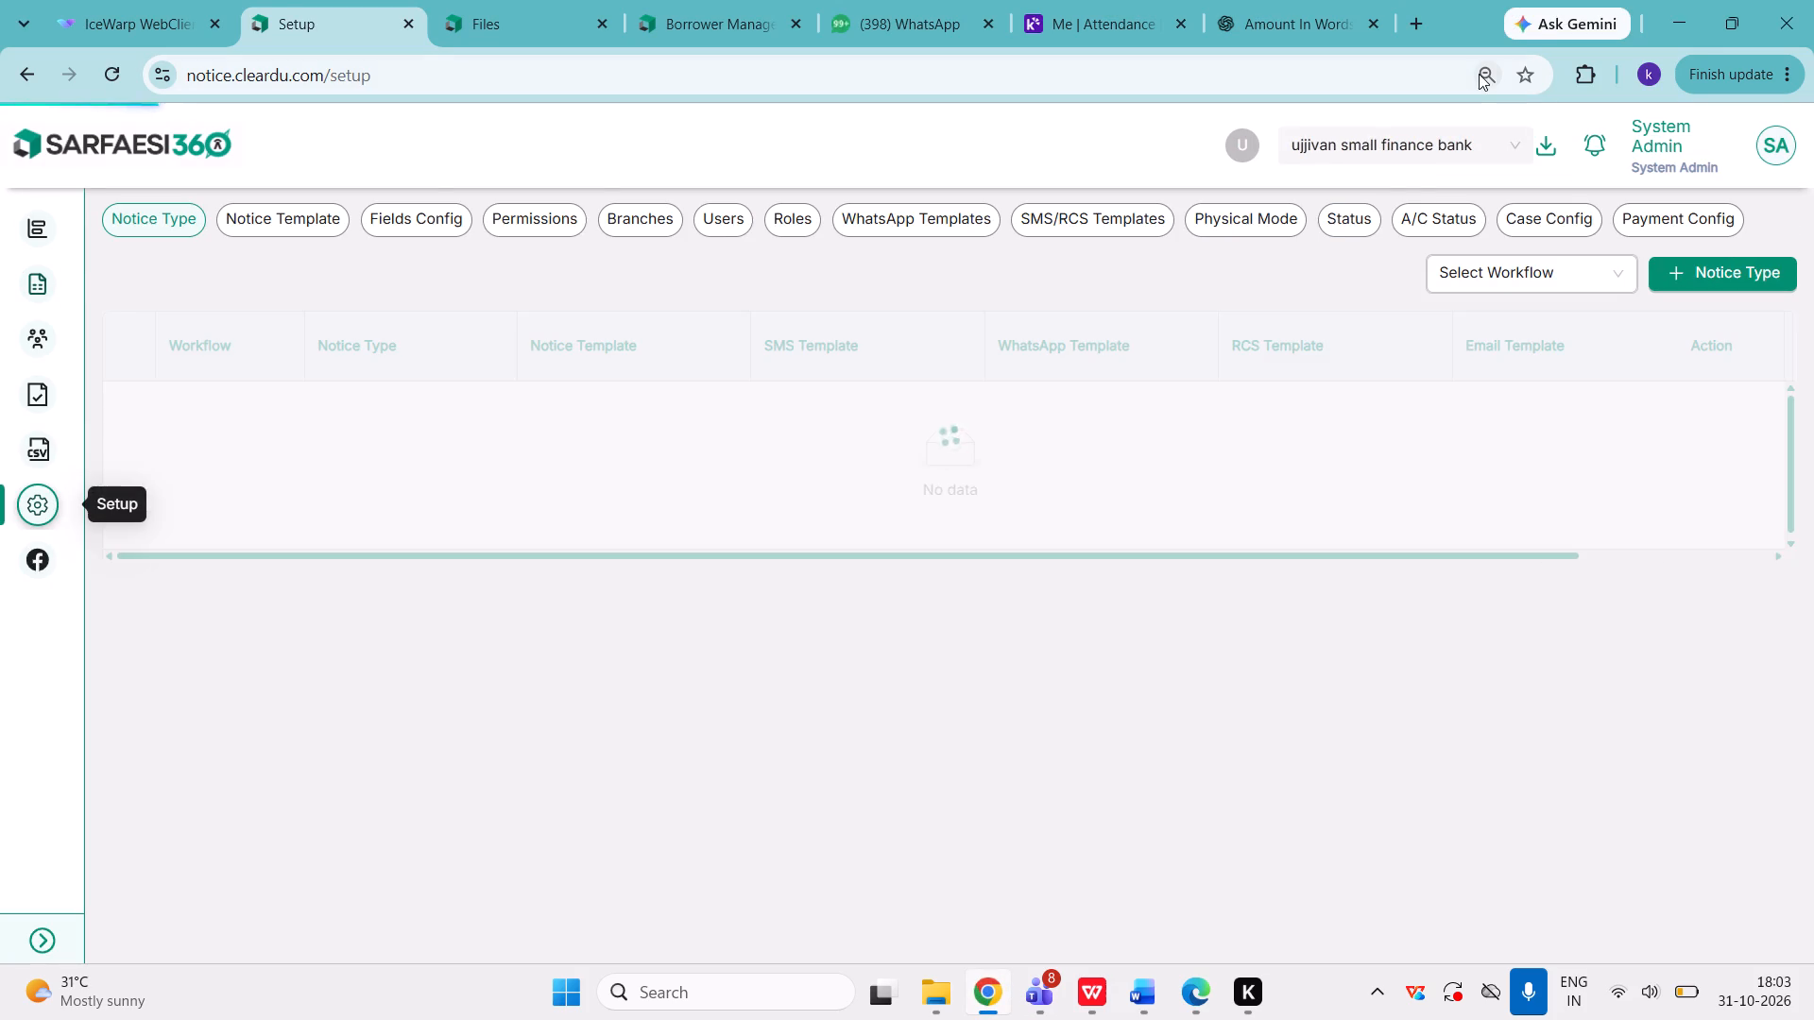
left_click(393, 228)
scroll(393, 228, "right", 7)
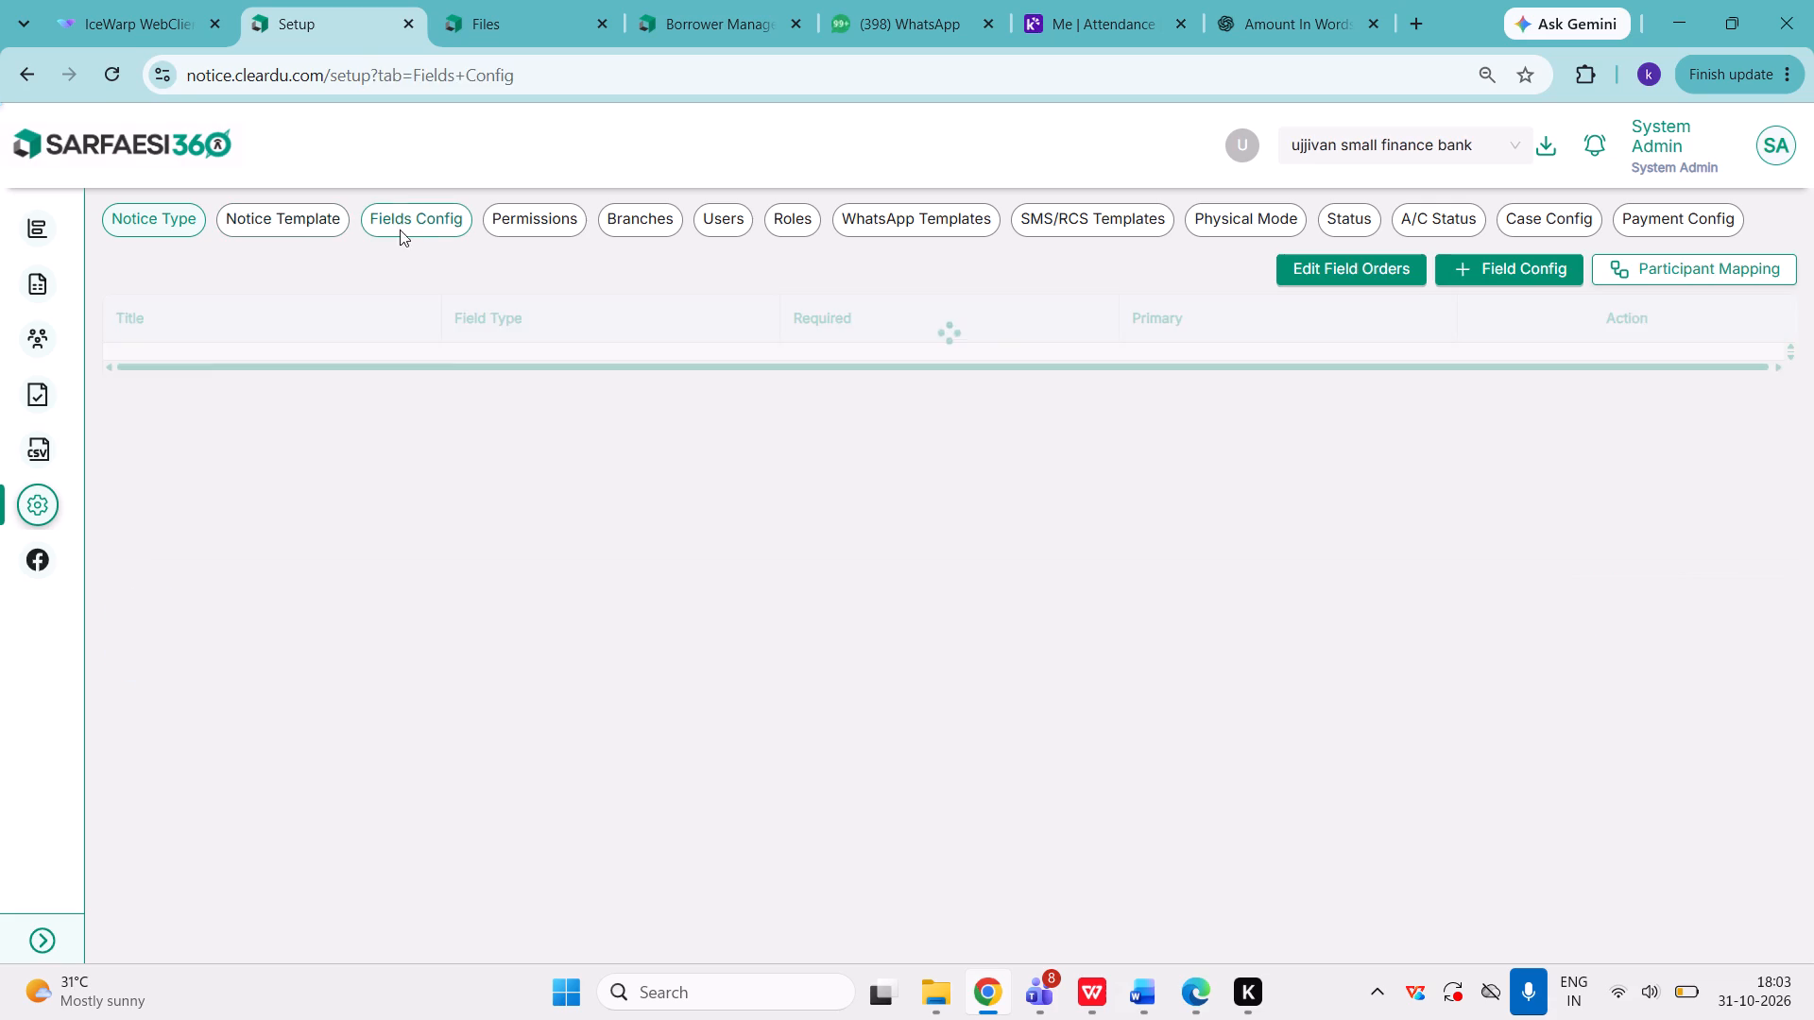
left_click(1634, 273)
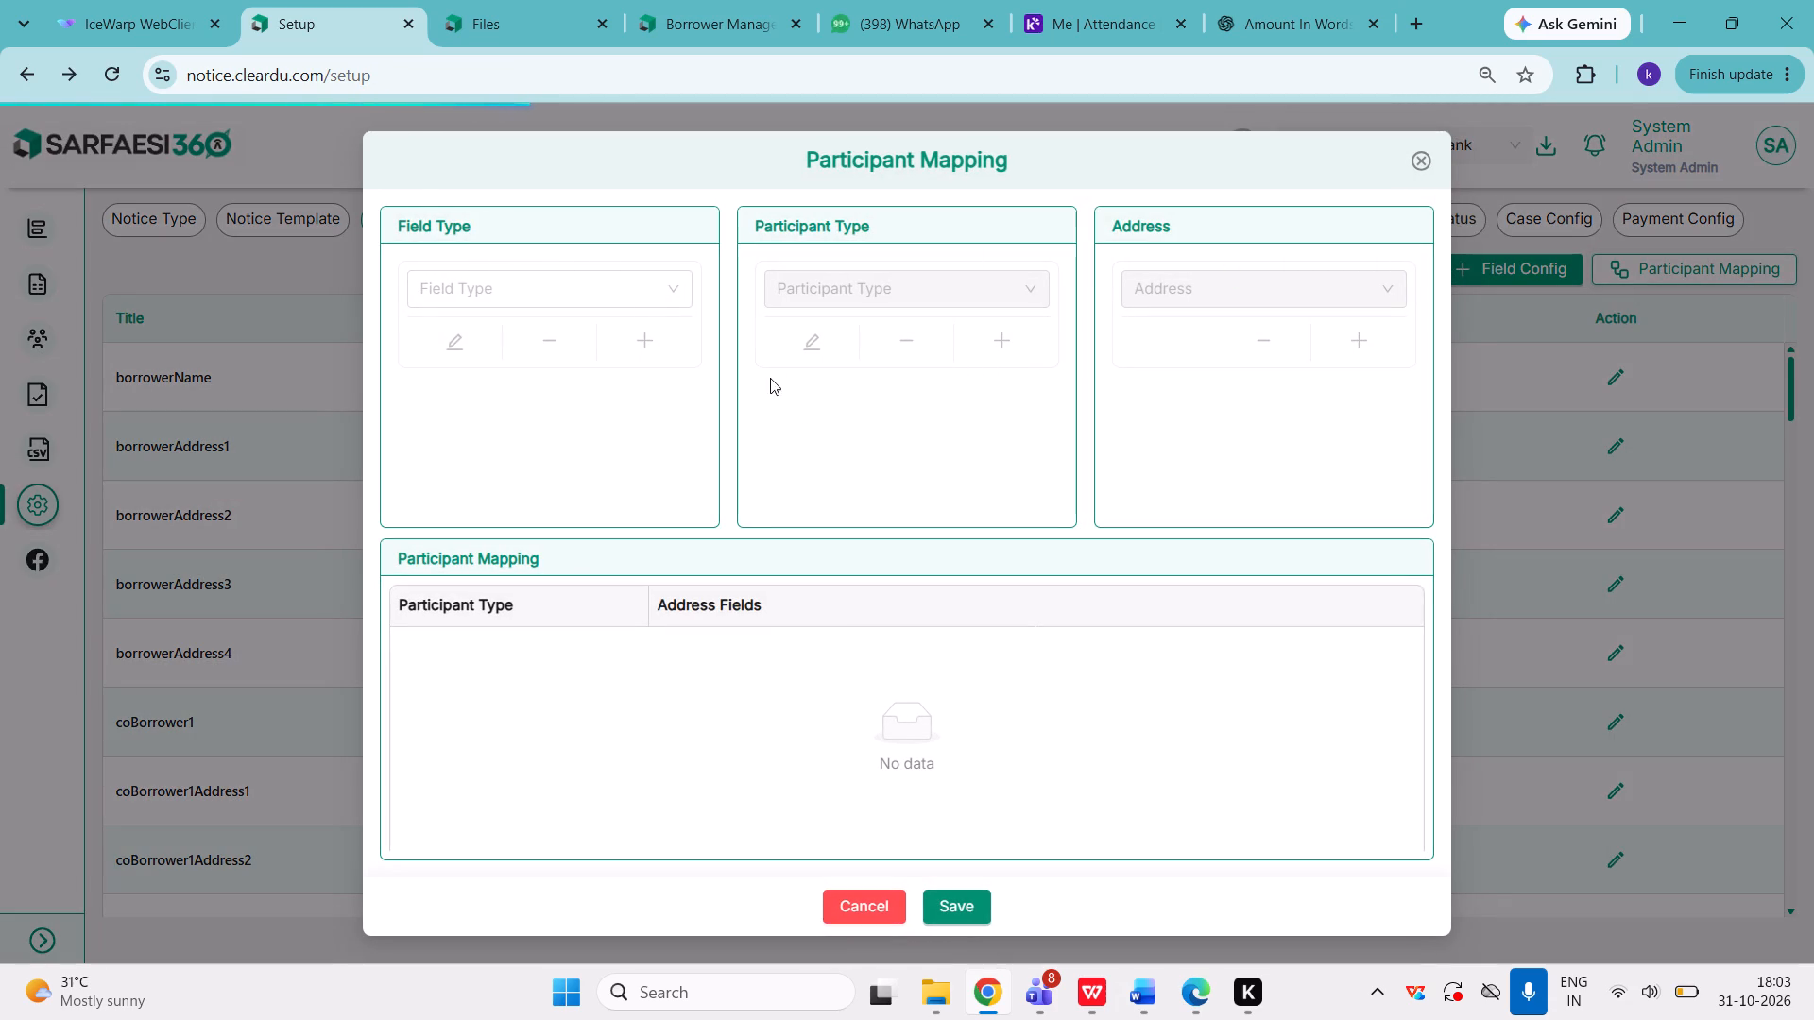
left_click(645, 293)
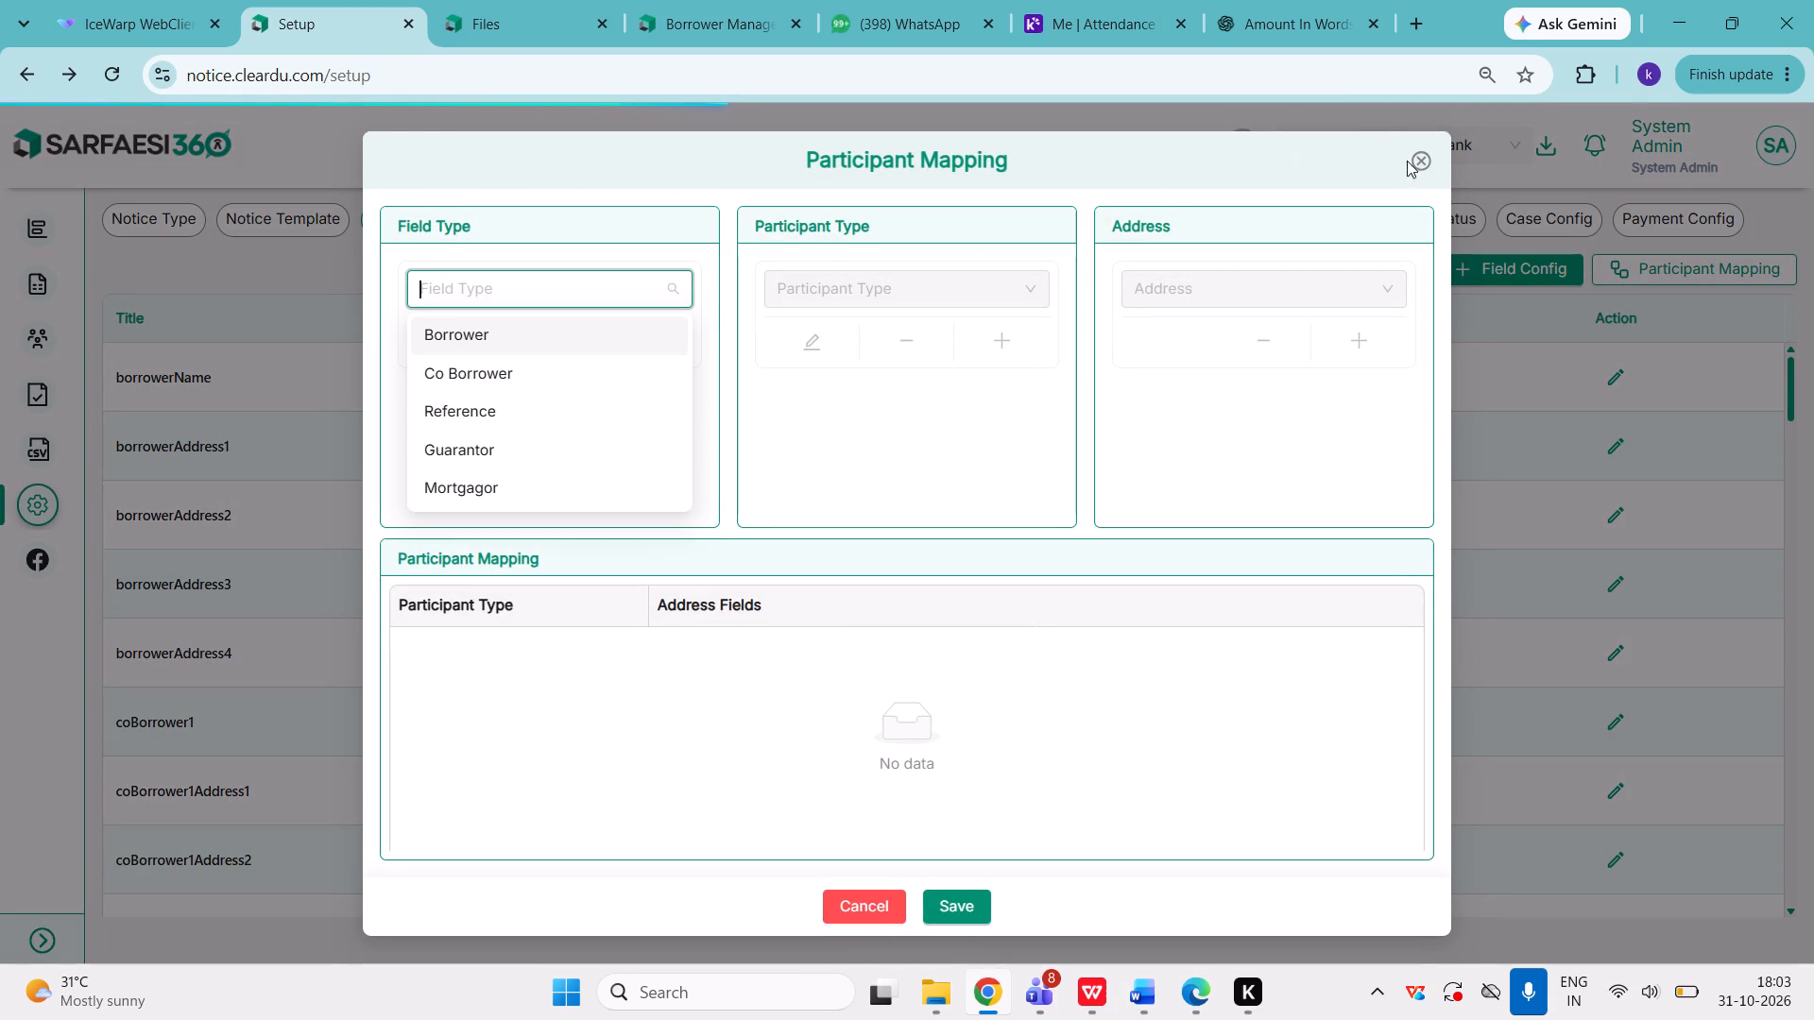
left_click(1412, 164)
Reload the Fields Config section by way of Notice Template and recheck Participant Mapping for existing participant and address mappings.
scroll(1150, 318, "left", 10)
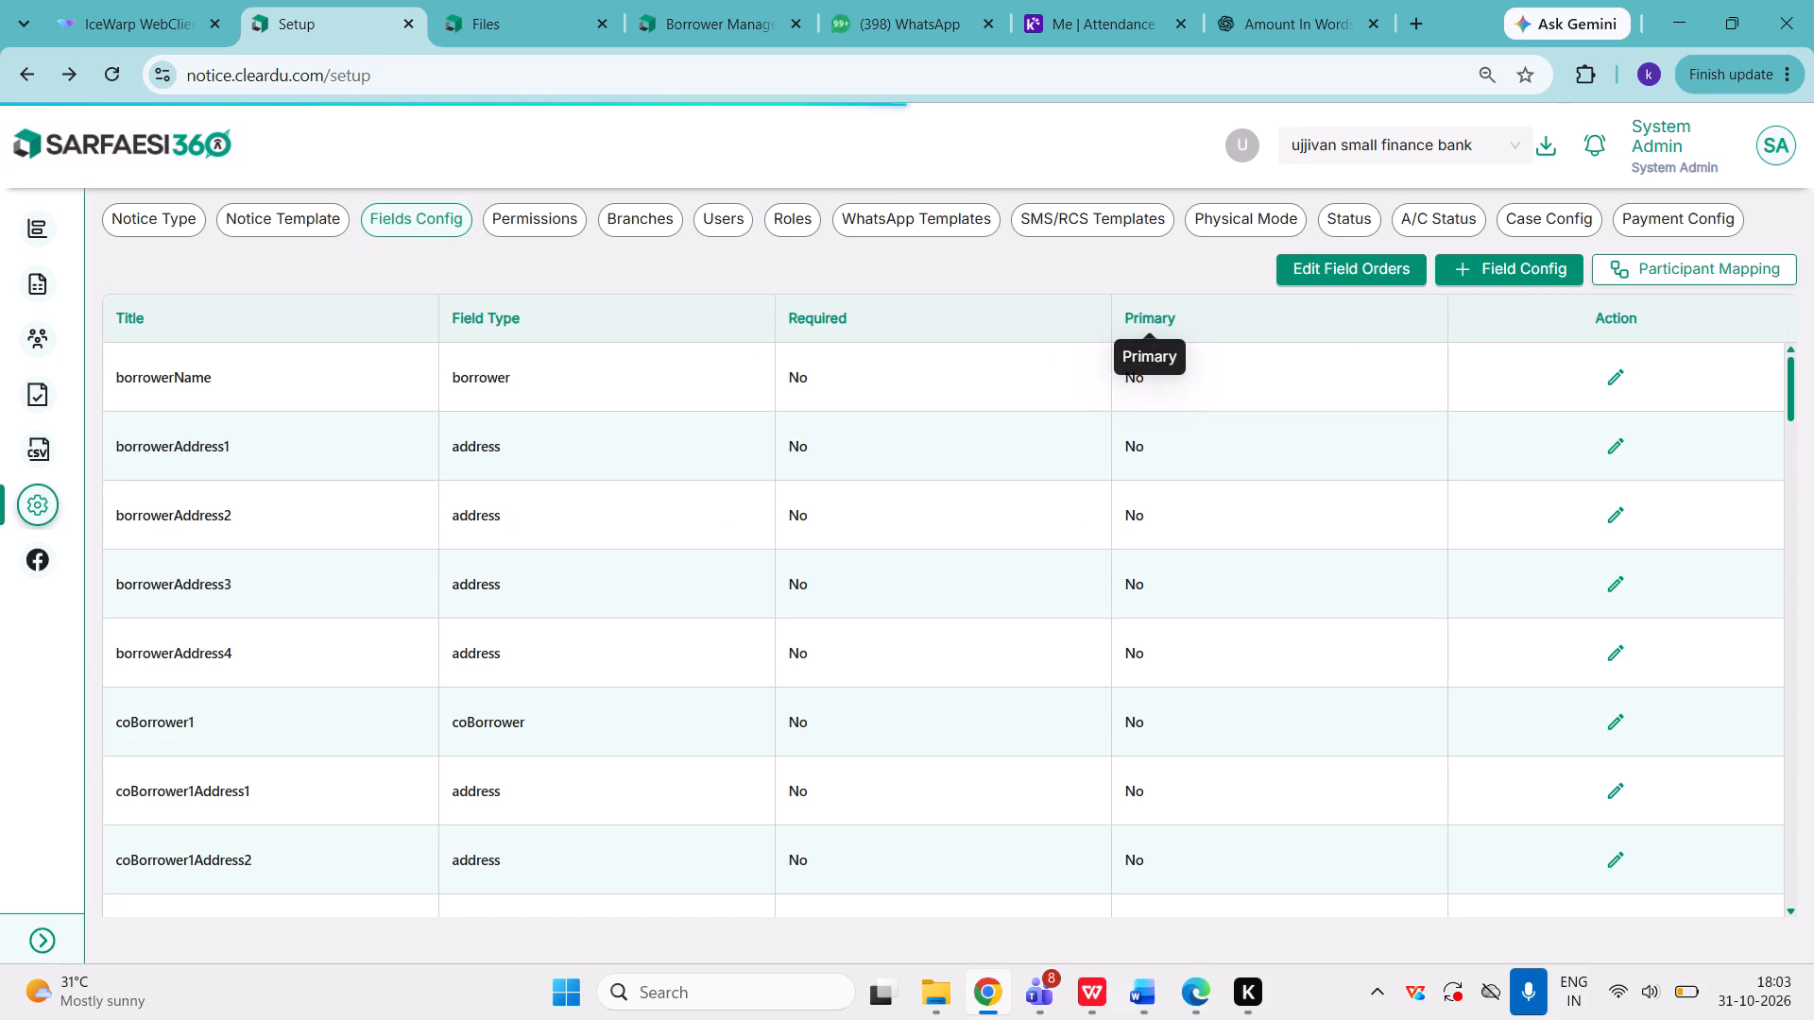
scroll(1150, 318, "left", 4)
left_click(56, 61)
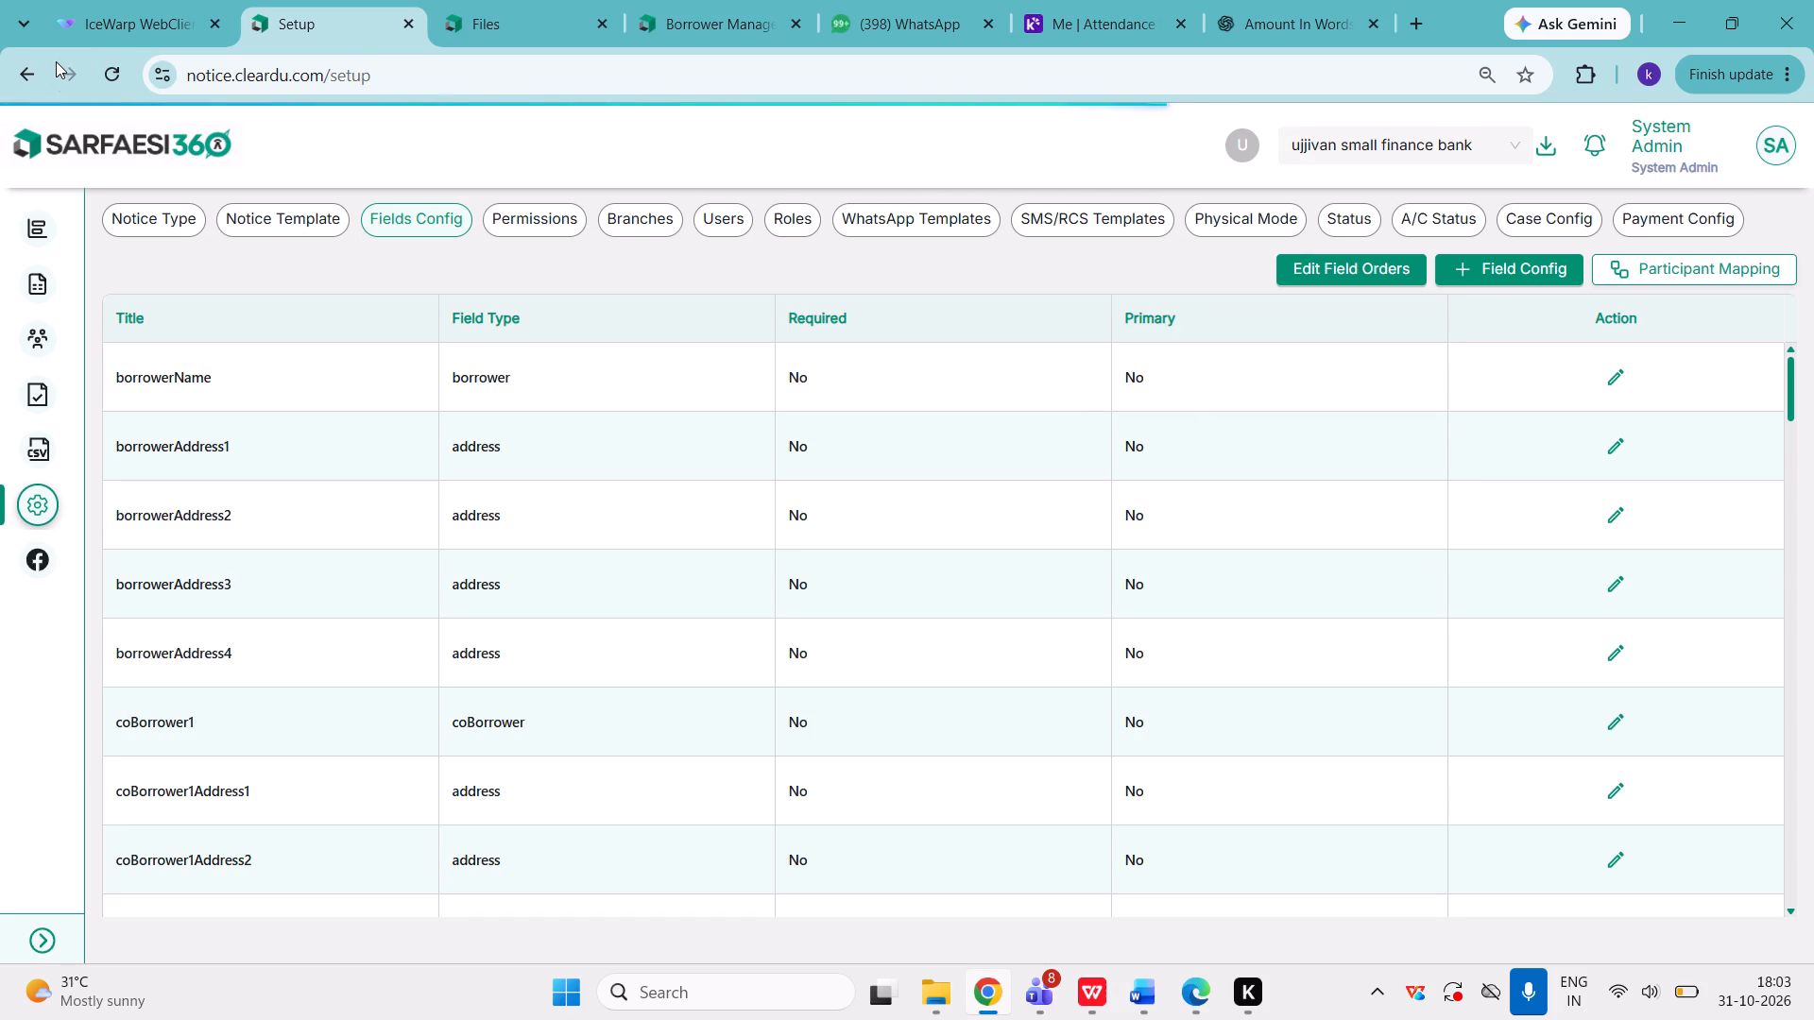
left_click(290, 217)
left_click(413, 212)
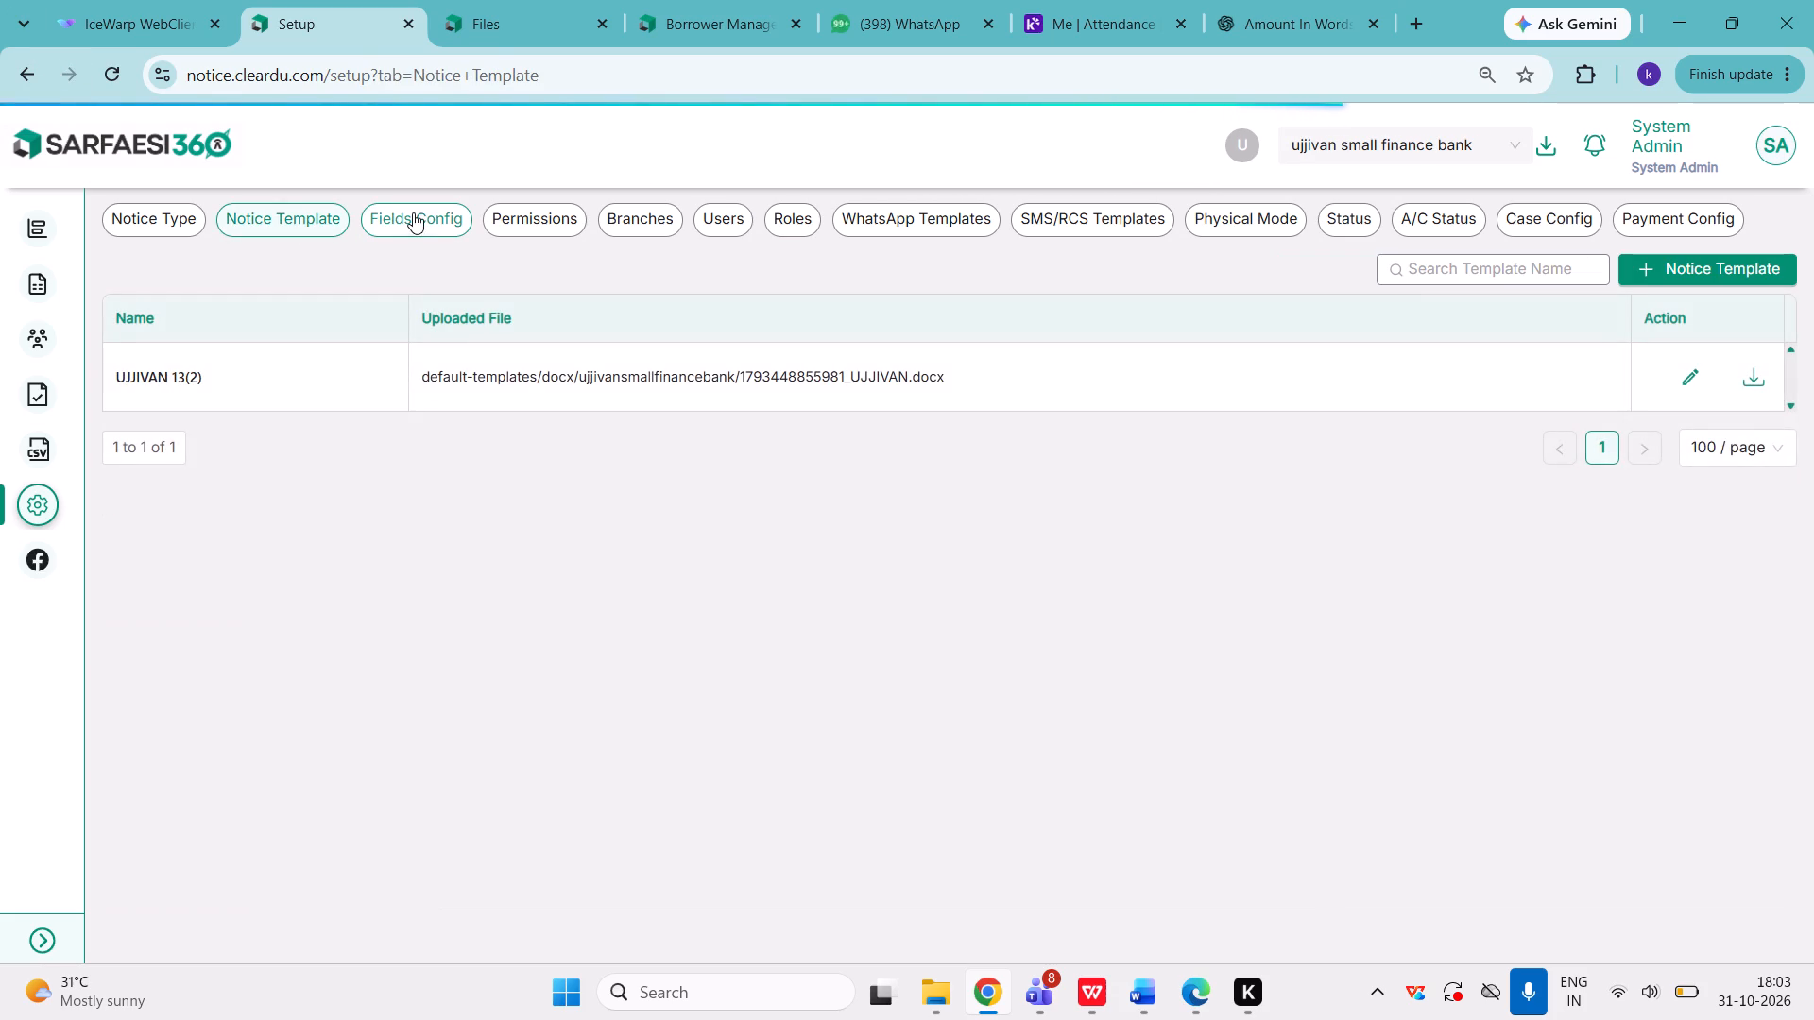
left_click(1655, 280)
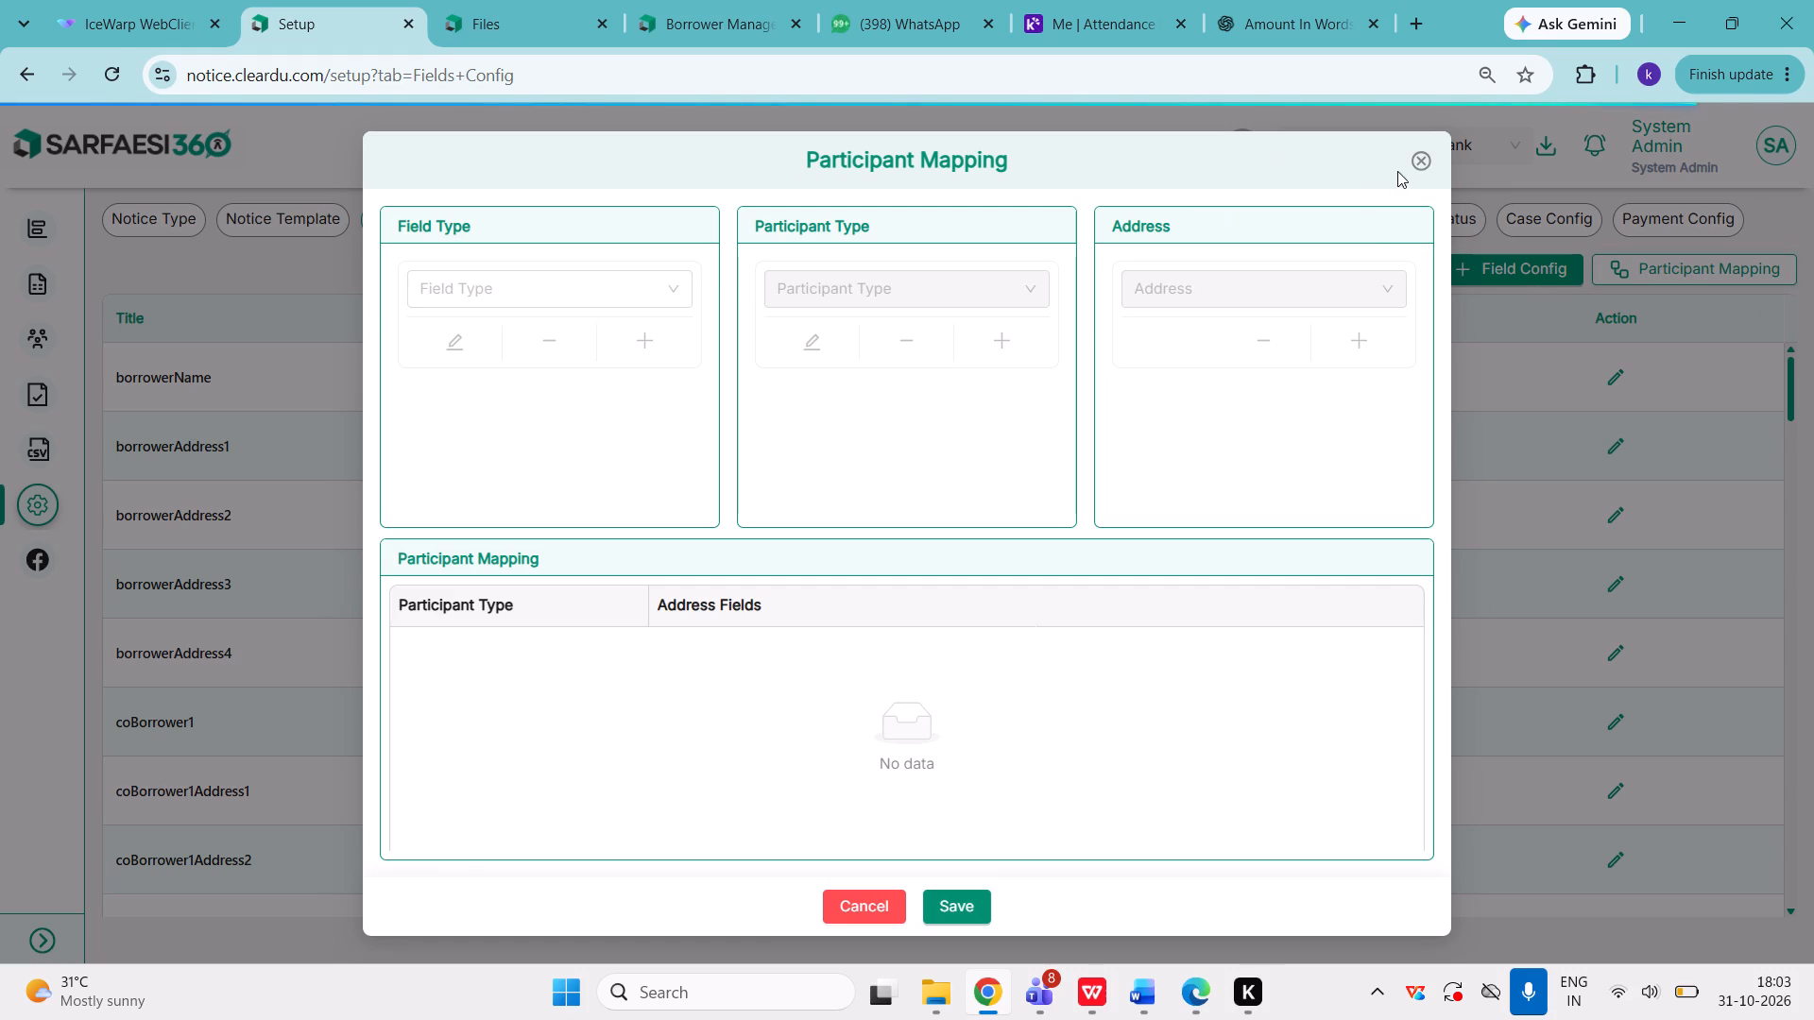
left_click(1409, 171)
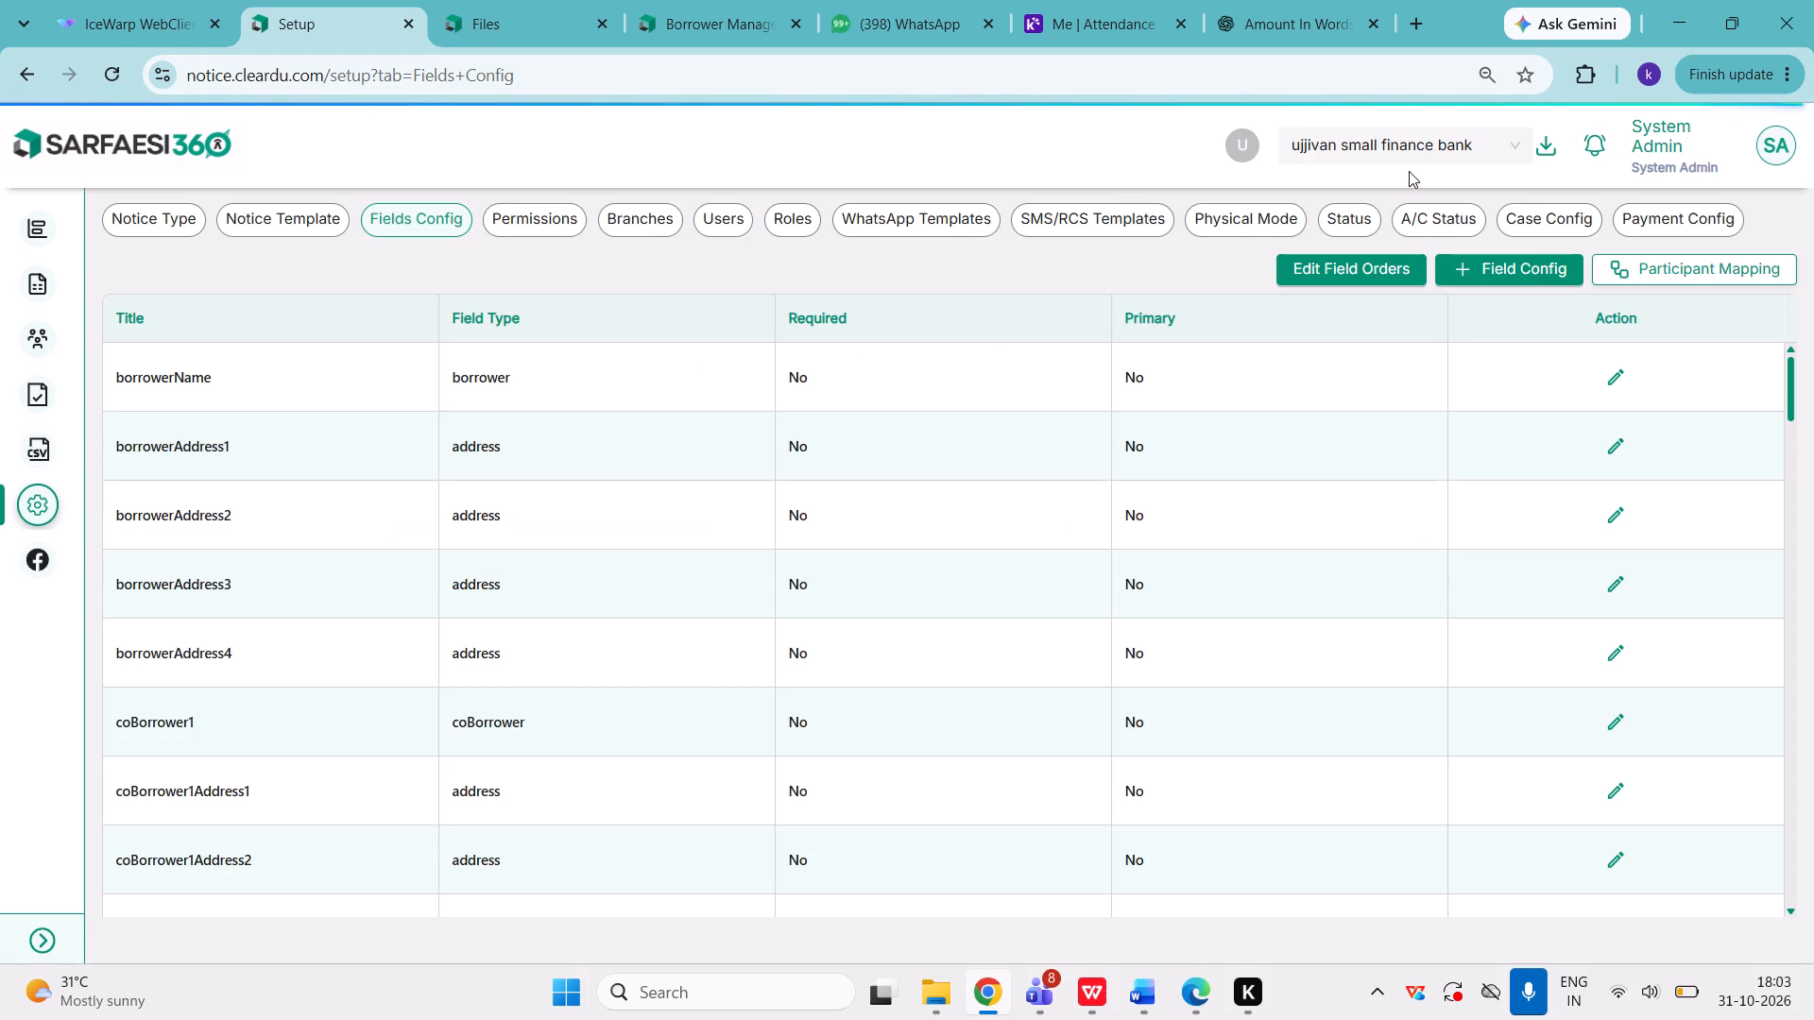
left_click(1628, 273)
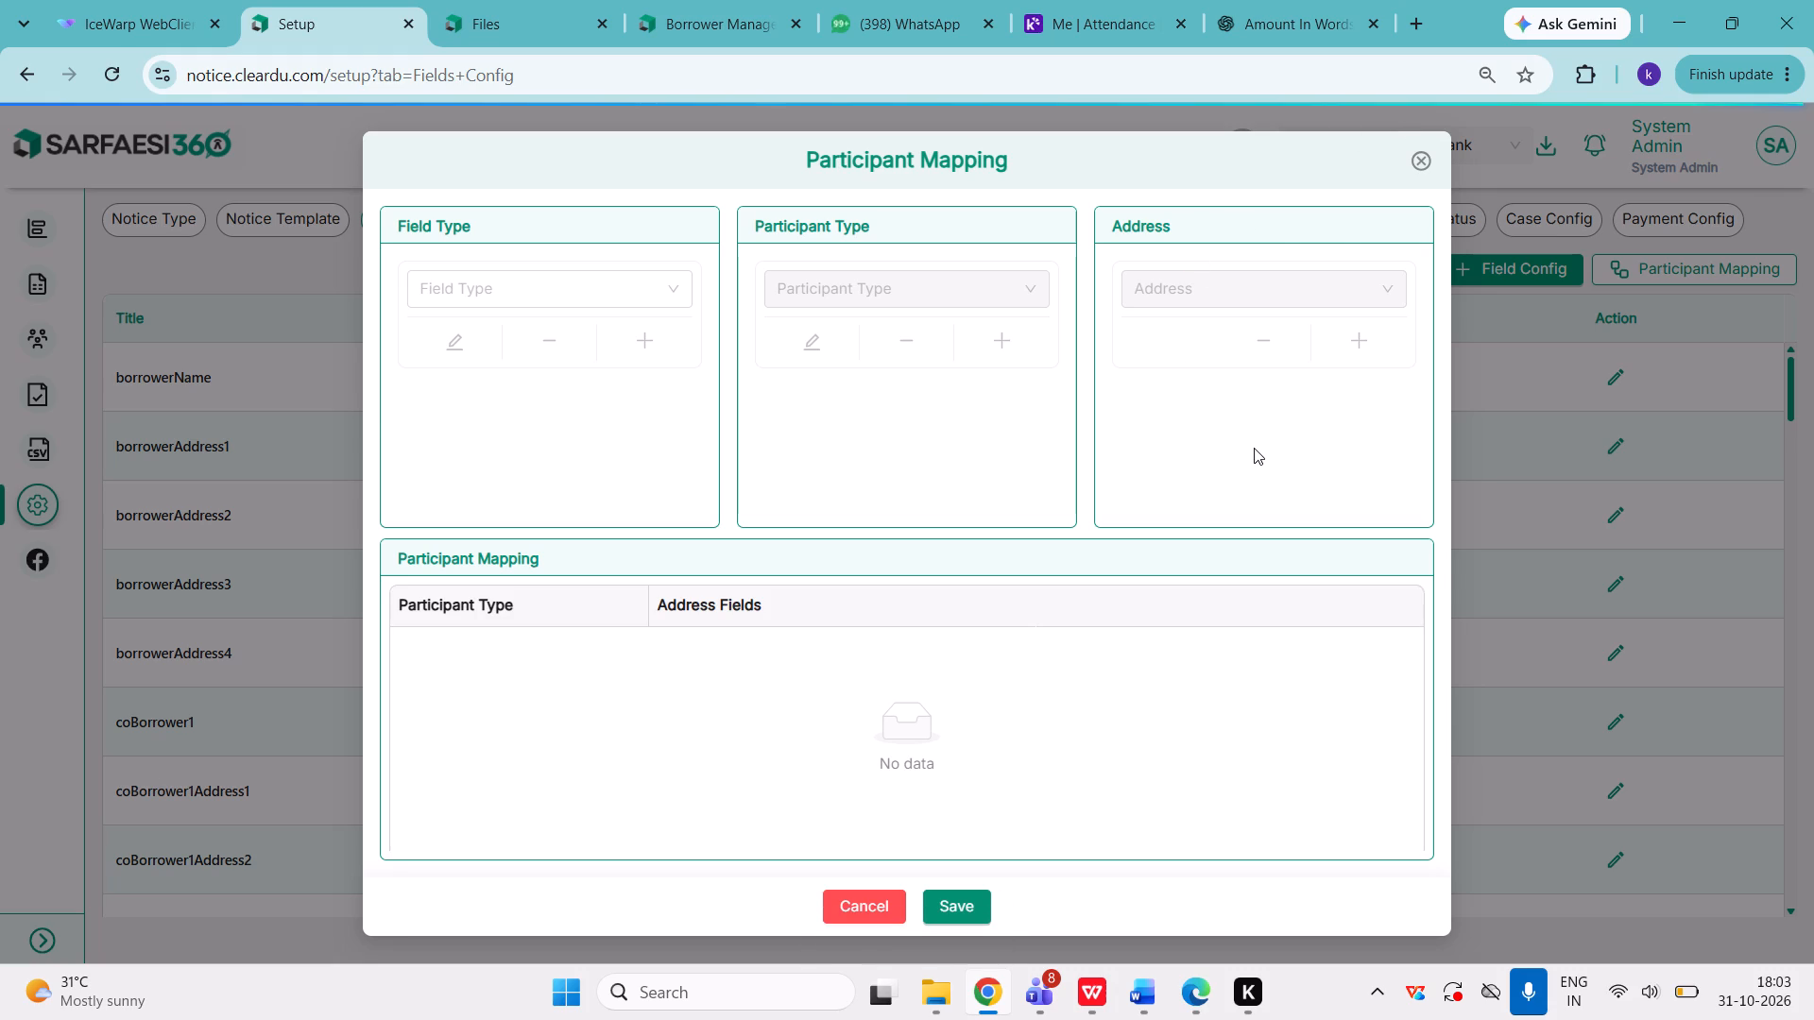
key("Escape")
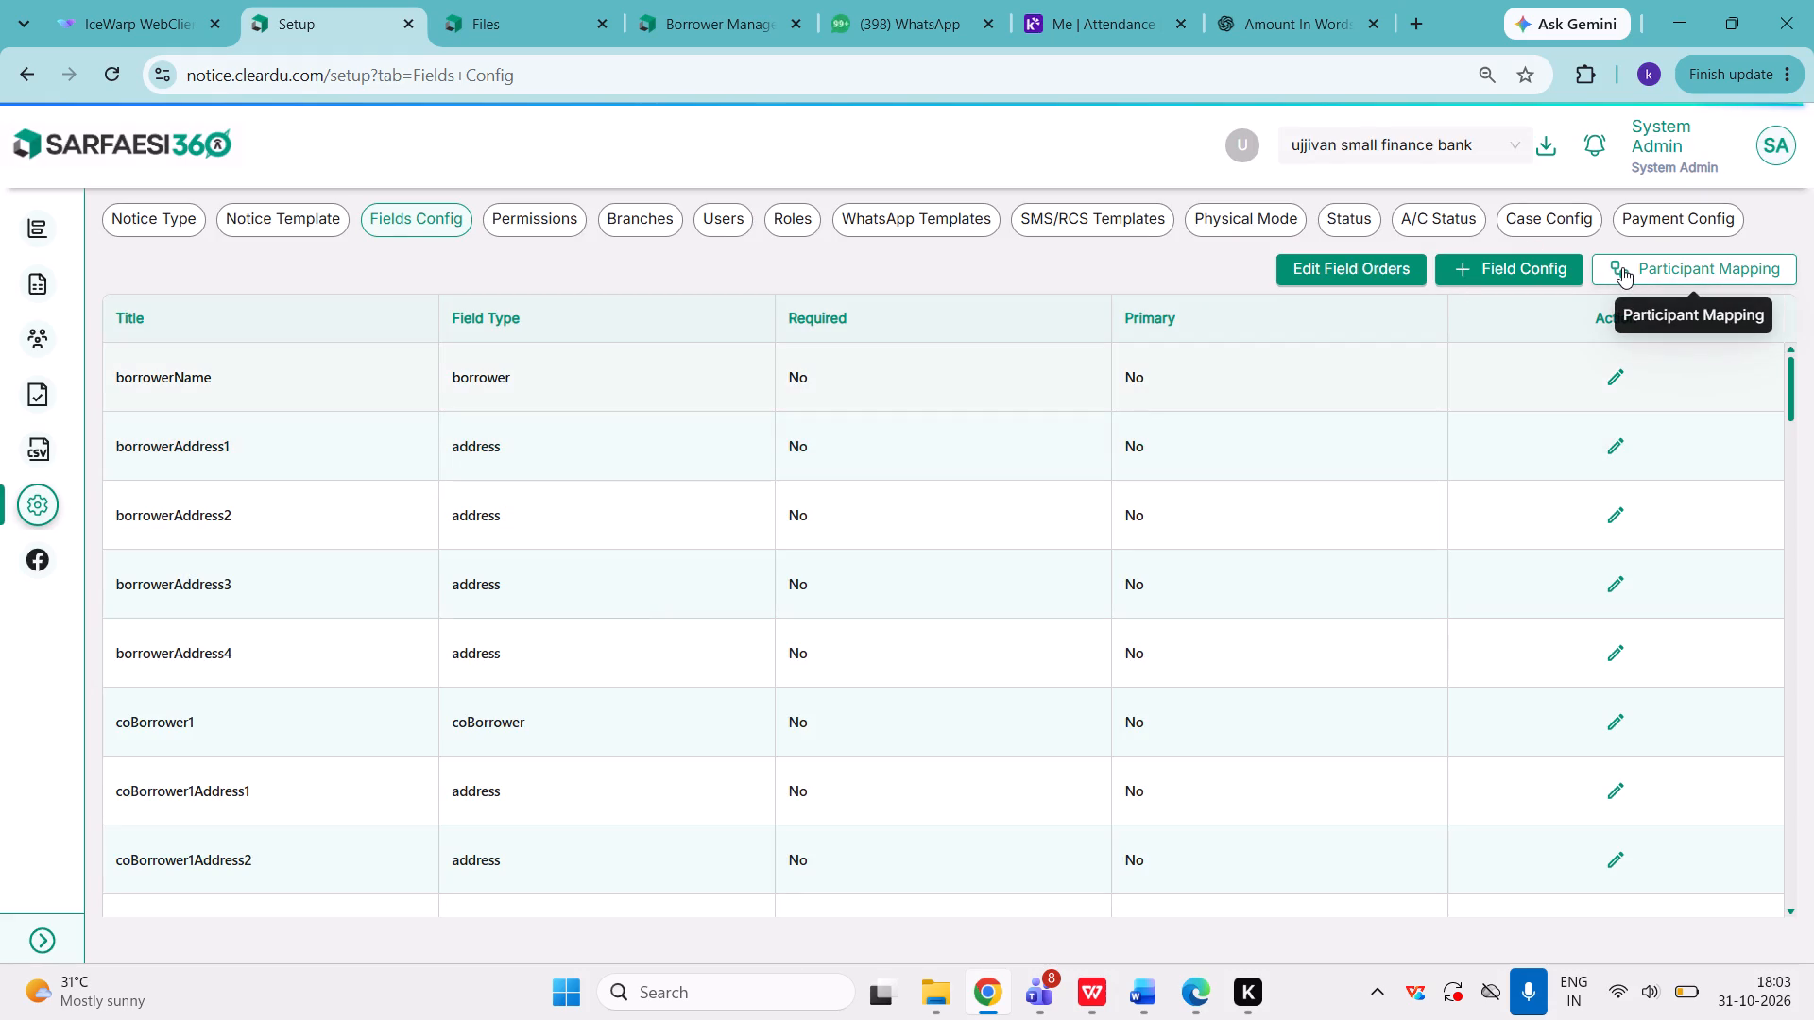
Examine the configured field titles and types in Fields Config, moving on to the co-borrower entries.
scroll(1039, 737, "down", 5)
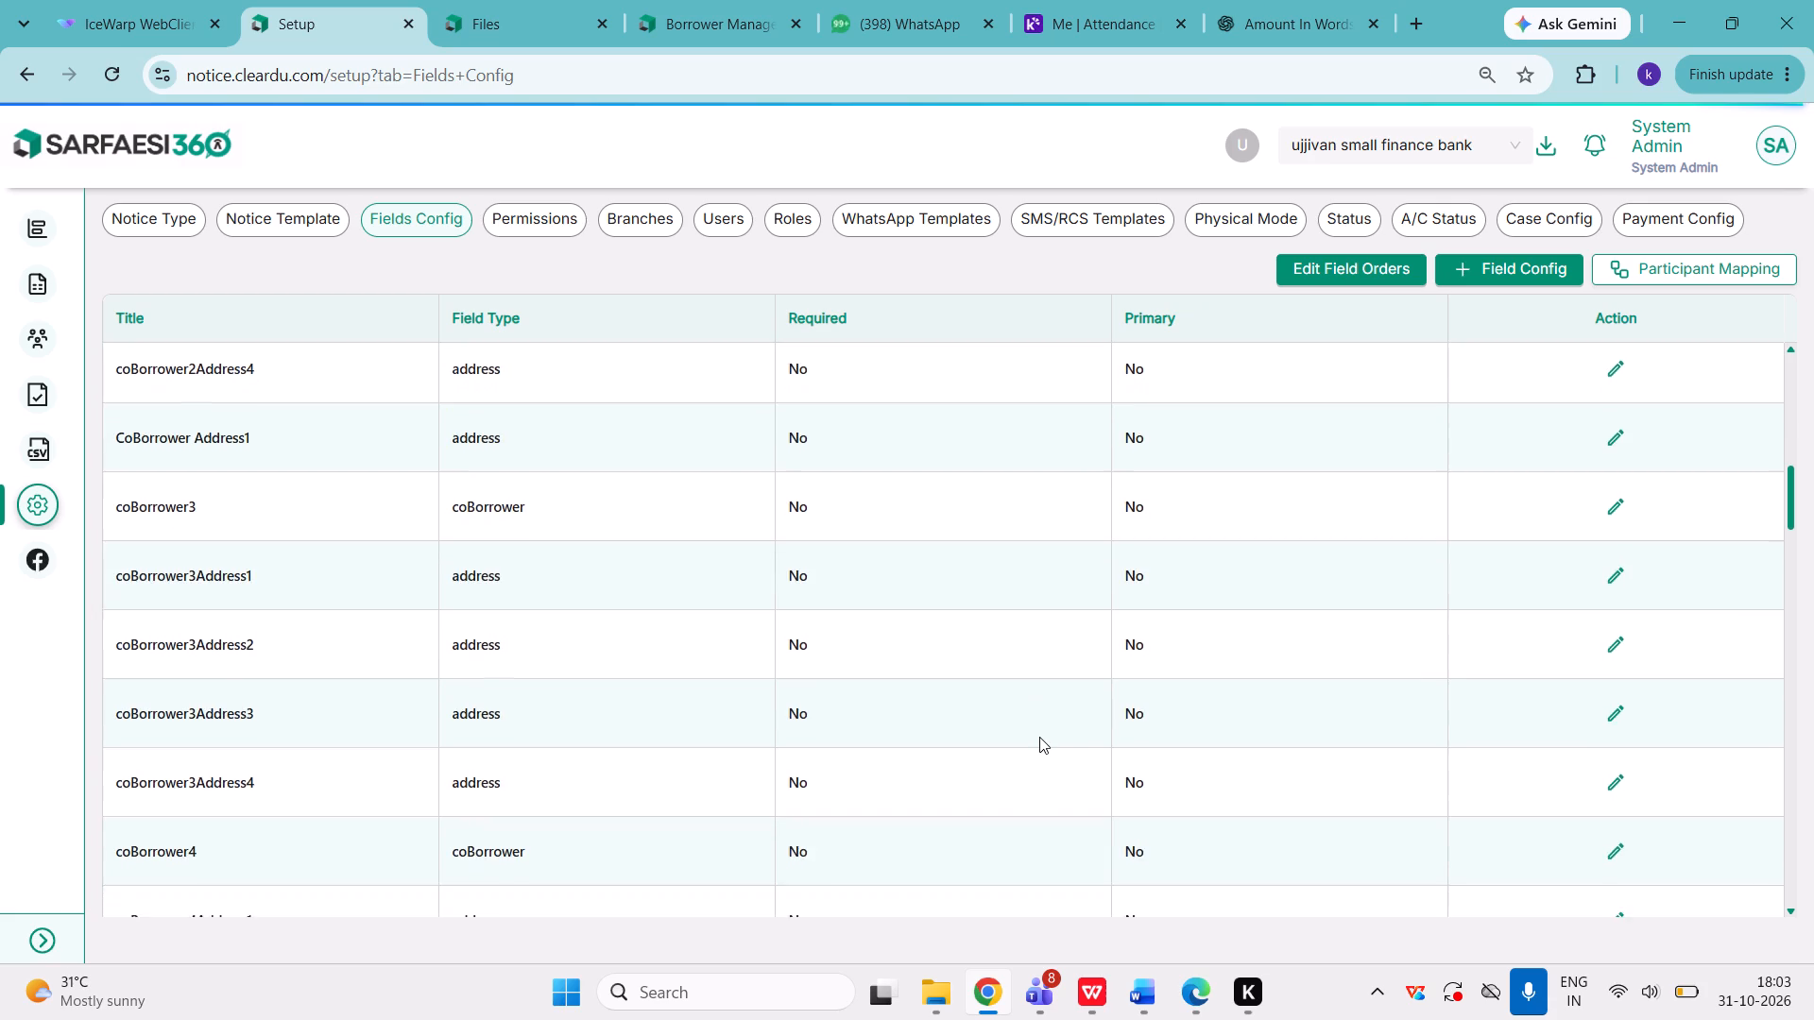
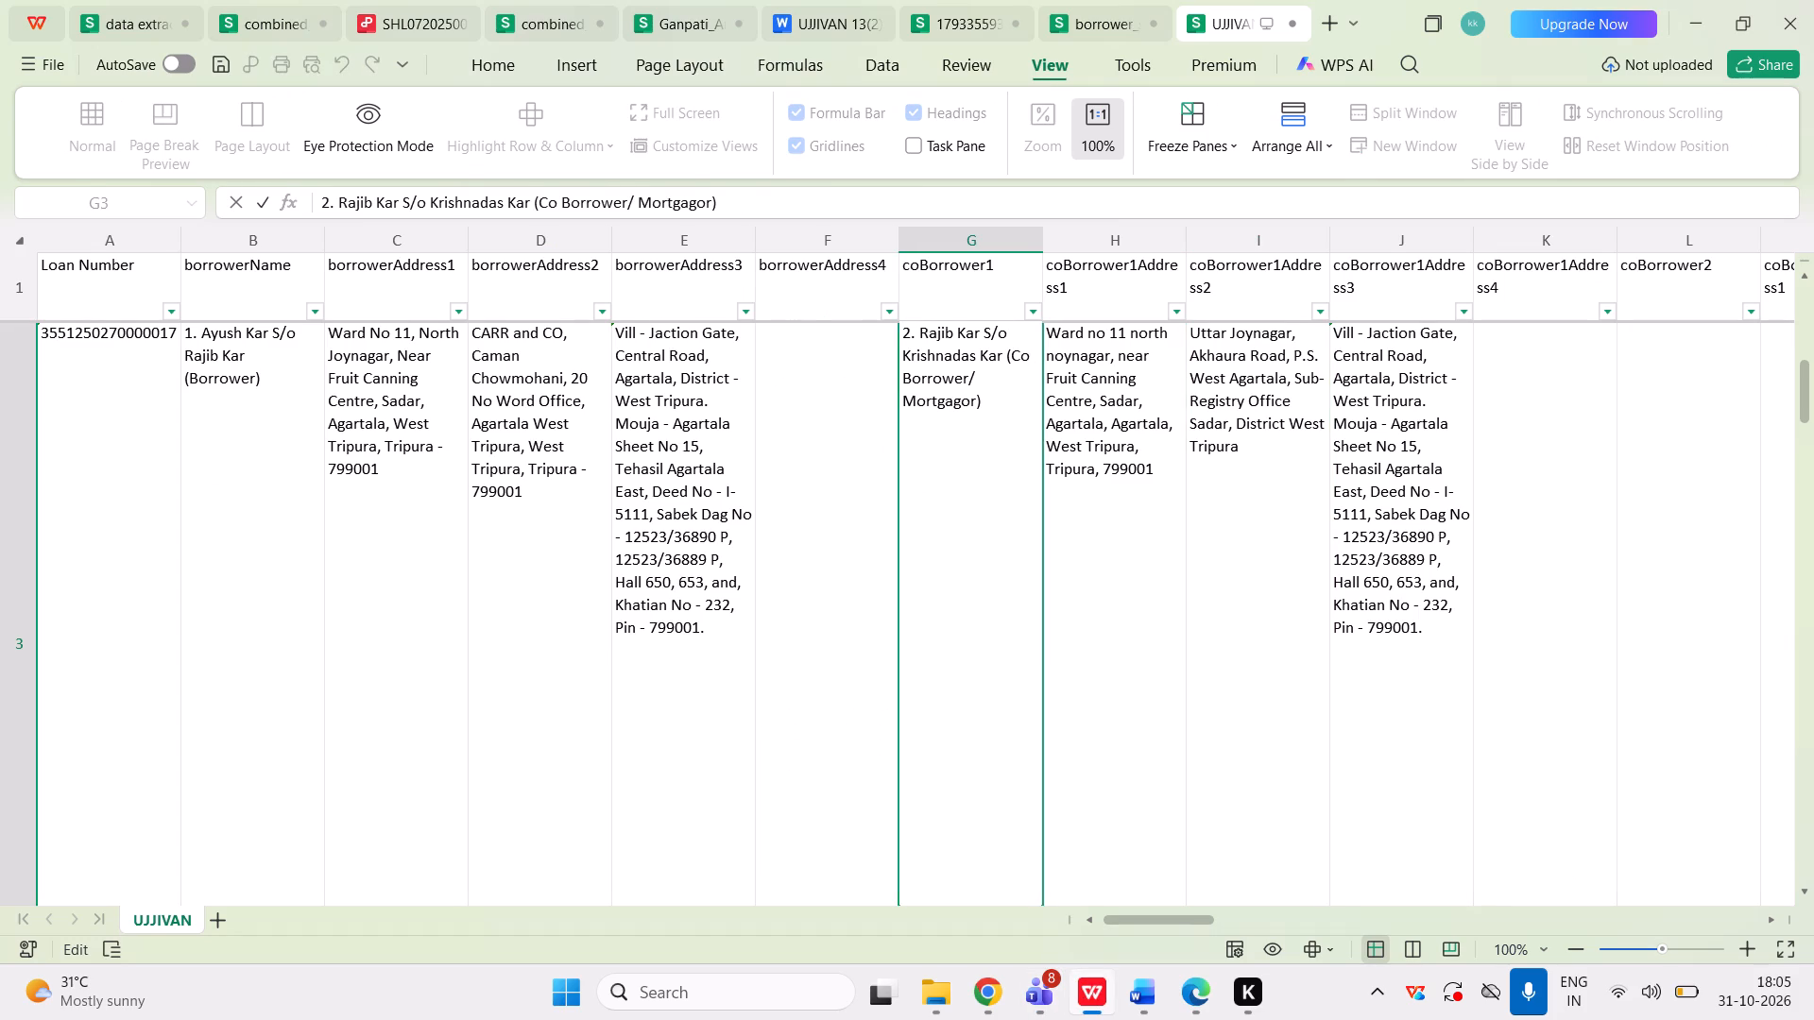
Leave the row 3 edit and review the coBorrower1 entries in rows 2 to 4 of the UJJIVAN sheet.
scroll(963, 523, "up", 4)
key("Up")
key("Tab")
key("Up")
key("Left")
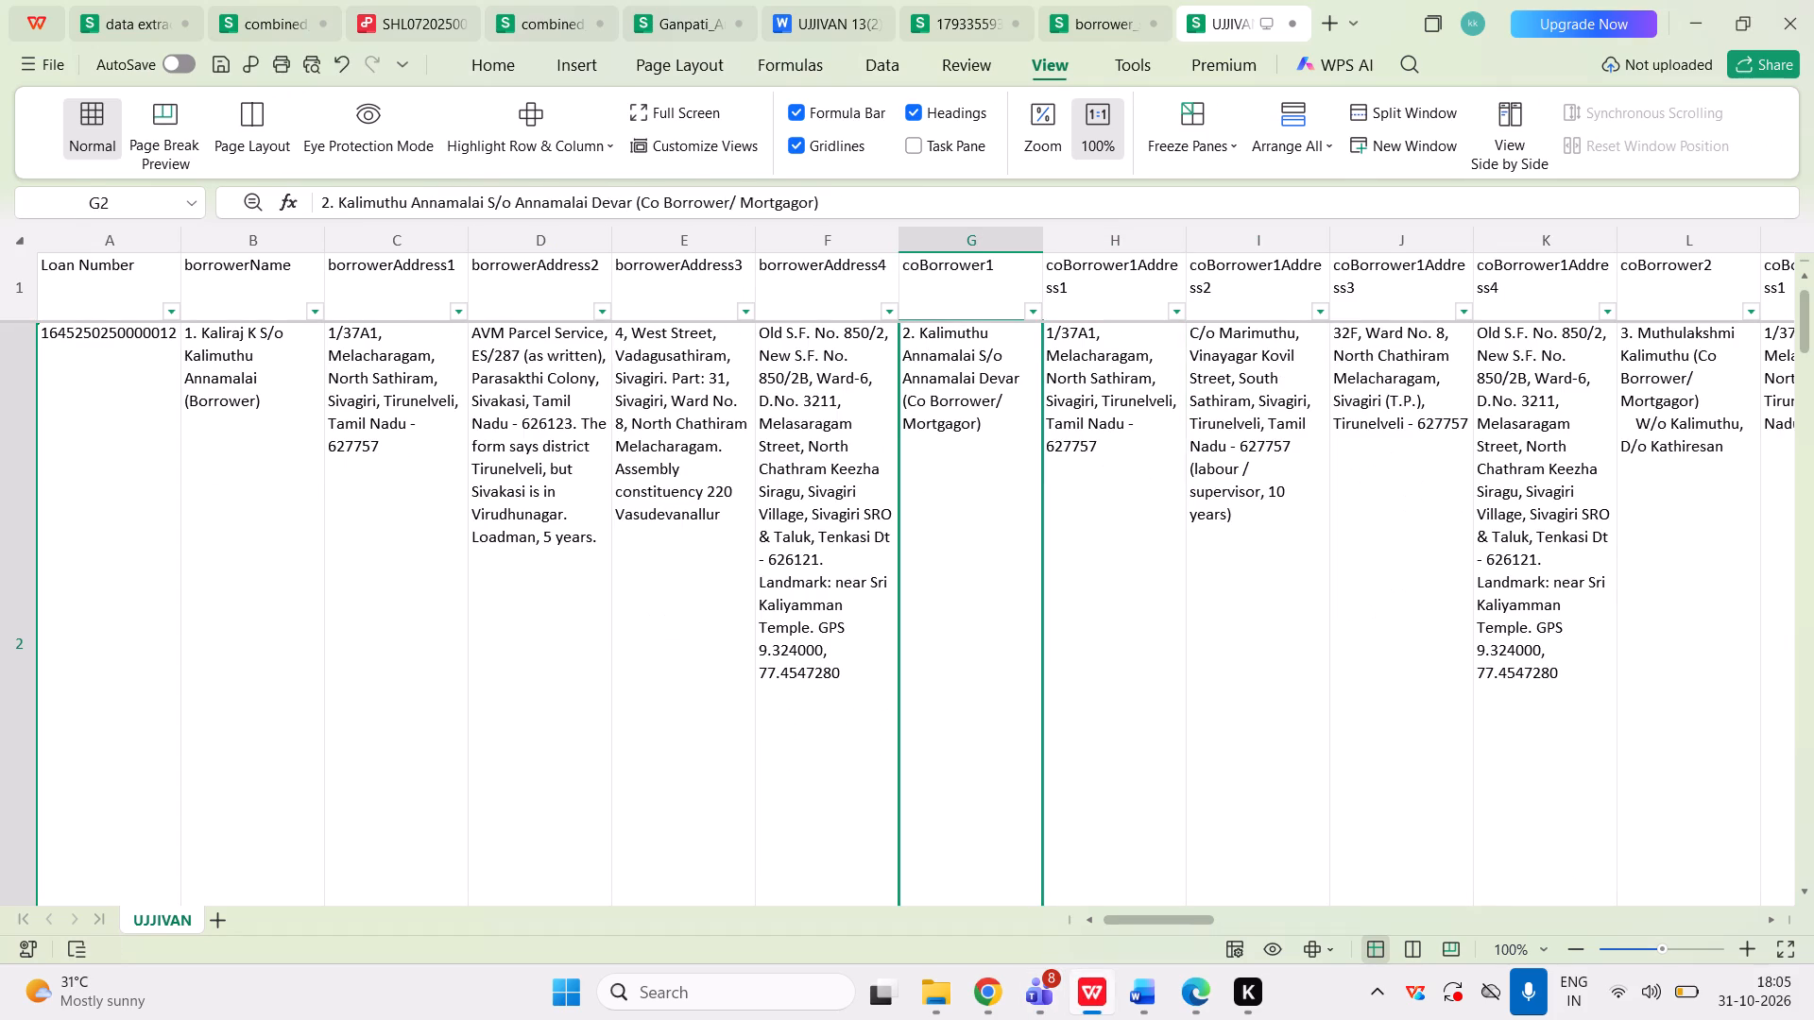
key("Down")
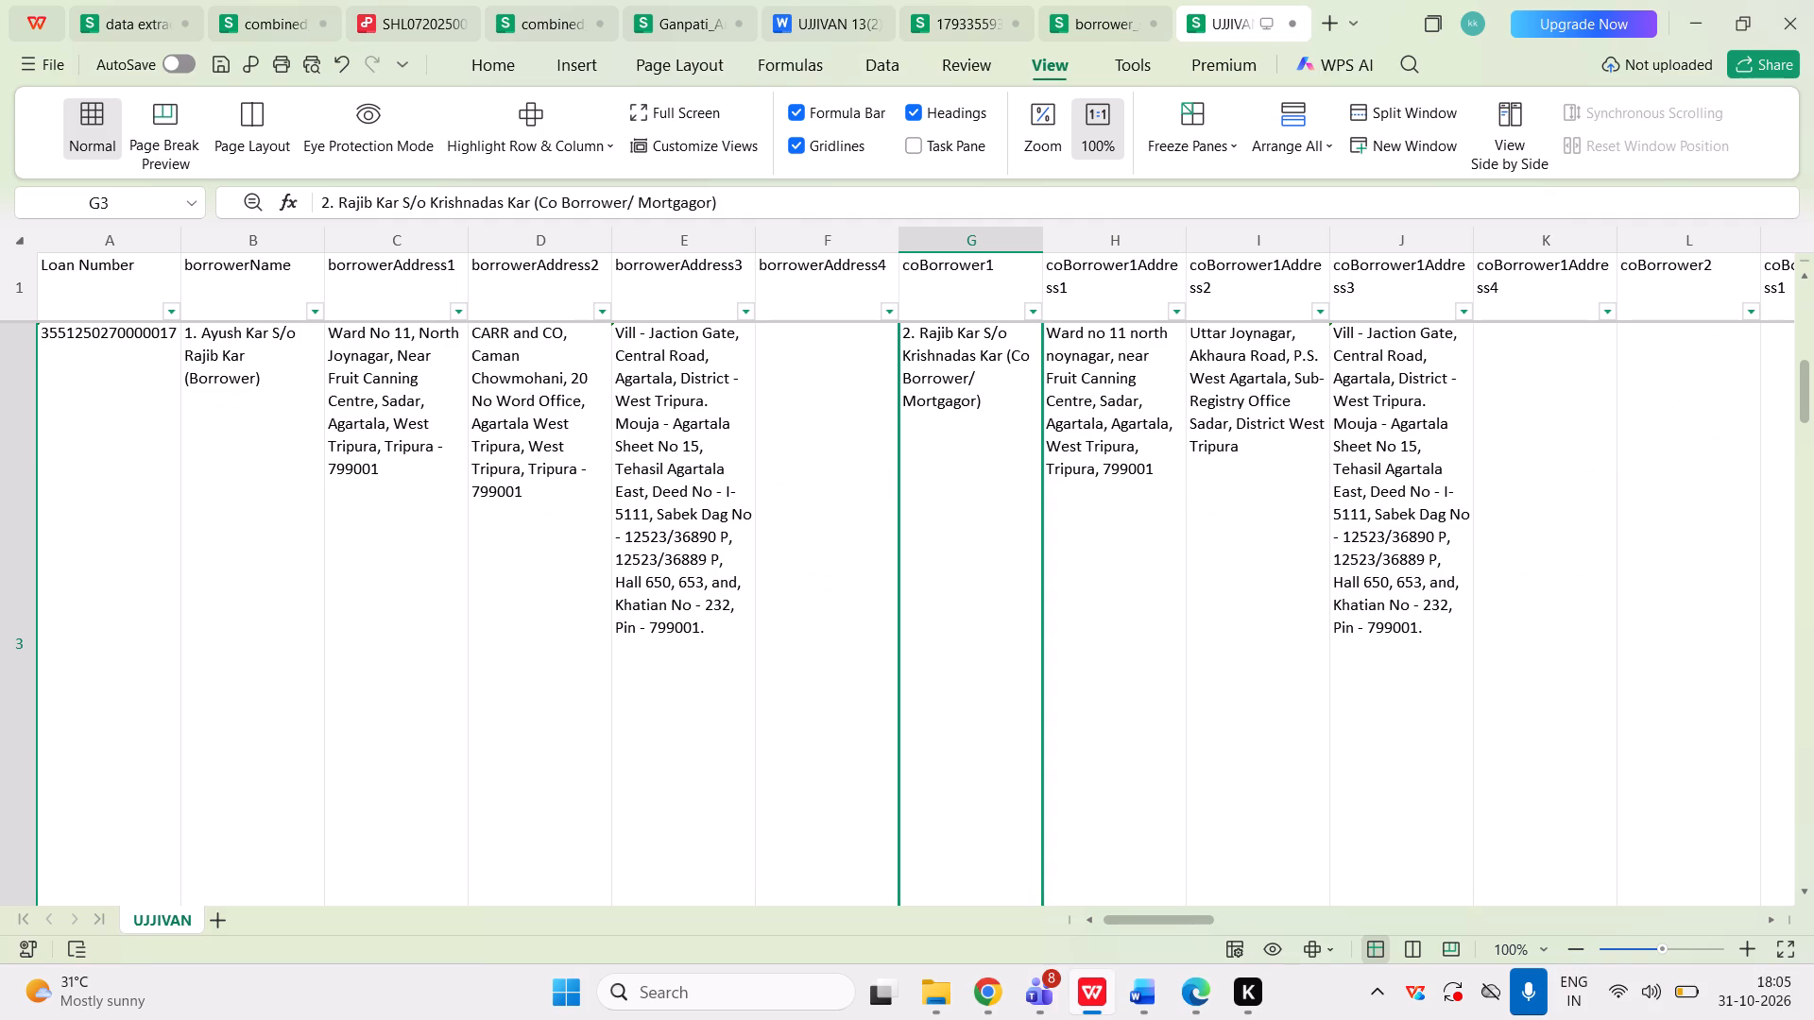
key("Down")
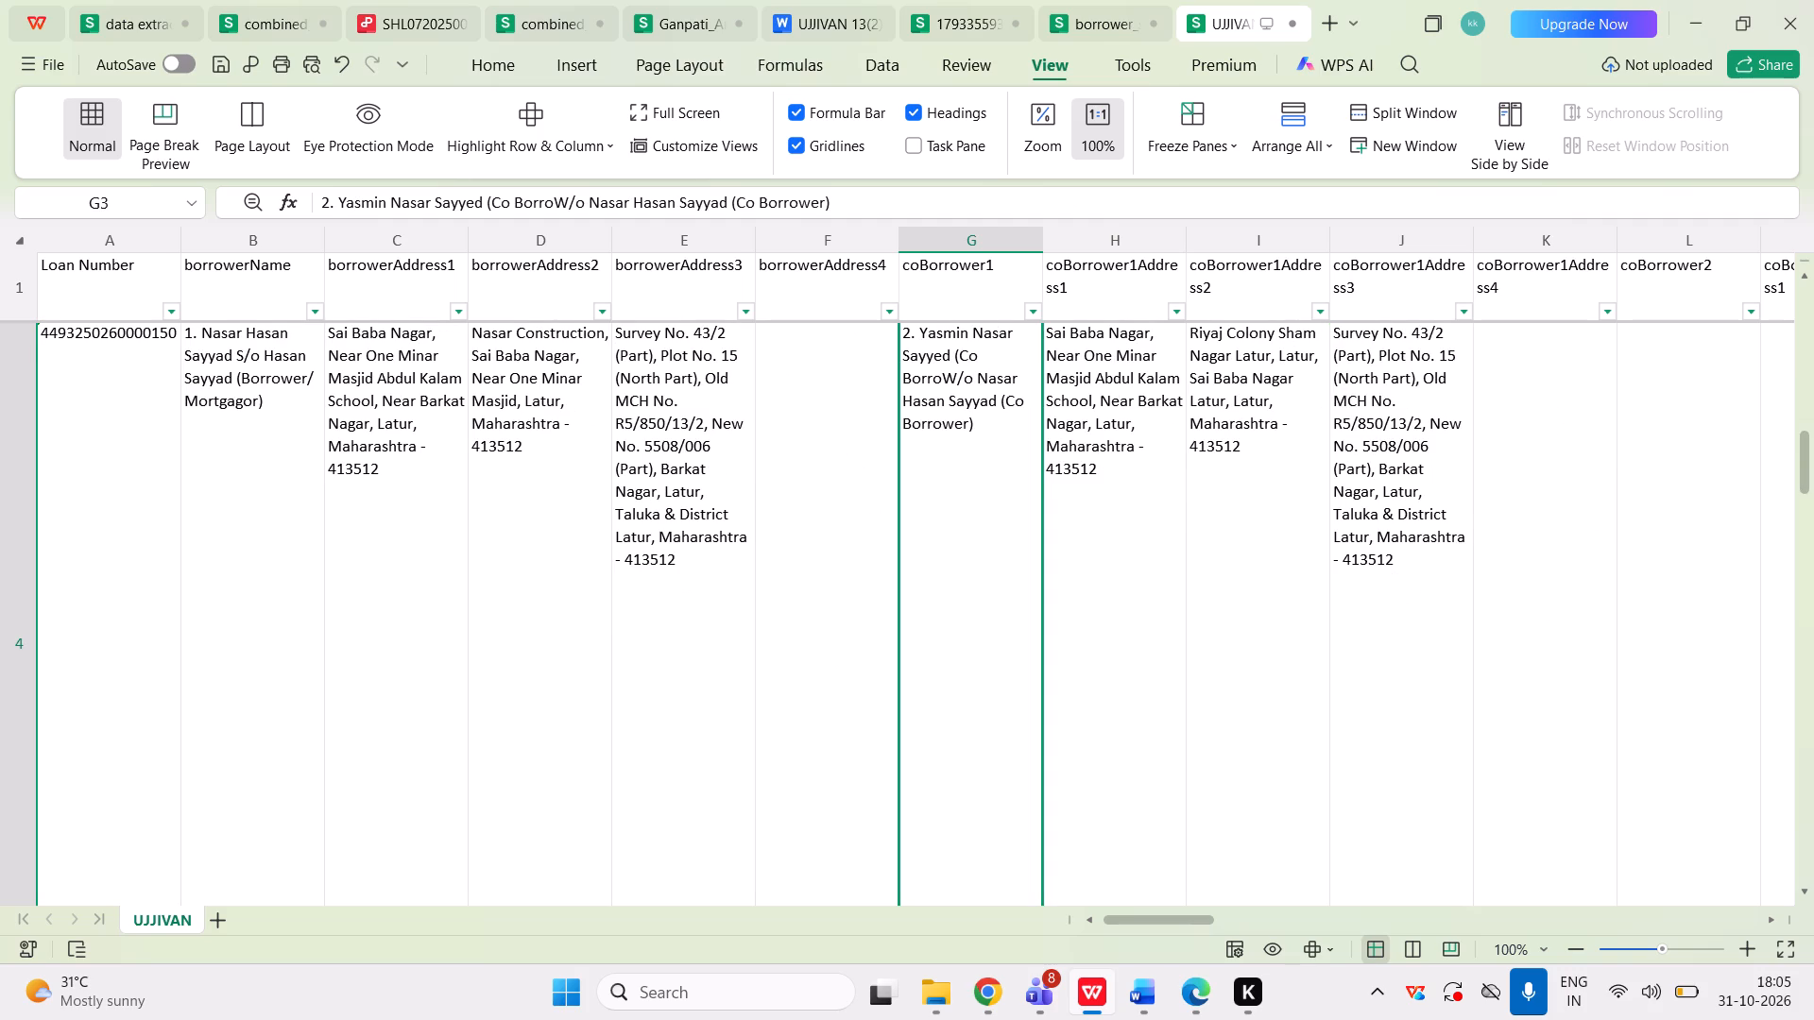
key("Down")
key("Up")
Delete the stray "(Co Borro" before "W/o" in row 4's coBorrower1 entry, keeping one space between the name and "W/o".
left_click(551, 197)
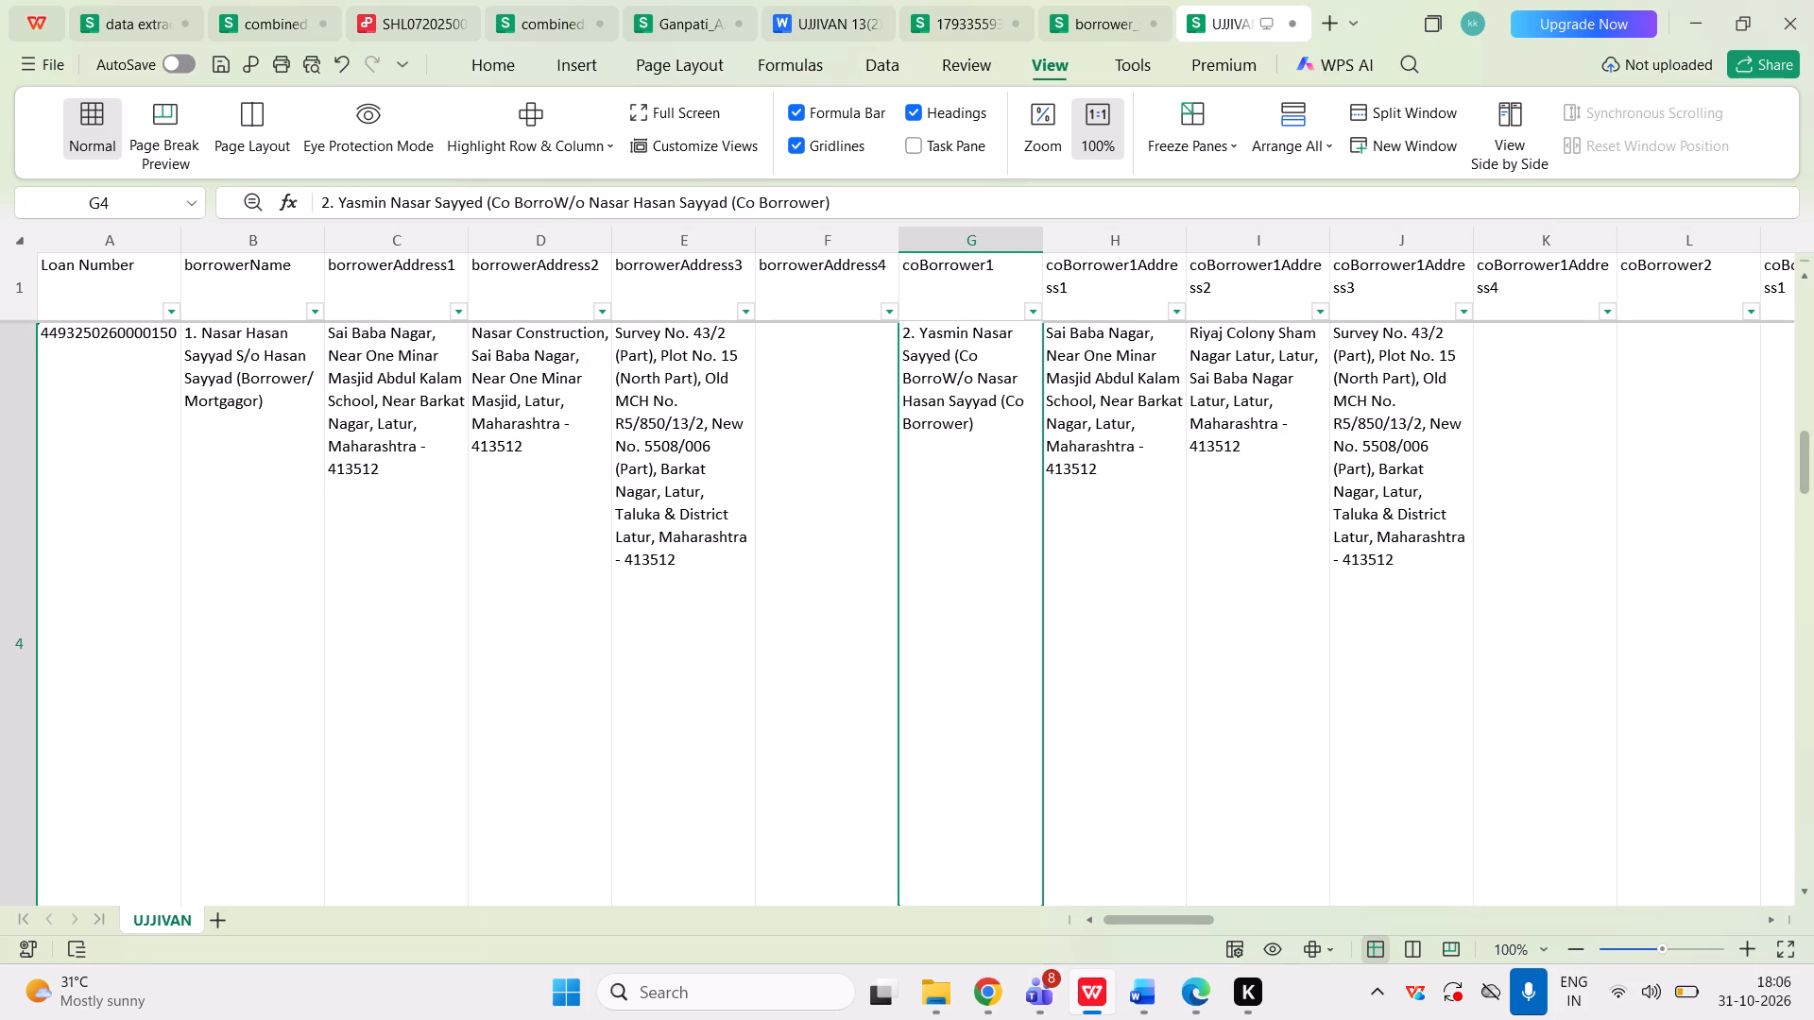
key("BackSpace")
key("BackSpace")
key("BackSpace")
key("BackSpace")
key("BackSpace")
key("BackSpace")
key("BackSpace")
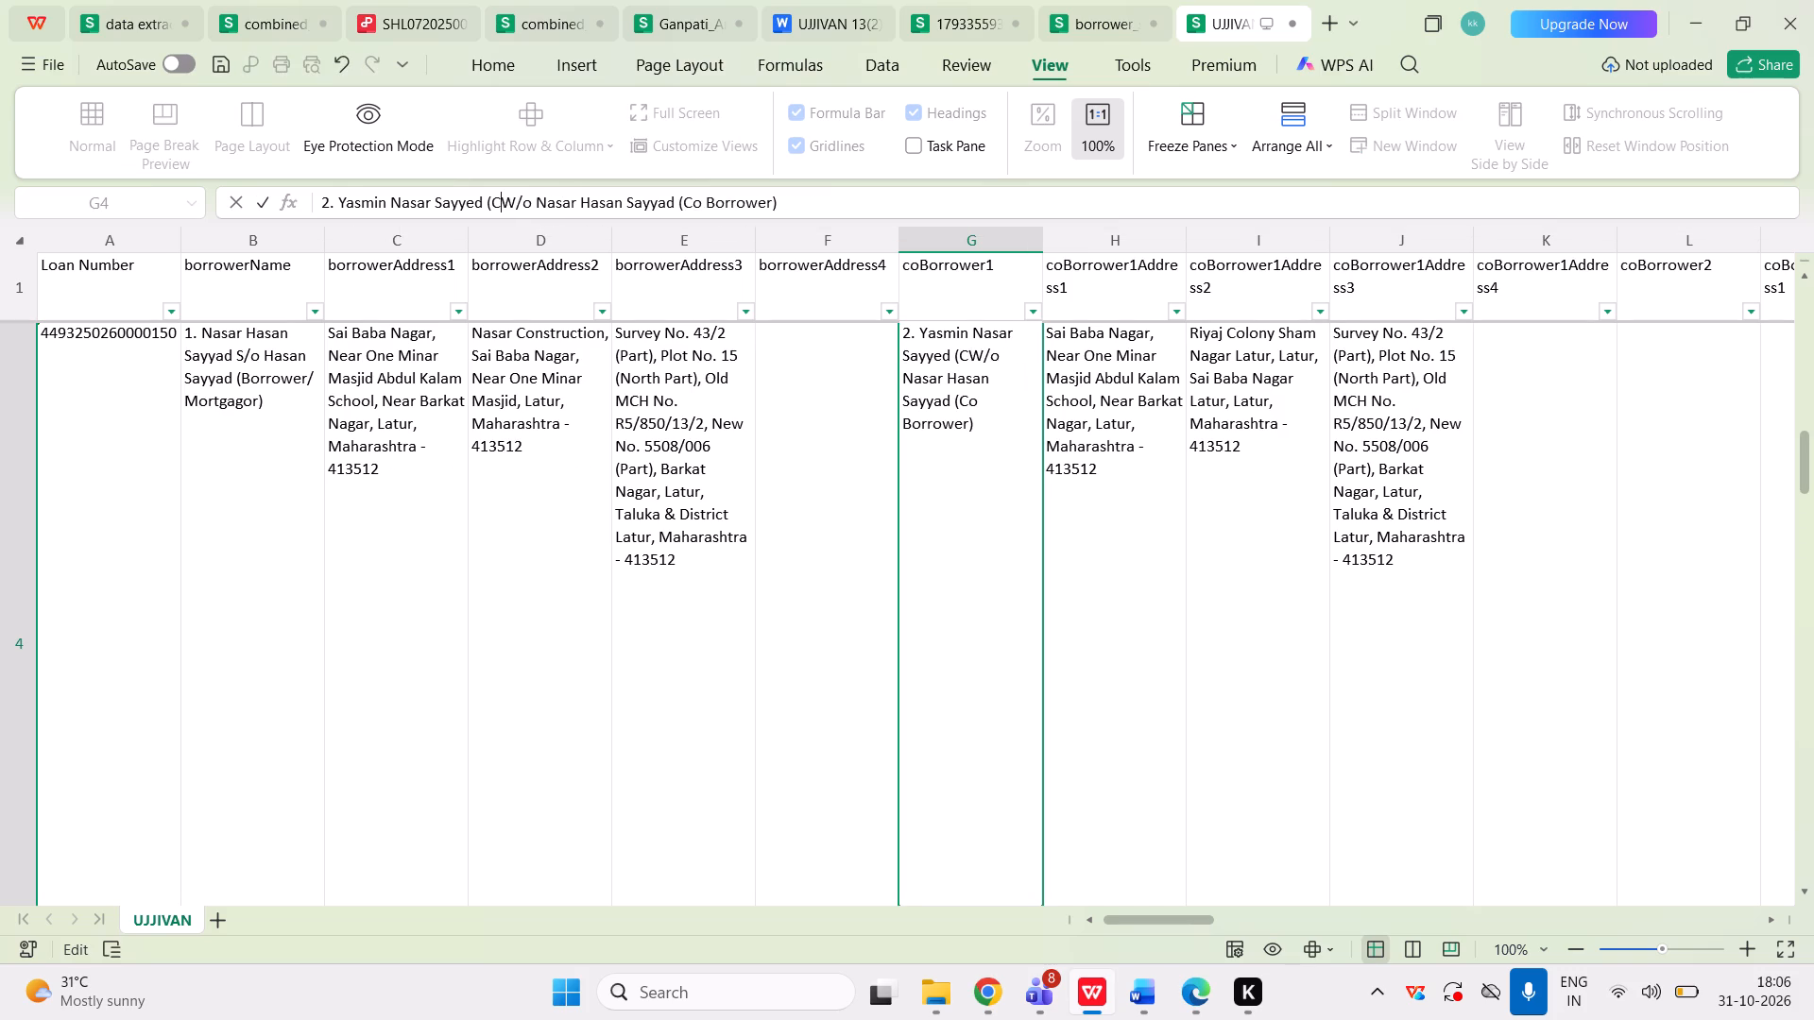
key("BackSpace")
key("BackSpace")
key("BackSpace")
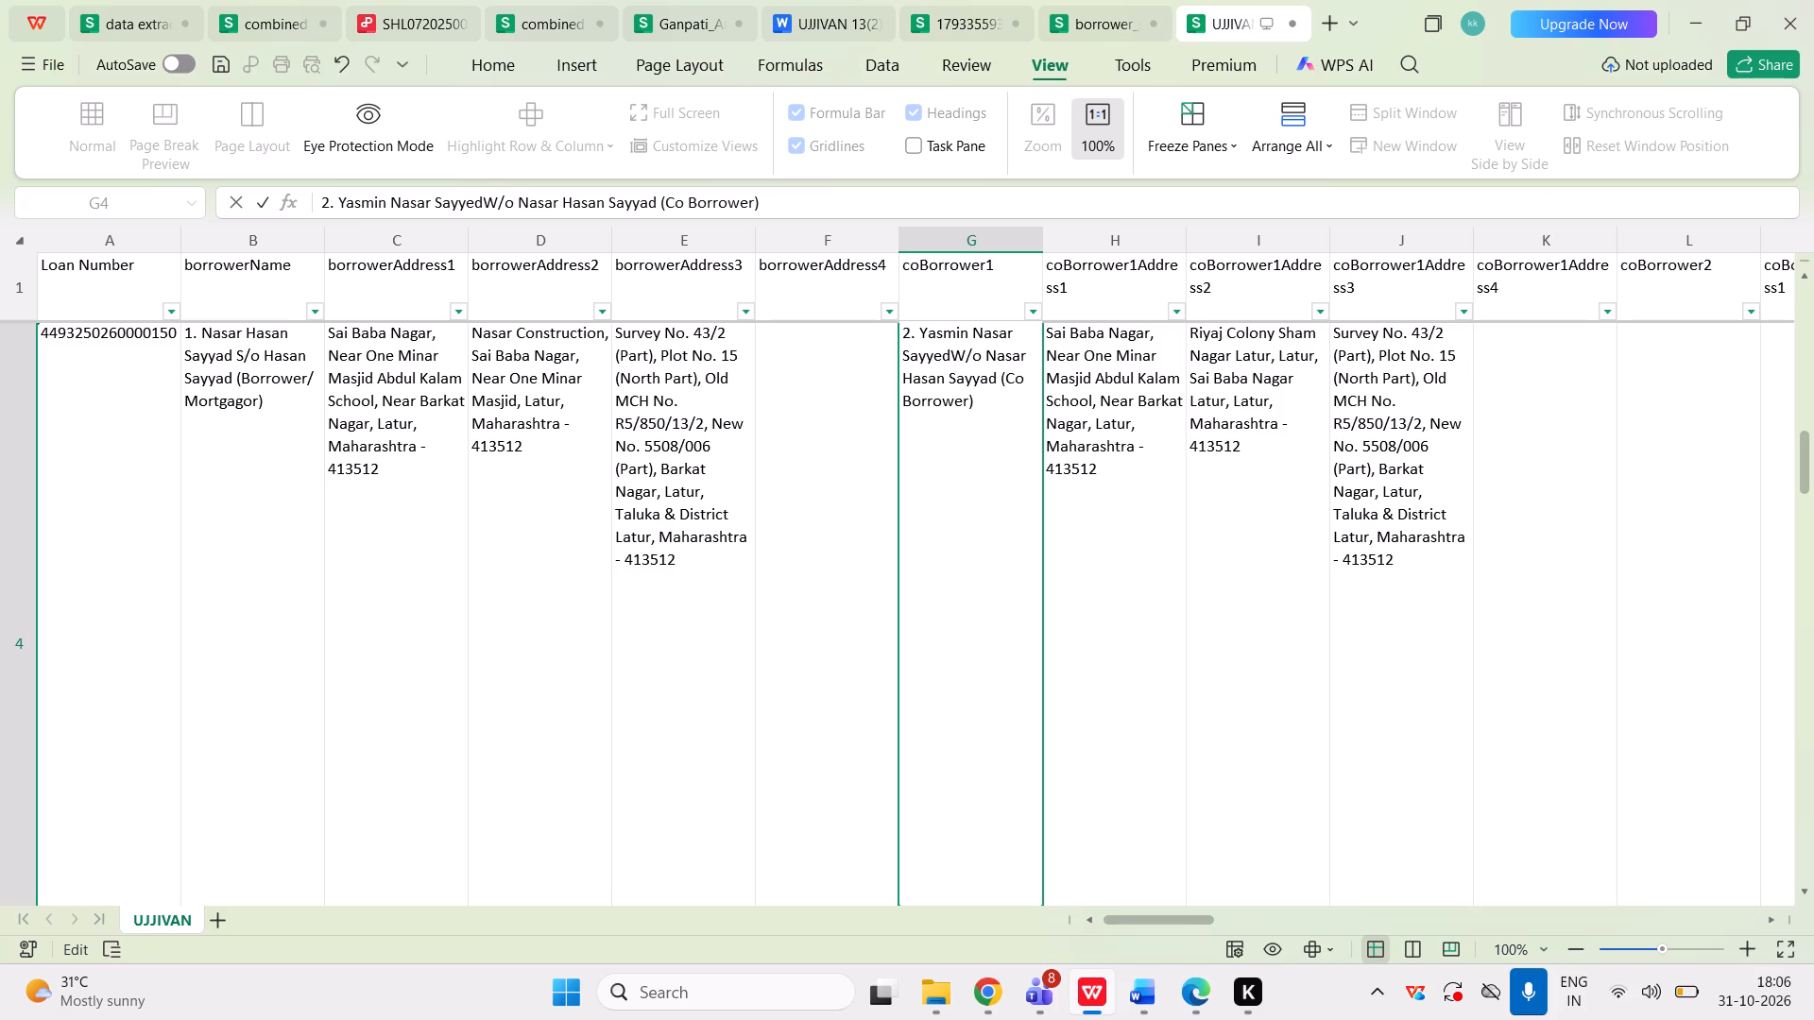
key("space")
key("Tab")
key("Left")
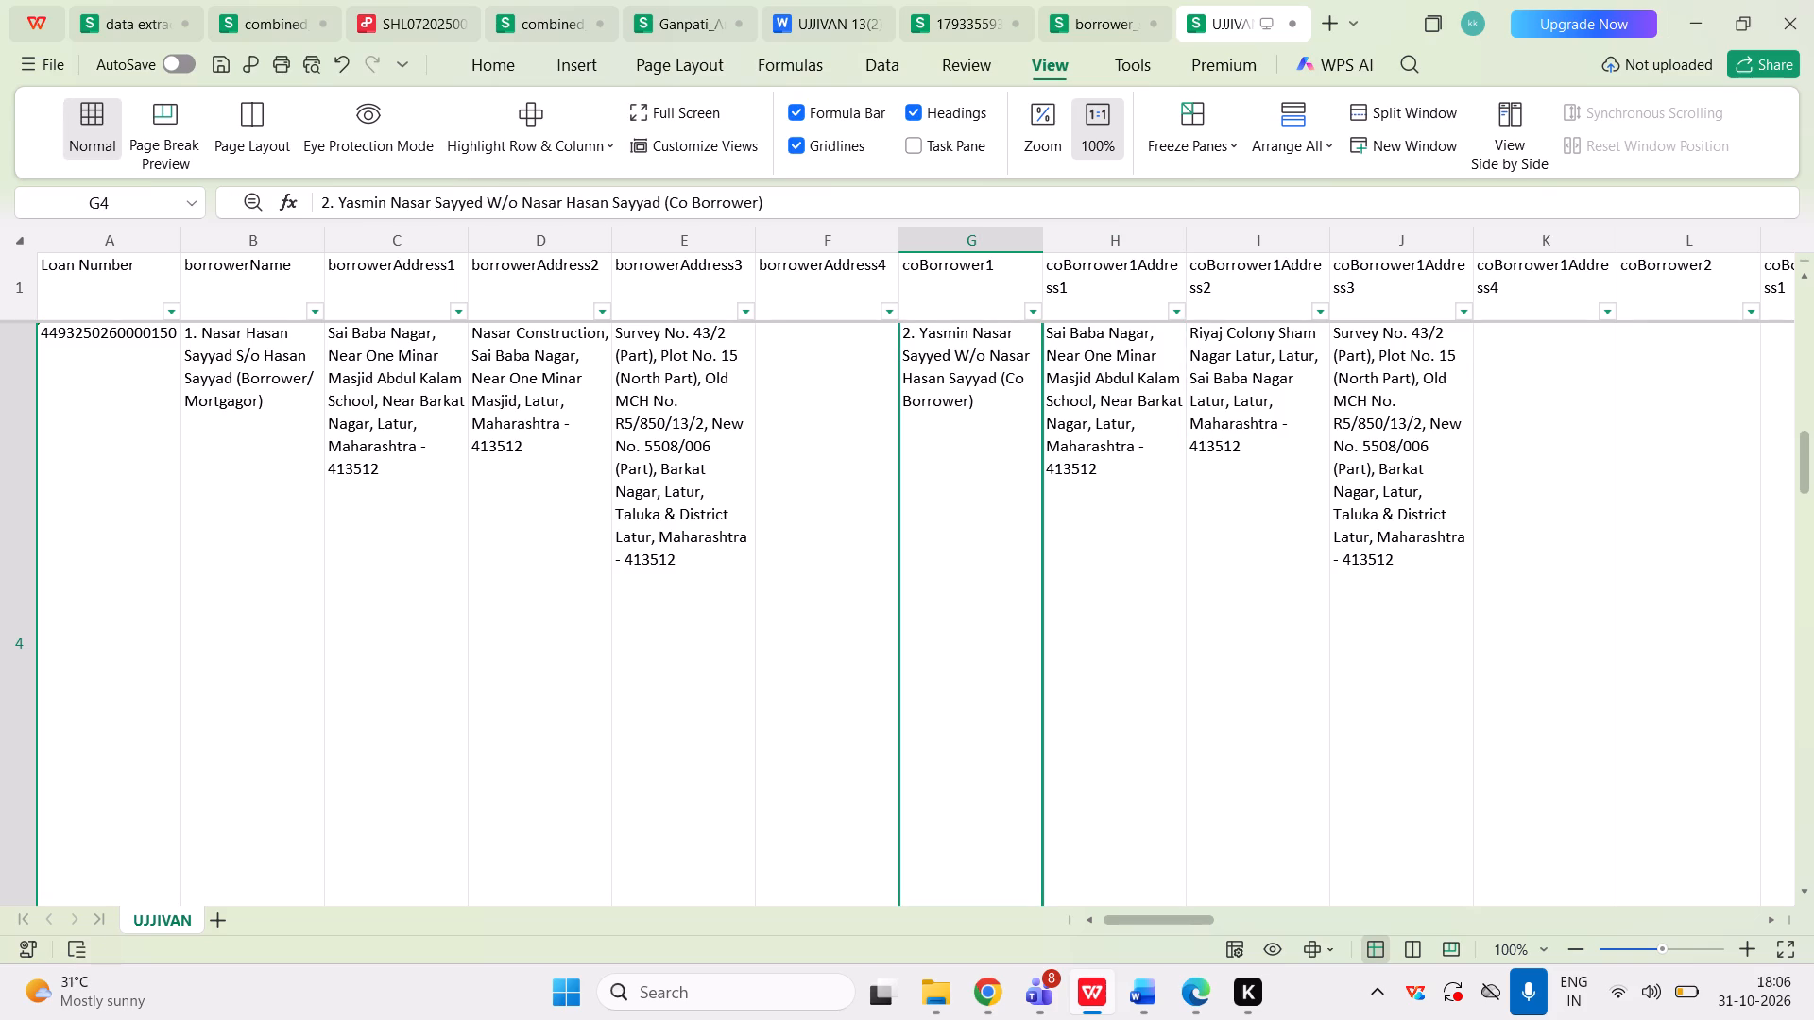
Join the indented "W/o" line in row 5's coBorrower1 entry to the line above, separated by one space.
scroll(872, 588, "down", 4)
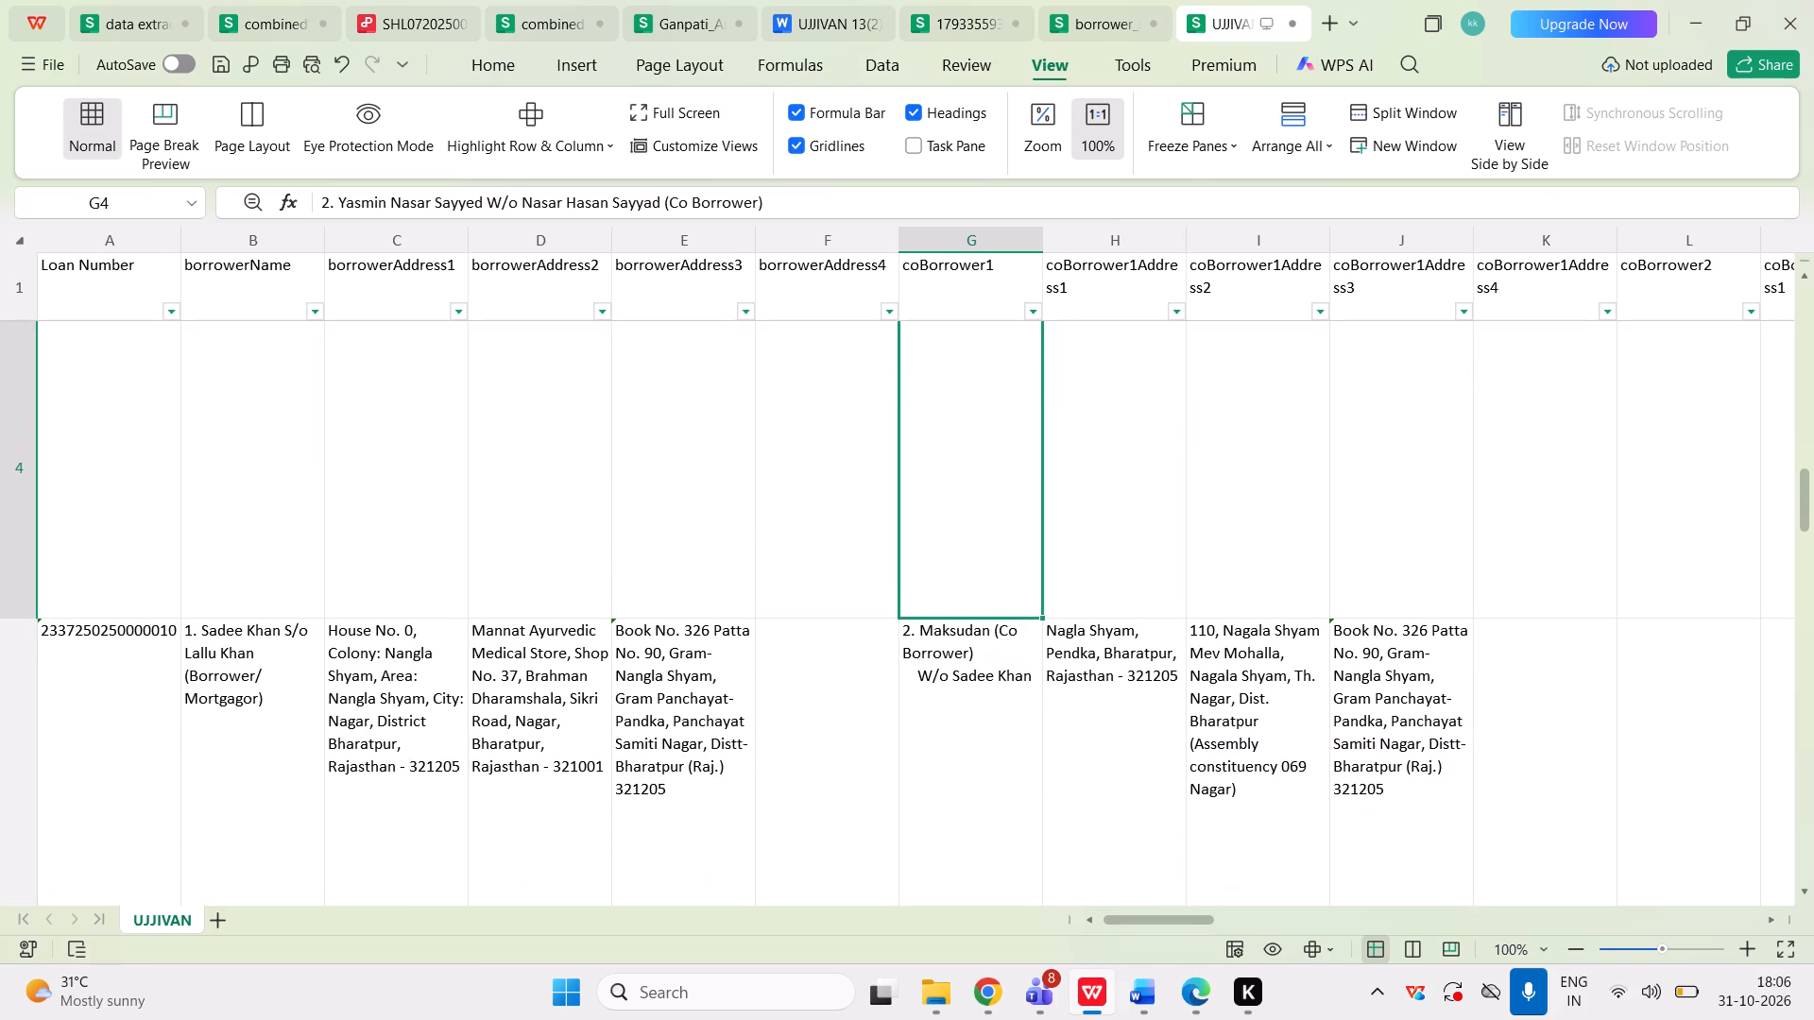
scroll(872, 588, "down", 2)
left_click(942, 637)
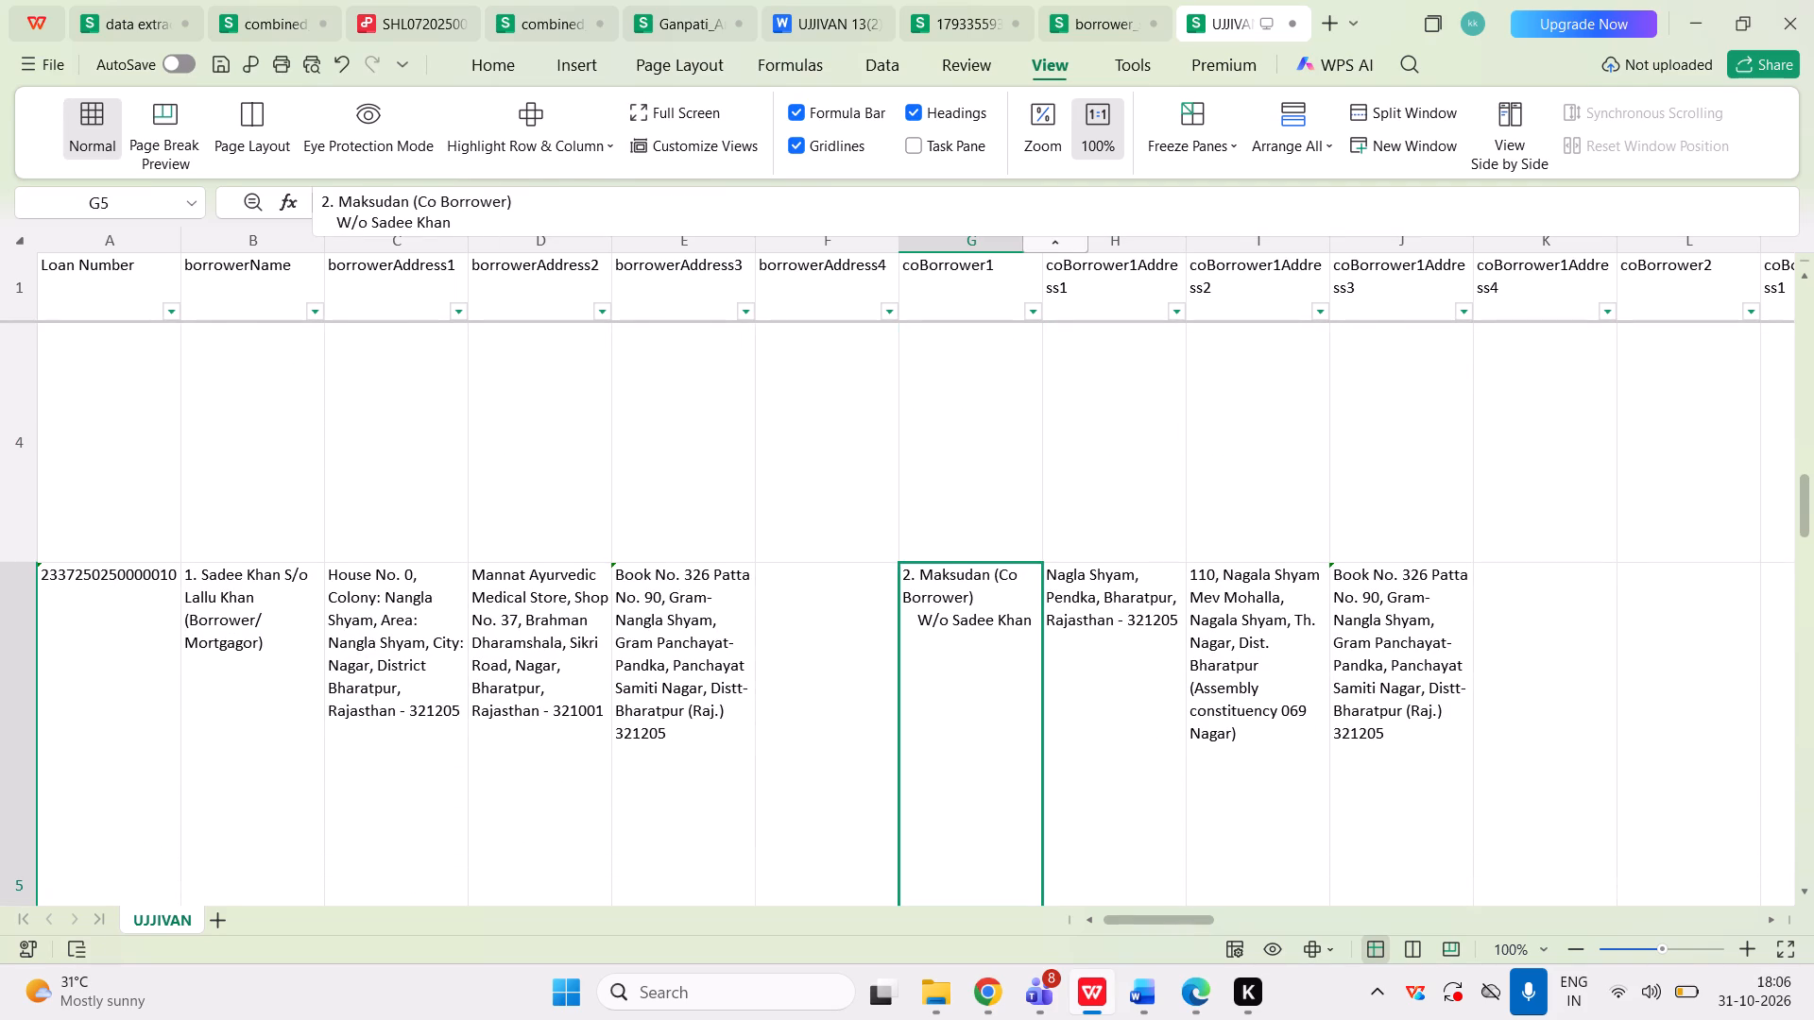
left_click(366, 221)
key("Left")
key("Left")
key("Left")
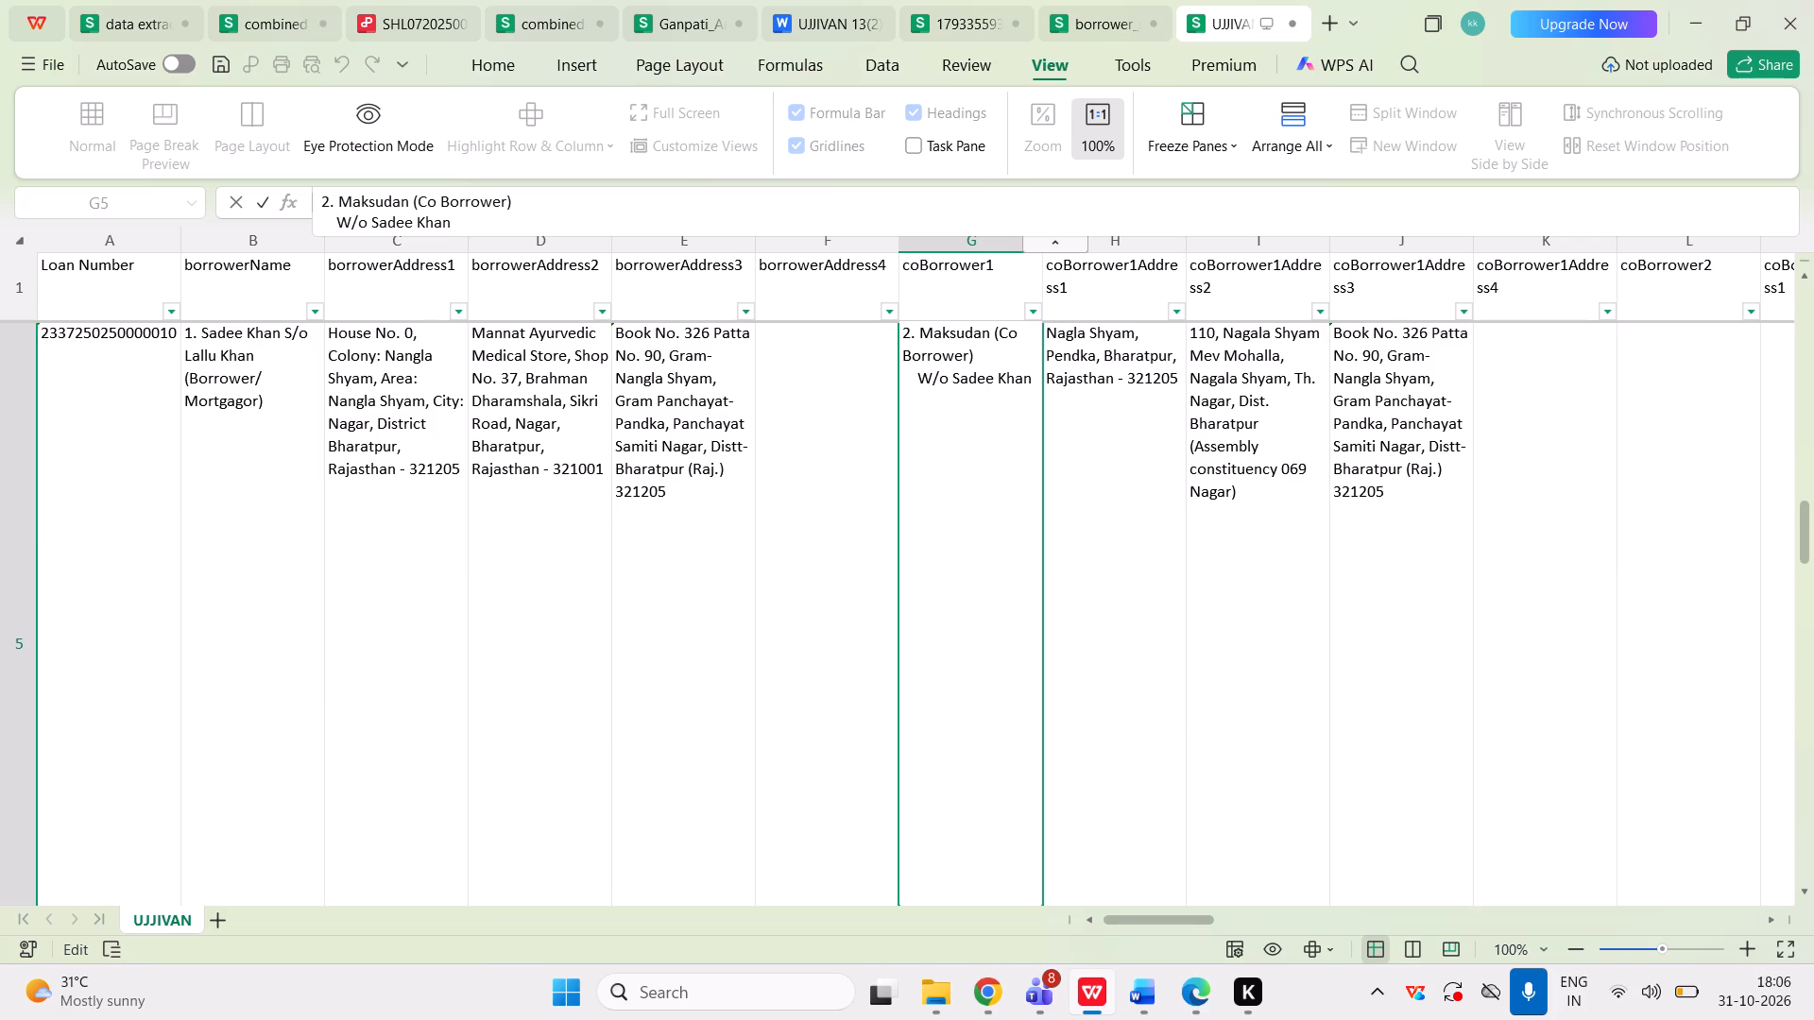
key("BackSpace")
key("BackSpace")
key("BackSpace")
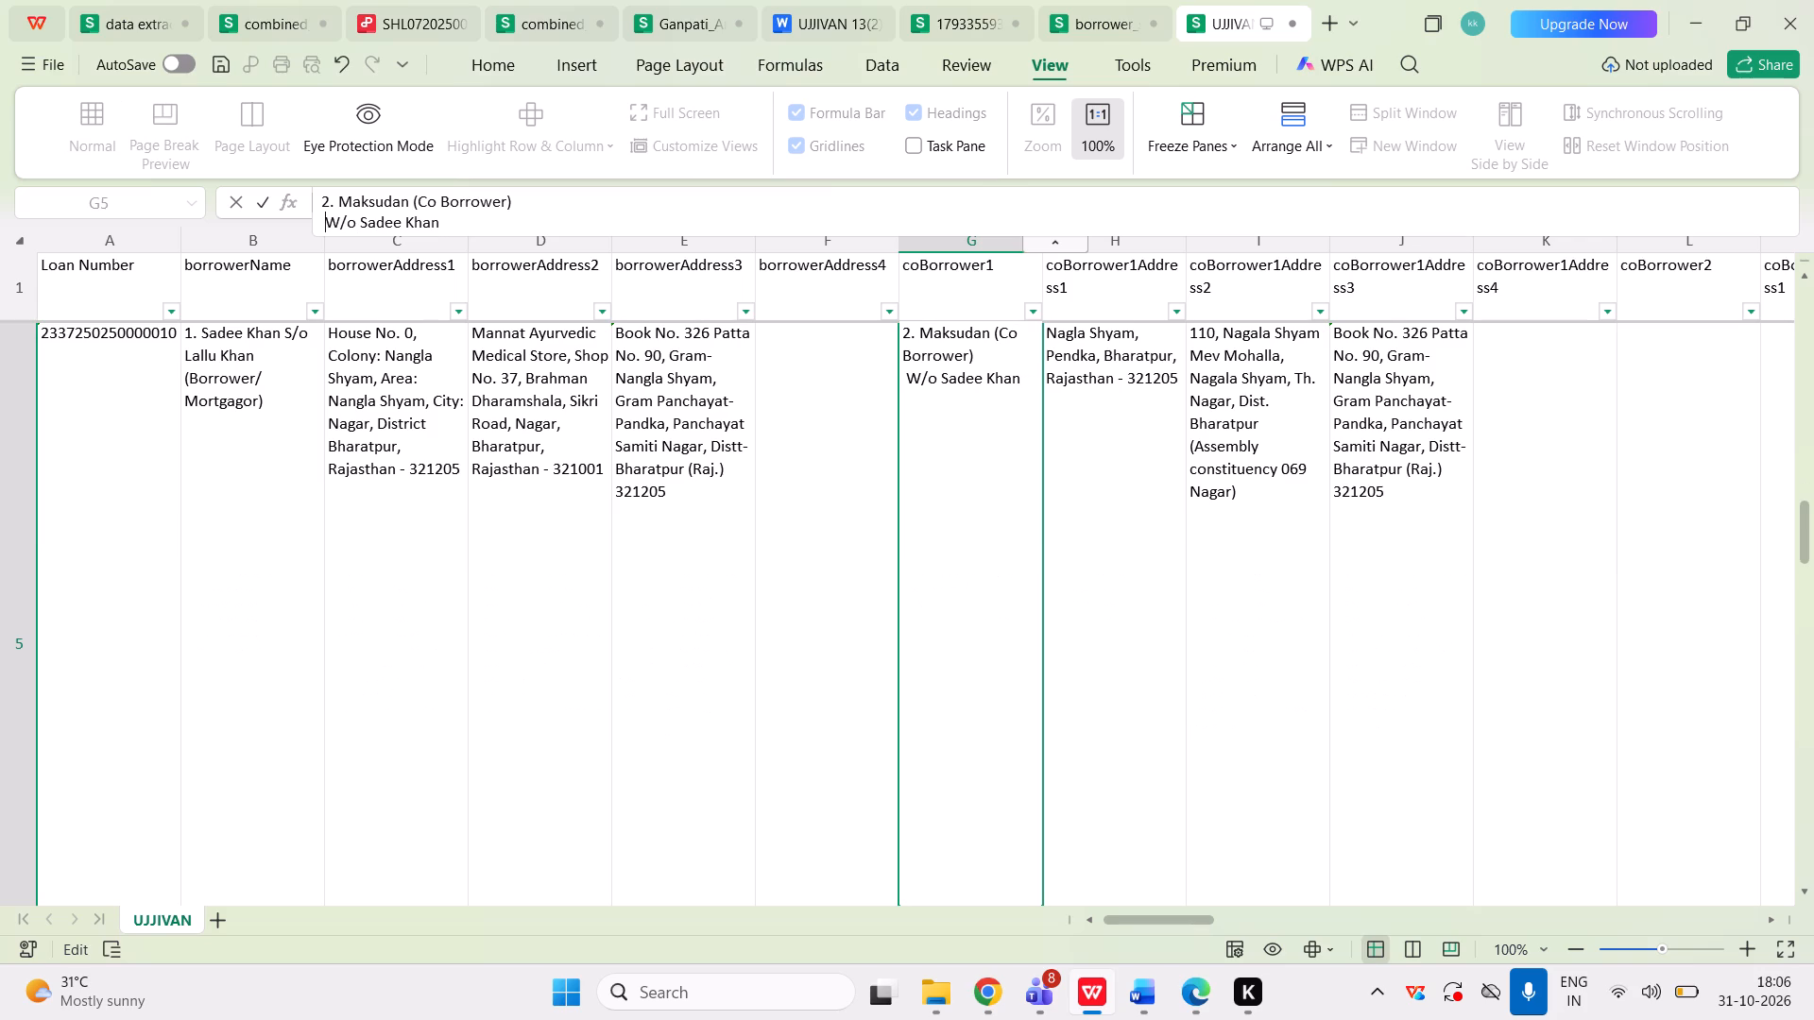
key("BackSpace")
key("BackSpace")
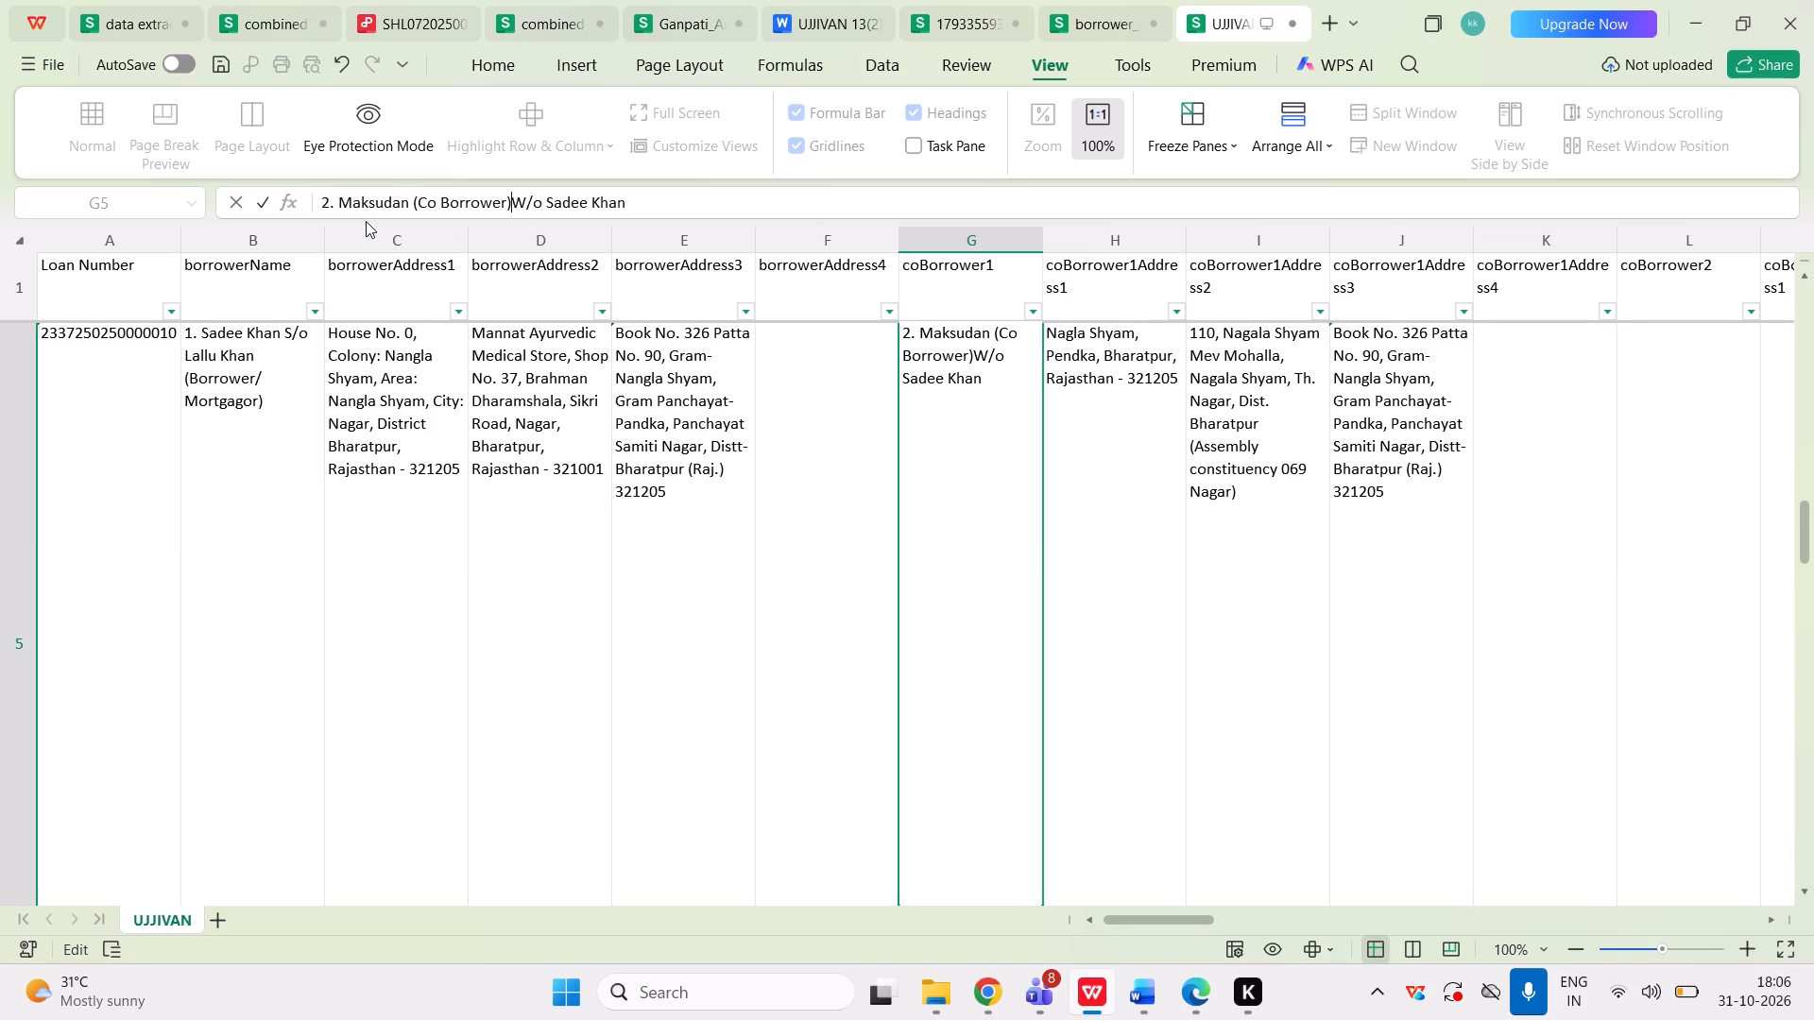
key("space")
Move "(Co Borrower)" in row 5's coBorrower1 entry to the end, after the husband's name.
key("Left")
key("shift+Left")
key("shift+Left")
key("shift+Left")
key("shift+Left")
key("shift+Left")
key("shift+Left")
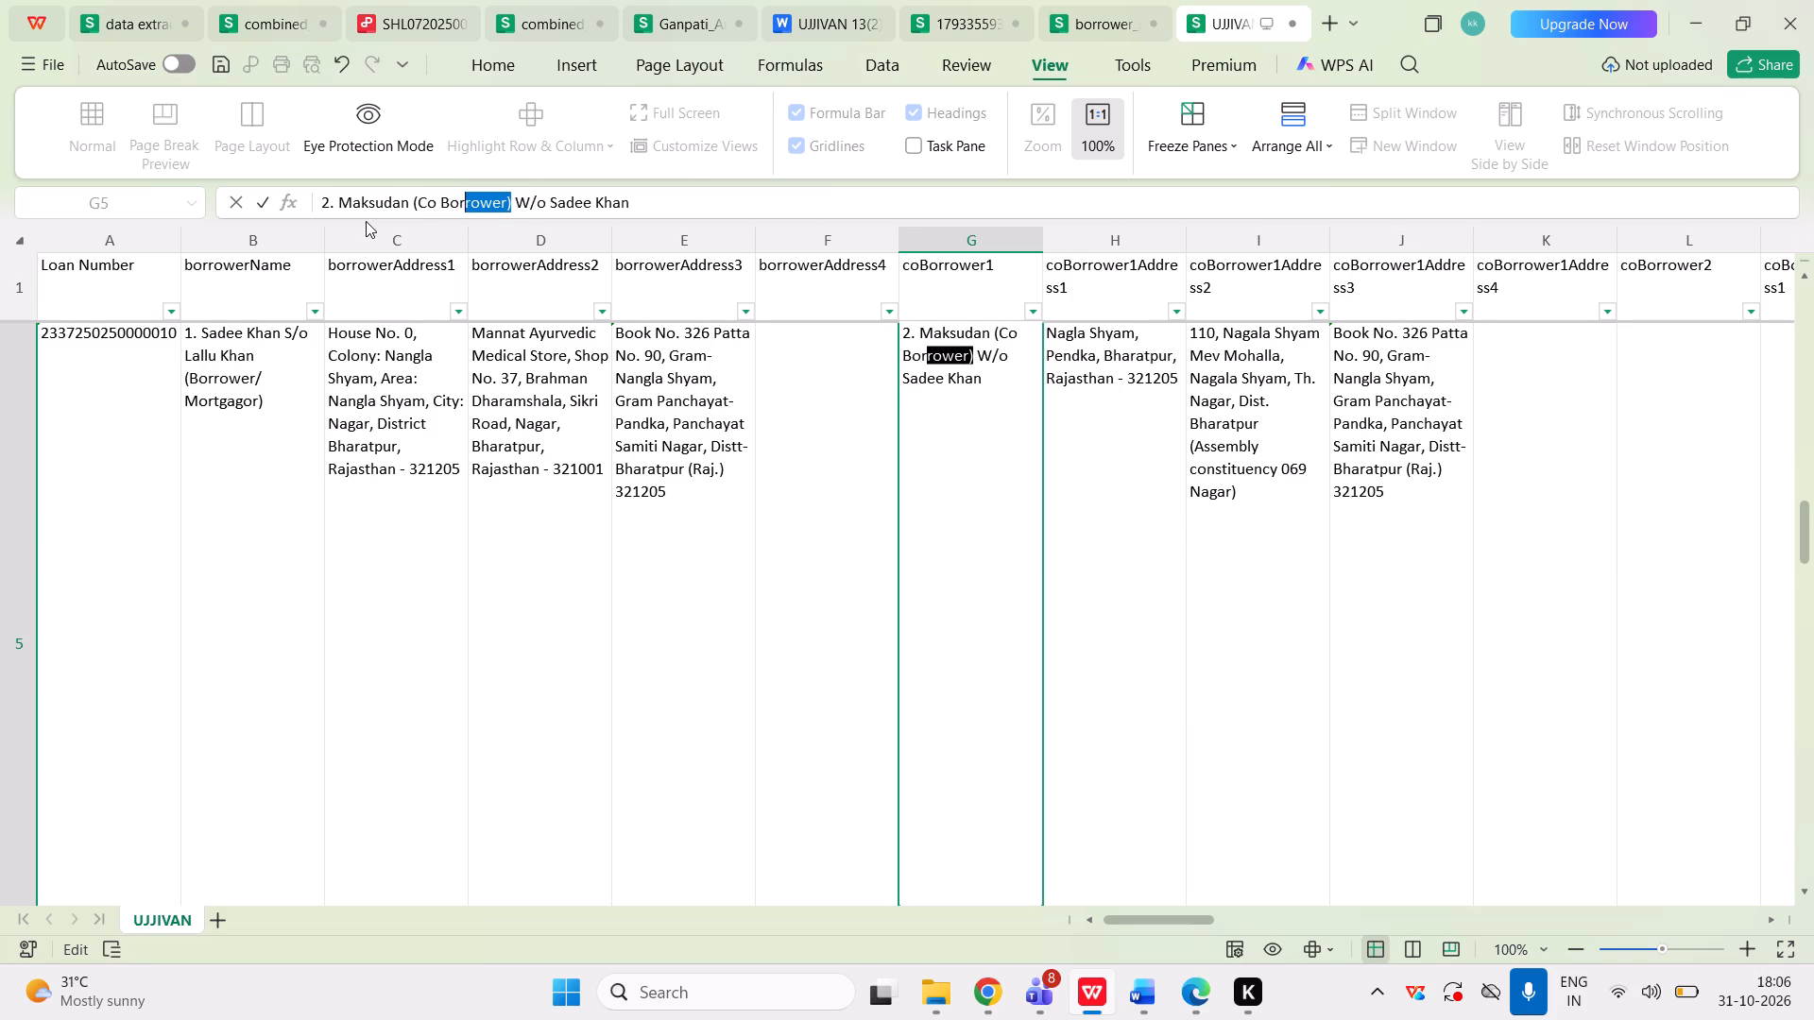
key("shift+Left")
key("shift+Left")
key("shift+Left")
key("shift+Left")
key("shift+Left")
key("shift+Left")
key("shift+Left")
key("ctrl+c")
key("ctrl+c")
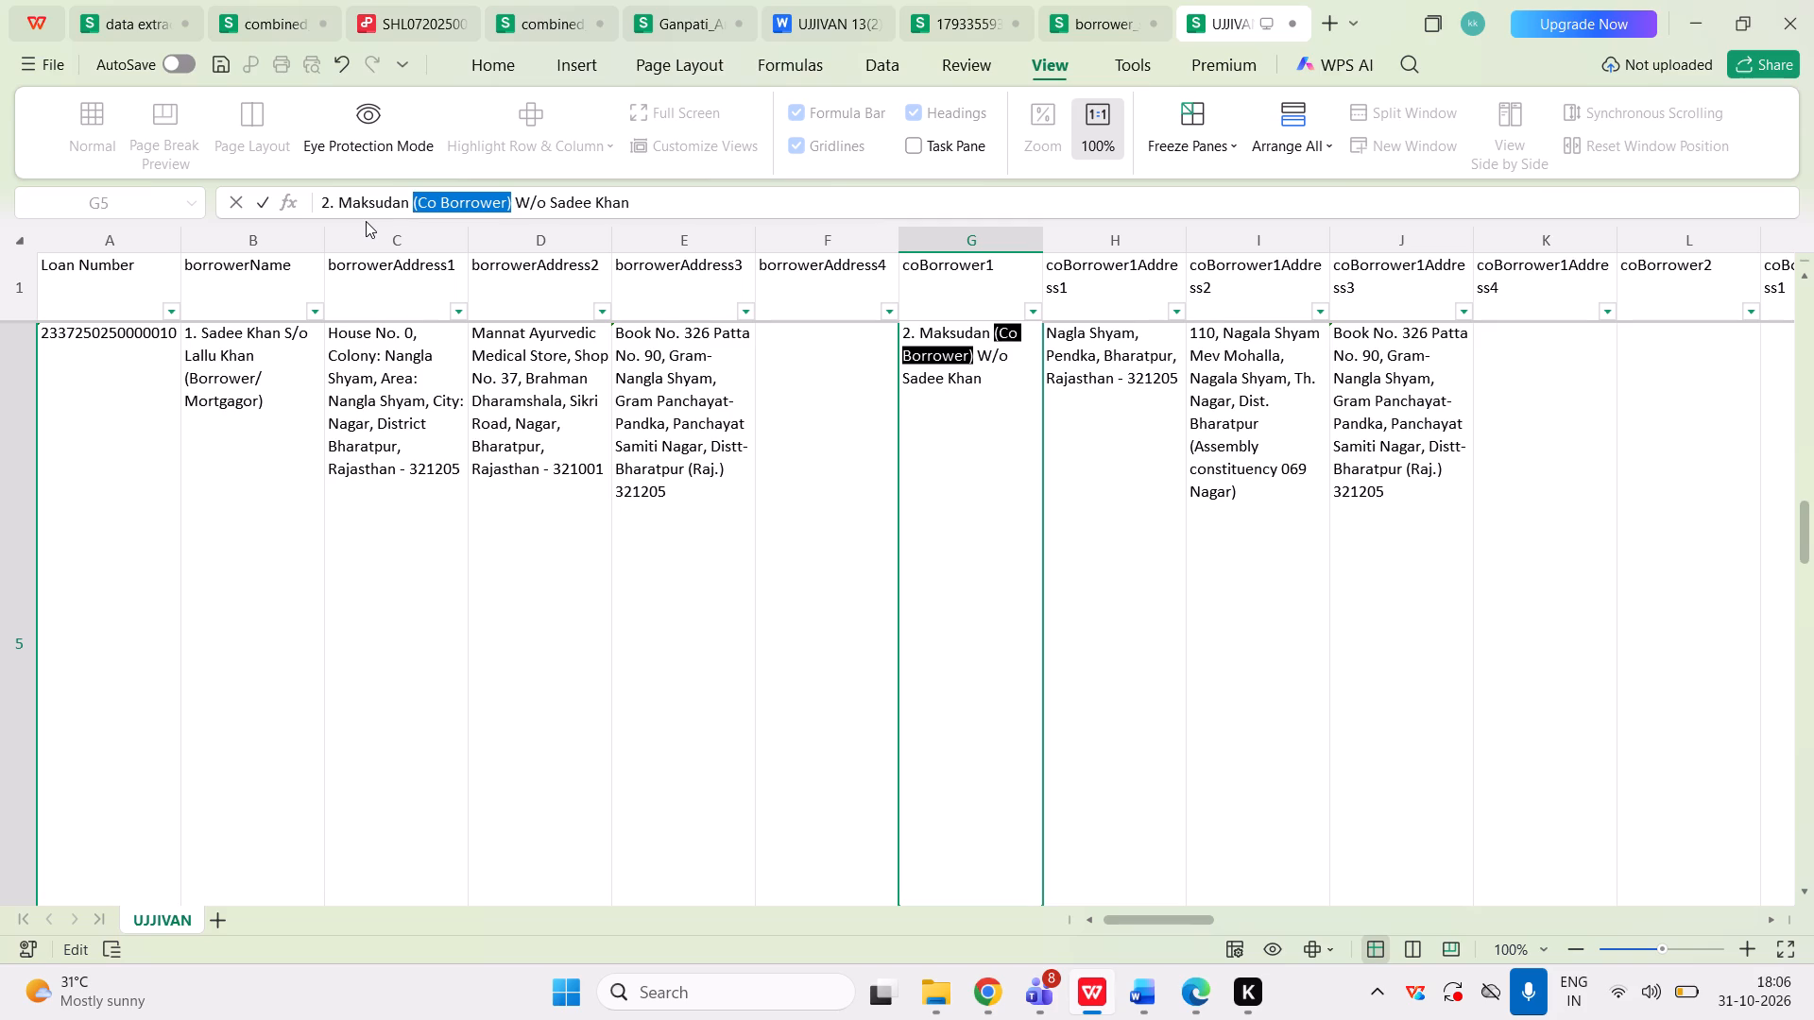
key("BackSpace")
key("Right")
key("Right")
key("Right")
key("Right")
key("Right")
key("Right")
key("Right")
key("Right")
key("Right")
key("Right")
key("Right")
key("Right")
key("Right")
key("Right")
key("Right")
key("Right")
key("Right")
key("Right")
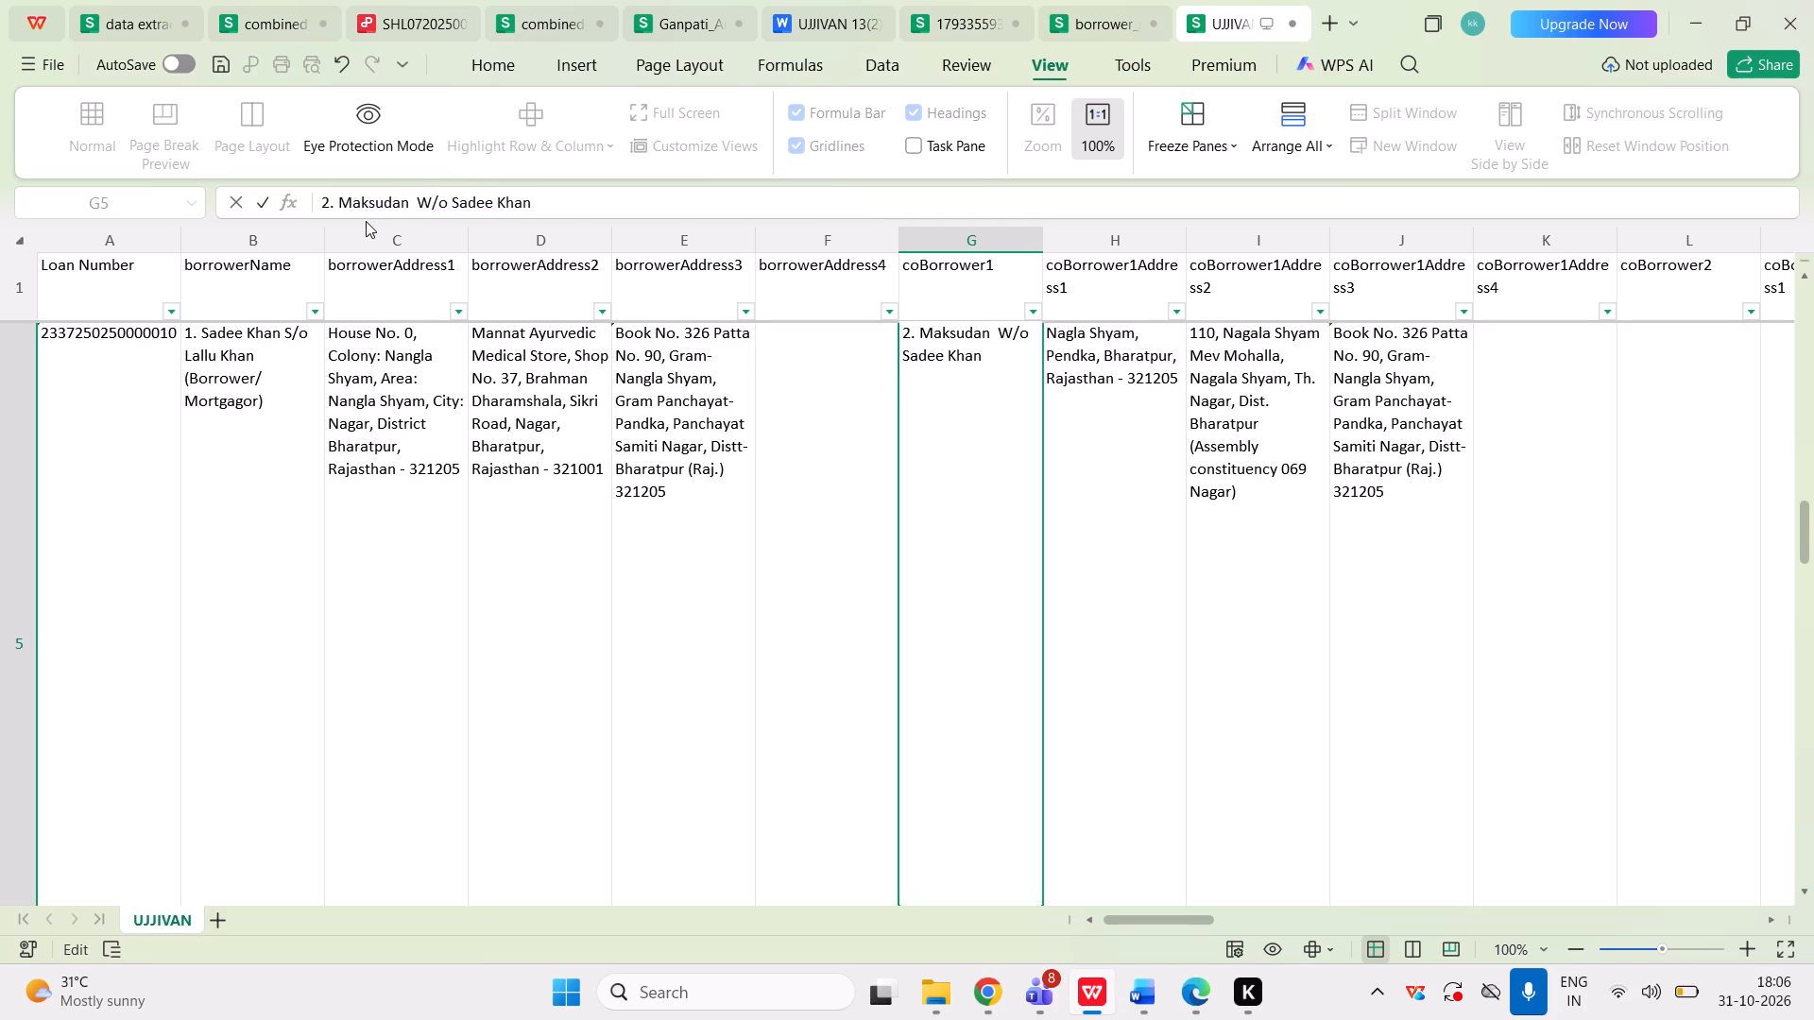
key("ctrl+v")
Fix the spacing in row 5's coBorrower1 entry, leaving one space before "(Co Borrower)" and one before "W/o".
key("Left")
key("Left")
key("Left")
key("Left")
key("Left")
key("Left")
key("Left")
key("Left")
key("Left")
key("Left")
key("Left")
key("Left")
key("Left")
key("Left")
key("Right")
key("Right")
key("Left")
key("space")
key("Right")
key("Left")
key("Left")
key("Left")
key("Left")
key("Left")
key("Left")
key("Left")
key("Left")
key("Left")
key("Left")
key("Left")
key("Left")
key("Left")
key("Left")
key("Left")
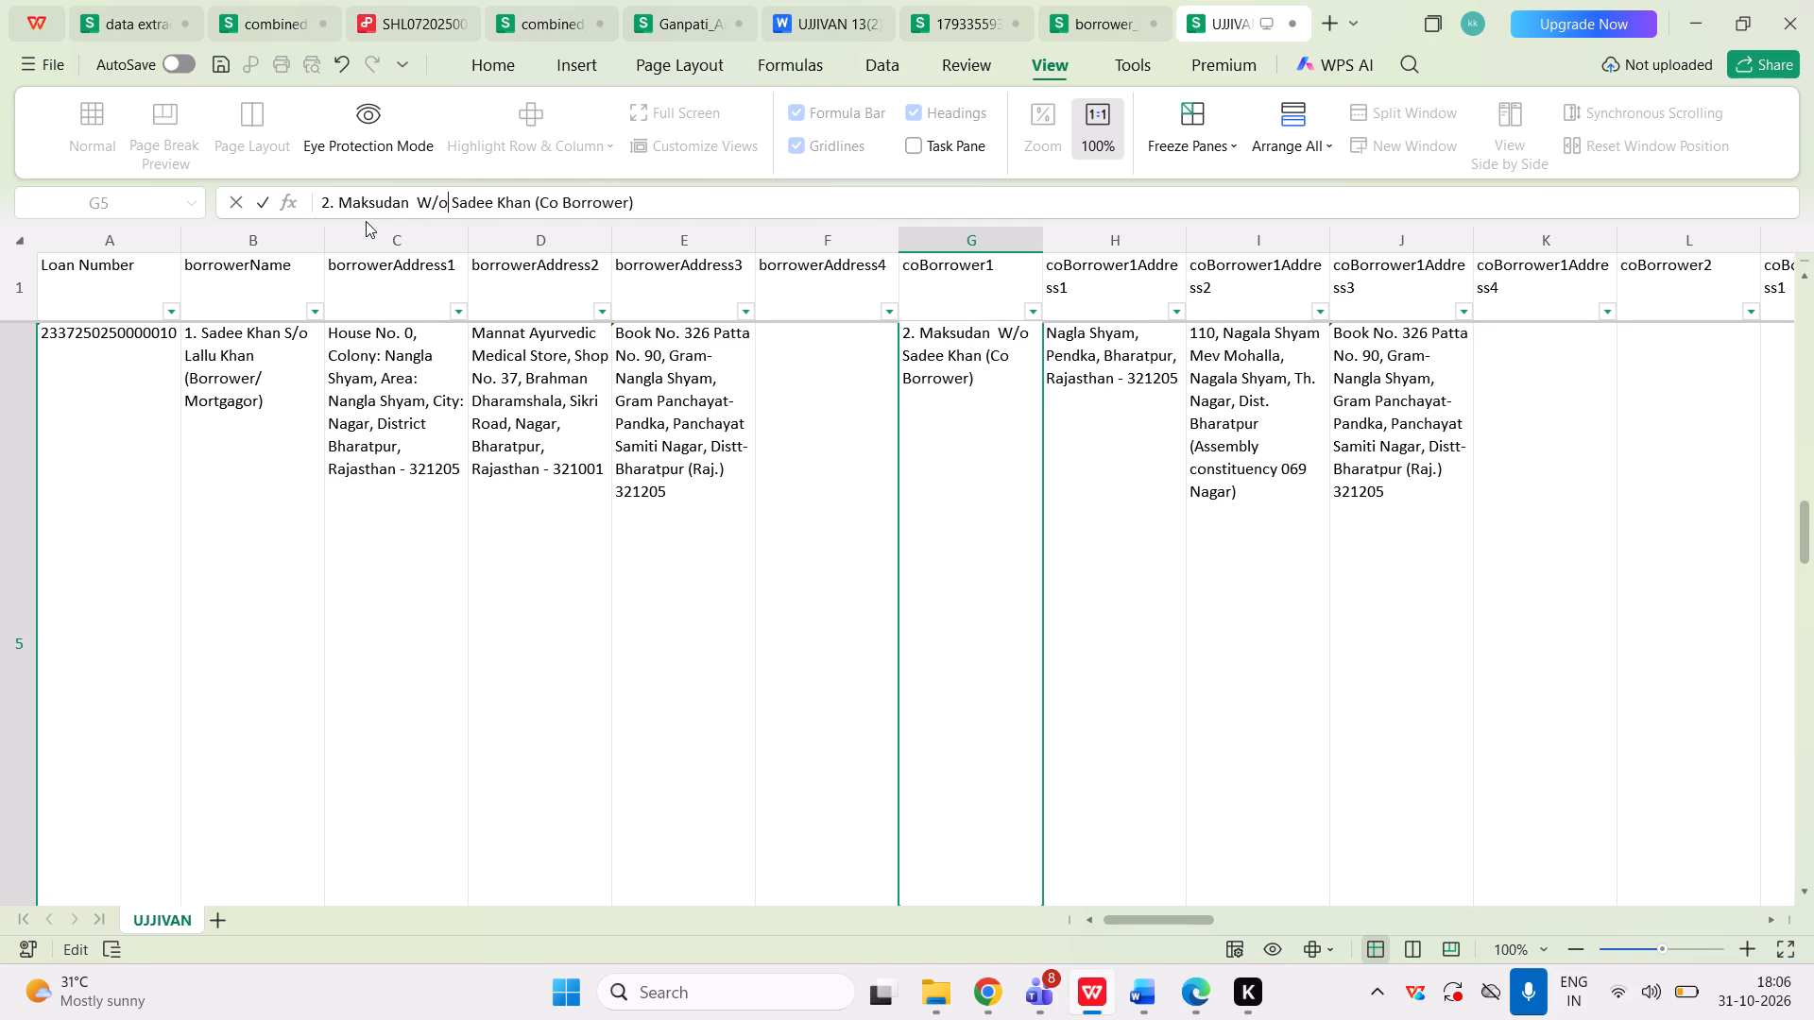
key("Left")
key("Left")
key("Right")
key("BackSpace")
key("Tab")
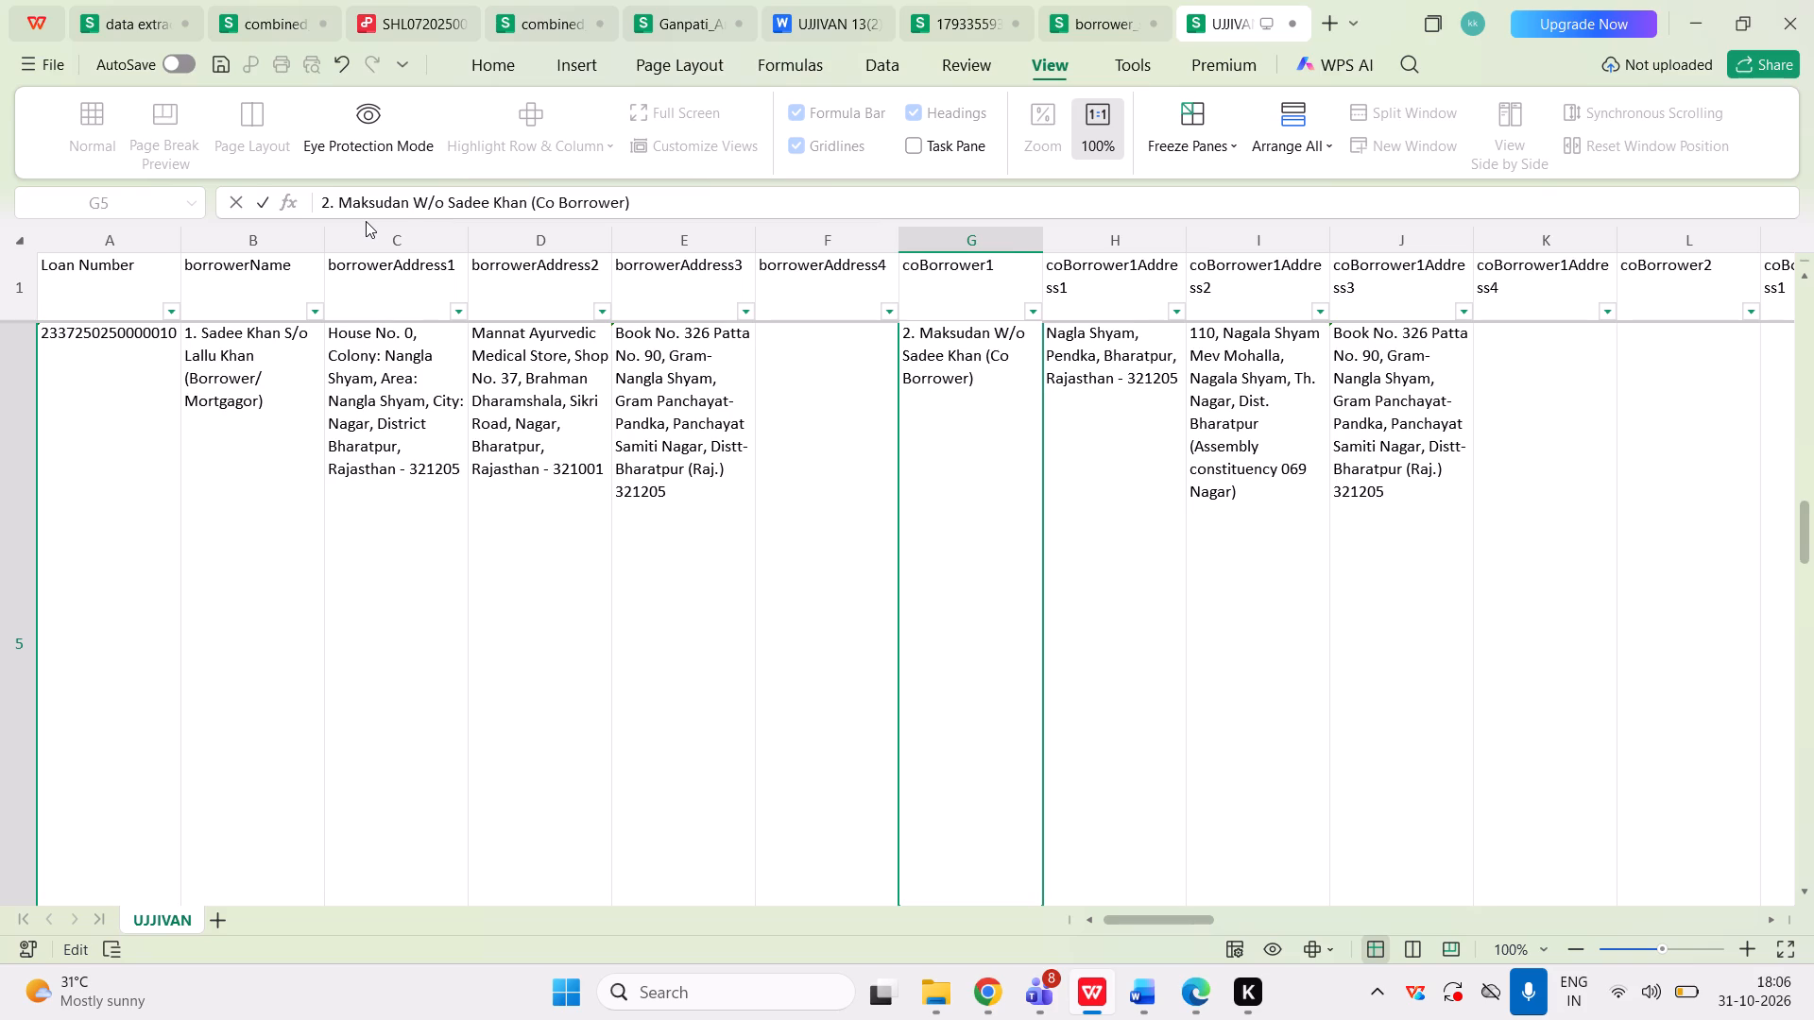
Remove the line break and indent before "W/o" in row 6's coBorrower1 entry to make it one line.
key("Left")
key("Down")
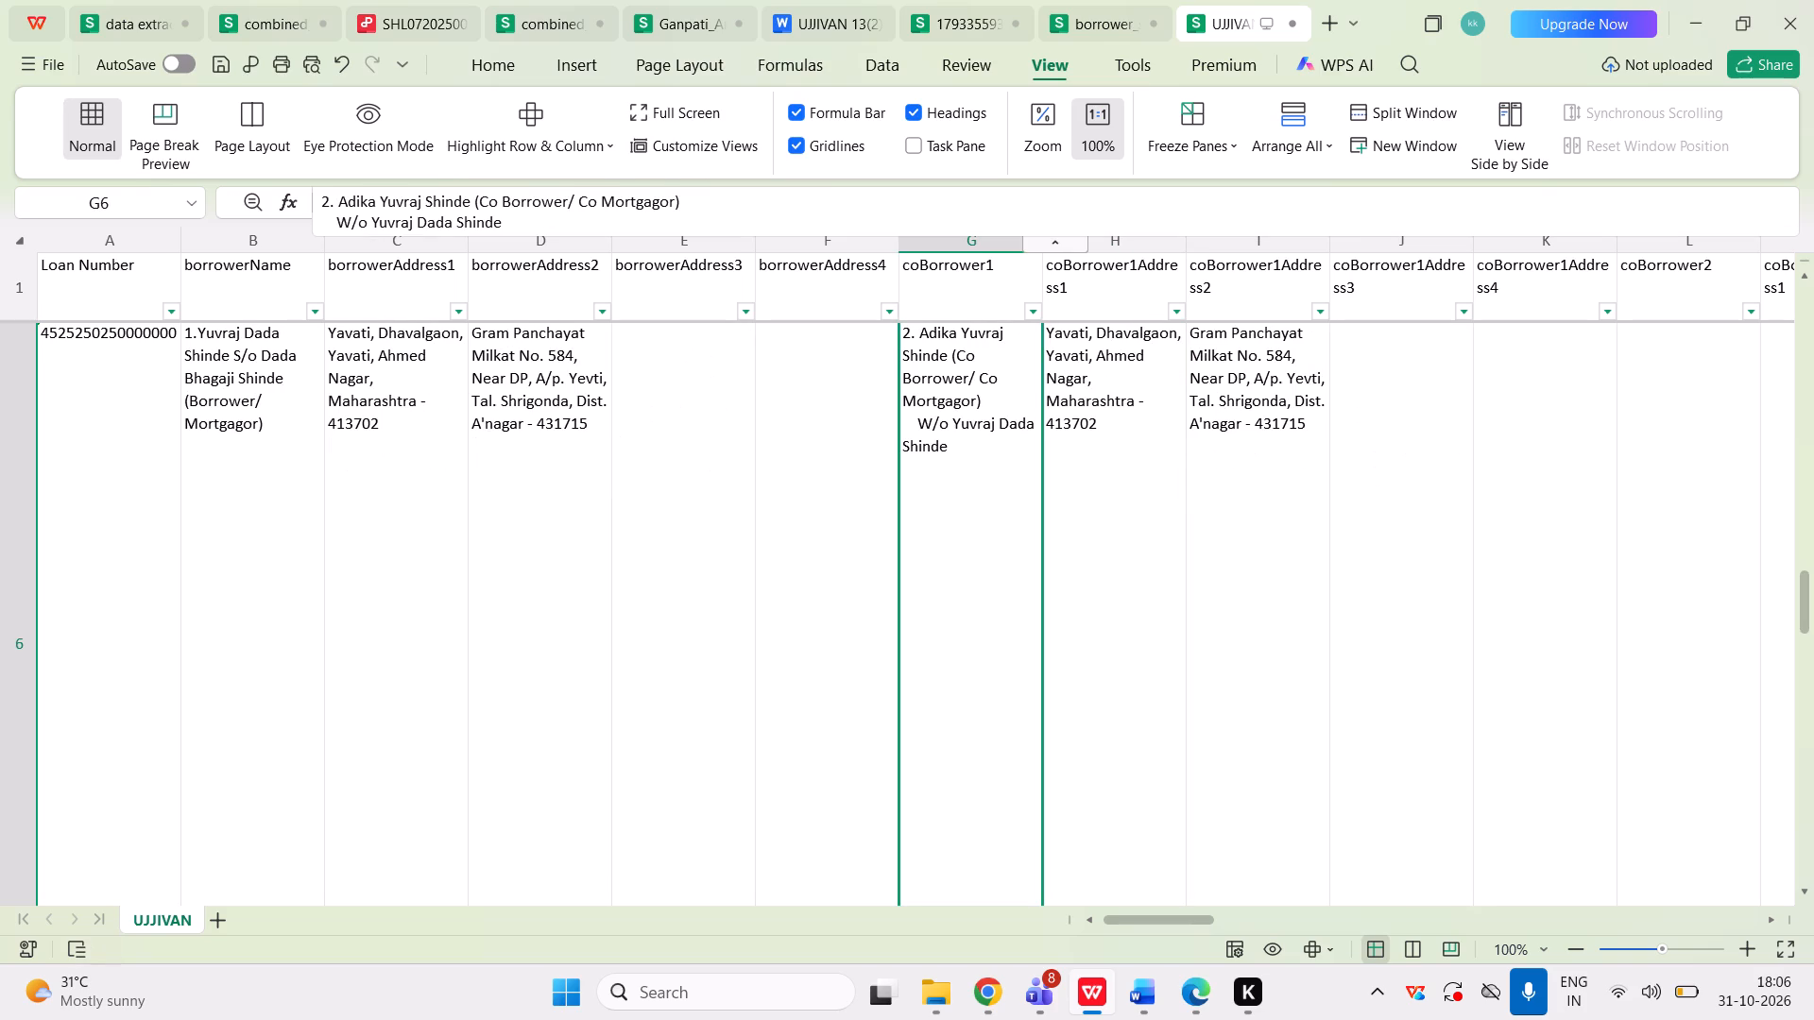
left_click(332, 223)
key("Right")
key("BackSpace")
key("BackSpace")
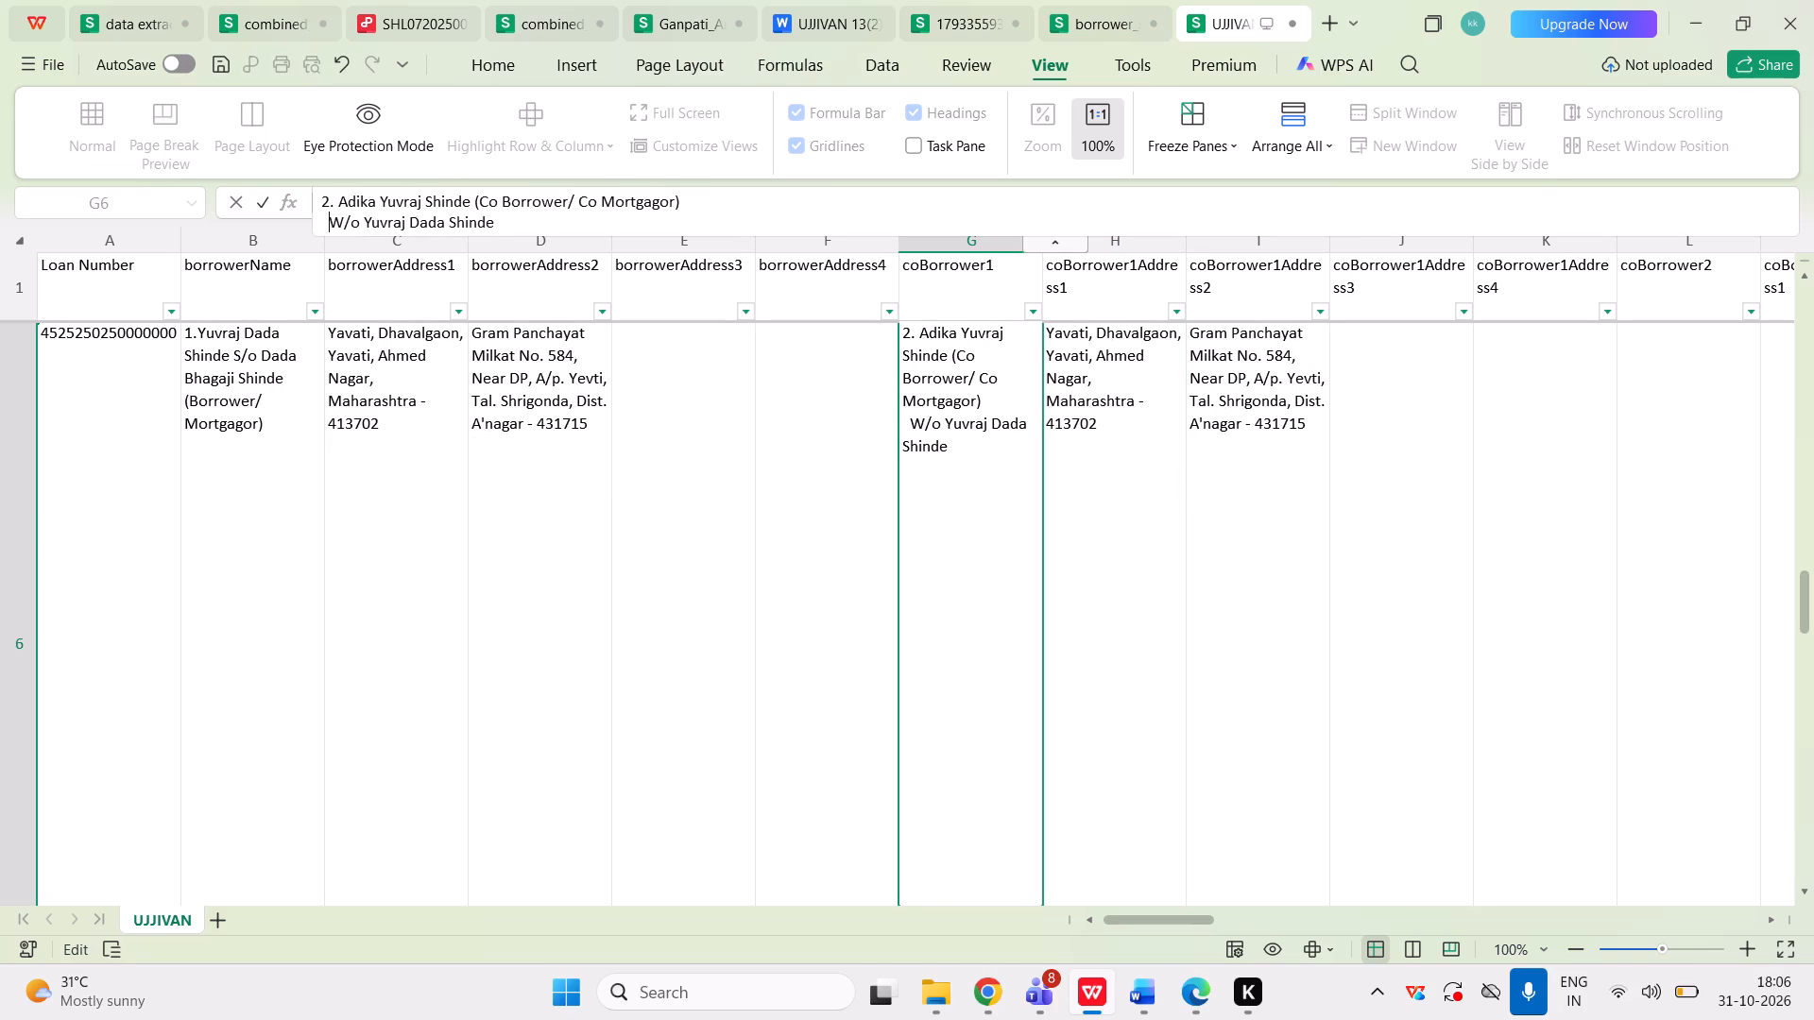
key("BackSpace")
key("BackSpace")
key("BackSpace")
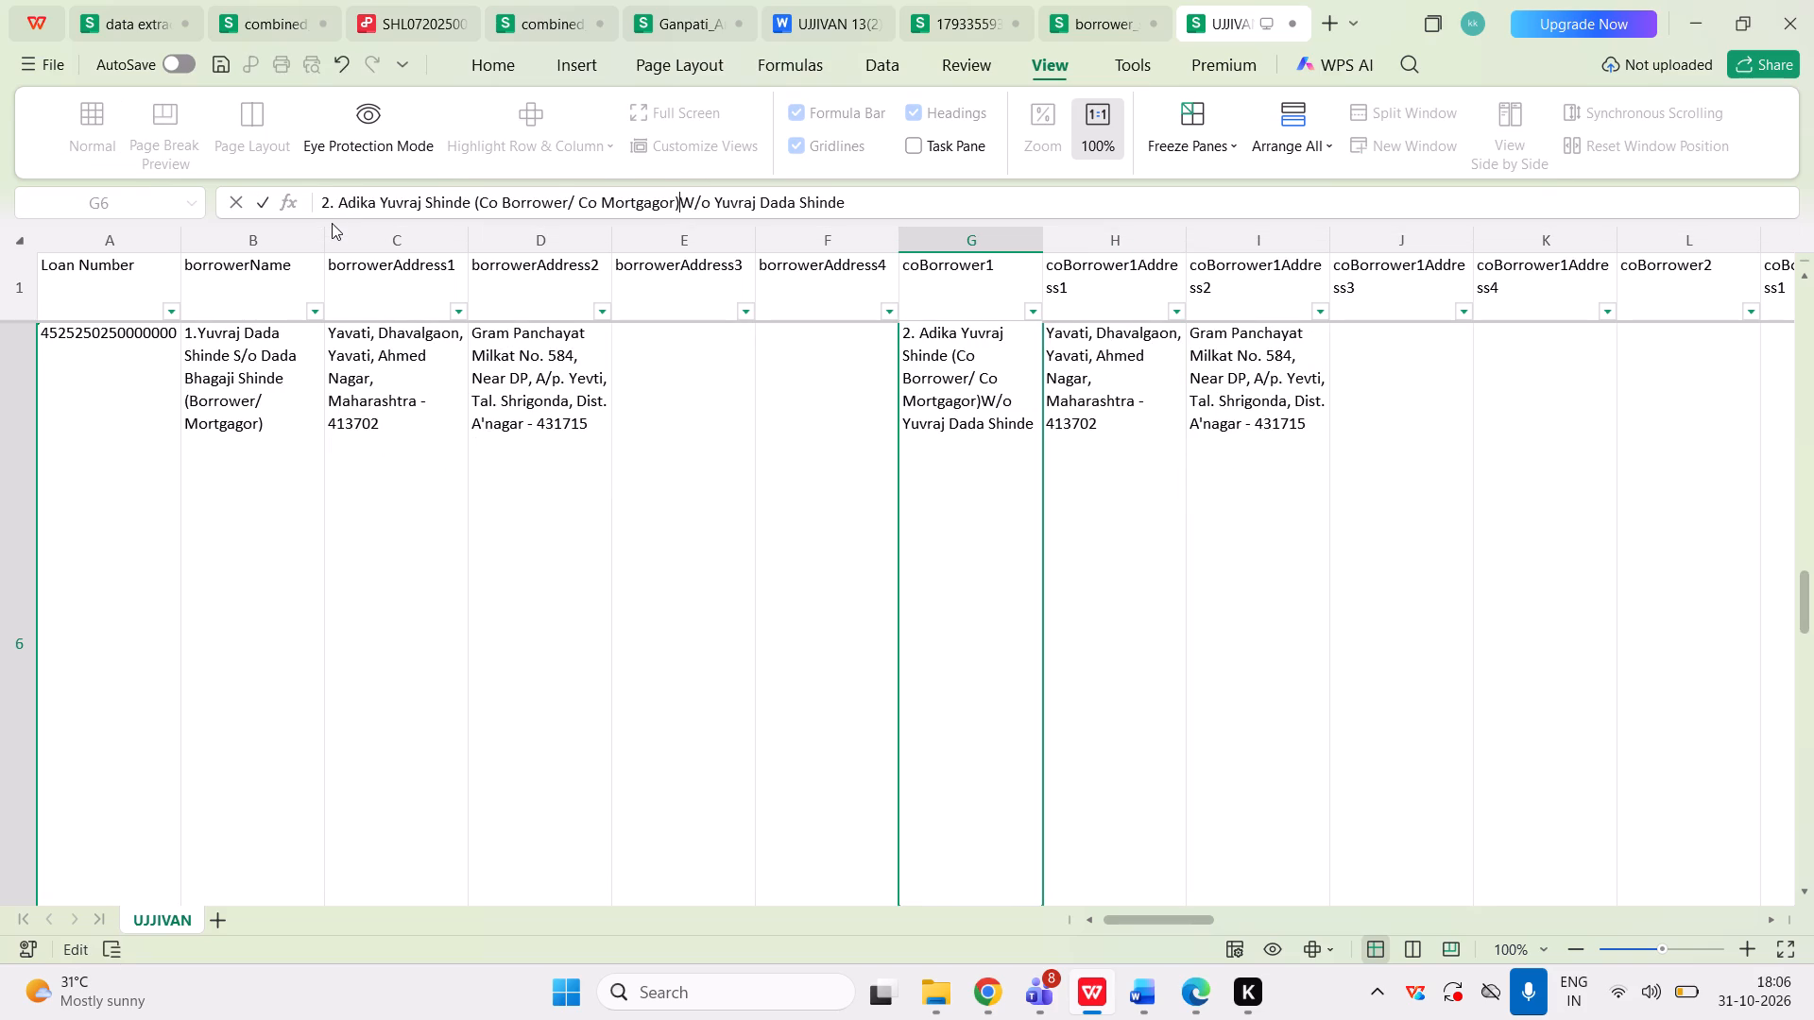
Move "(Co Borrower/ Co Mortgagor)" in row 6's coBorrower1 entry to the end, after the husband's name and one space.
key("shift+Left")
key("shift+Left")
key("shift+Left")
key("shift+Left")
key("shift+Left")
key("shift+Left")
key("shift+Left")
key("shift+Left")
key("shift+Left")
key("shift+Left")
key("shift+Left")
key("shift+Left")
key("shift+Left")
key("shift+Left")
key("shift+Left")
key("shift+Left")
key("shift+Left")
key("shift+Left")
key("shift+Left")
key("shift+Left")
key("shift+Left")
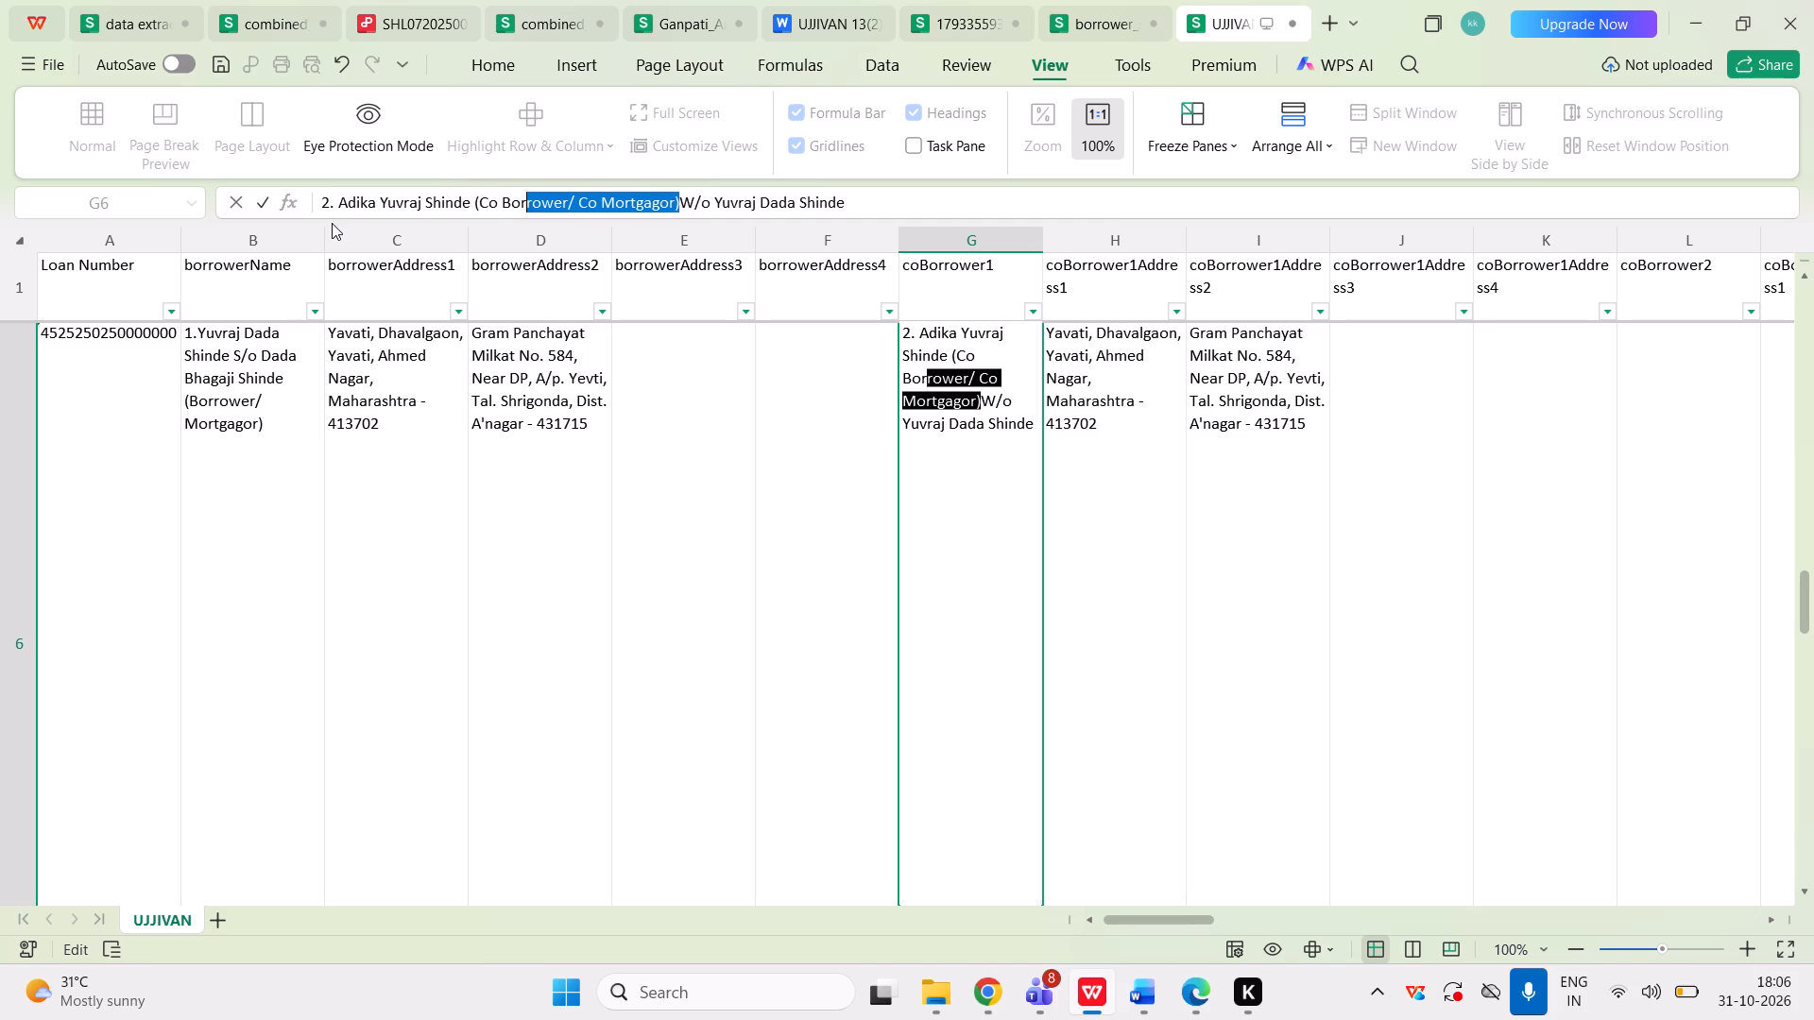
key("shift+Left")
key("shift+Left")
key("shift+Left")
key("shift+Left")
key("shift+Left")
key("shift+Left")
key("shift+Left")
key("ctrl+c")
key("ctrl+c")
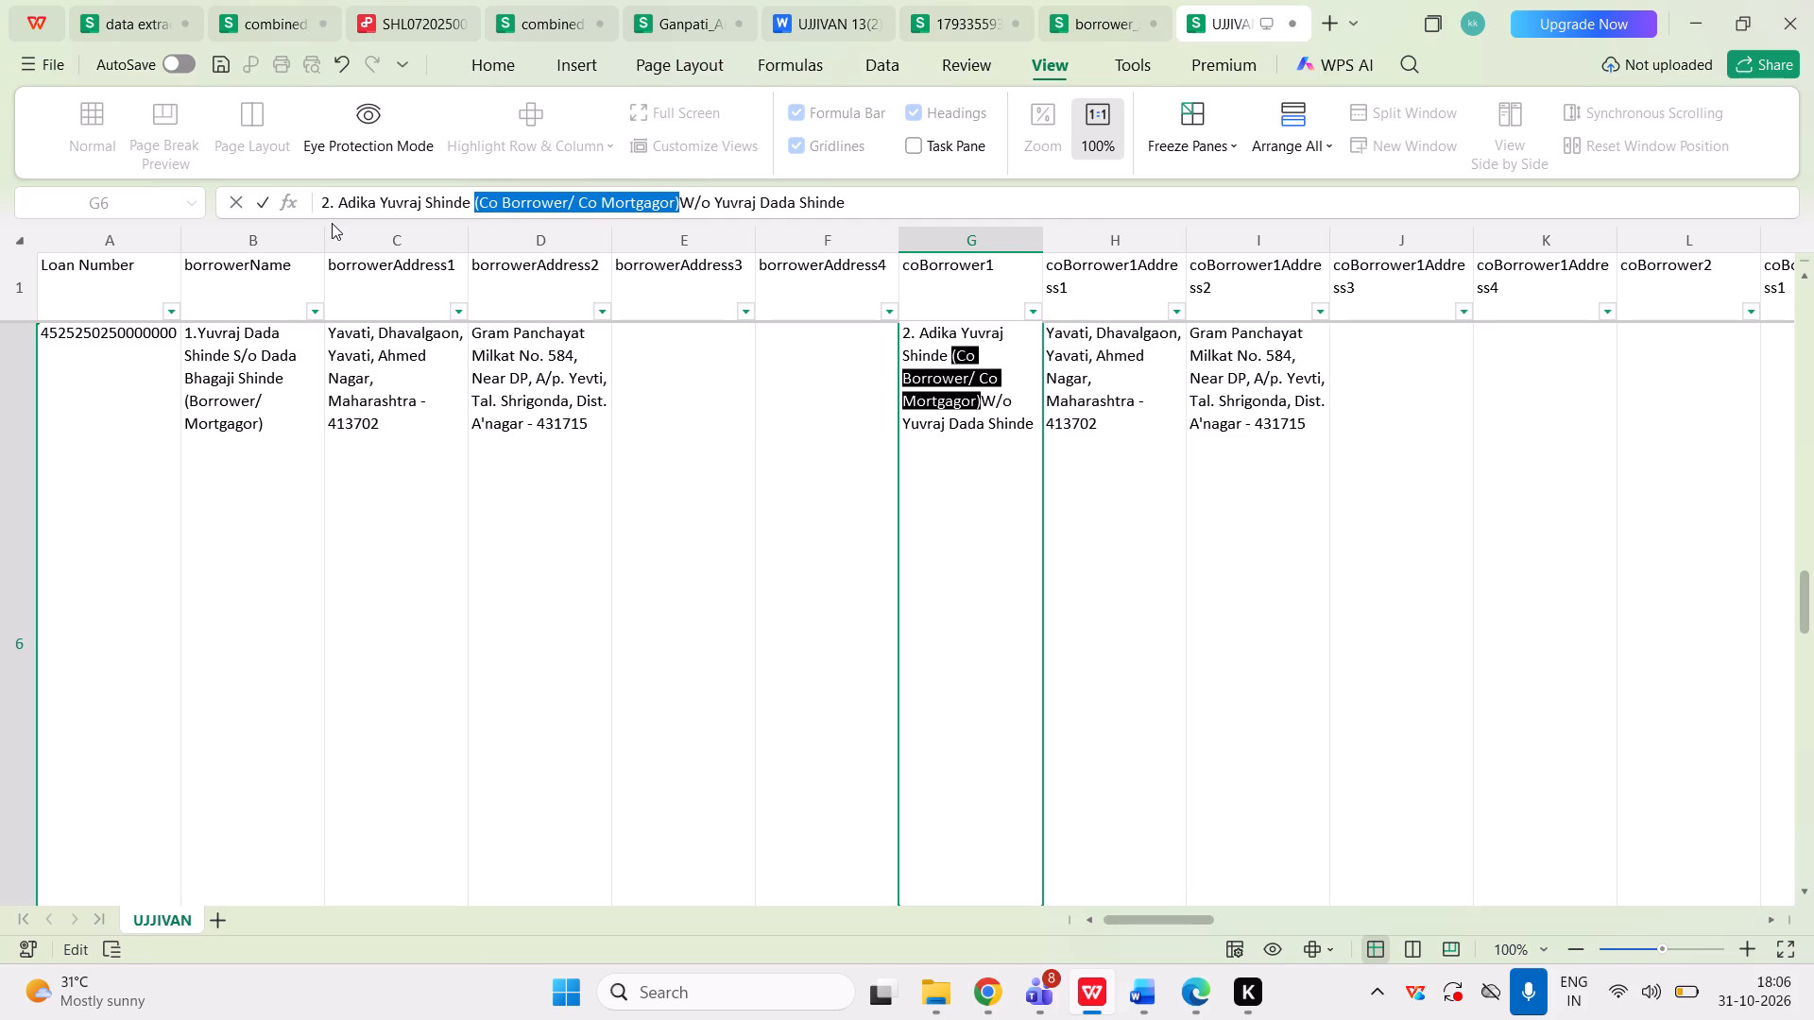
key("BackSpace")
key("Right")
key("Right")
key("Right")
key("Right")
key("Right")
key("Right")
key("Right")
key("Right")
key("Right")
key("Right")
key("Right")
key("Right")
key("Right")
key("Right")
key("Right")
key("Right")
key("Right")
key("Right")
key("Right")
key("Right")
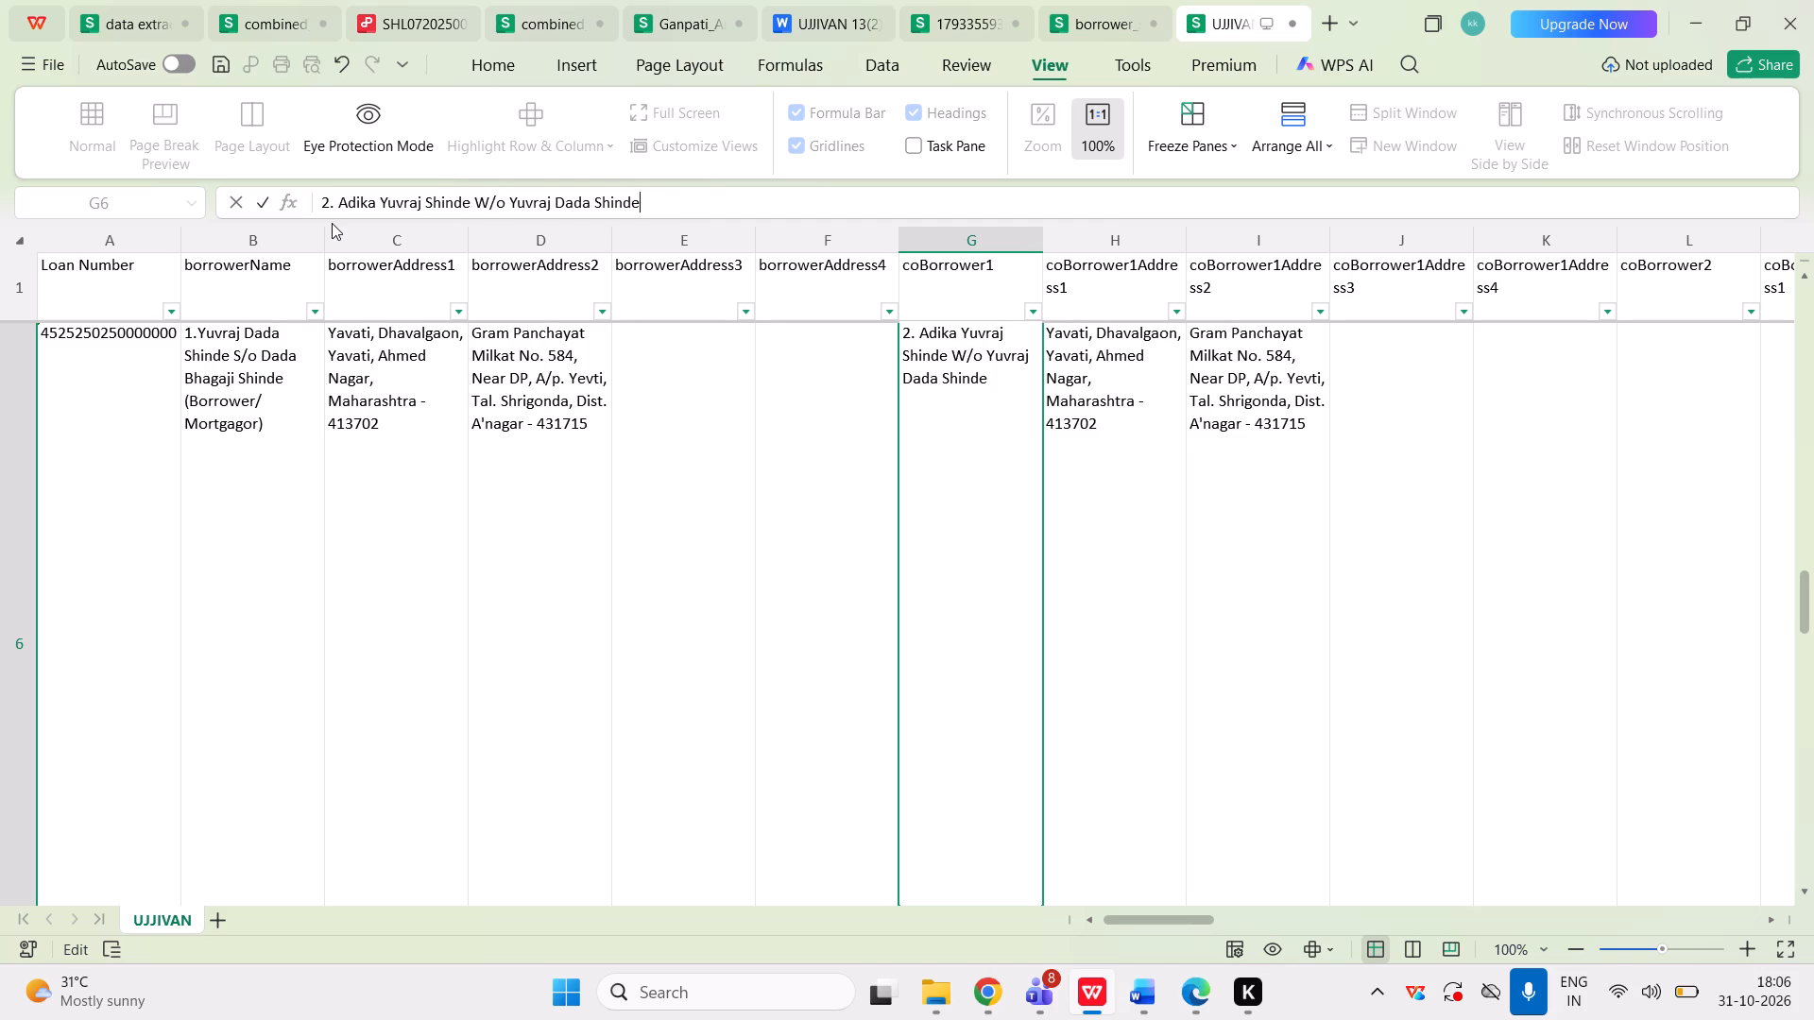
key("space")
key("ctrl+v")
key("Tab")
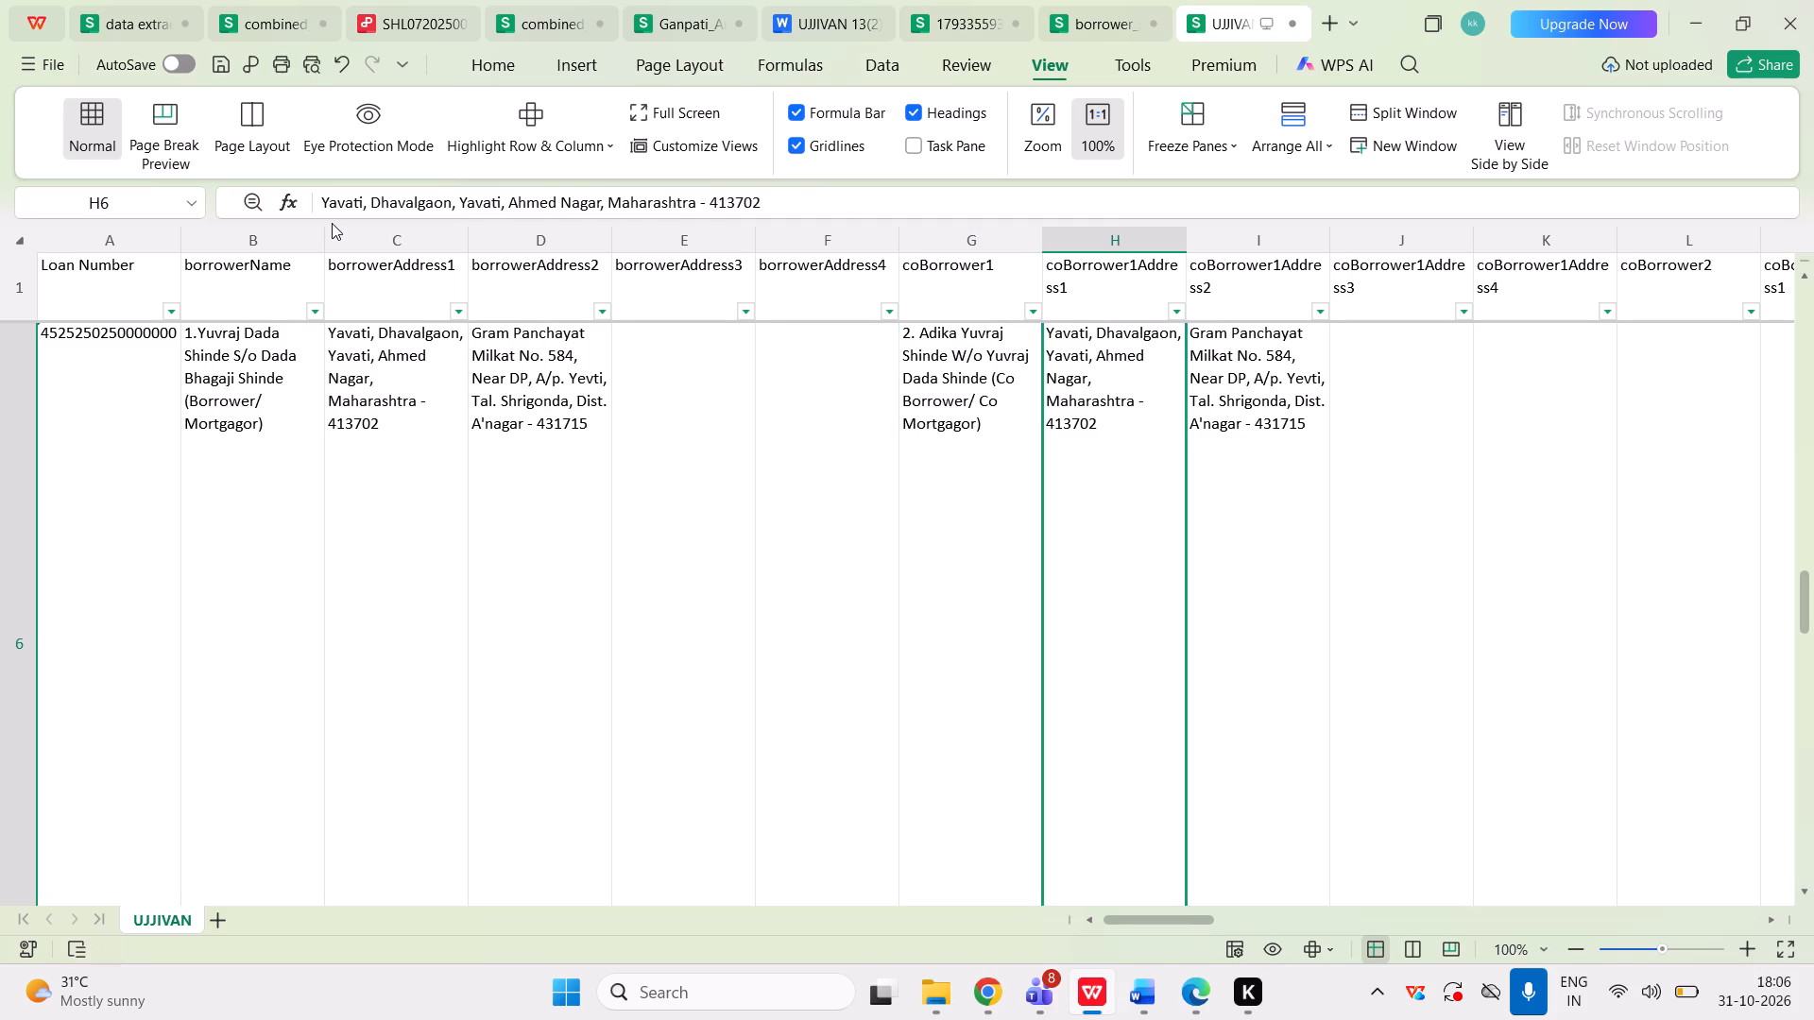
Remove the line break and indent before "S/o" in row 7's coBorrower1 entry to make it one line.
key("Left")
key("Down")
left_click(332, 223)
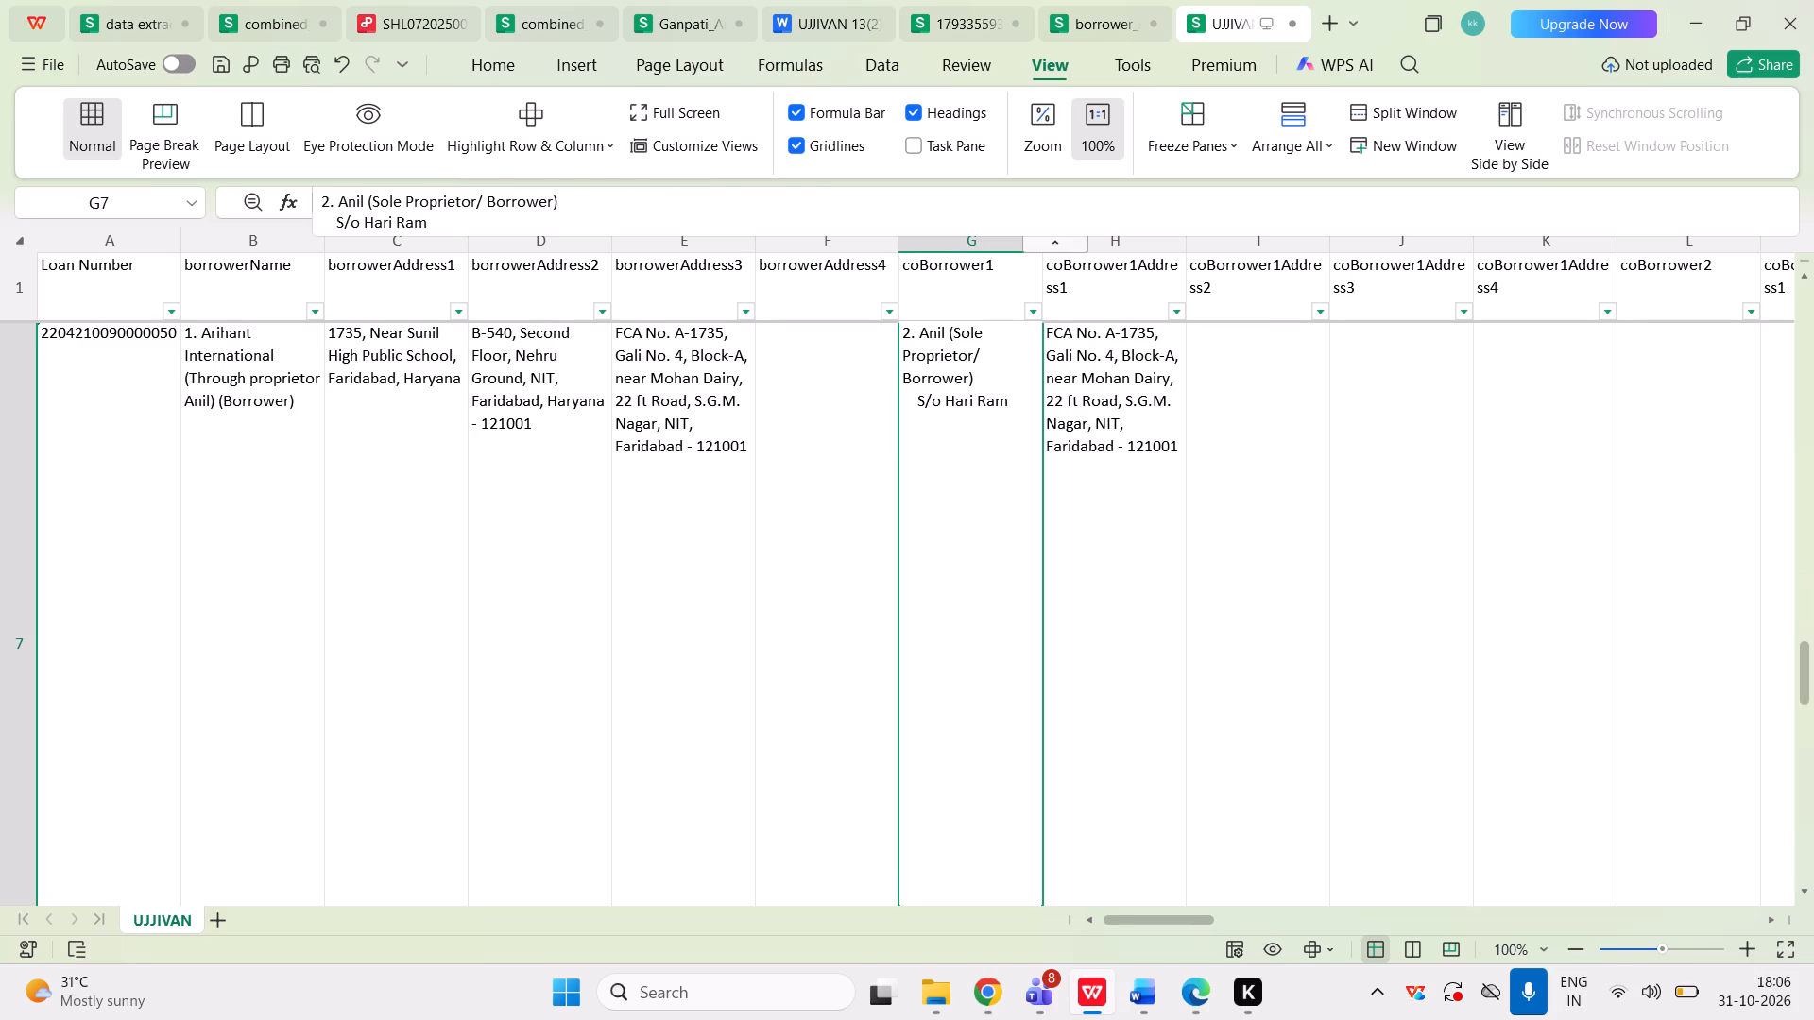
key("Right")
key("BackSpace")
key("BackSpace")
key("BackSpace")
key("BackSpace")
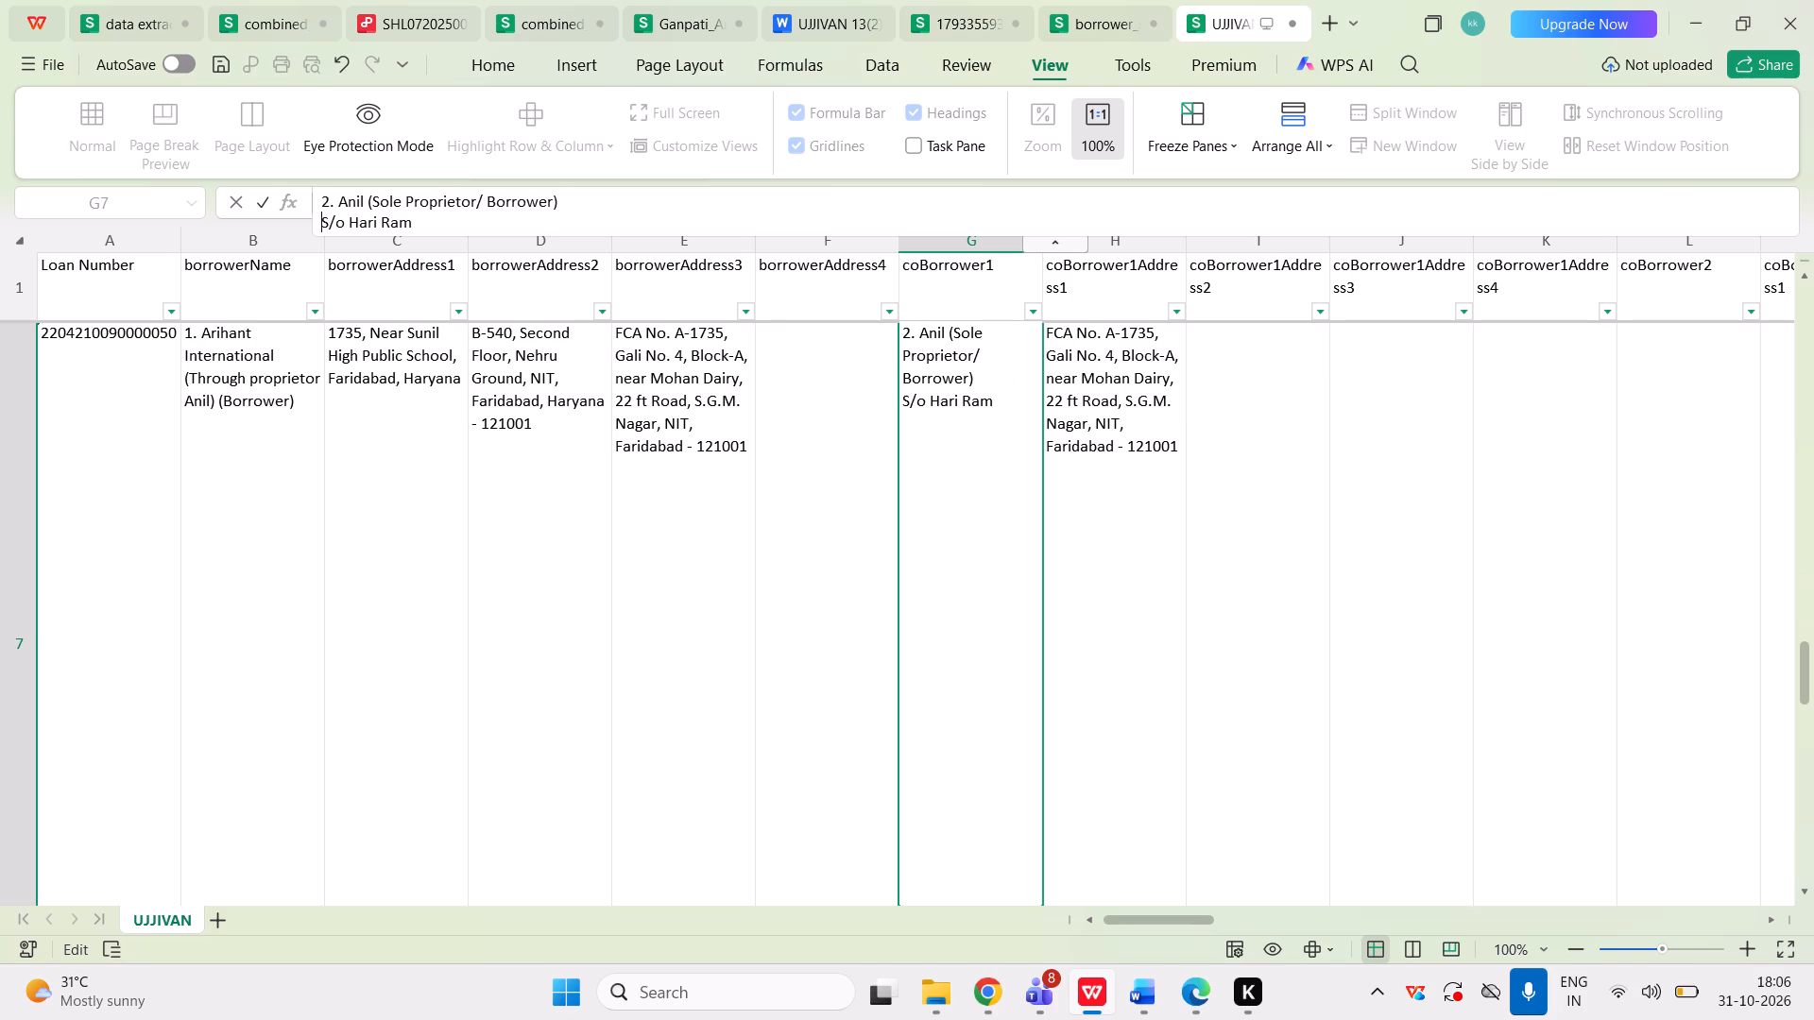
key("BackSpace")
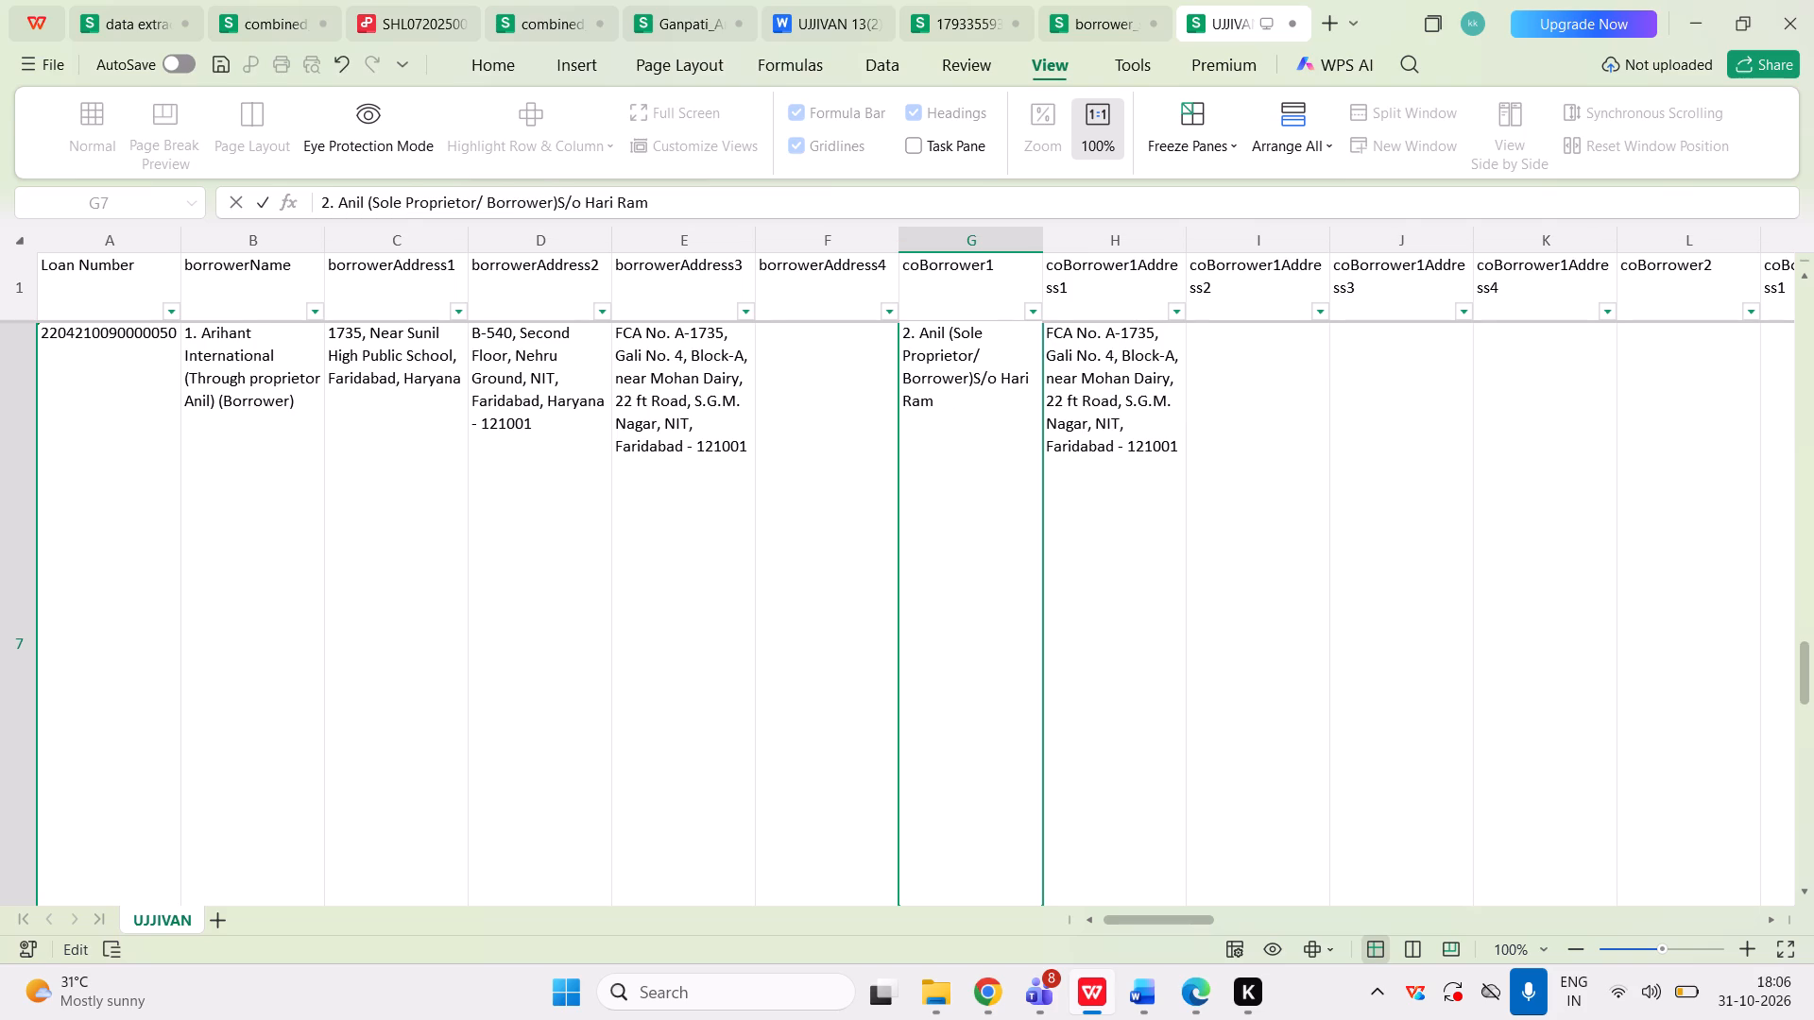
Move "(Sole Proprietor/ Borrower)" in row 7's coBorrower1 entry to the end, after the father's name and one space.
key("Right")
key("Right")
key("Right")
key("Right")
key("shift+Left")
key("shift+Left")
key("shift+Left")
key("shift+Left")
key("shift+Left")
key("shift+Left")
key("shift+Left")
key("shift+Left")
key("shift+Left")
key("shift+Left")
key("shift+Left")
key("shift+Left")
key("shift+Left")
key("shift+Left")
key("shift+Left")
key("shift+Left")
key("shift+Left")
key("shift+Left")
key("shift+Left")
key("shift+Left")
key("shift+Left")
key("shift+Left")
key("shift+Left")
key("shift+Left")
key("shift+Left")
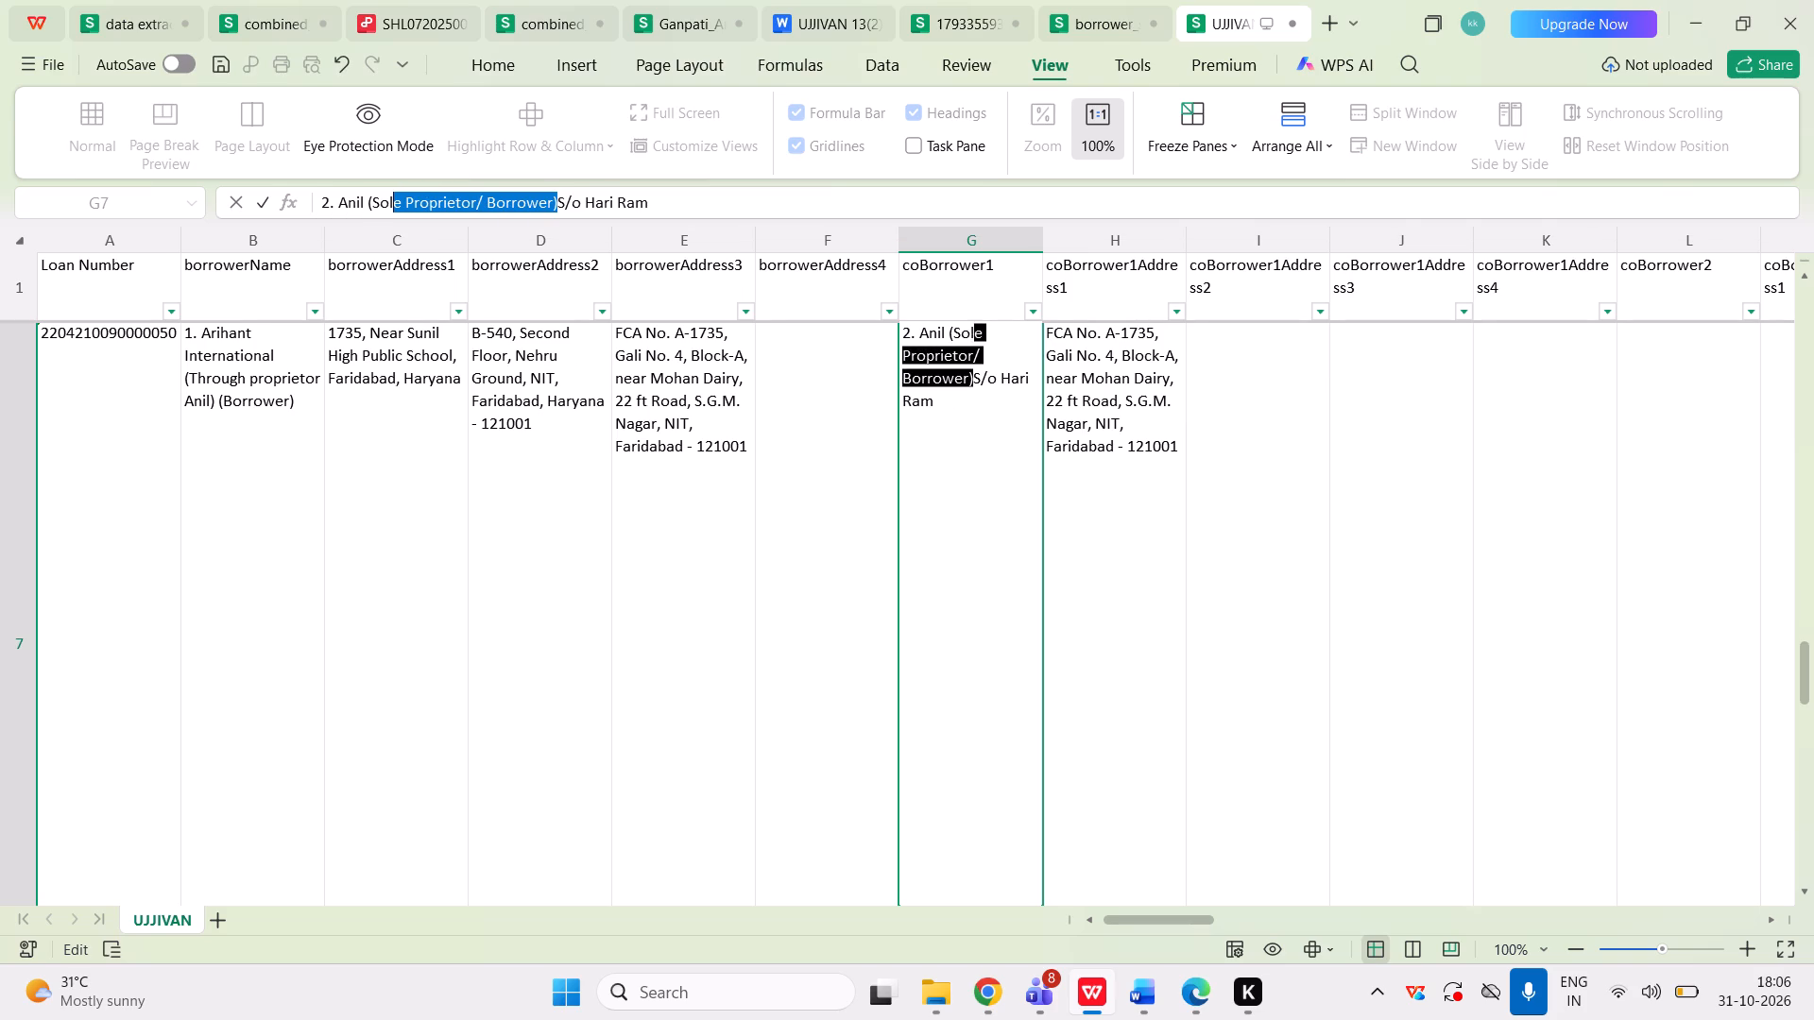
key("shift+Left")
key("shift+Left")
key("shift+Left")
key("ctrl+c")
key("ctrl+c")
key("BackSpace")
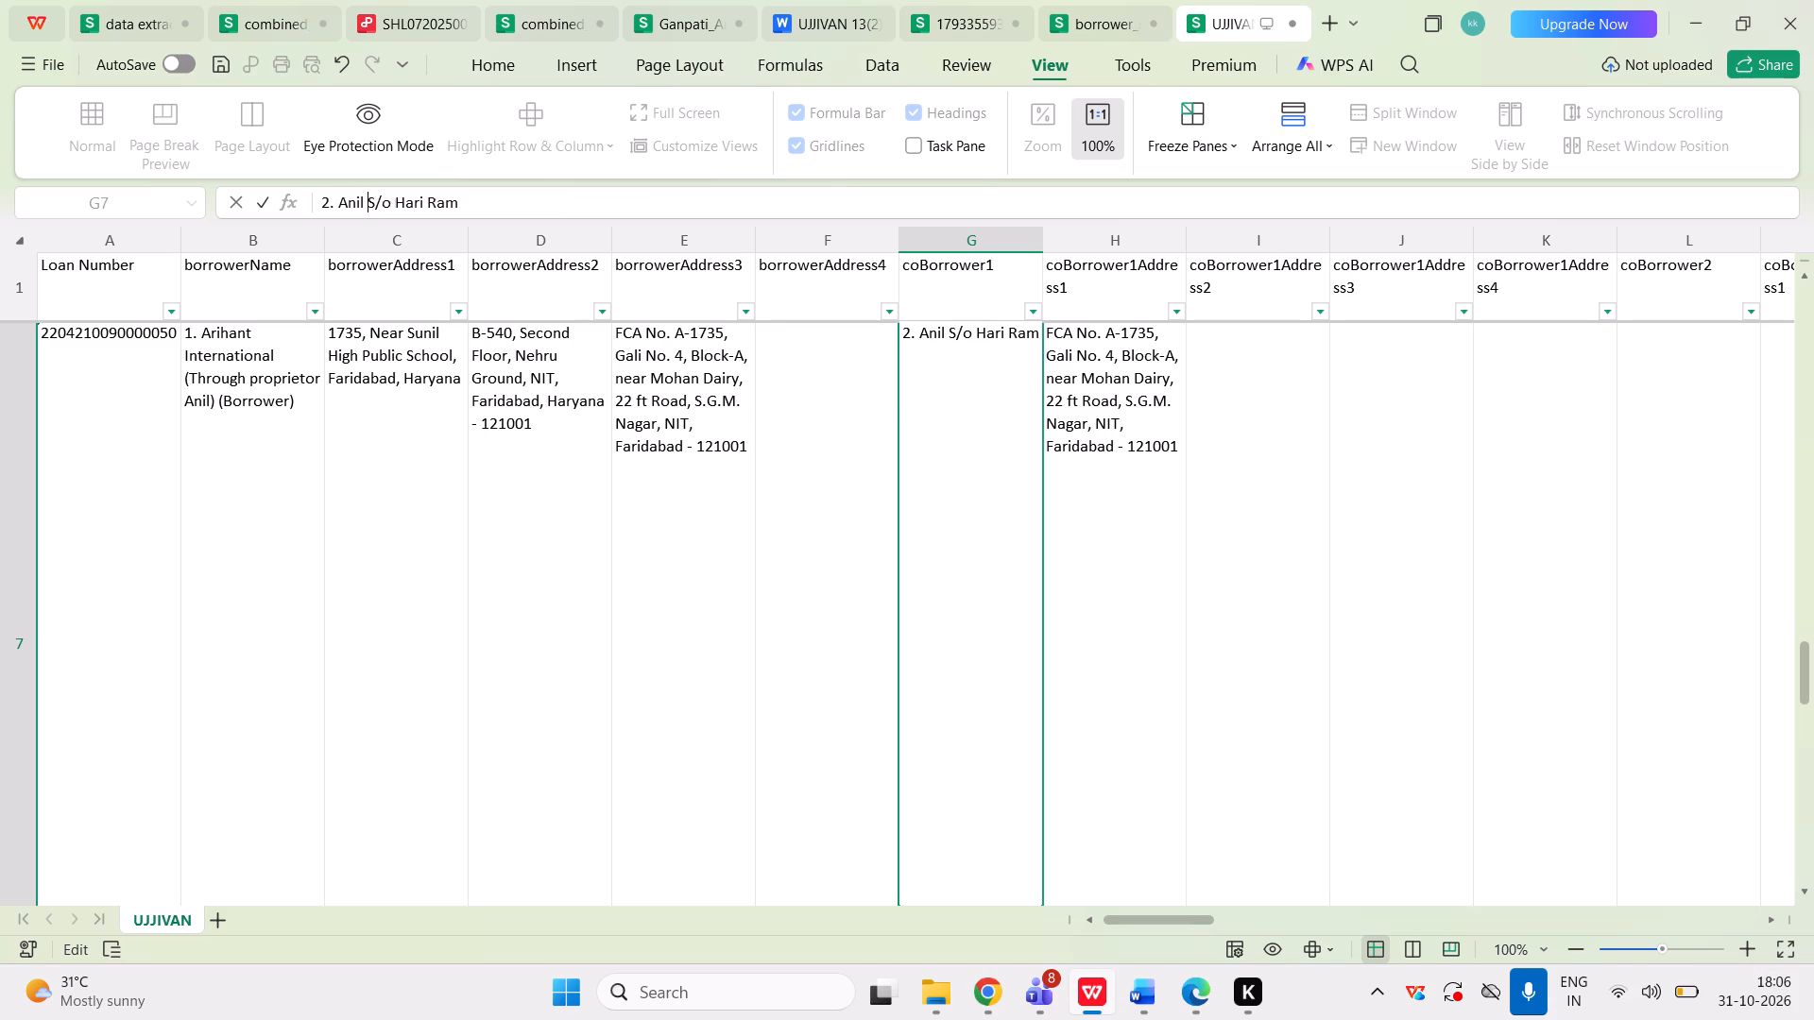
key("Right")
key("Right")
key("Right")
key("Right")
key("Right")
key("Right")
key("Right")
key("Right")
key("Right")
key("Right")
key("Right")
key("Right")
key("Right")
key("Right")
key("Right")
key("Left")
key("Right")
key("space")
key("ctrl+v")
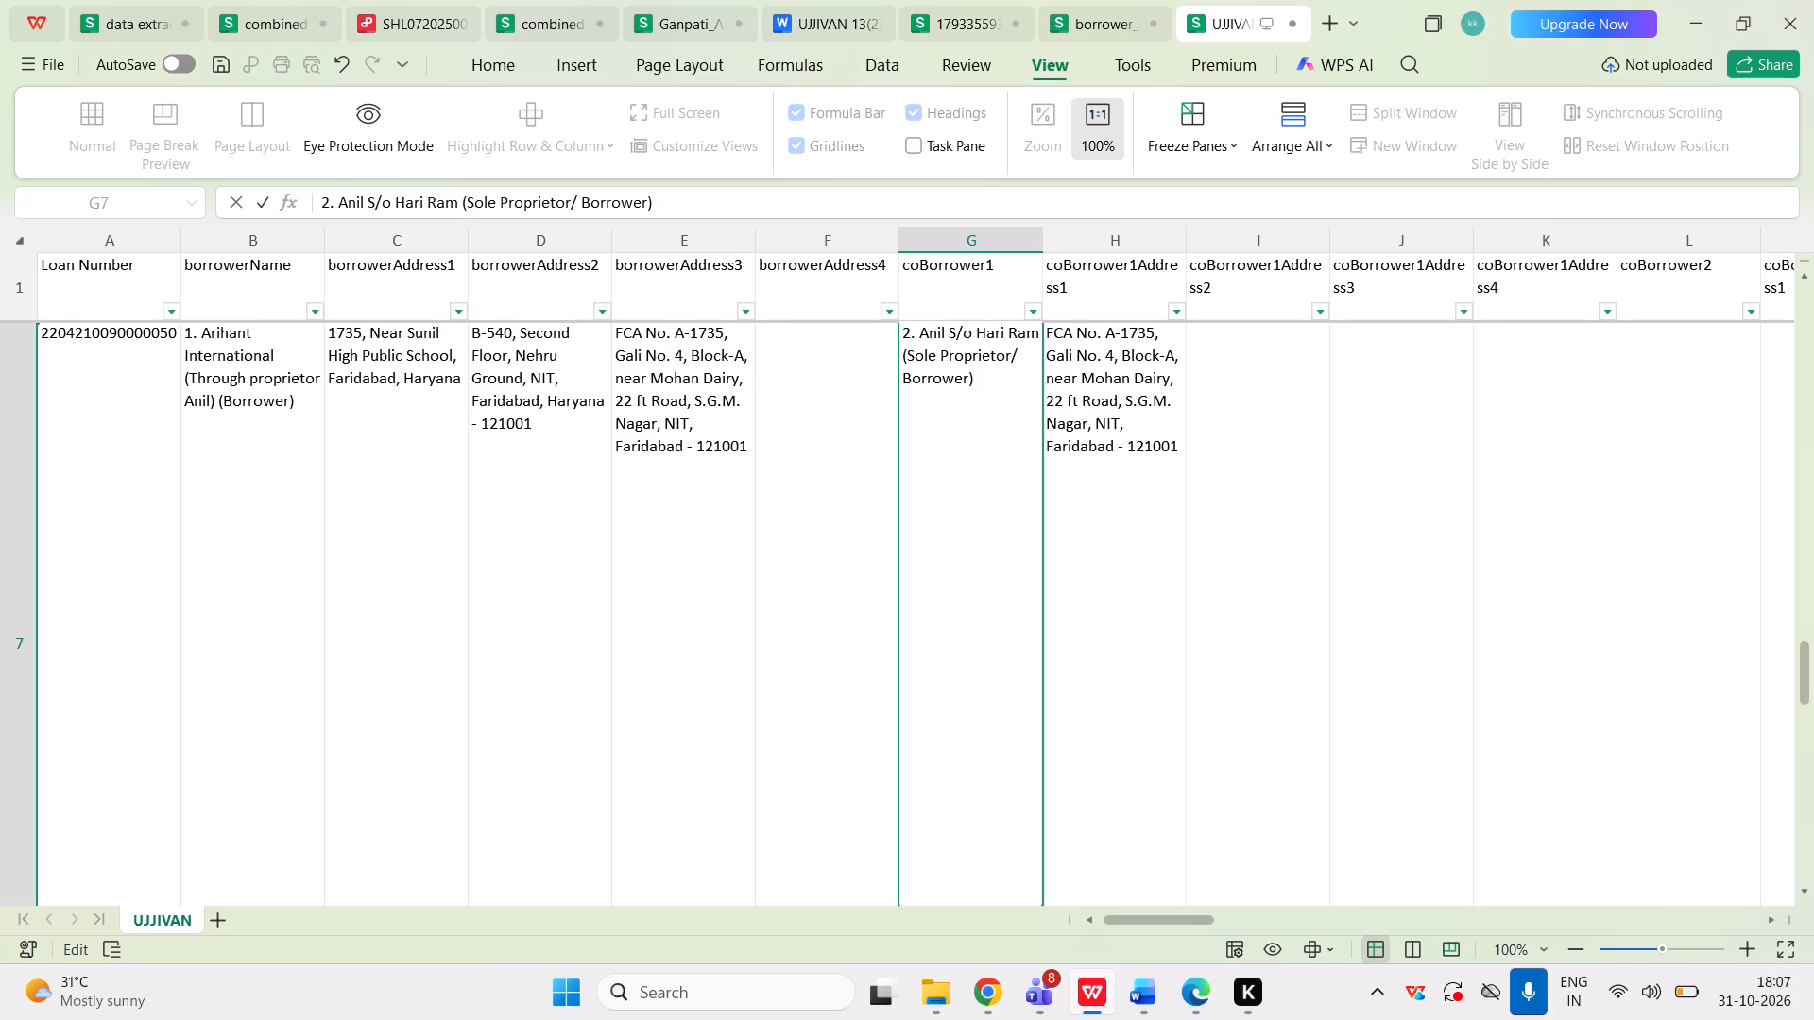
key("Tab")
Check the coBorrower1 entries in rows 8 and 9 for line breaks and the placement of the role text.
key("Left")
key("Down")
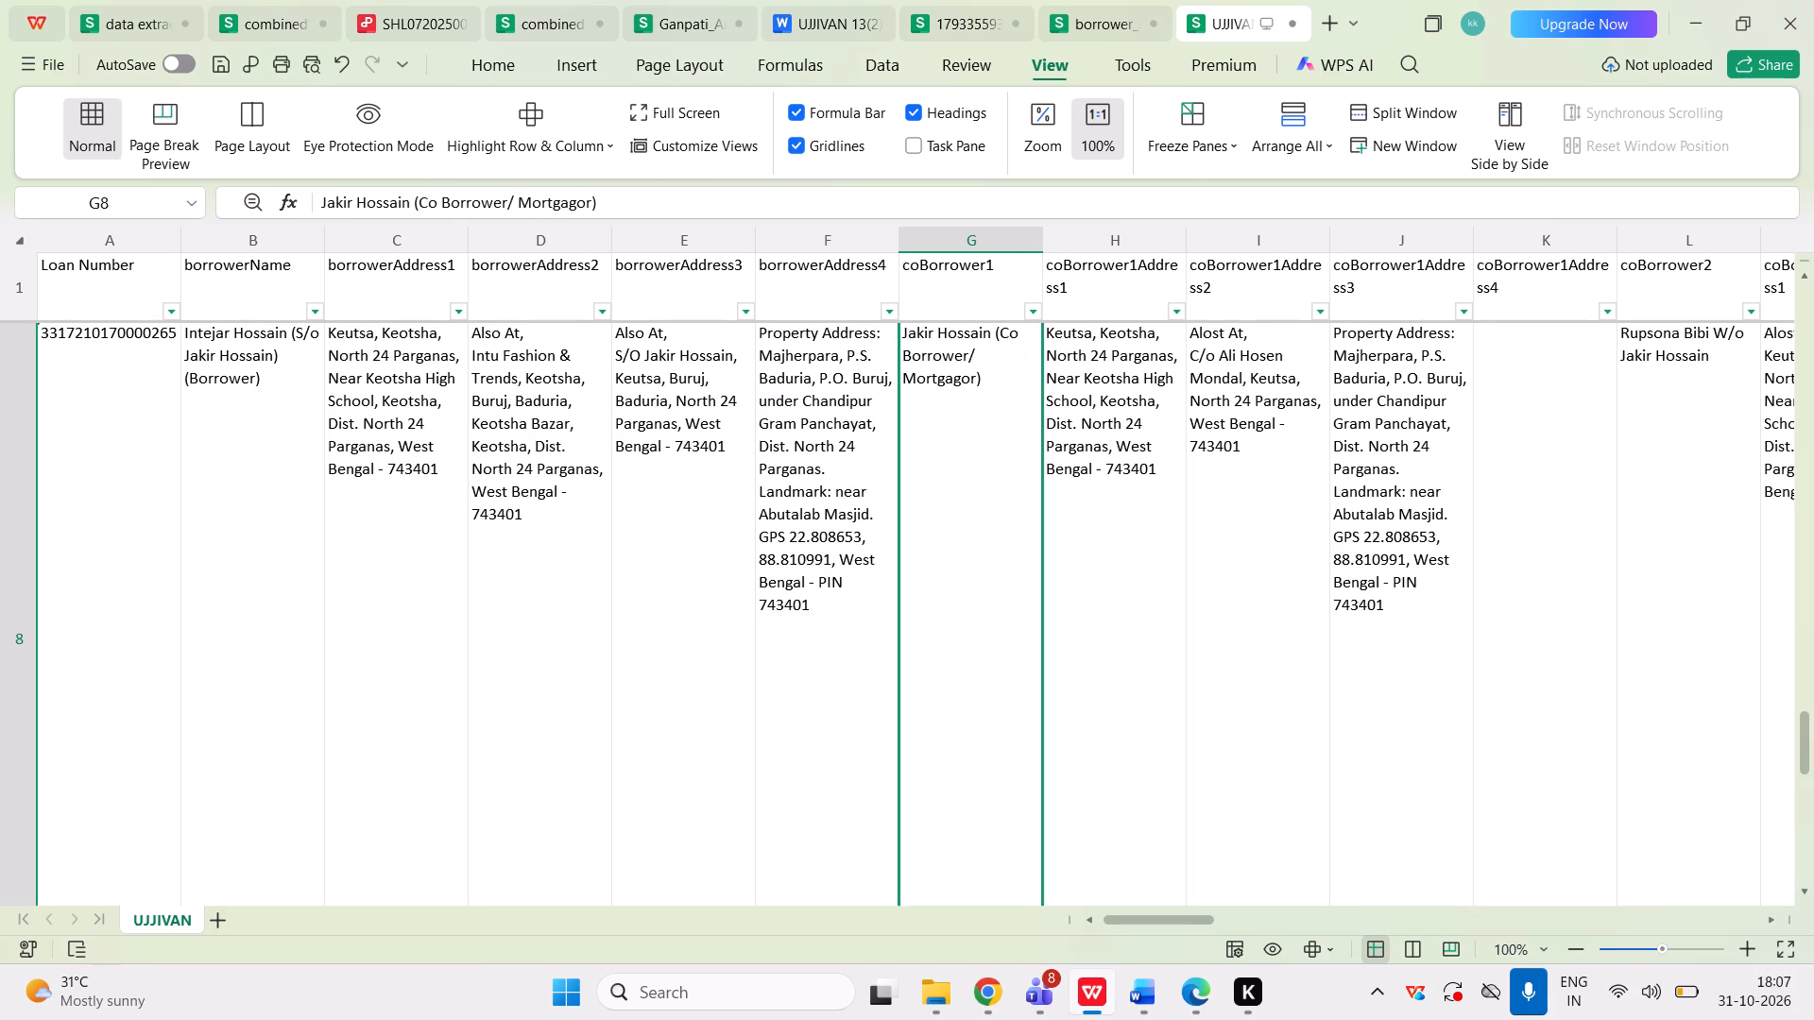
key("Down")
key("Up")
left_click(486, 212)
key("ctrl+Left")
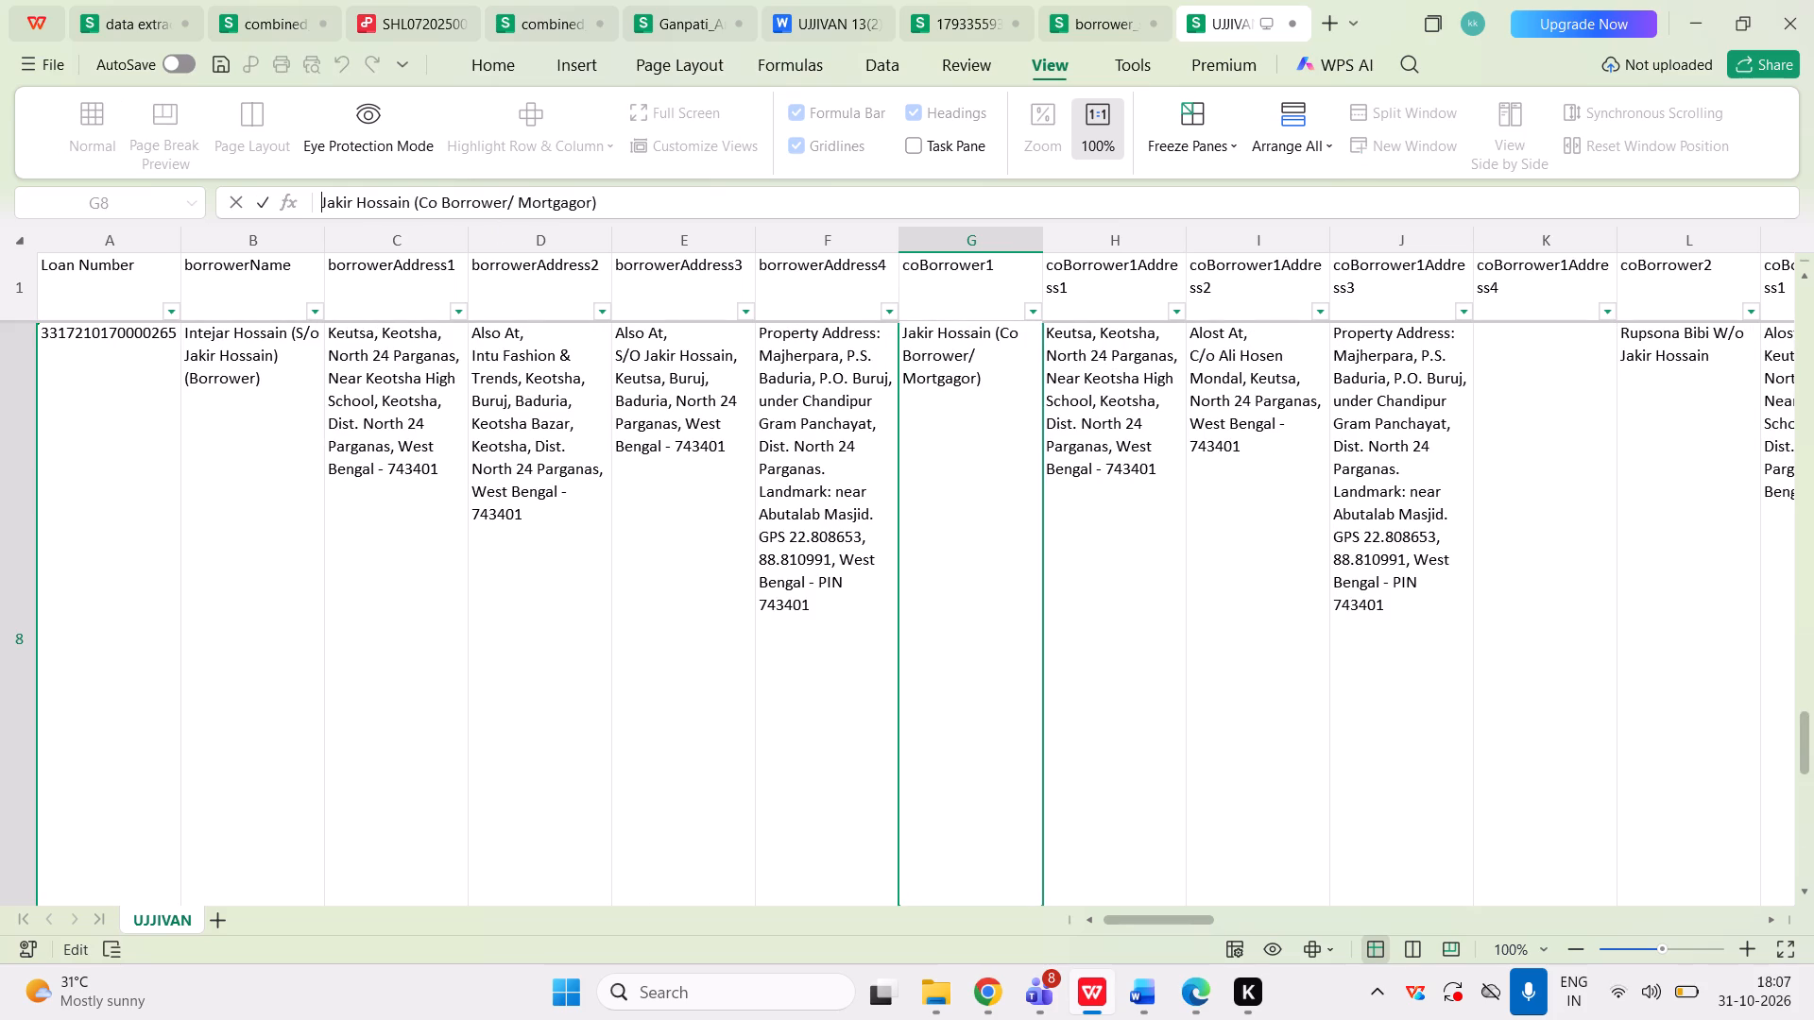
key("ctrl+Left")
key("Tab")
key("Left")
key("Down")
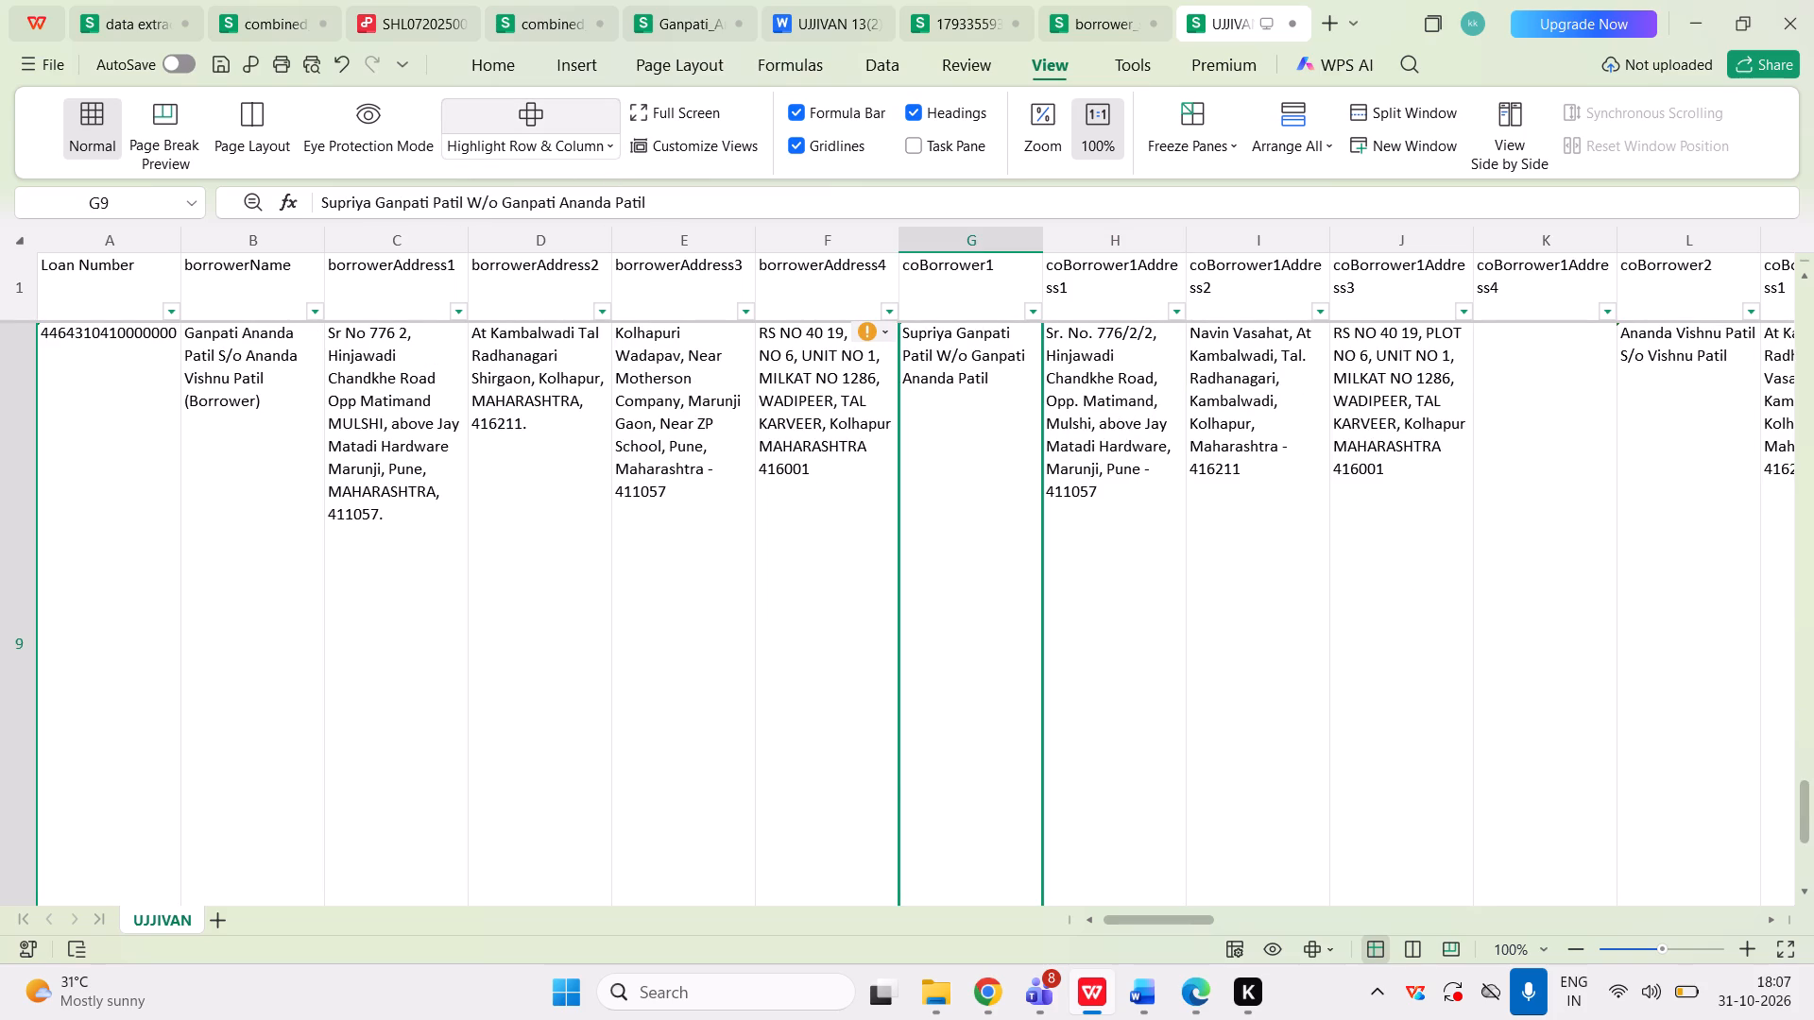
key("Down")
key("Up")
key("Up")
key("Down")
Switch to Microsoft Teams.
left_click(1026, 1009)
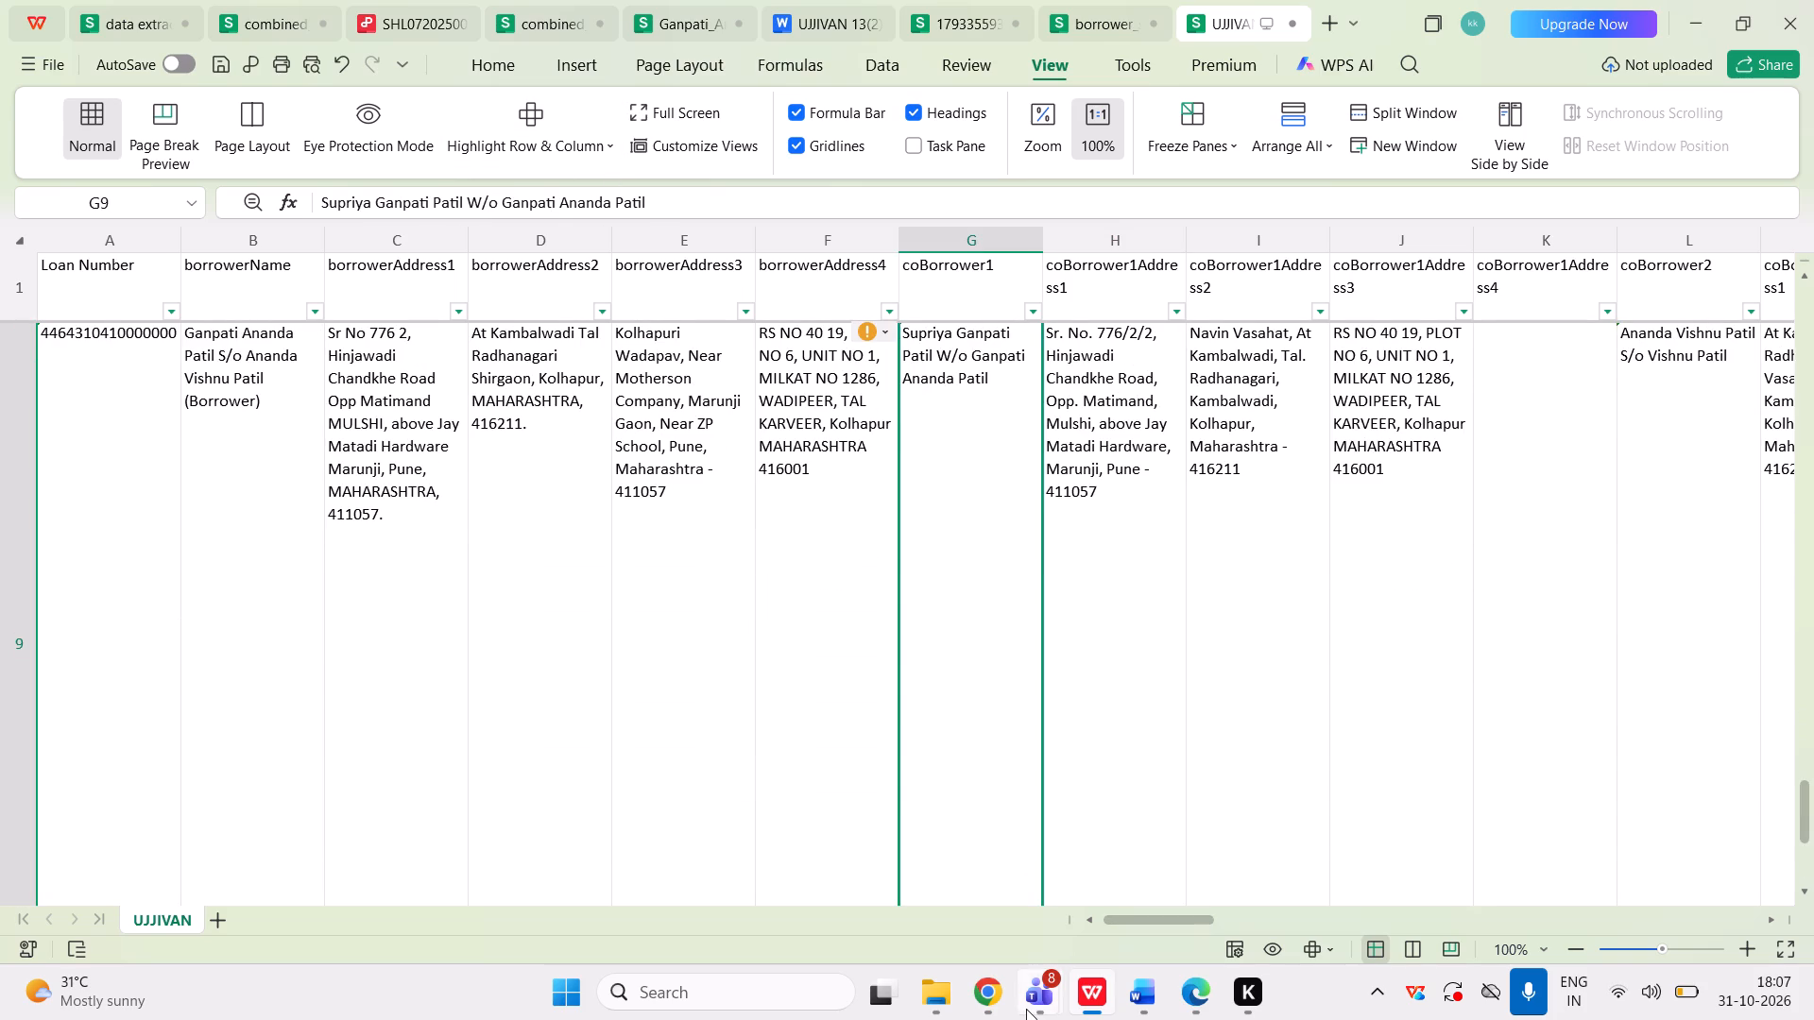
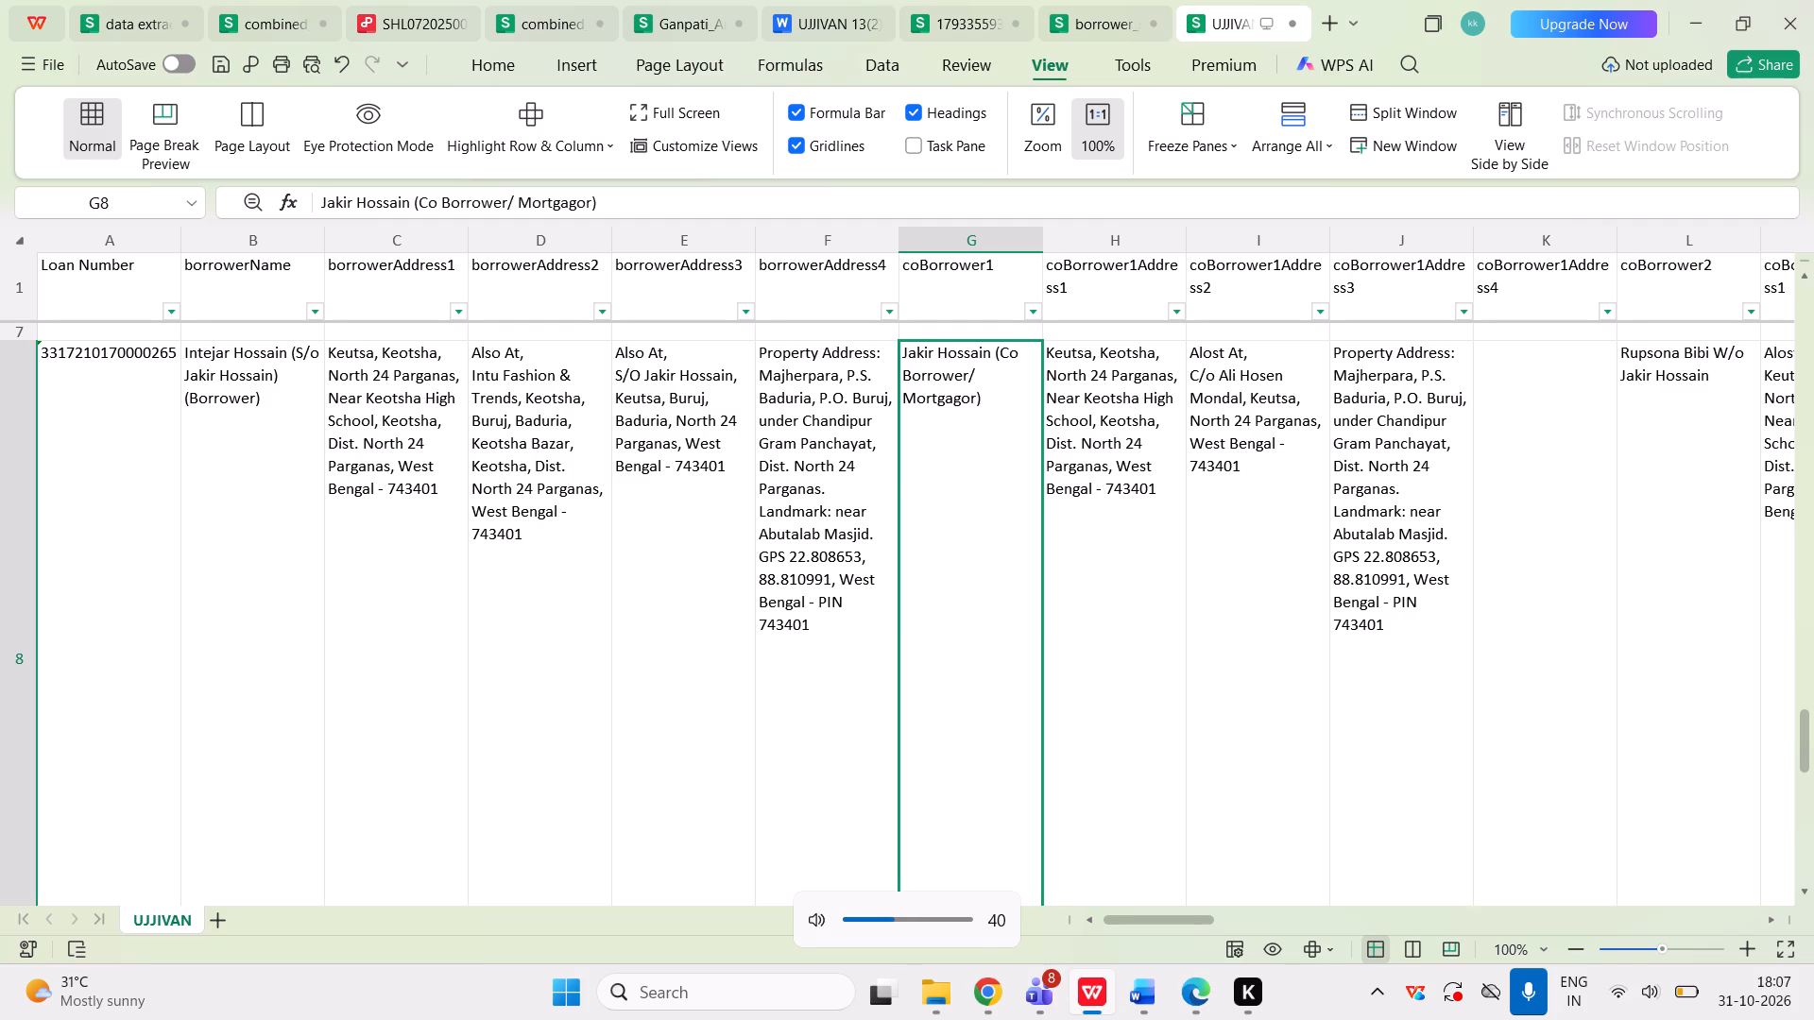
Copy "(Co Borrower/ Mortgagor)" from row 8's coBorrower1 entry and append it to the end of row 9's coBorrower1 entry.
left_click(995, 329)
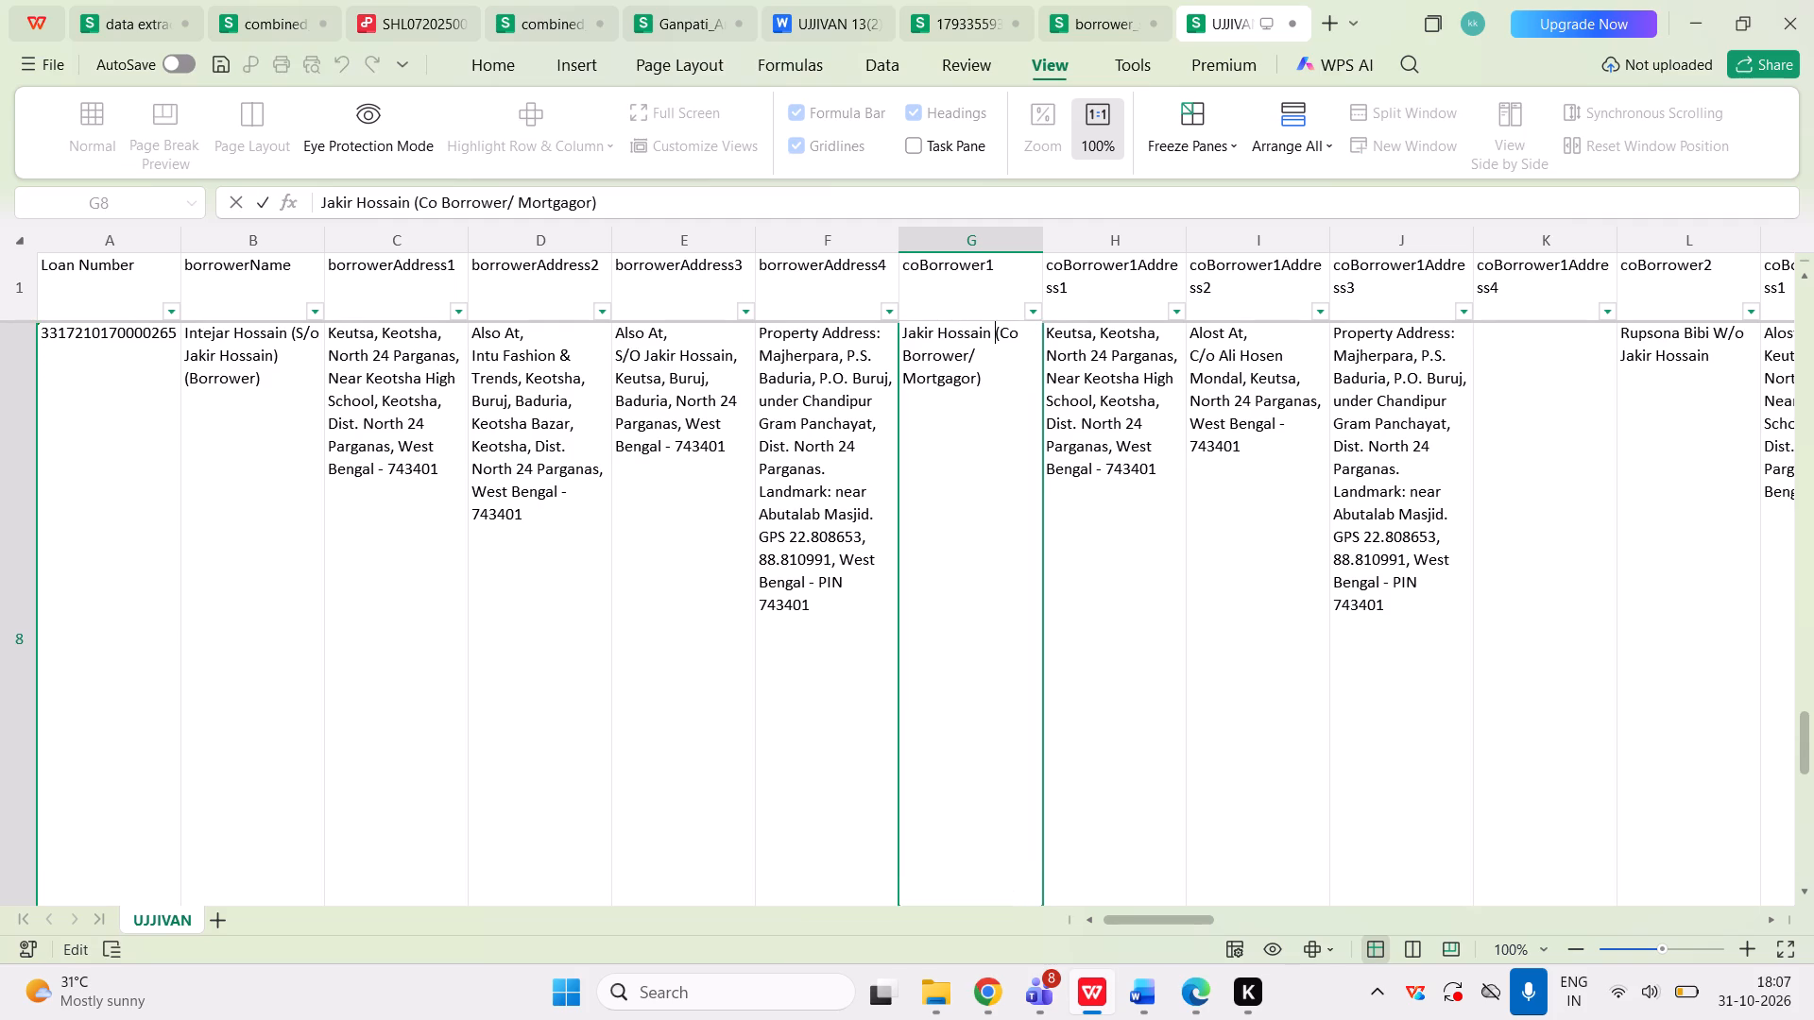
key("ctrl+shift+Right")
key("ctrl+shift+Right")
key("ctrl+c")
key("ctrl+c")
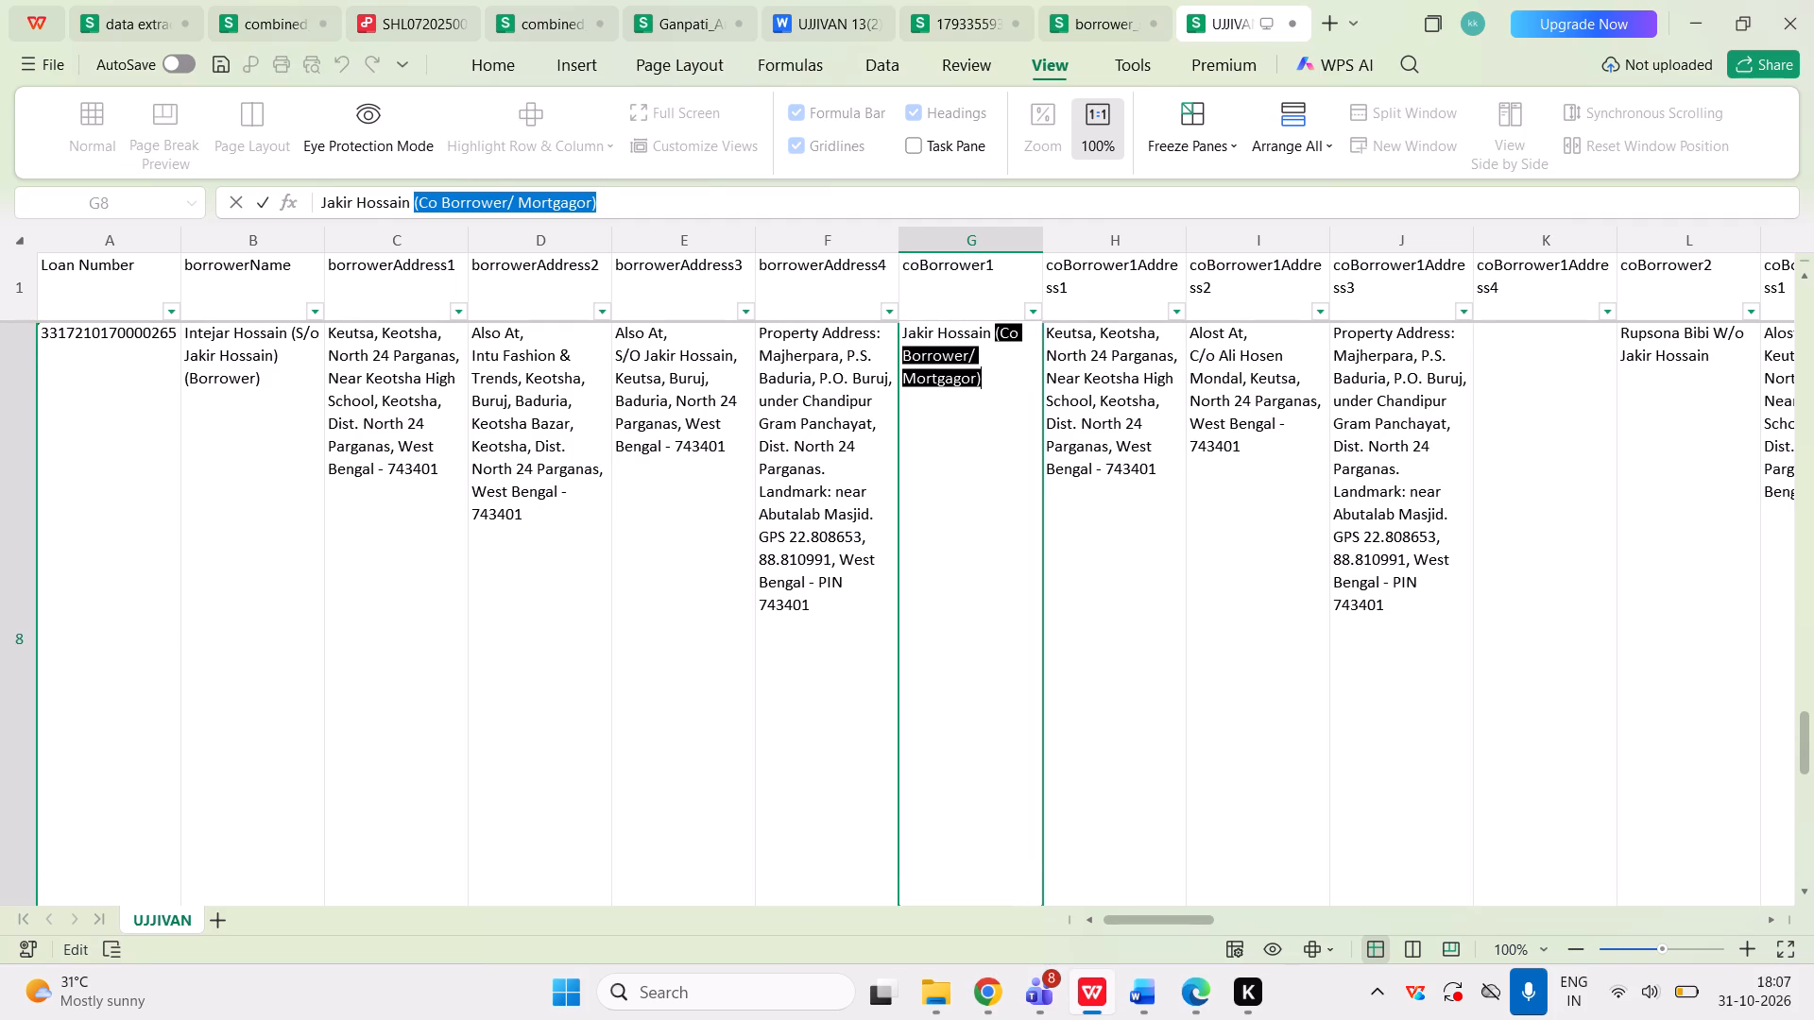
key("ctrl+c")
key("Tab")
key("Left")
key("Down")
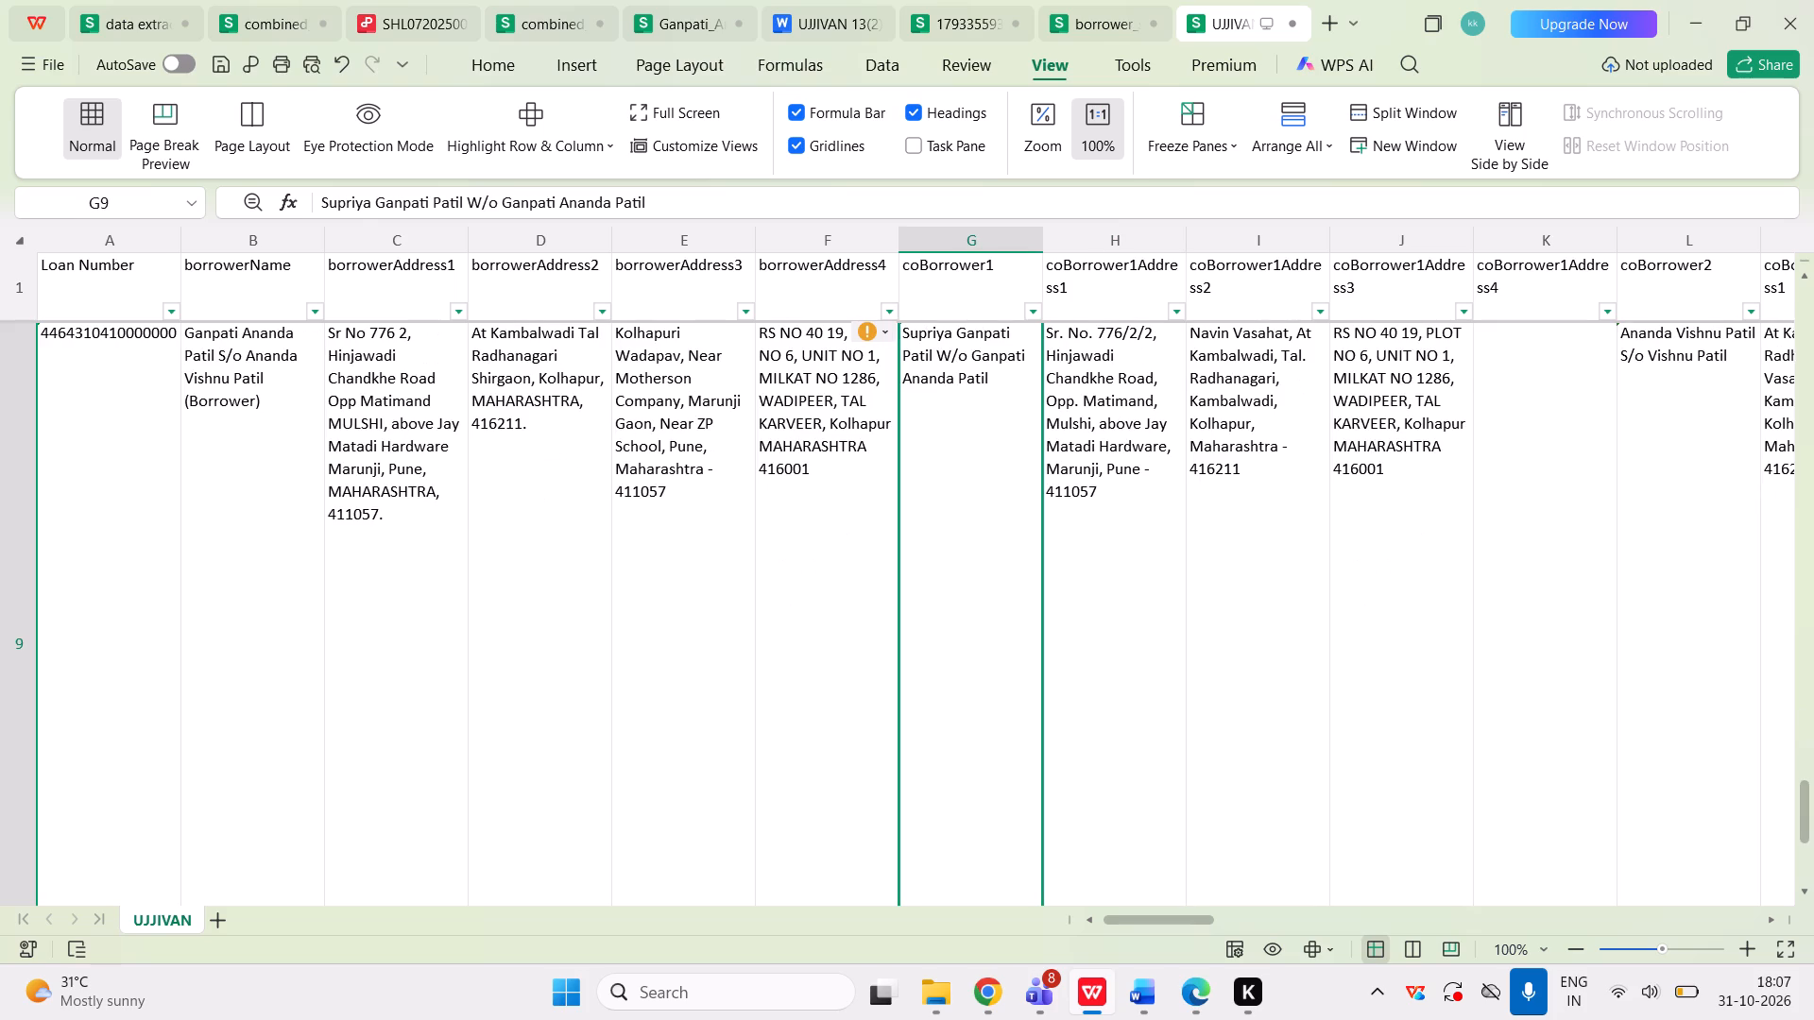
left_click(997, 381)
double_click(997, 381)
key("ctrl+v")
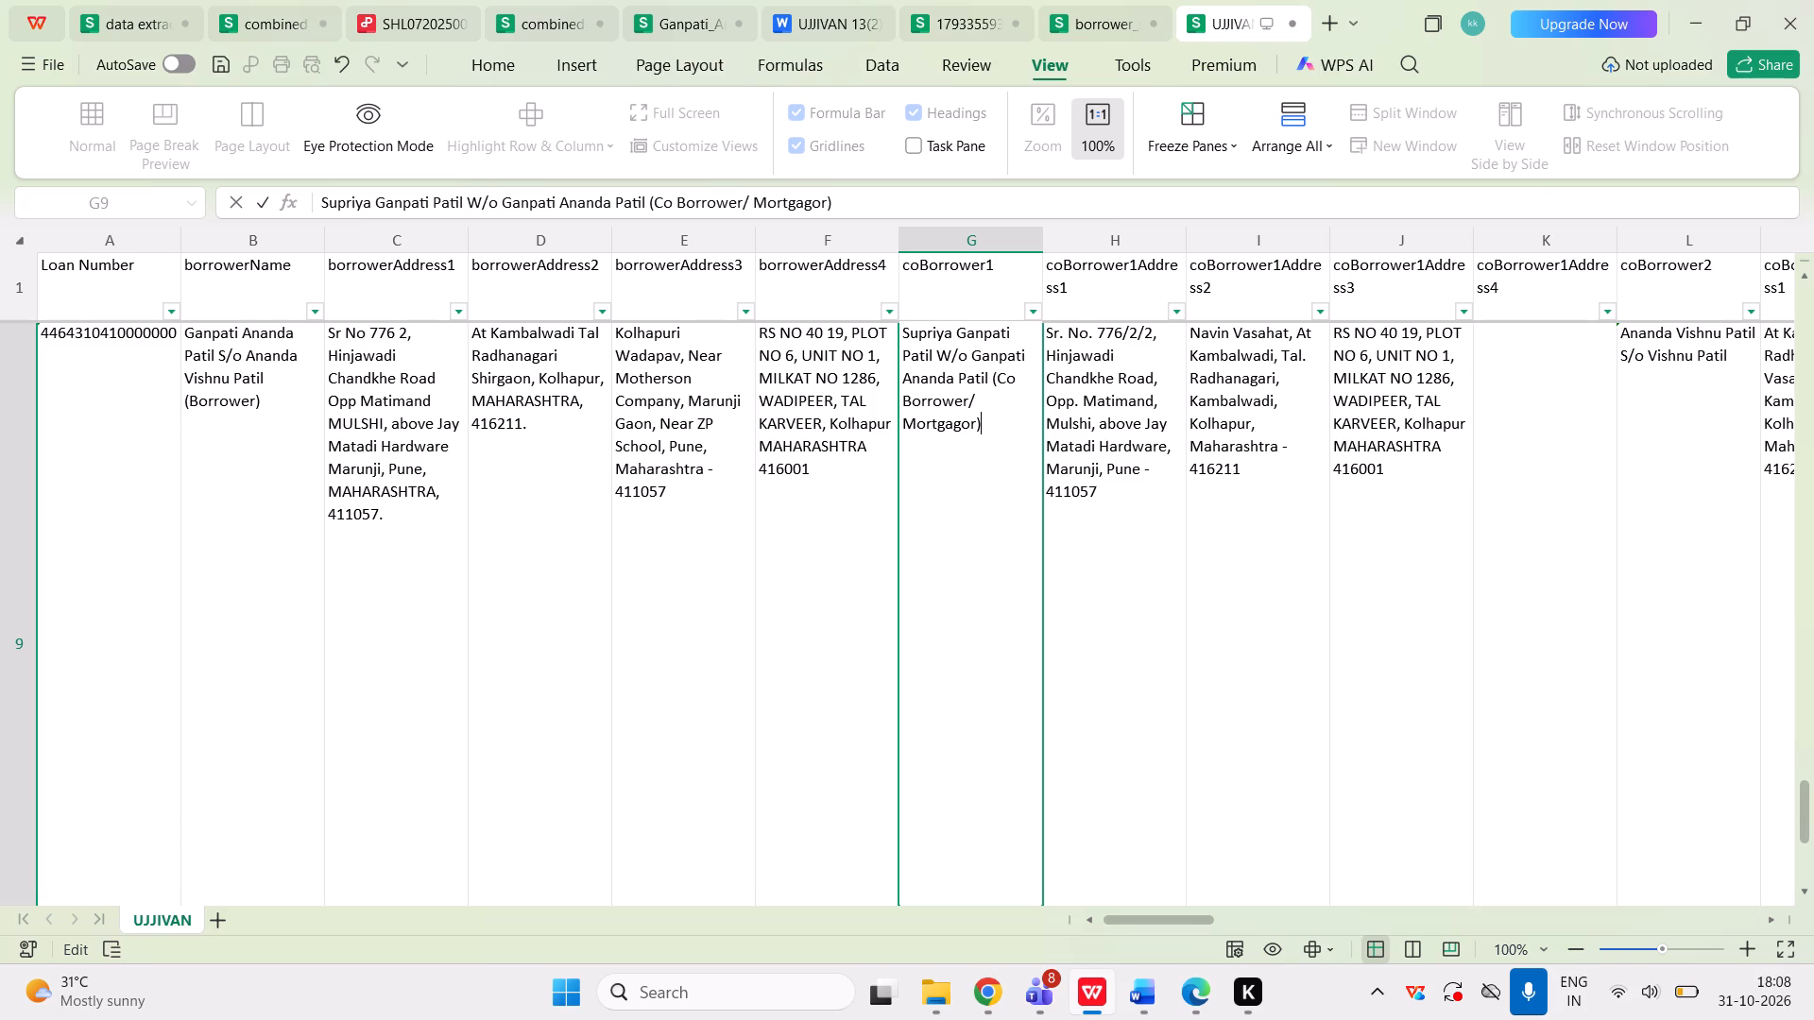
key("Tab")
key("Down")
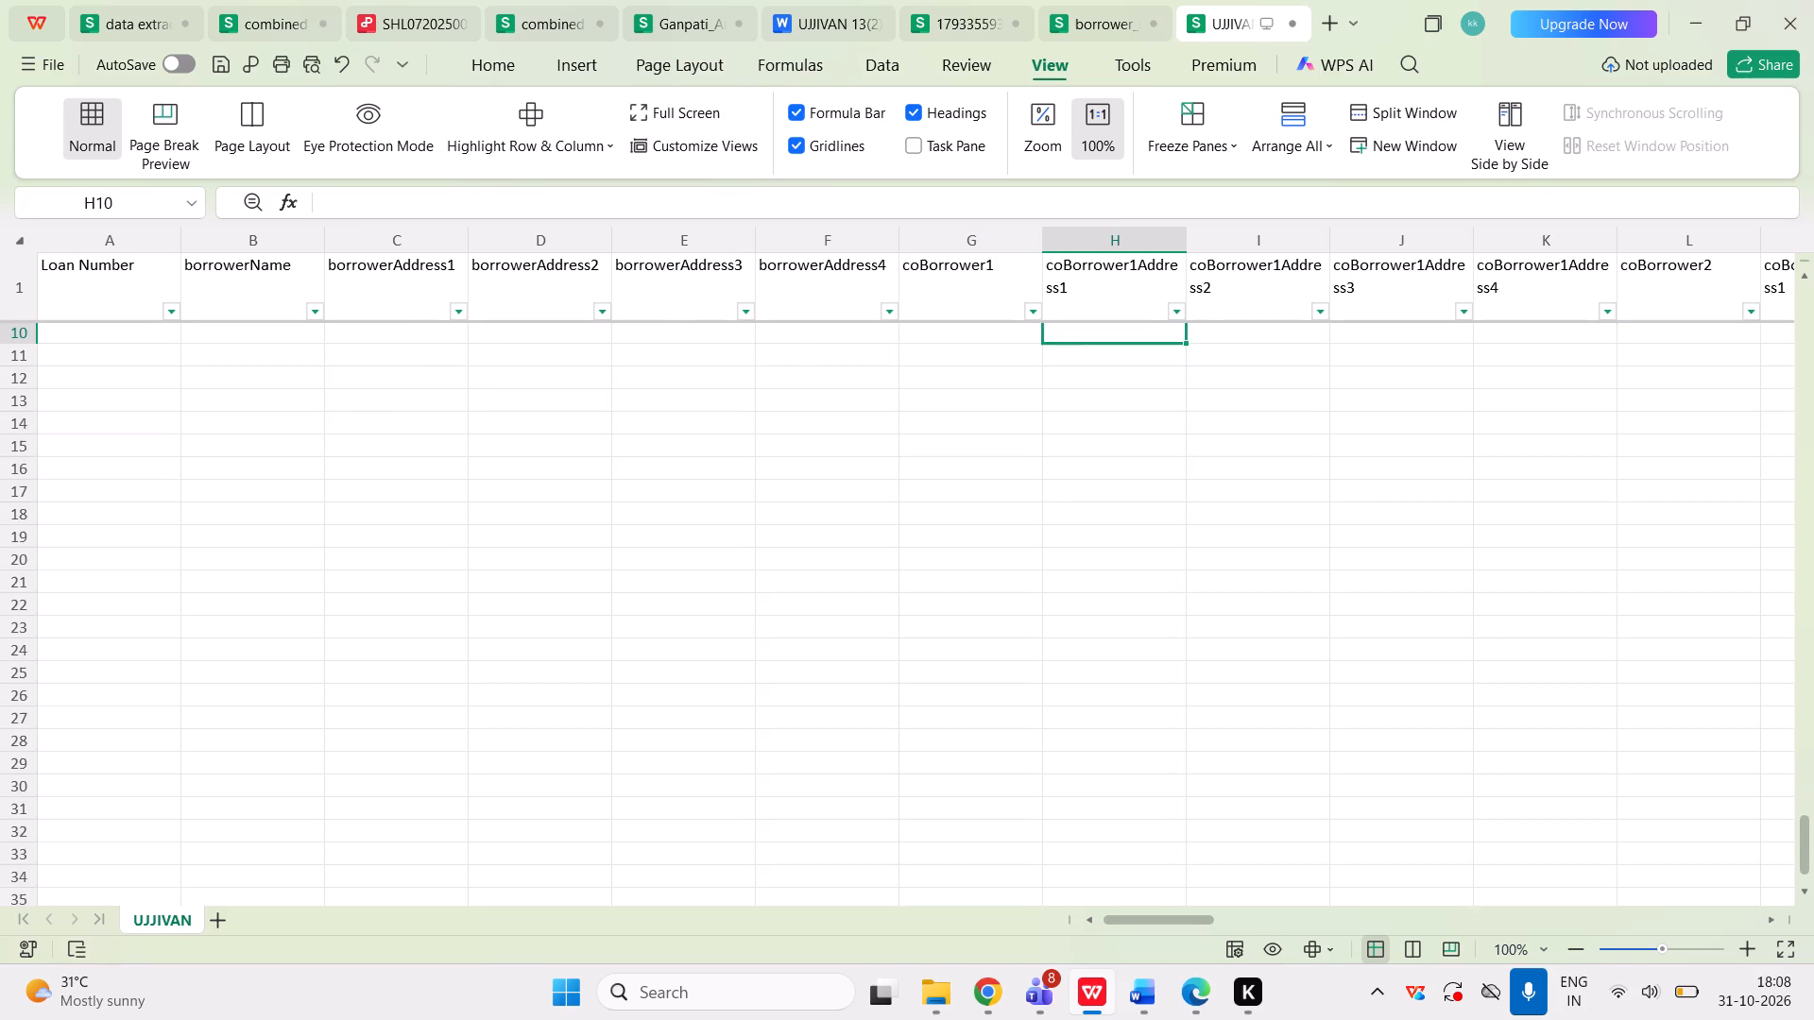
Filter the coBorrower2 column to exclude blank entries.
key("Left")
key("Up")
key("Up")
key("ctrl+Up")
key("ctrl+Up")
key("Down")
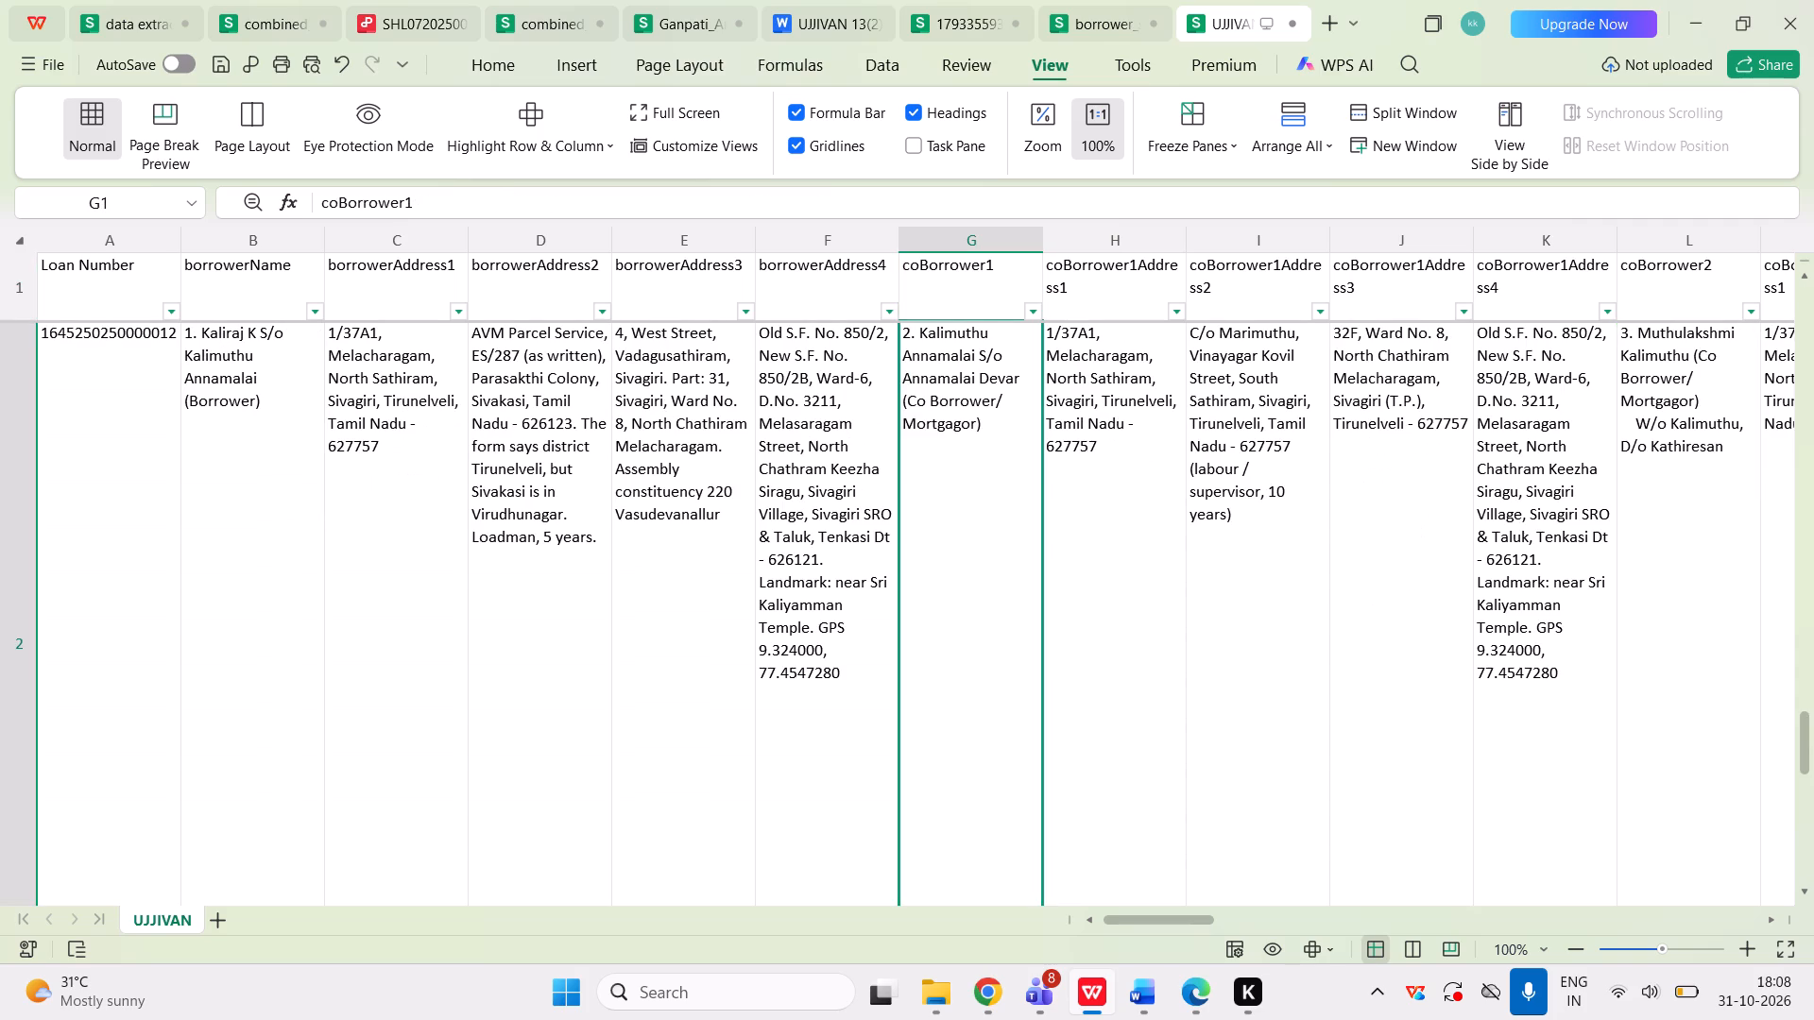
key("Up")
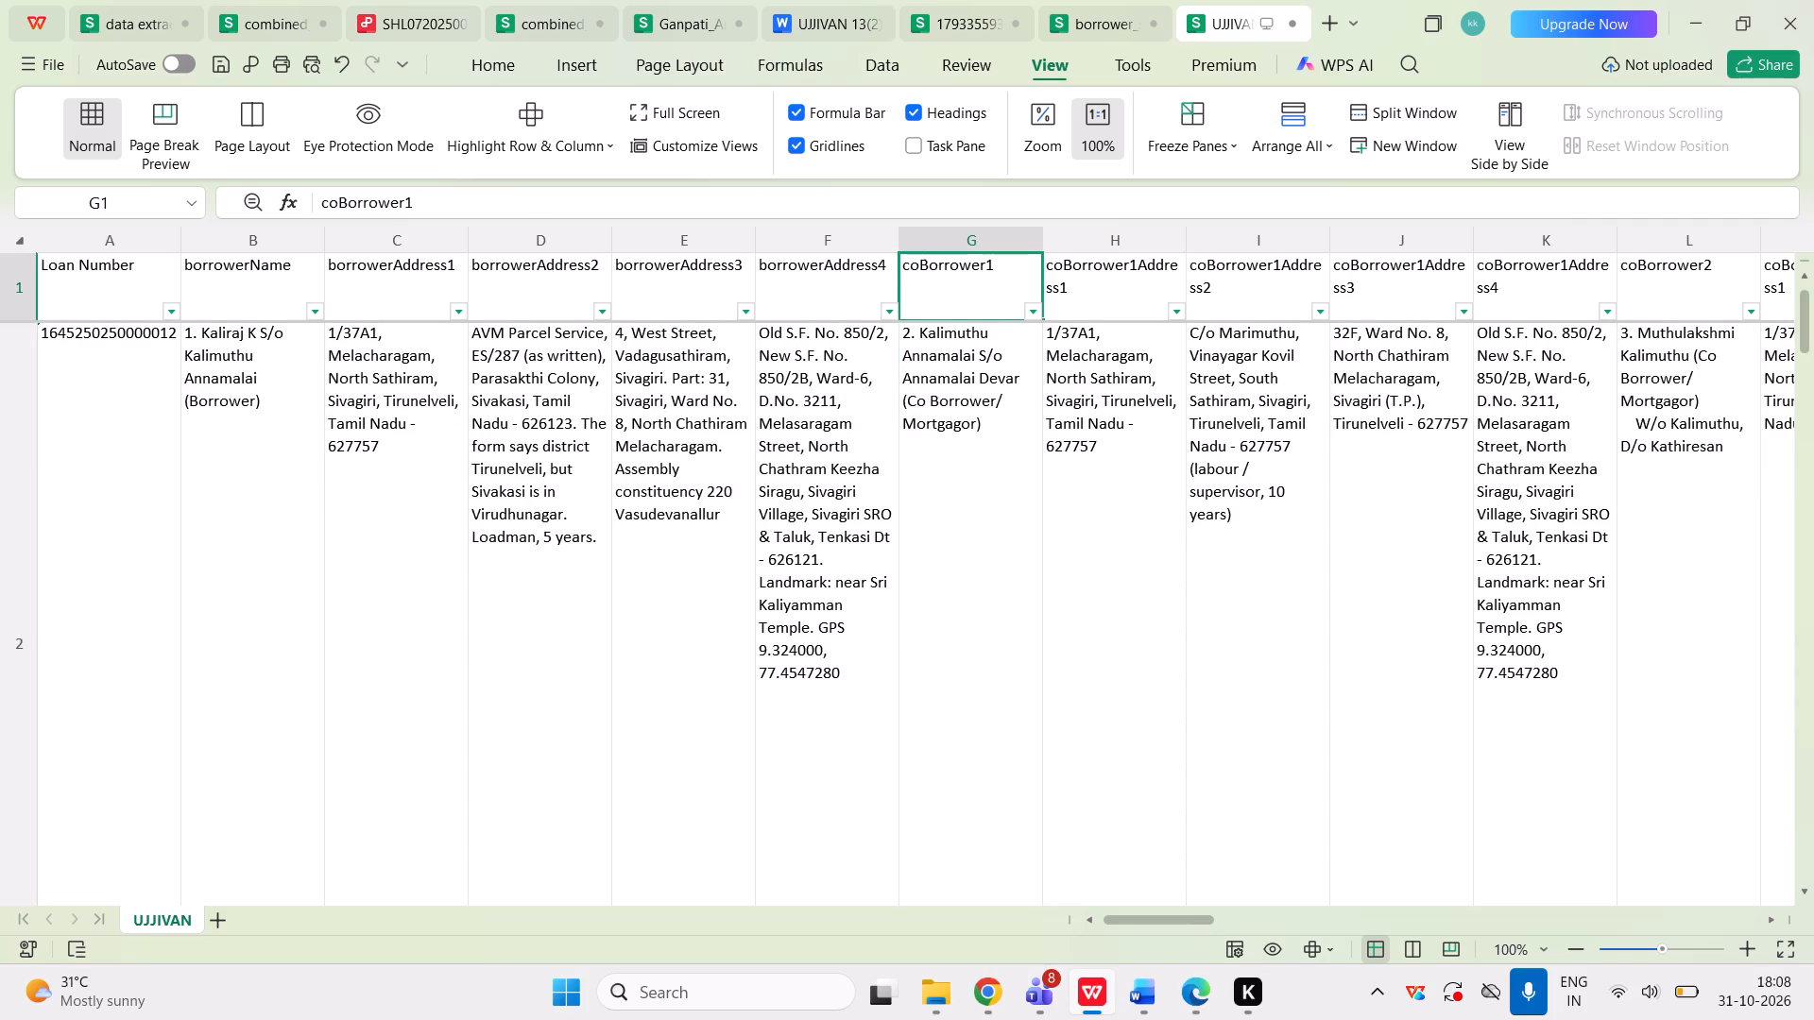
key("Right")
key("Right")
key("Right")
key("Right")
key("Right")
key("Right")
key("Left")
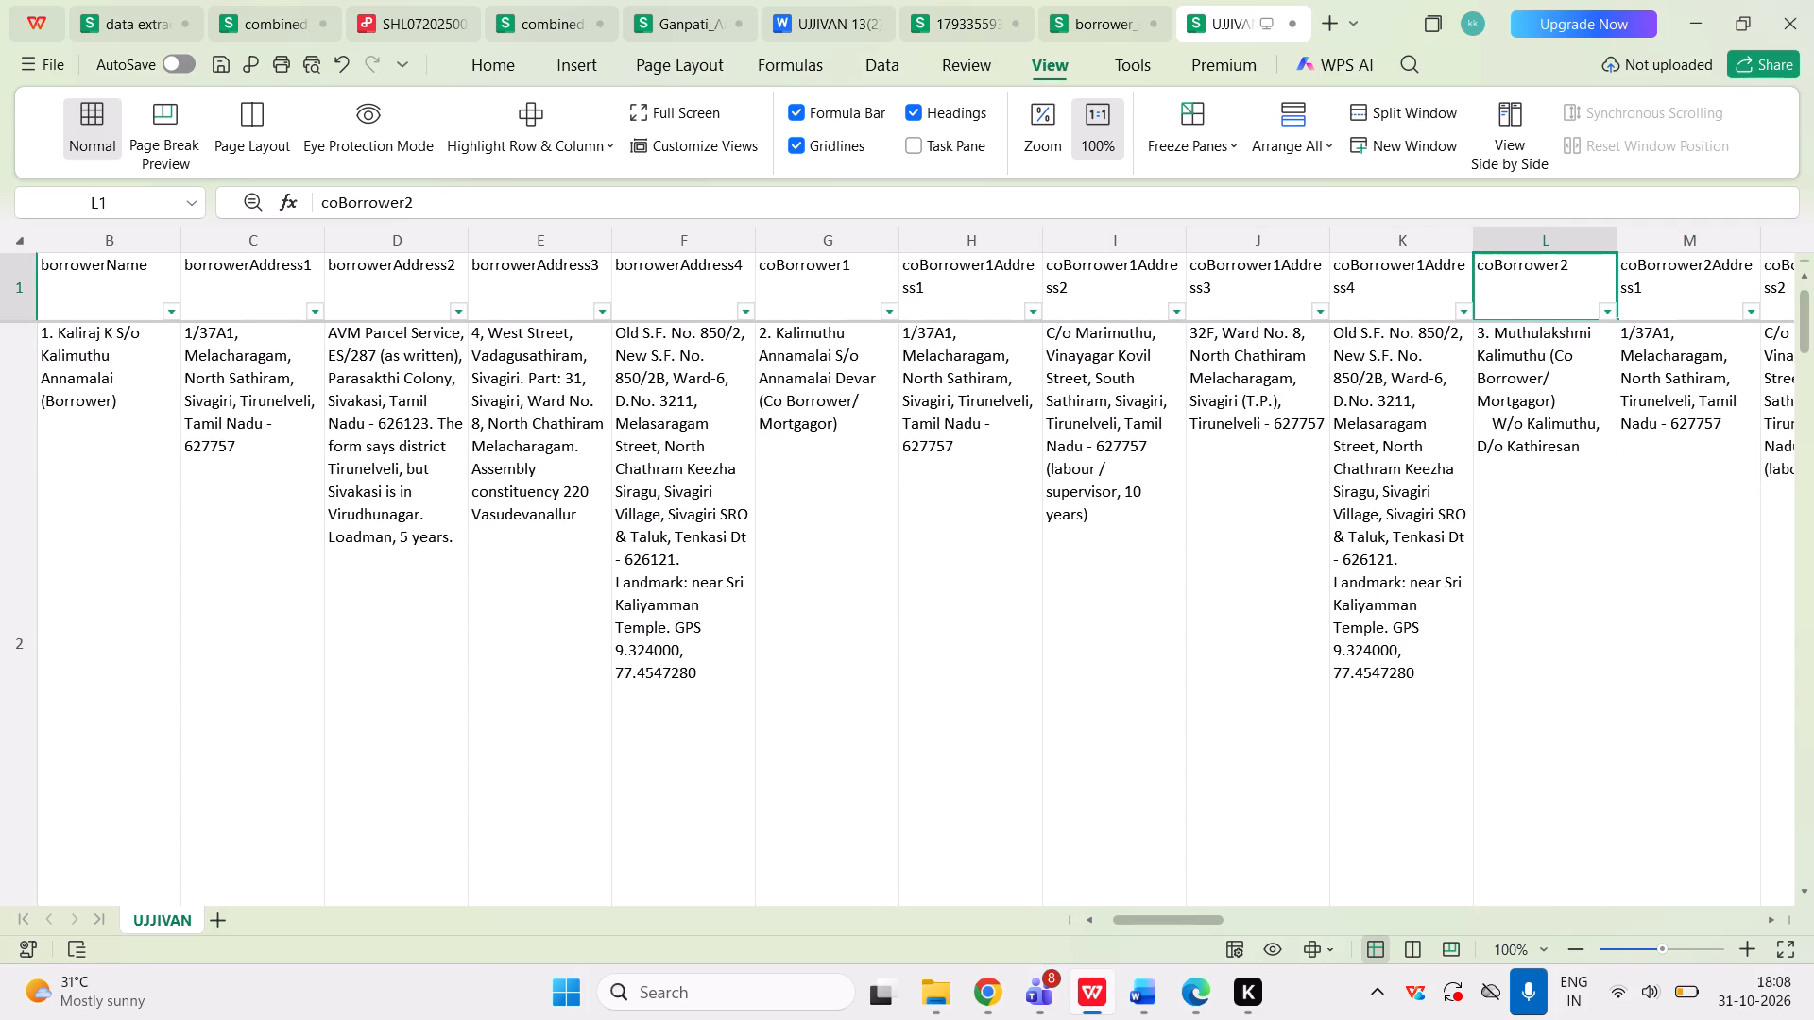
left_click(1609, 313)
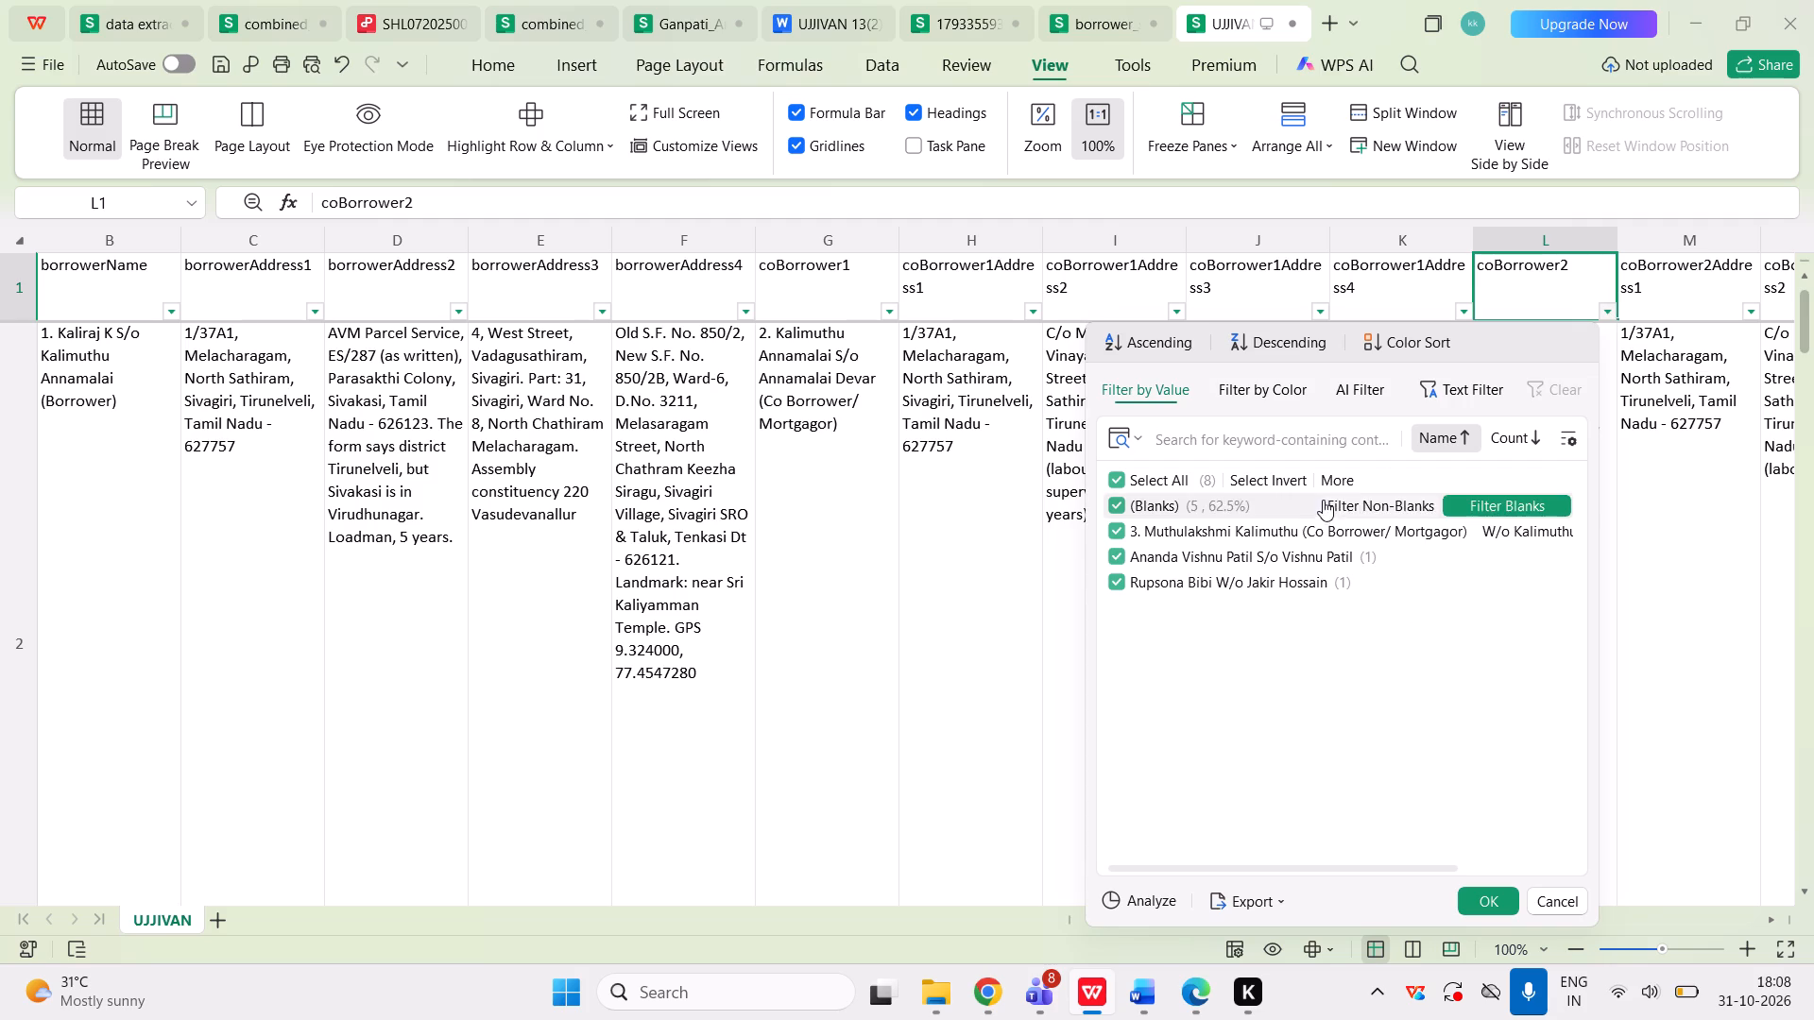
left_click(1113, 479)
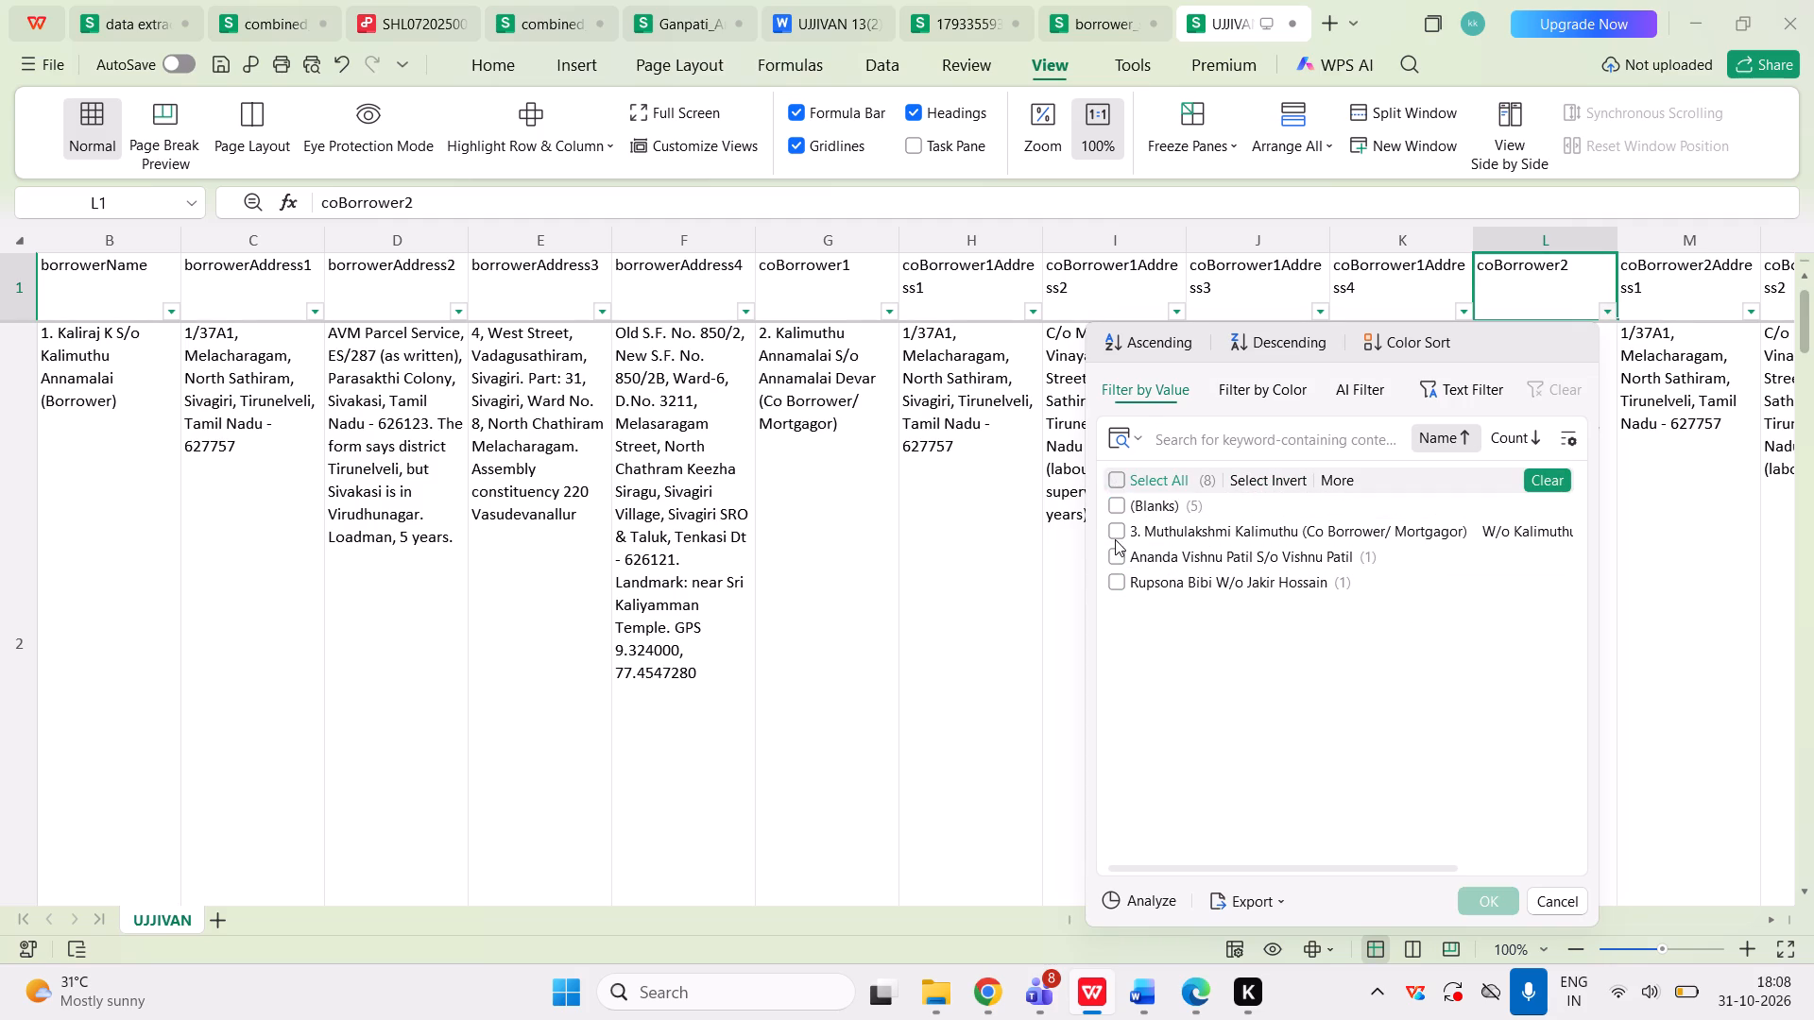
left_click(1118, 483)
left_click(1118, 504)
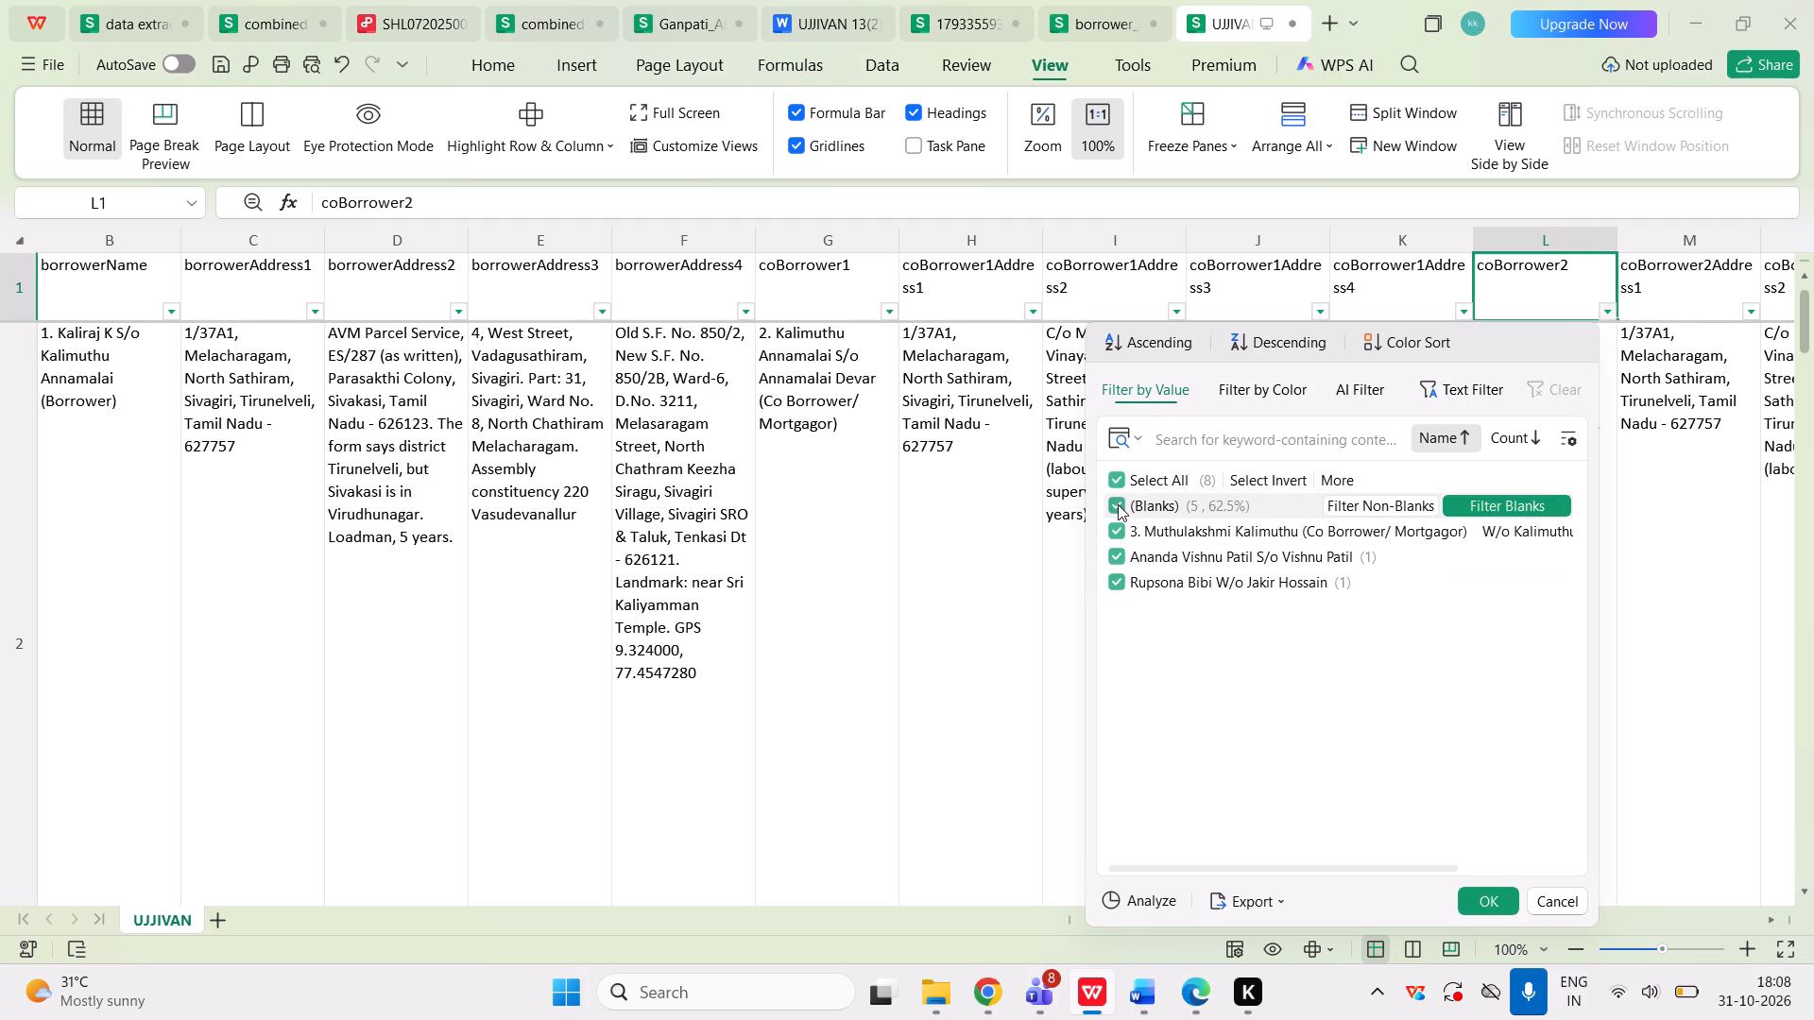
left_click(1496, 899)
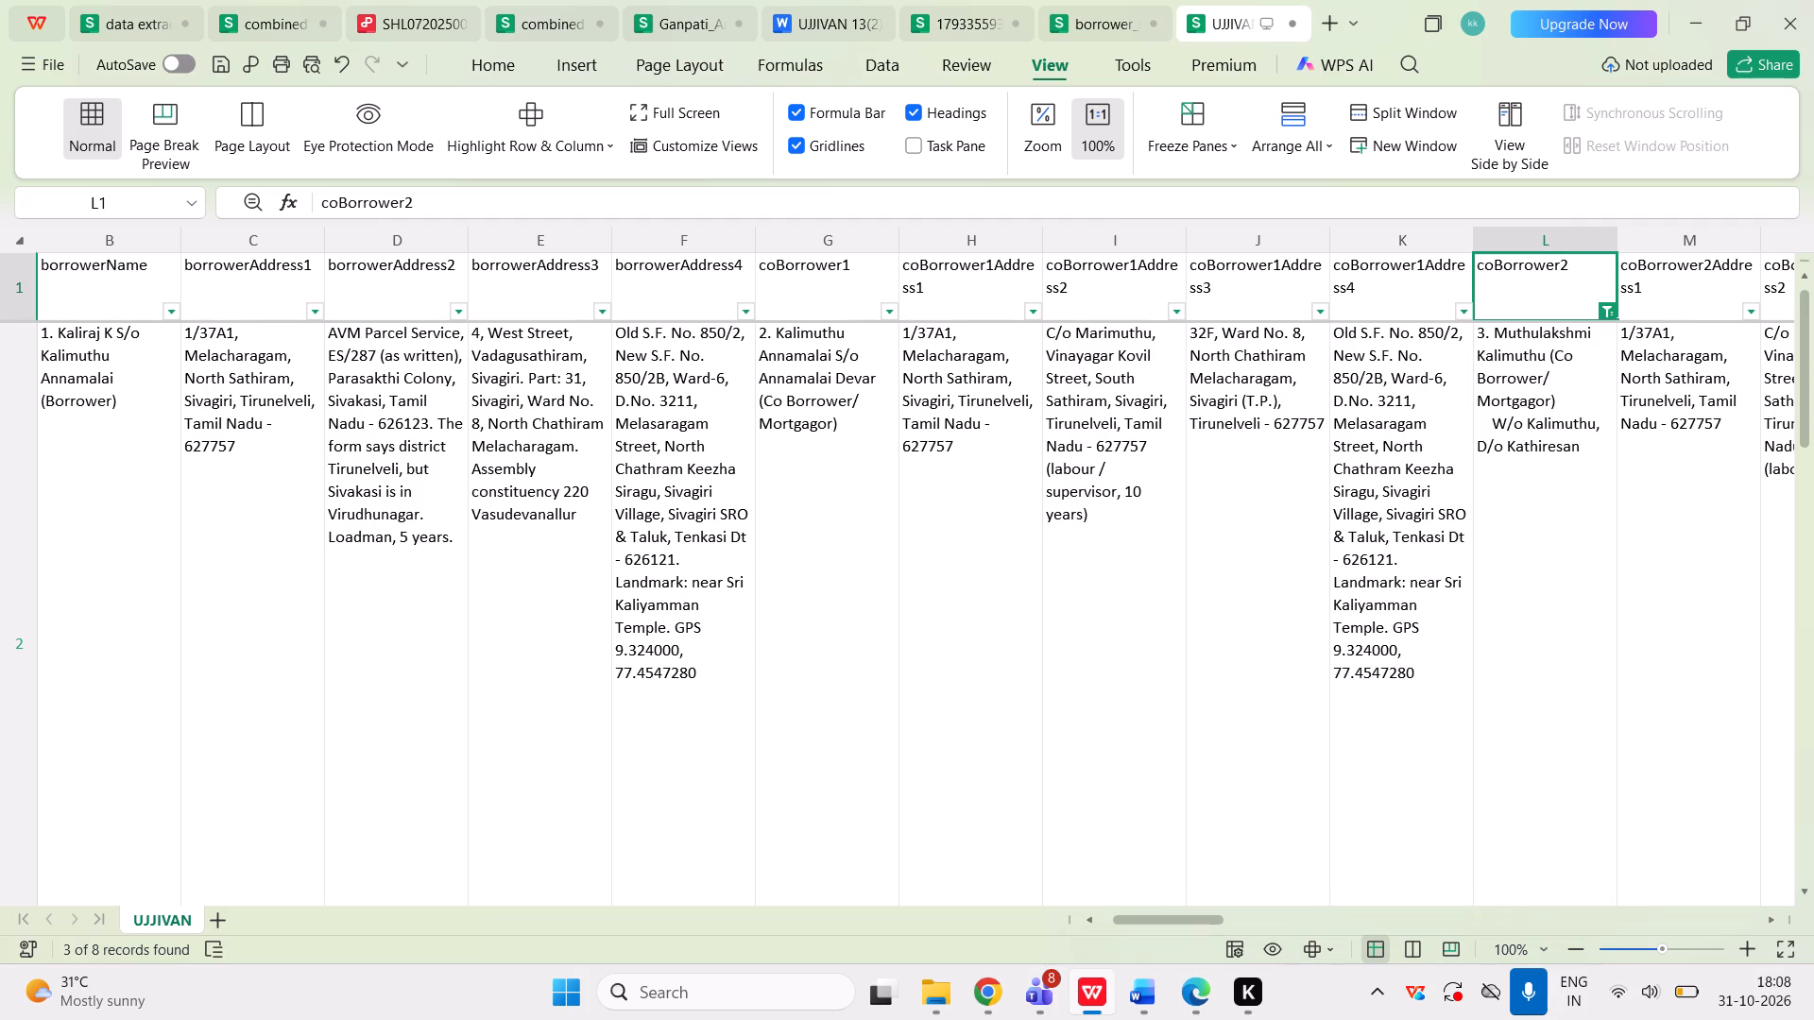
Remove the line break and indent before "W/o" in row 2's coBorrower2 entry to make it one line.
scroll(1148, 763, "up", 3)
scroll(825, 684, "left", 3)
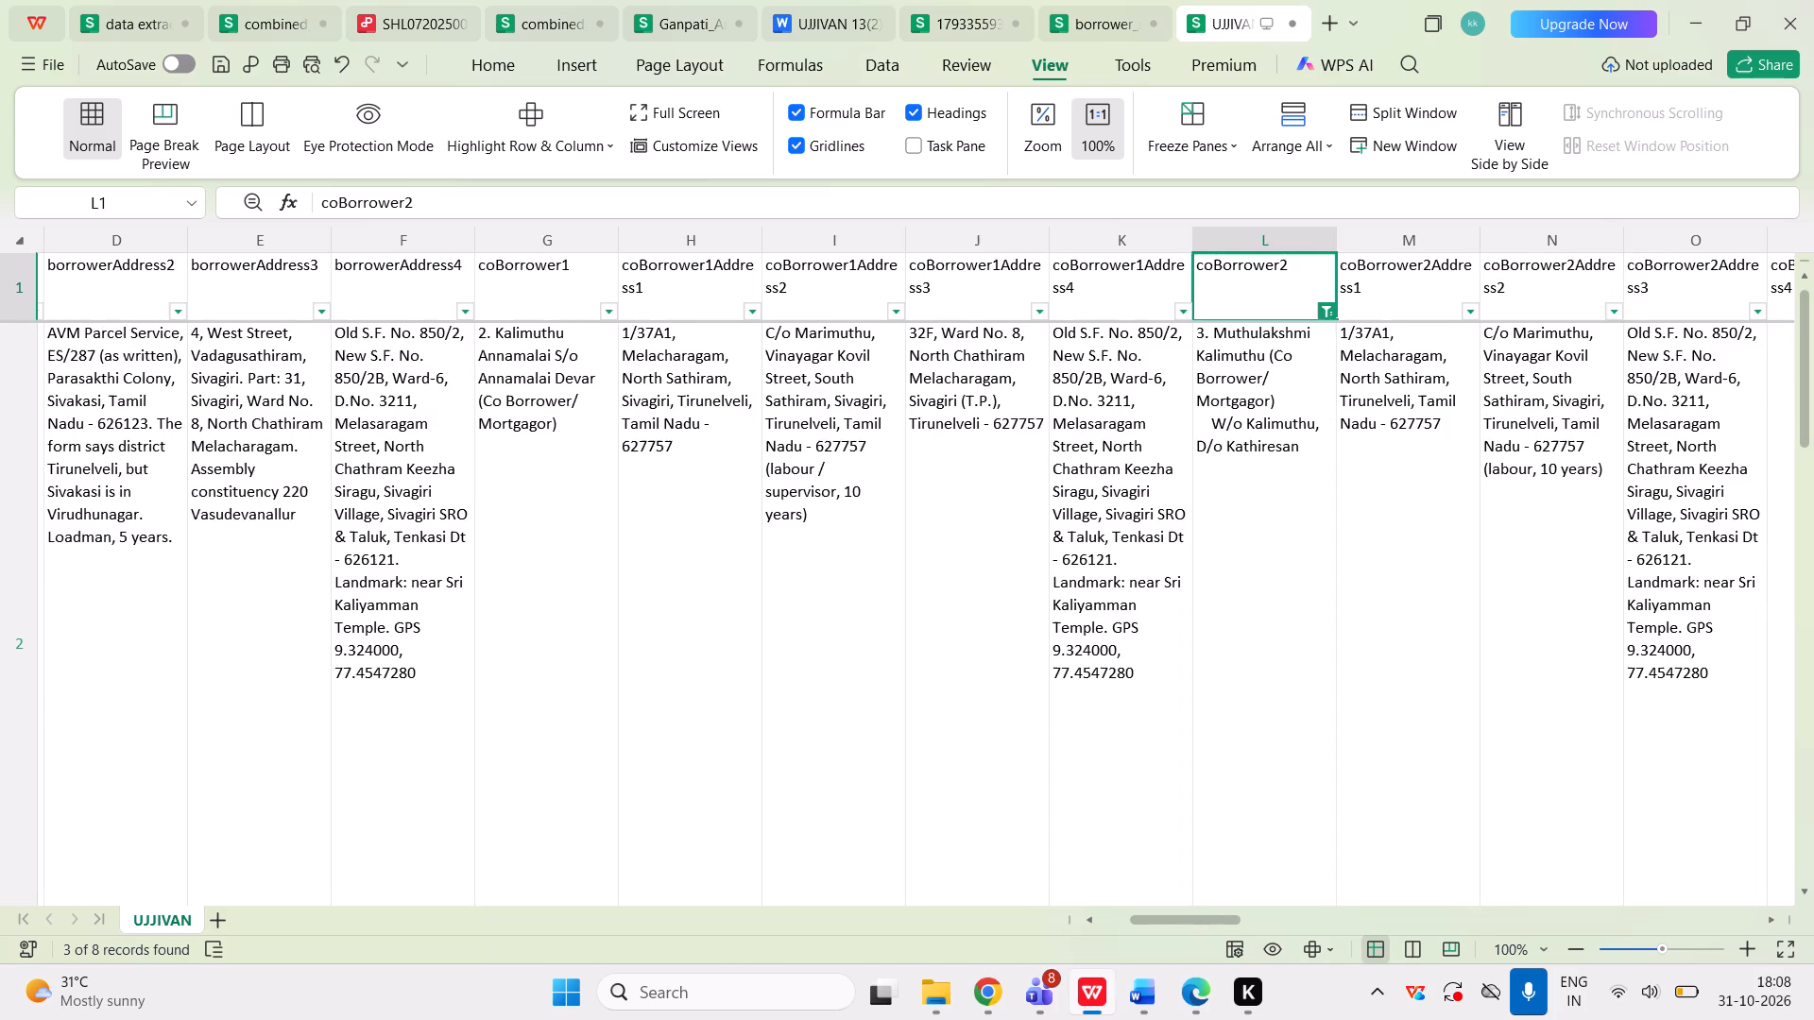
scroll(825, 684, "left", 2)
scroll(1155, 592, "up", 2)
left_click(1105, 553)
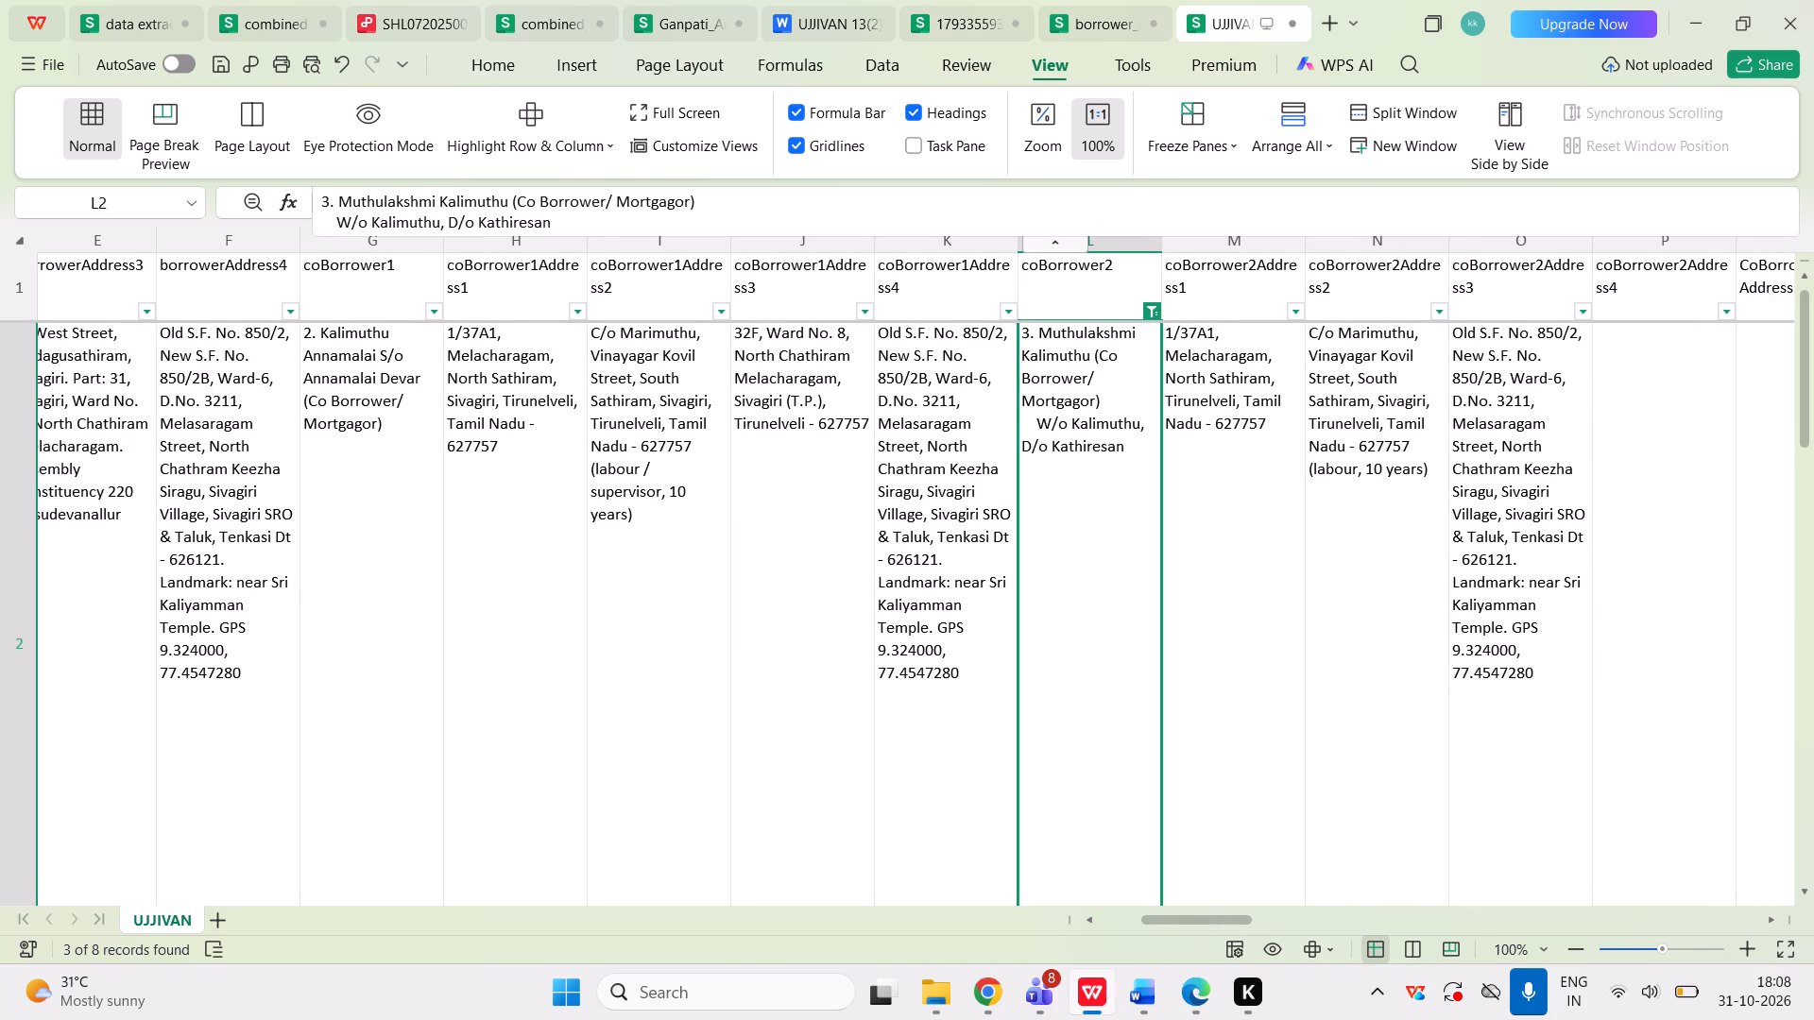
double_click(1093, 460)
left_click(1043, 433)
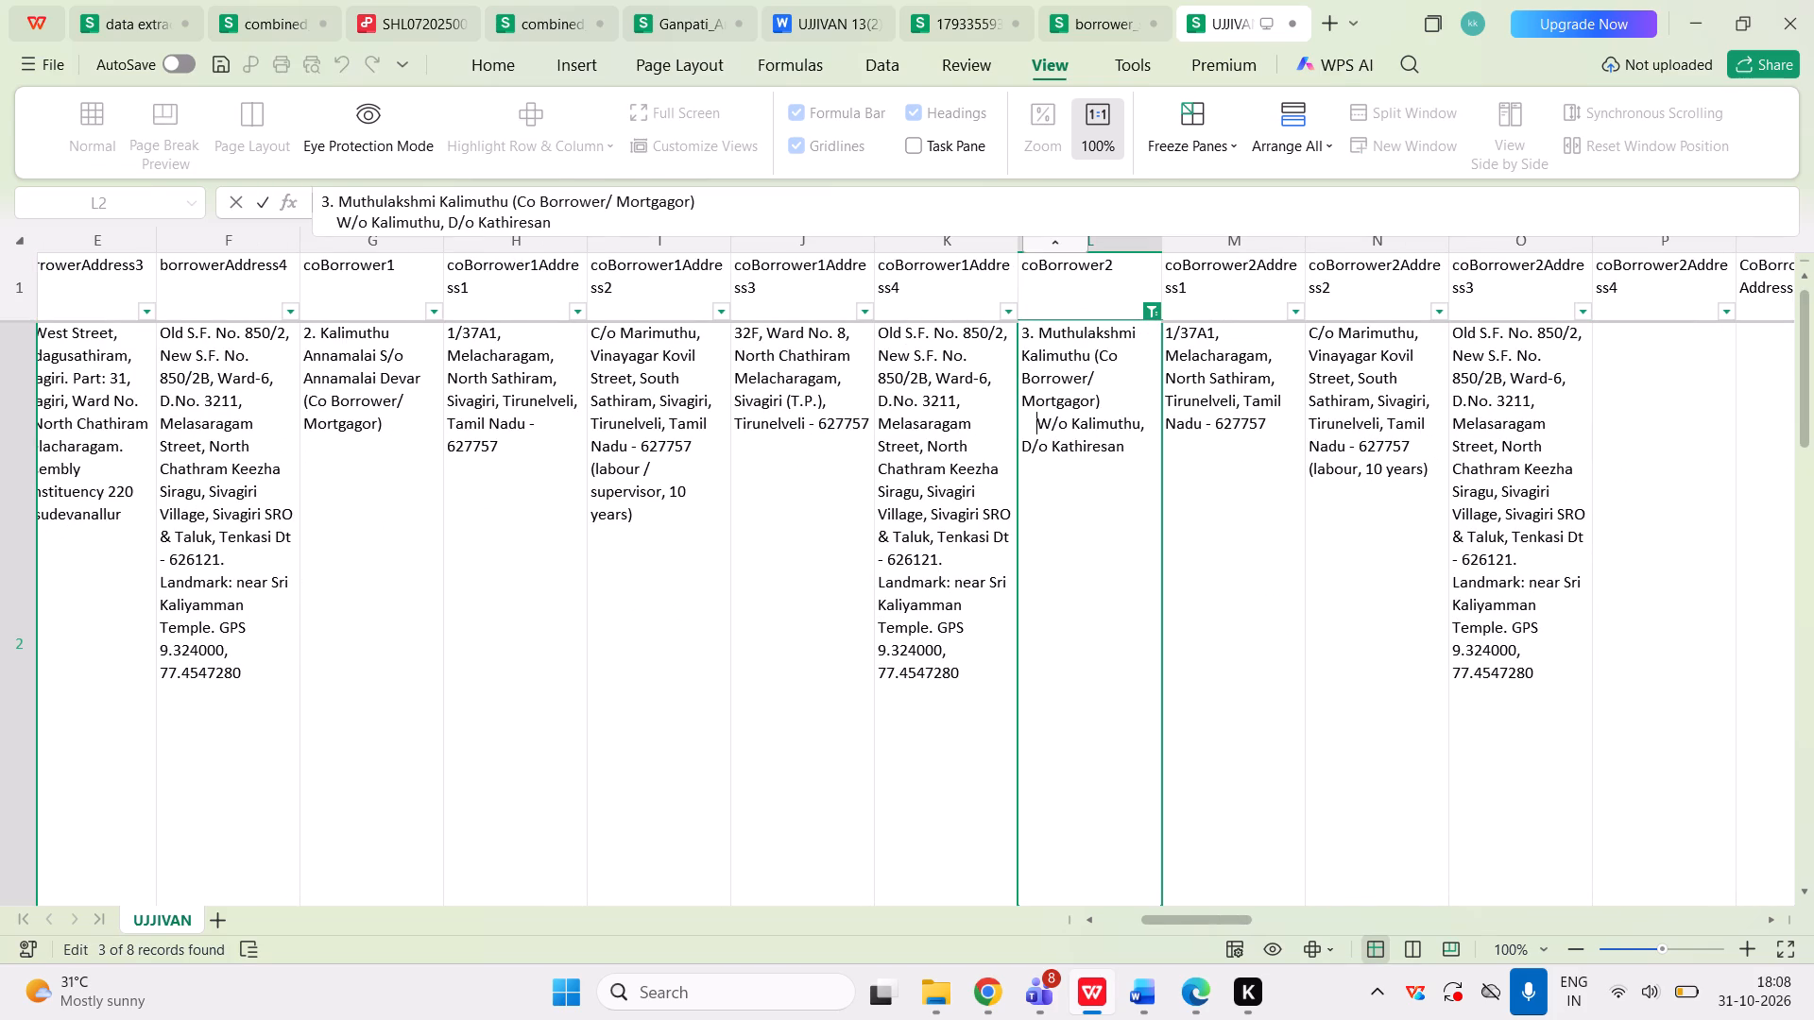
key("Left")
key("Right")
left_click(504, 224)
key("ctrl+Left")
key("Right")
key("Right")
key("Right")
key("Right")
key("BackSpace")
key("BackSpace")
key("BackSpace")
key("BackSpace")
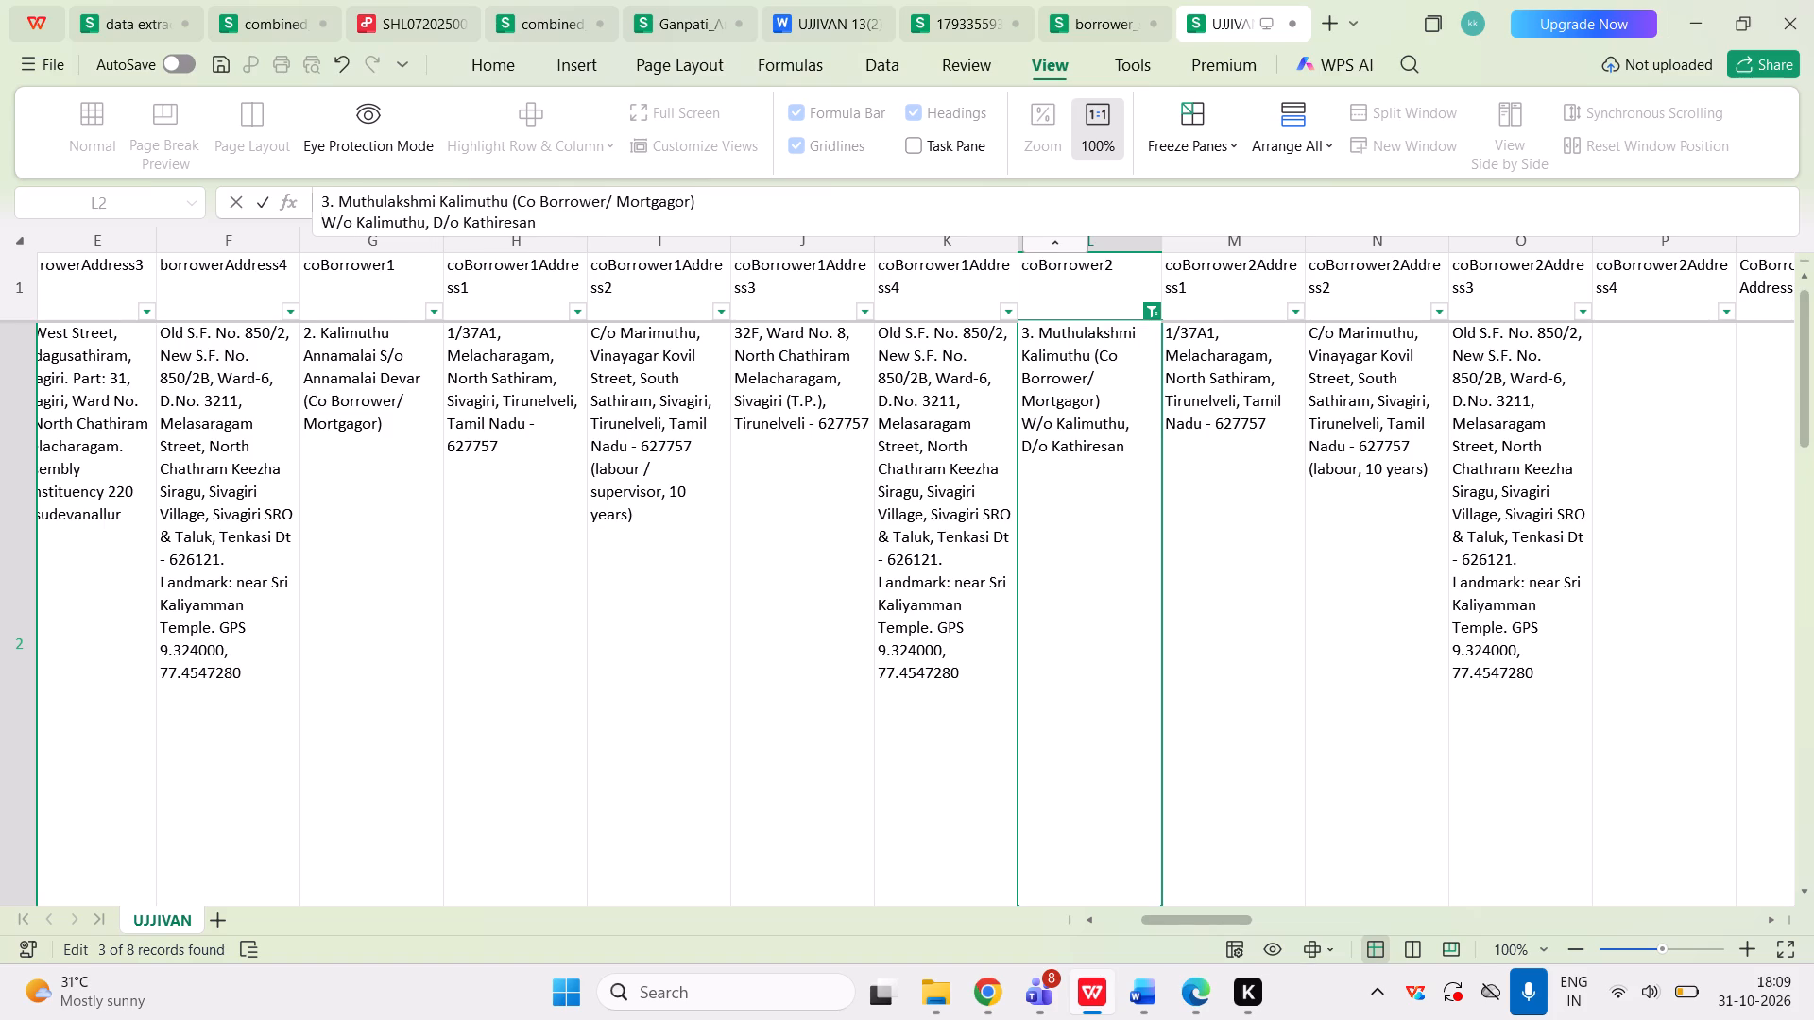
key("BackSpace")
Move "(Co Borrower/ Mortgagor)" in row 2's coBorrower2 entry to the end, after the father's name and one space.
key("shift+Left")
key("shift+Left")
key("shift+Left")
key("shift+Left")
key("shift+Left")
key("shift+Left")
key("shift+Left")
key("shift+Left")
key("shift+Left")
key("shift+Left")
key("shift+Left")
key("shift+Left")
key("shift+Left")
key("shift+Left")
key("shift+Left")
key("shift+Left")
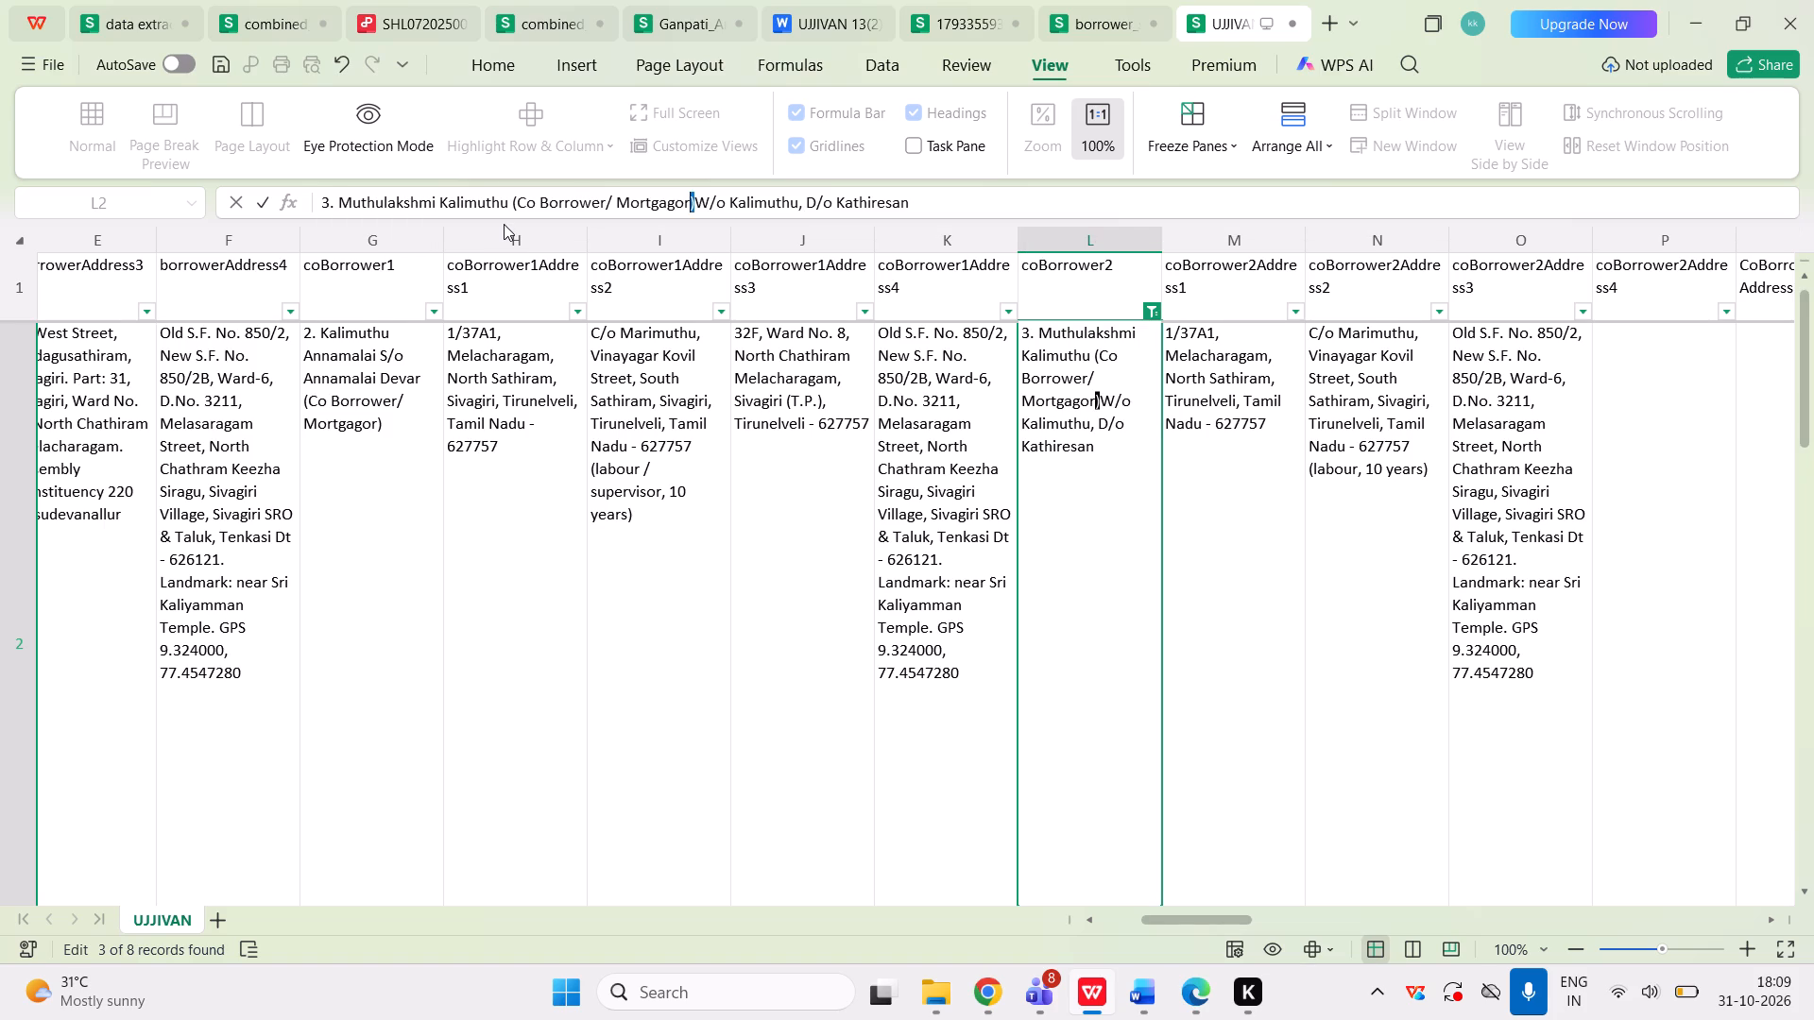
key("shift+Left")
key("shift+Left")
key("shift+Left")
key("shift+Left")
key("shift+Left")
key("shift+Left")
key("shift+Left")
key("shift+Left")
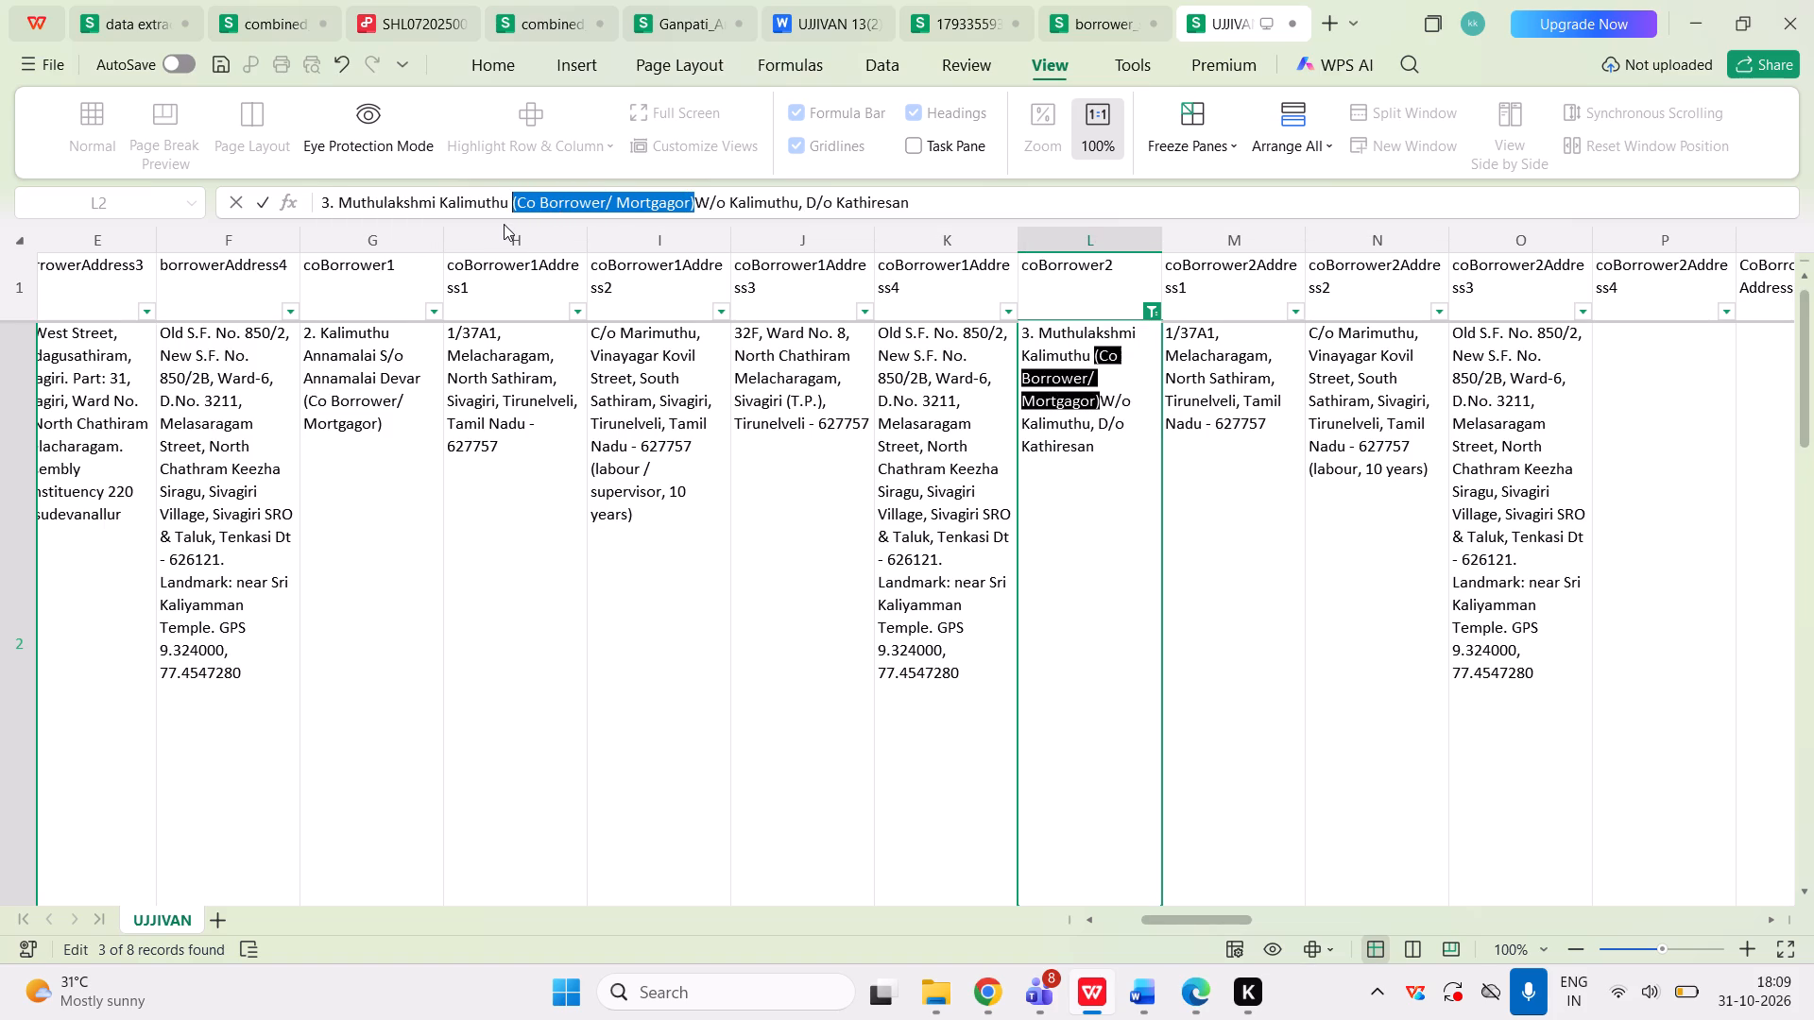
key("ctrl+c")
key("ctrl+c")
key("BackSpace")
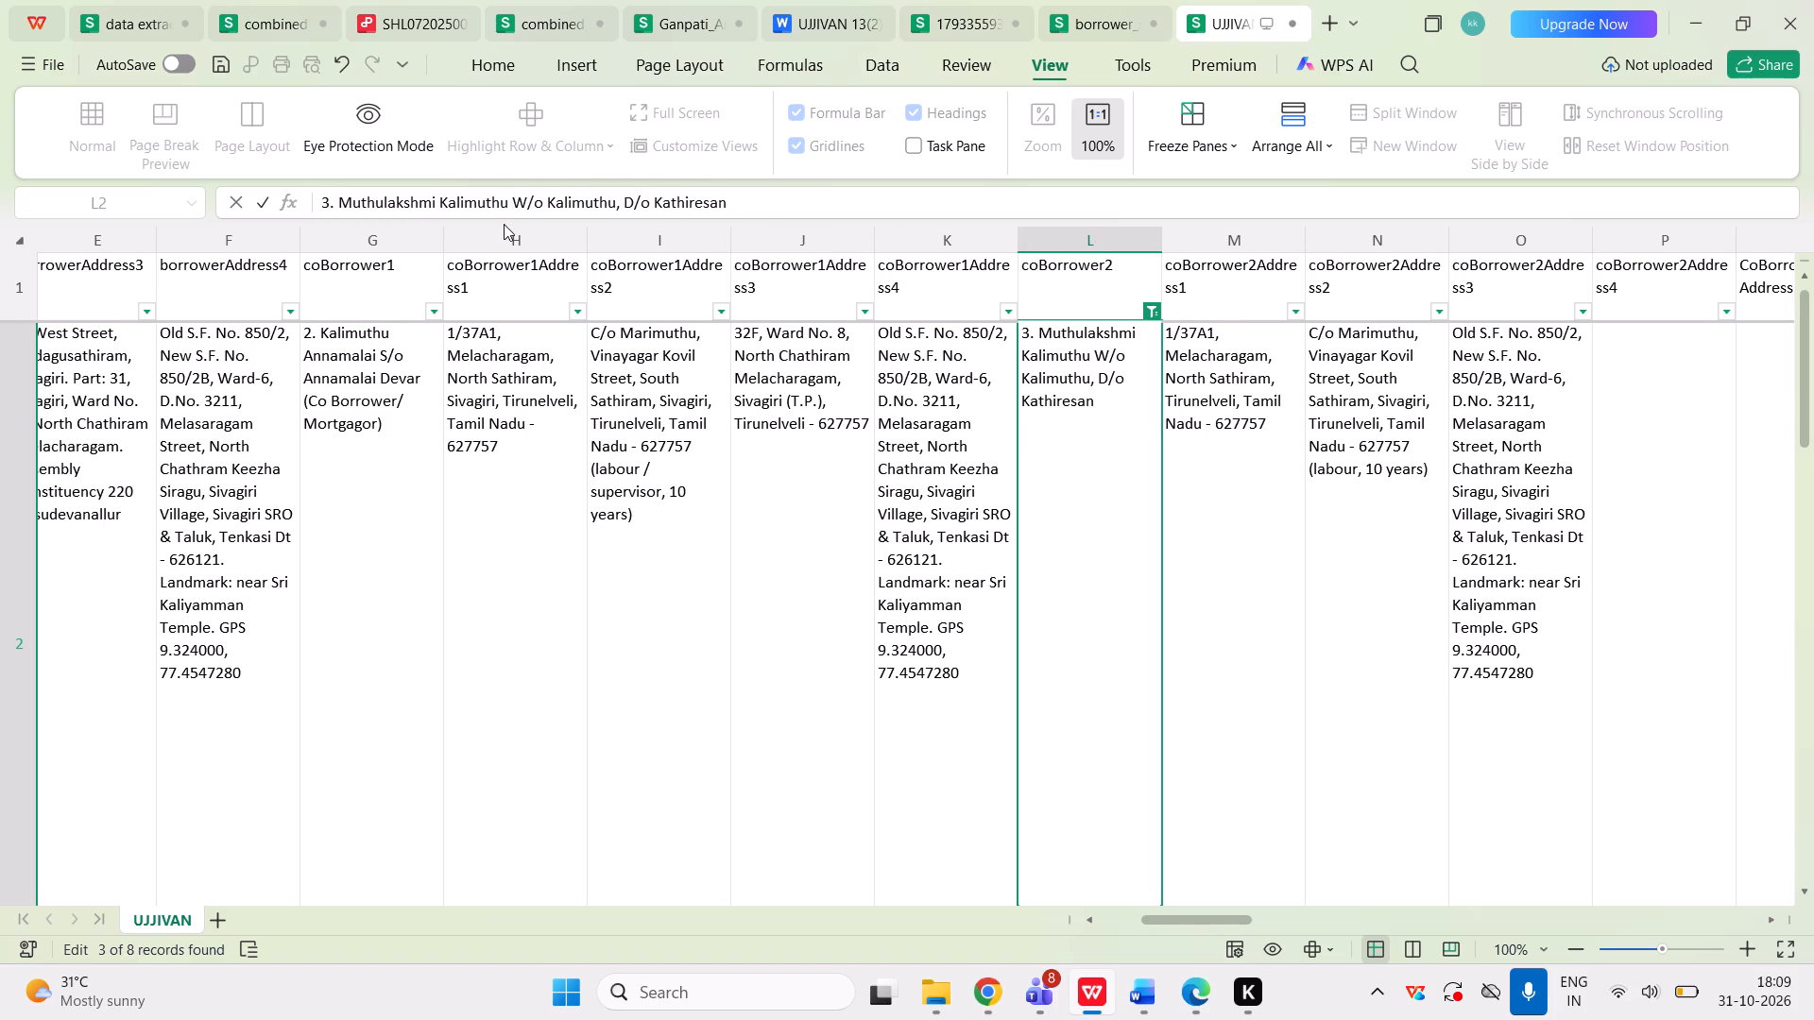
key("ctrl+Right")
key("space")
key("ctrl+v")
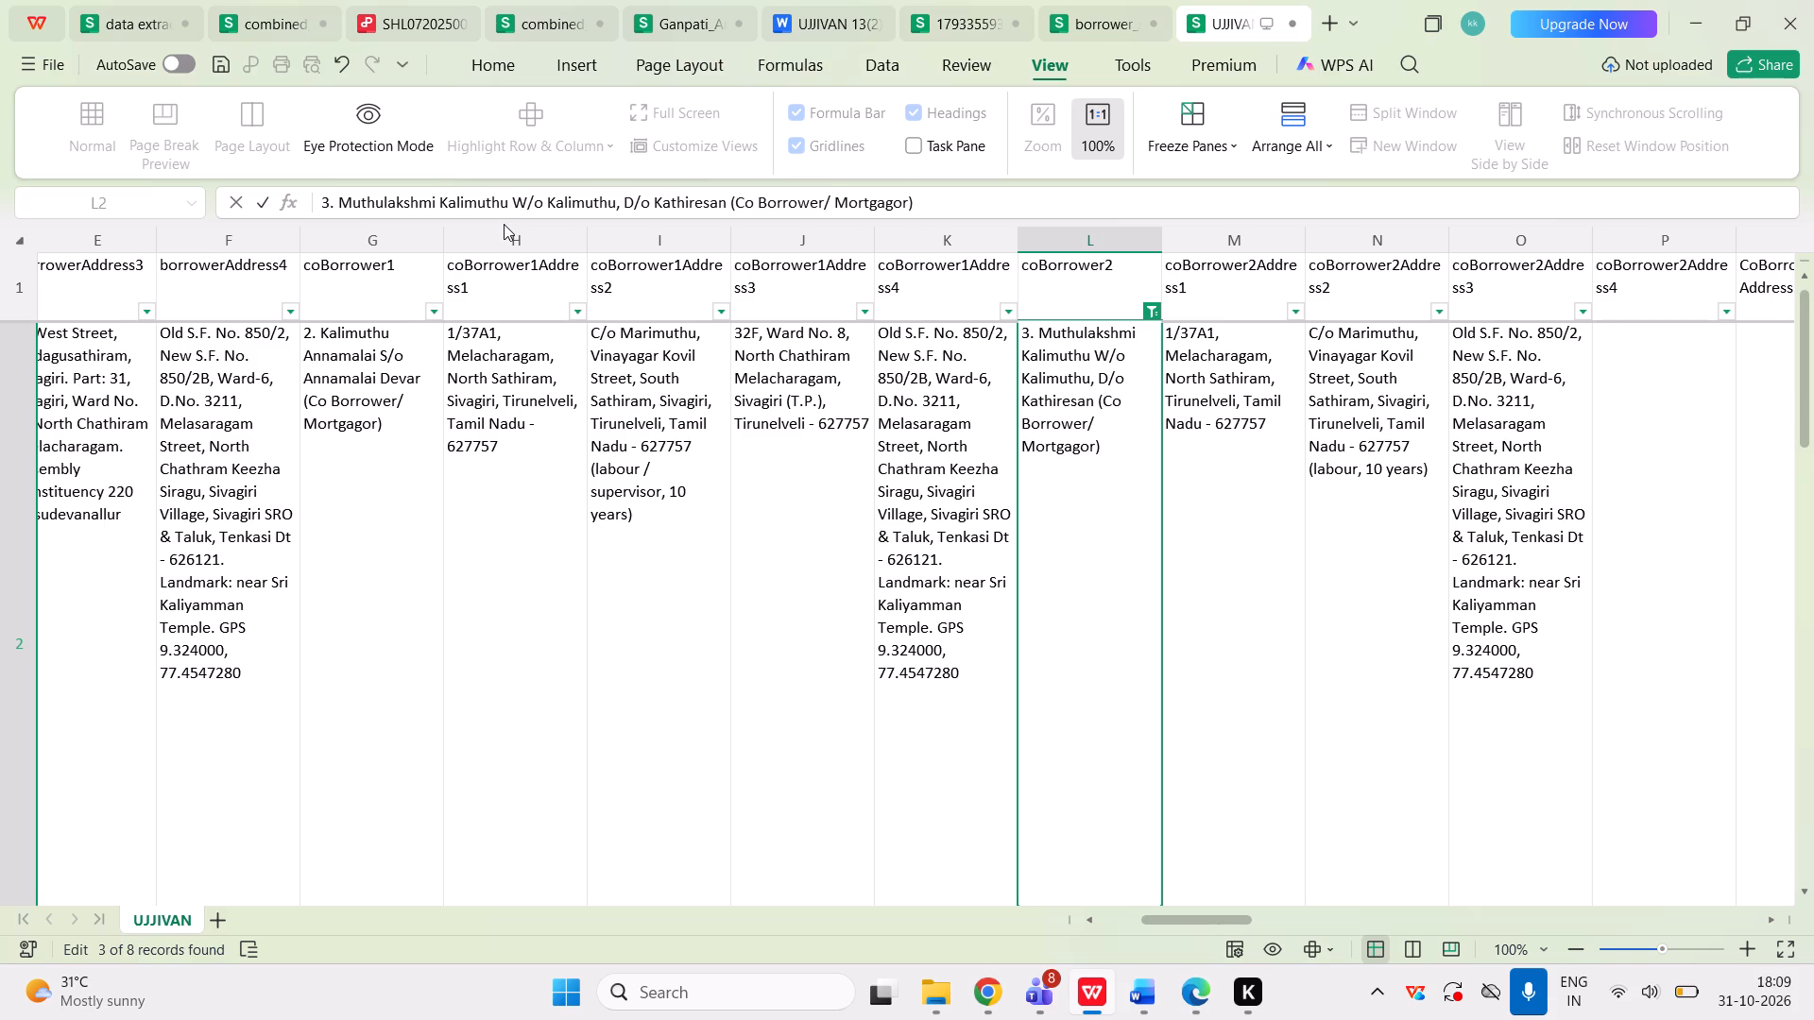
key("ctrl+Left")
key("ctrl+Left")
key("ctrl+Left")
key("Right")
key("Right")
key("Right")
key("Right")
key("Right")
key("Right")
key("Right")
key("Right")
key("Right")
key("Right")
key("Right")
key("Right")
key("Right")
key("Right")
key("Right")
key("Right")
key("Right")
key("Right")
key("Tab")
key("Left")
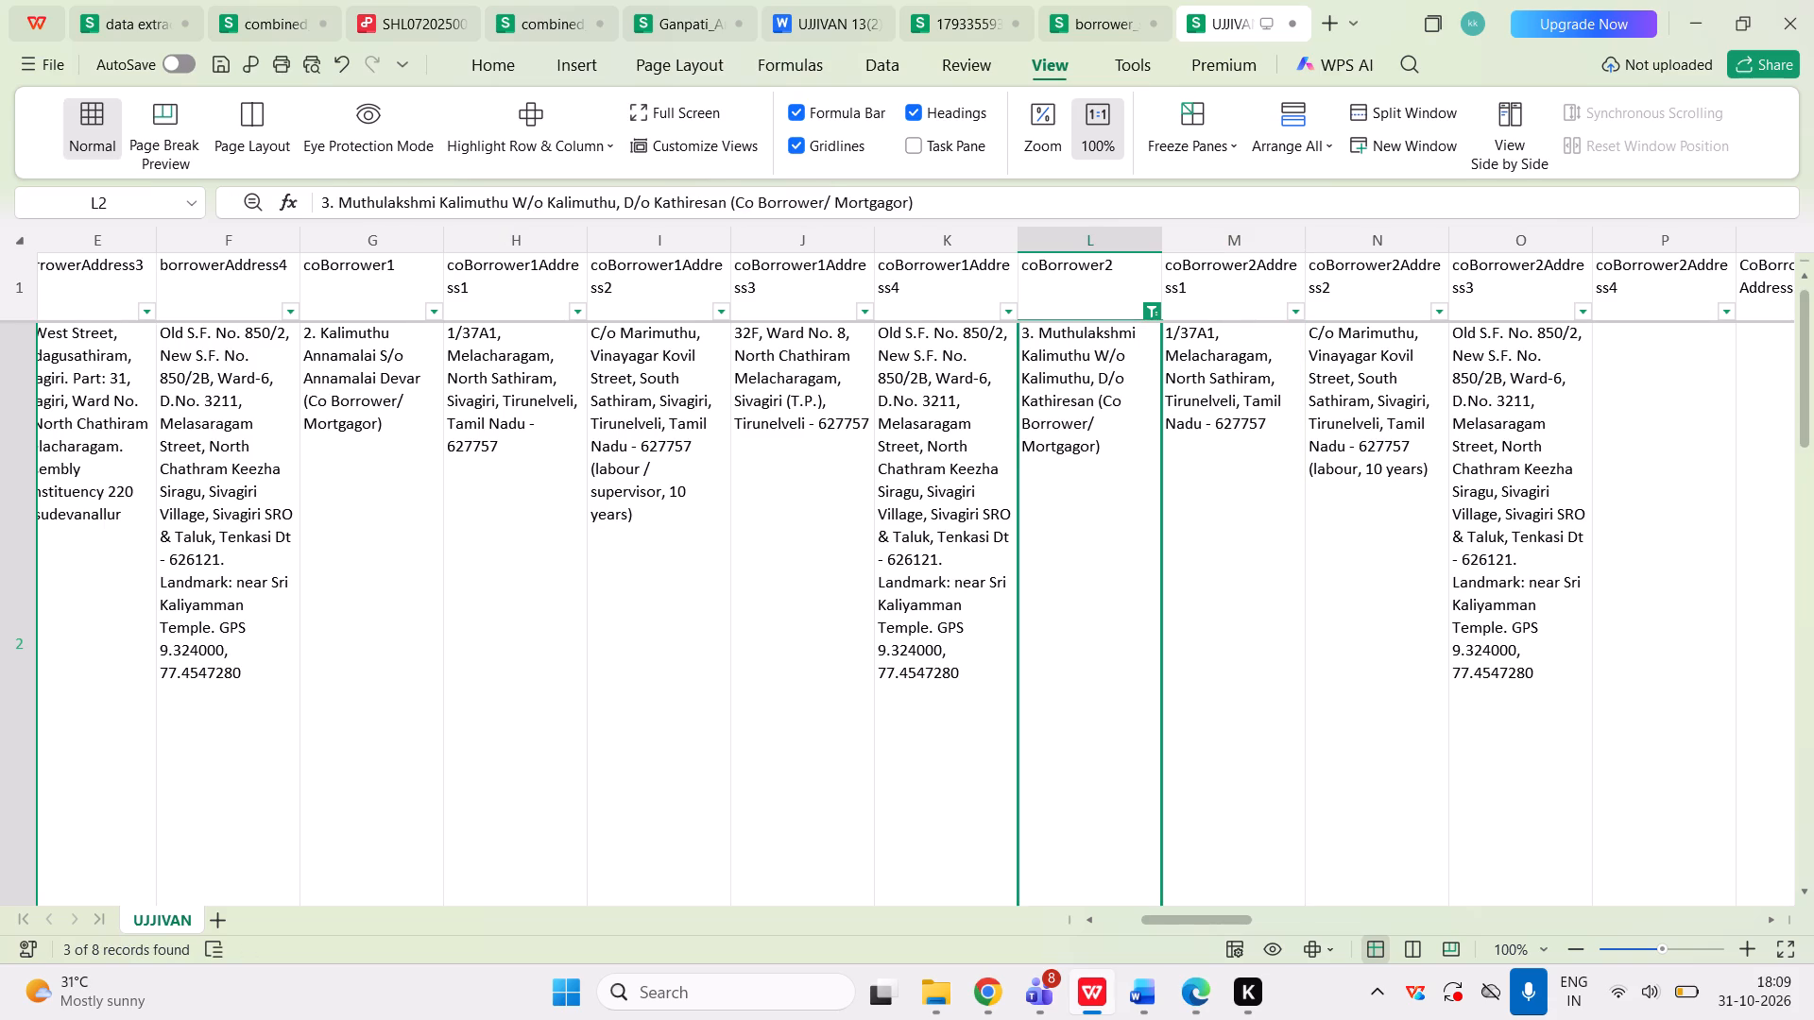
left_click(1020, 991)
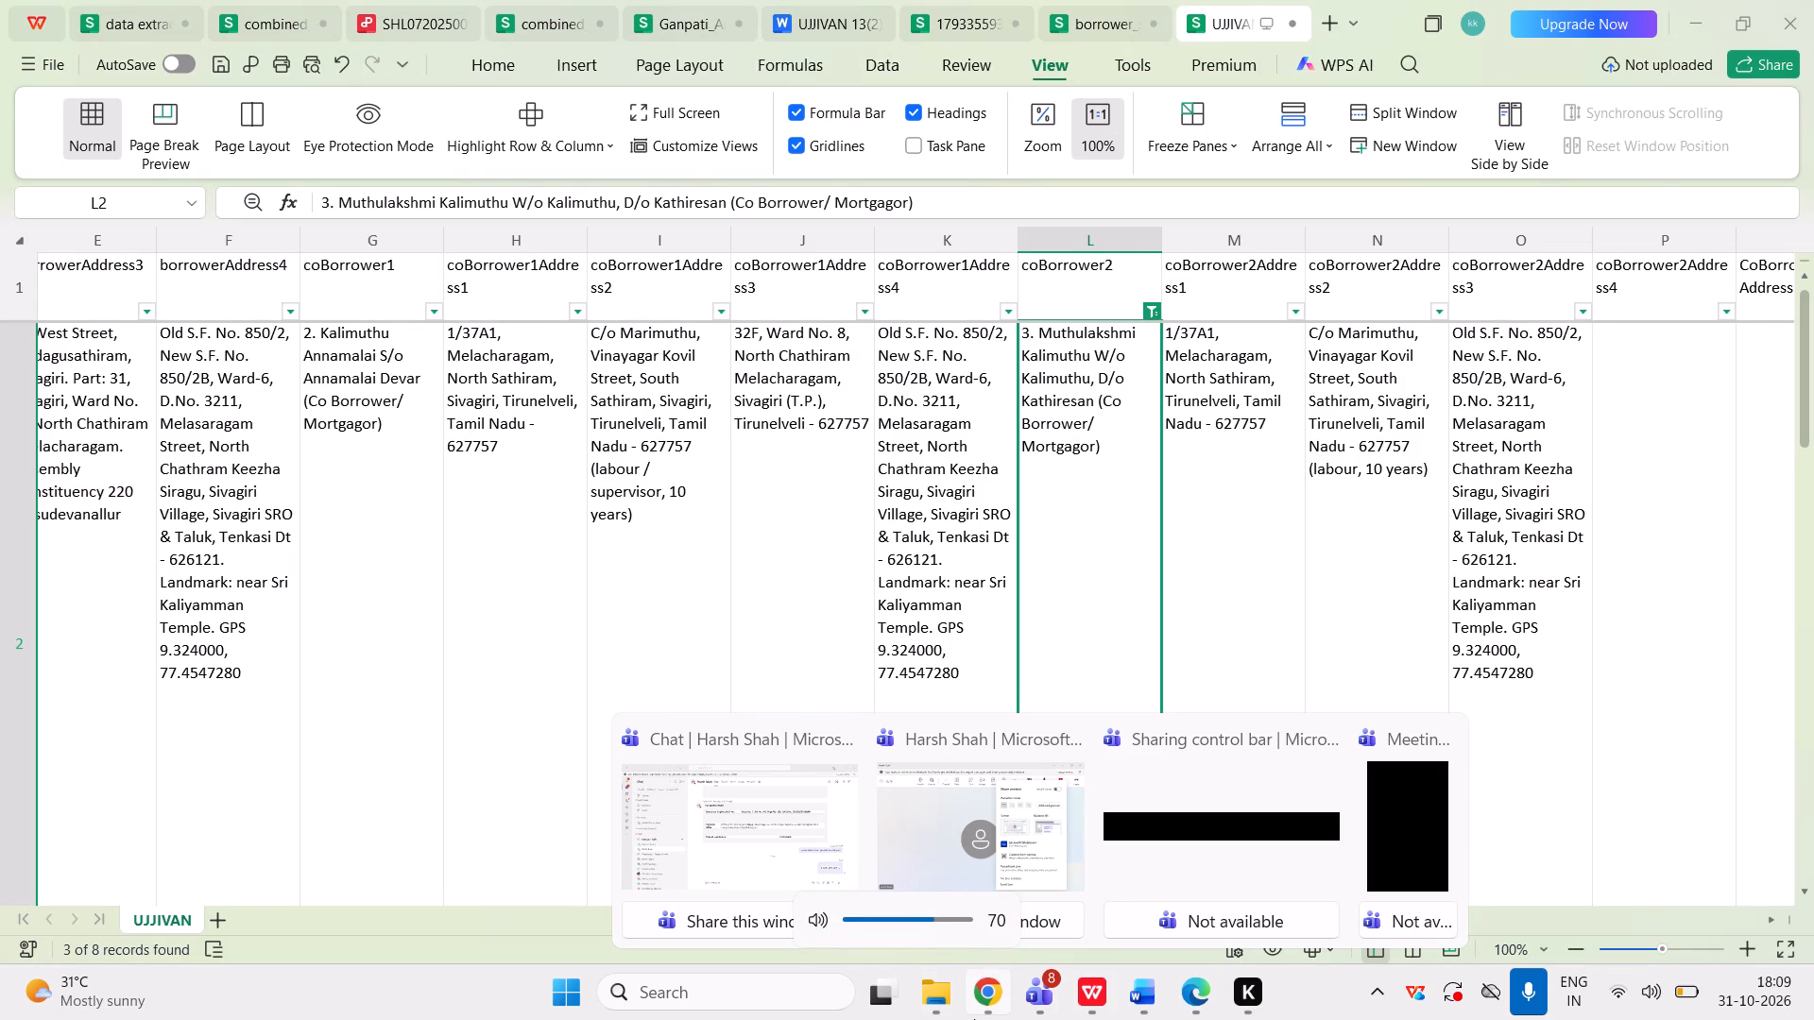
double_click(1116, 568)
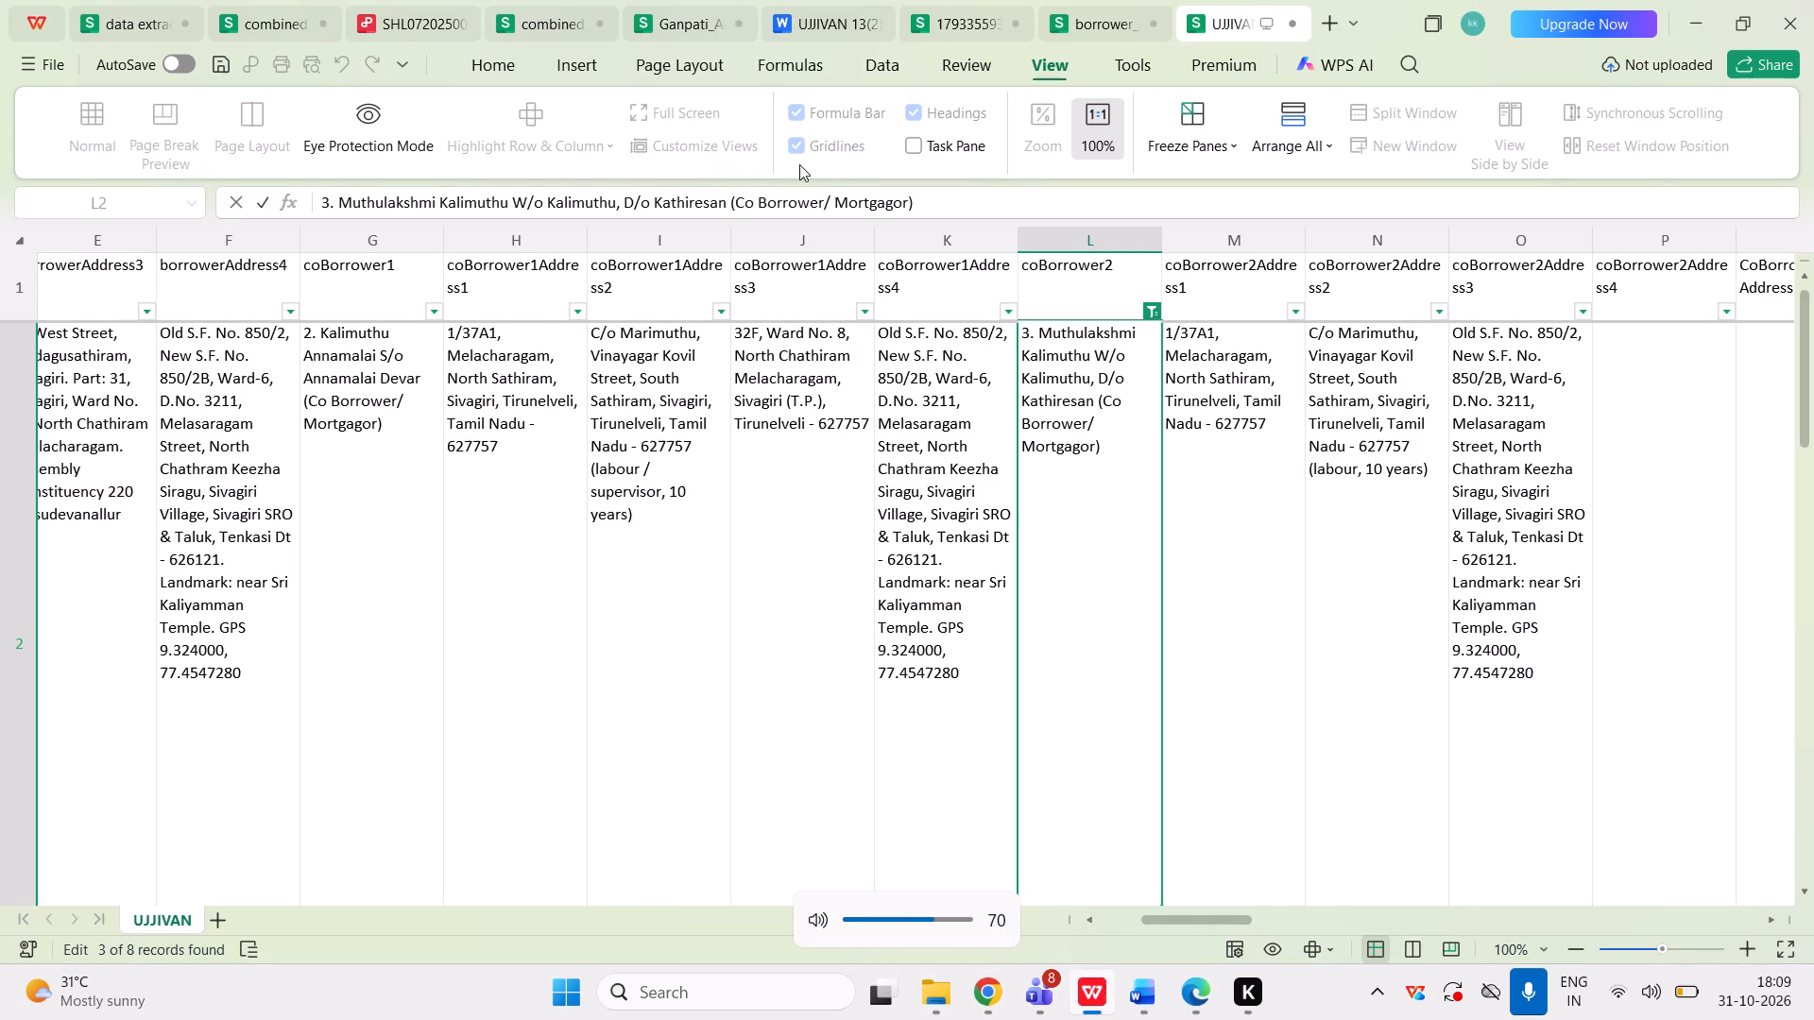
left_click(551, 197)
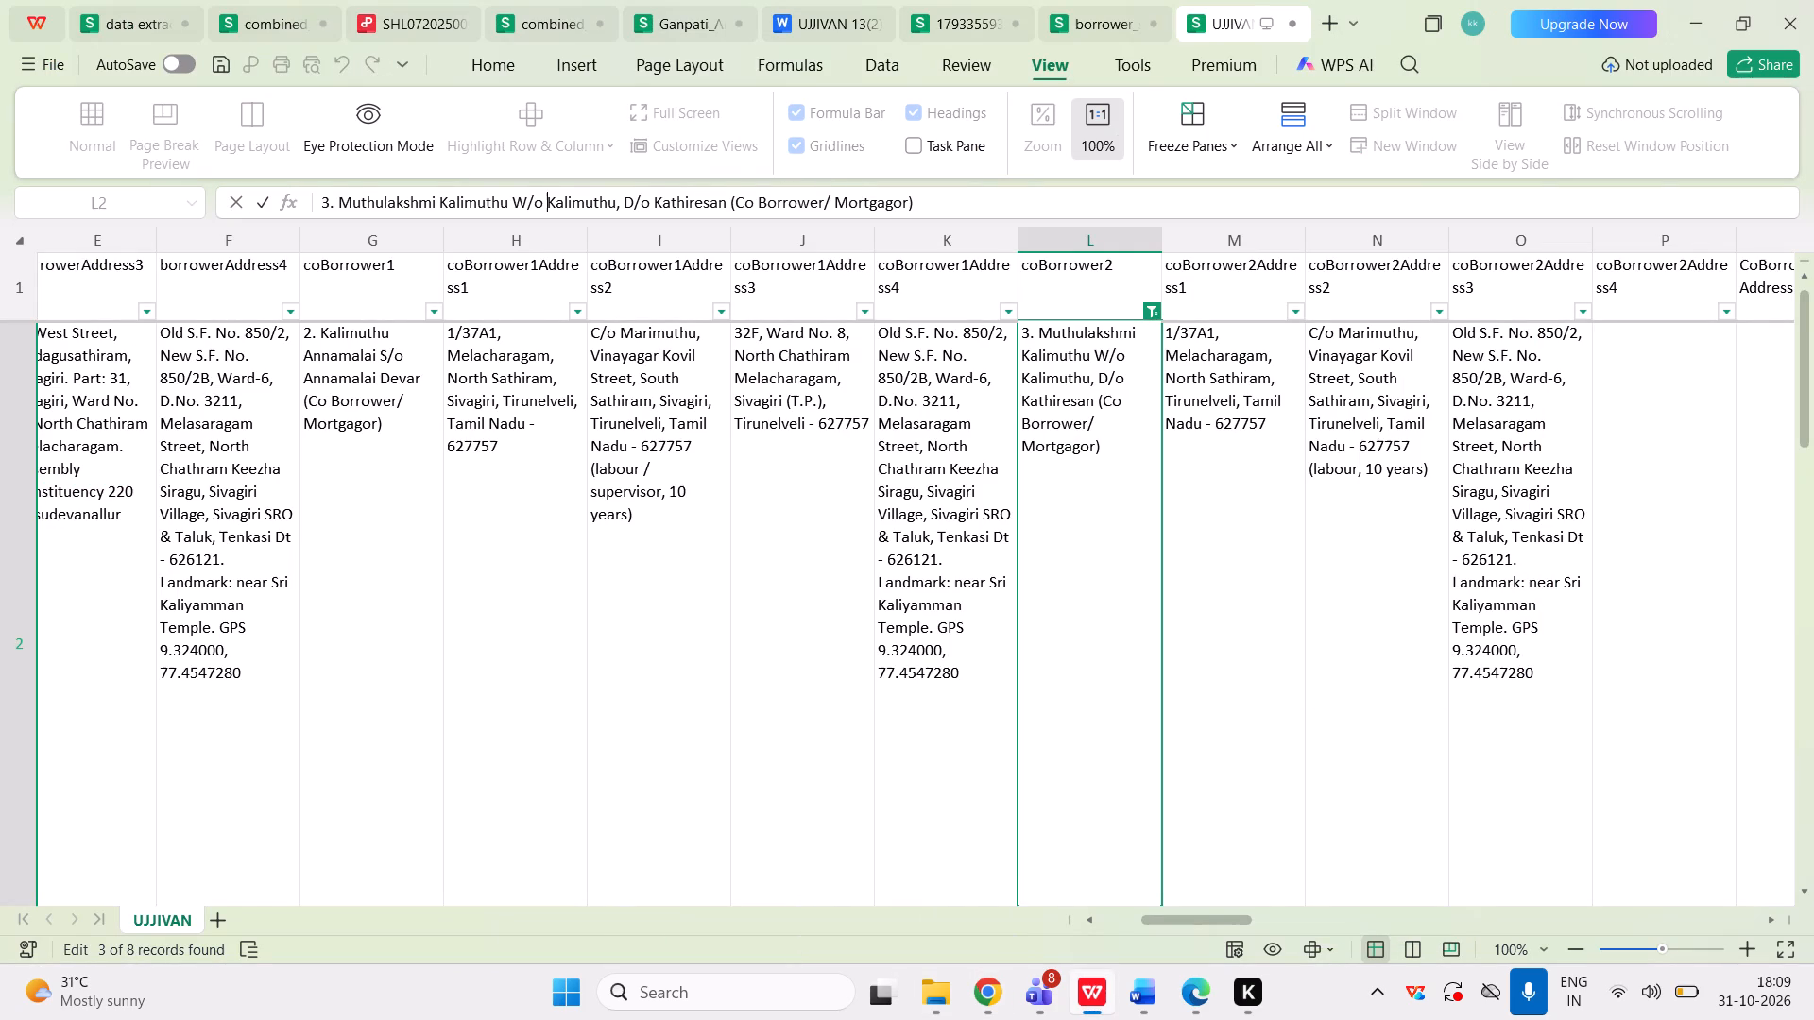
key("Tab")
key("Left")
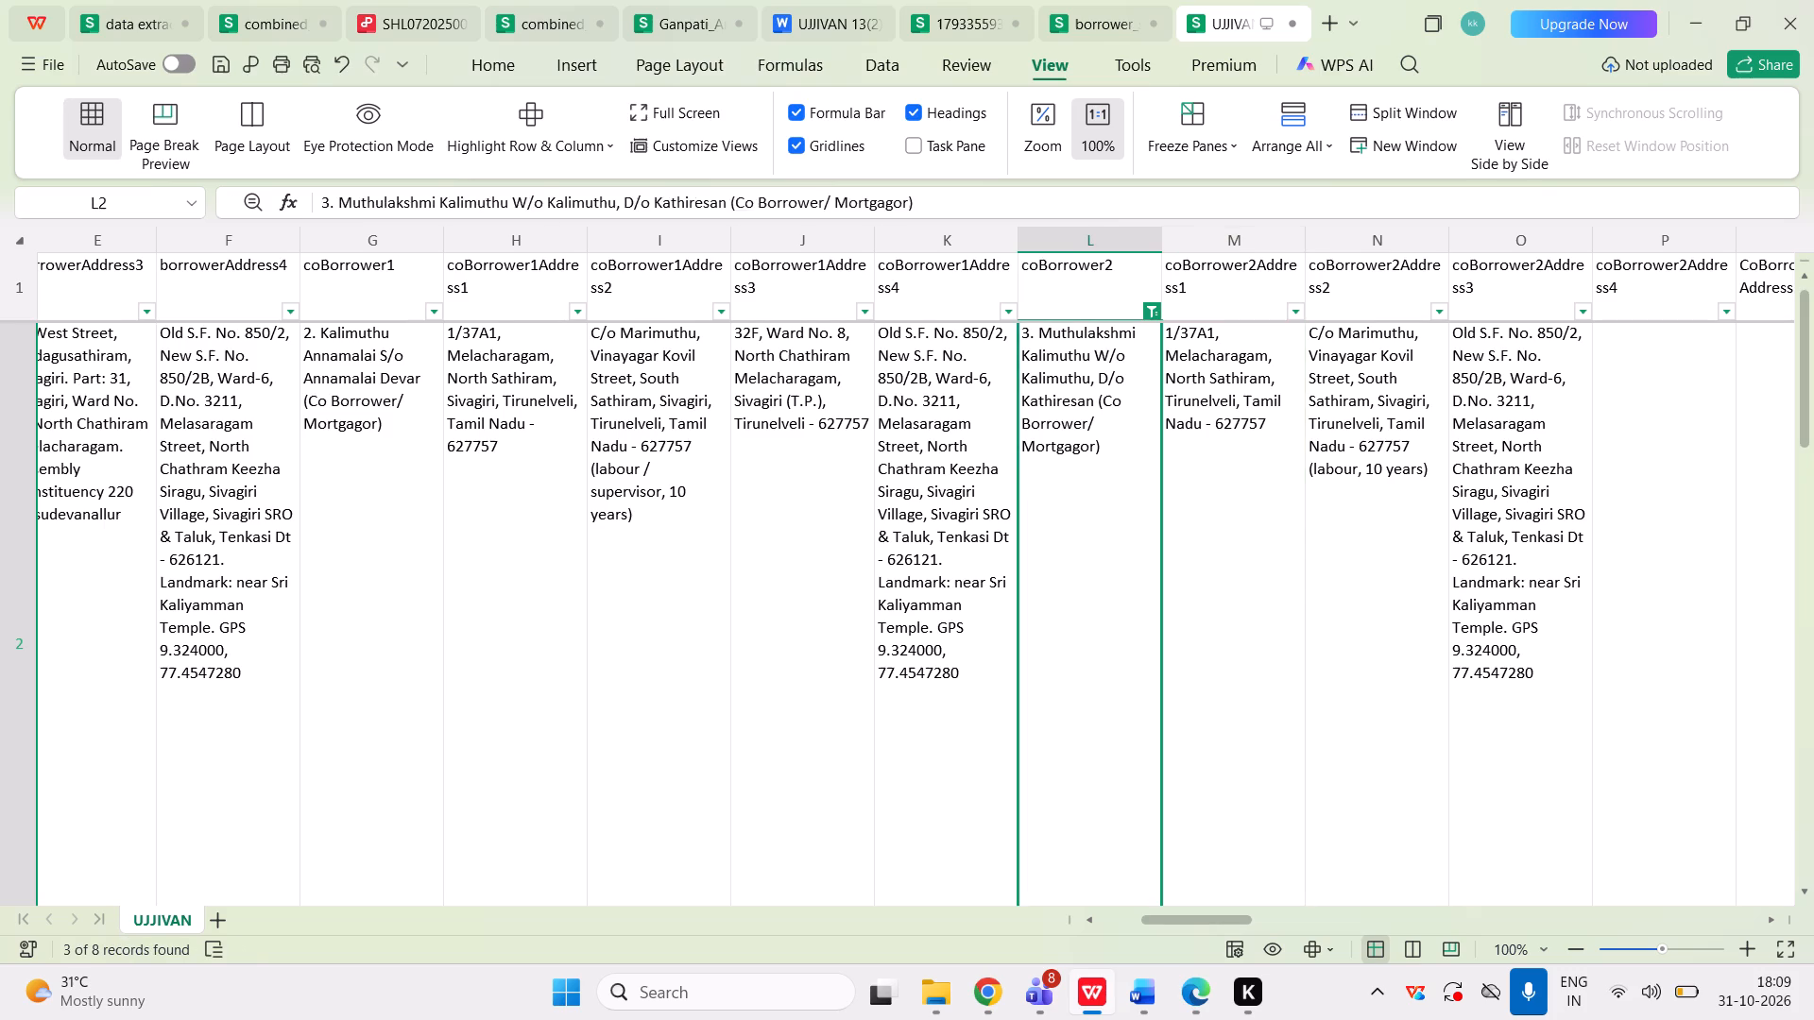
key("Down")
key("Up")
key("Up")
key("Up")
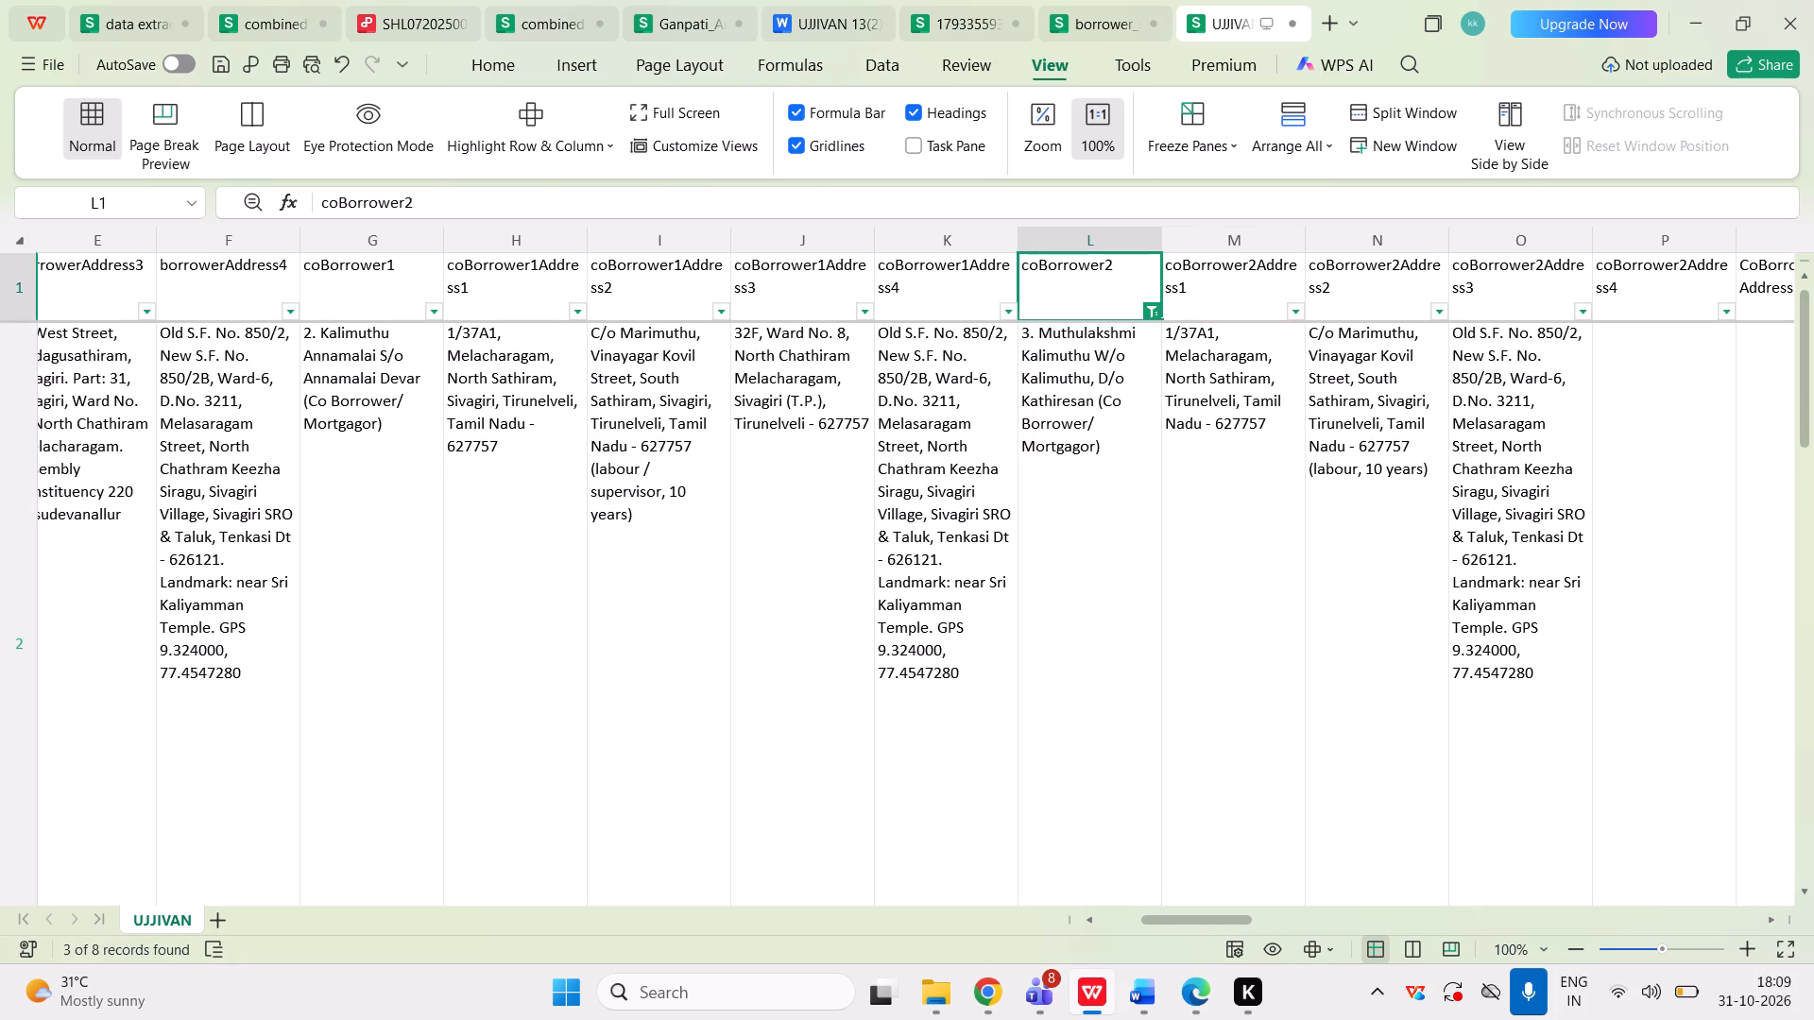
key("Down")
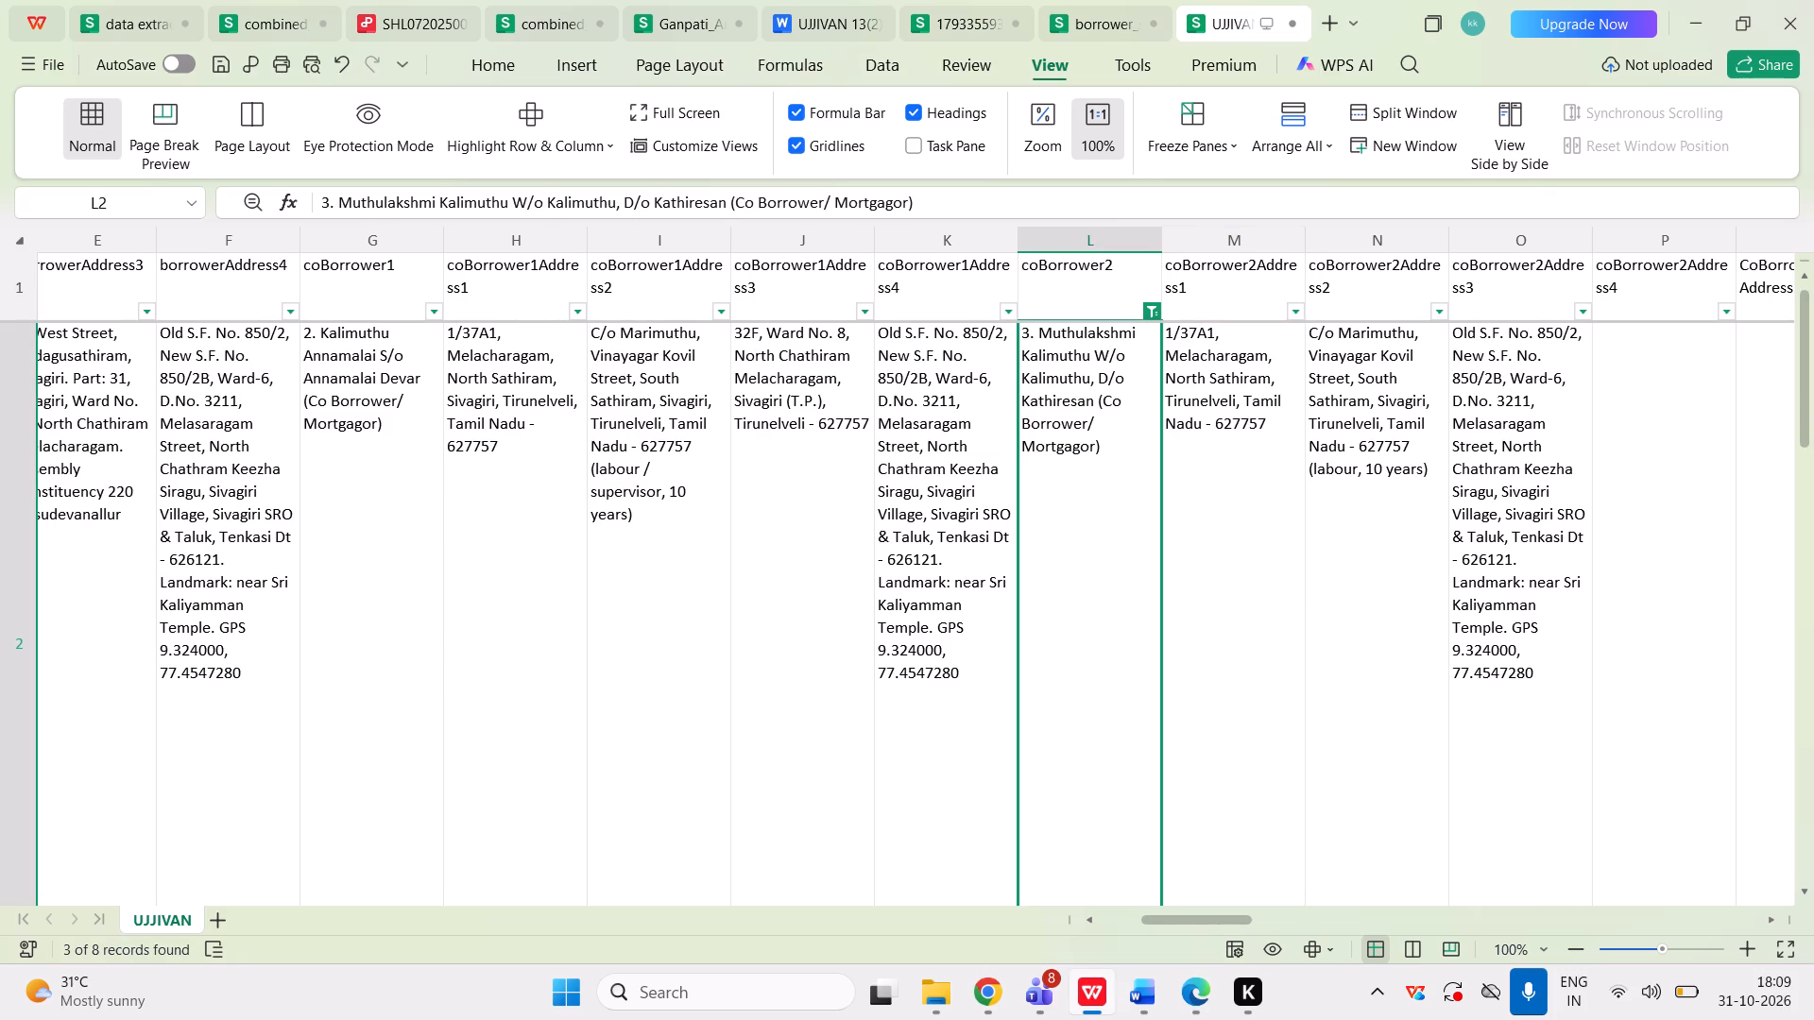
Copy "(Co Borrower/ Mortgagor)" from row 2's coBorrower2 entry and append it after a space to row 8's coBorrower2 entry, with single parentheses.
left_click(734, 200)
key("Left")
key("ctrl+shift+Right")
key("ctrl+shift+Right")
key("ctrl+c")
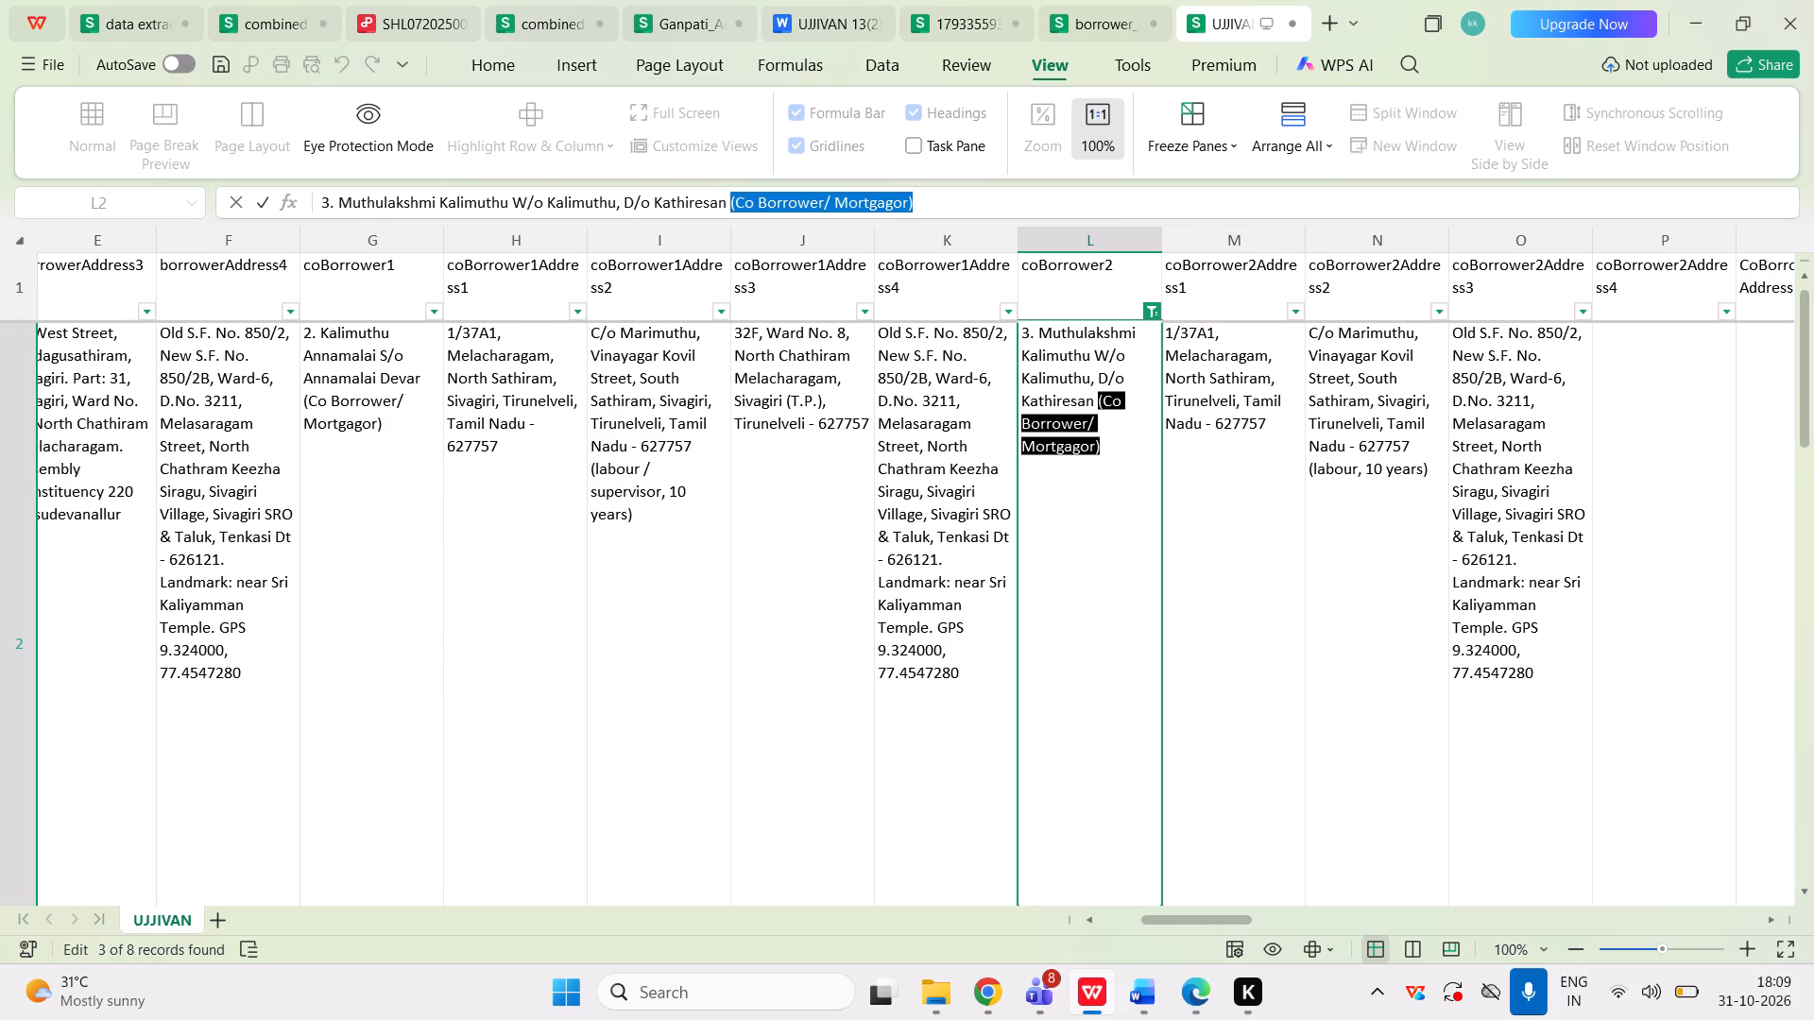
key("ctrl+c")
key("Tab")
key("Left")
key("Down")
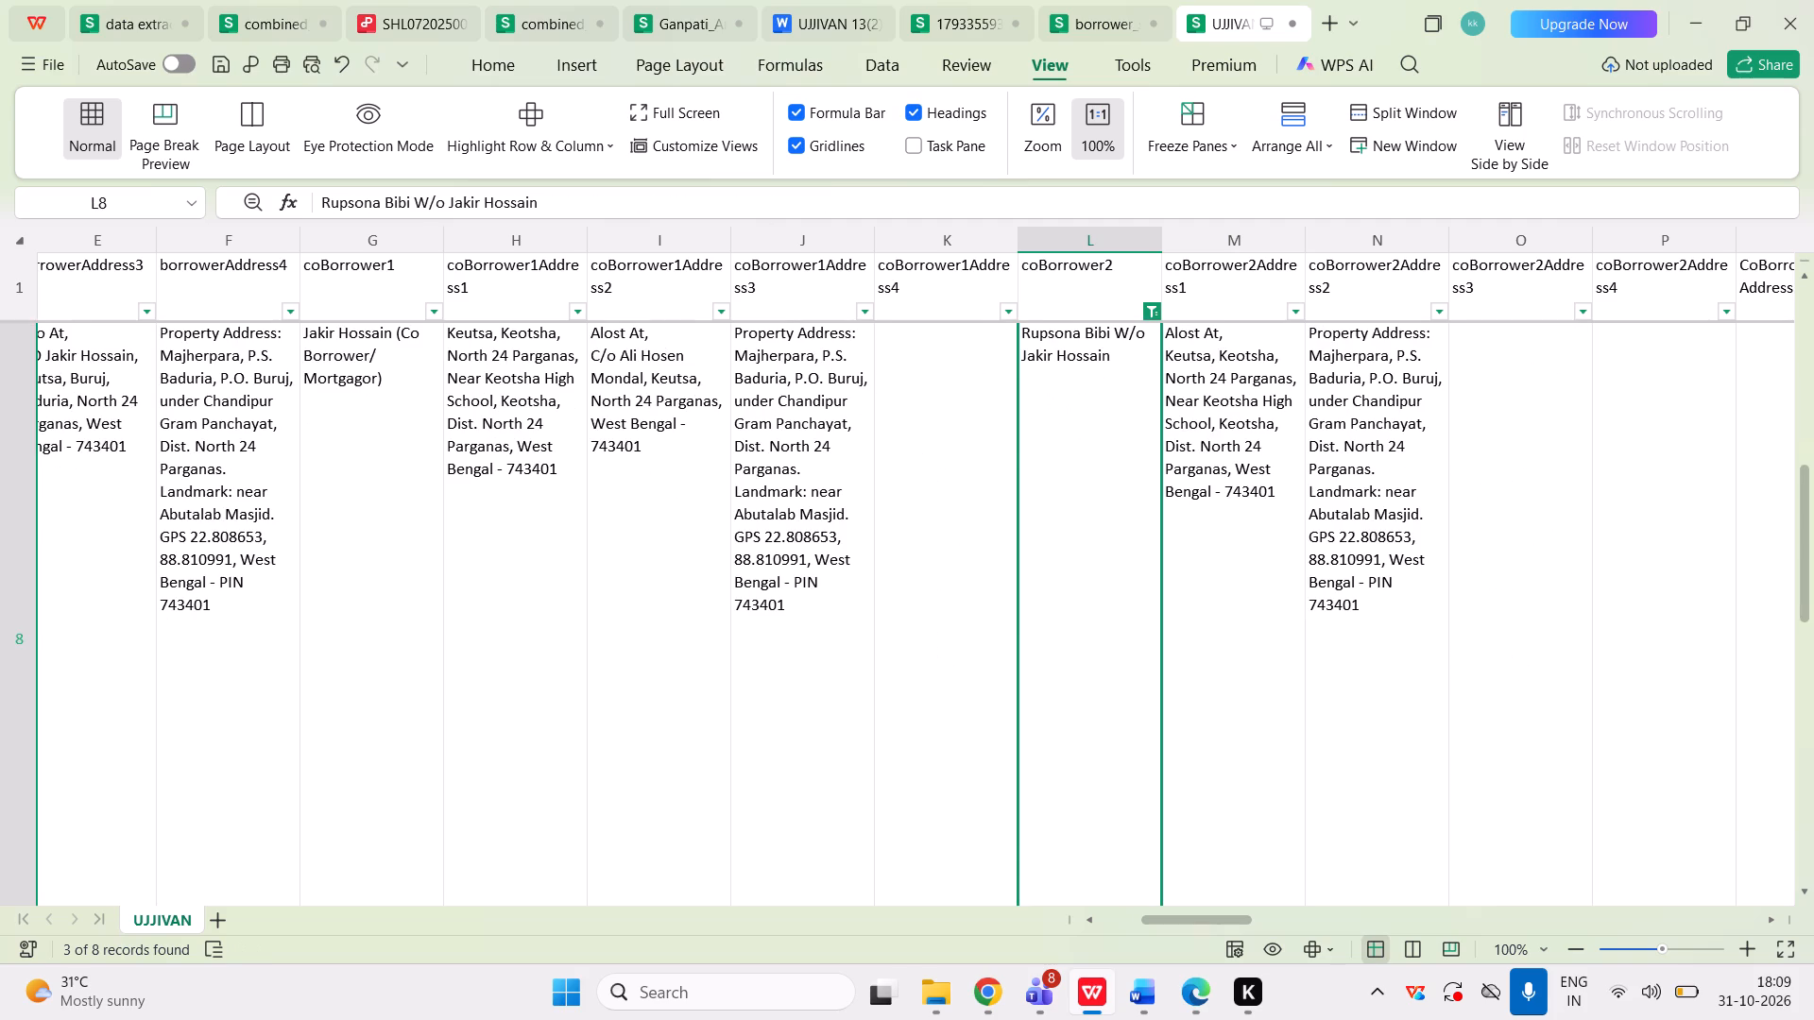
double_click(1098, 408)
left_click(1118, 357)
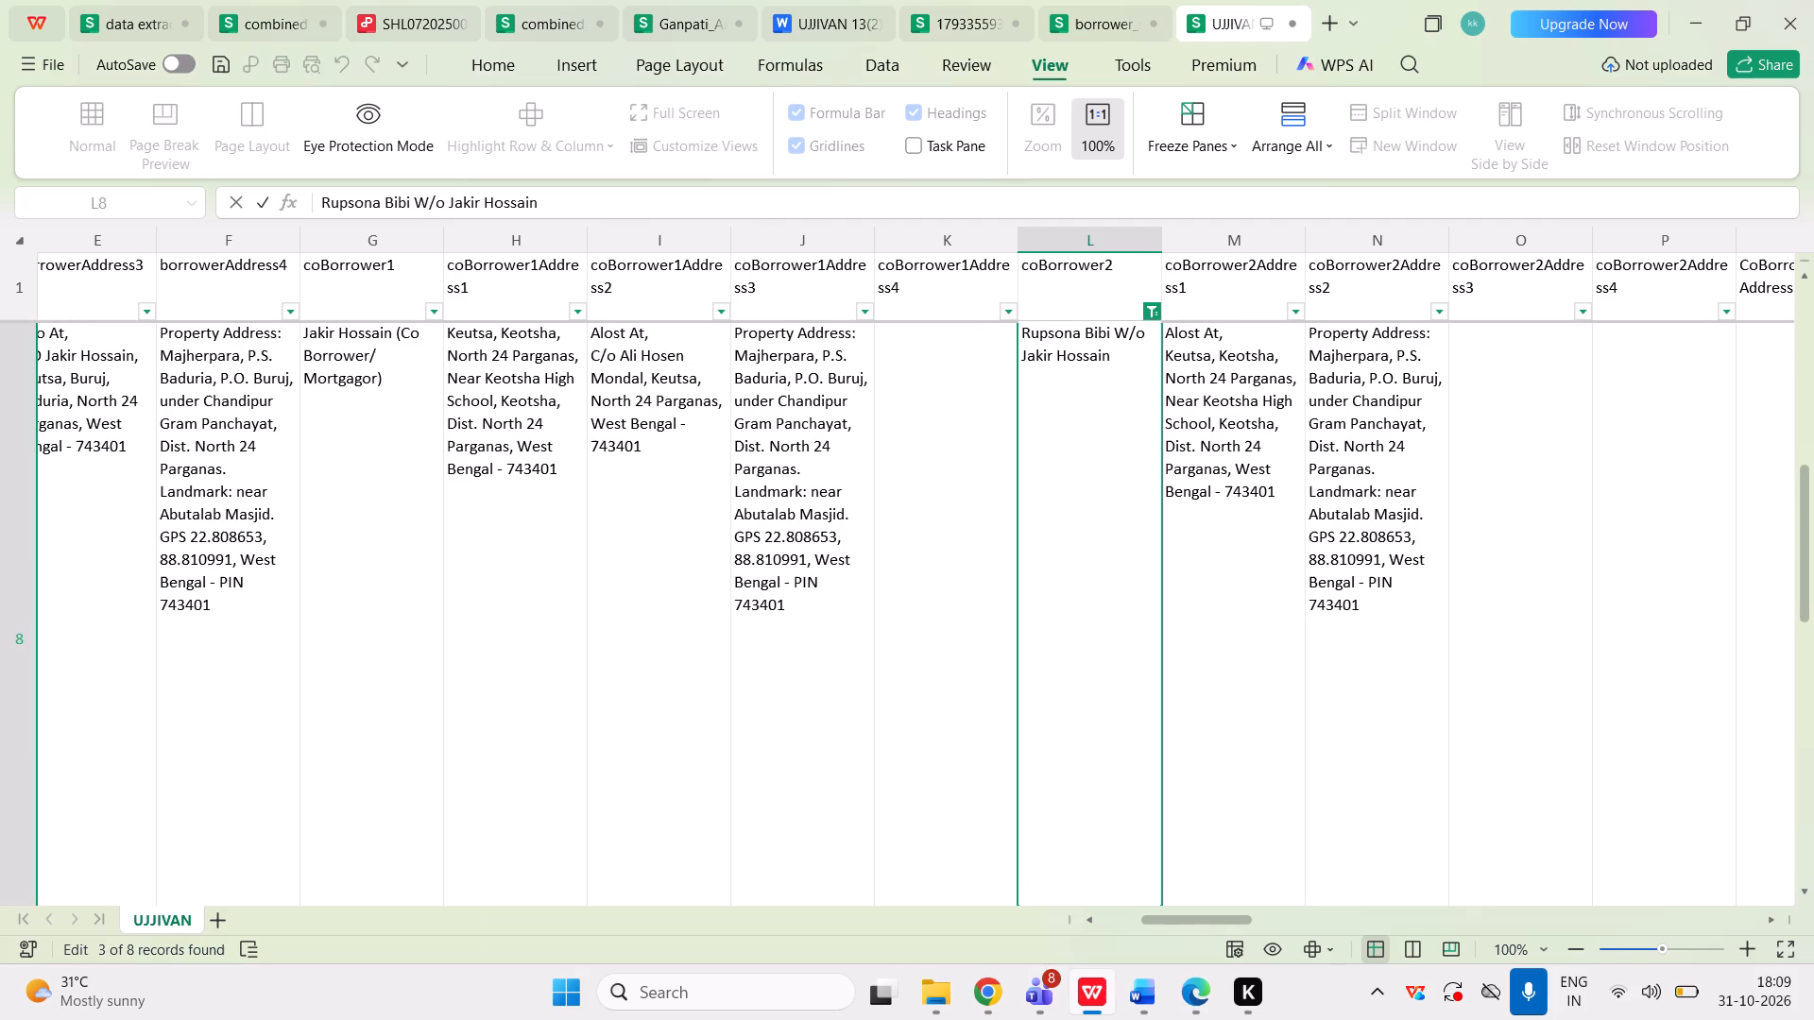
key("space")
type("(")
key("ctrl+v")
key("shift+parenright")
key("BackSpace")
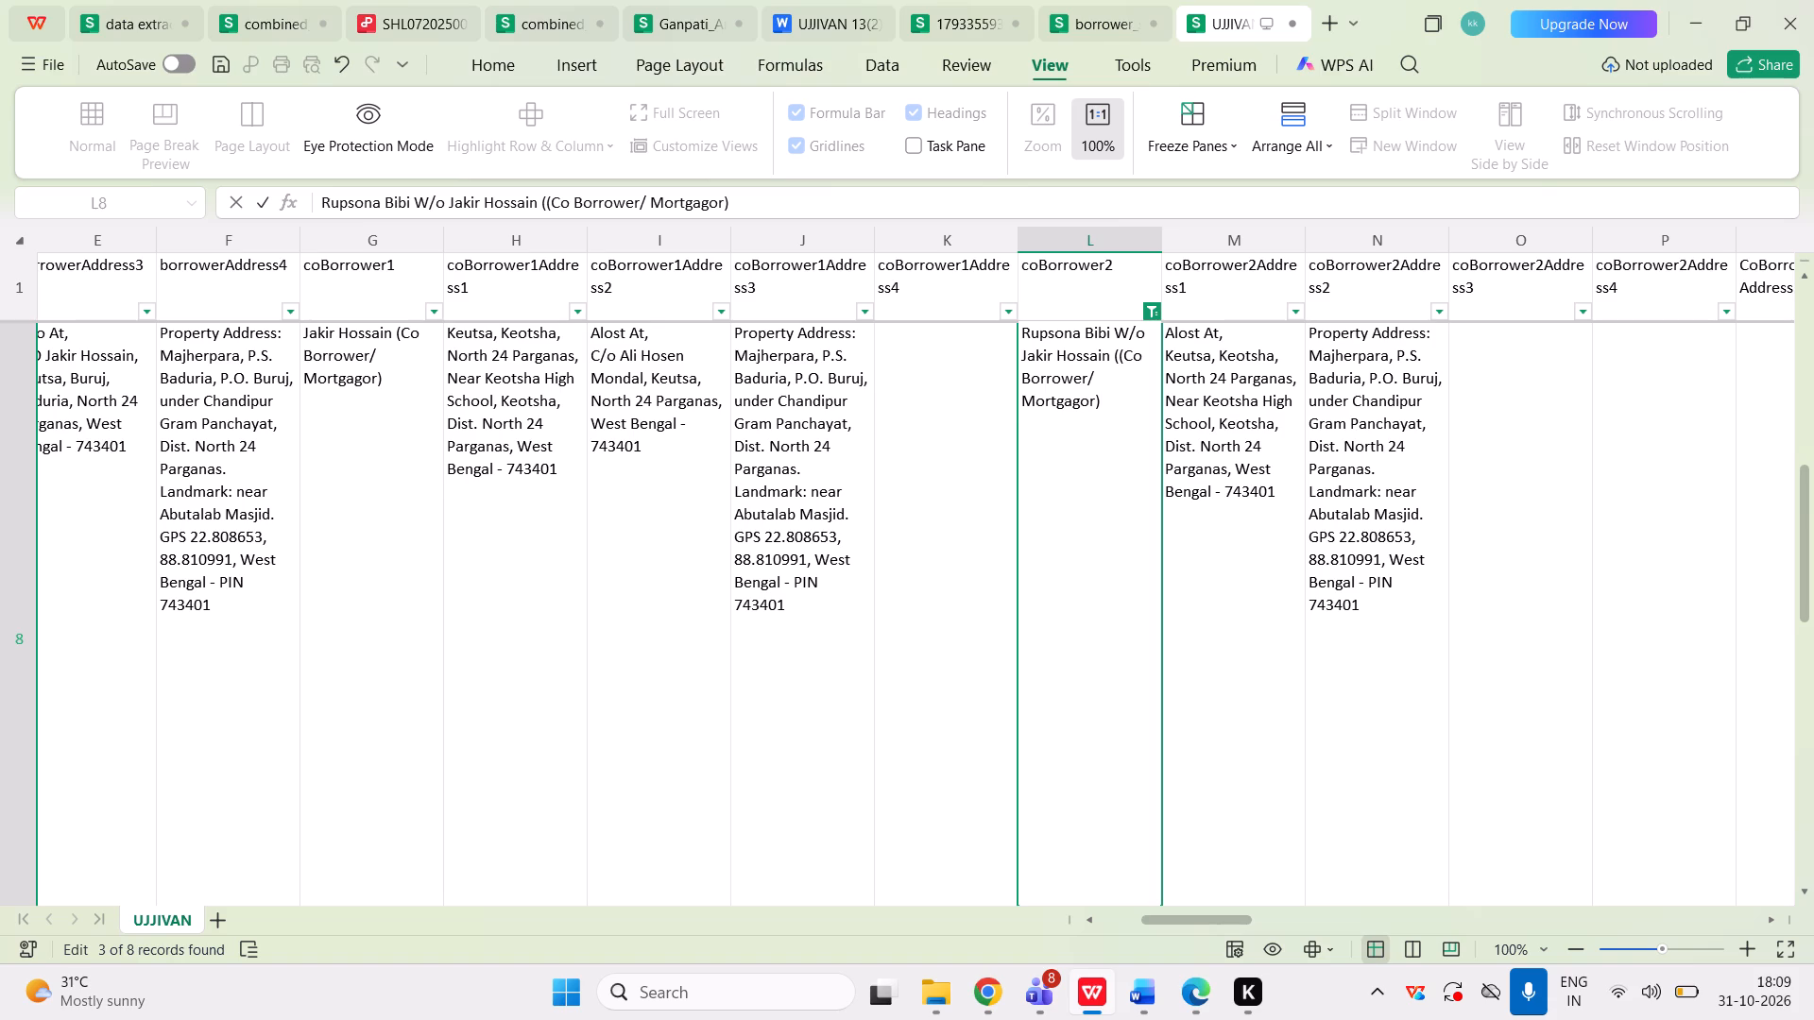
key("Up")
key("Up")
key("Right")
key("Right")
key("Right")
key("Right")
key("BackSpace")
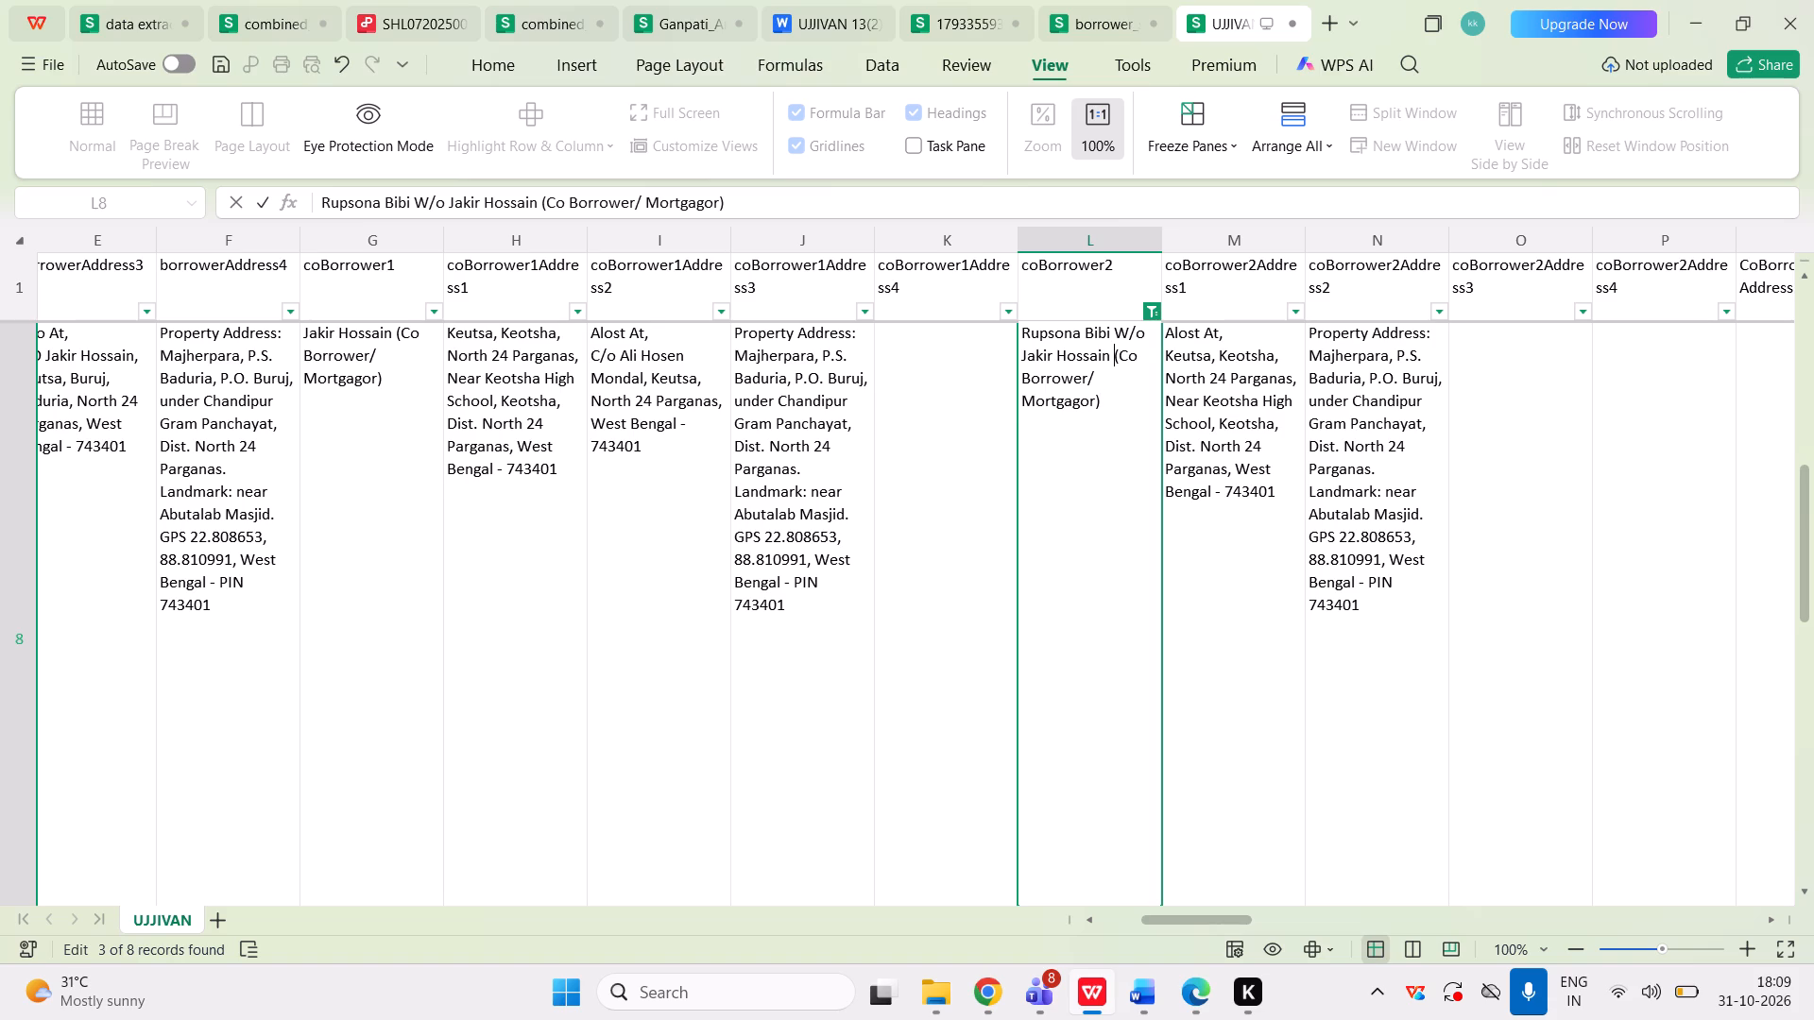
key("Tab")
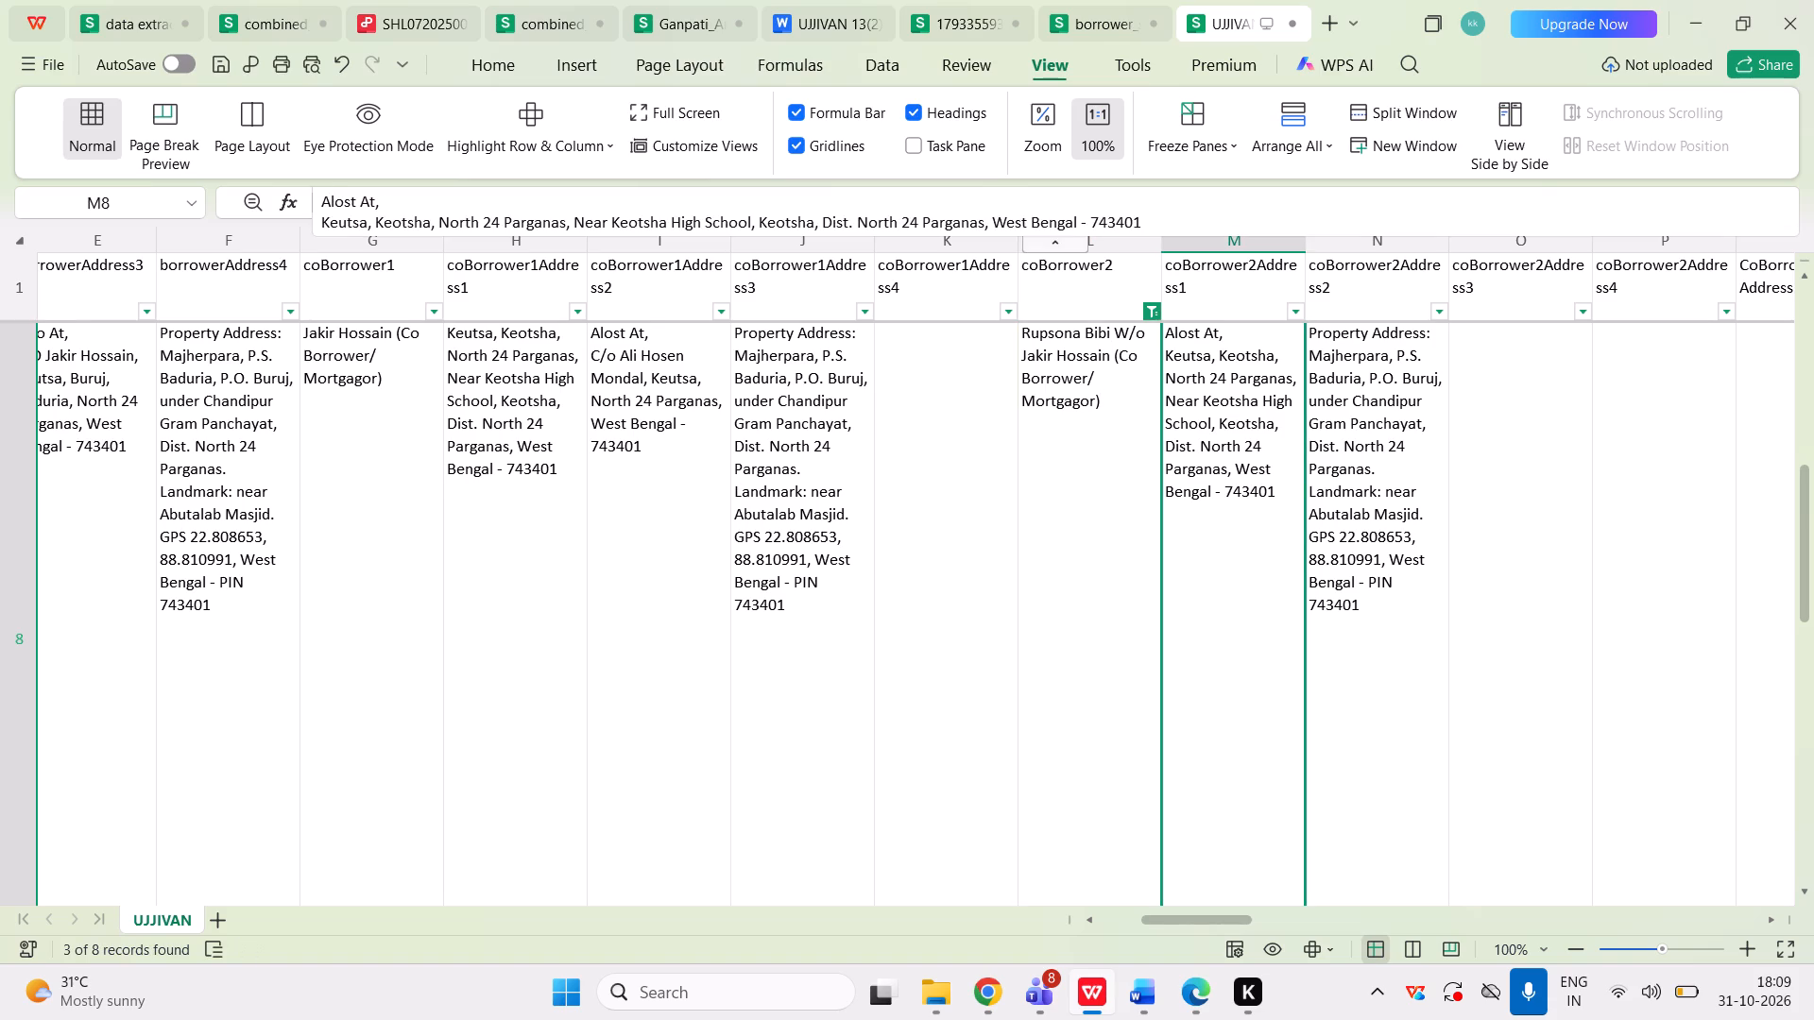
Append the copied "(Co Borrower/ Mortgagor)" to the end of row 9's coBorrower2 entry.
key("Left")
key("Up")
key("Up")
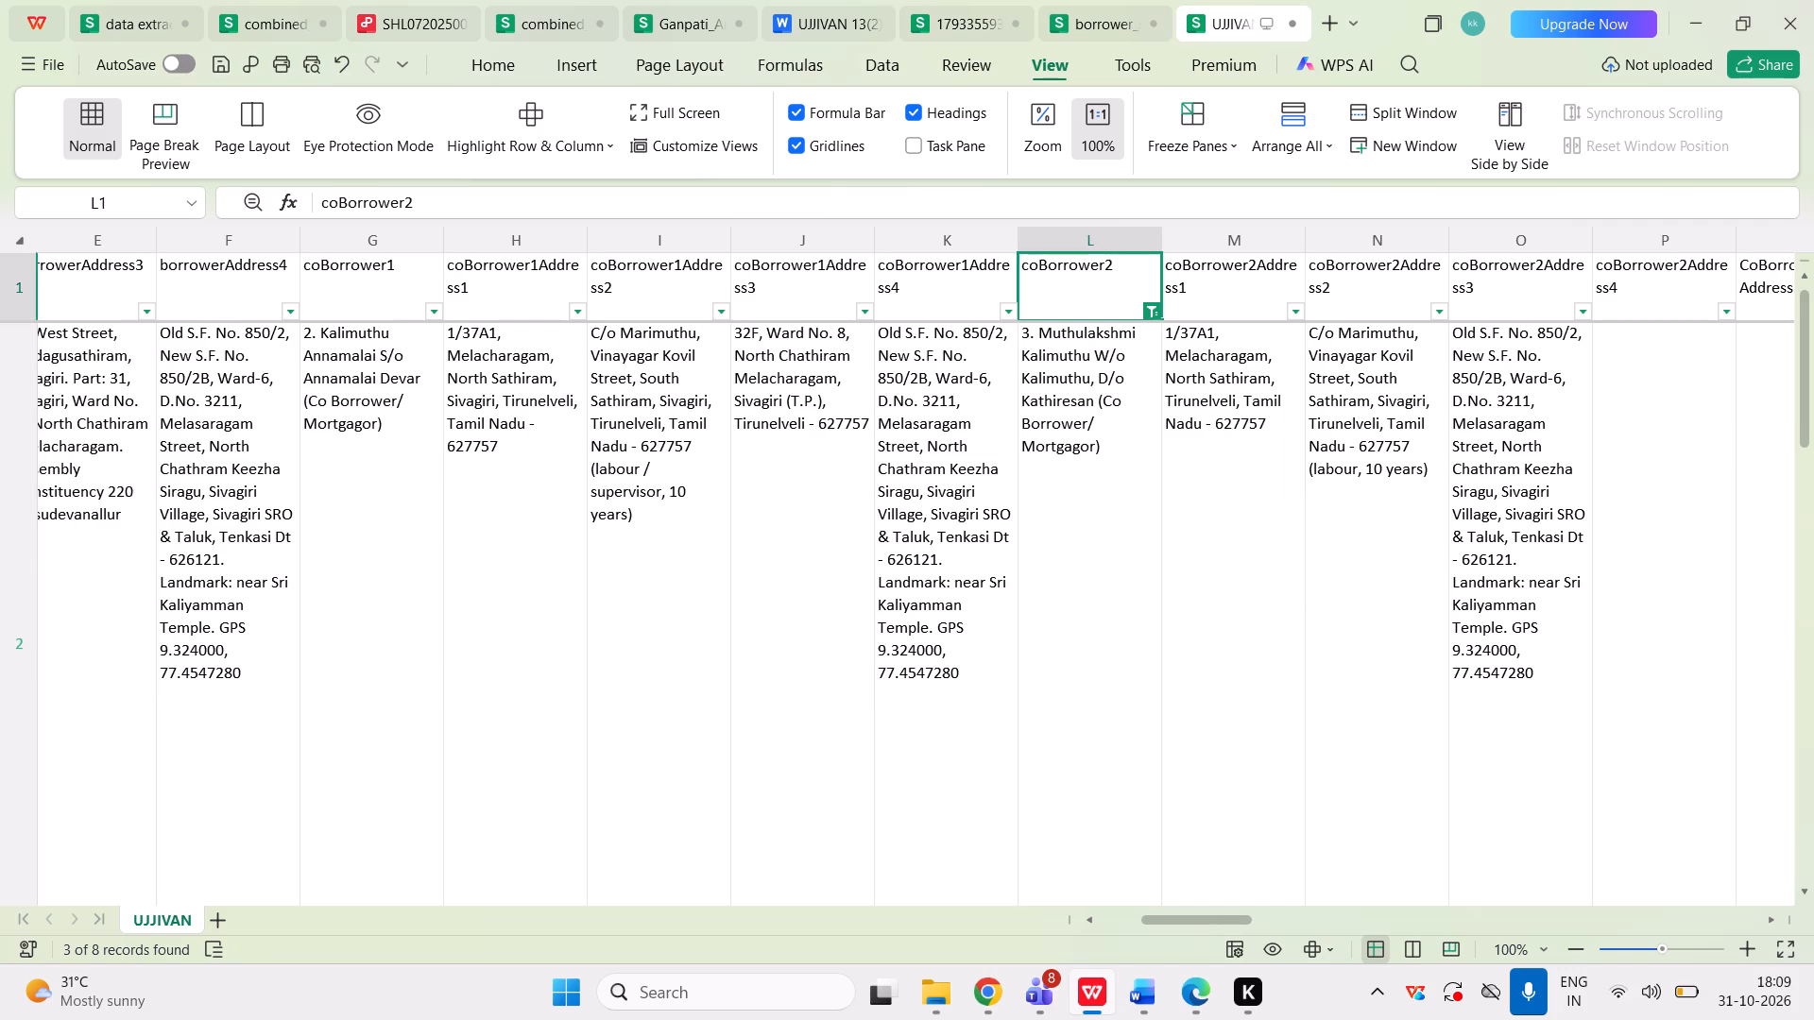
key("Down")
key("Down")
key("Down")
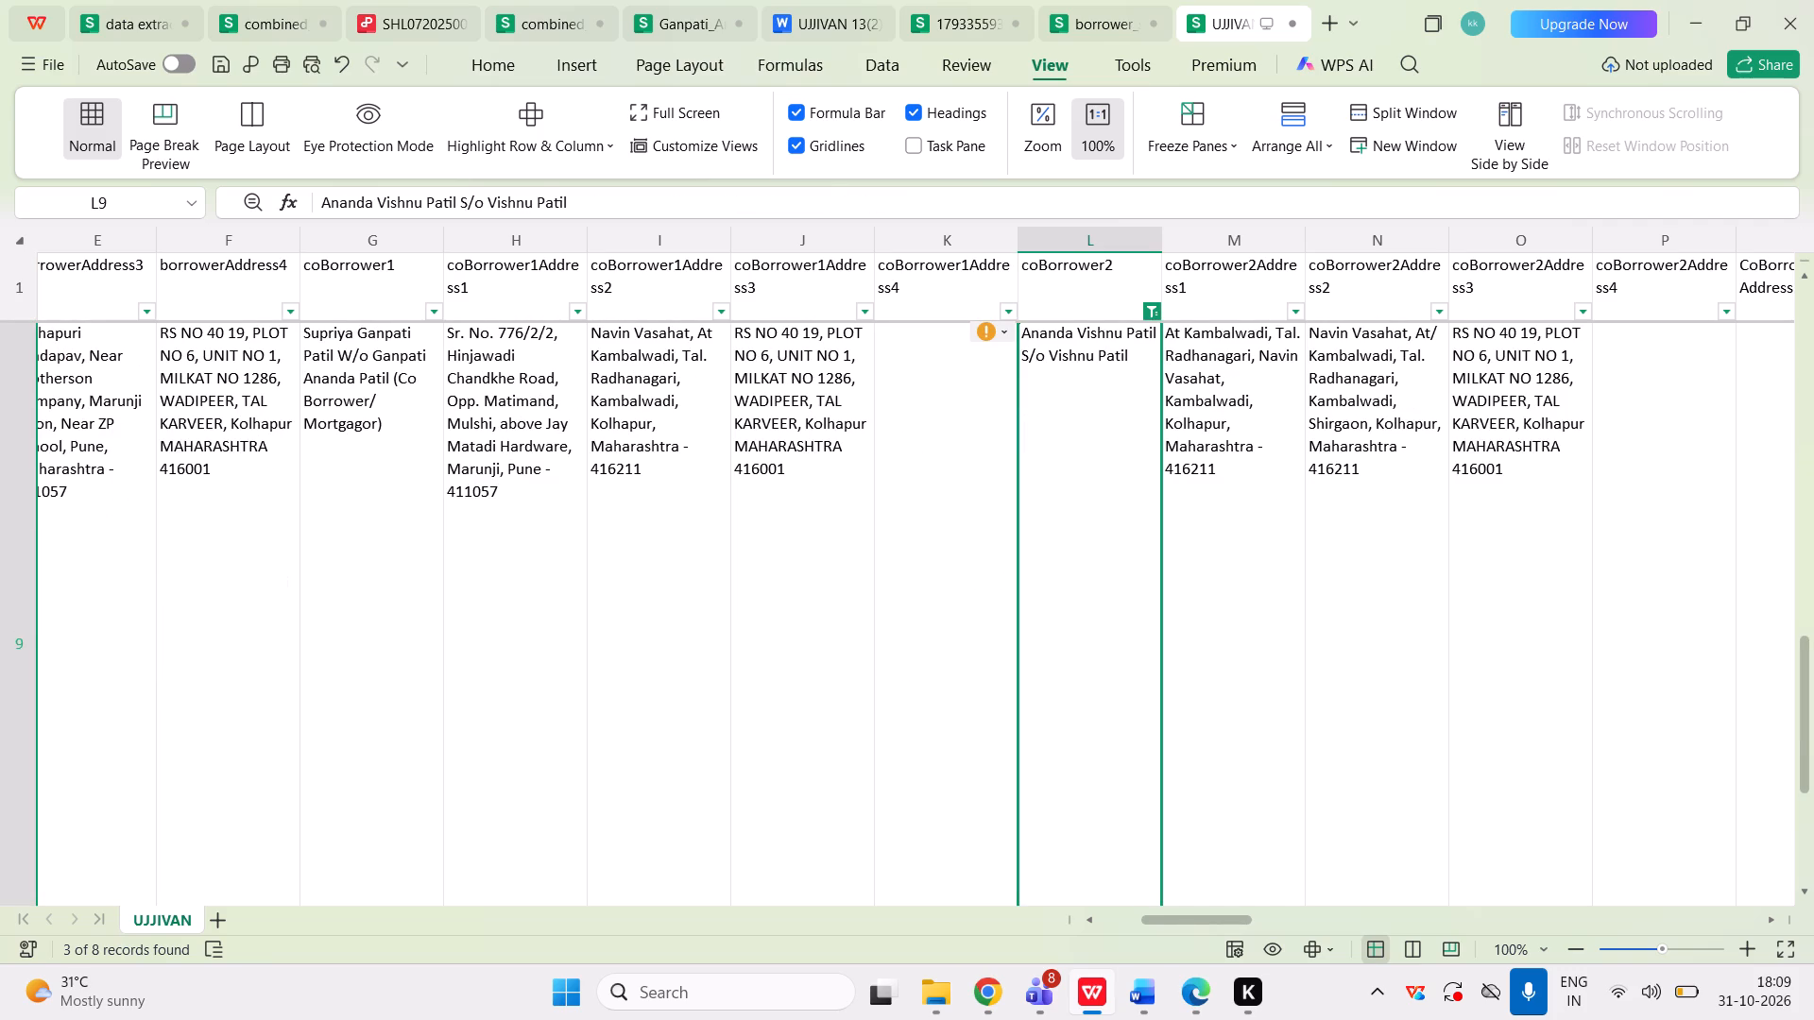
double_click(1131, 444)
key("ctrl+v")
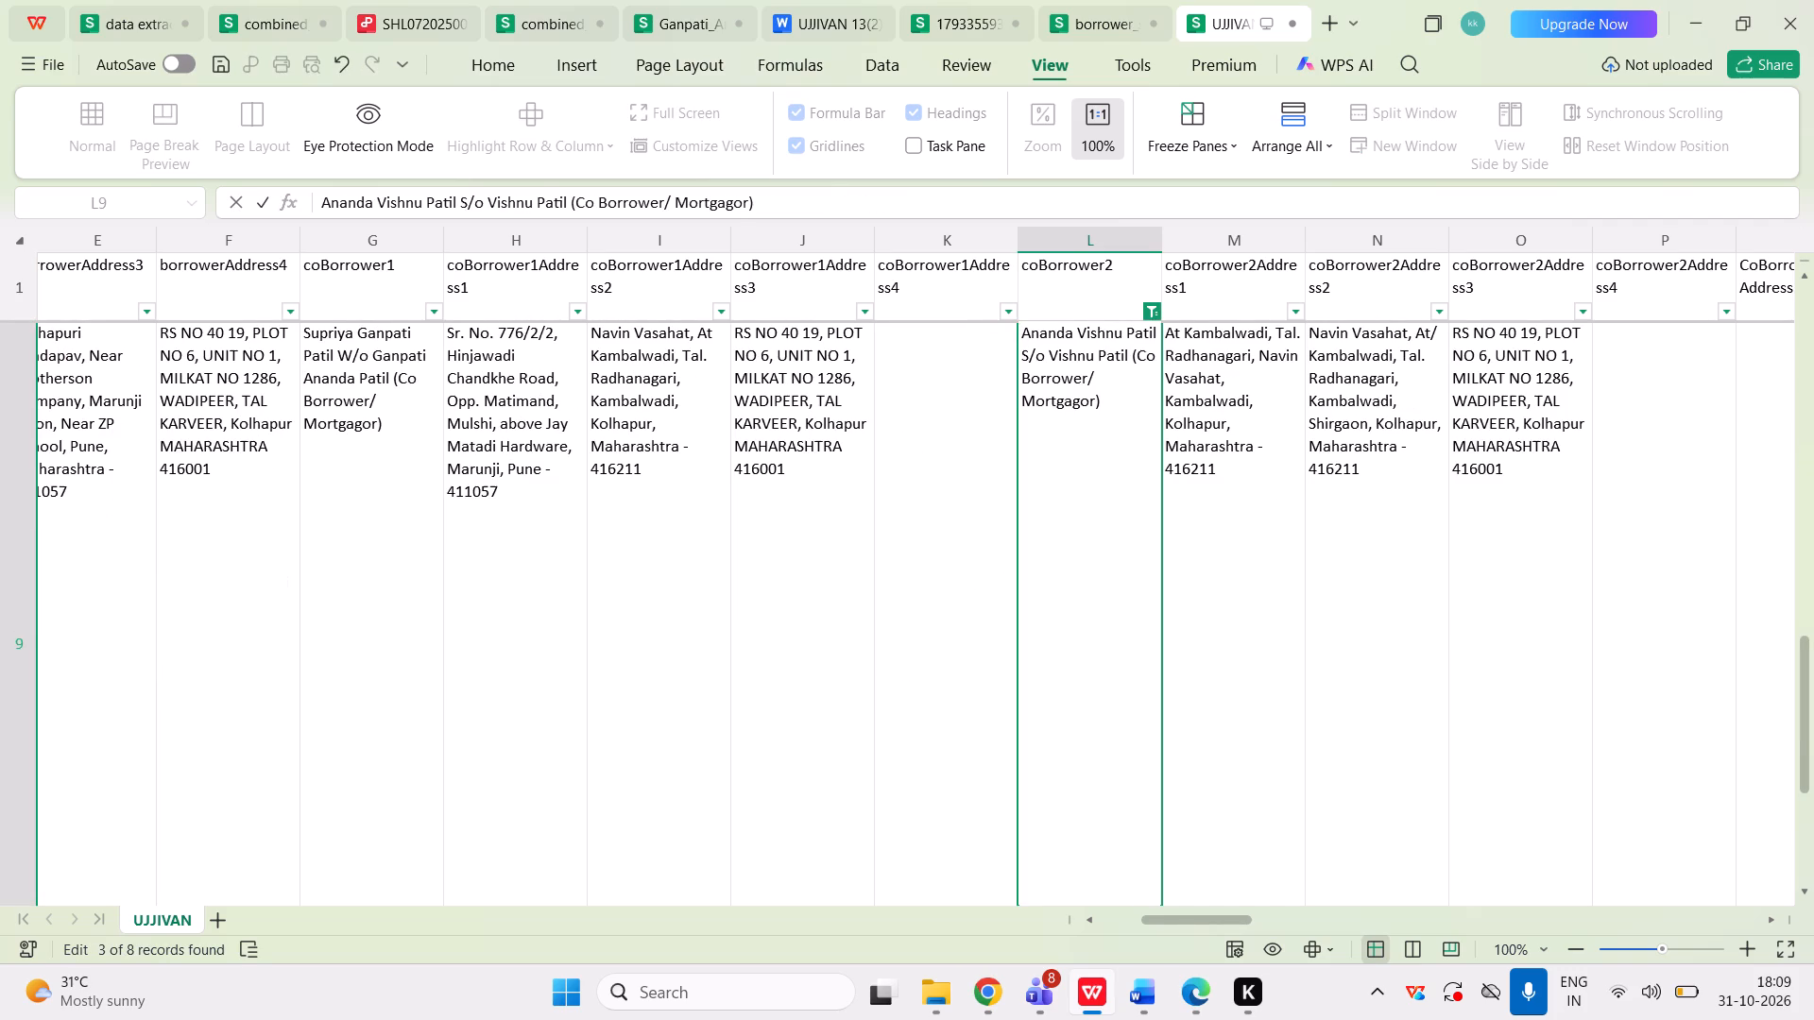
key("Tab")
Clear the coBorrower2 filter by selecting all its values again.
key("Up")
key("Left")
key("Up")
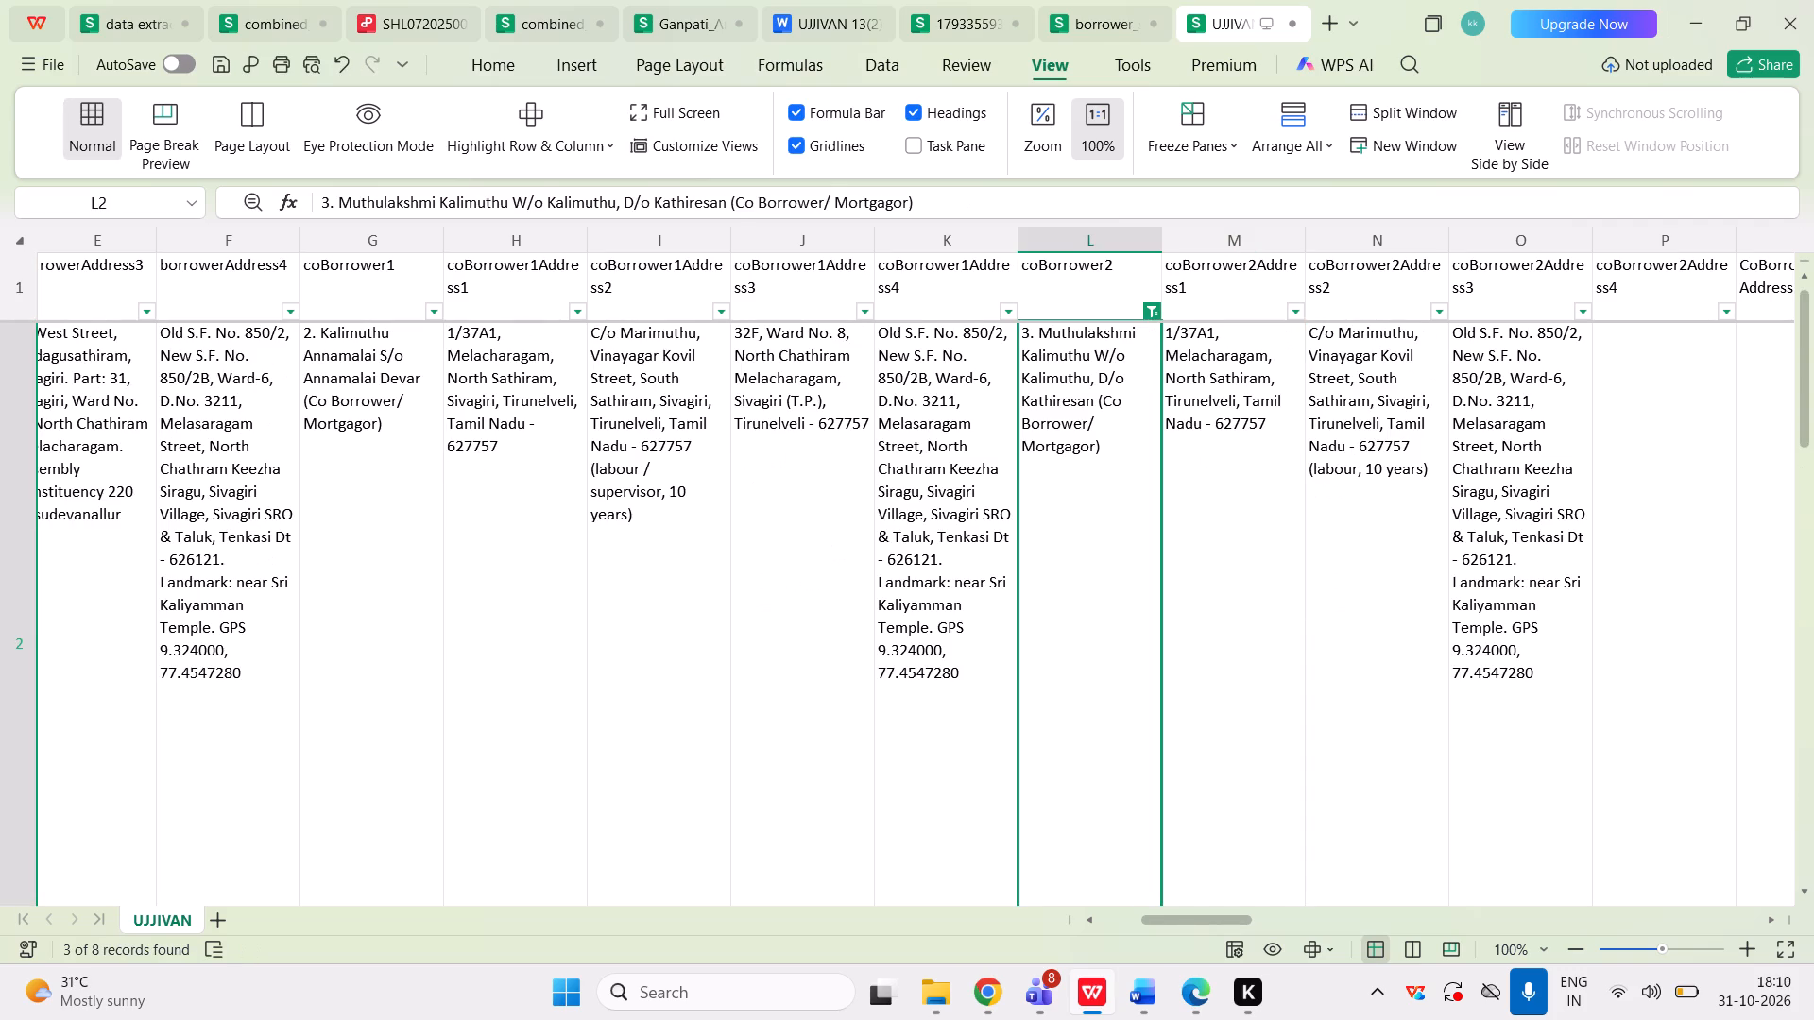
key("Right")
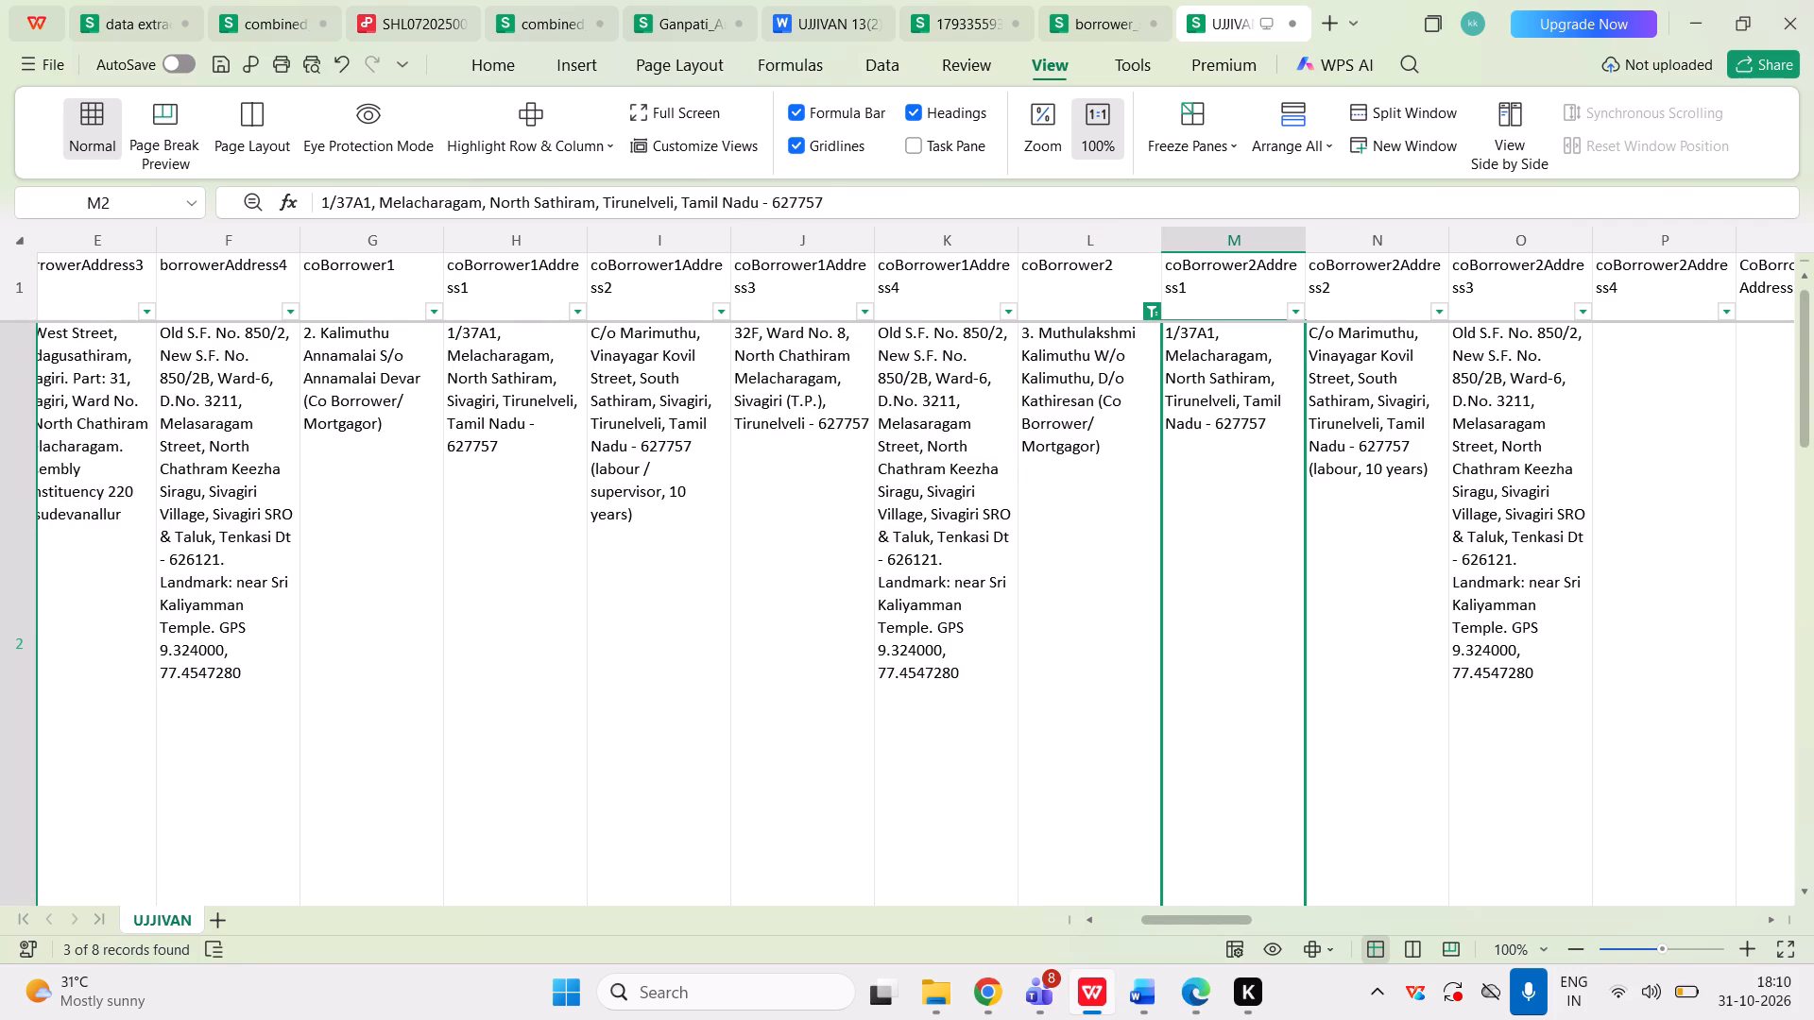
left_click(1152, 307)
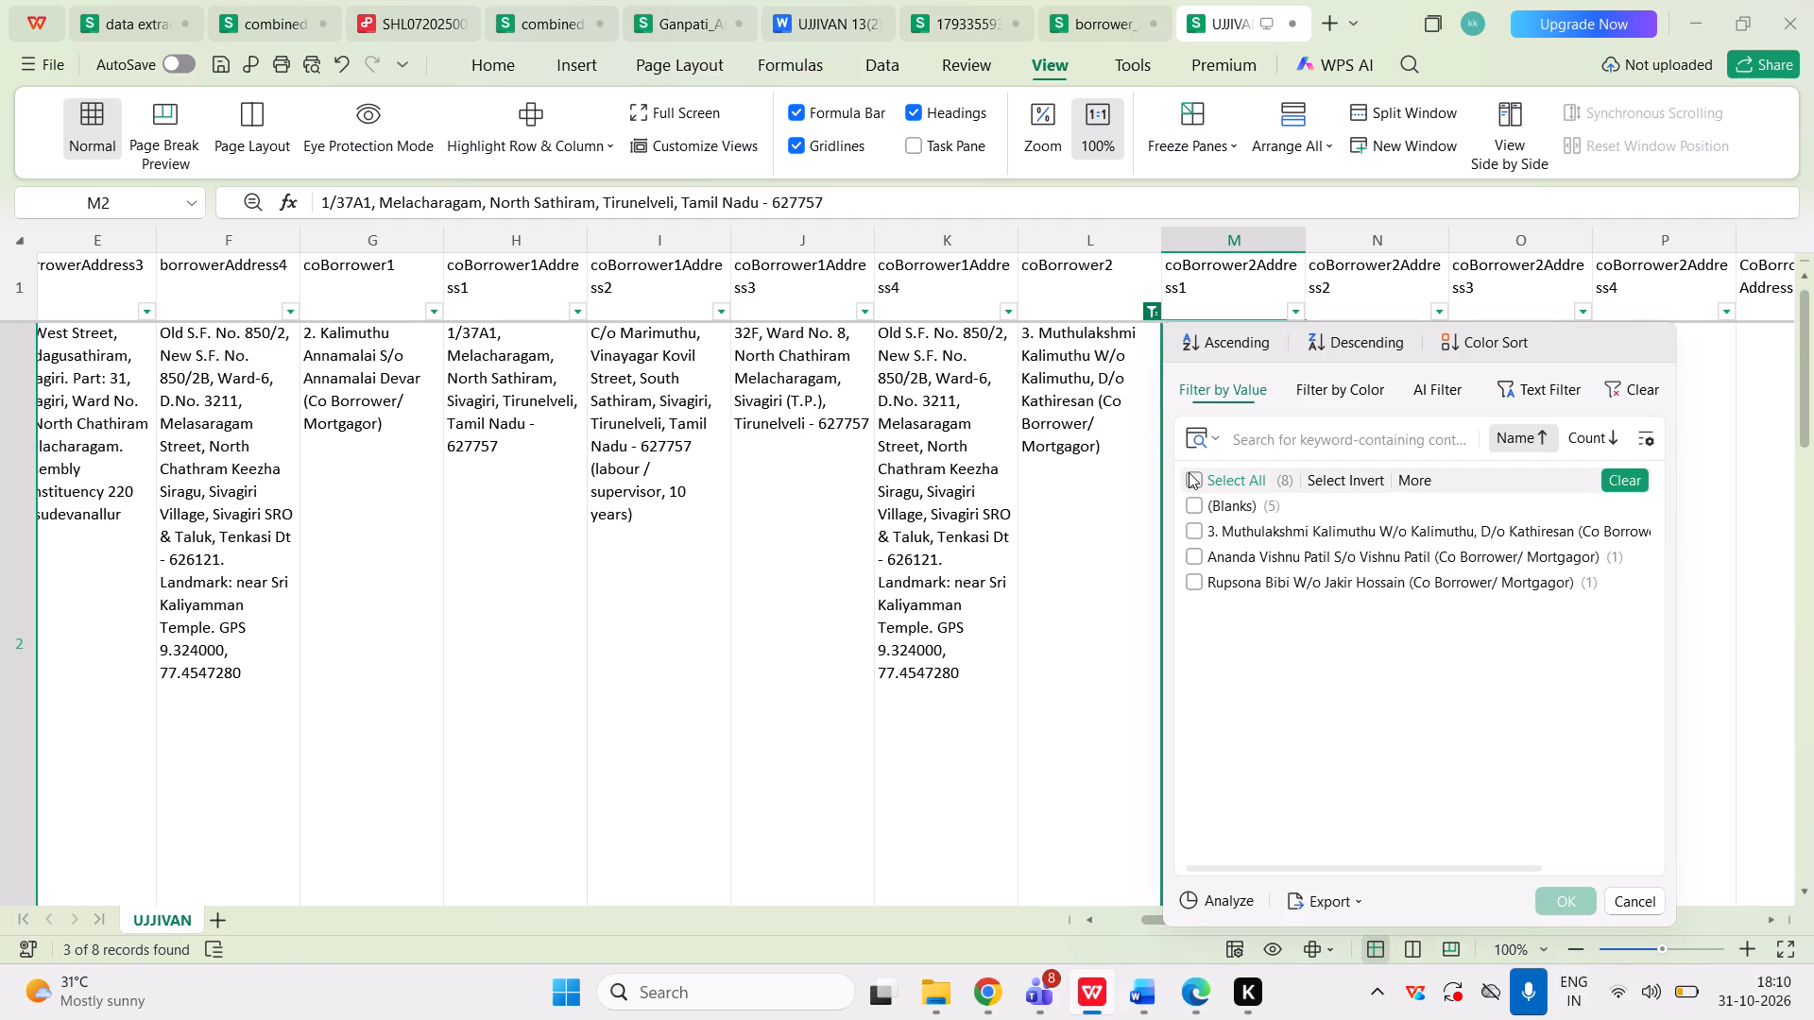
left_click(1189, 473)
left_click(1566, 907)
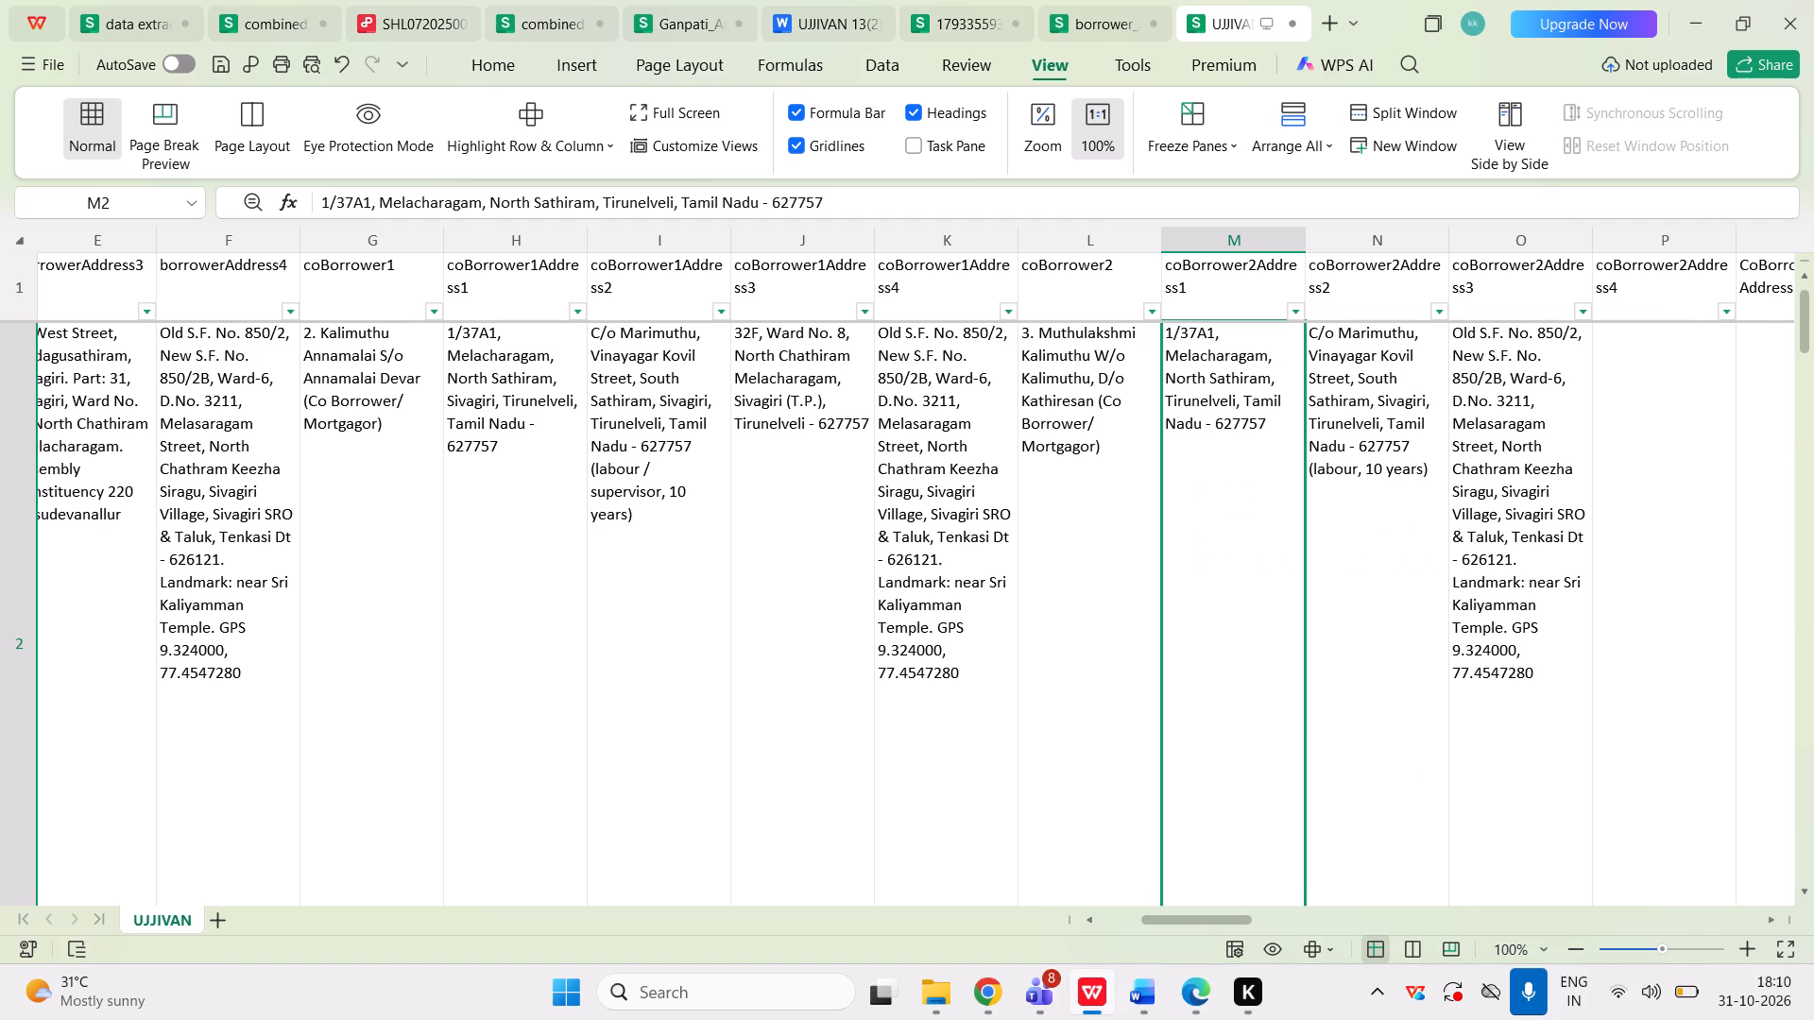
Filter the coBorrower3 column to exclude blank entries.
scroll(1188, 598, "up", 6)
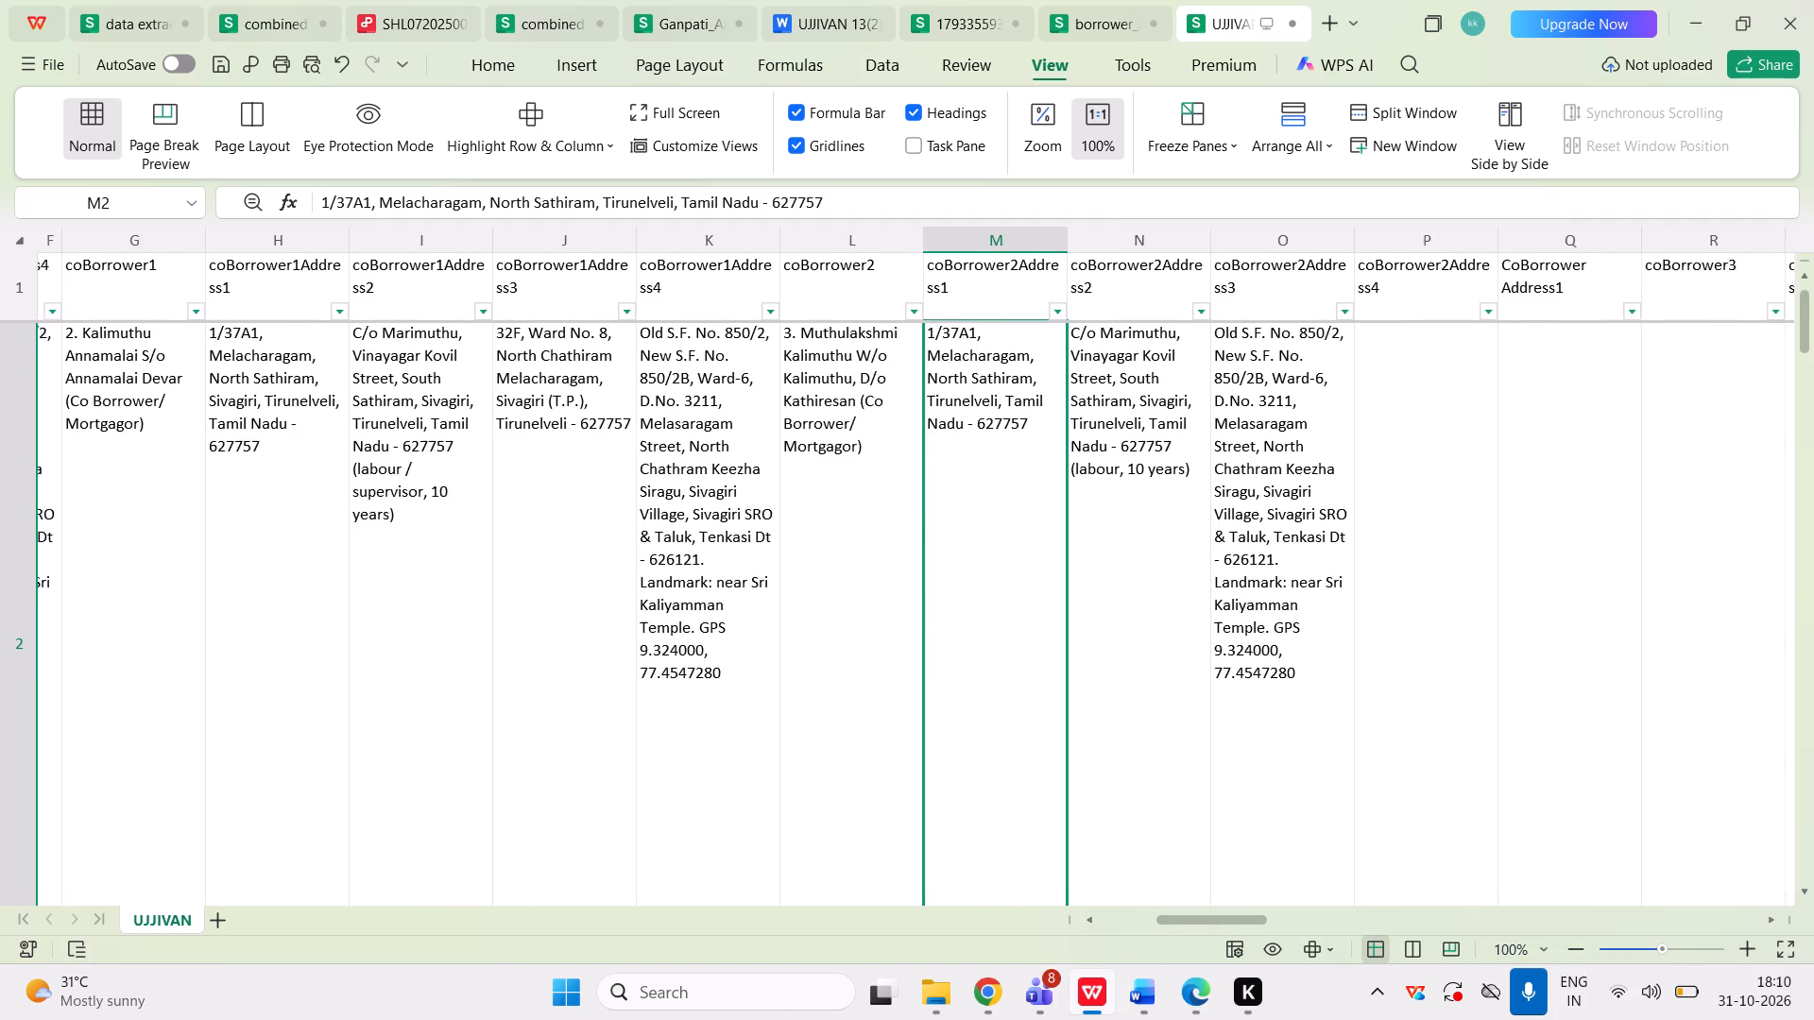
scroll(1188, 598, "up", 1)
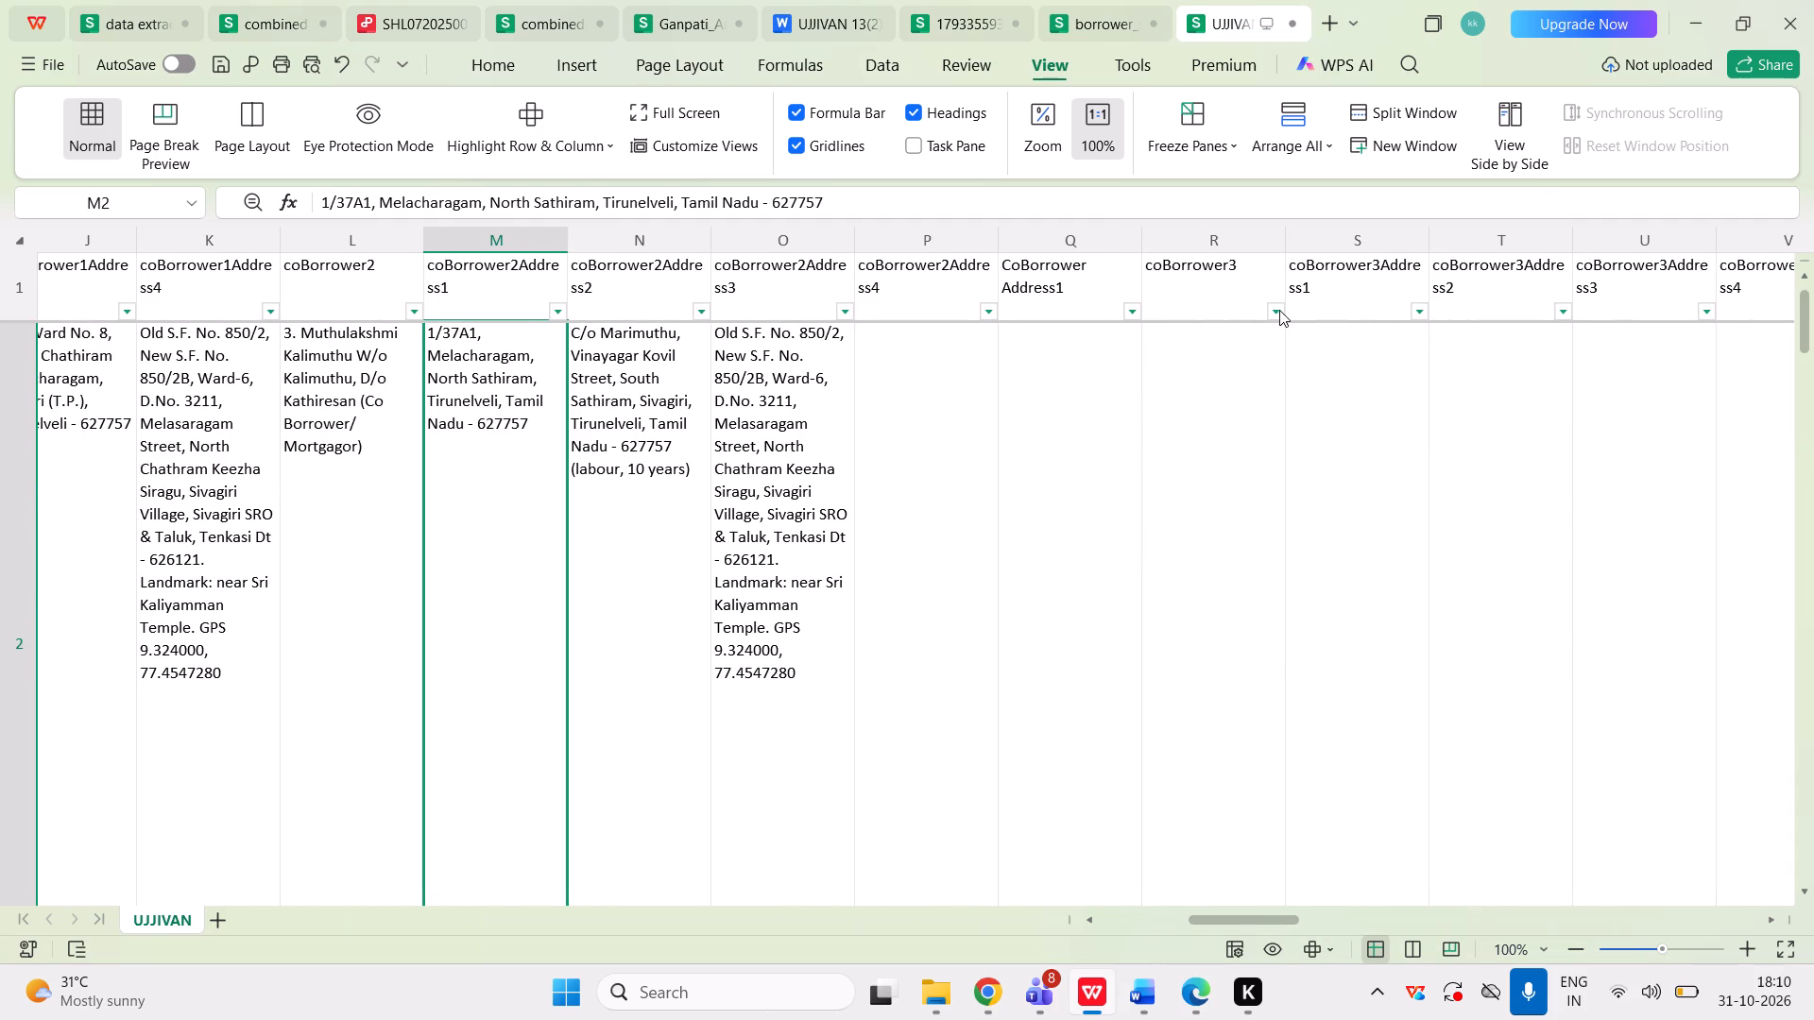
left_click(1277, 308)
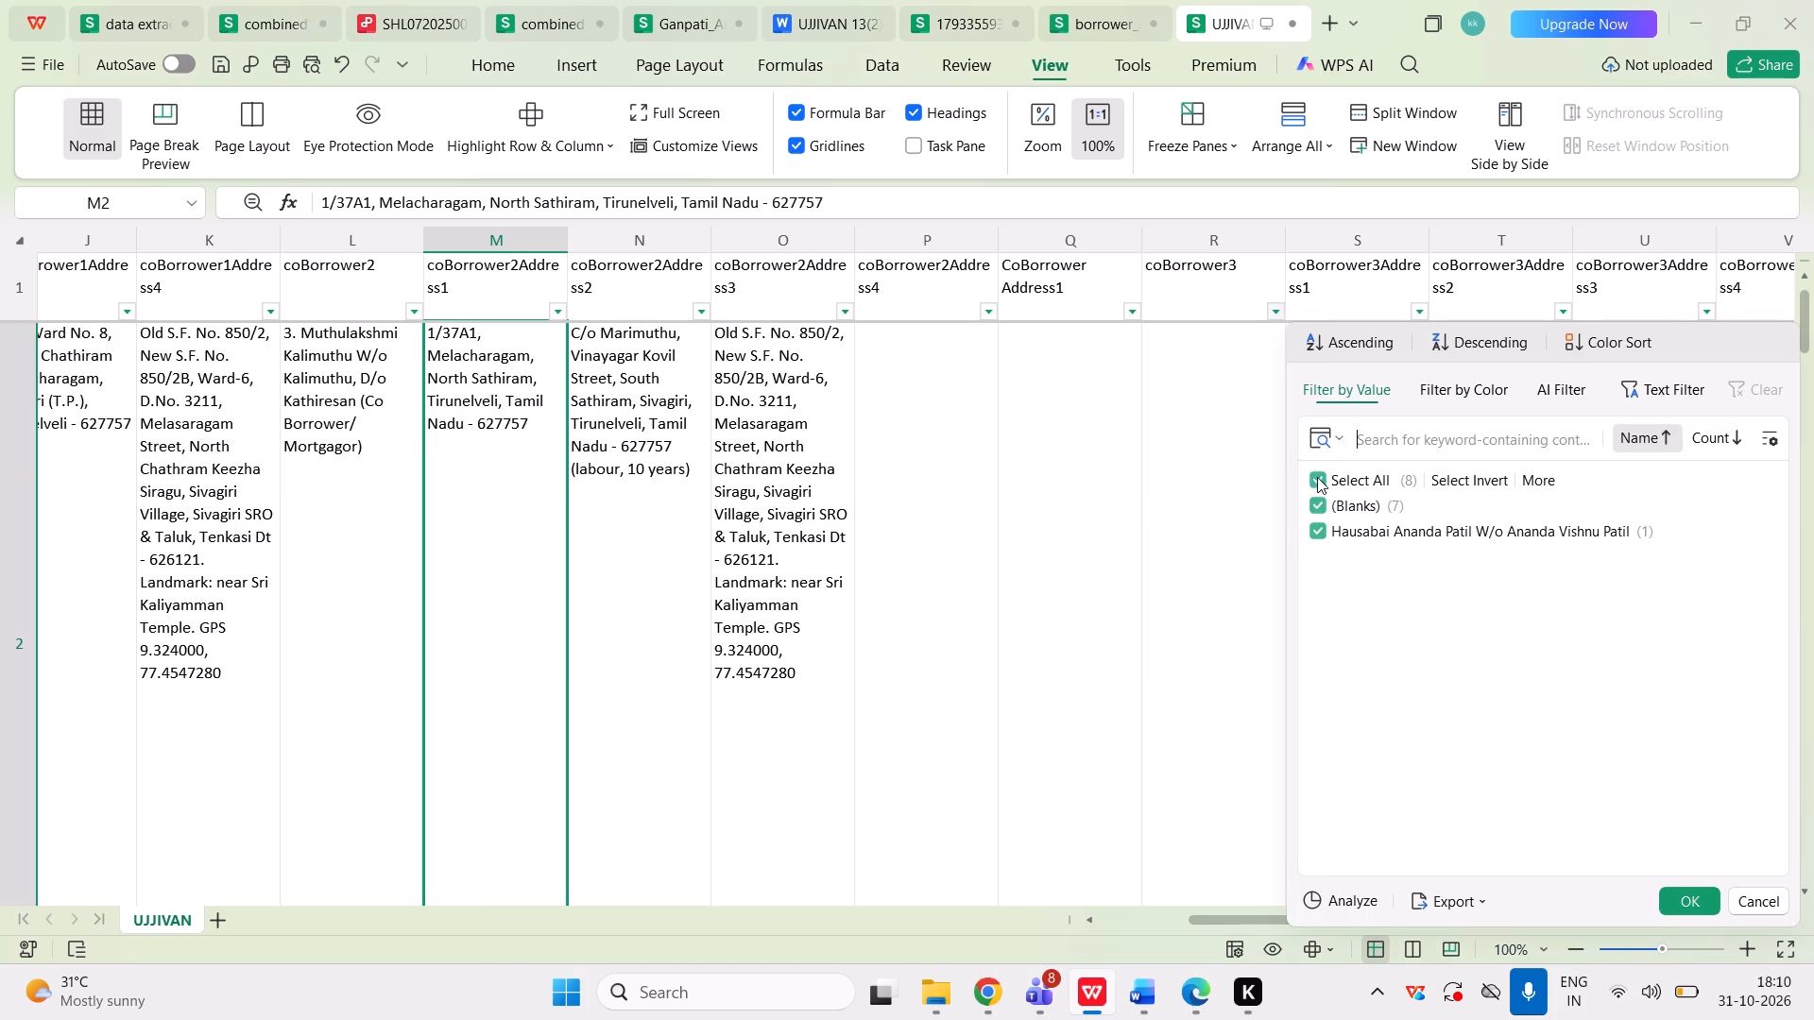
left_click(1318, 479)
right_click(1320, 533)
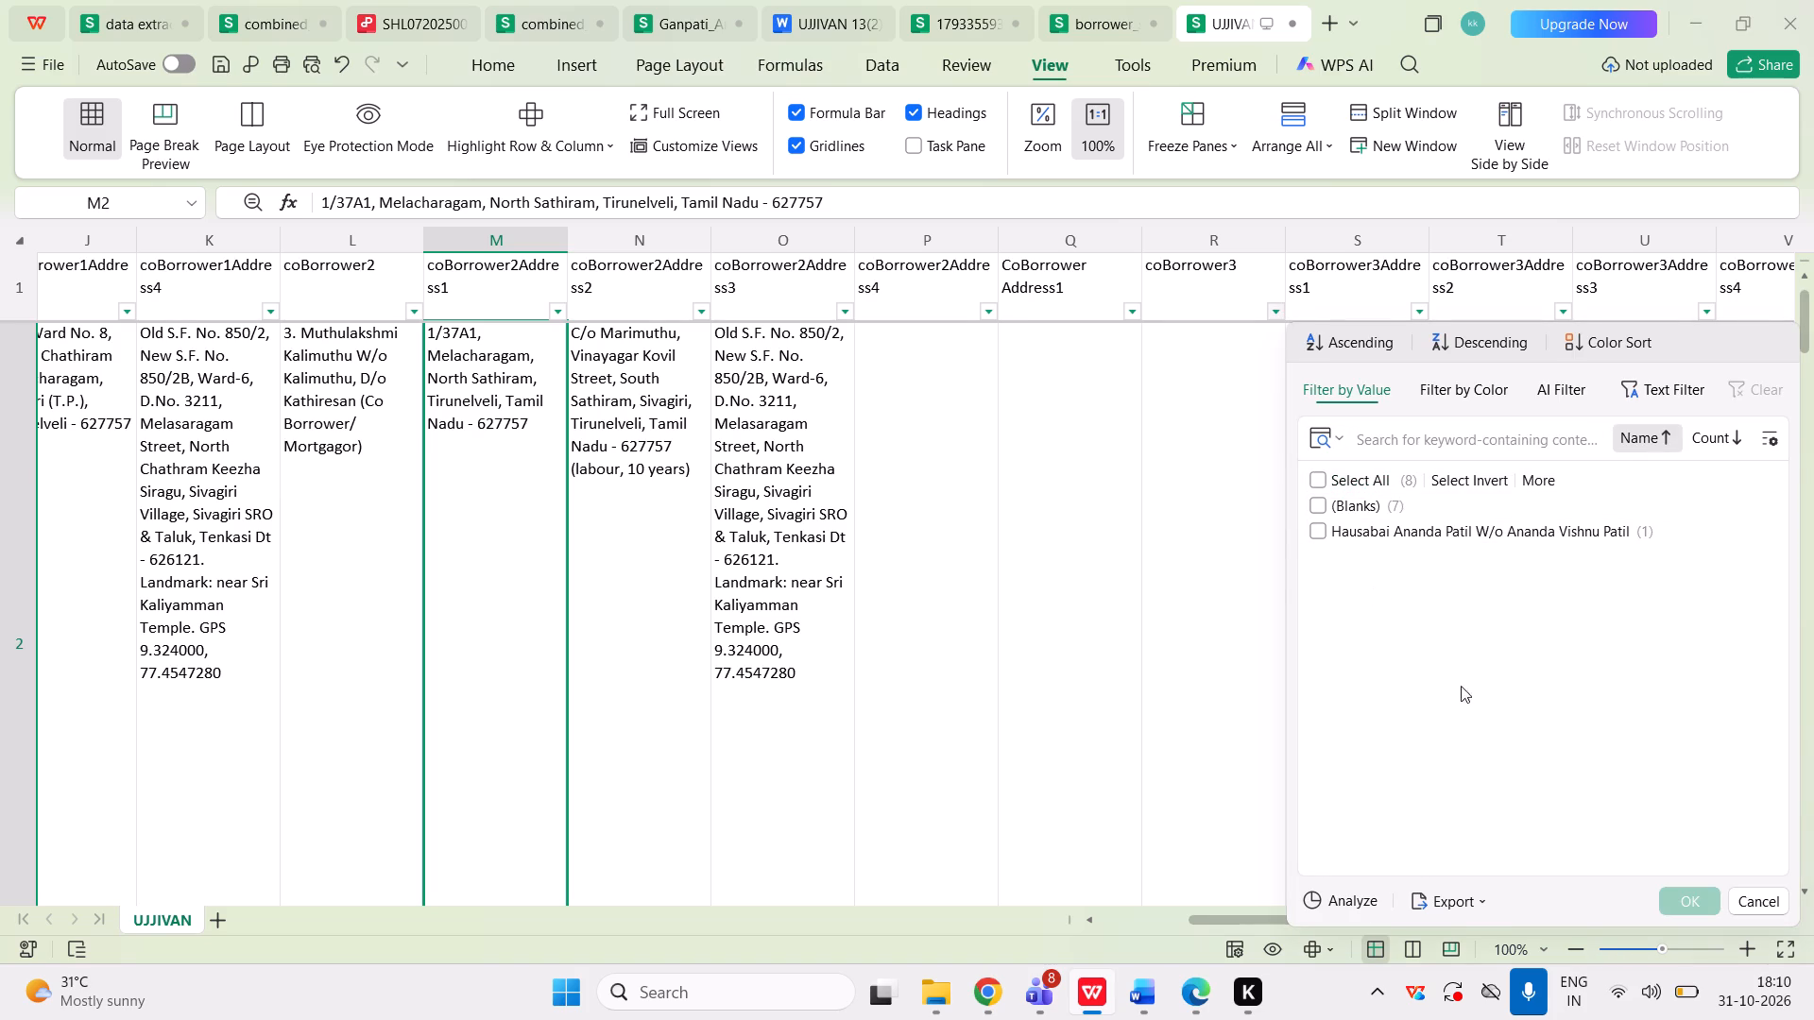
left_click(1312, 530)
left_click(1670, 899)
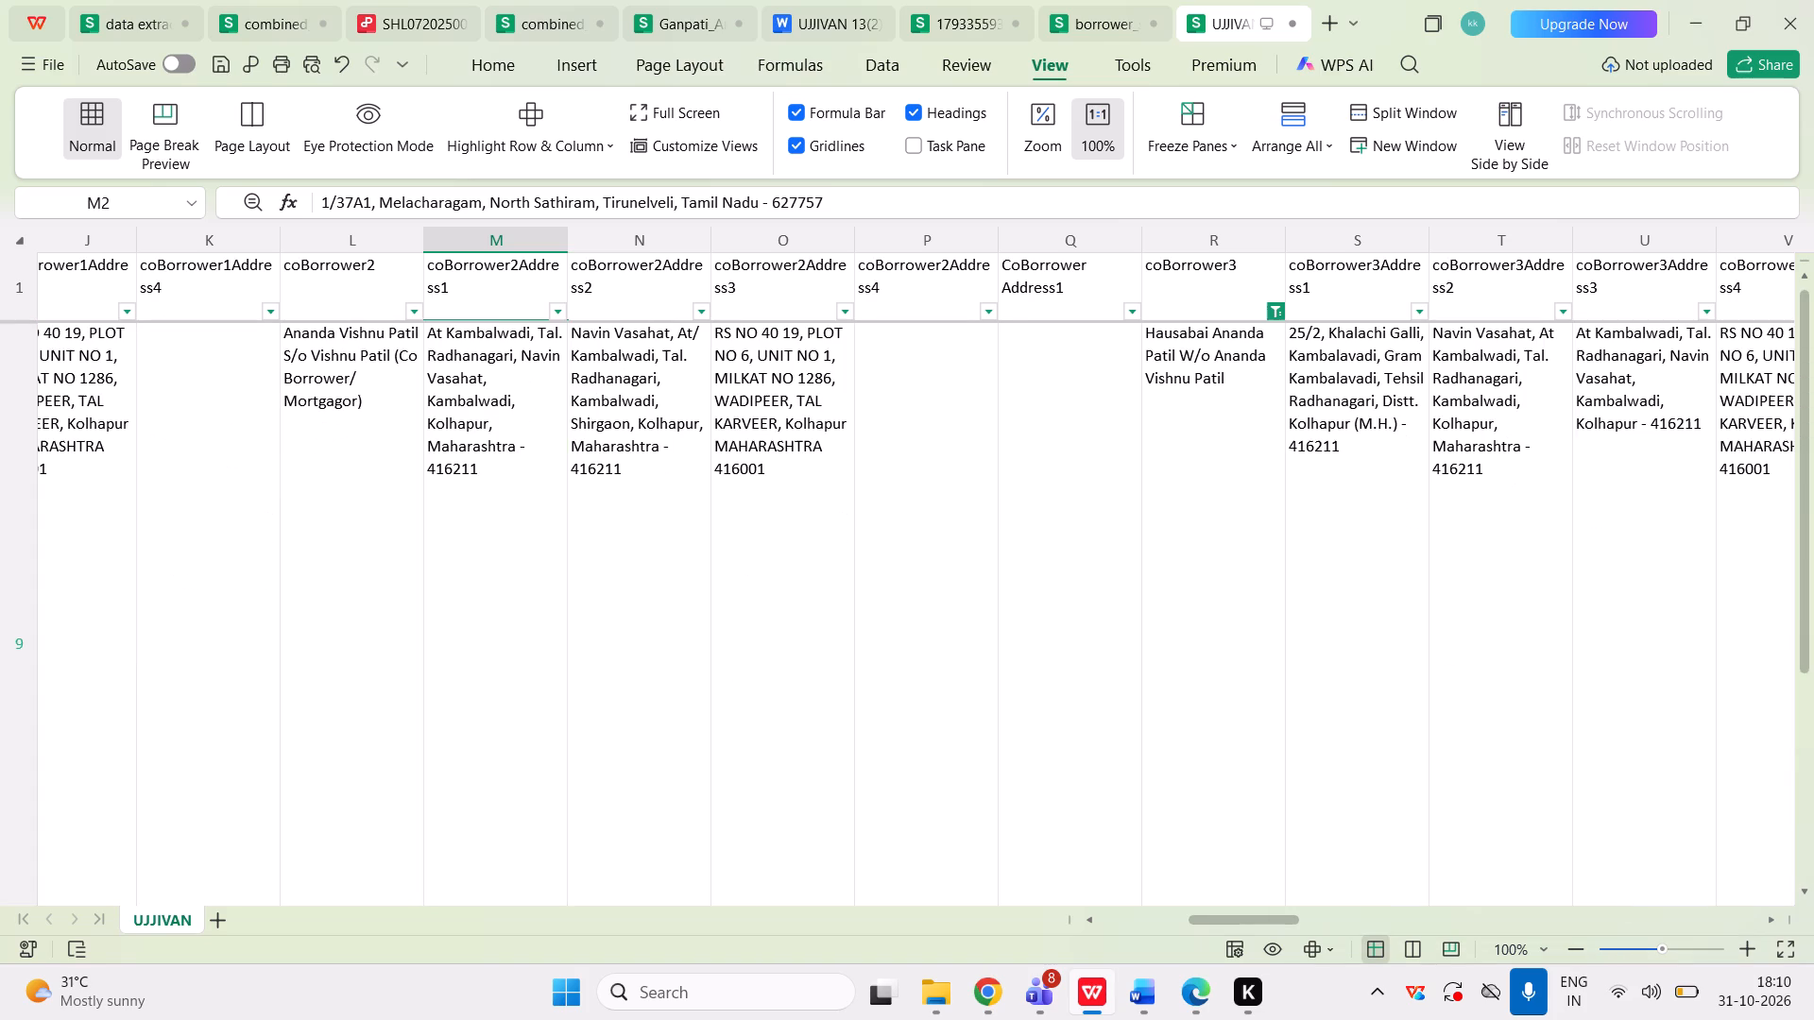
Append a space and the copied "(Co Borrower/ Mortgagor)" to the end of row 9's coBorrower3 entry.
scroll(1305, 641, "up", 1)
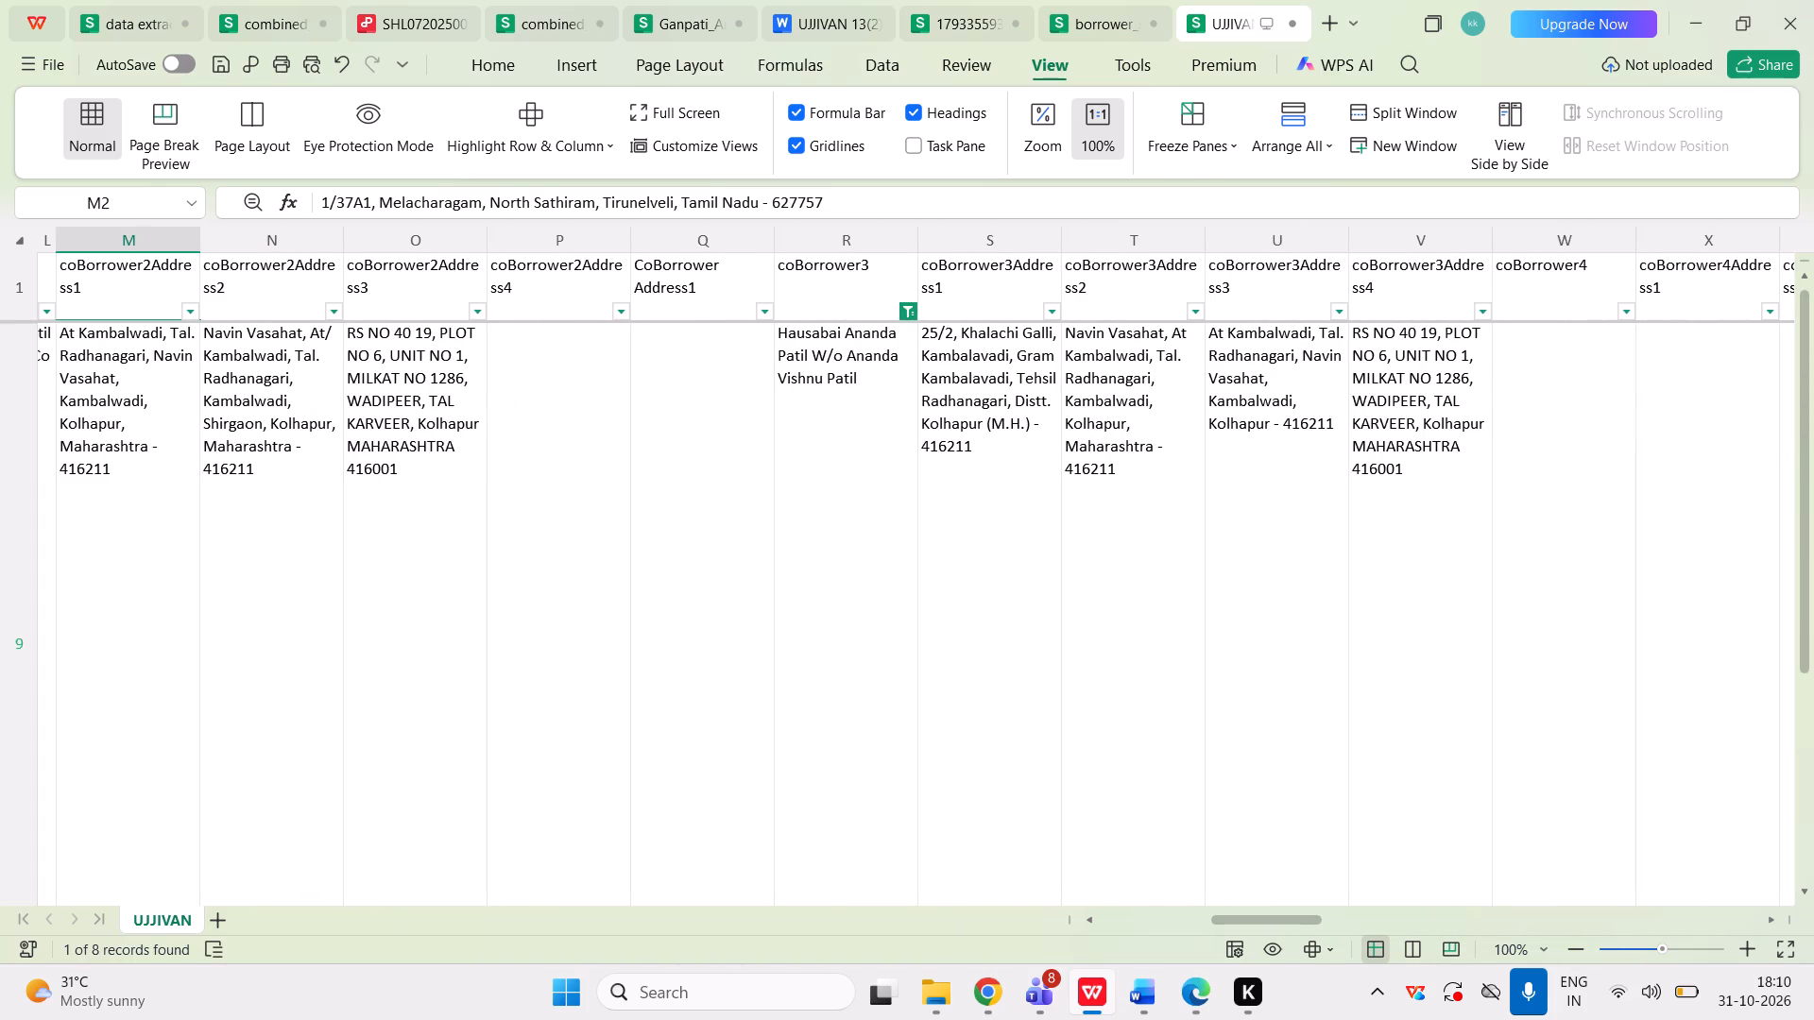
left_click(902, 377)
double_click(894, 376)
key("space")
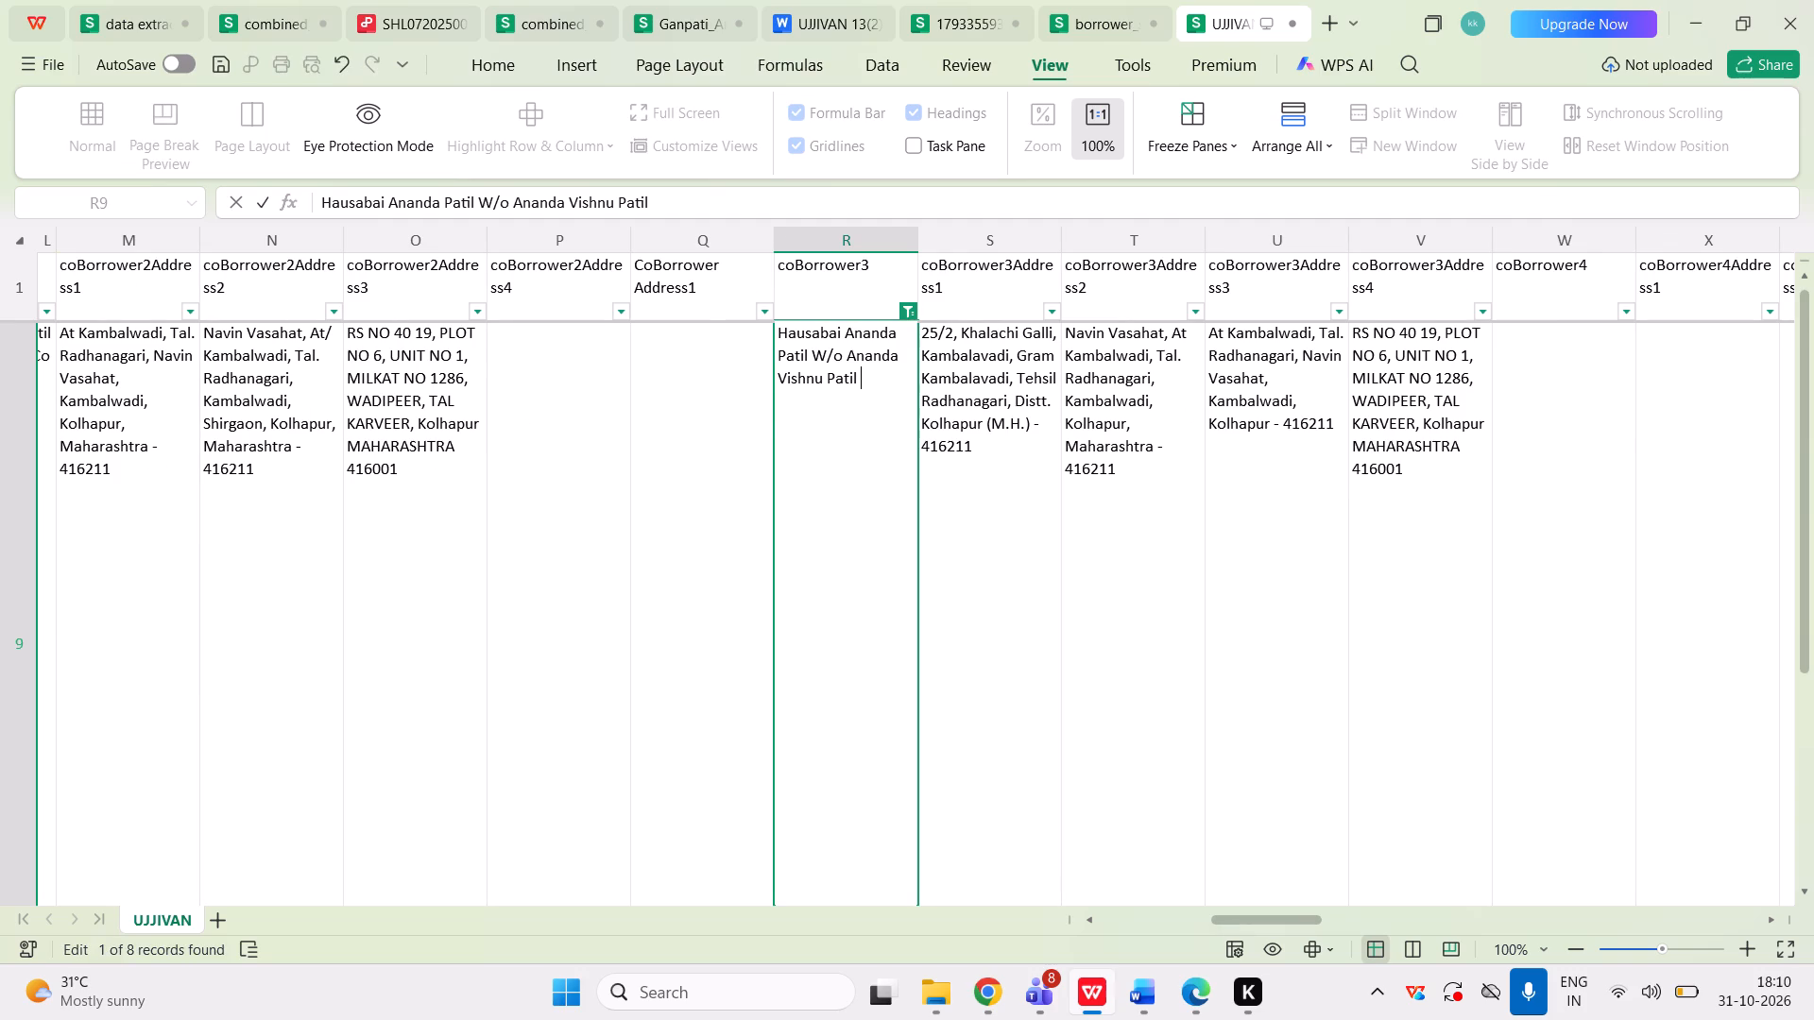
key("ctrl+v")
key("Up")
key("Tab")
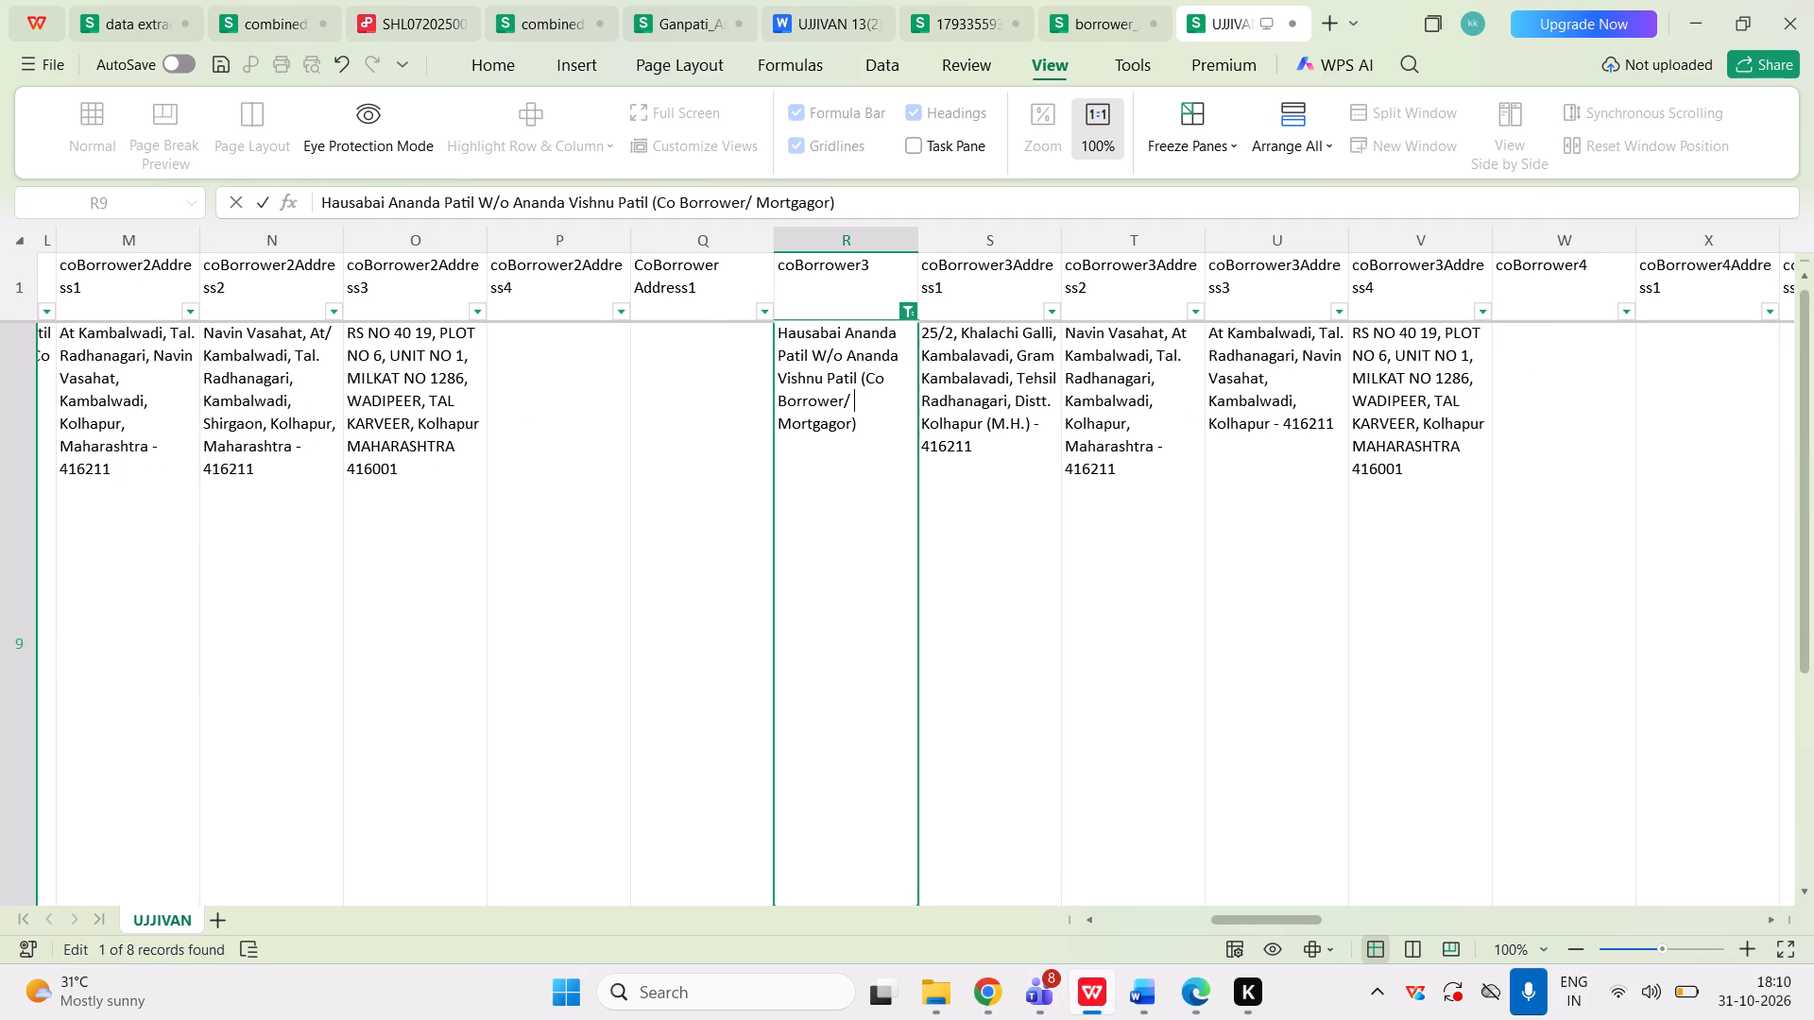
key("Left")
Clear the coBorrower3 filter by selecting all its values again.
scroll(894, 376, "left", 3)
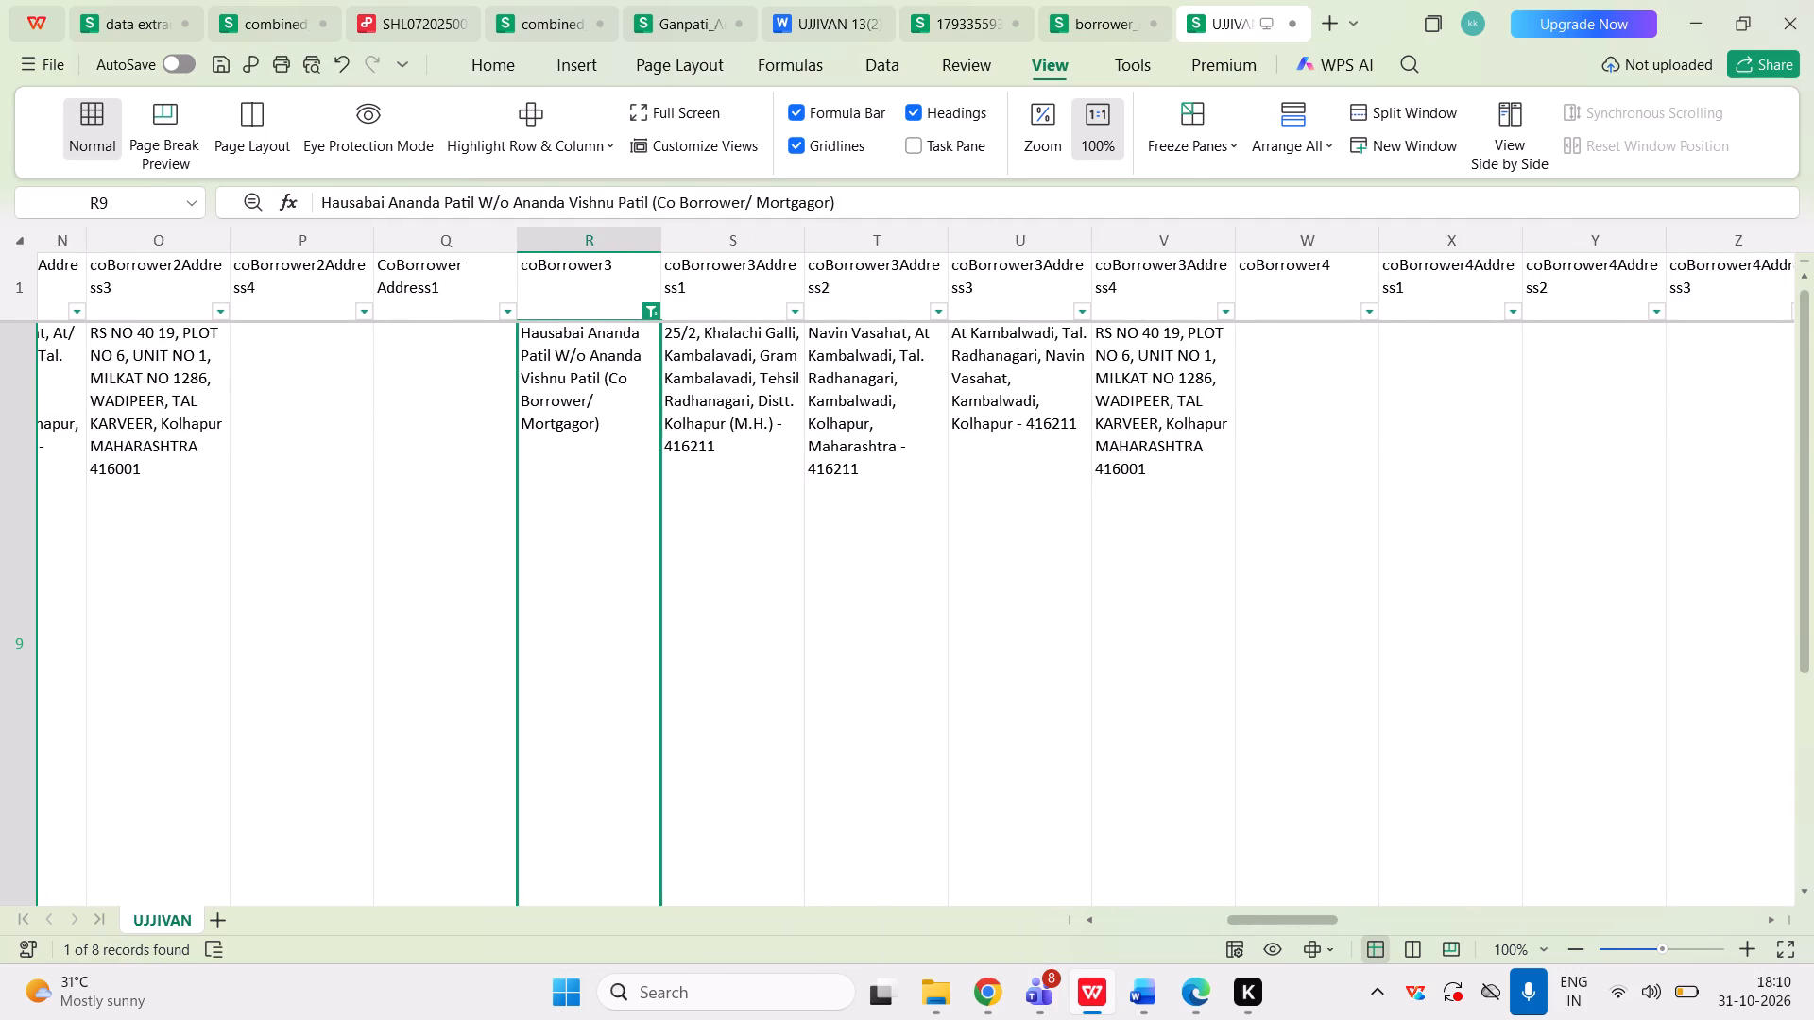
scroll(894, 376, "left", 2)
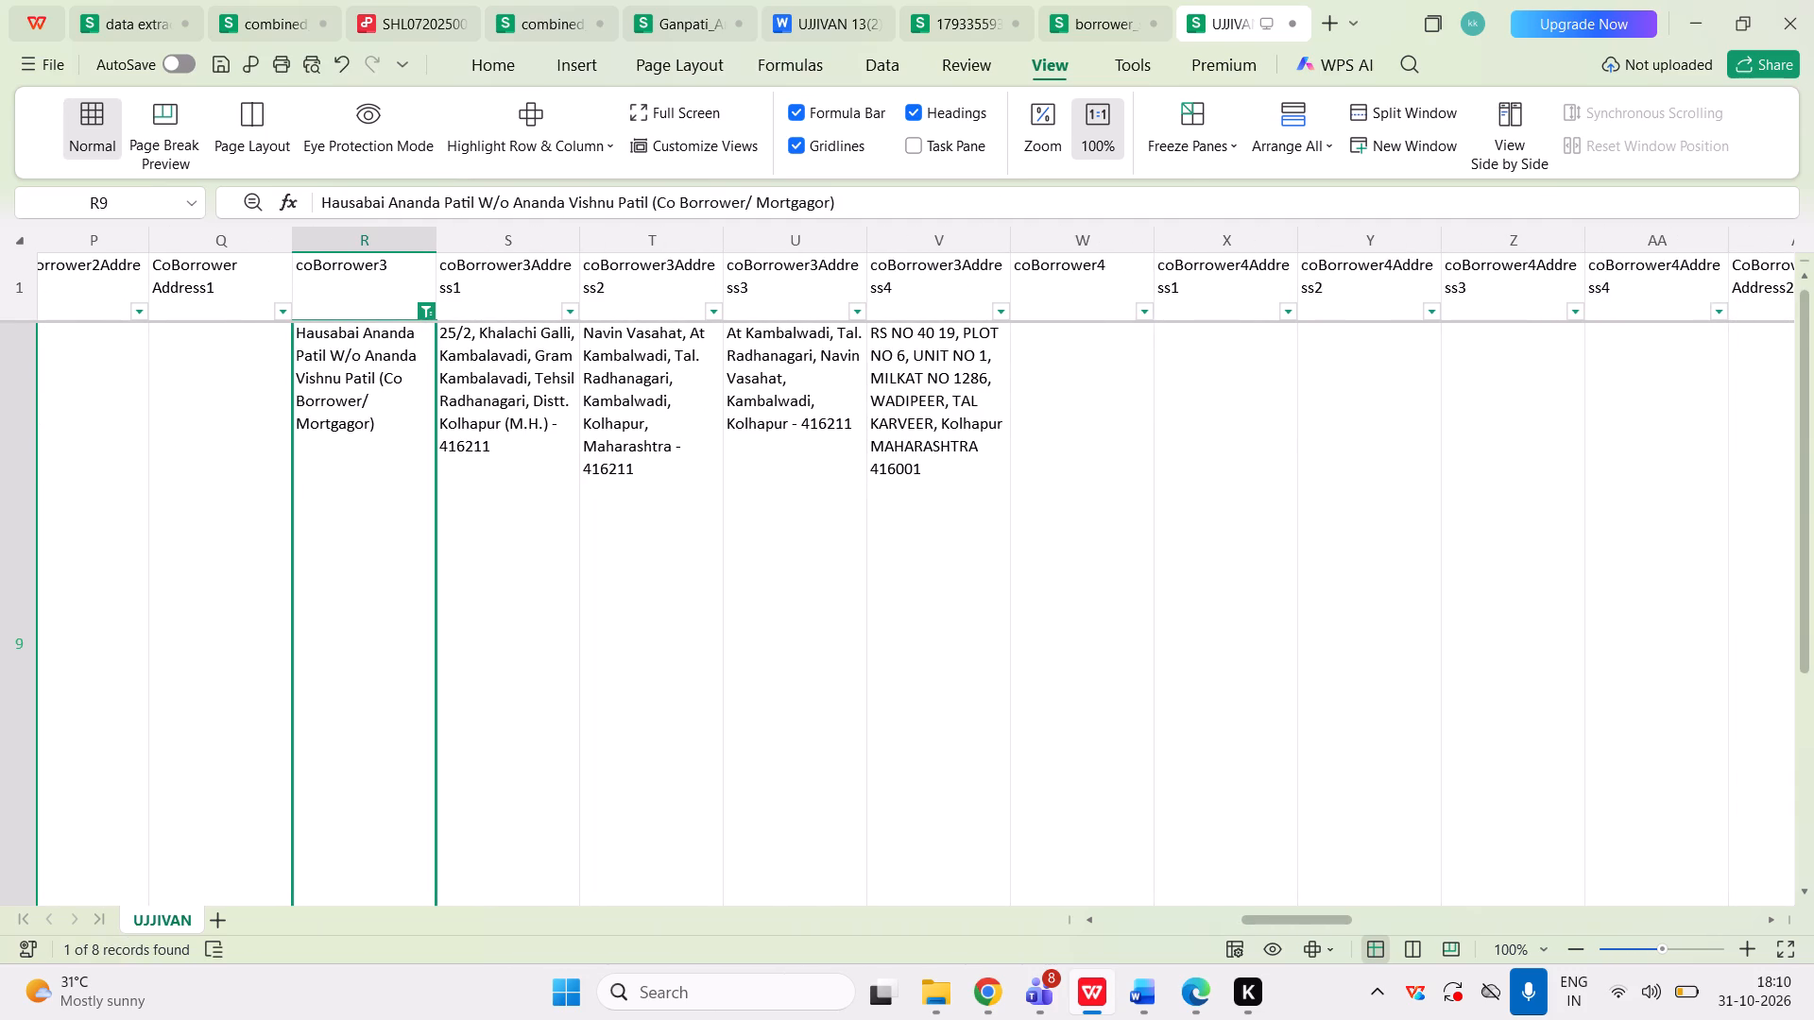
left_click(425, 302)
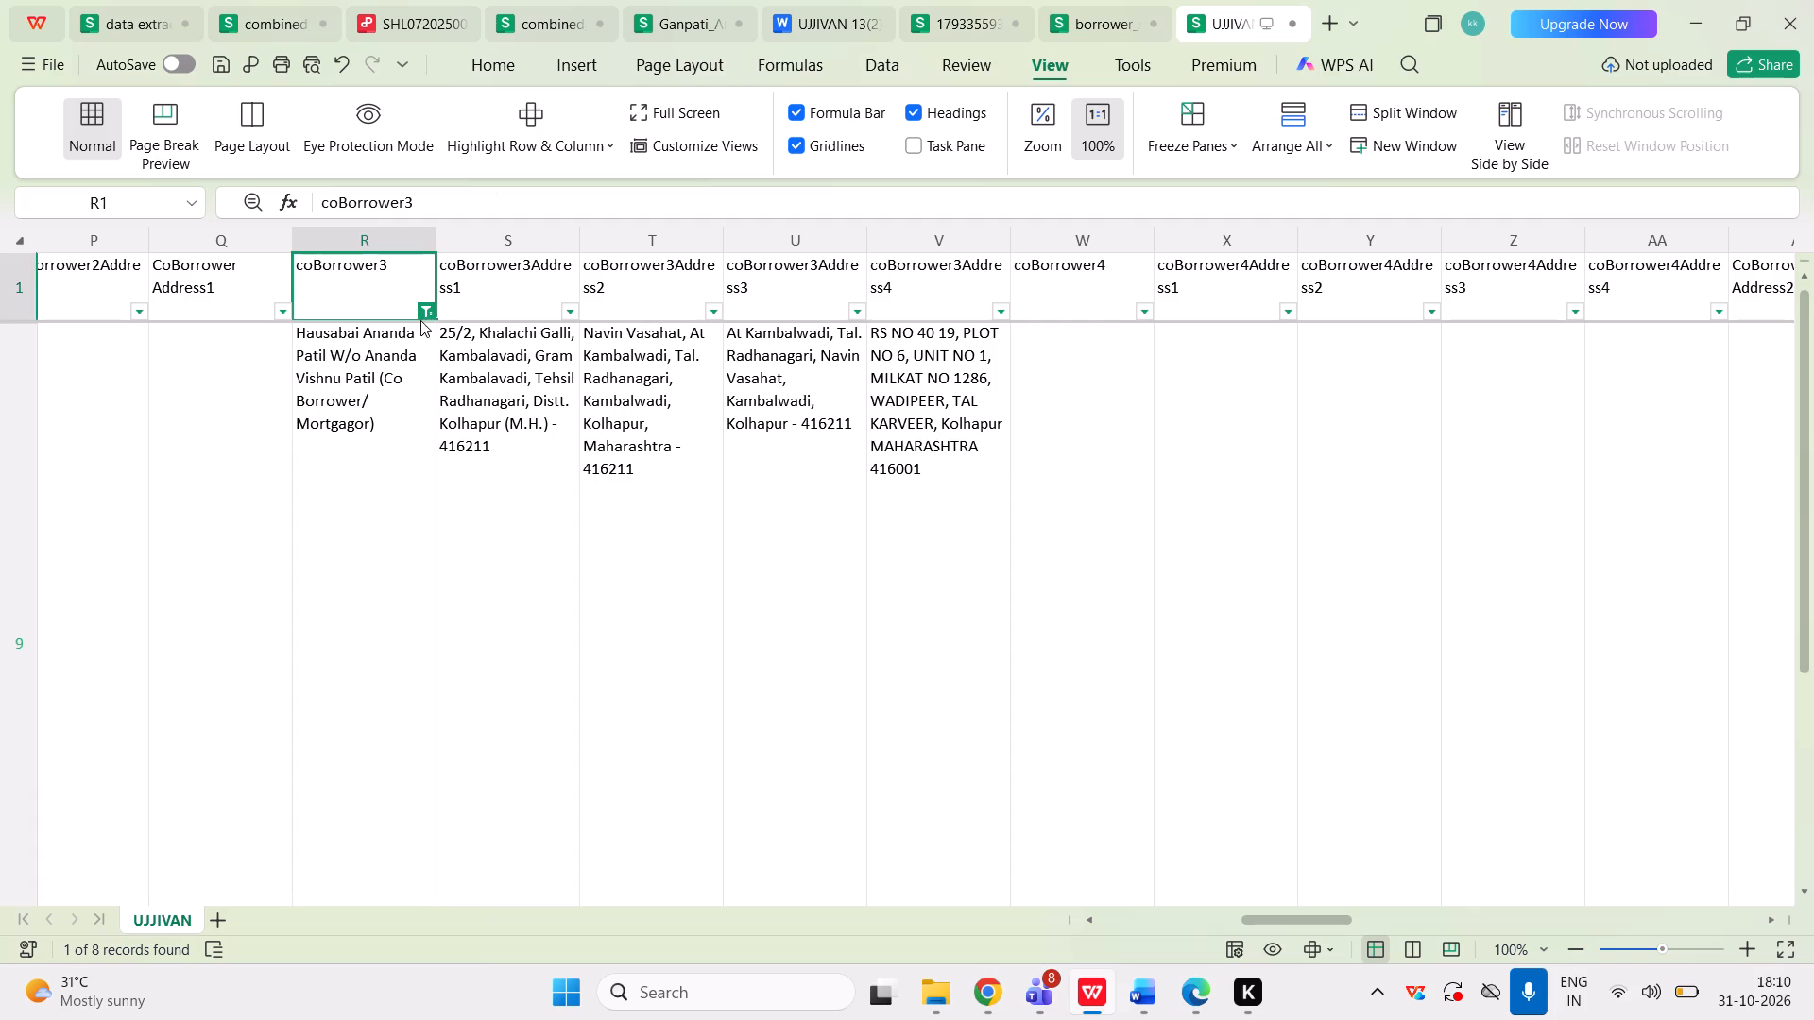
left_click(424, 308)
left_click(490, 484)
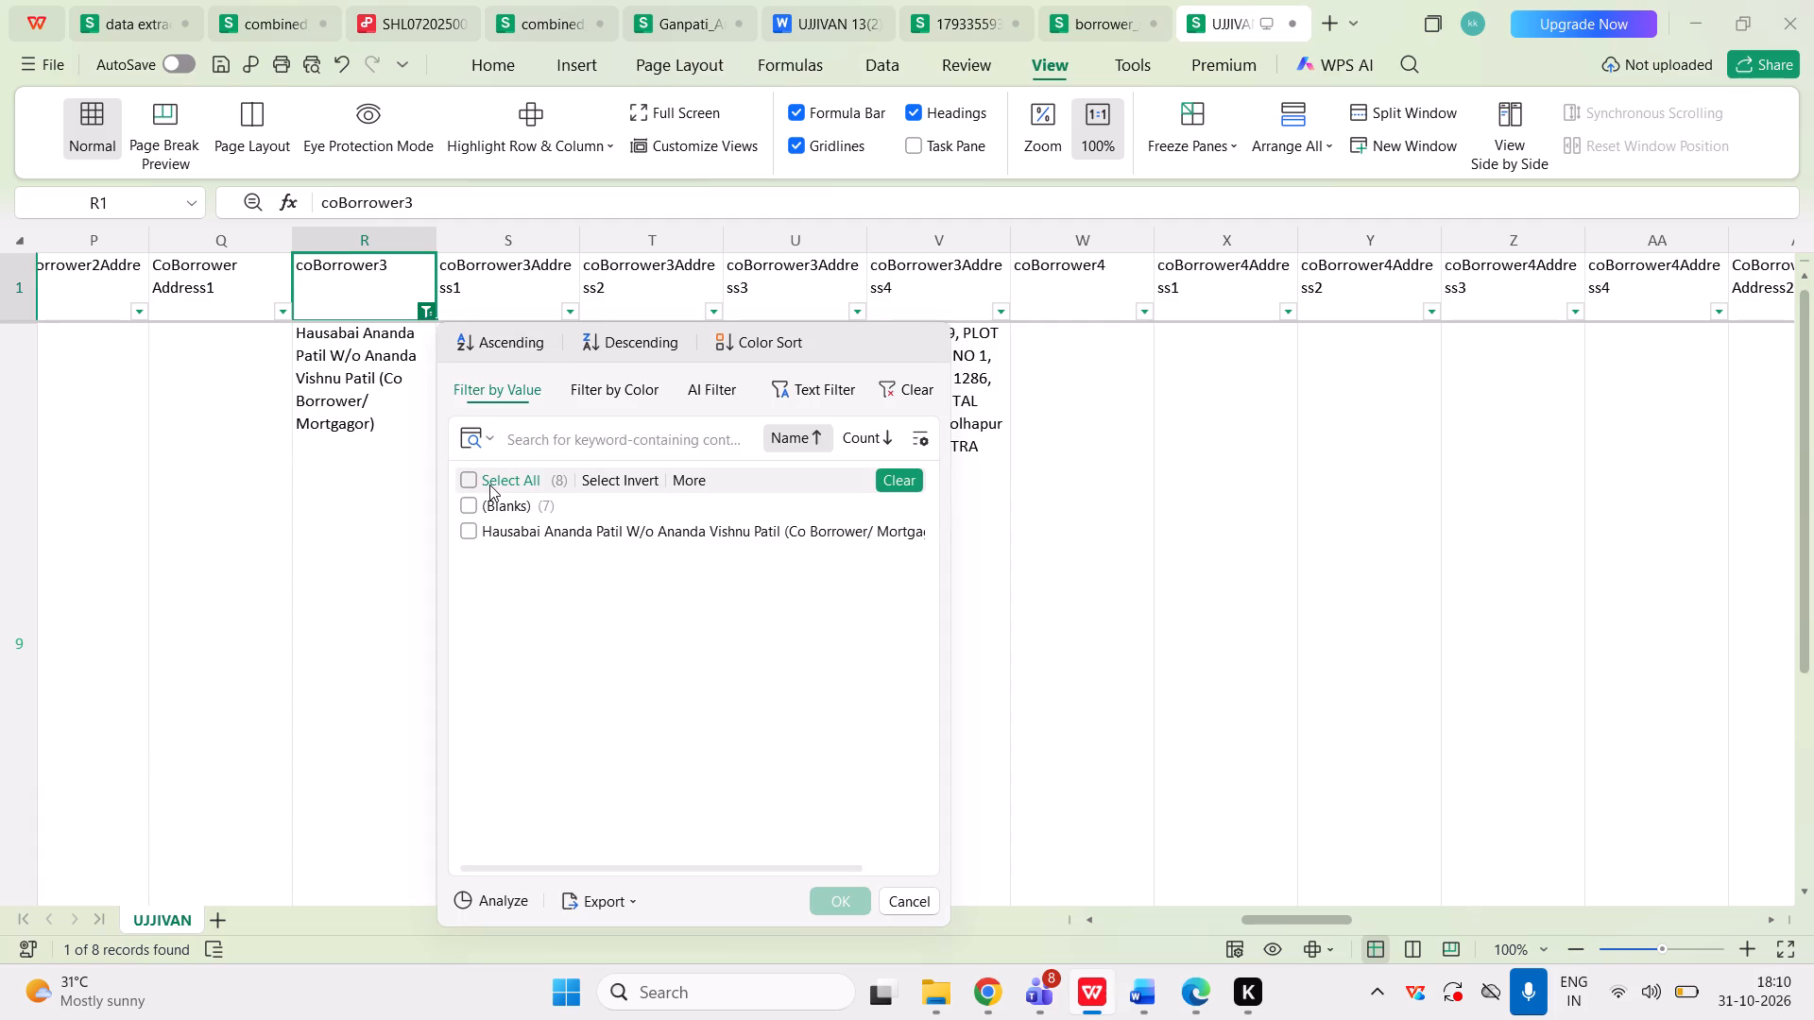
left_click(826, 890)
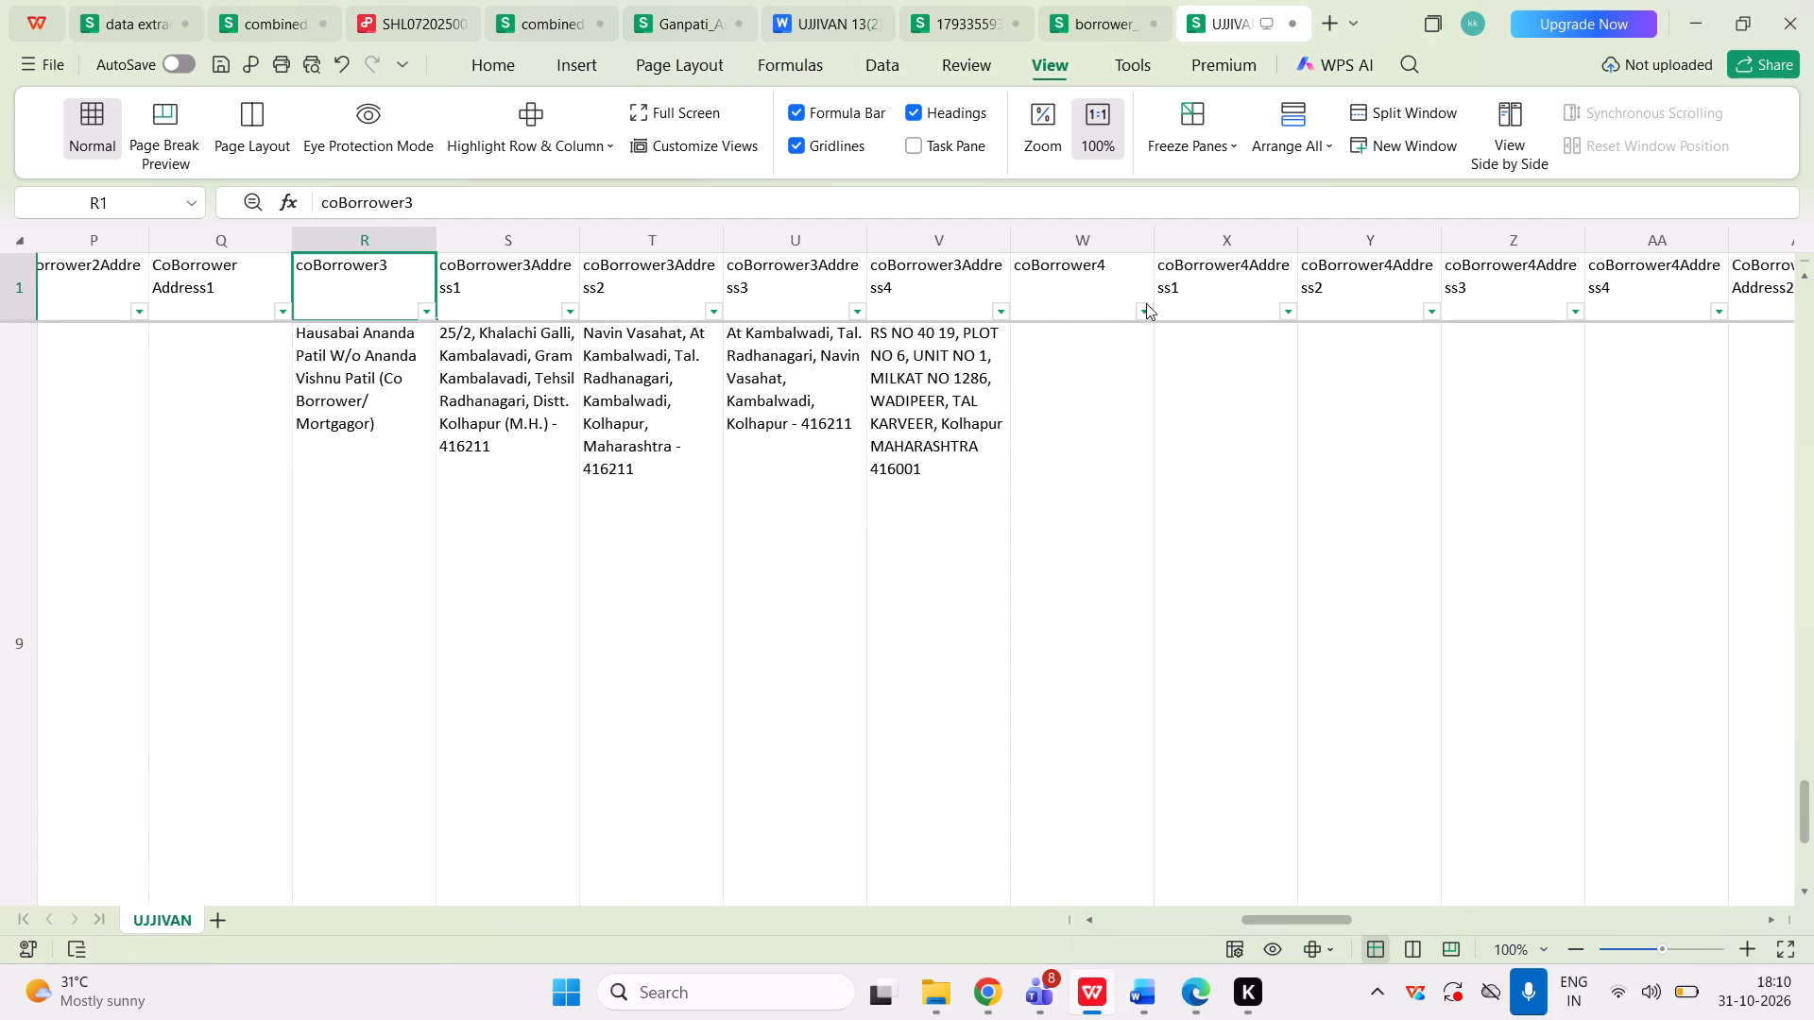
Check the filter values of the coBorrower4 and guarantor1 columns for filled entries.
left_click(1147, 308)
left_click(1147, 307)
scroll(1147, 307, "left", 2)
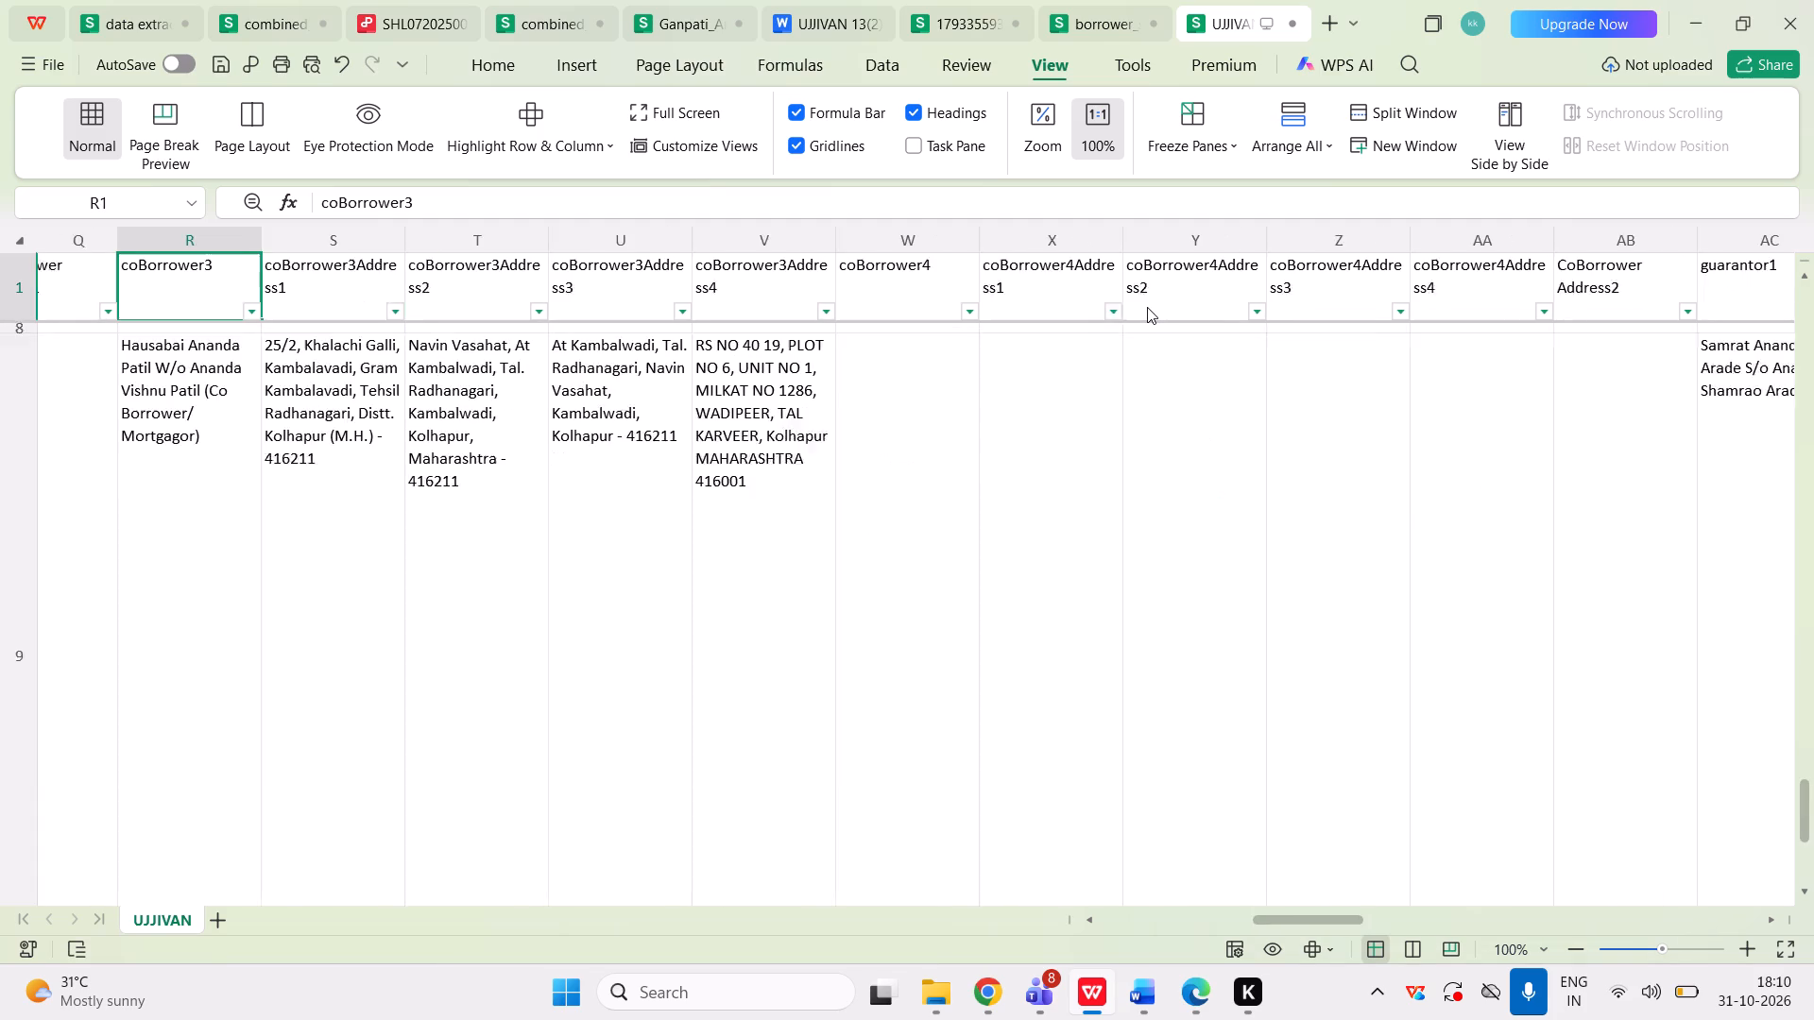
scroll(1147, 307, "left", 4)
left_click(1217, 314)
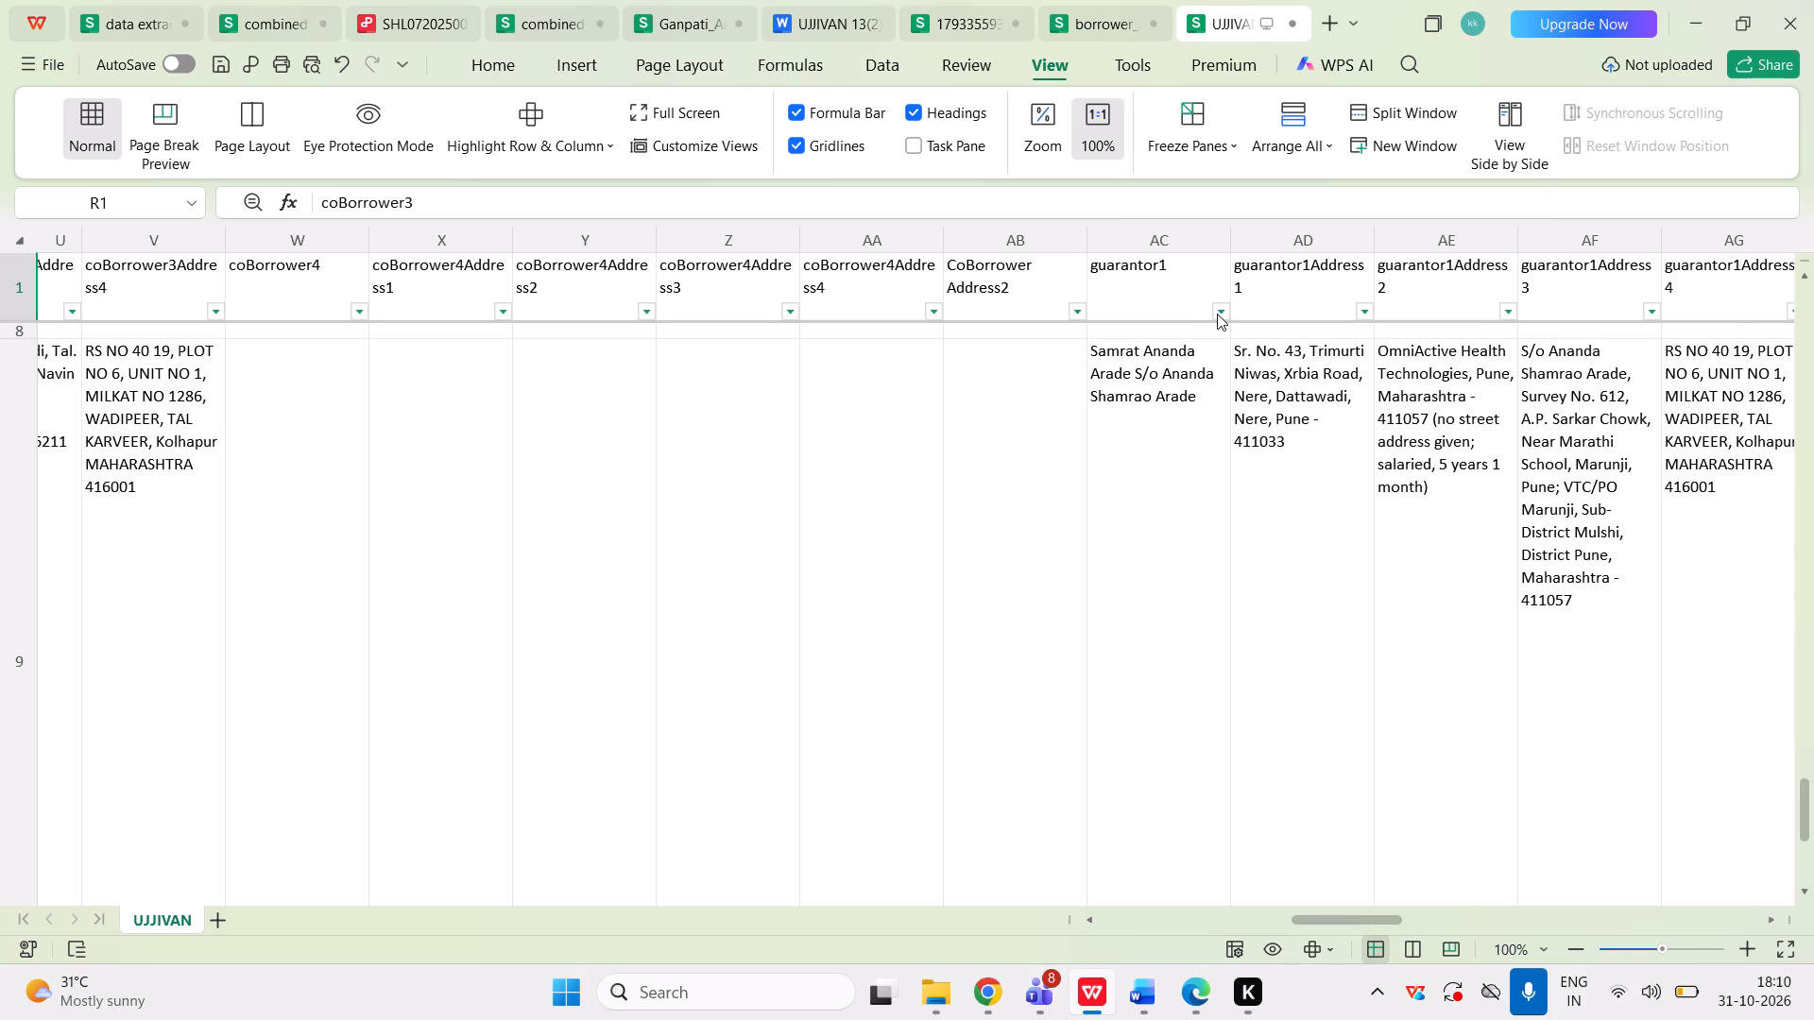
left_click(1217, 314)
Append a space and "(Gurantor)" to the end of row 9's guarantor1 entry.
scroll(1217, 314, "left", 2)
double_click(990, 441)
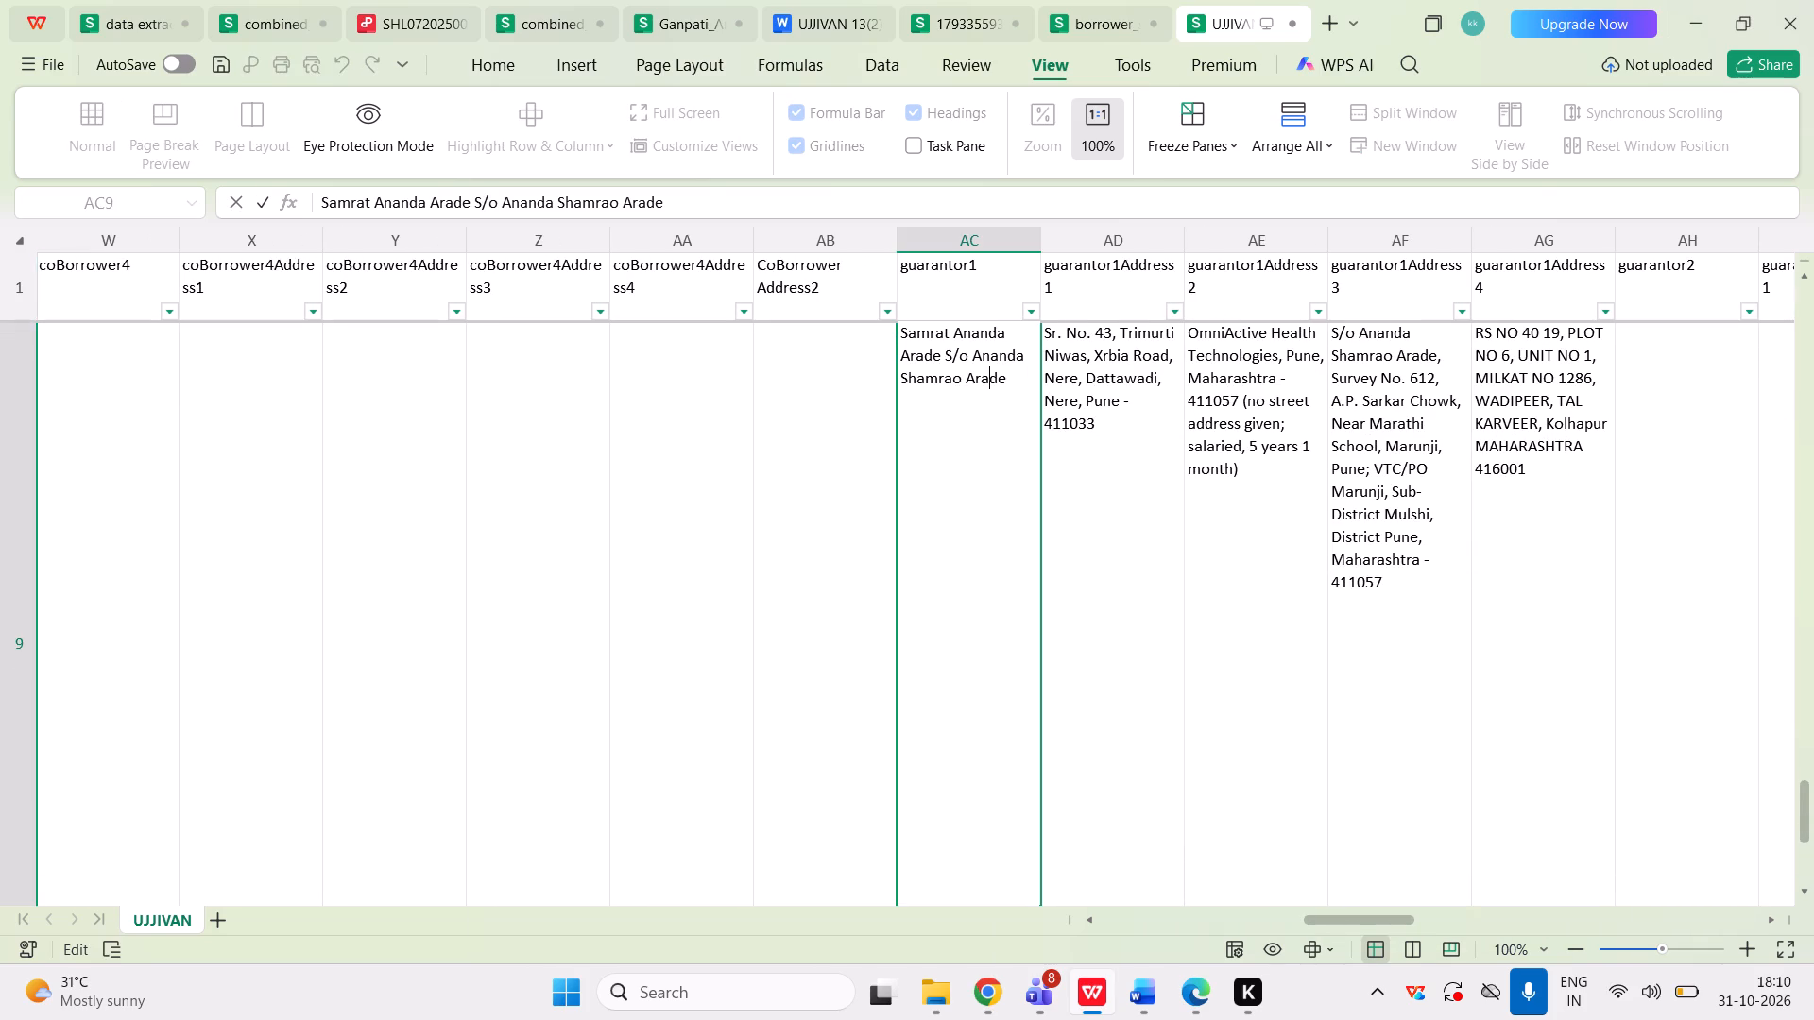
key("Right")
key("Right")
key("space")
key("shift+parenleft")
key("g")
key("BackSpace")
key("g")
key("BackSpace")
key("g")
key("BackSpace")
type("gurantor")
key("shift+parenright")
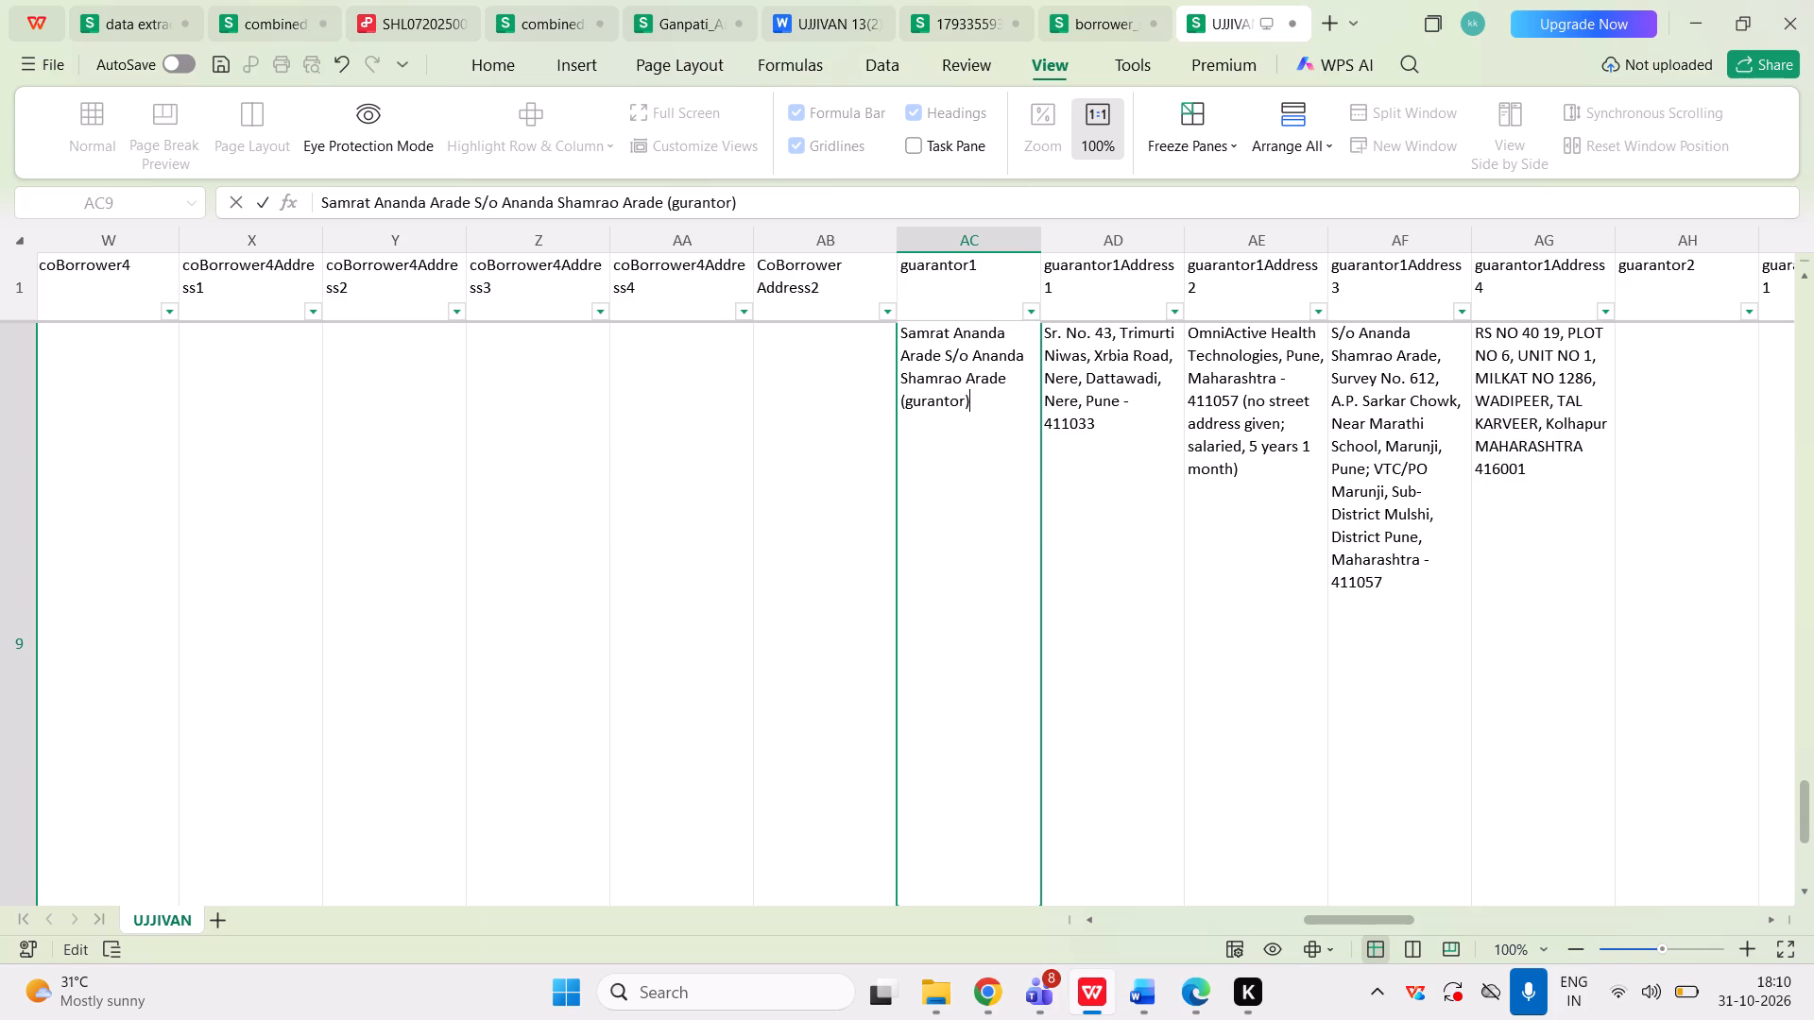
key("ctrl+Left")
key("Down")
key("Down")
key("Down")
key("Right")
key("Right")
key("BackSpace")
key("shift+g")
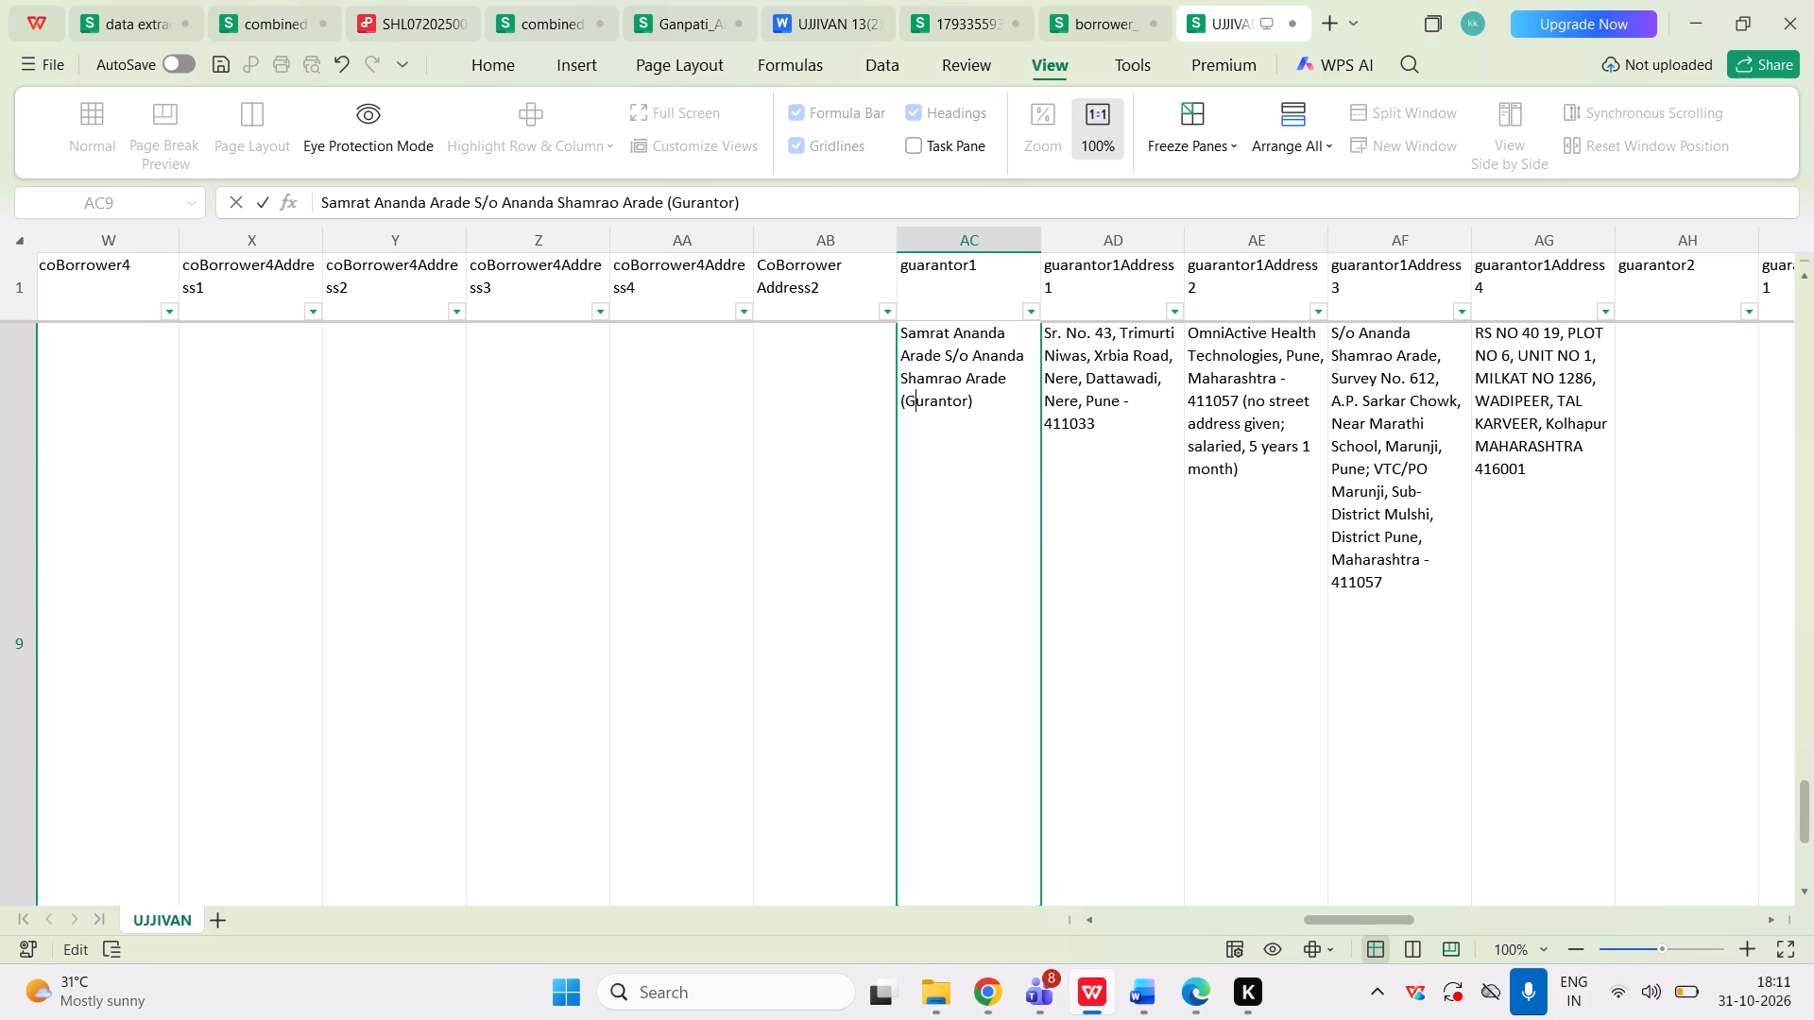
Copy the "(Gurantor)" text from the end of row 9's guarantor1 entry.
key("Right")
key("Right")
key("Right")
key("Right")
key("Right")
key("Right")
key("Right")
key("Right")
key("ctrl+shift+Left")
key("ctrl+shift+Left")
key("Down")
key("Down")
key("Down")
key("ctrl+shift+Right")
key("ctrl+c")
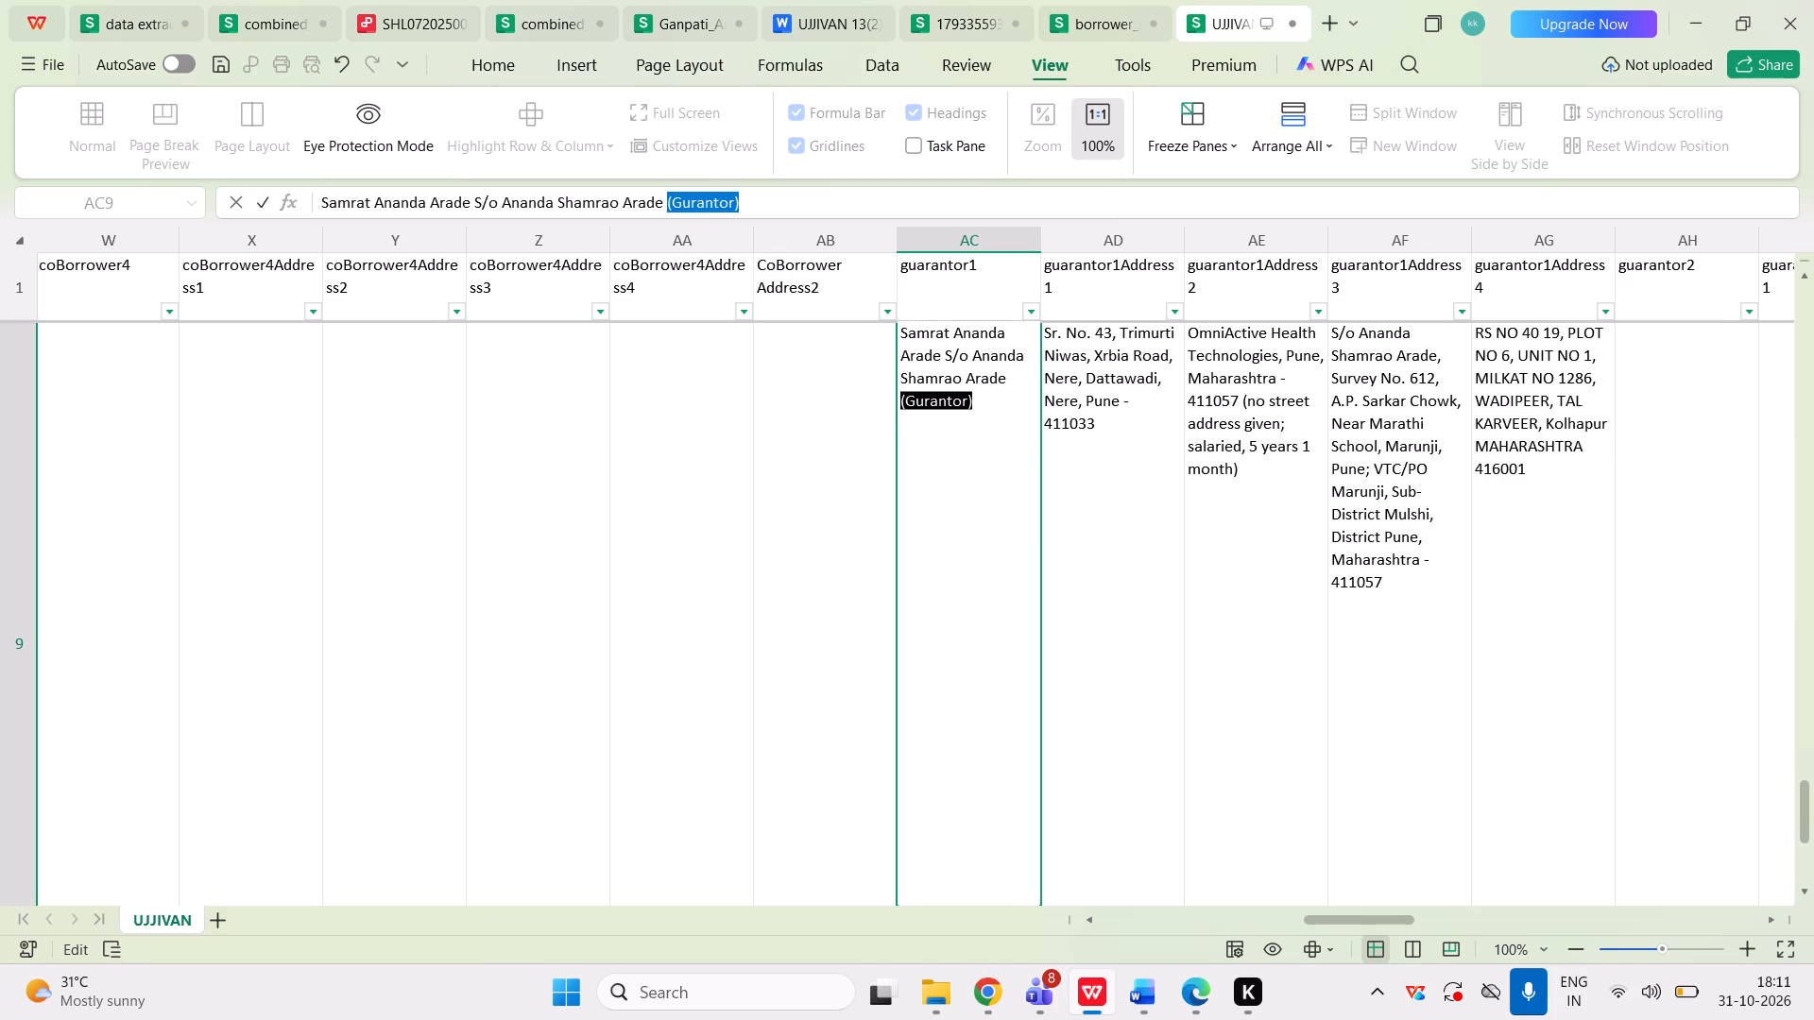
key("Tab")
Look through the guarantor1 column above row 9 for other filled entries and inspect the text in row 7.
key("Left")
key("Down")
key("Up")
key("Up")
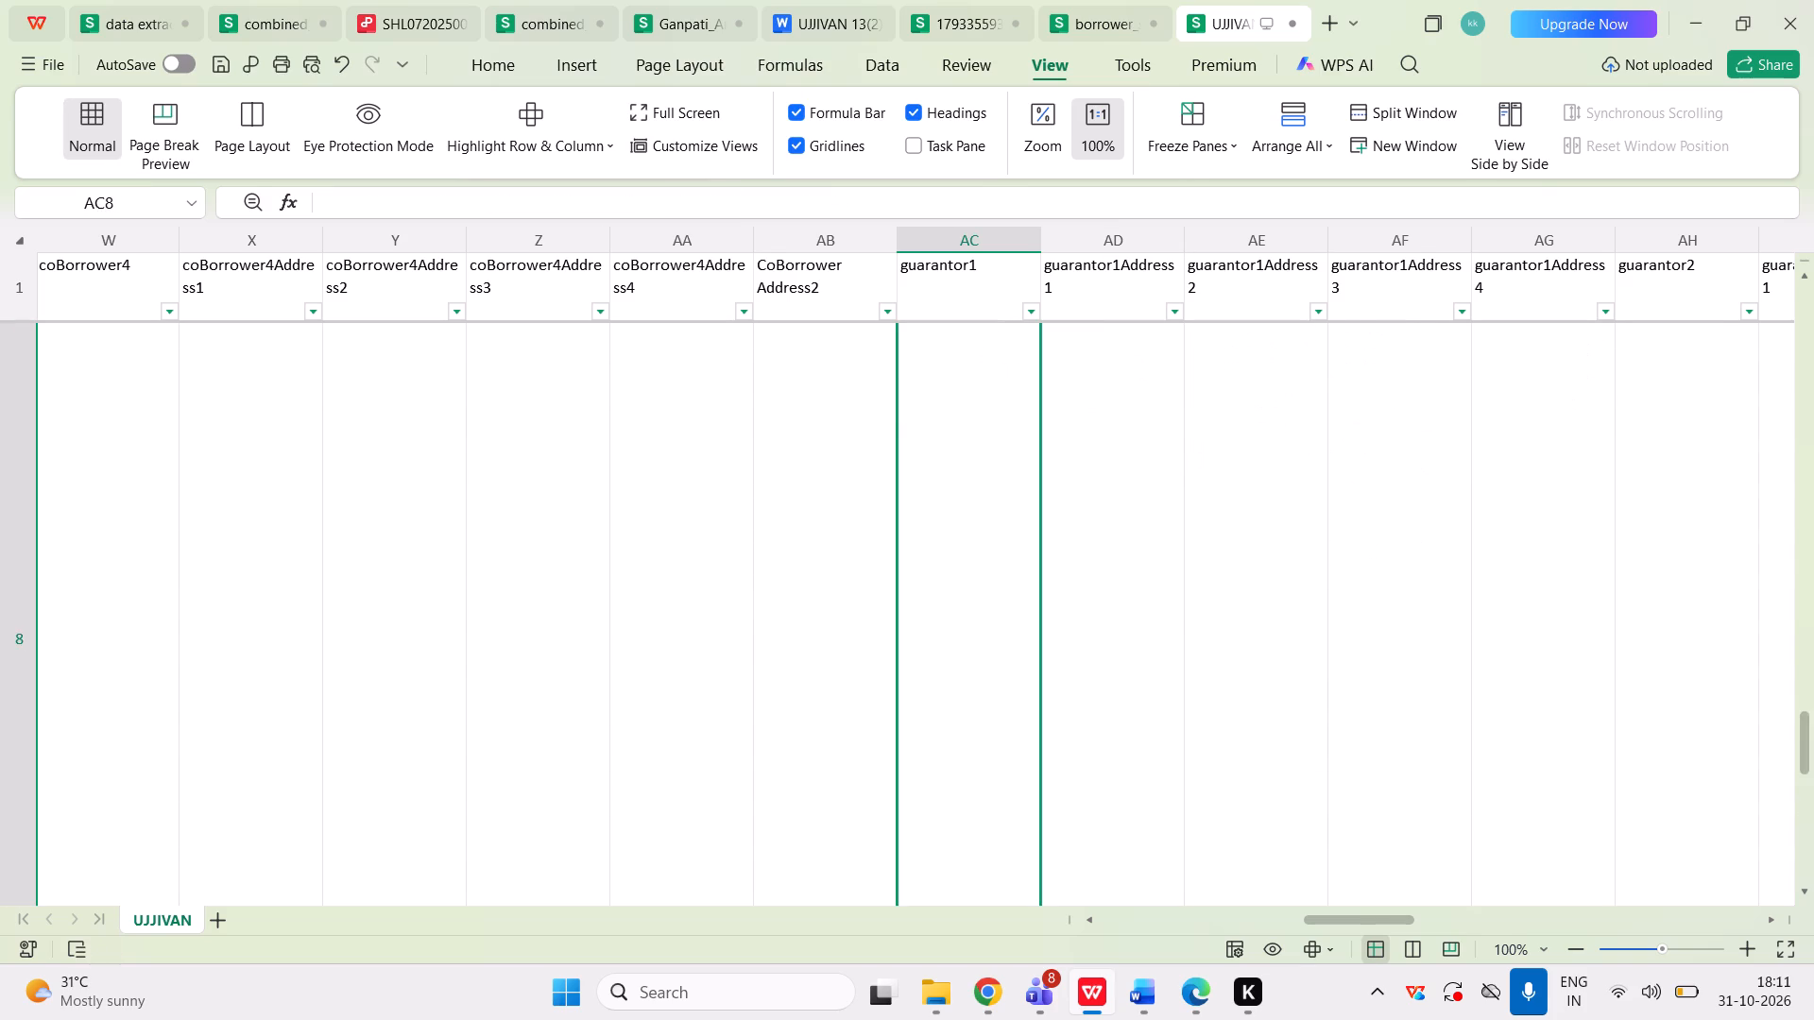
key("Up")
key("Up")
key("Down")
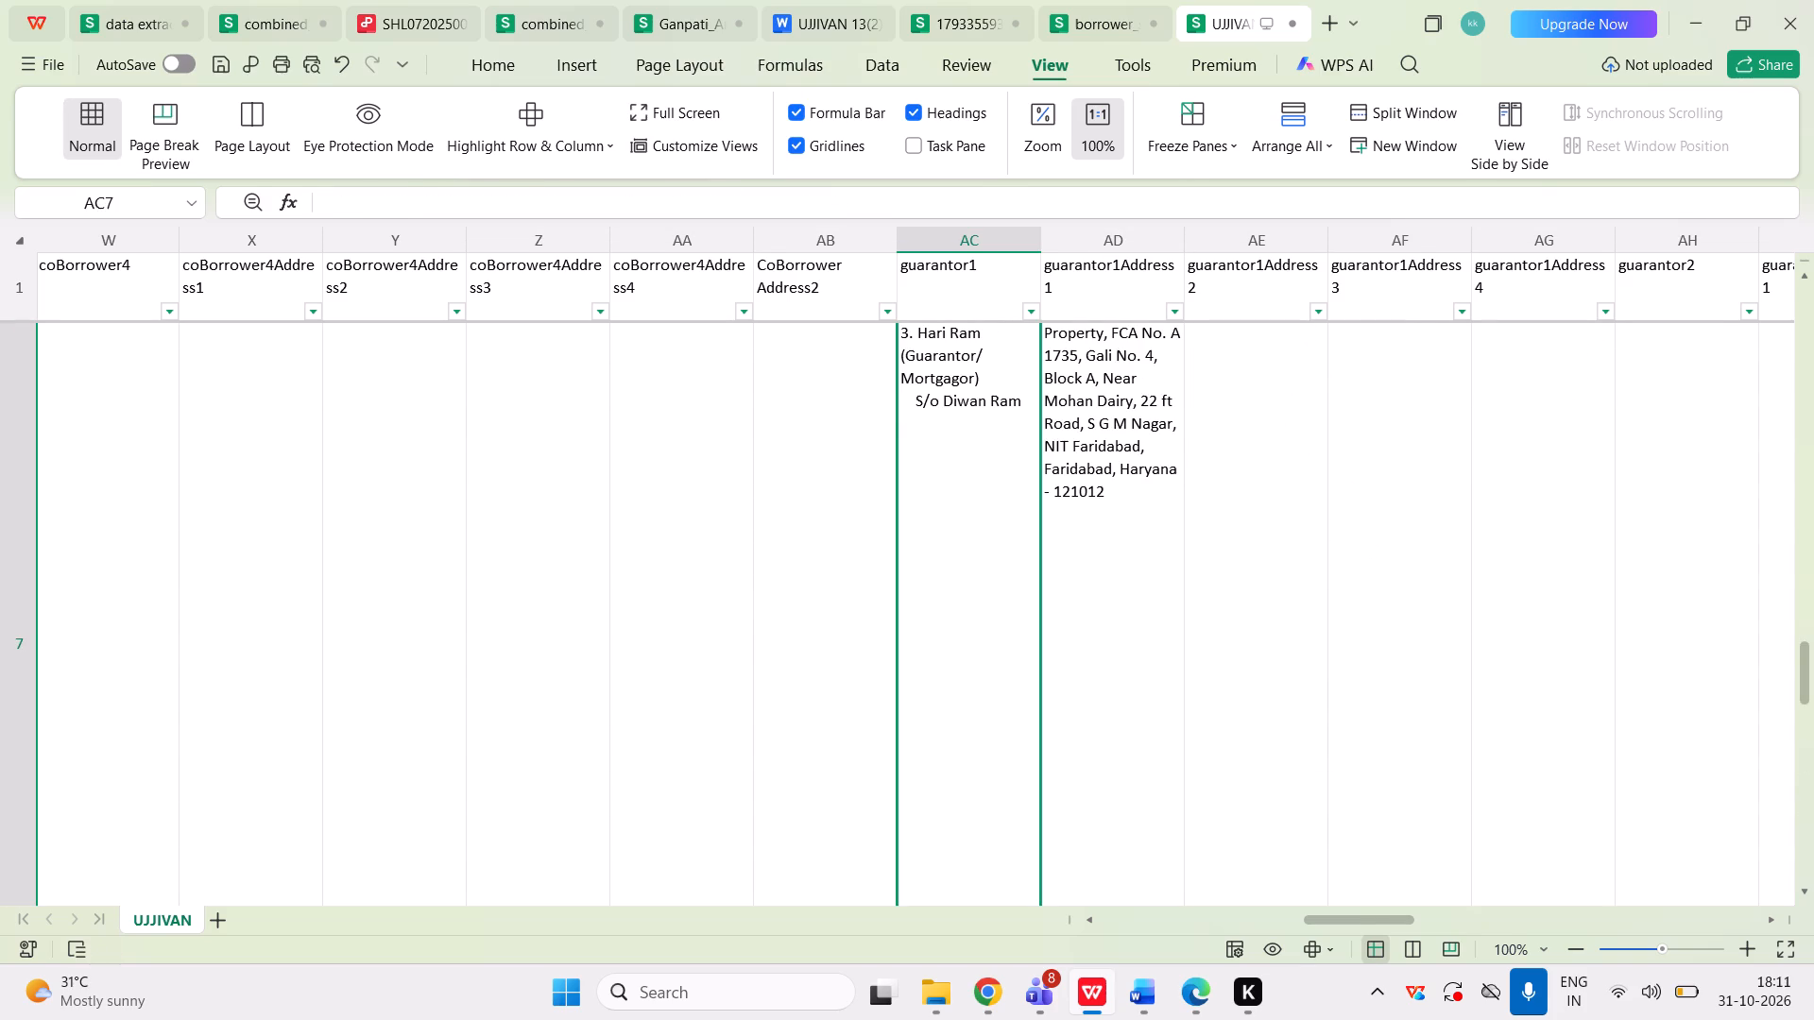
double_click(1024, 403)
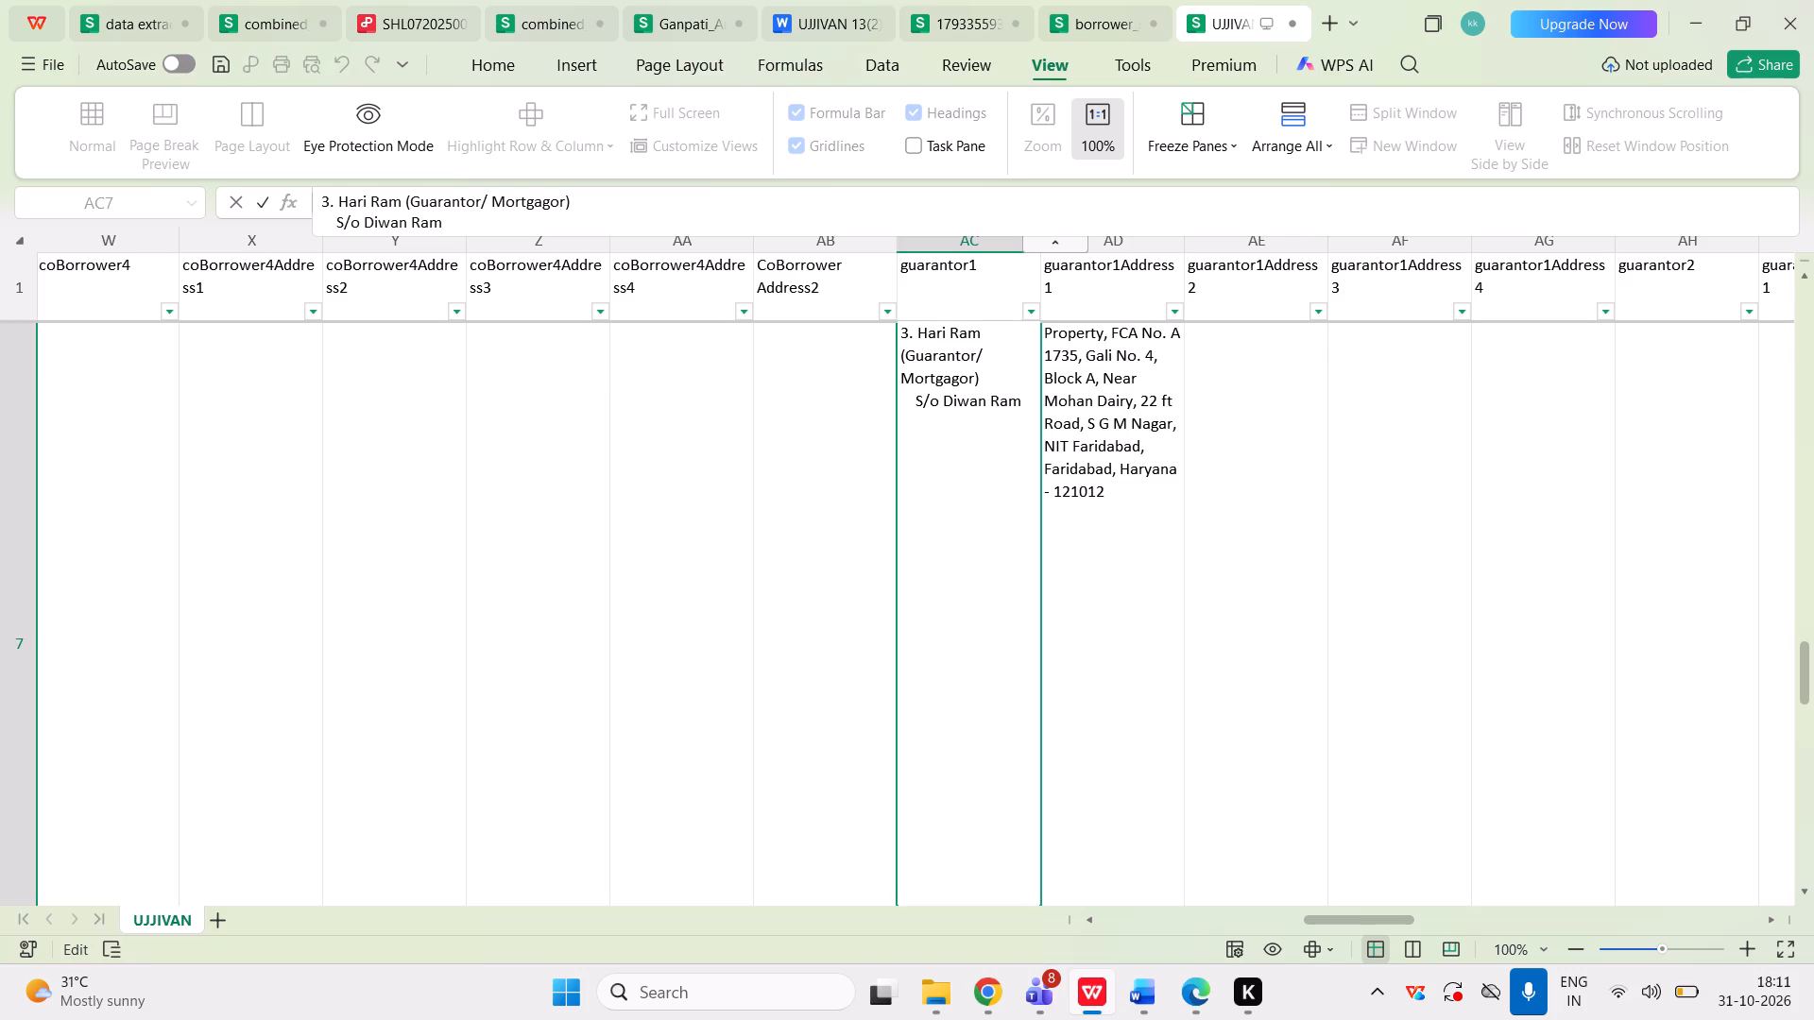
left_click(916, 399)
left_click(927, 423)
Filter the guarantor1 column to exclude blank entries.
left_click(1031, 307)
left_click(1075, 490)
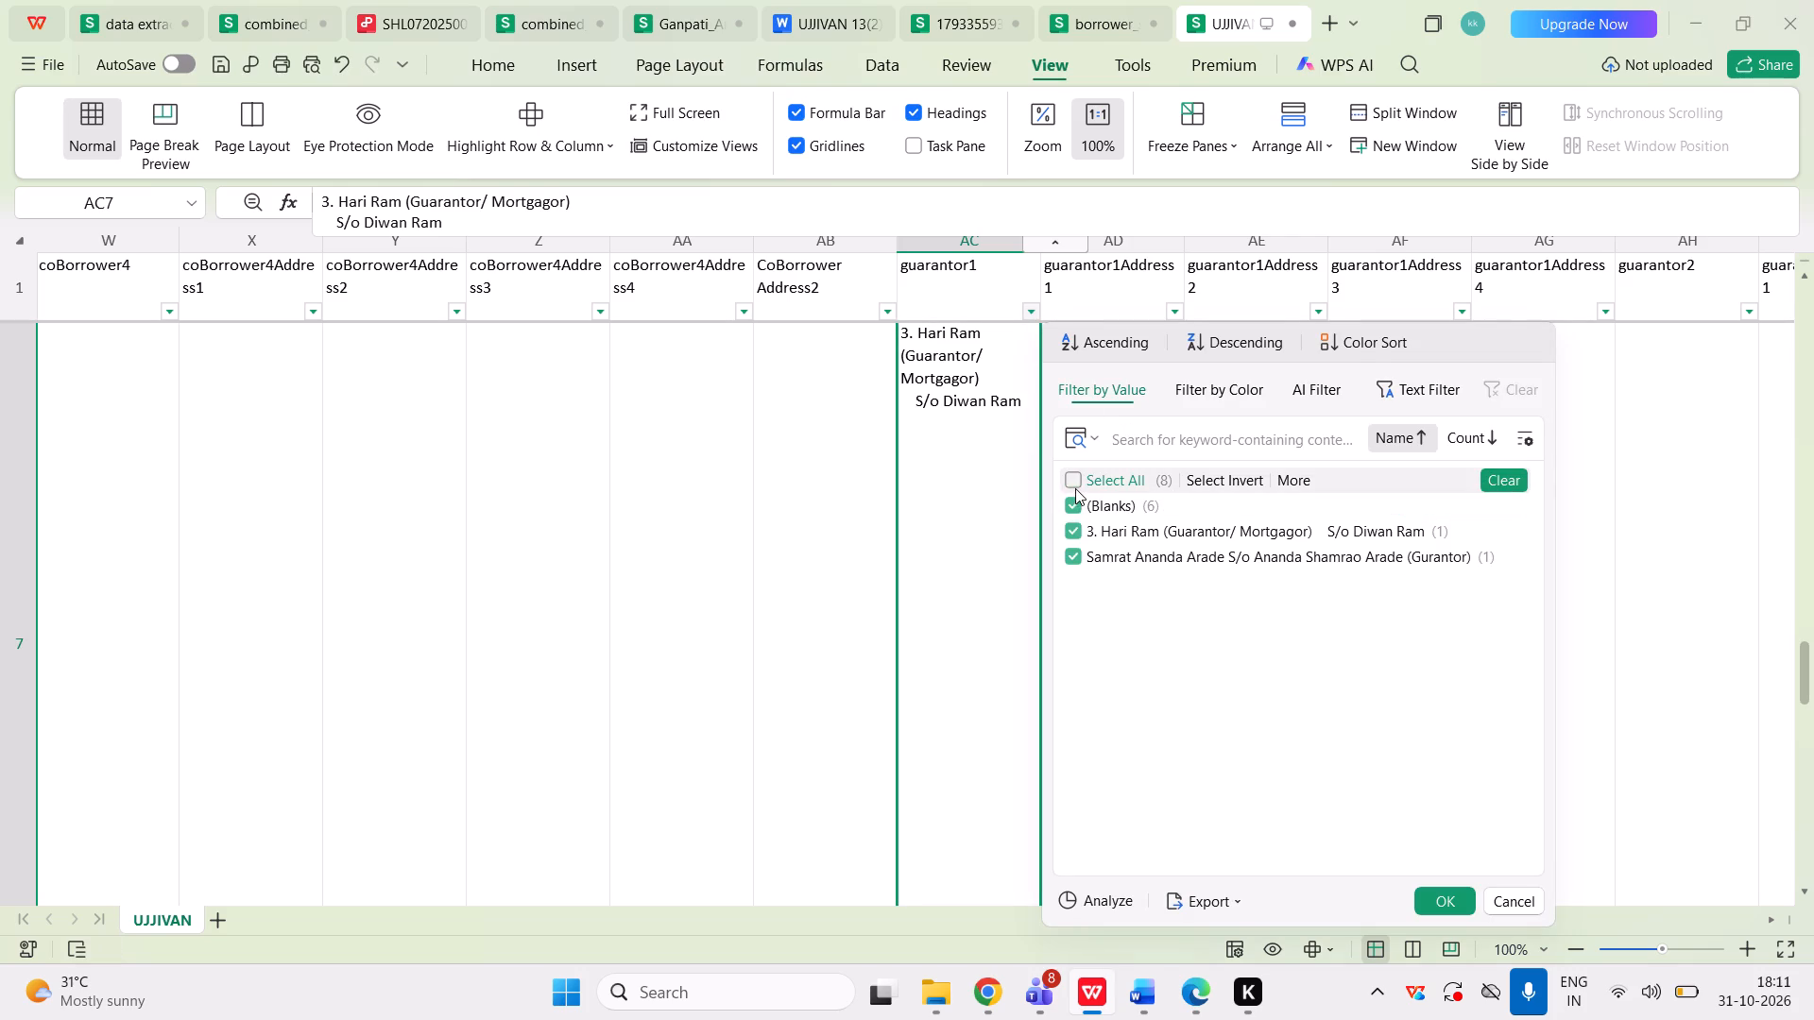
left_click(1073, 531)
left_click(1074, 569)
left_click(1073, 552)
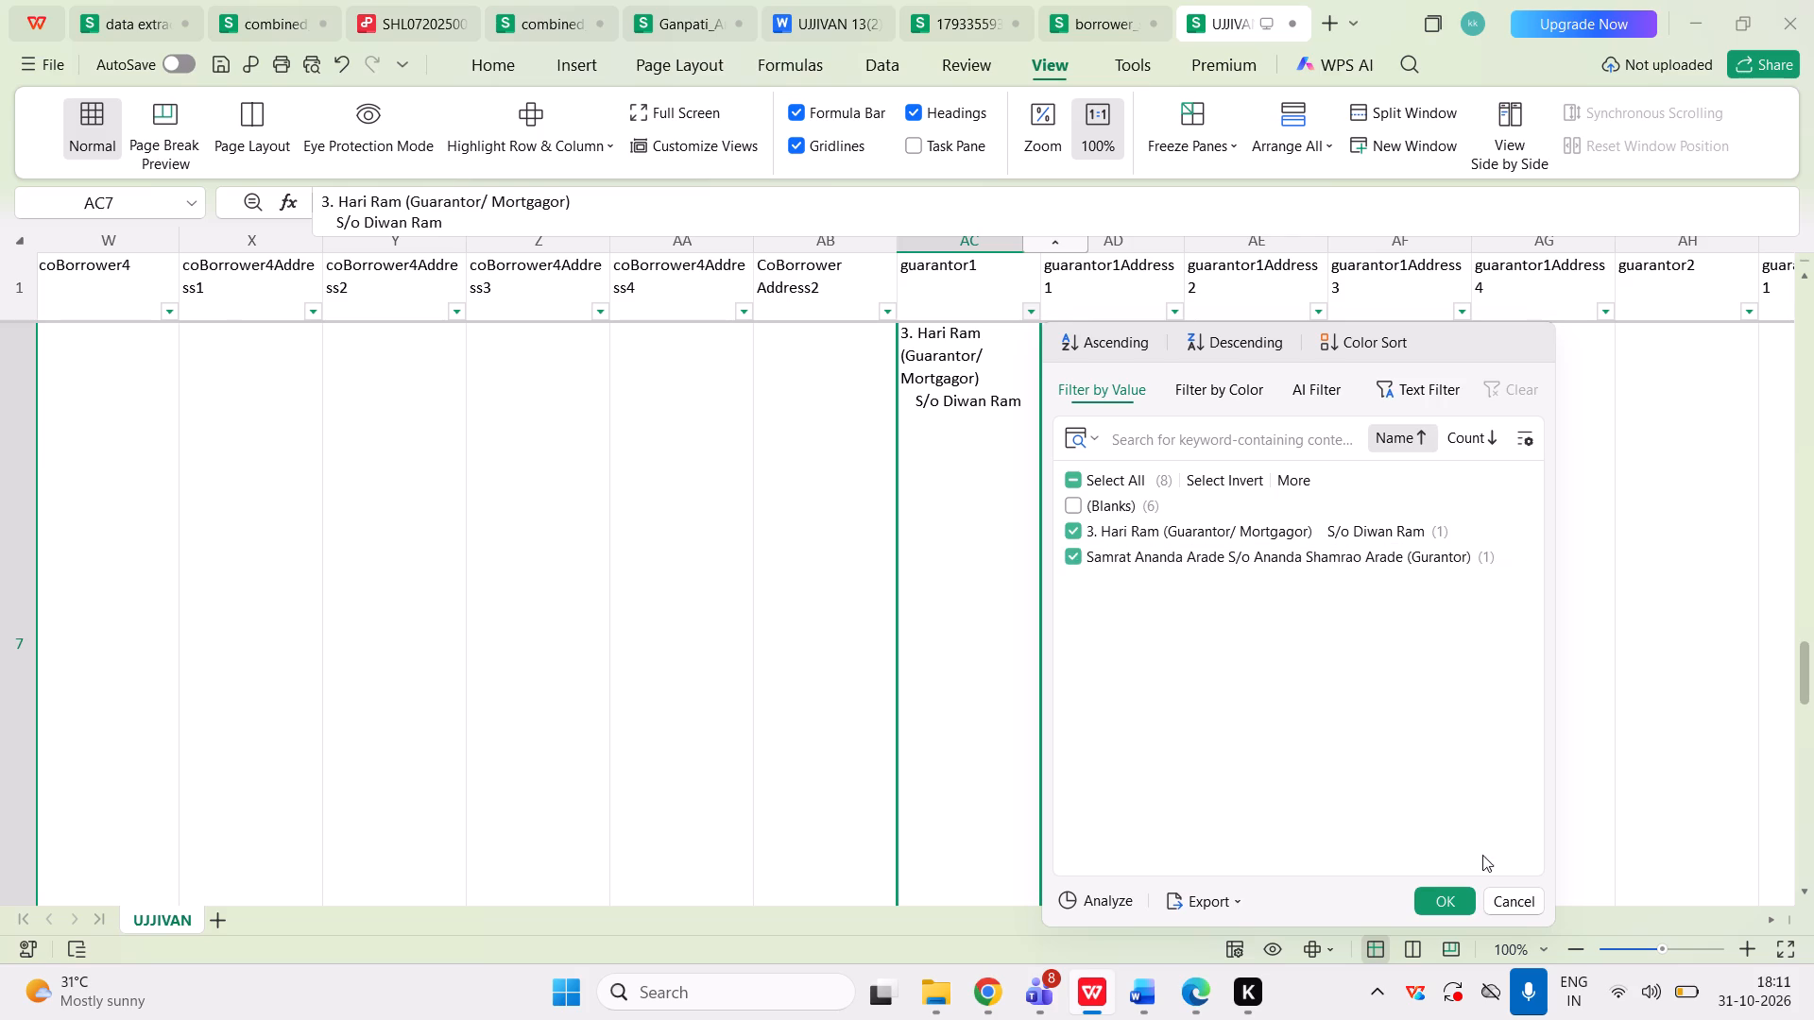
left_click(1440, 909)
scroll(1161, 619, "up", 3)
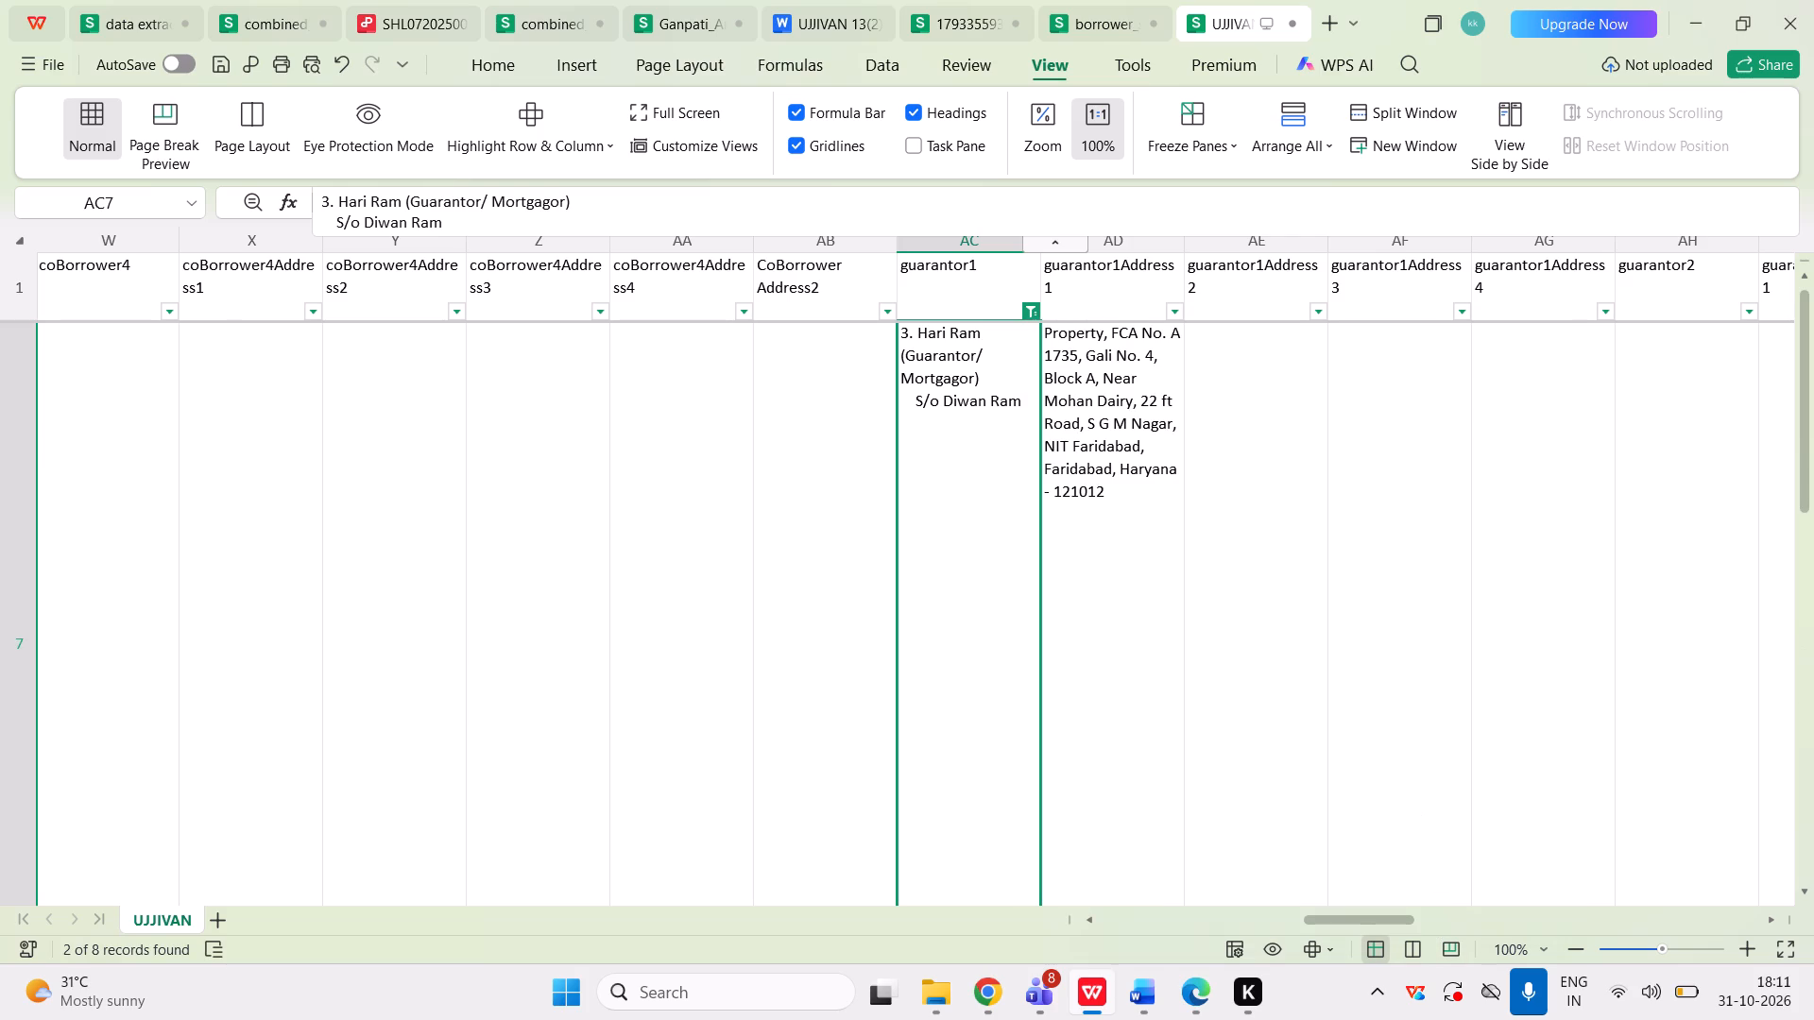
Remove the leading spaces and line break before "S/o" in row 7's guarantor1 entry, joining it into one line.
left_click(976, 438)
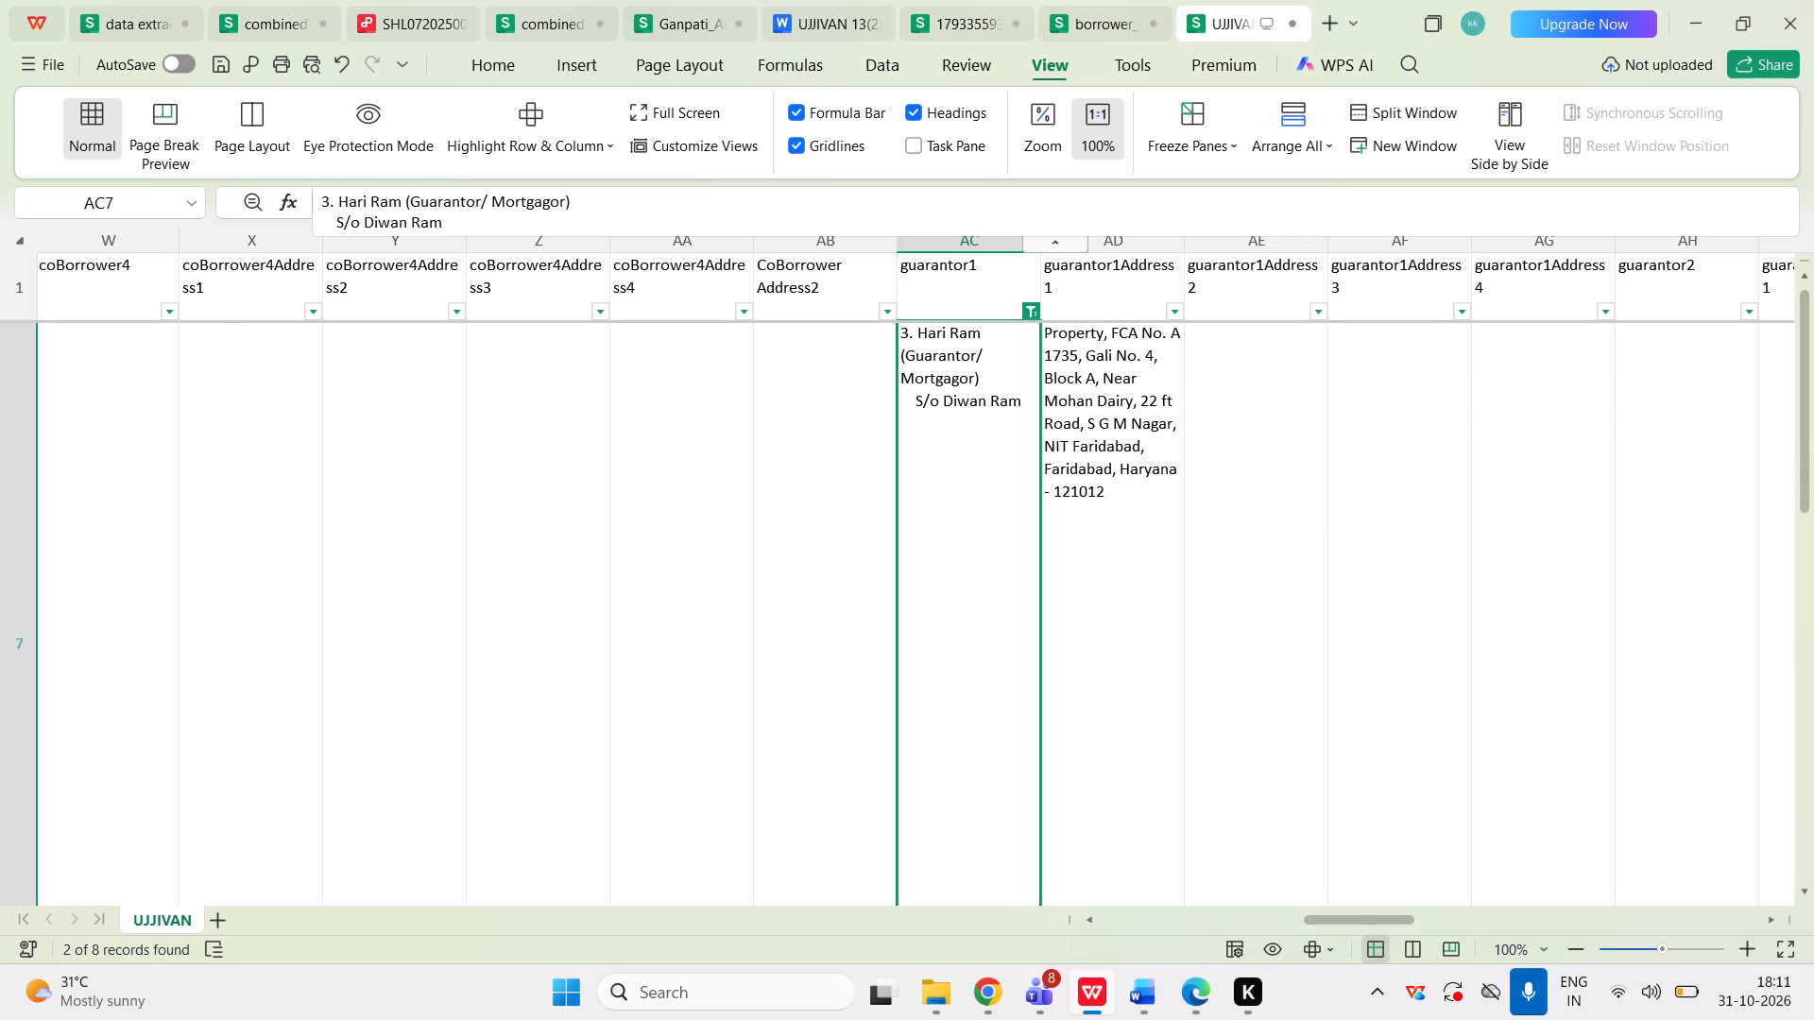
double_click(975, 438)
key("Left")
key("Left")
key("Left")
key("Left")
key("Left")
key("Left")
key("Left")
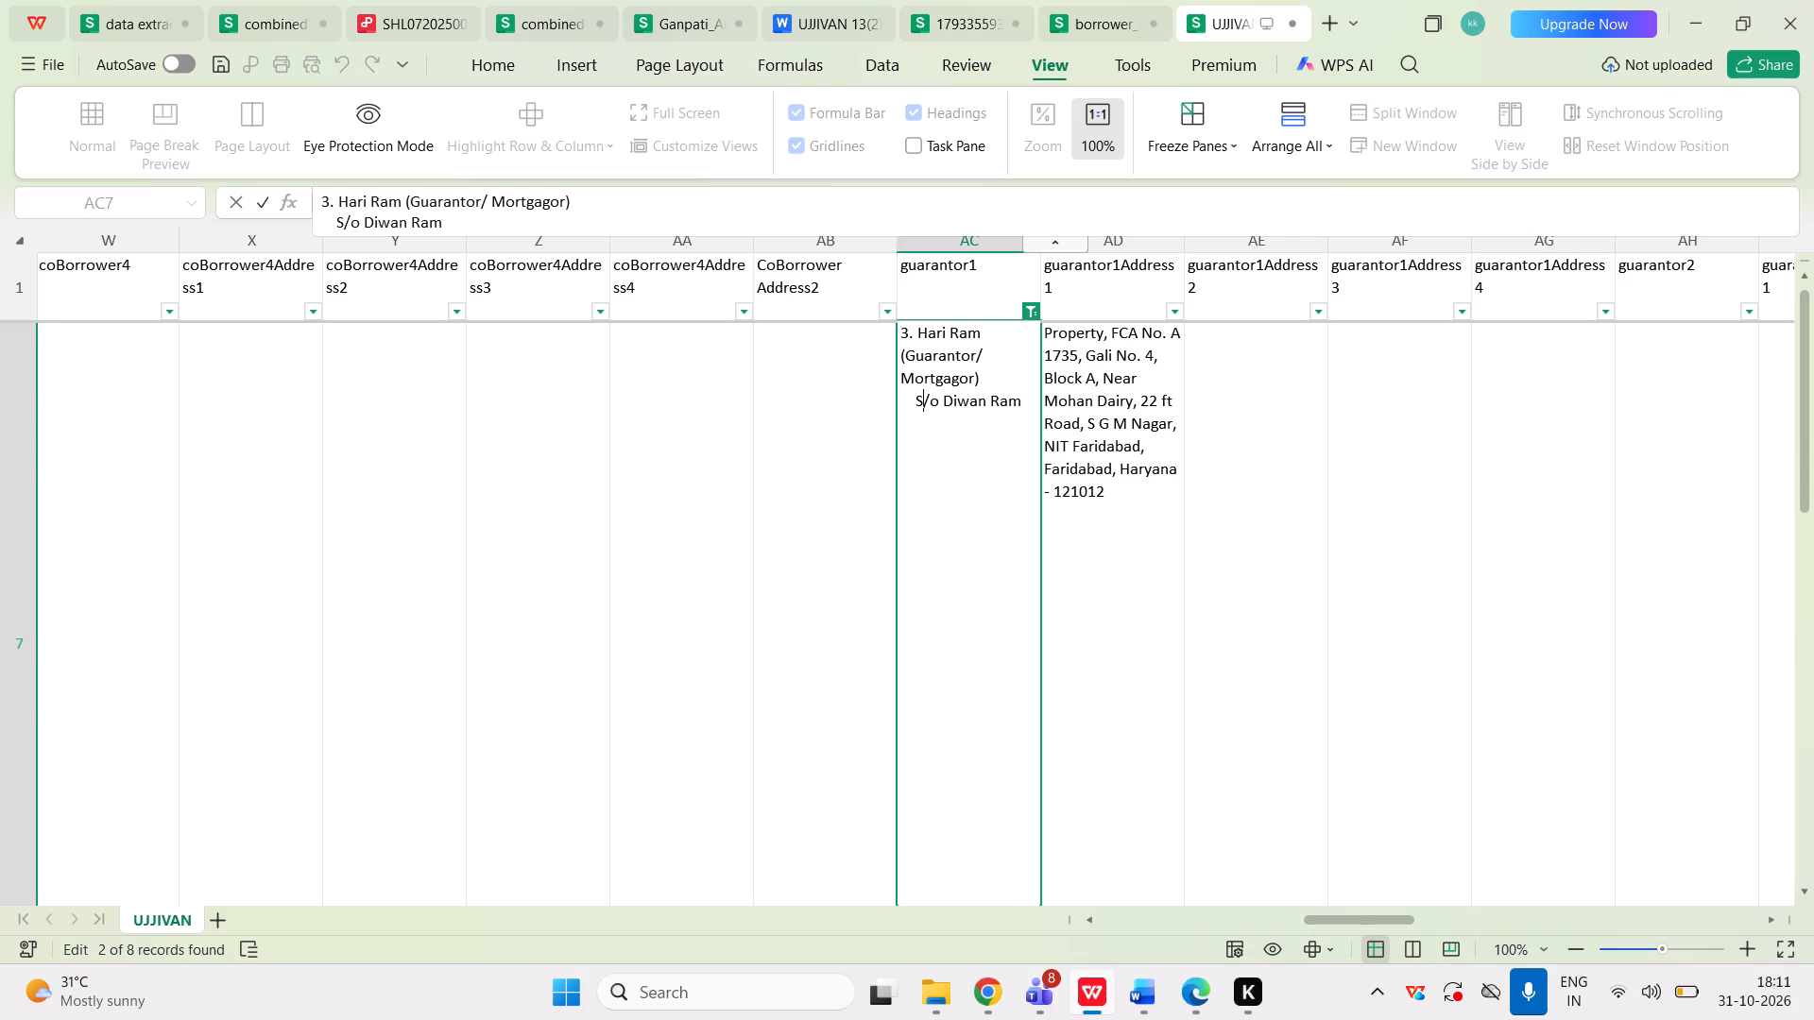
key("Left")
key("BackSpace")
key("BackSpace")
key("BackSpace")
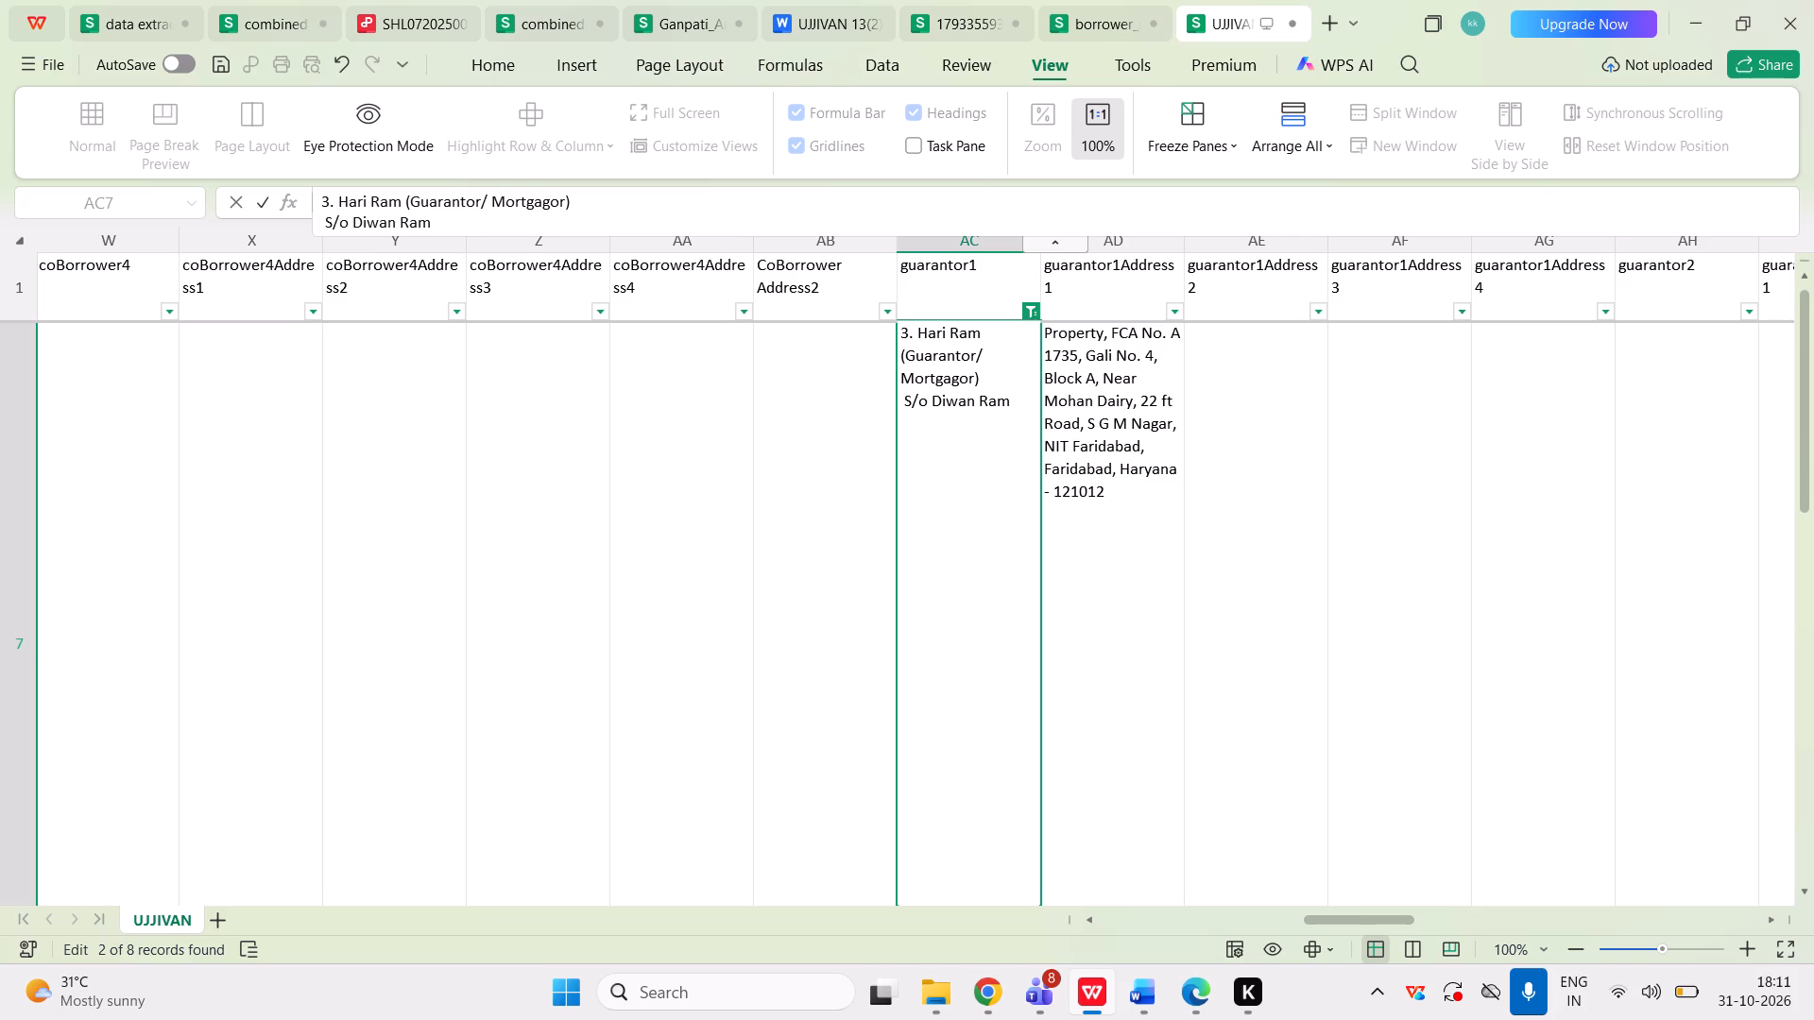
key("BackSpace")
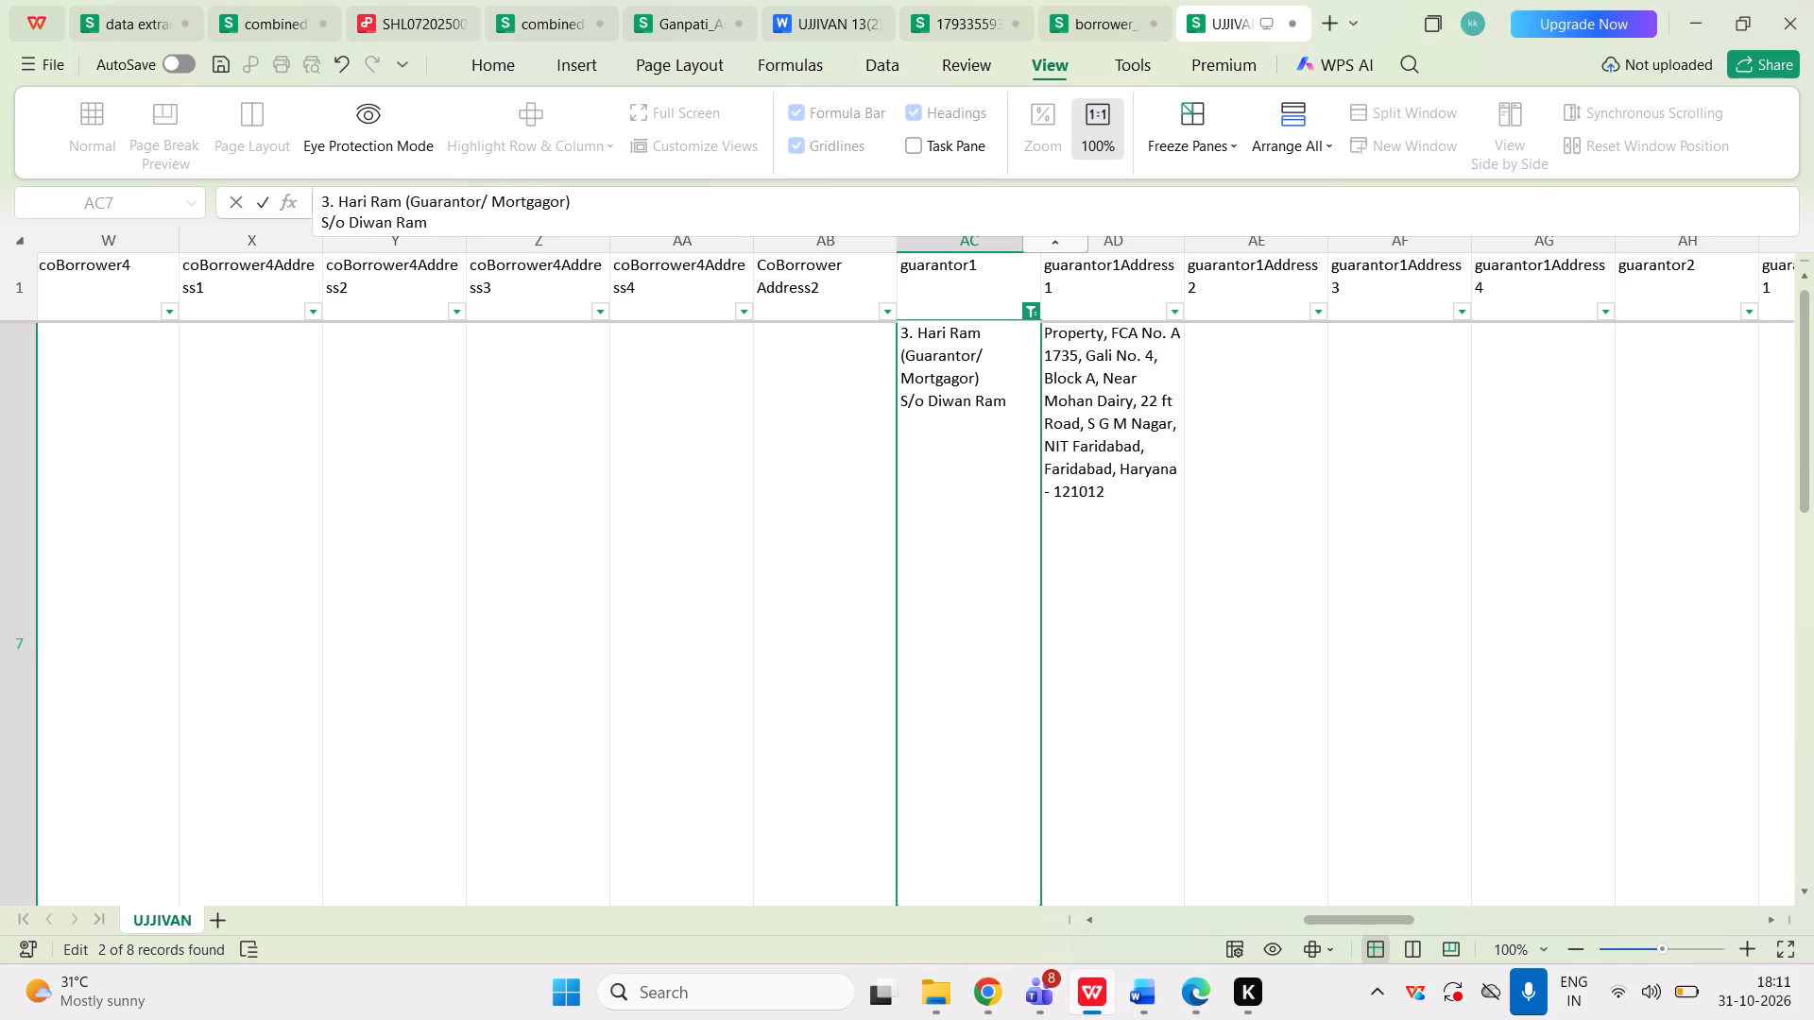
left_click(420, 227)
key("ctrl+Left")
key("BackSpace")
Move "(Guarantor/ Mortgagor)" from the middle of row 7's guarantor1 entry to its end, after a space.
key("shift+Left")
key("shift+Left")
key("shift+Left")
key("shift+Left")
key("shift+Left")
key("shift+Left")
key("shift+Left")
key("shift+Left")
key("shift+Left")
key("shift+Left")
key("shift+Left")
key("shift+Left")
key("shift+Left")
key("shift+Left")
key("shift+Left")
key("shift+Left")
key("shift+Left")
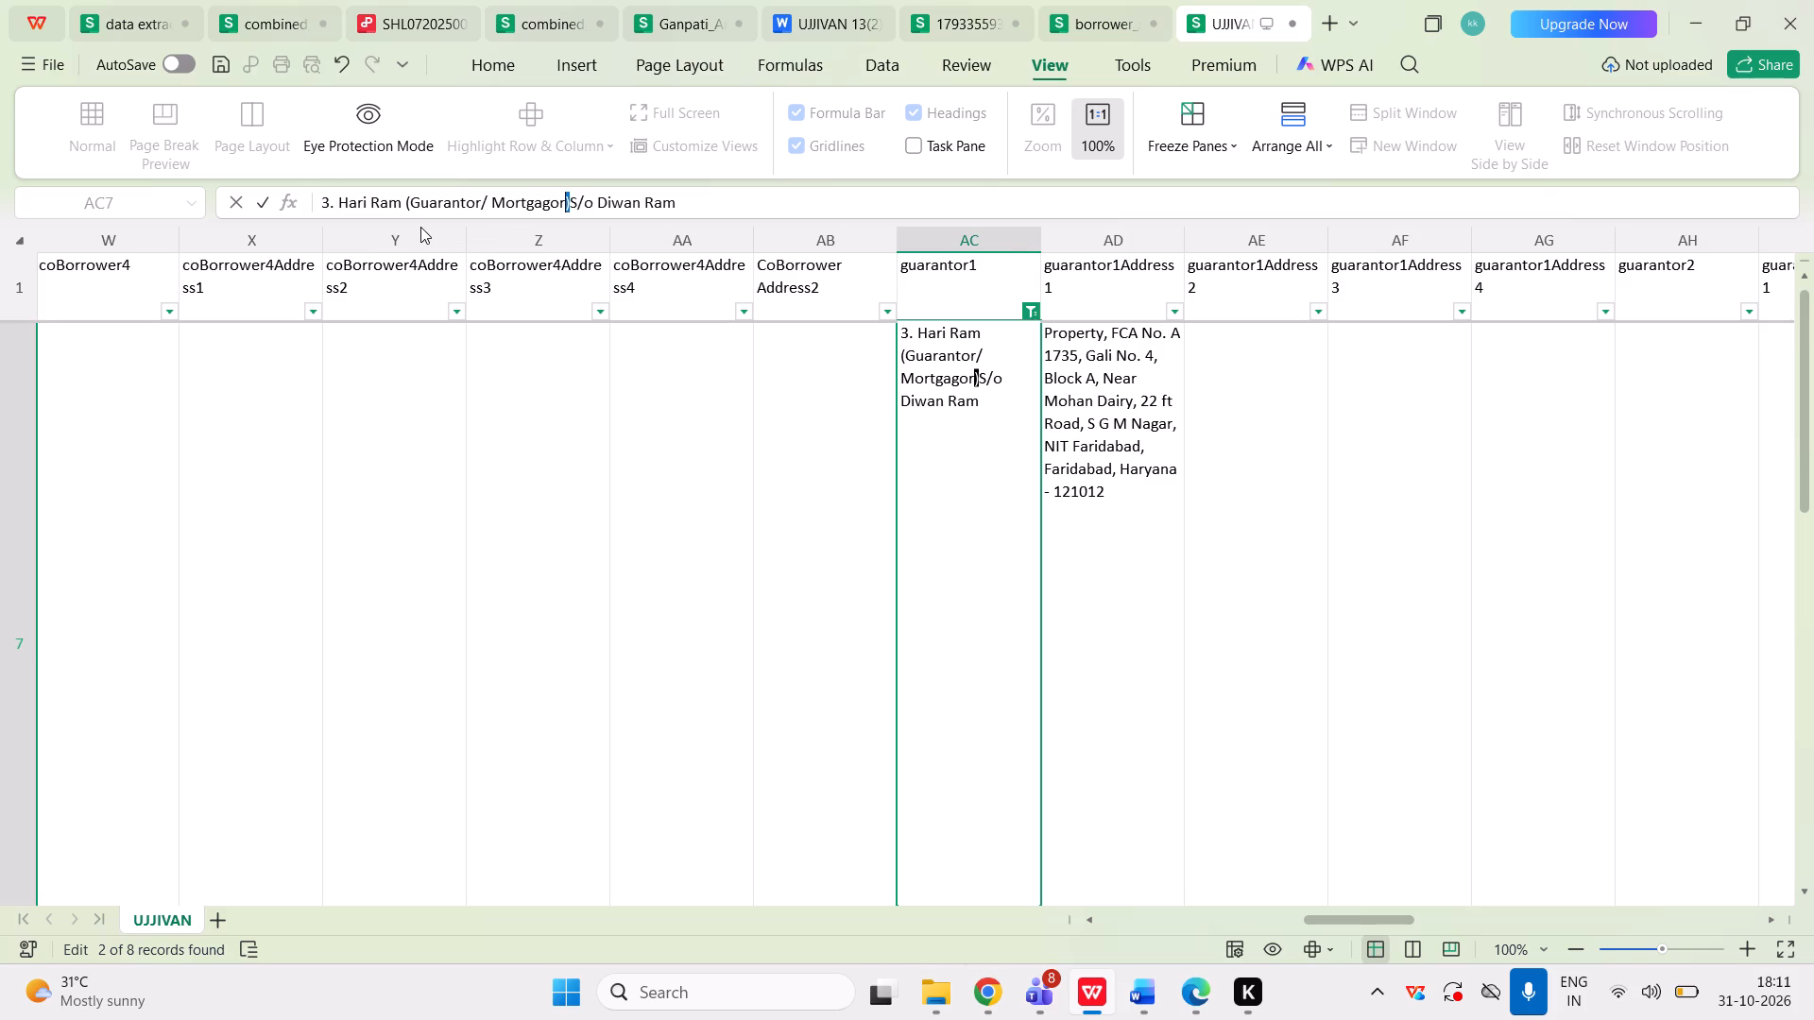
key("shift+Left")
key("shift+Left")
key("shift+Left")
key("shift+Left")
key("shift+Left")
key("shift+Left")
key("shift+Left")
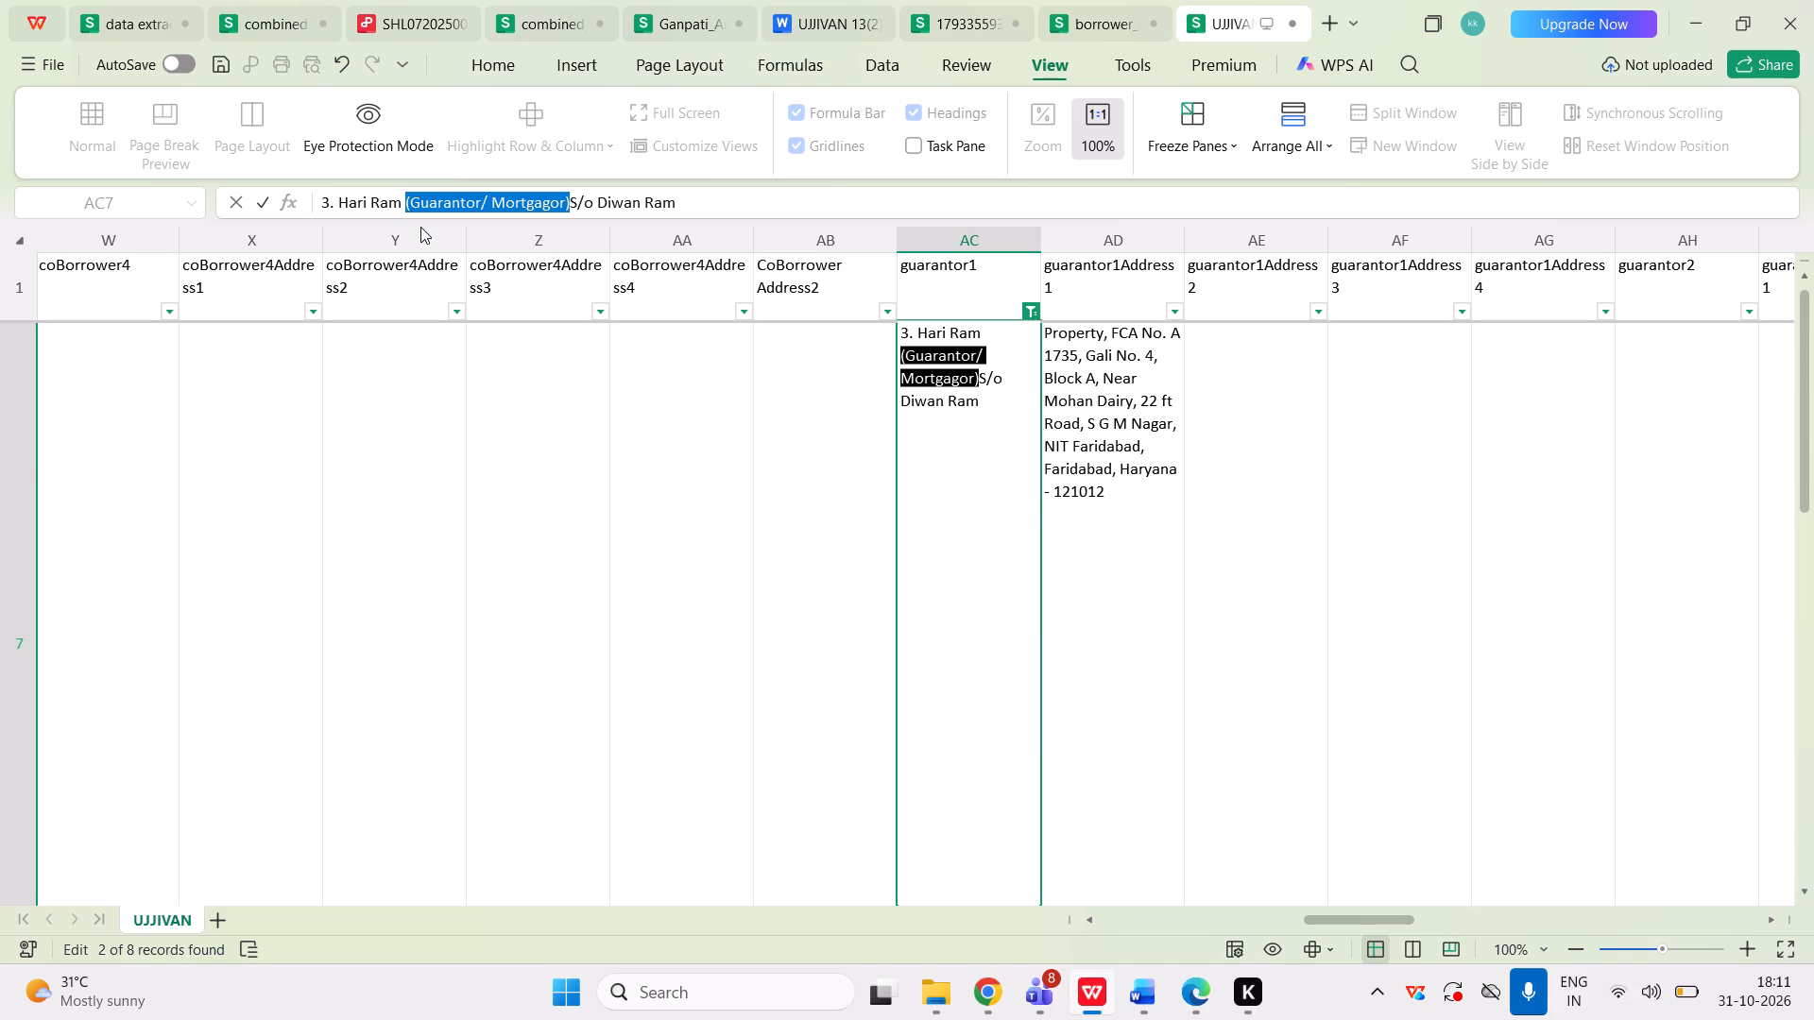
key("ctrl+c")
key("ctrl+c")
key("BackSpace")
key("ctrl+Right")
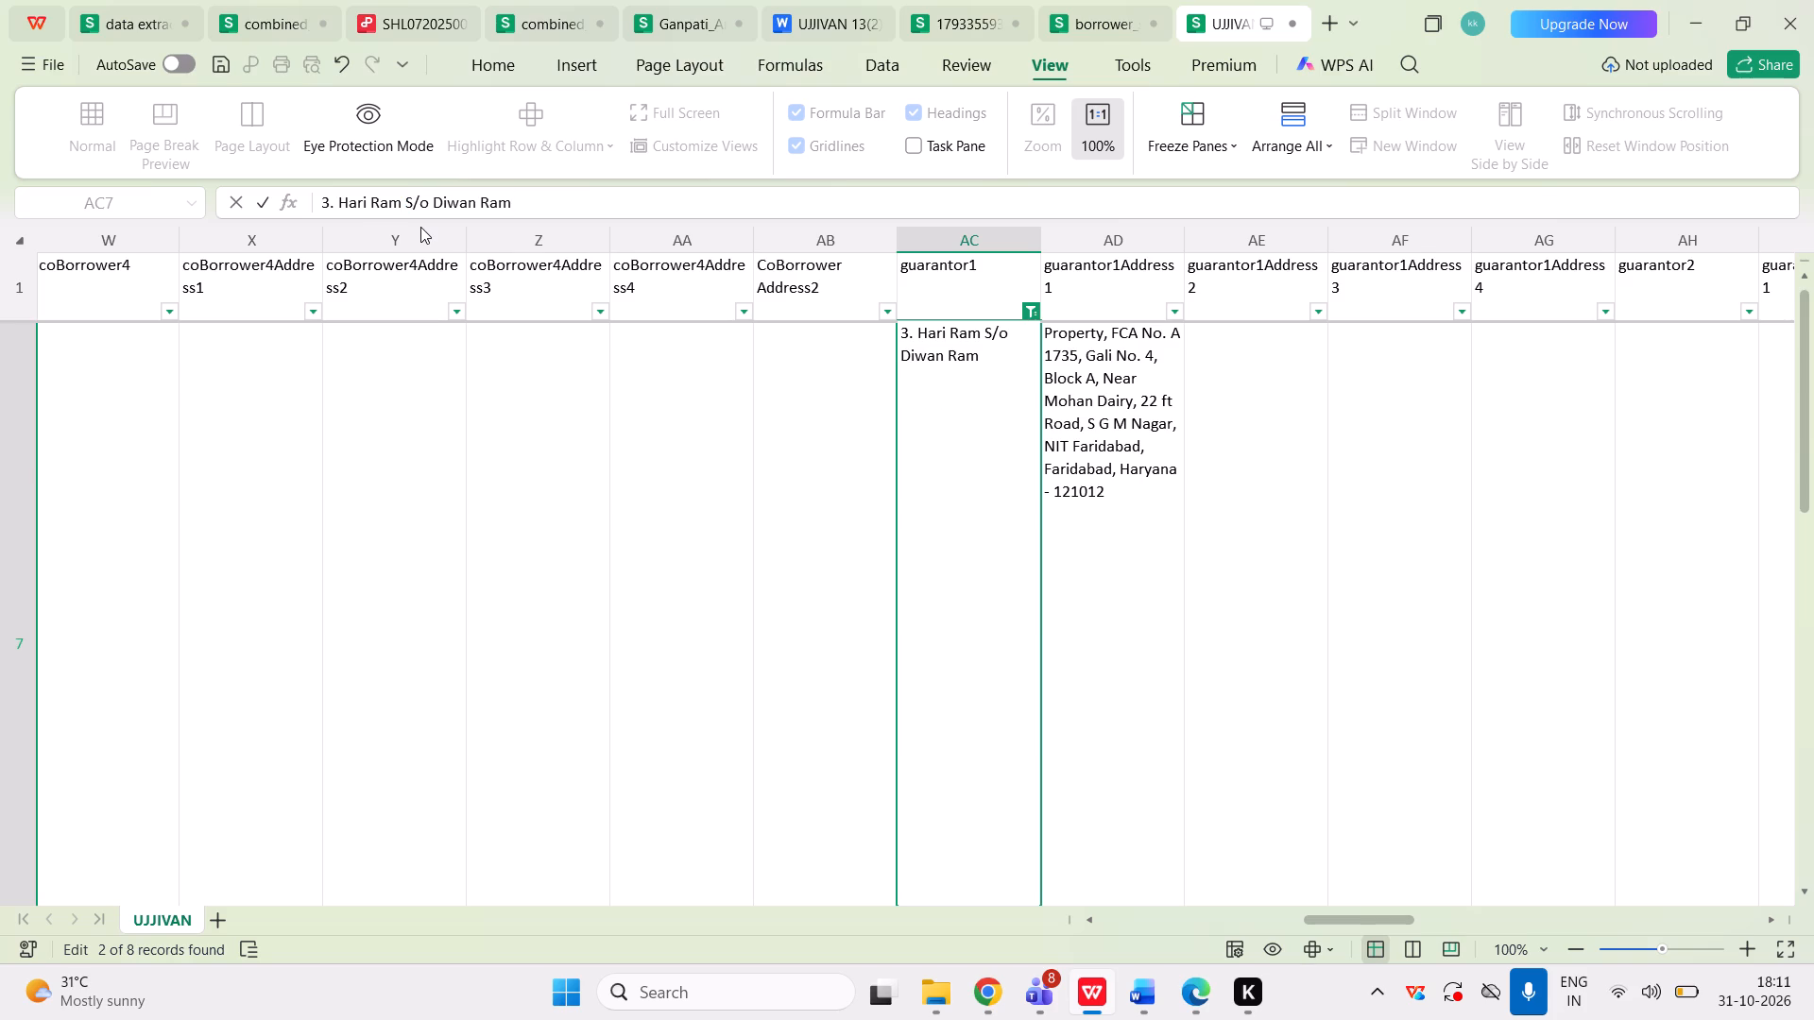
key("space")
key("ctrl+v")
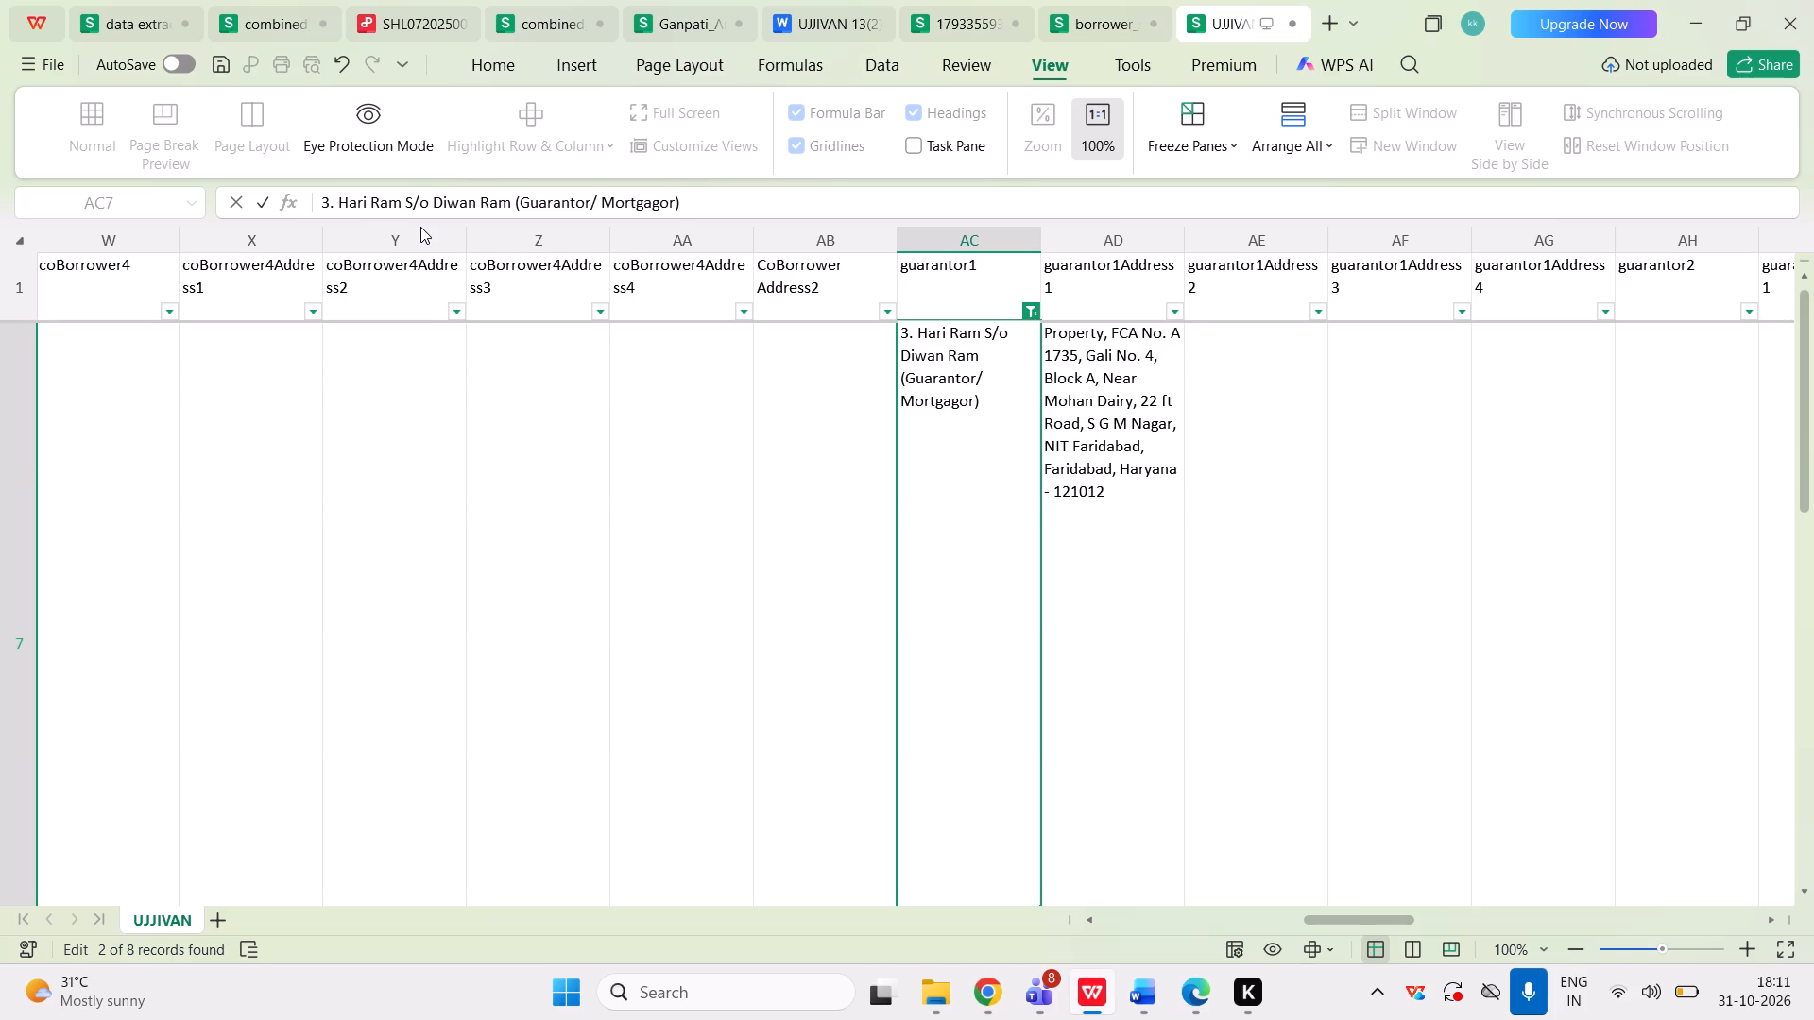
key("Tab")
key("Left")
Add the prefix "3. " to the start of row 9's guarantor1 entry.
key("Down")
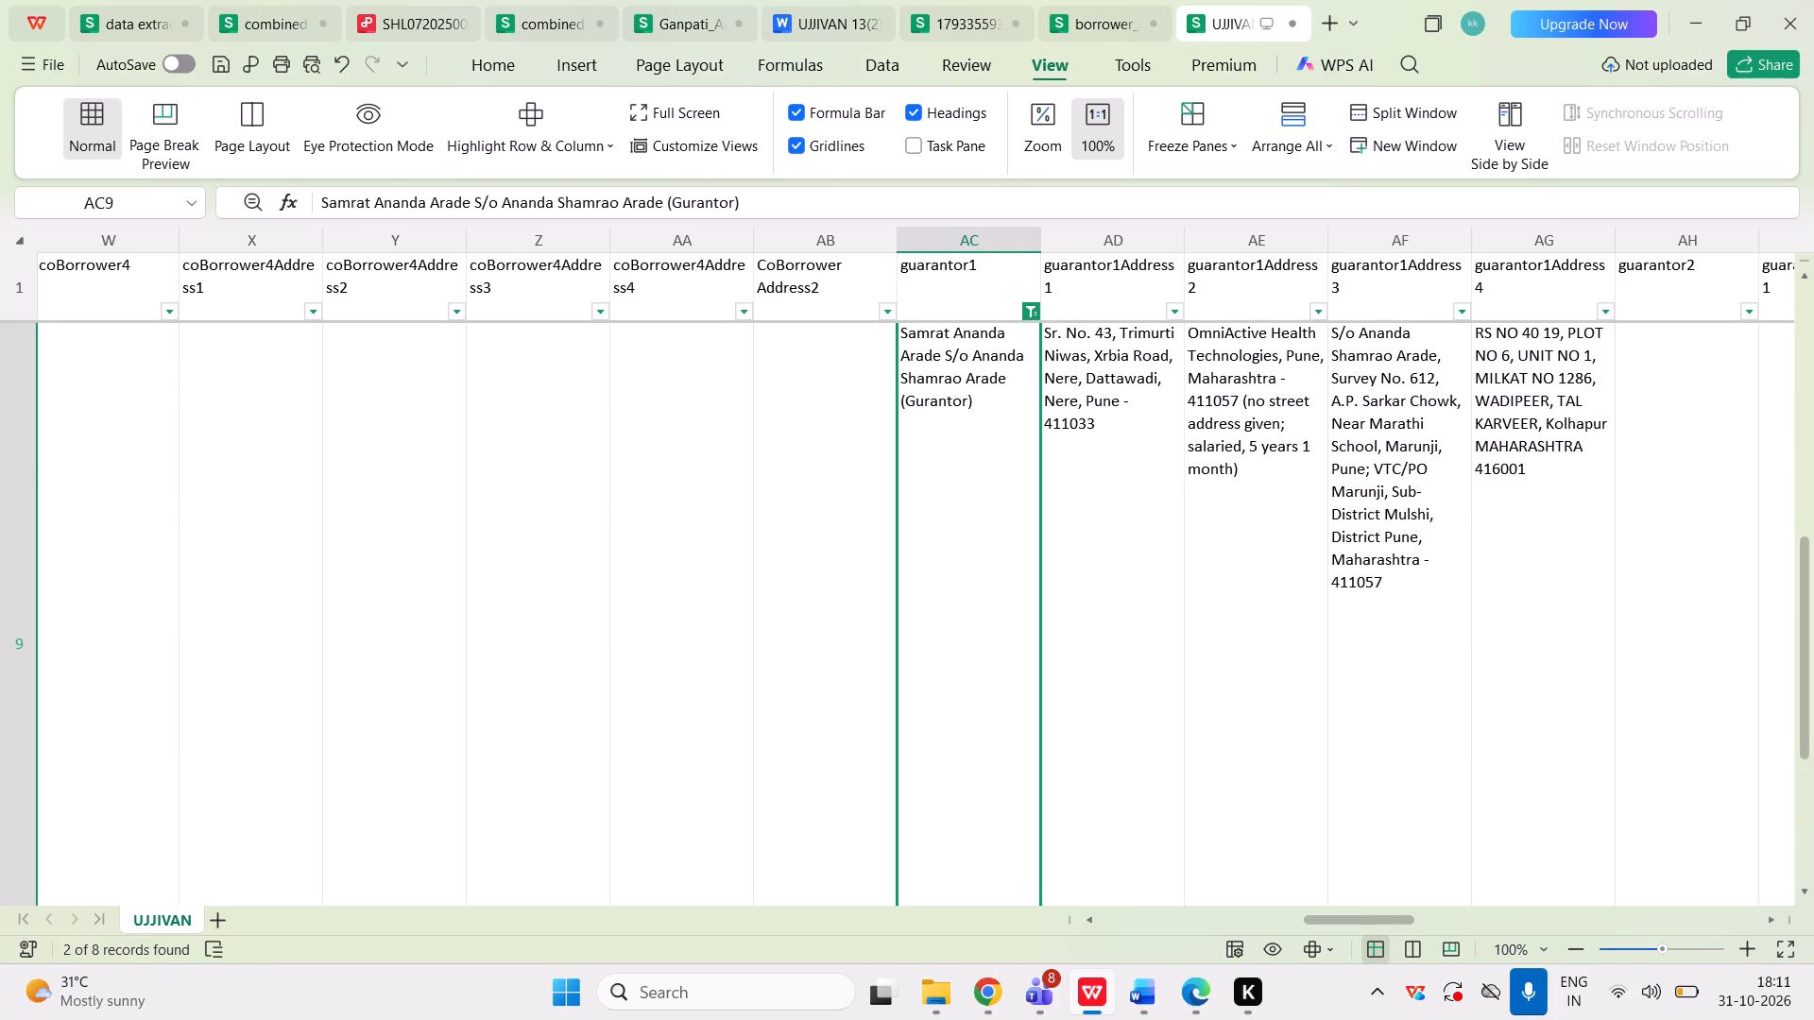
left_click(393, 194)
key("ctrl+Left")
type("3.")
key("space")
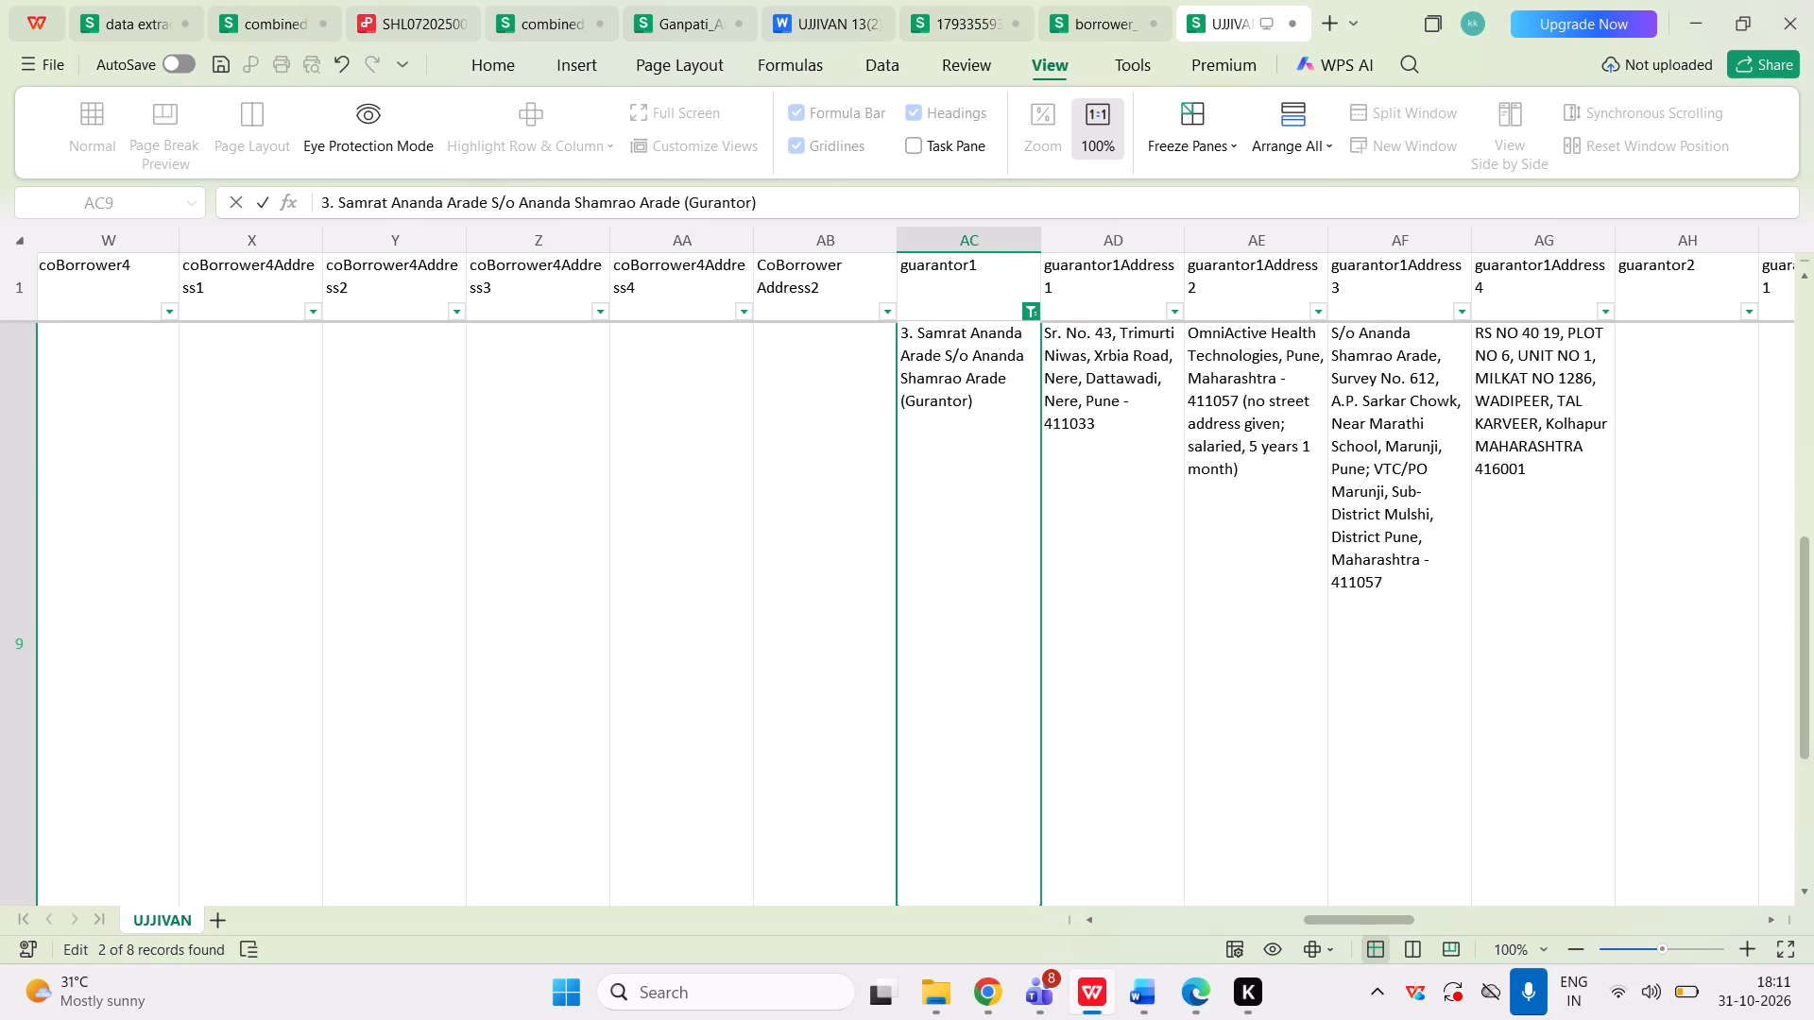
key("BackSpace")
key("space")
Replace "(Gurantor)" at the end of row 9's guarantor1 entry with the copied "(Guarantor/ Mortgagor)".
key("ctrl+Right")
key("Left")
key("Left")
key("Left")
key("Left")
key("Left")
key("Left")
key("Left")
key("Left")
key("Left")
key("Left")
key("Left")
key("Right")
key("ctrl+shift+Right")
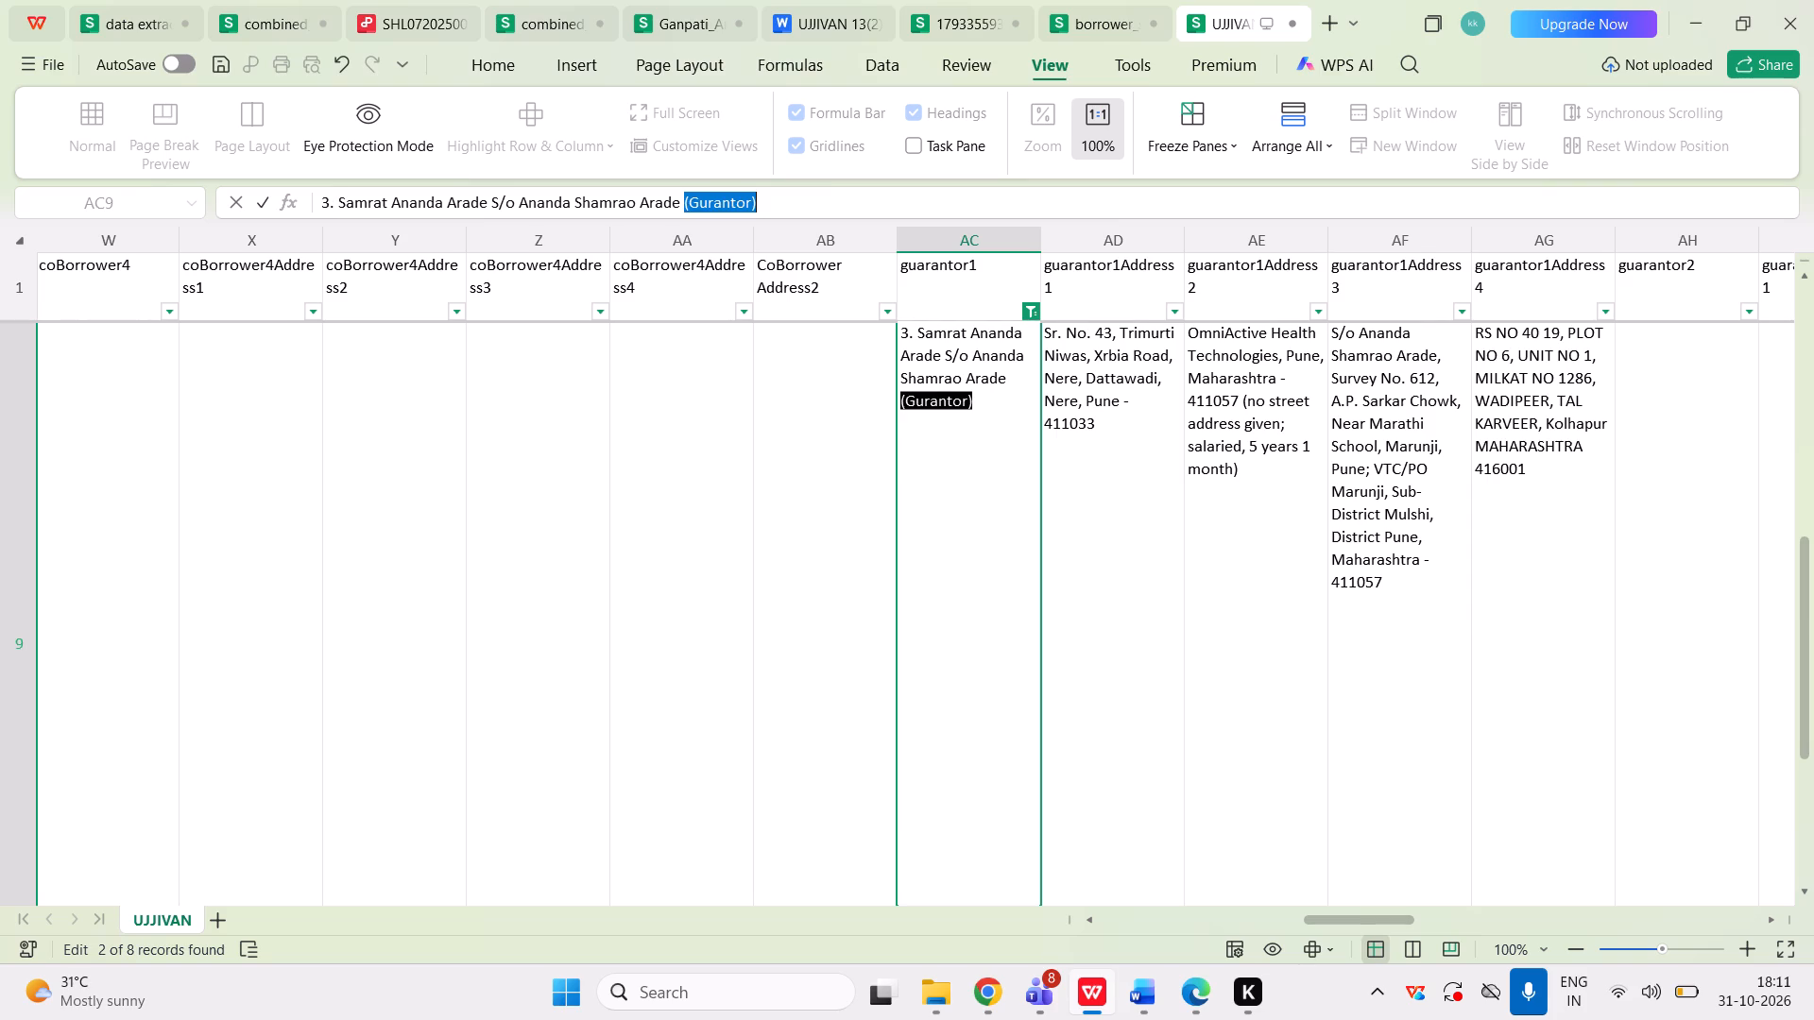
key("ctrl+v")
key("Tab")
key("Left")
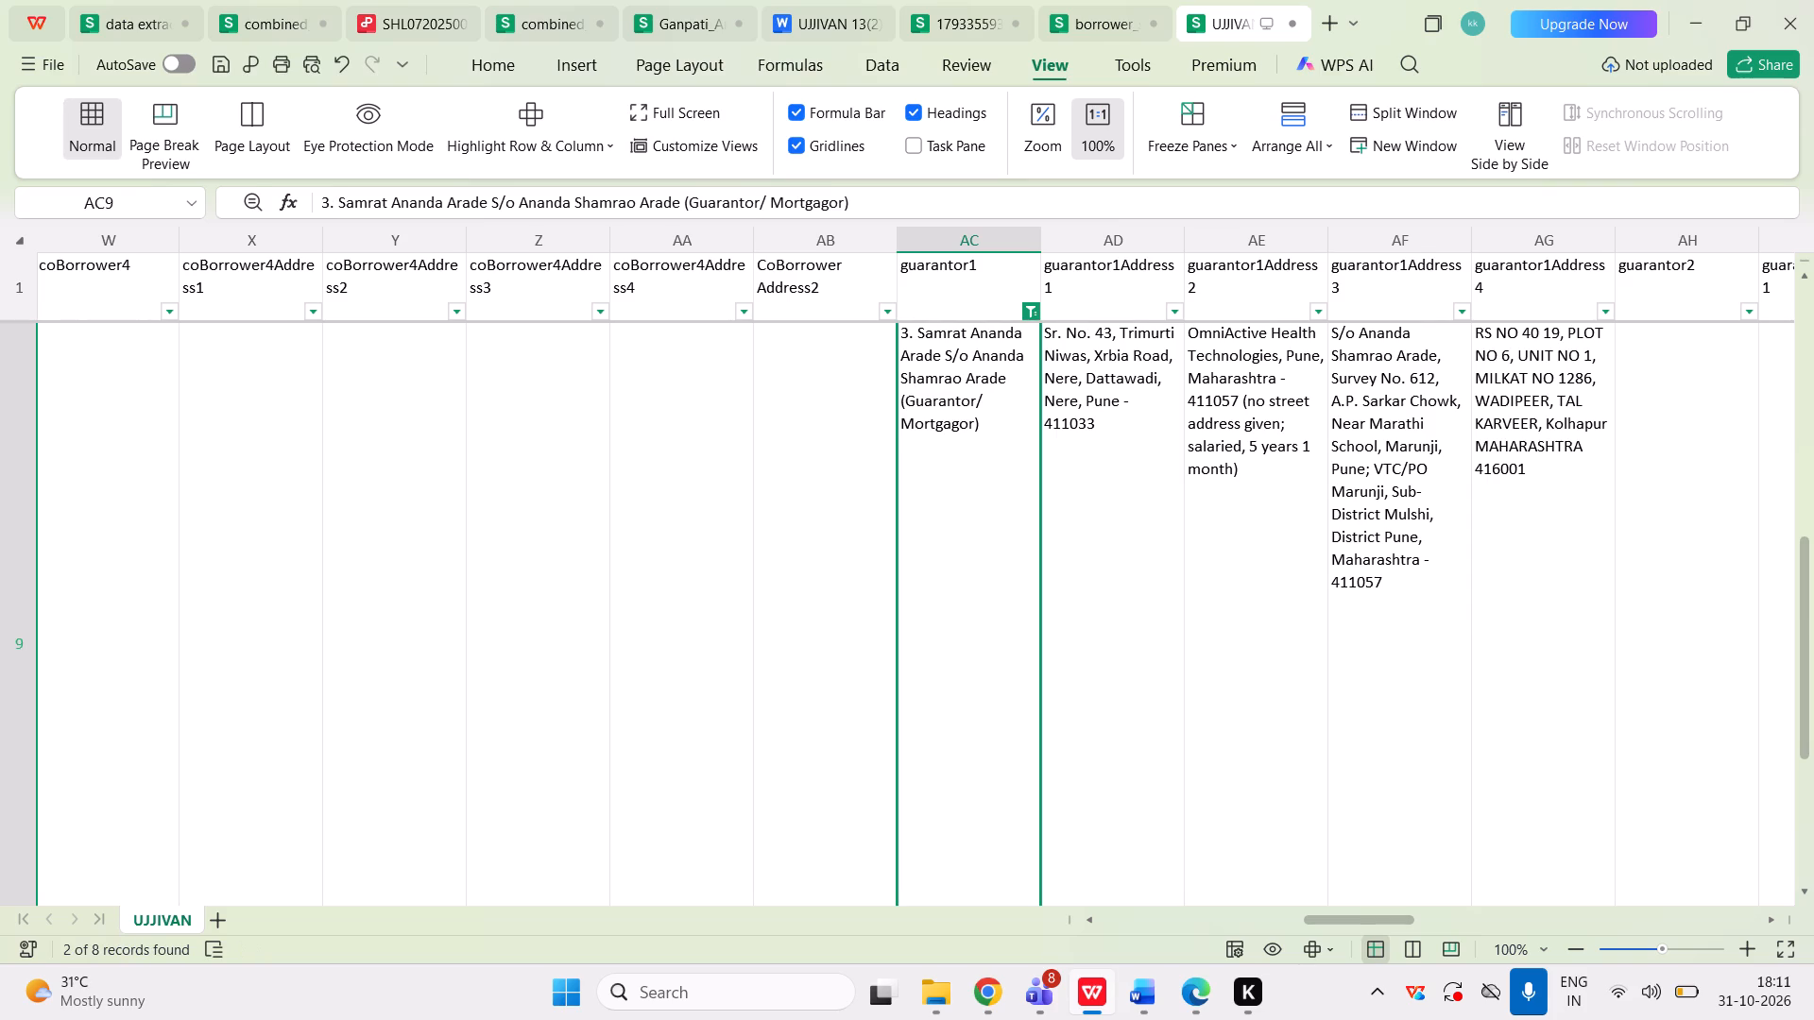
Save the UJJIVAN workbook with the guarantor corrections.
key("Up")
key("Up")
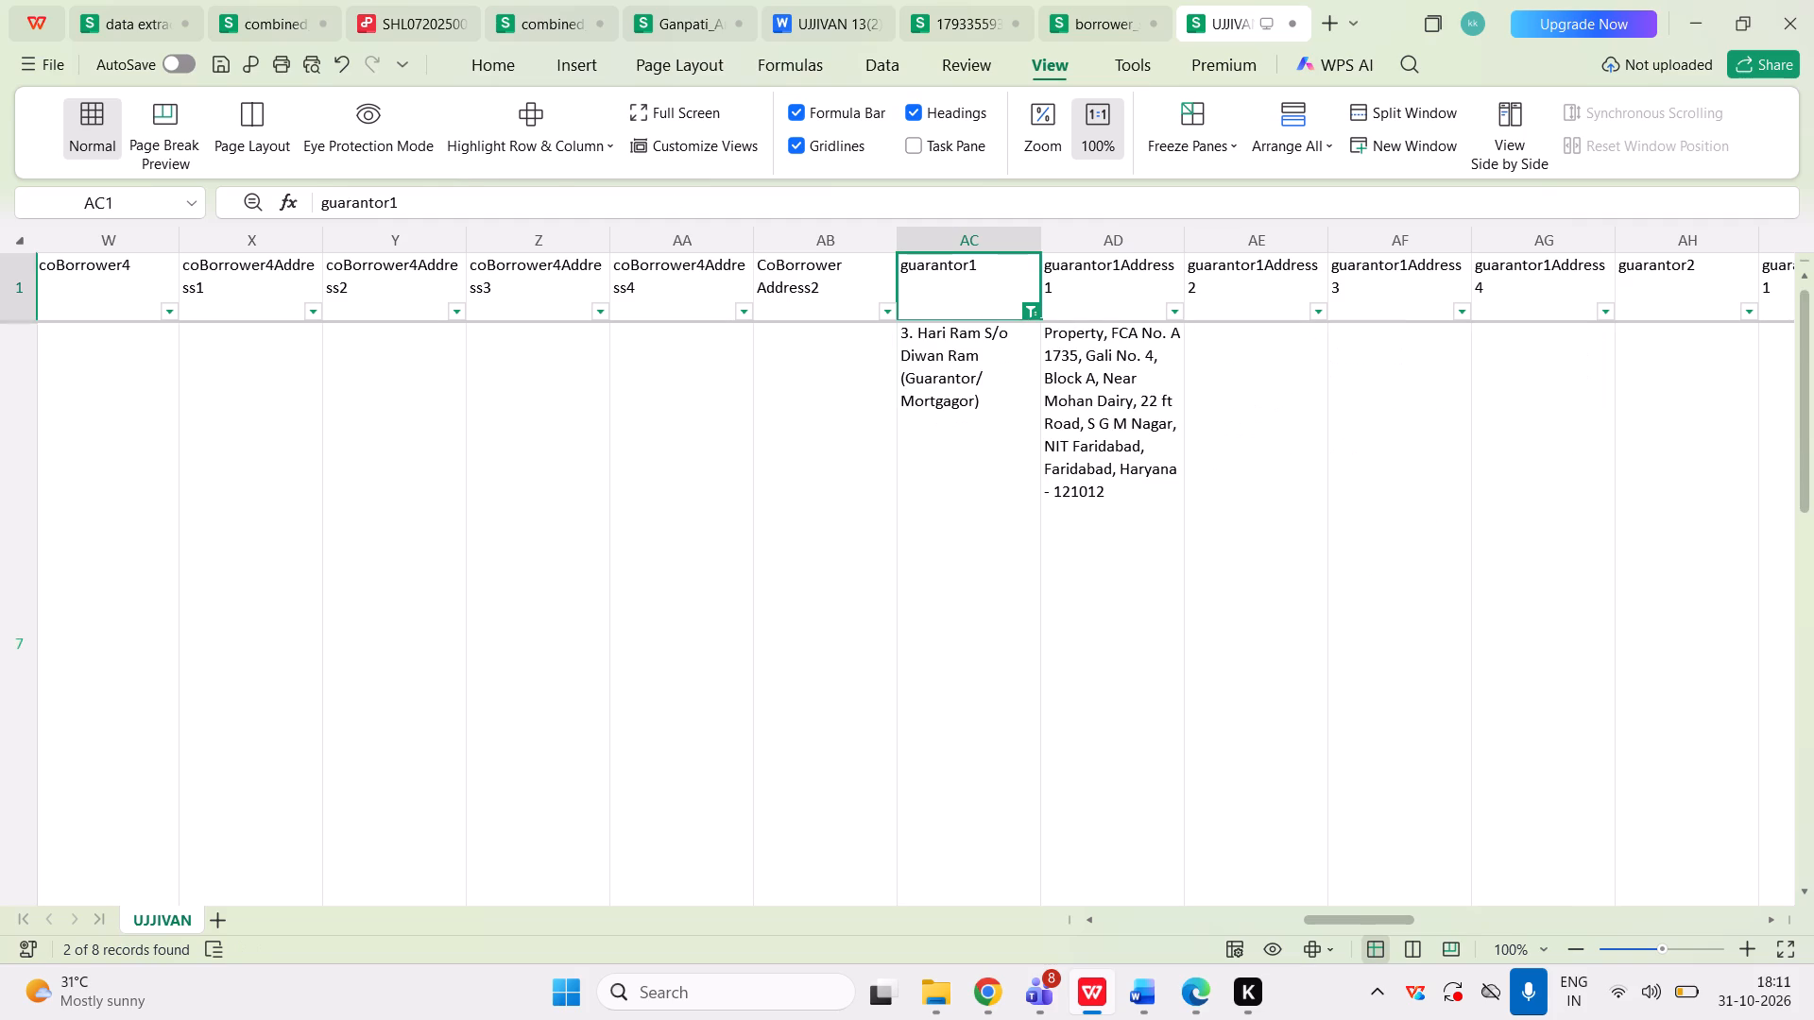
key("ctrl+s")
left_click(1138, 536)
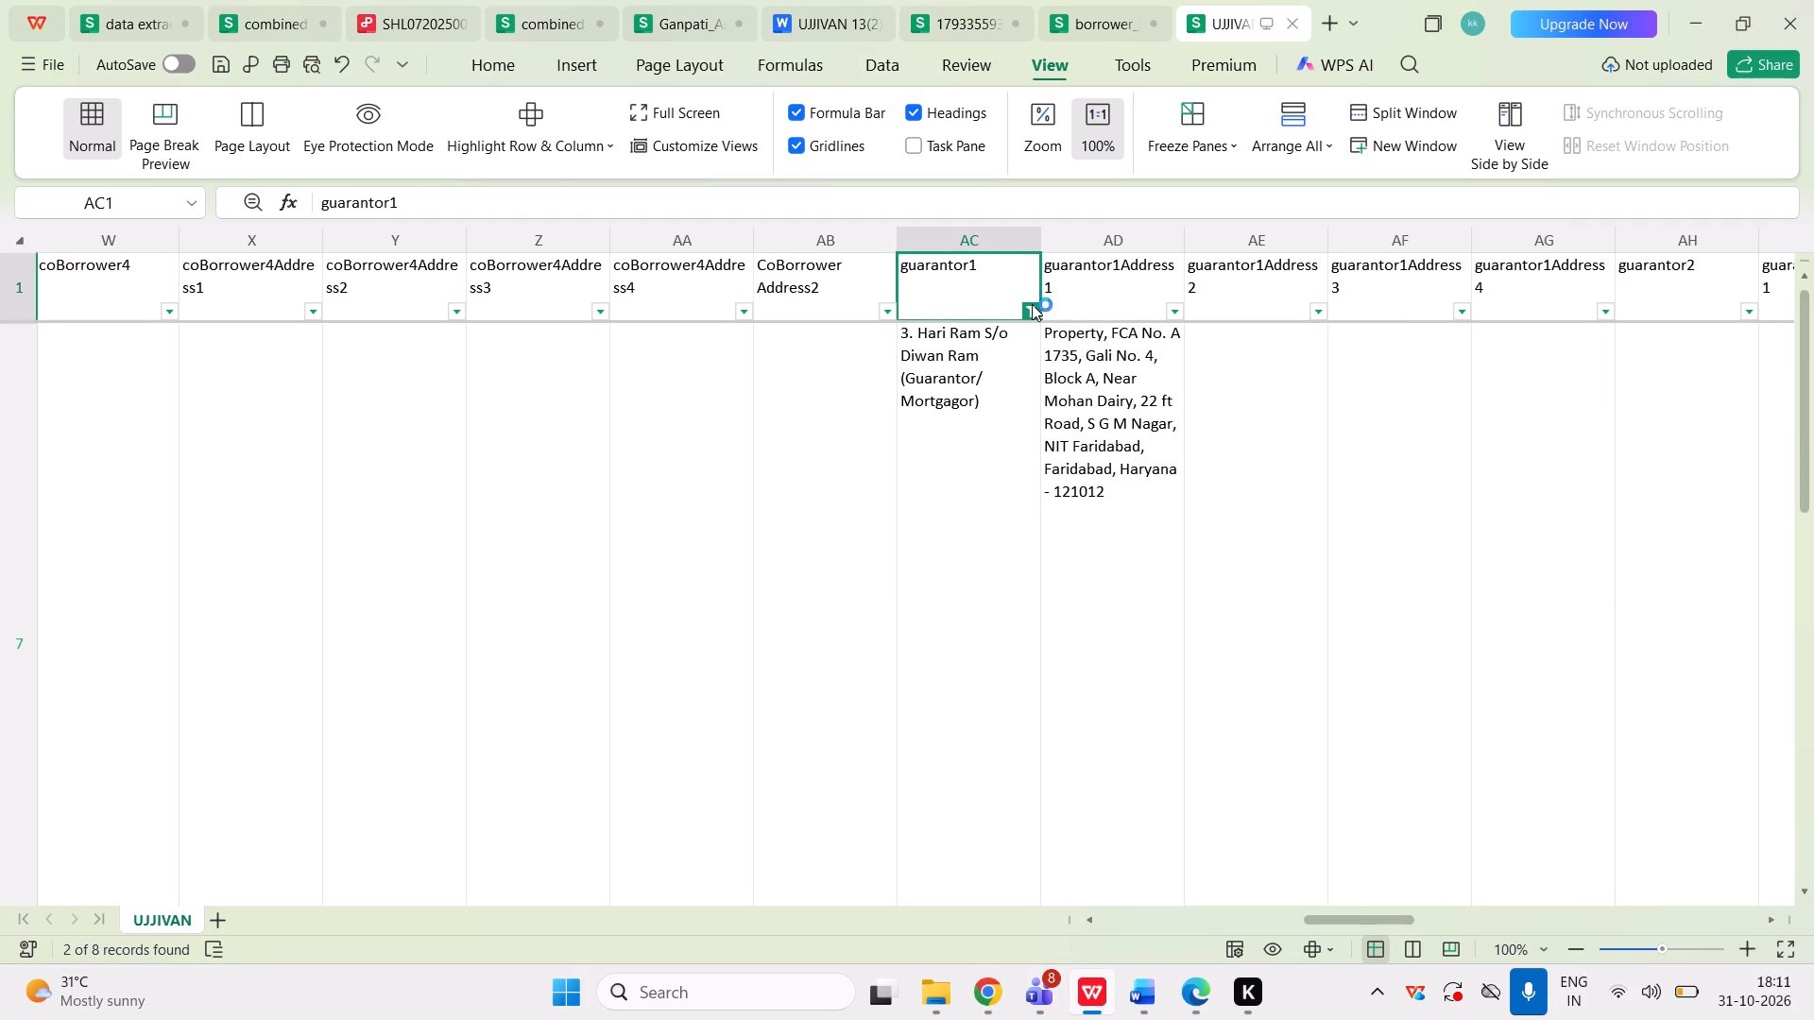
Reset the guarantor1 column filter to select all values, including blanks.
left_click(1032, 307)
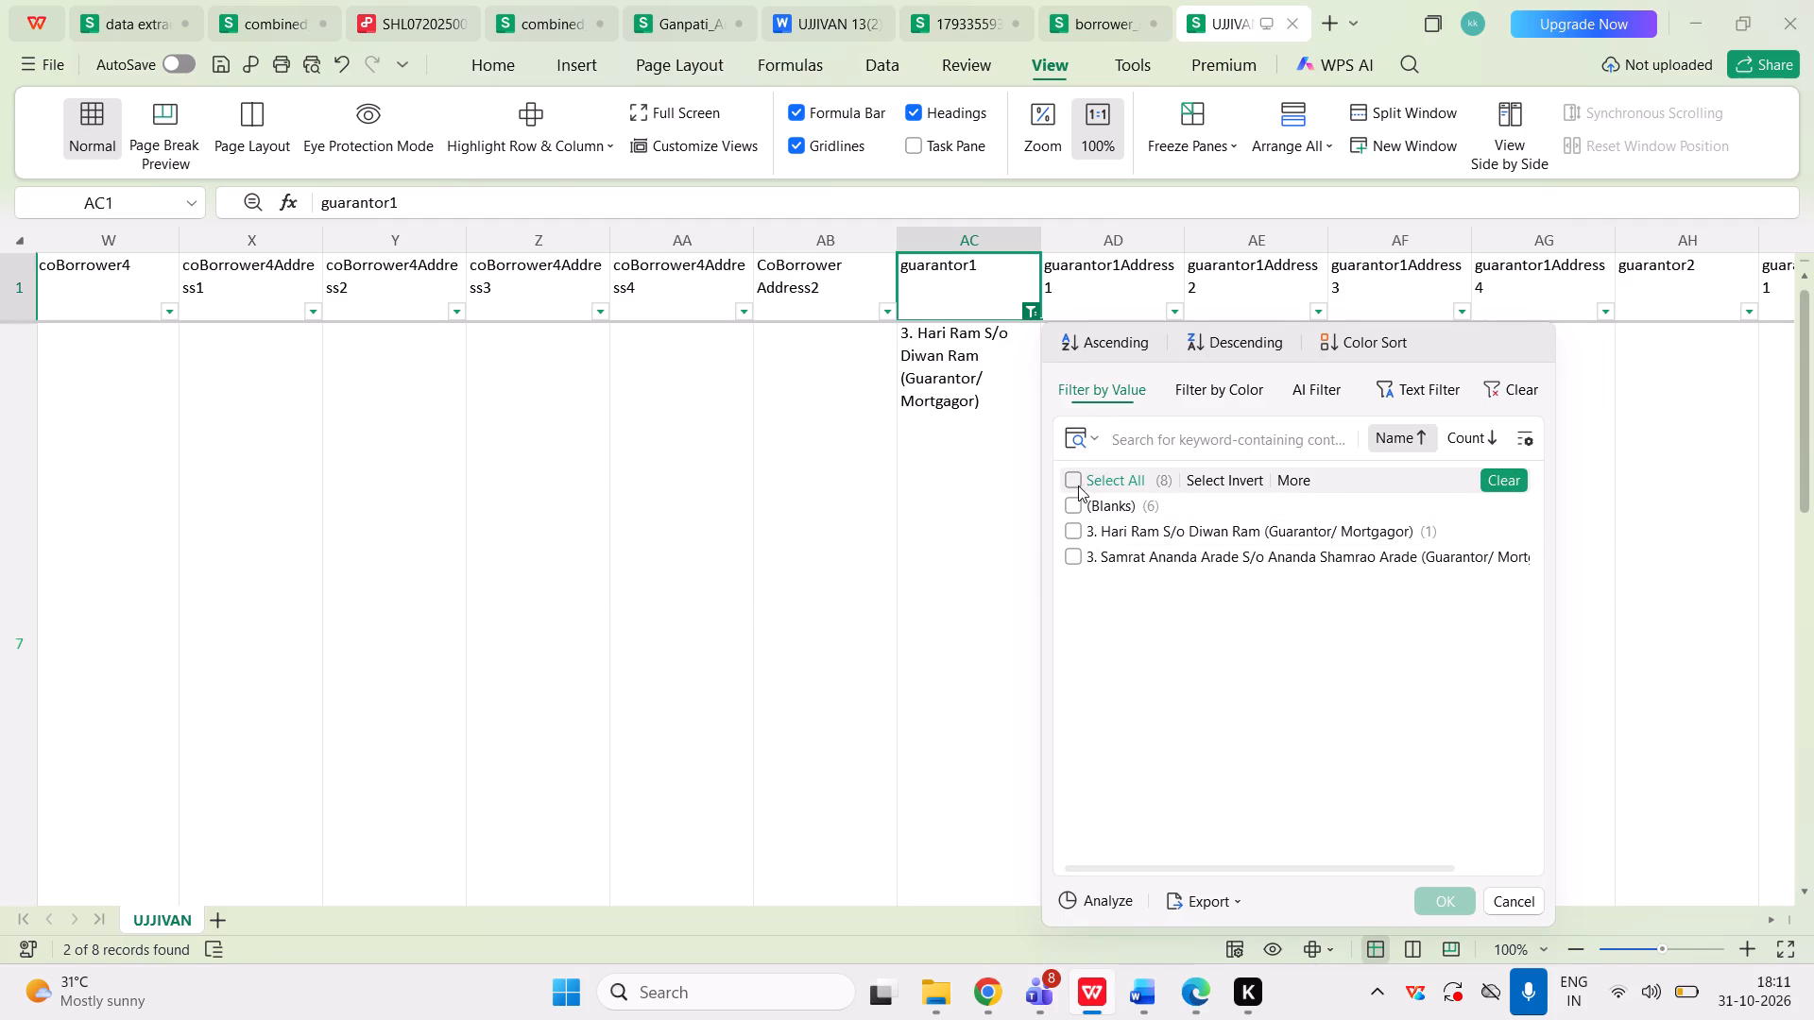
left_click(1076, 484)
left_click(1446, 894)
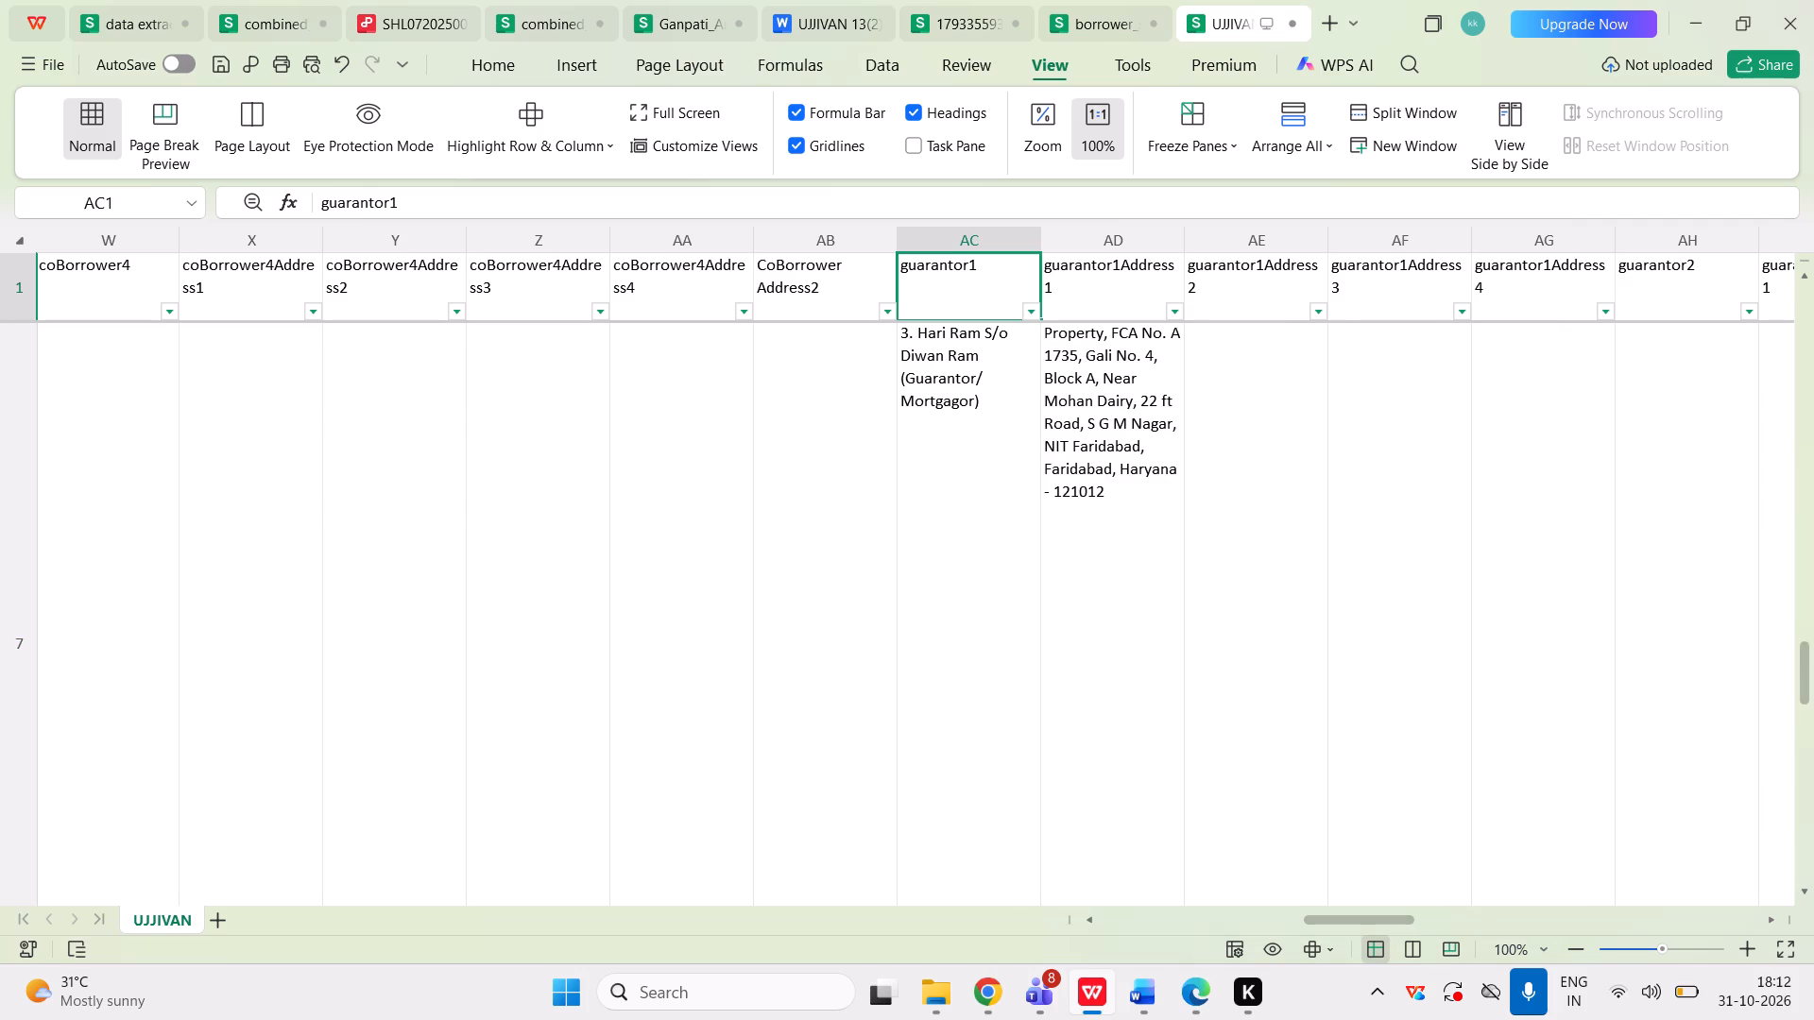
Review the guarantor1 column, plus row 9's co-borrower and borrower entries, for numbering and role text.
scroll(1105, 652, "up", 20)
scroll(1105, 652, "up", 8)
scroll(1105, 652, "down", 4)
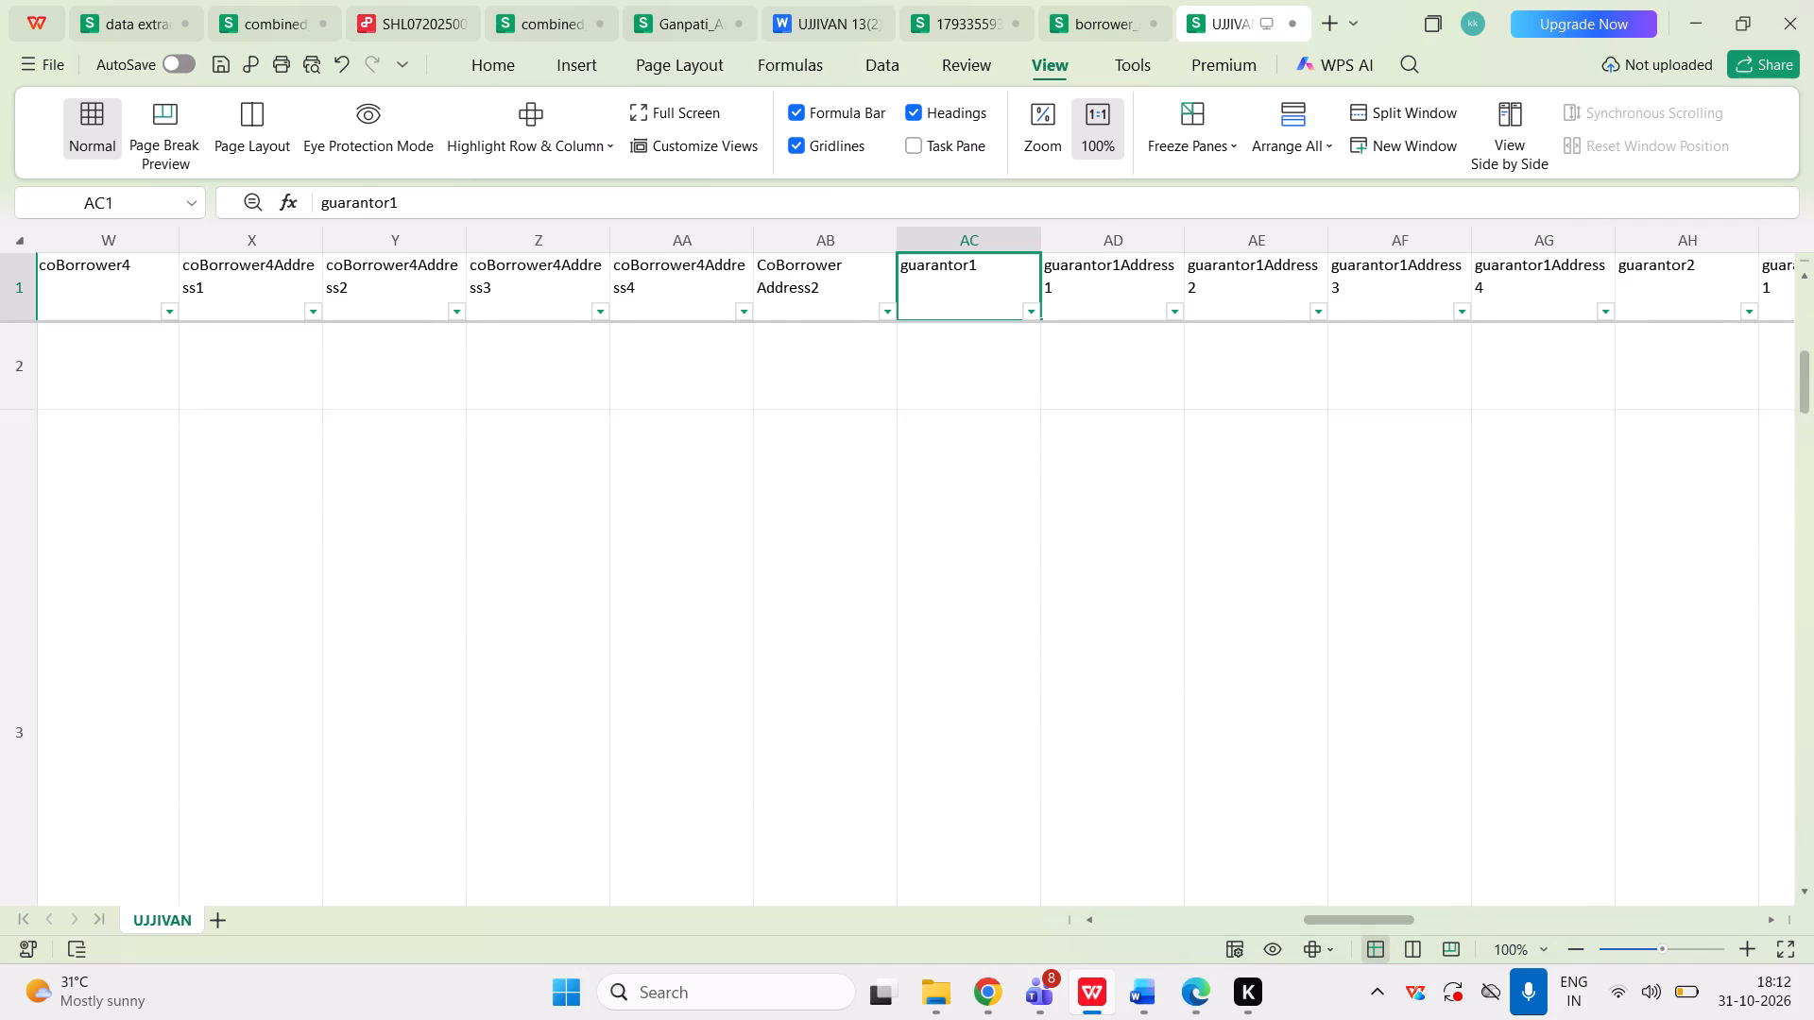
scroll(1105, 652, "down", 11)
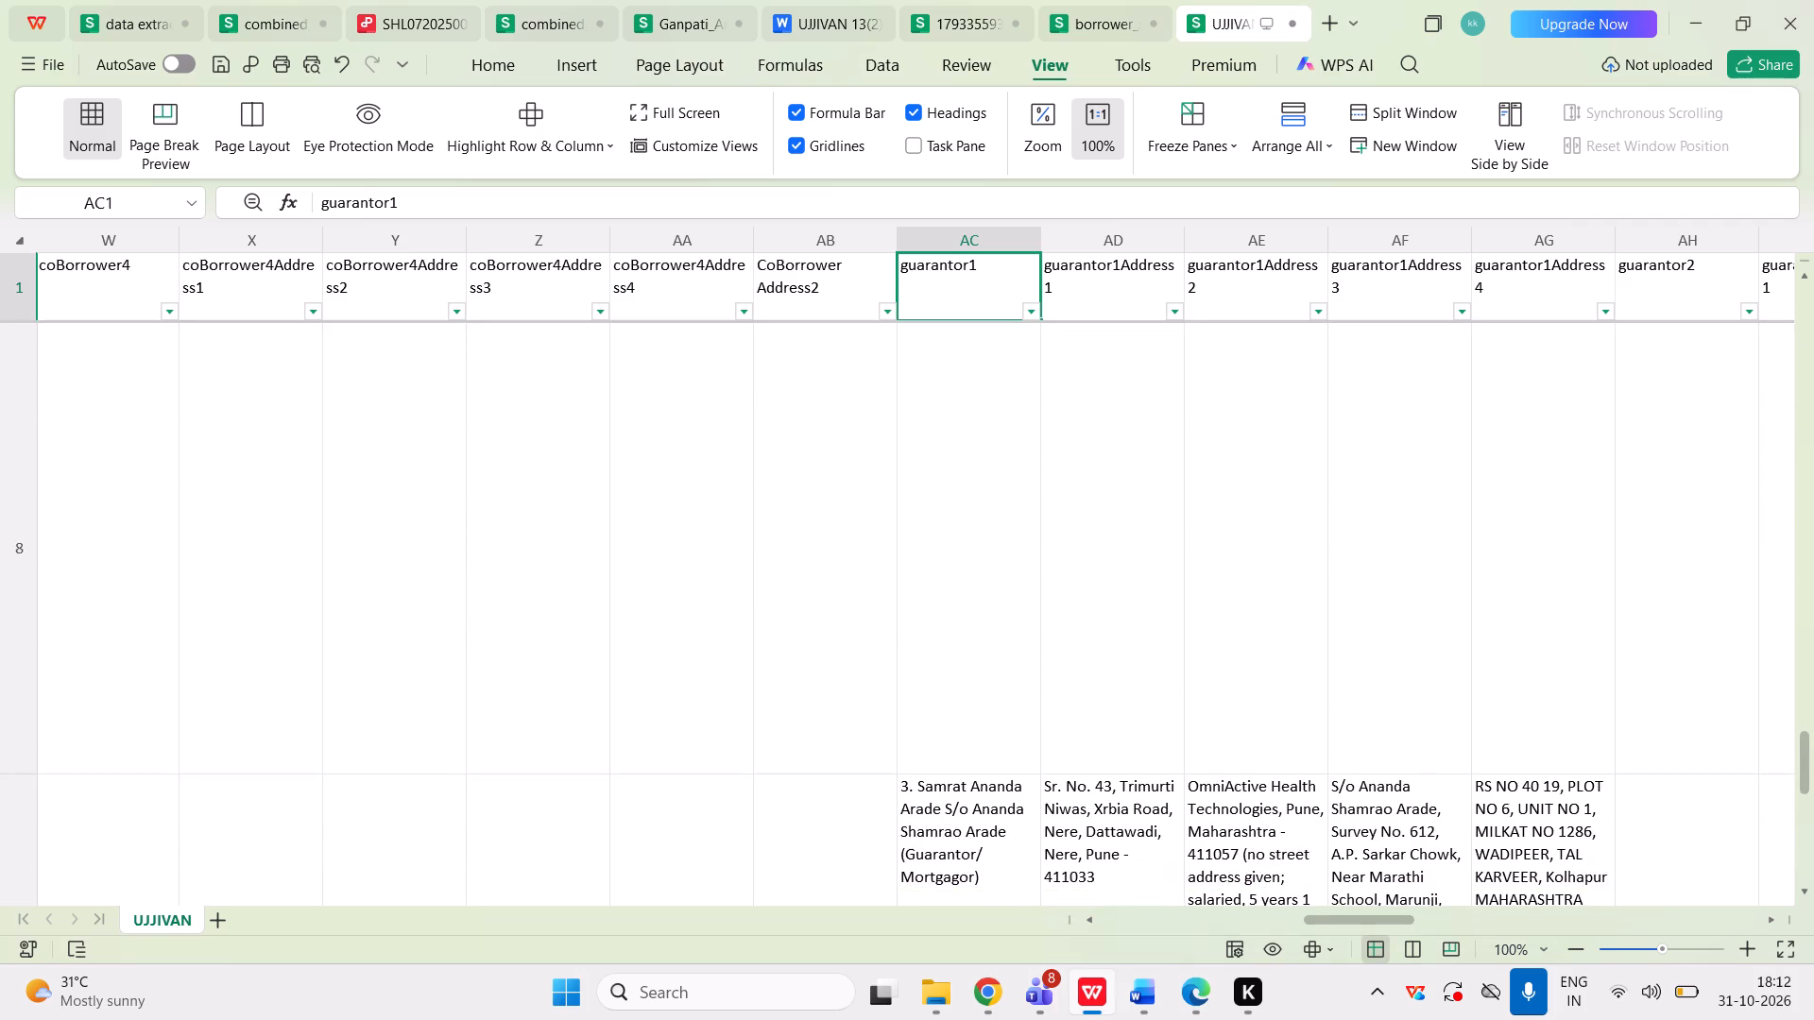
scroll(1105, 652, "down", 1)
scroll(1105, 652, "up", 1)
scroll(1105, 652, "down", 2)
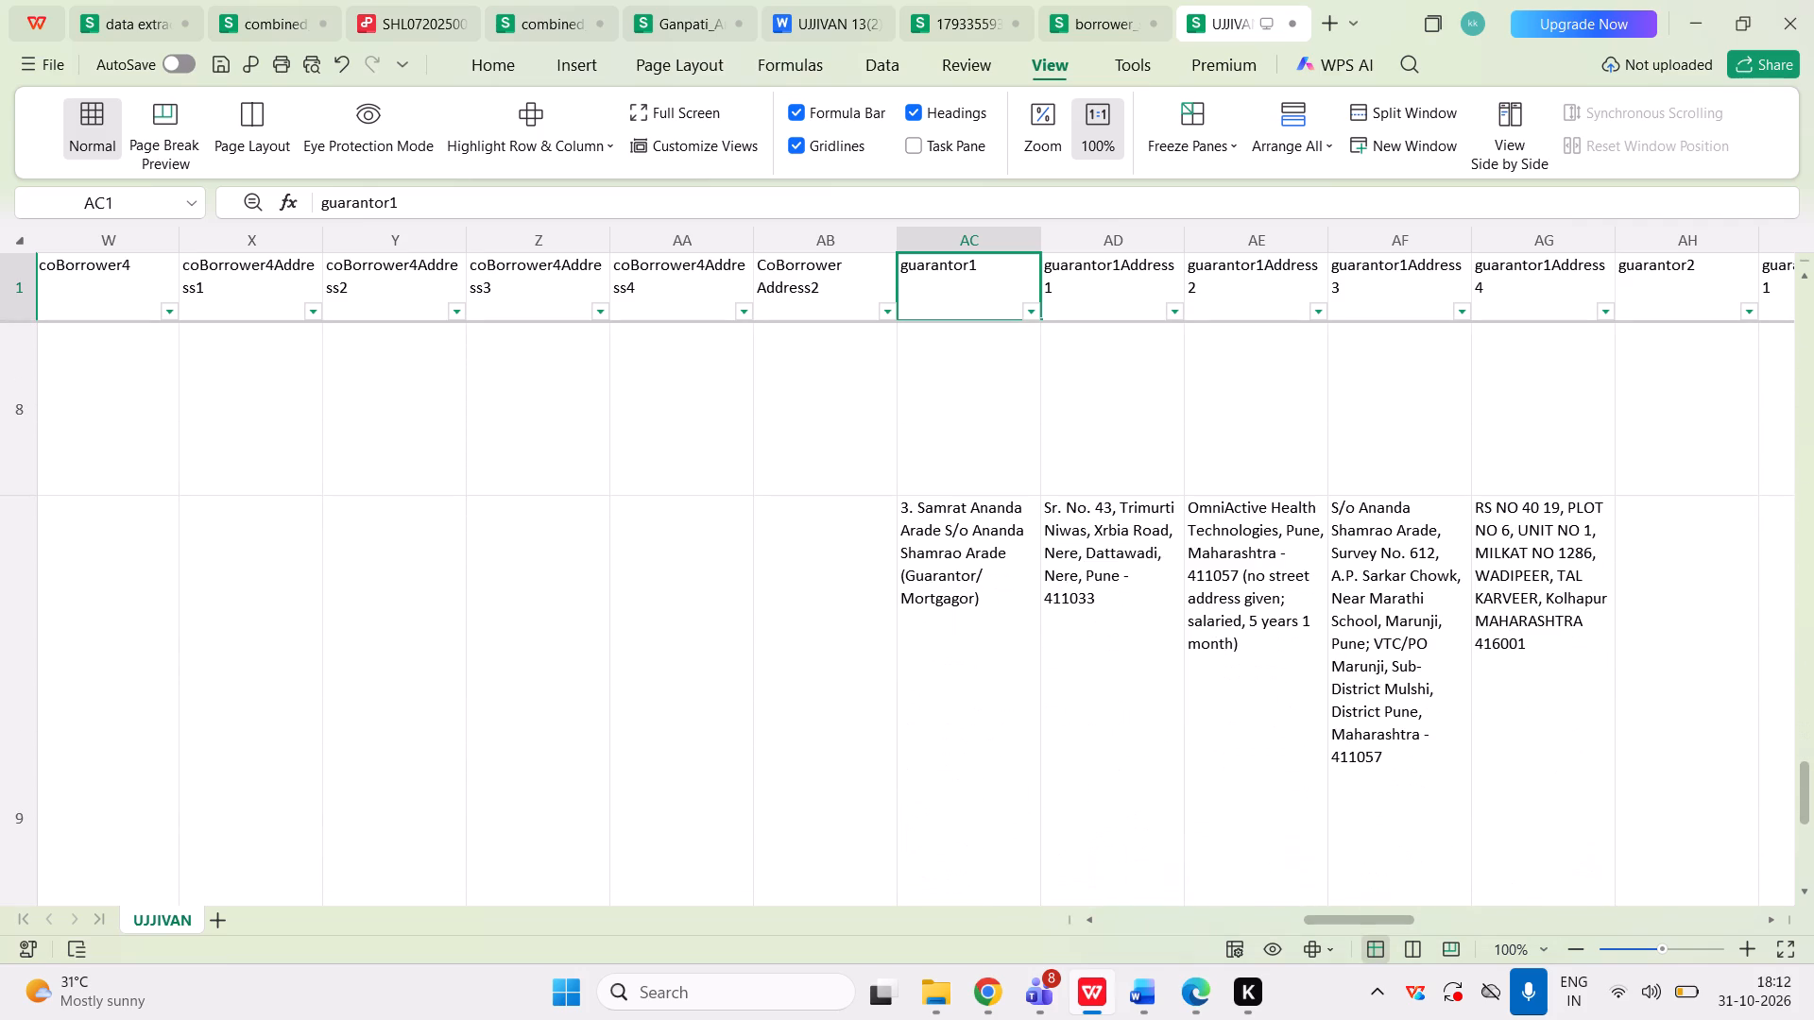
left_click(993, 639)
key("Left")
key("Left")
key("Left")
key("Left")
key("Left")
key("Left")
key("Left")
key("Left")
key("Left")
key("Left")
key("Left")
key("Left")
key("Left")
key("Left")
key("Left")
key("Left")
key("Left")
key("Left")
key("Left")
key("Left")
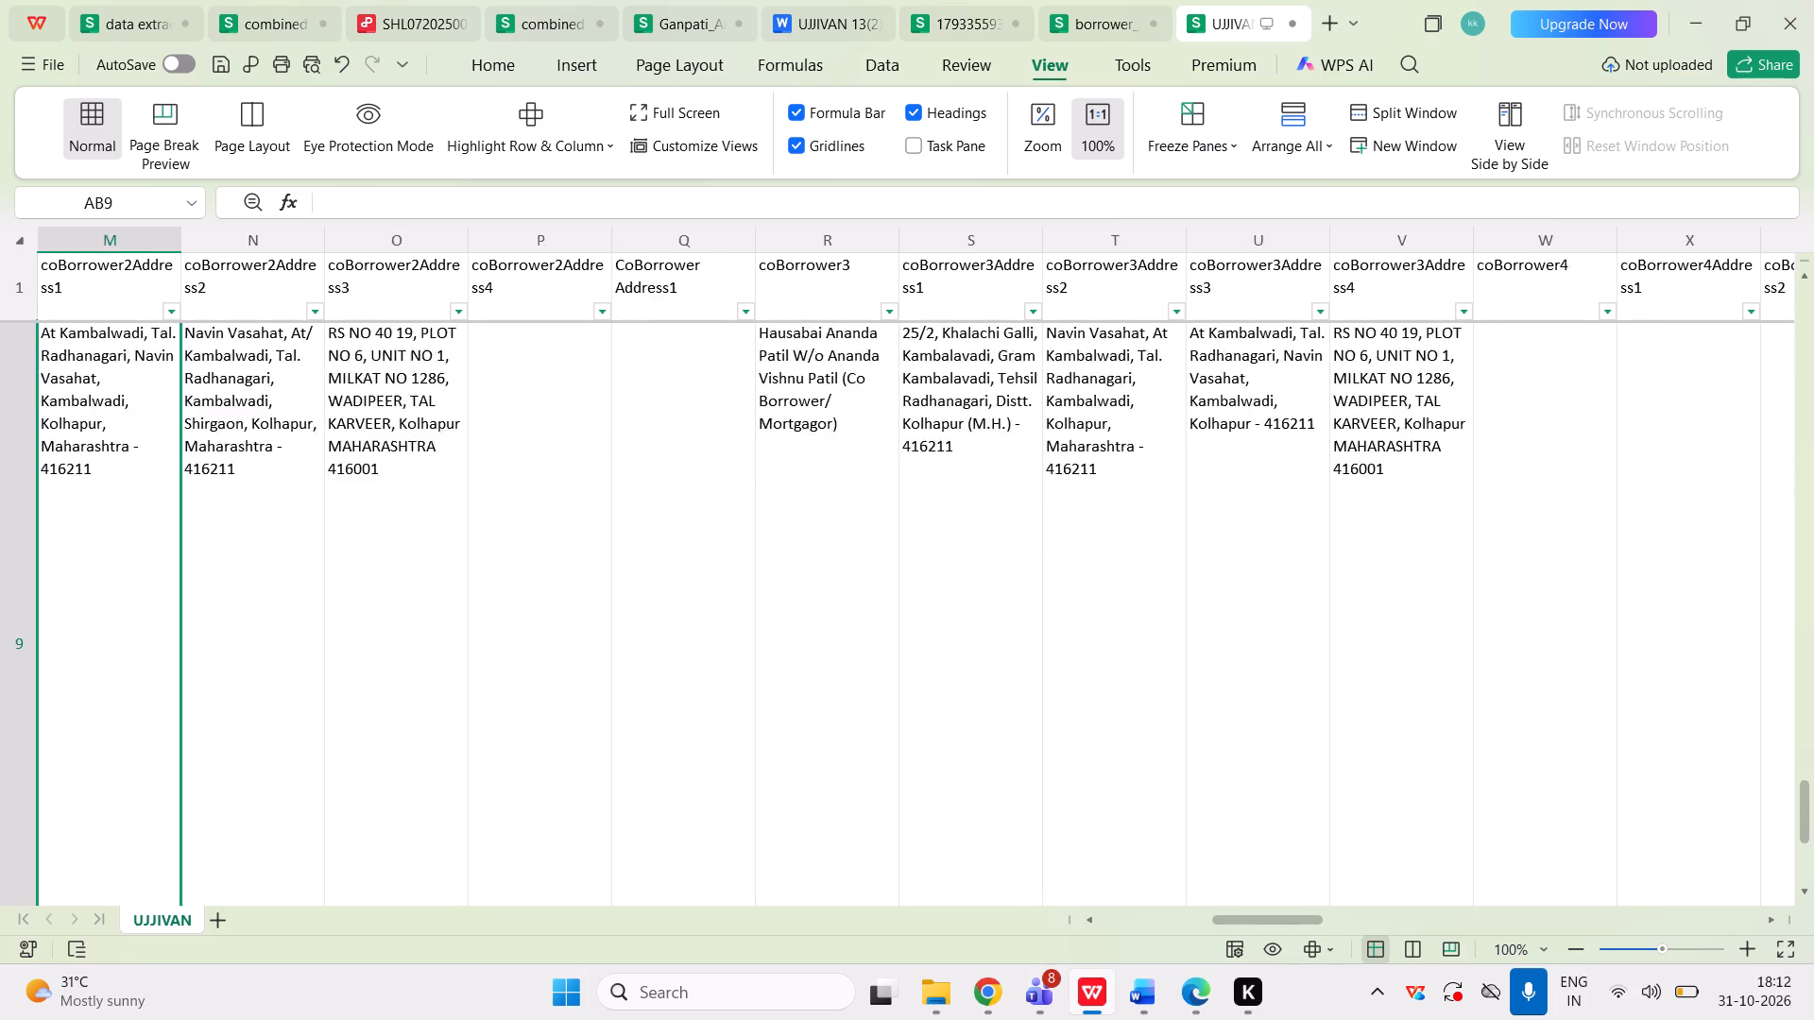
key("Right")
key("Right")
key("Right")
key("Right")
key("Right")
key("Right")
key("Right")
key("Up")
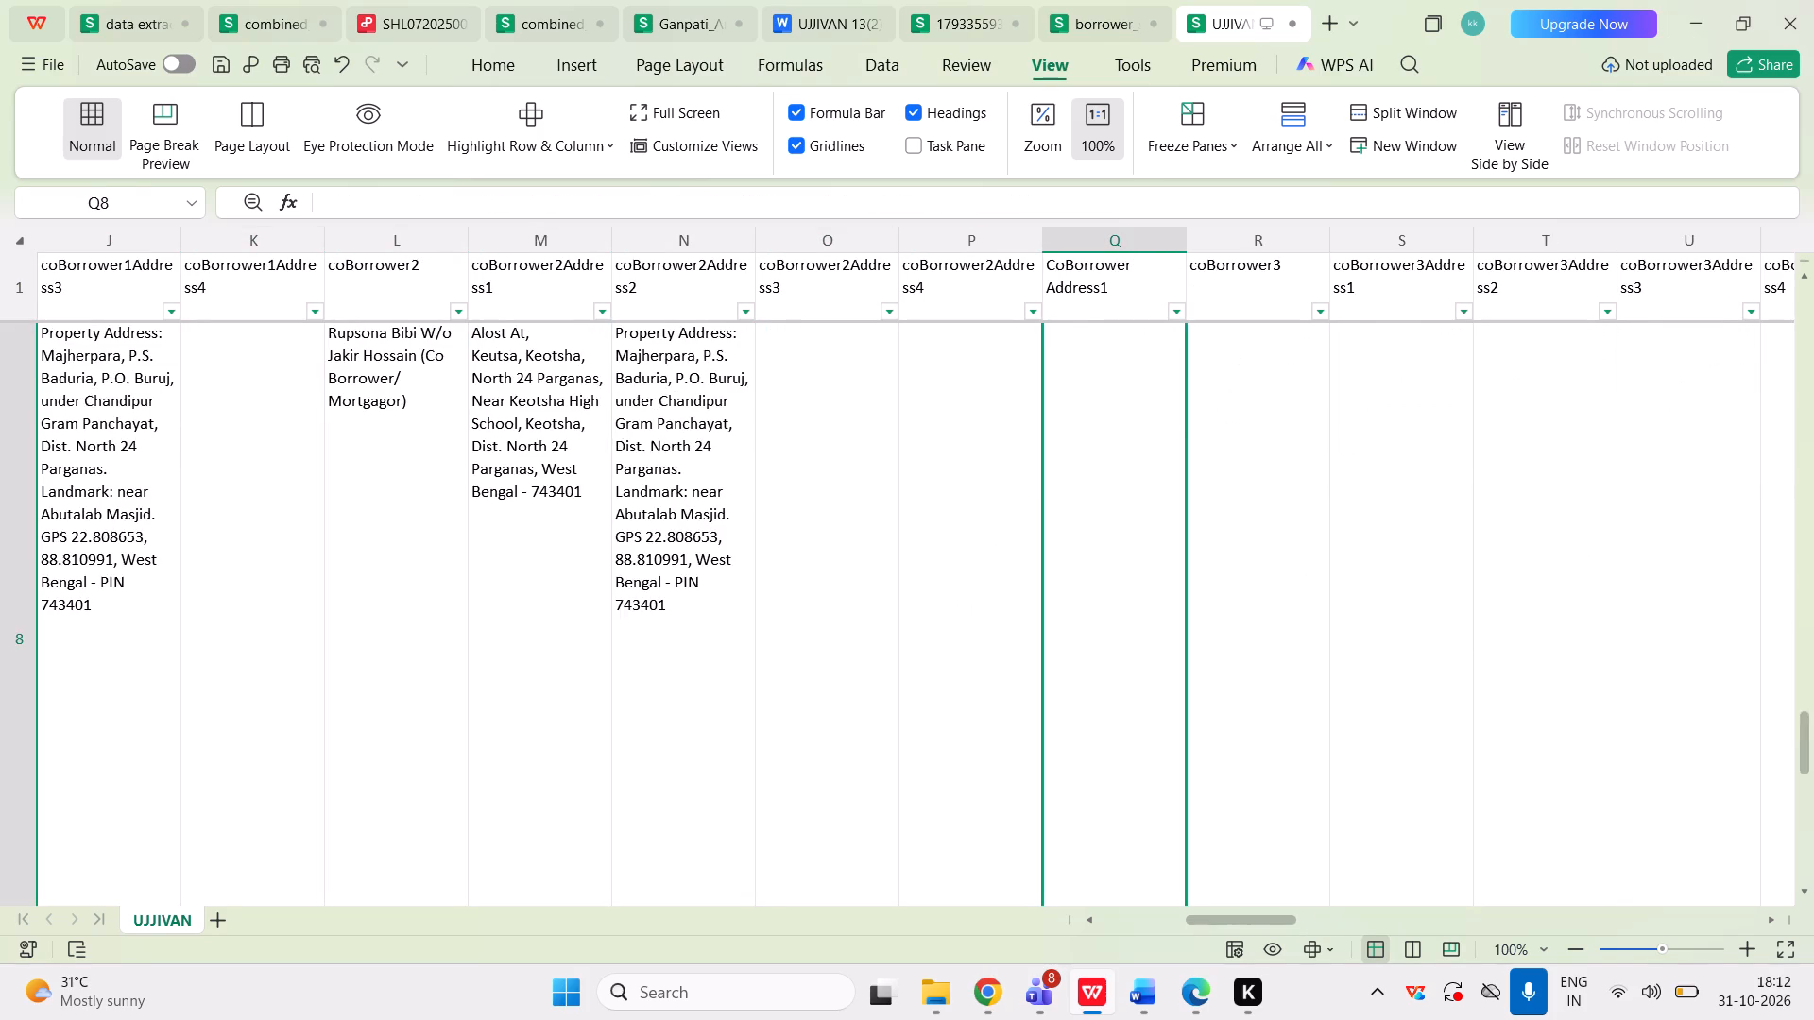
key("Down")
key("Right")
key("Left")
key("Left")
key("Left")
key("Left")
key("Left")
key("Left")
key("Left")
key("Left")
key("Left")
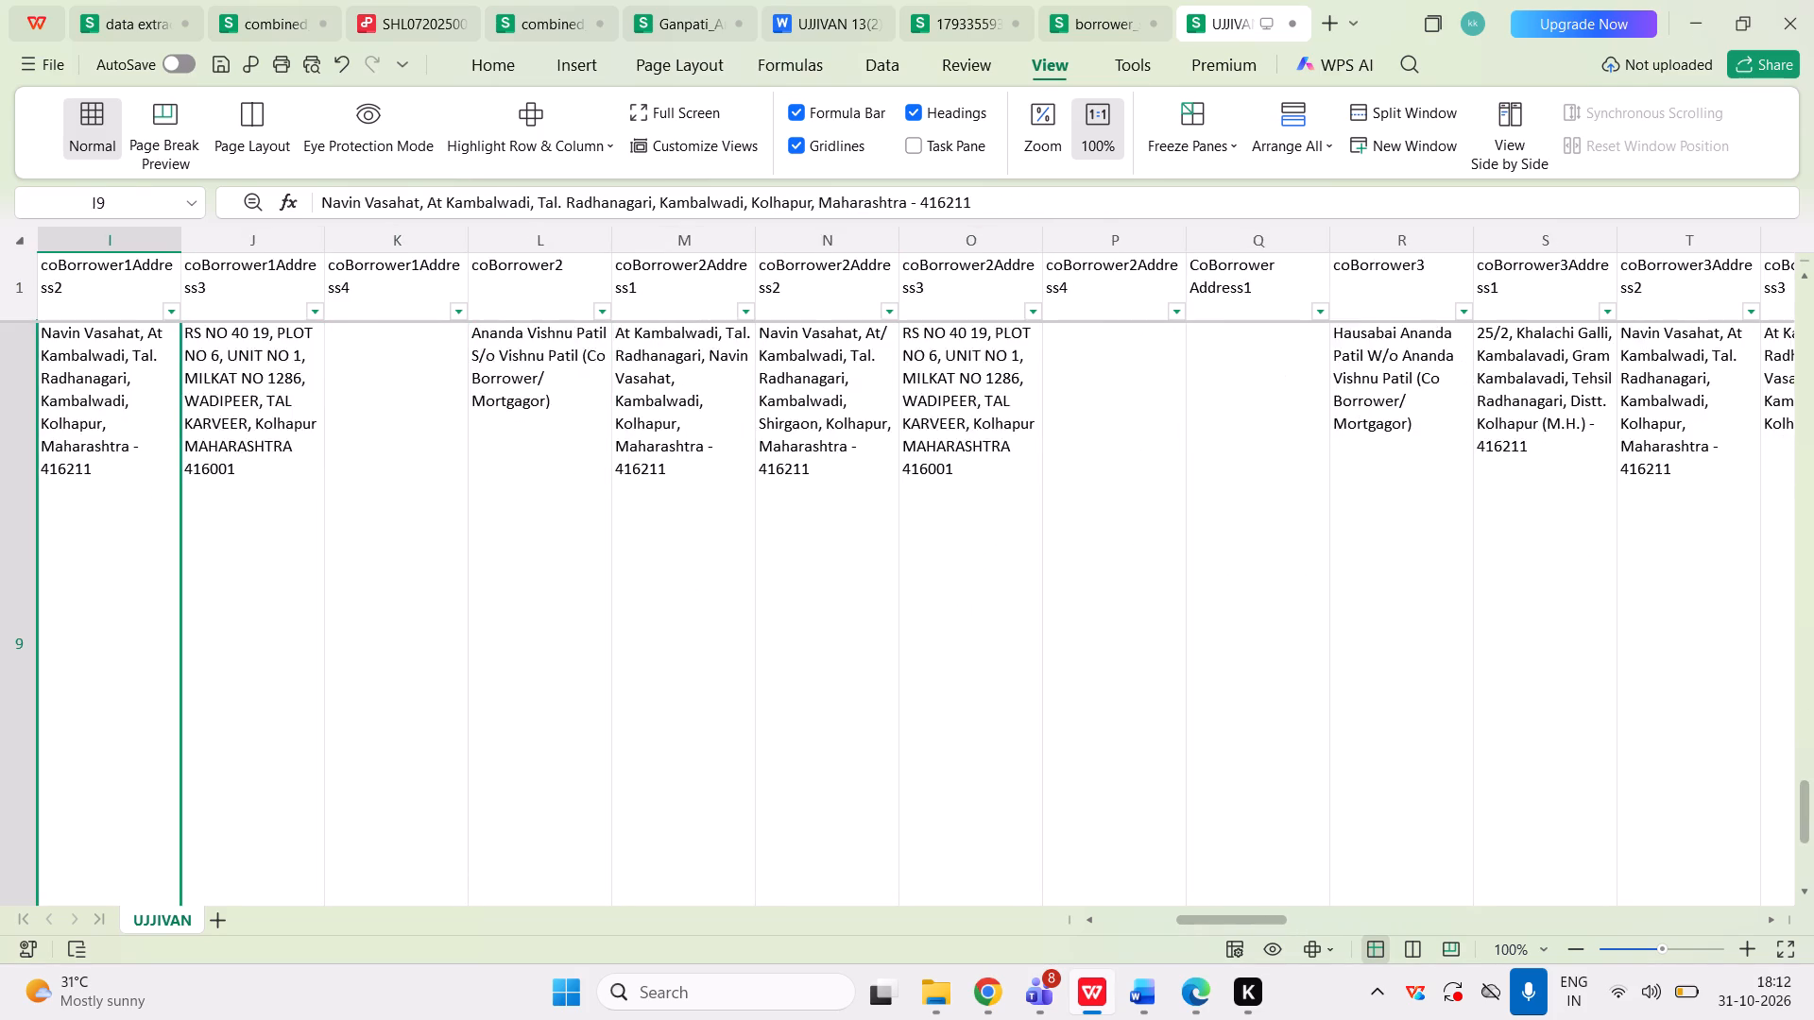
key("Left")
key("Left")
key("Left")
key("Right")
key("Left")
key("Left")
key("Left")
key("Left")
key("Left")
key("Left")
key("Left")
key("Left")
key("Left")
key("Left")
key("Left")
key("Left")
key("Left")
key("Left")
key("Left")
key("Left")
key("Left")
key("Left")
key("Left")
key("Left")
key("Left")
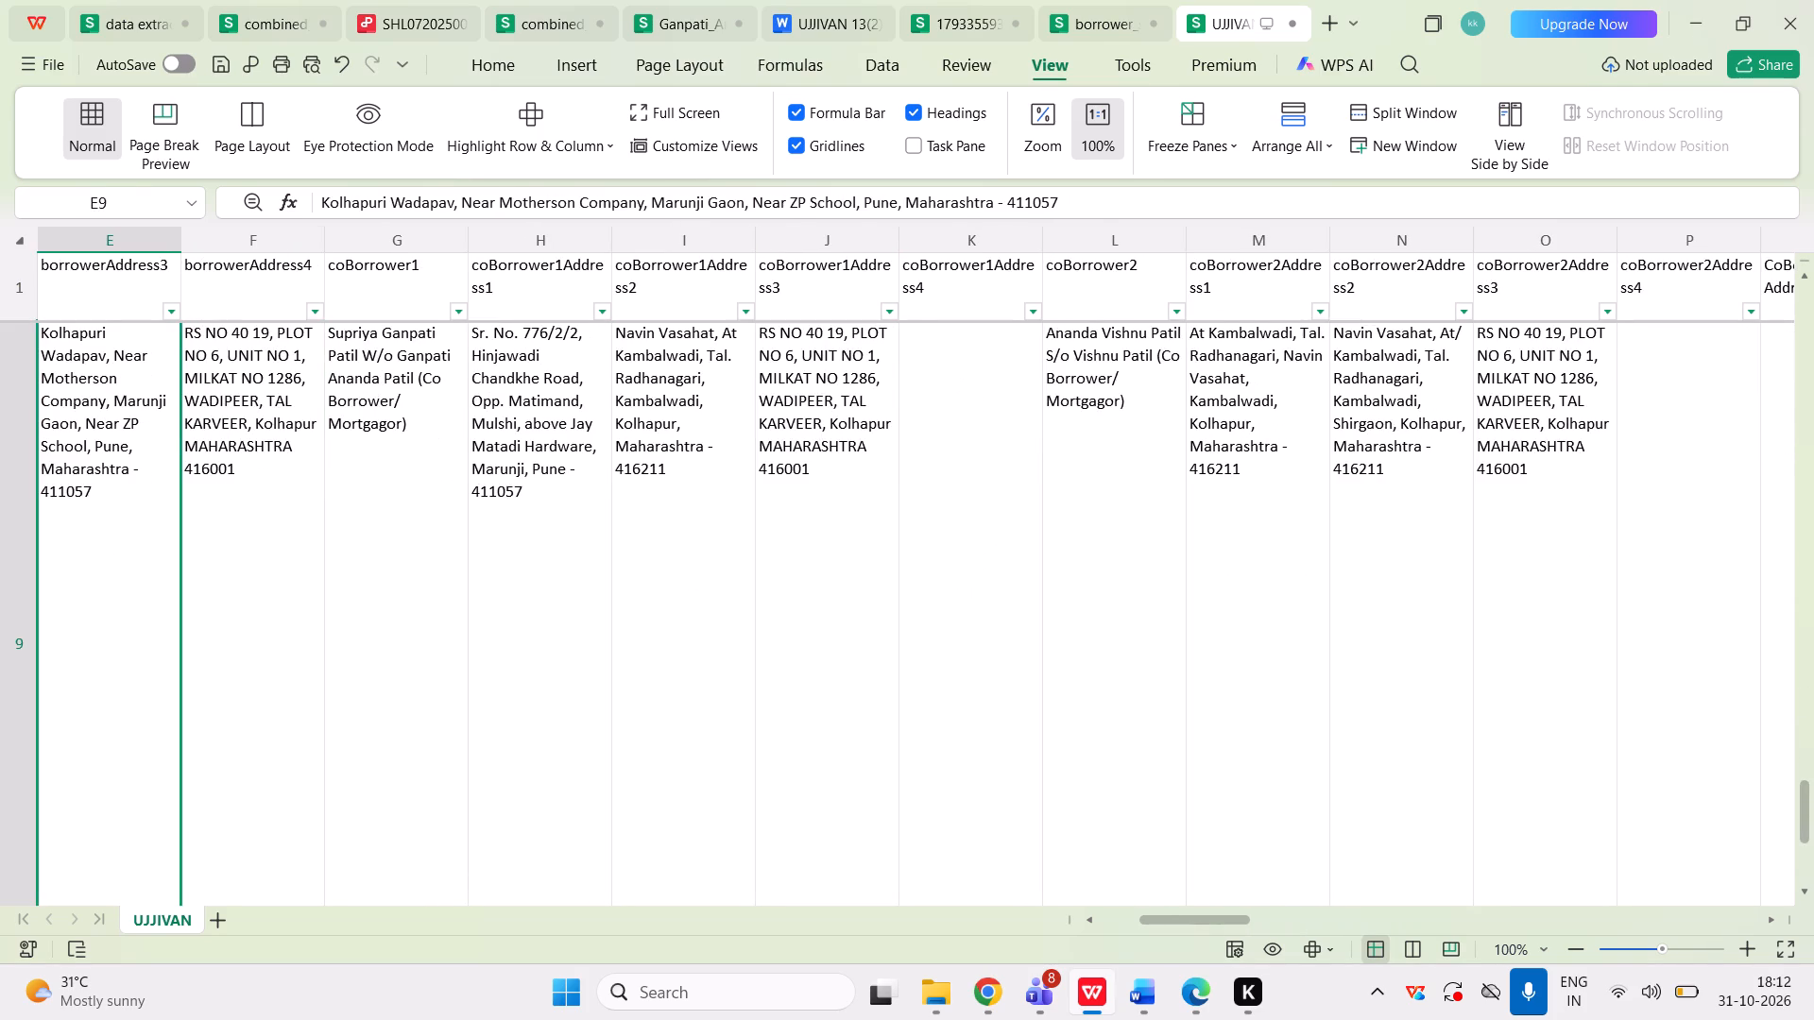
key("Right")
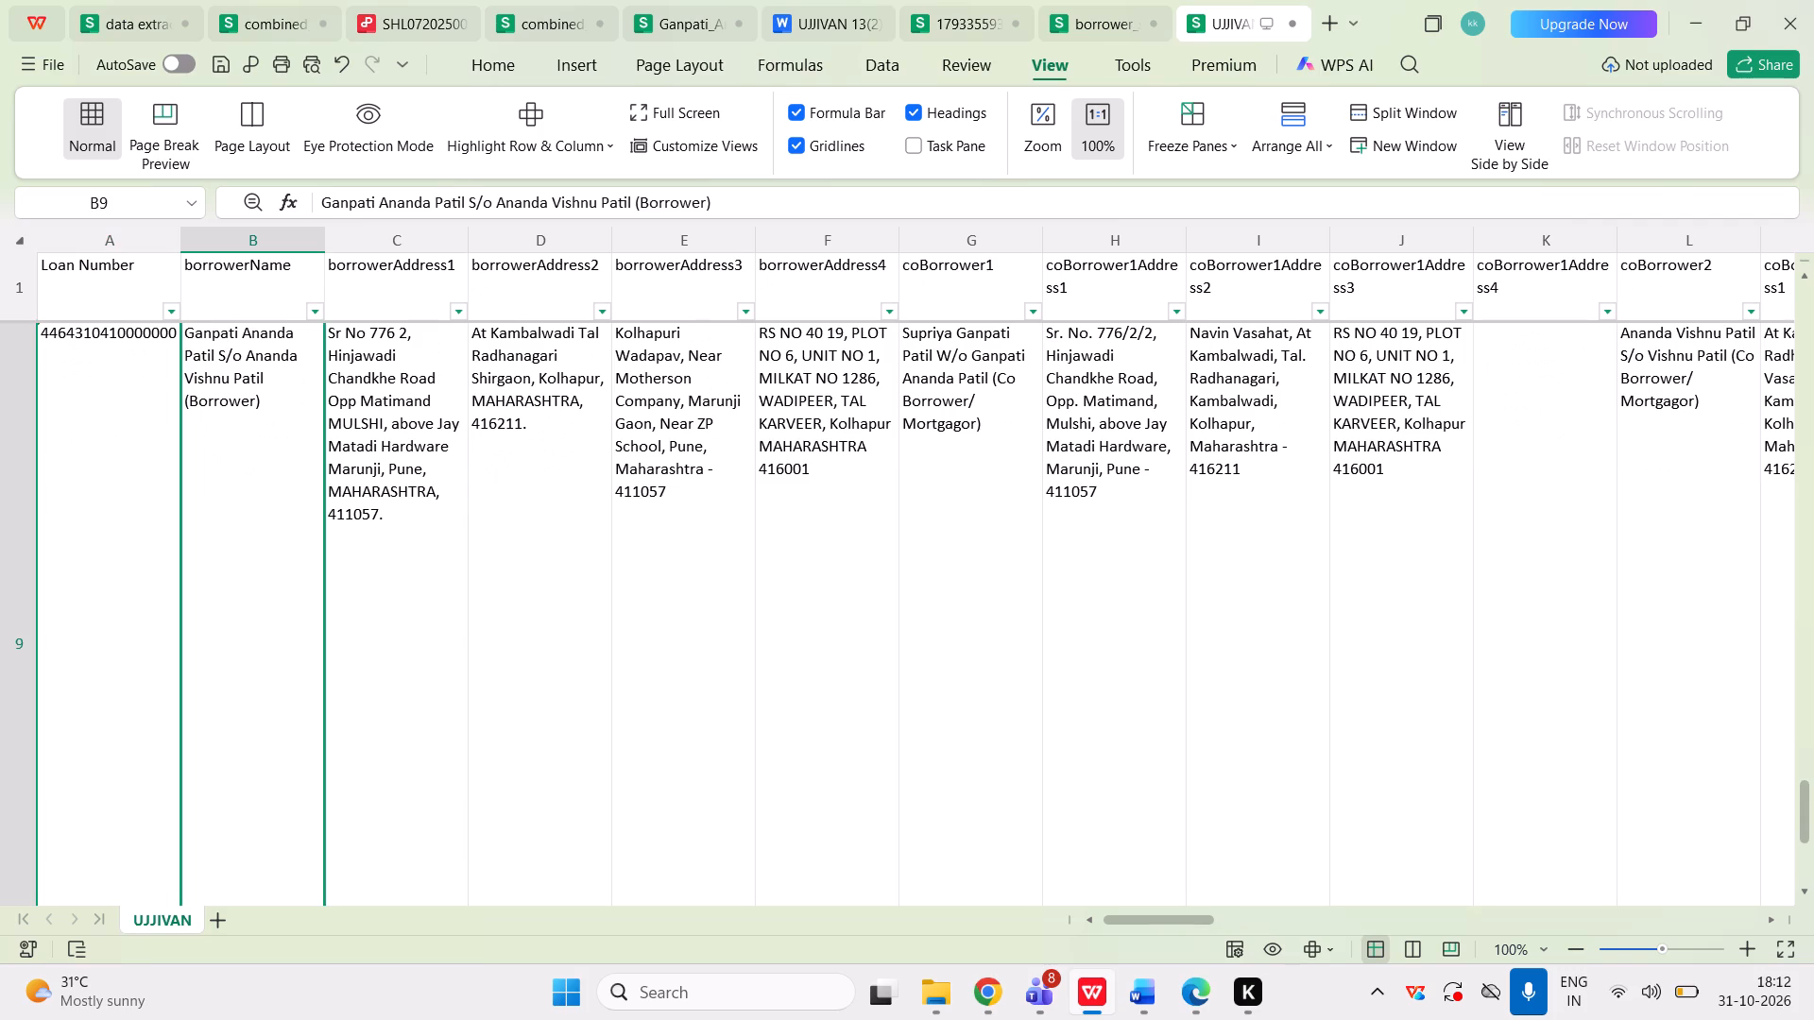
Examine the borrowerName column across the rows to check the numbering prefixes.
key("Up")
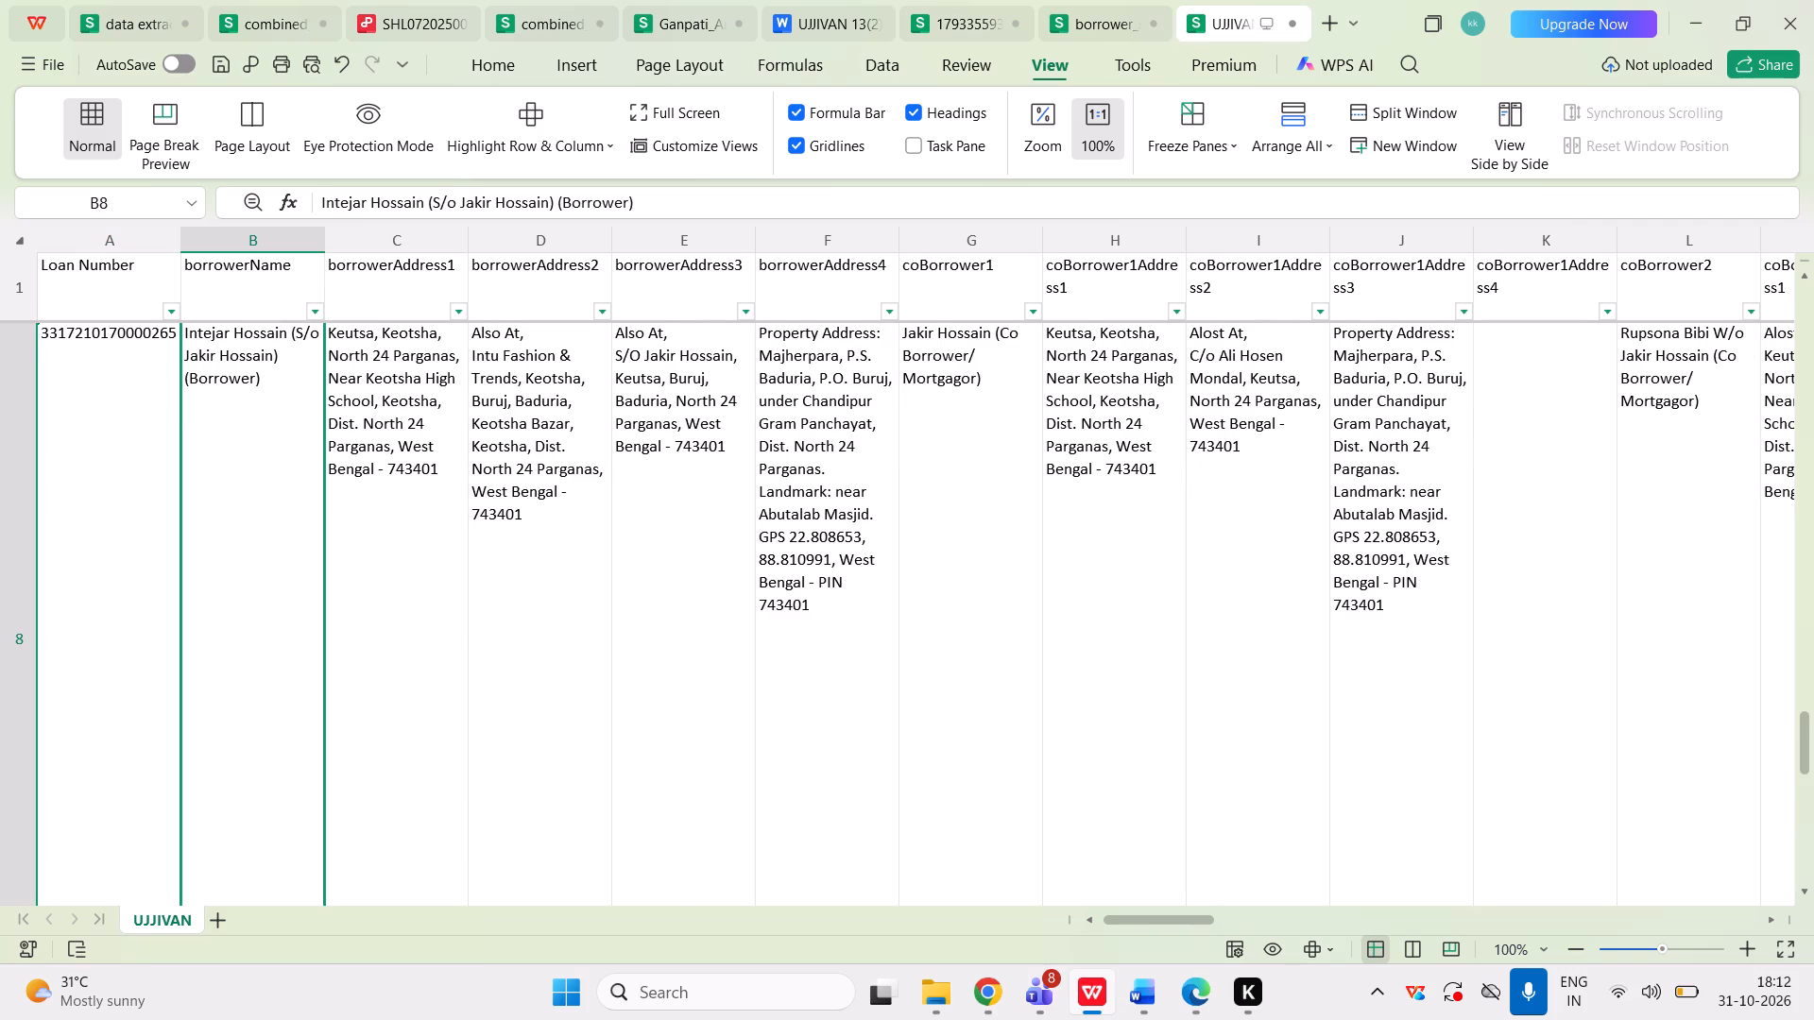
key("Up")
key("Up")
key("Up")
key("Up")
key("Up")
key("Up")
key("Up")
key("Up")
key("Up")
key("Up")
key("Up")
key("Up")
key("Up")
key("Up")
key("Up")
key("Up")
key("Up")
key("Up")
key("Up")
key("Up")
key("Up")
key("Up")
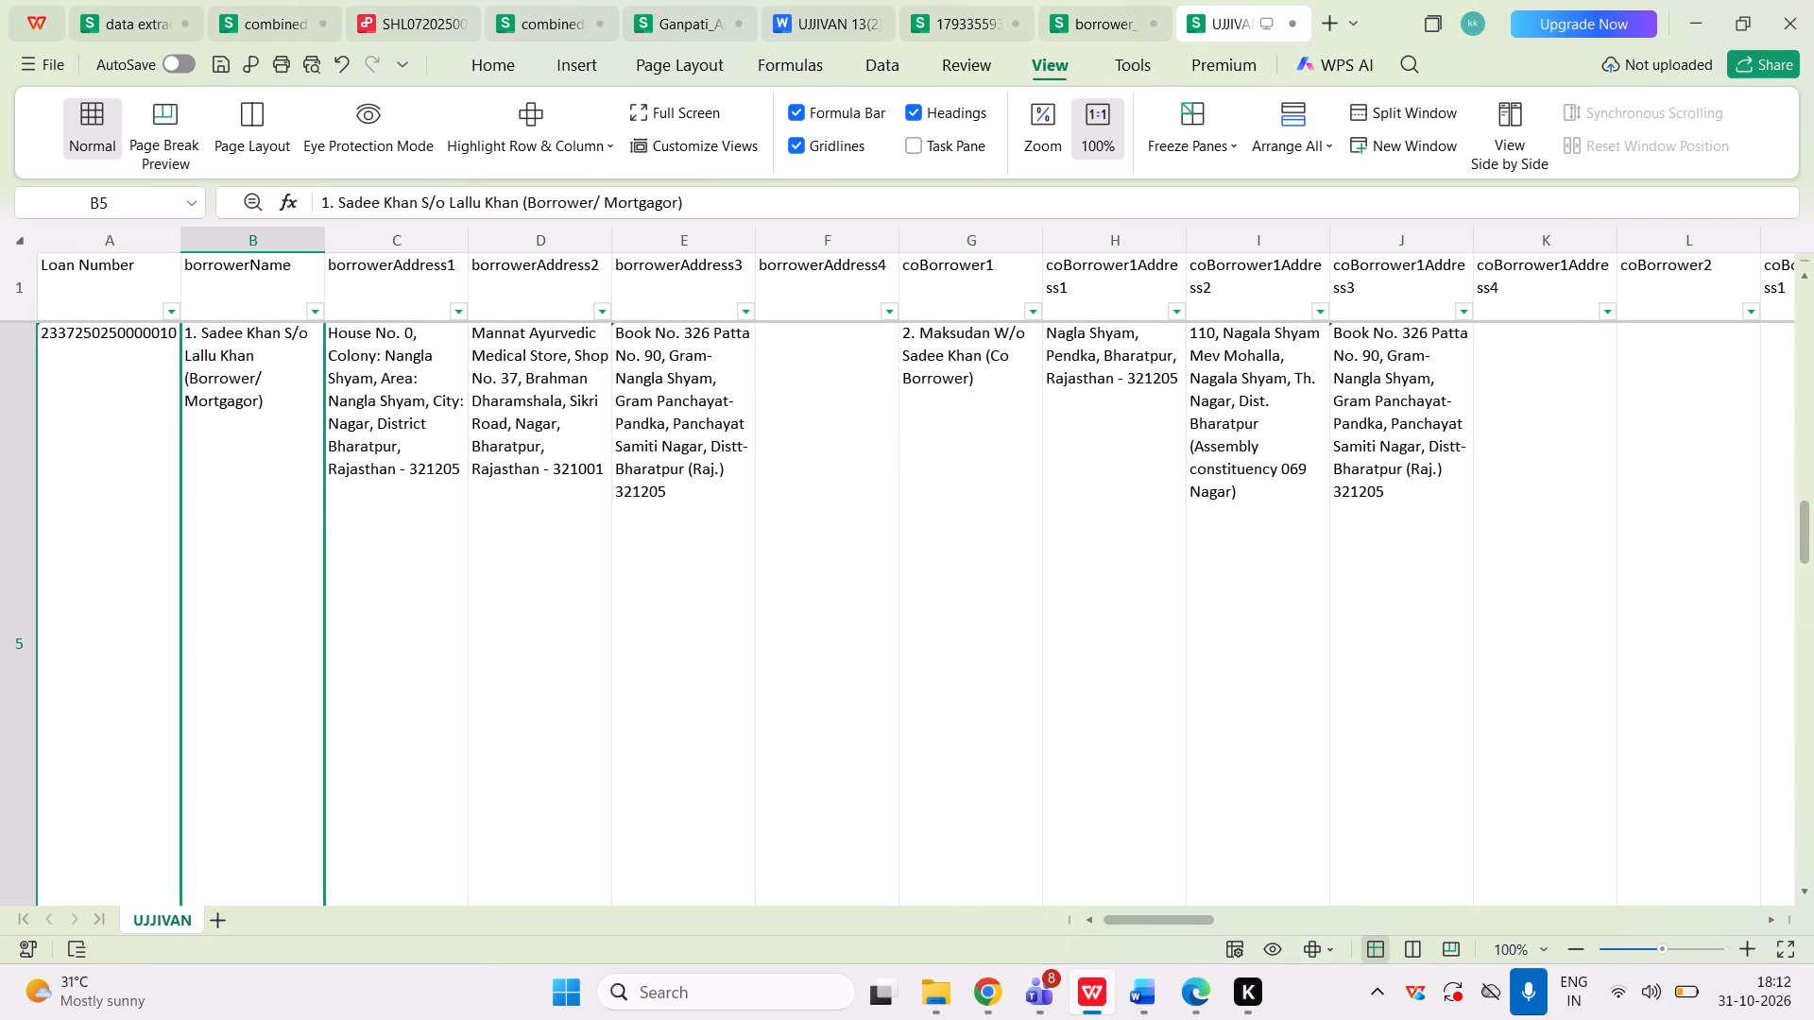
key("Down")
key("Down")
key("Down")
key("Down")
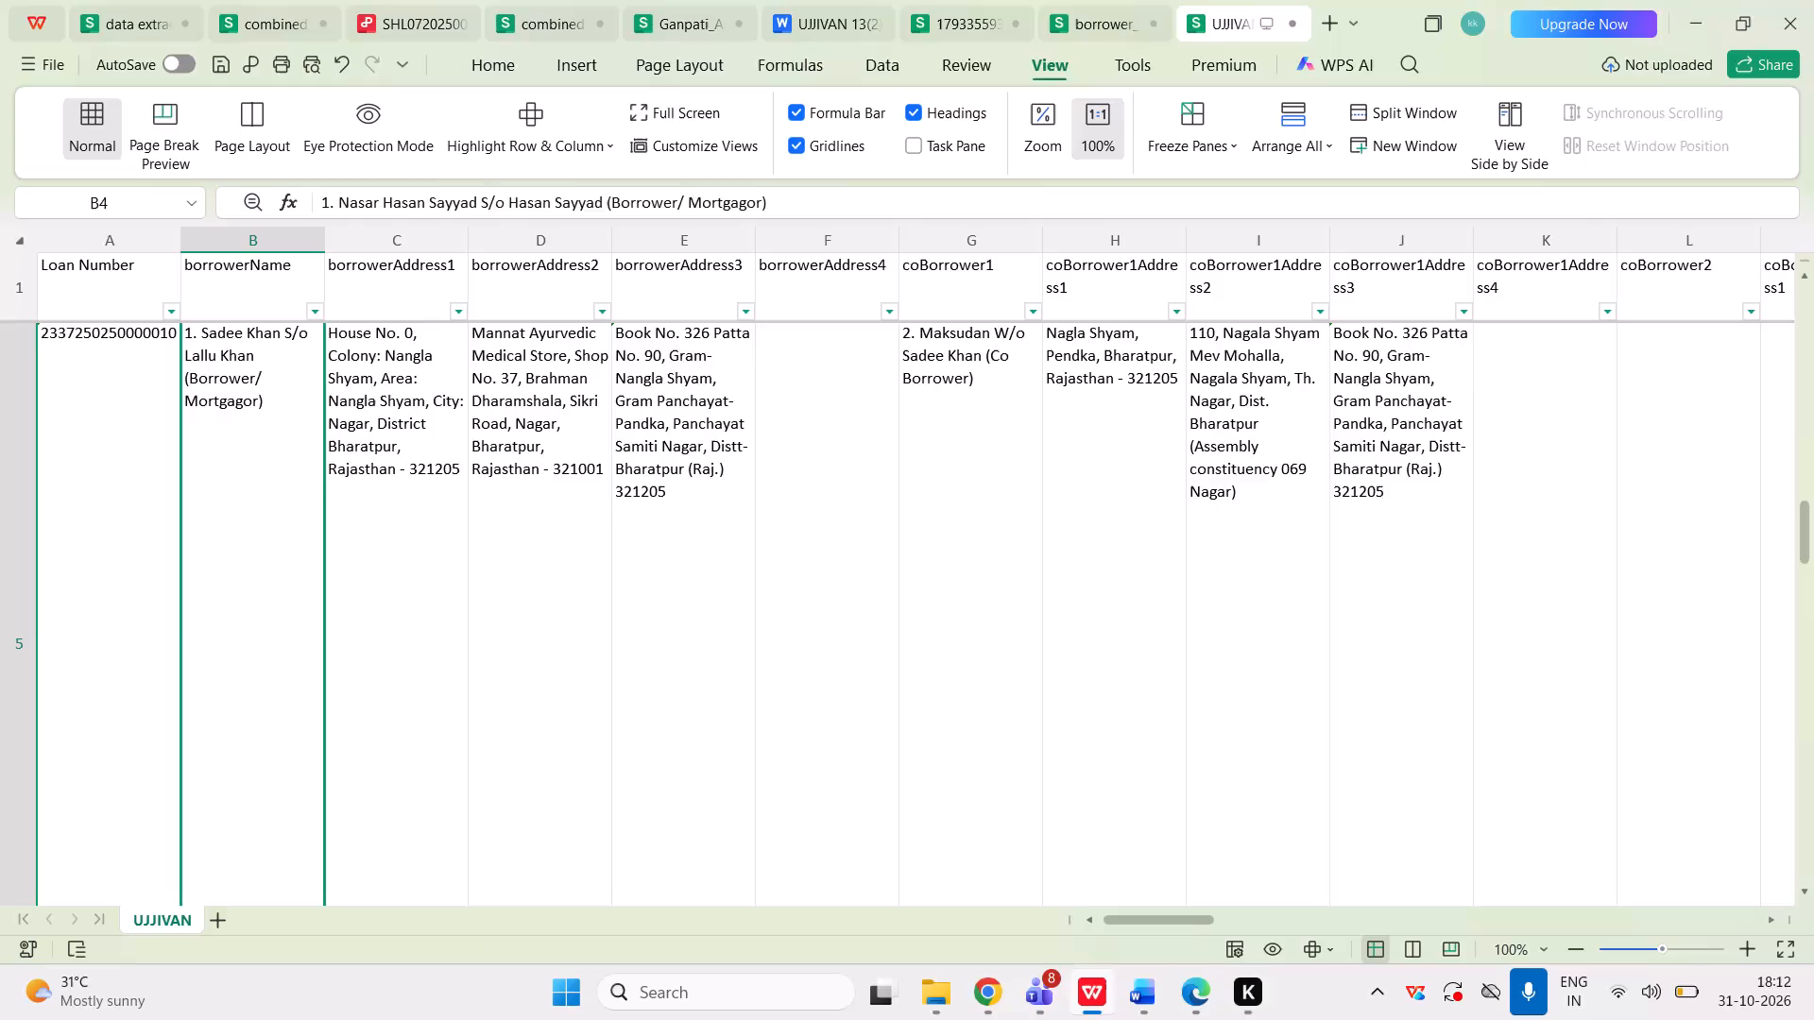
key("Down")
key("Down")
key("Down")
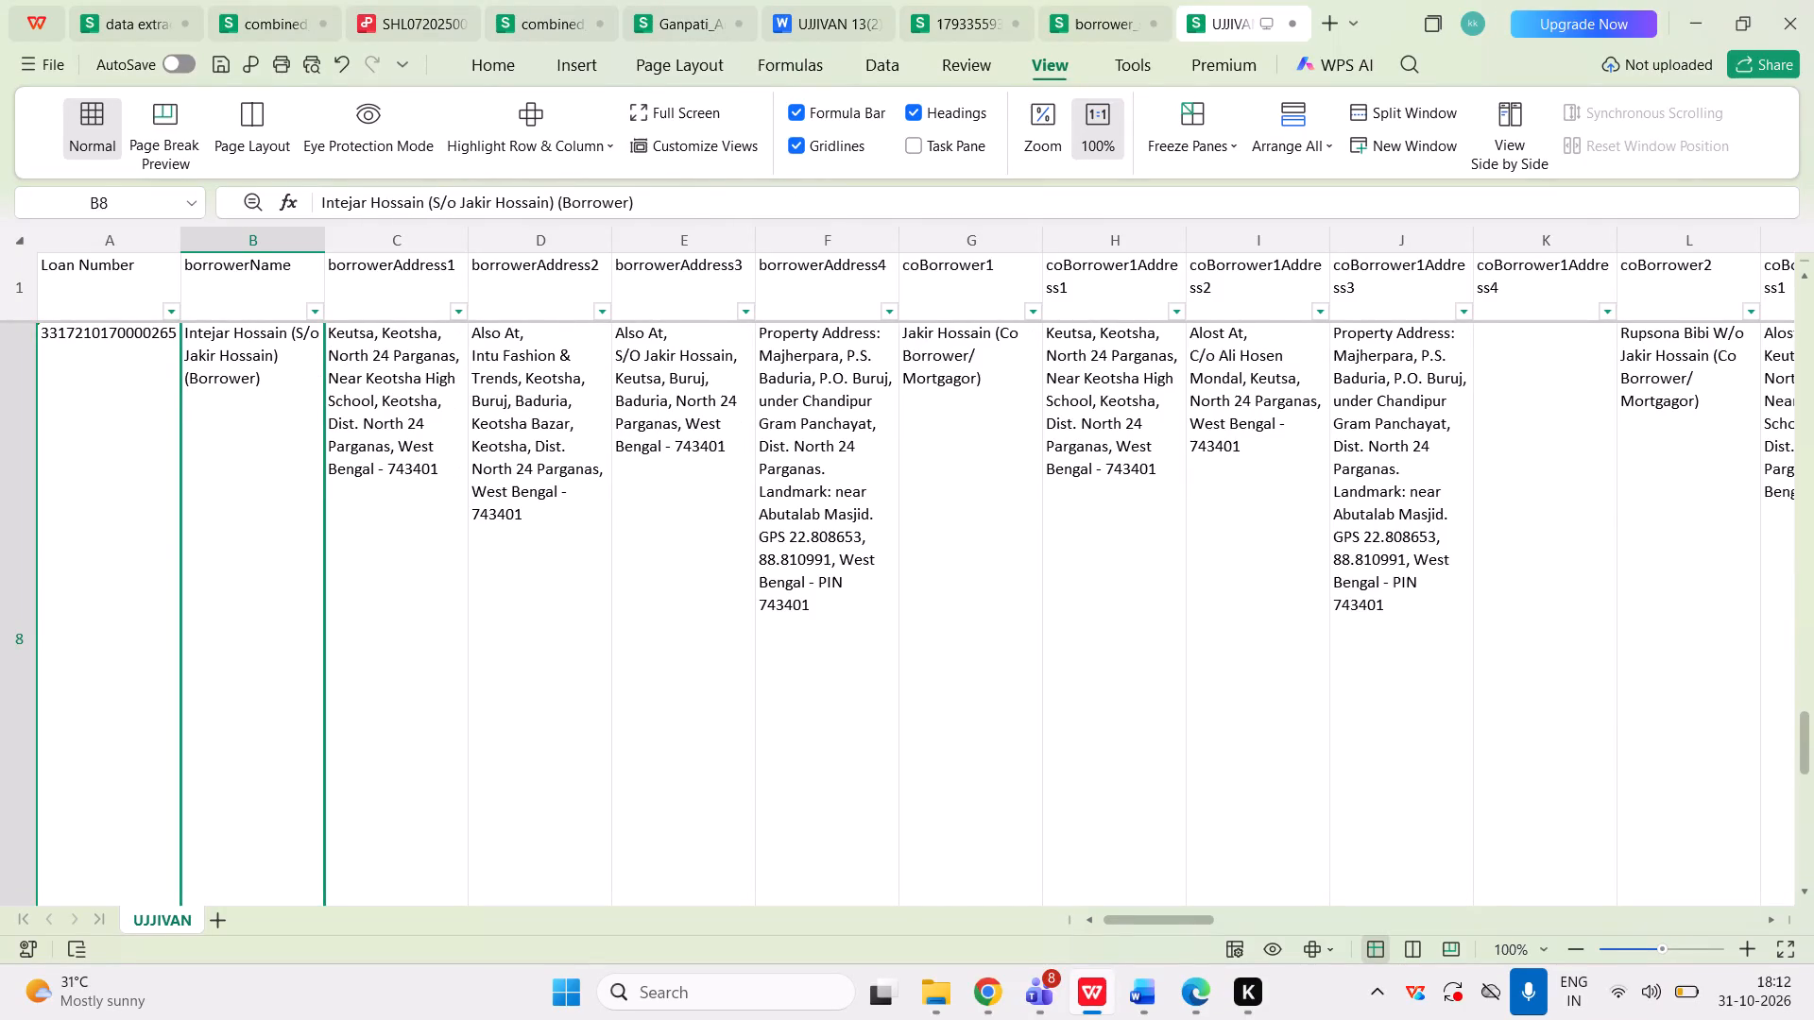
Add the prefix "1. " to the start of row 8's borrowerName entry.
left_click(830, 199)
key("ctrl+Left")
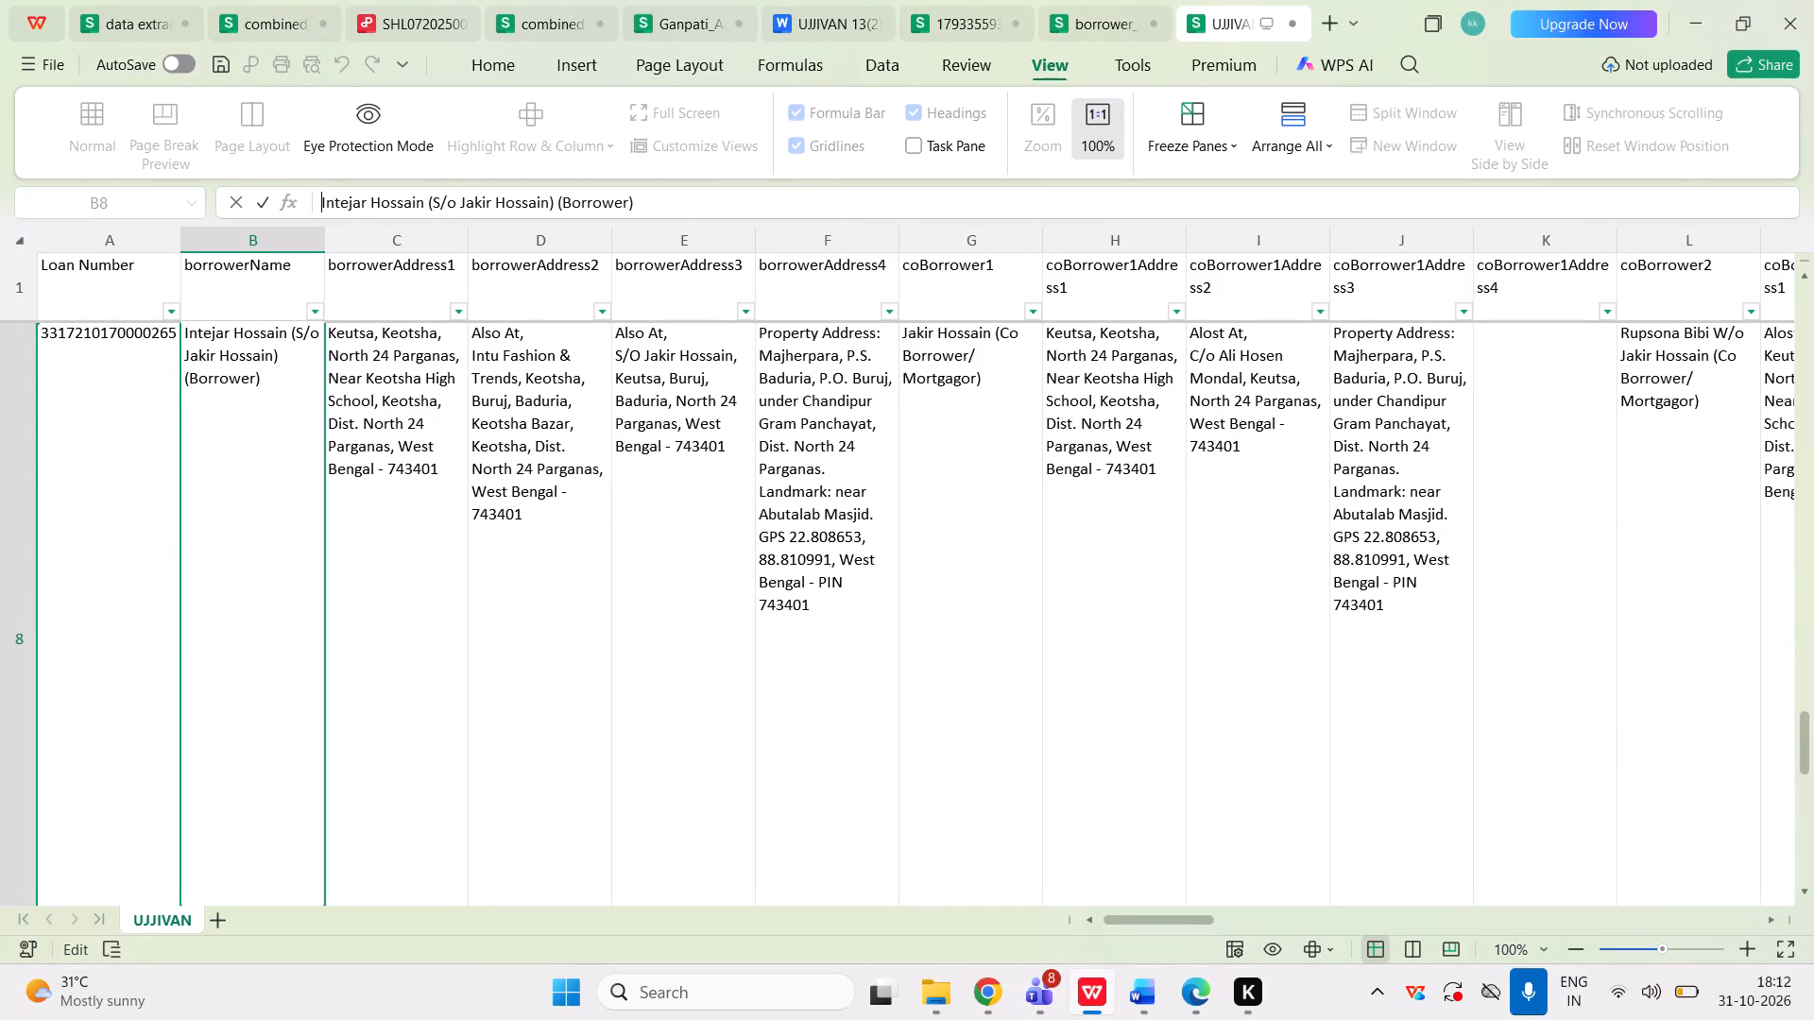
type("1.")
key("space")
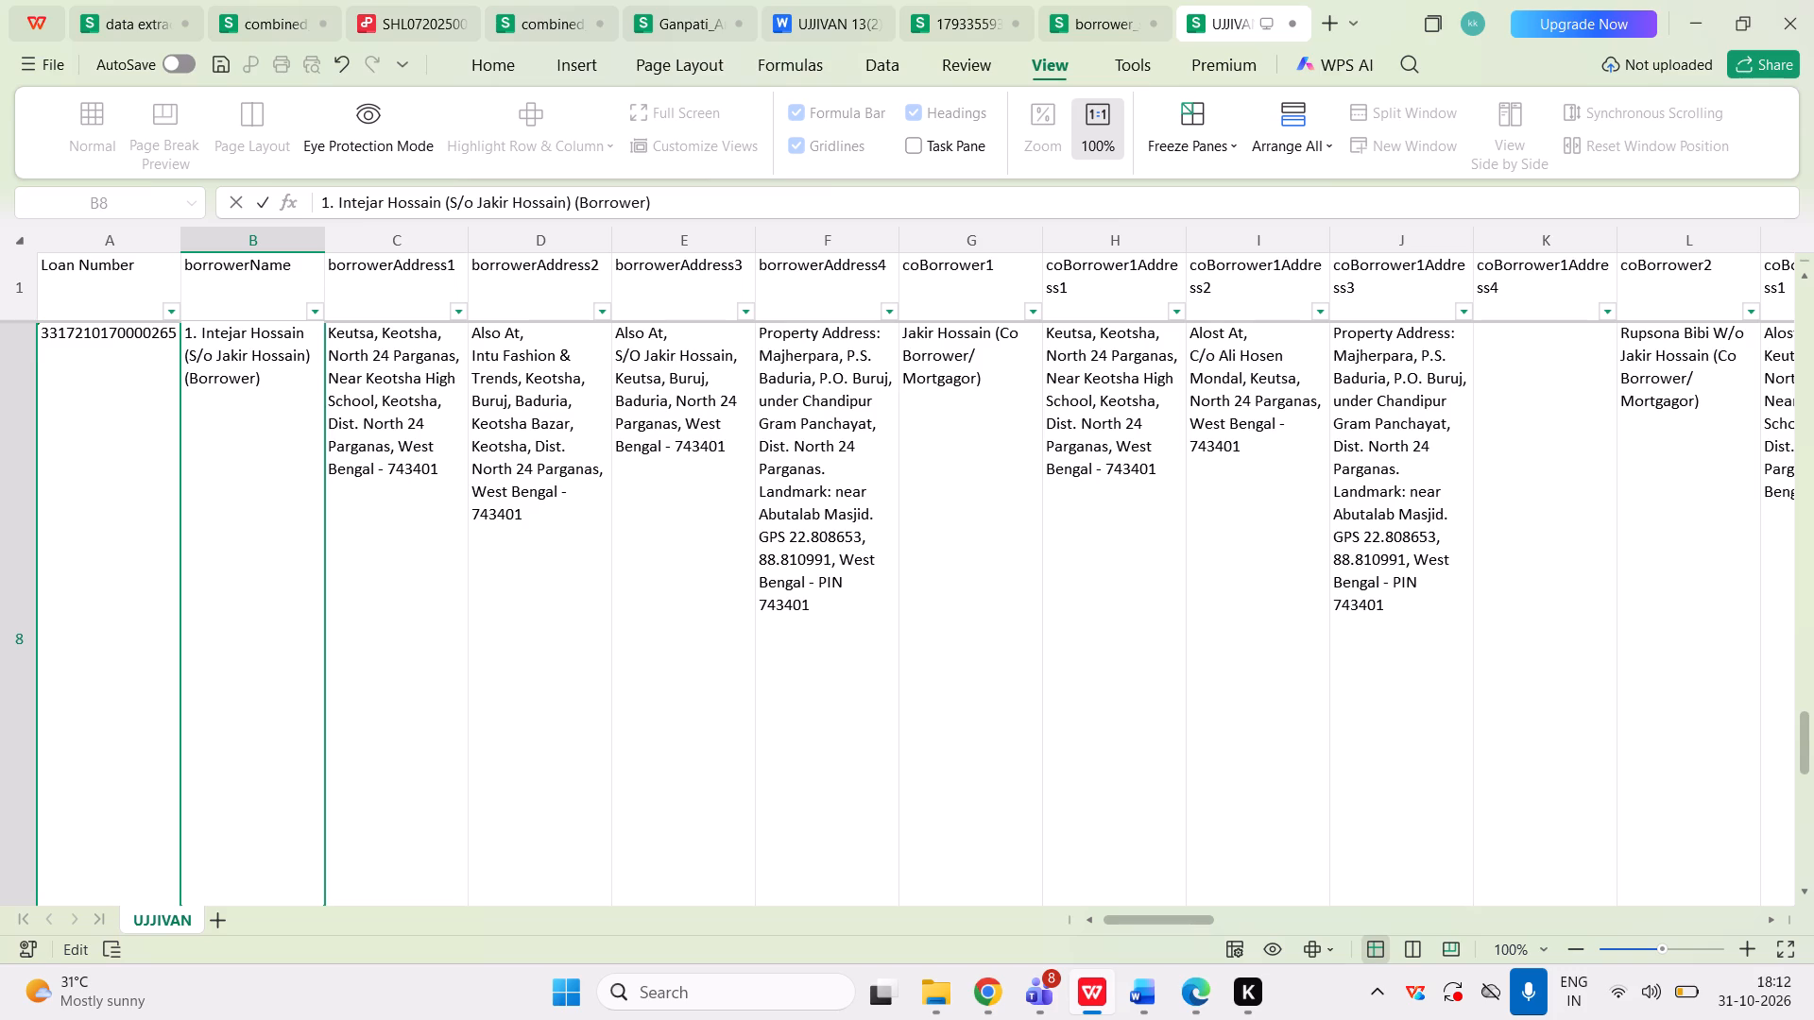
key("Tab")
Add the prefix "1. " to the start of row 9's borrowerName entry.
key("Left")
key("Down")
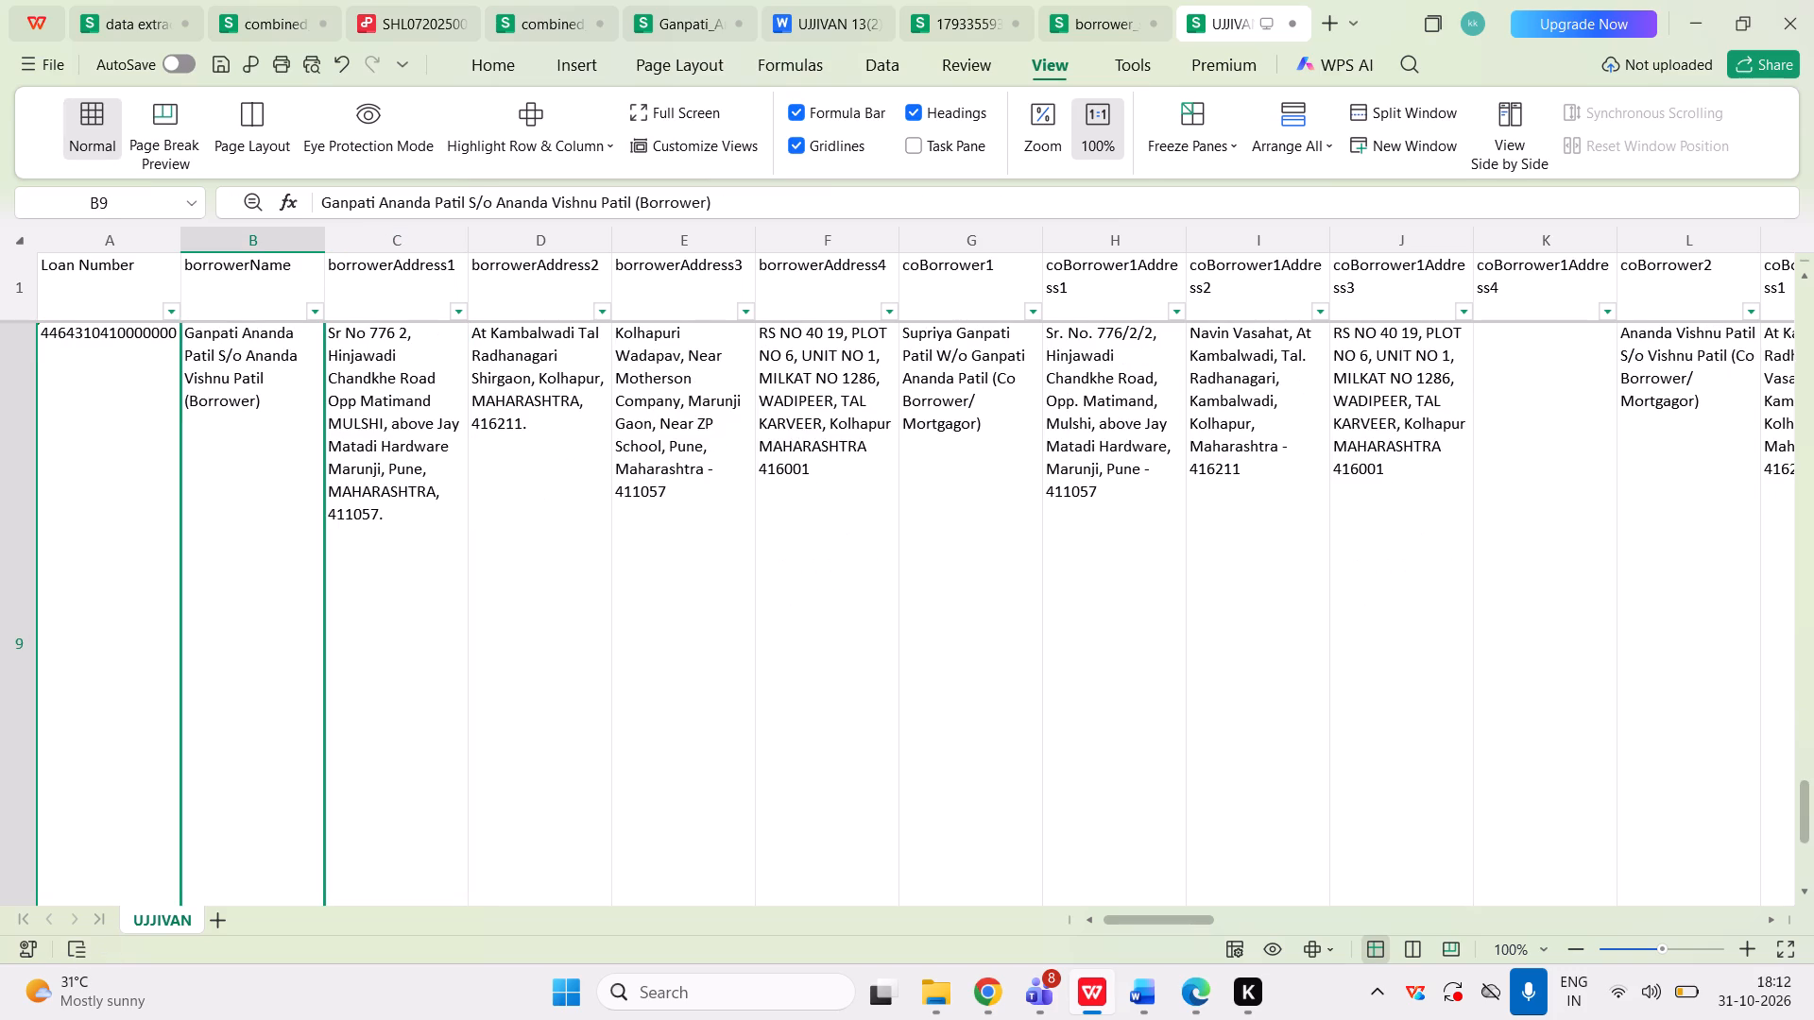
double_click(279, 346)
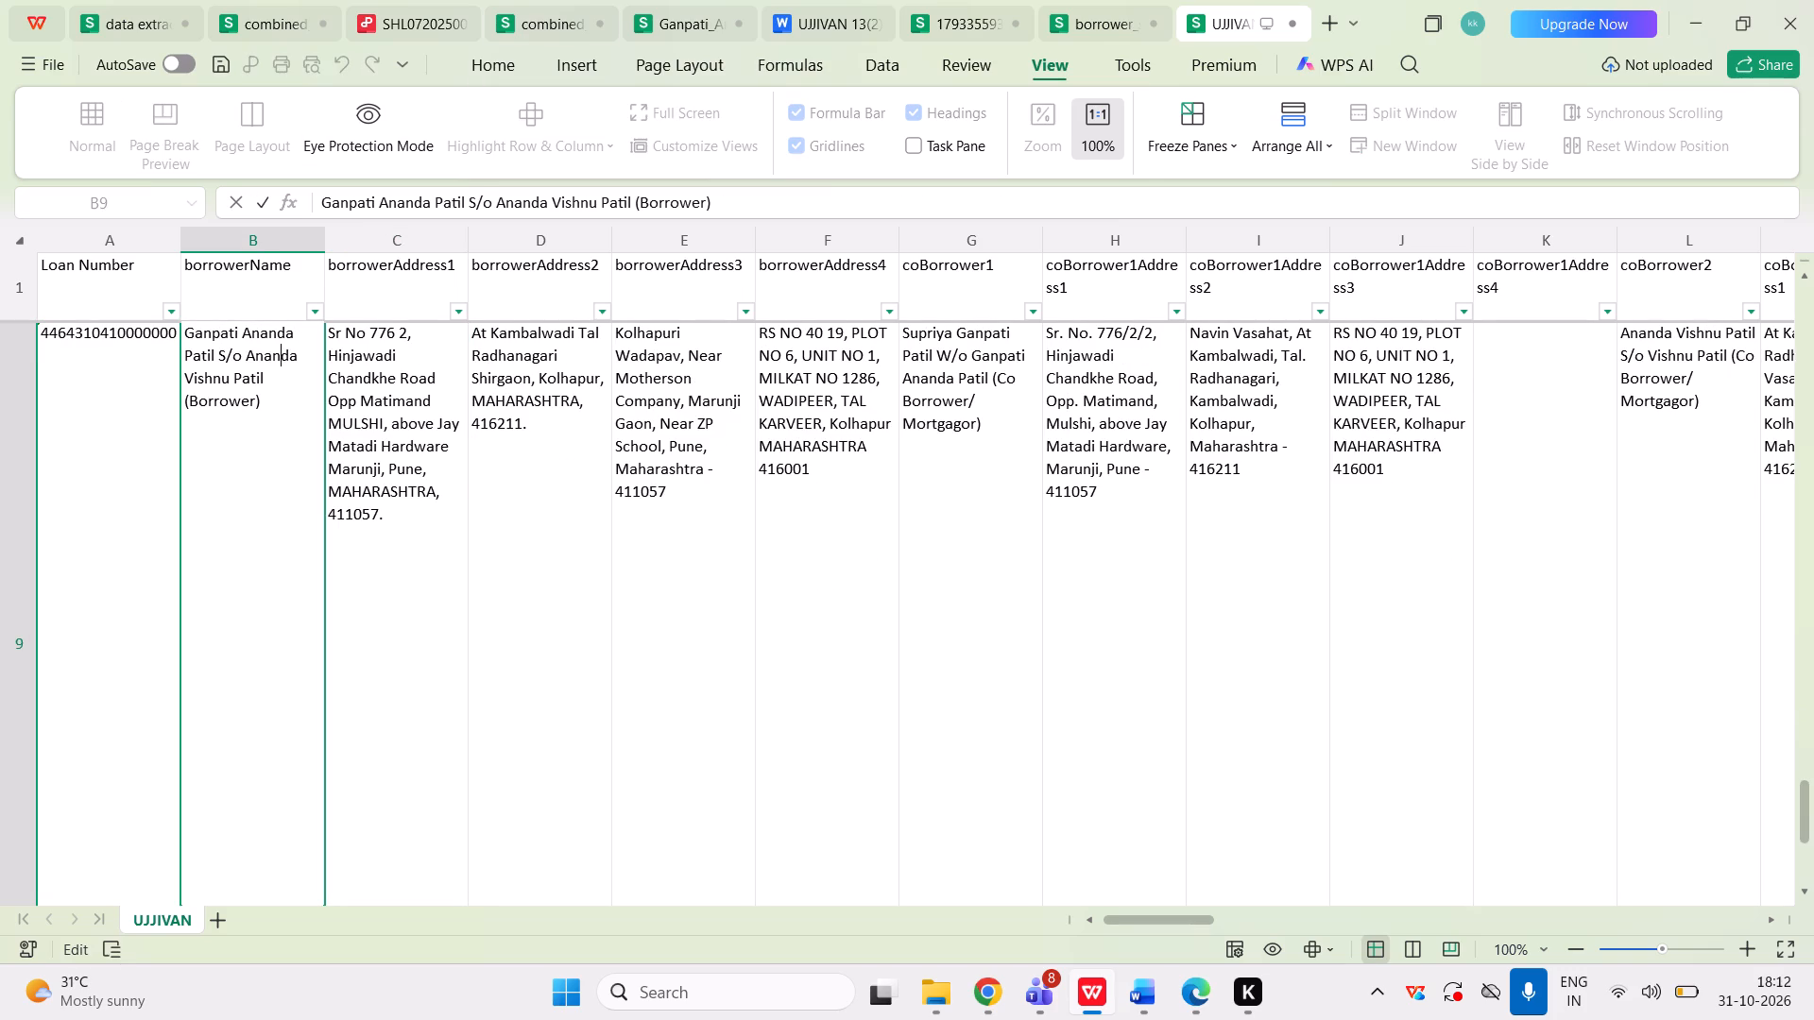
left_click(279, 346)
key("Left")
key("Up")
key("Left")
key("ctrl+Left")
type("1.")
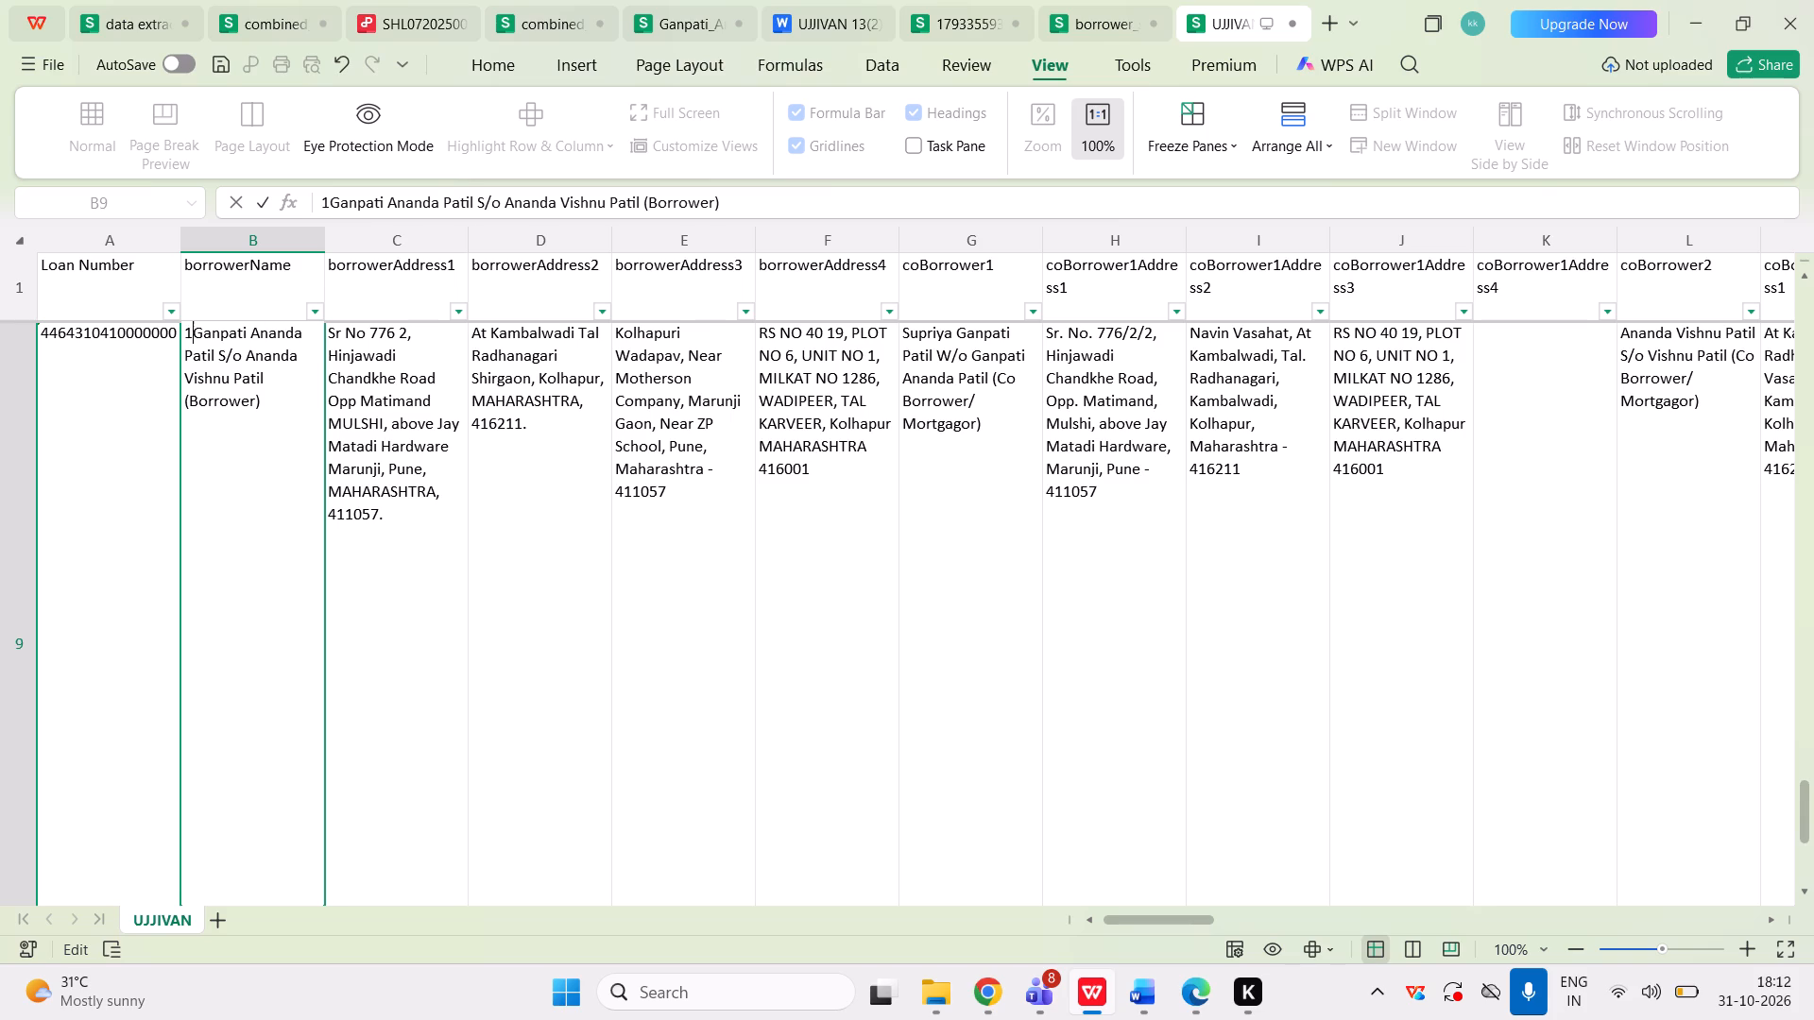
key("space")
key("Tab")
Add the prefix "2. " to the start of row 8's coBorrower1 entry.
key("Left")
key("Down")
key("Up")
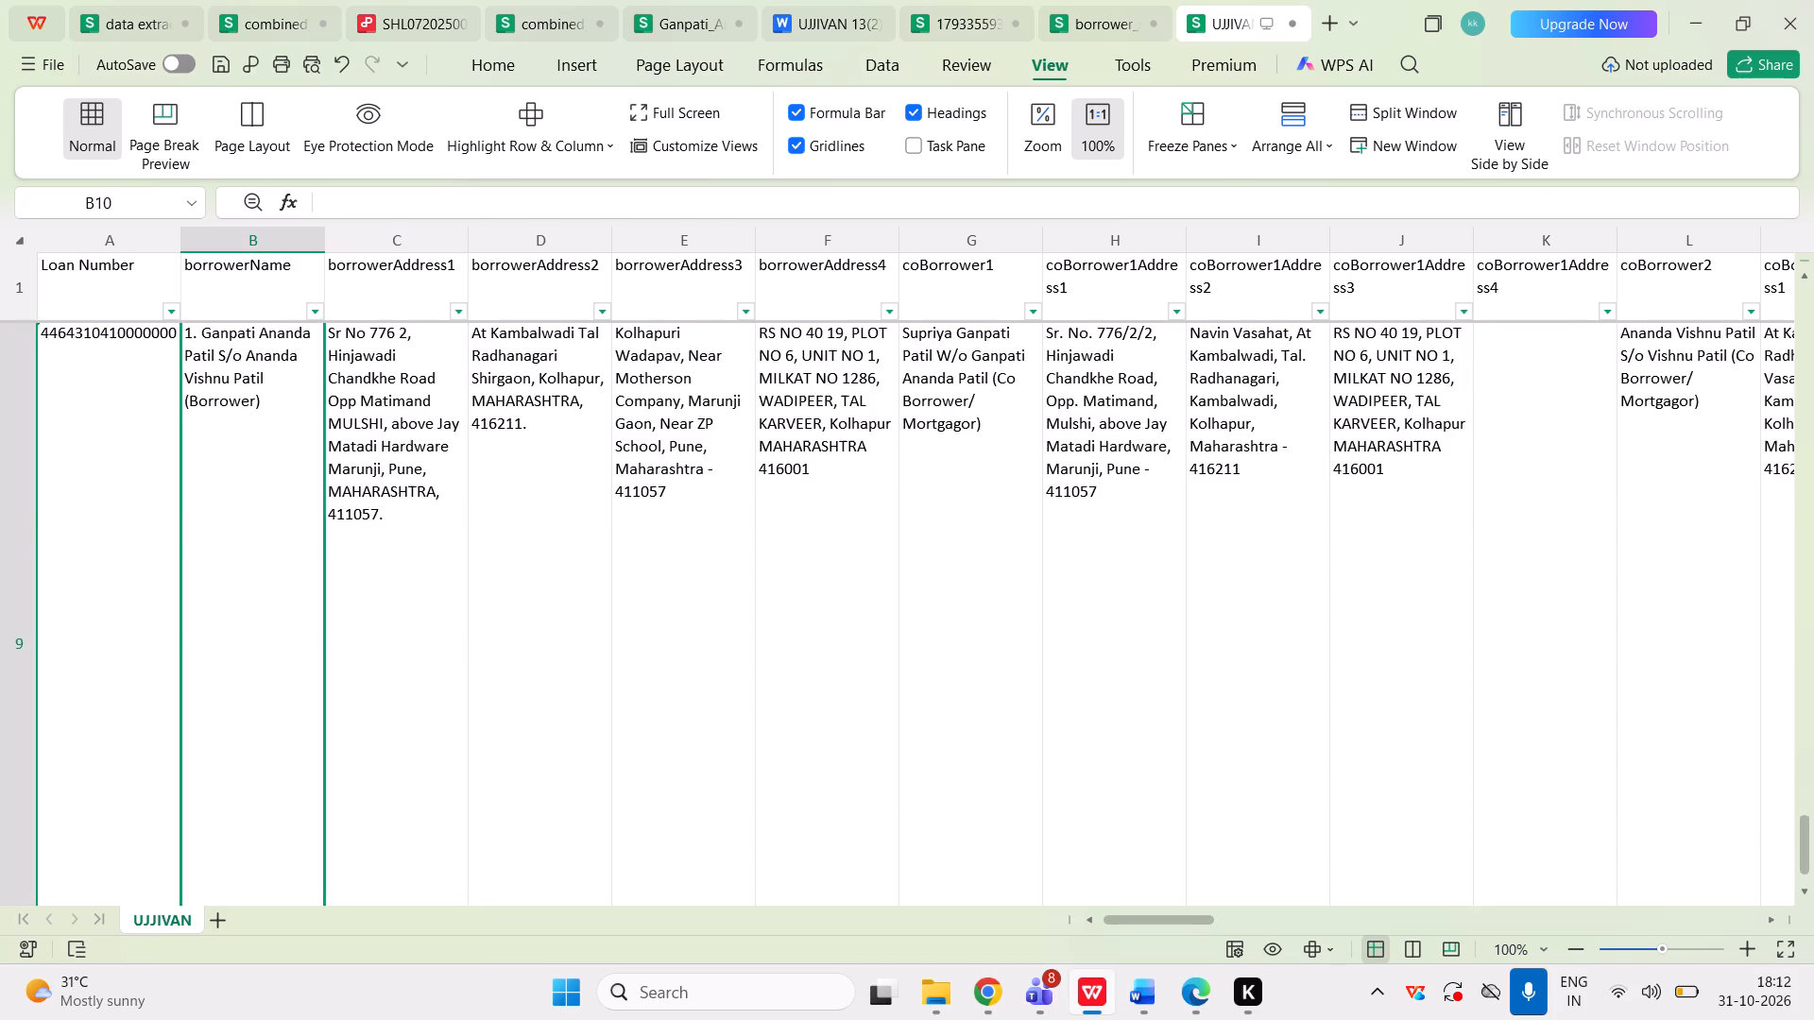
key("Up")
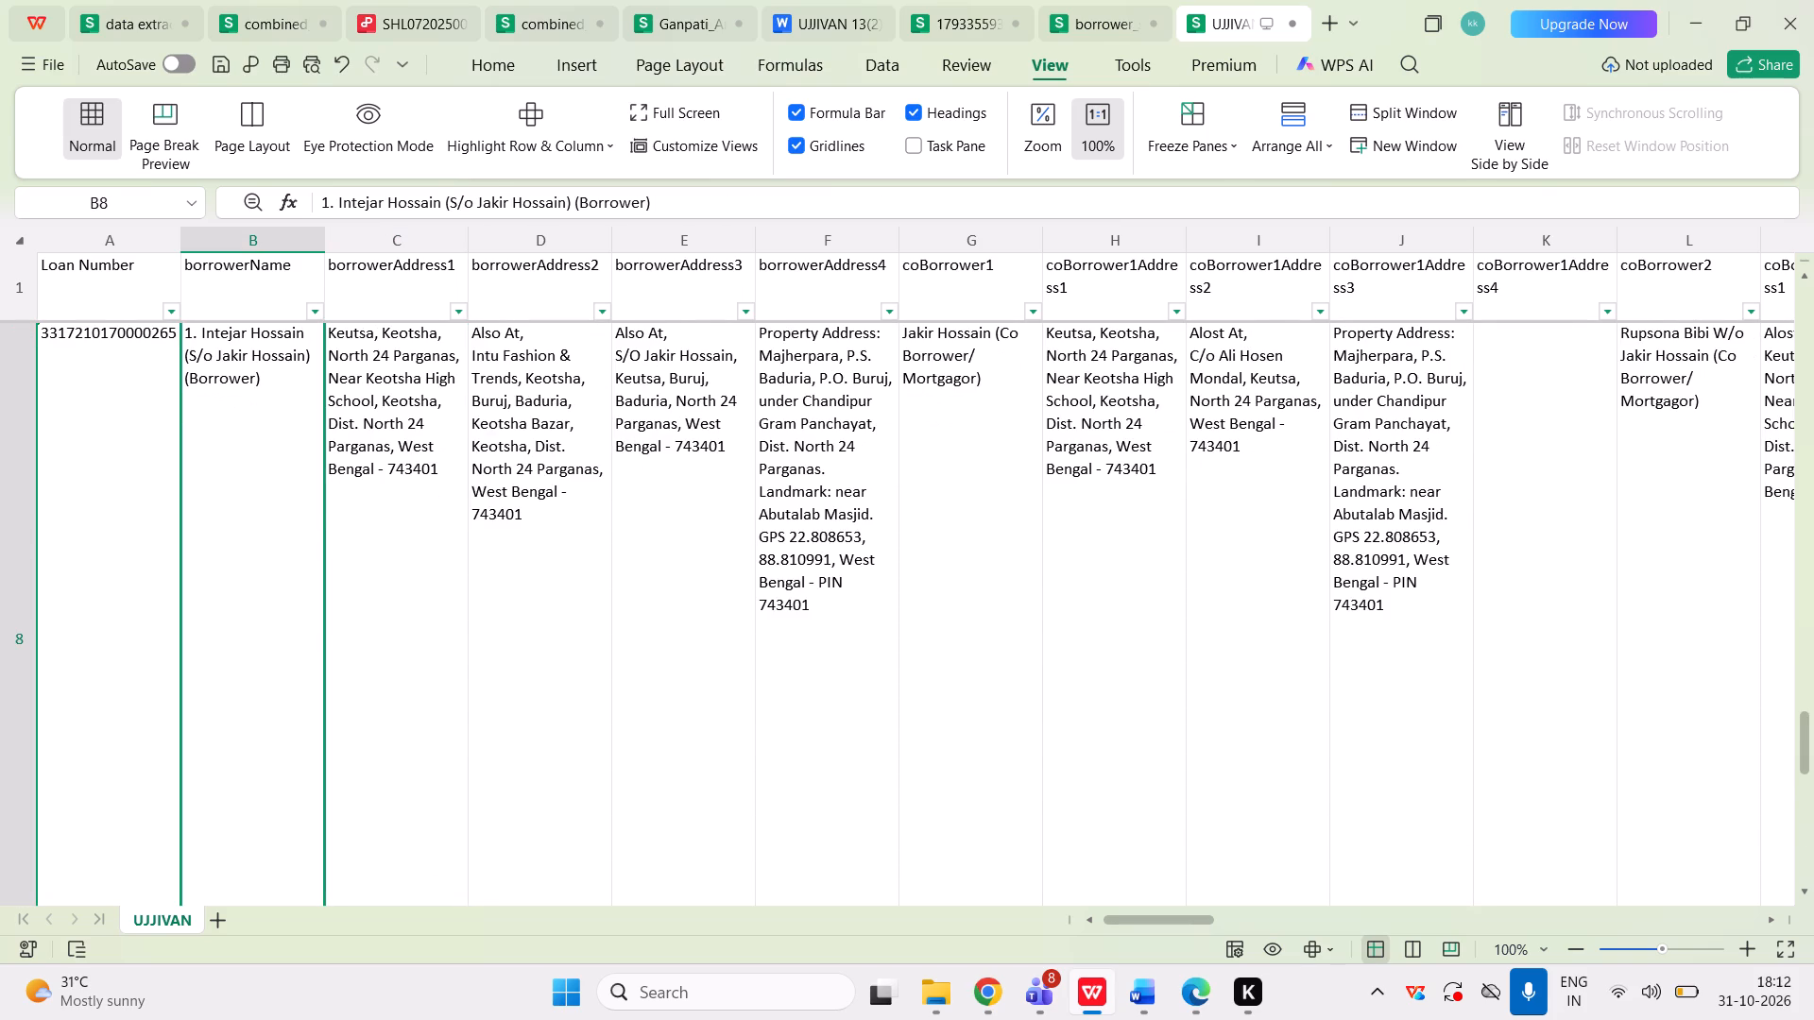
key("Down")
key("Up")
key("Left")
key("Right")
key("Right")
key("Right")
key("Right")
key("Right")
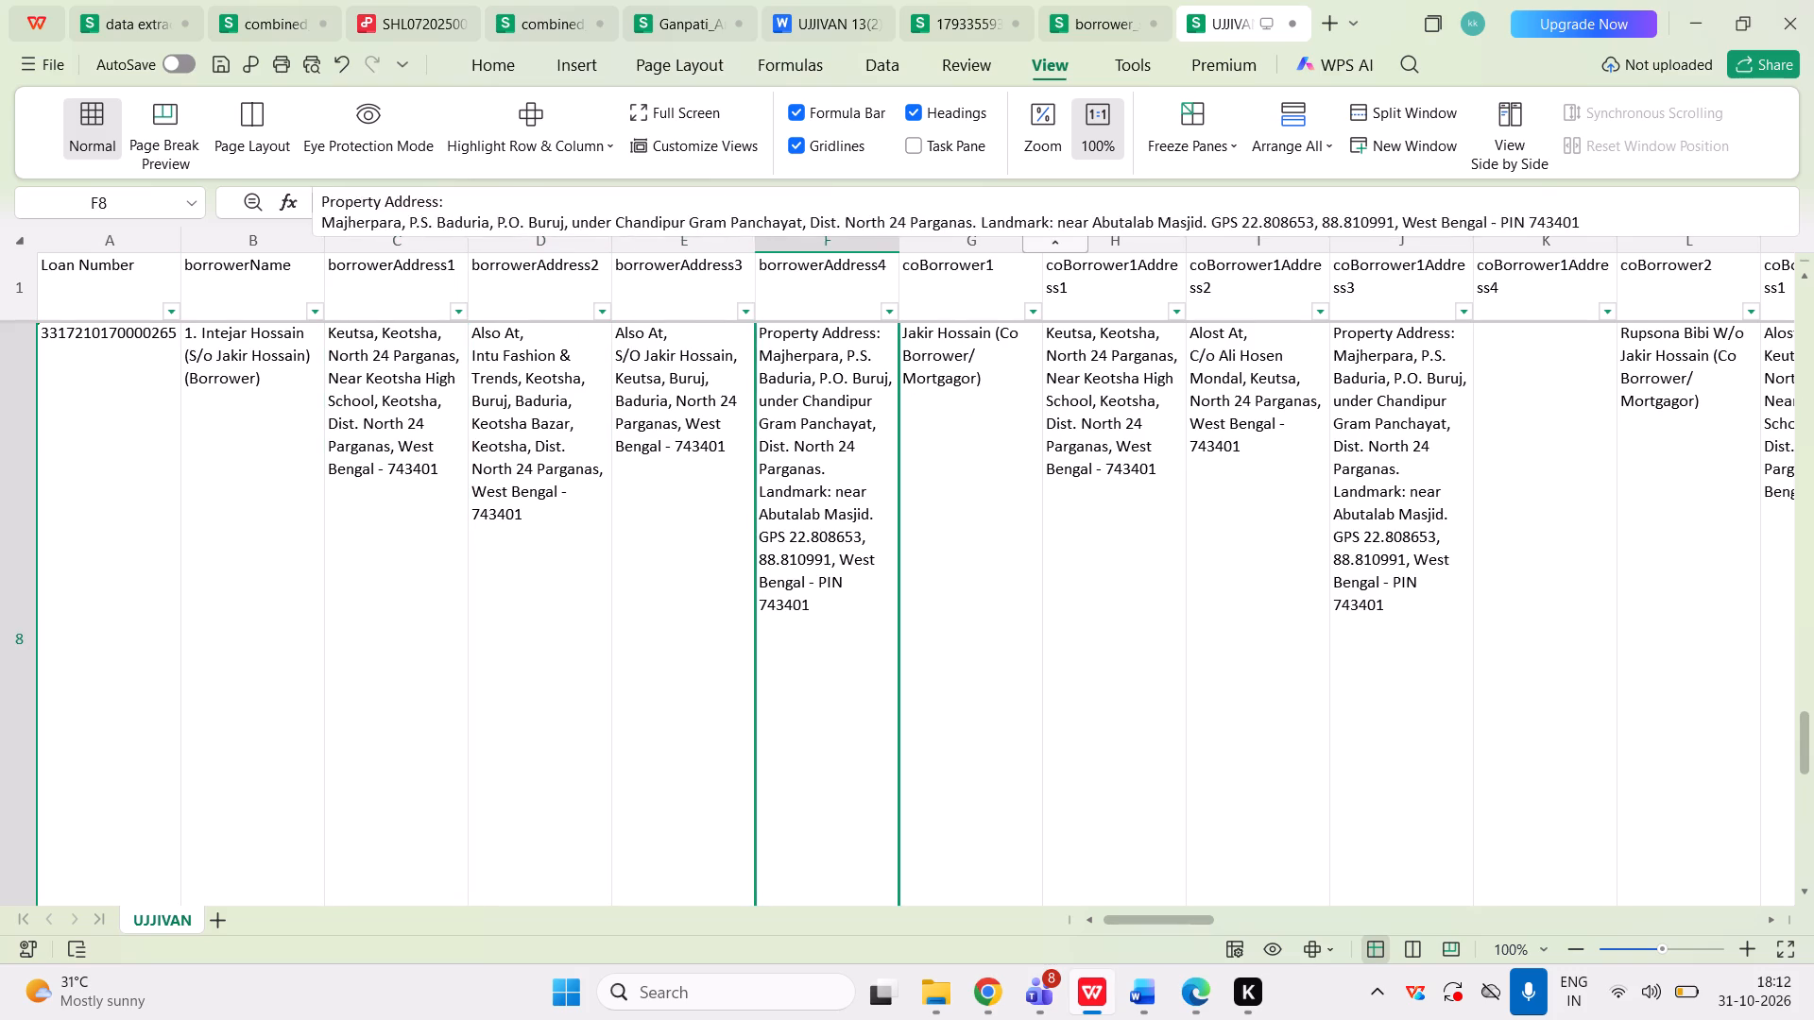
key("Right")
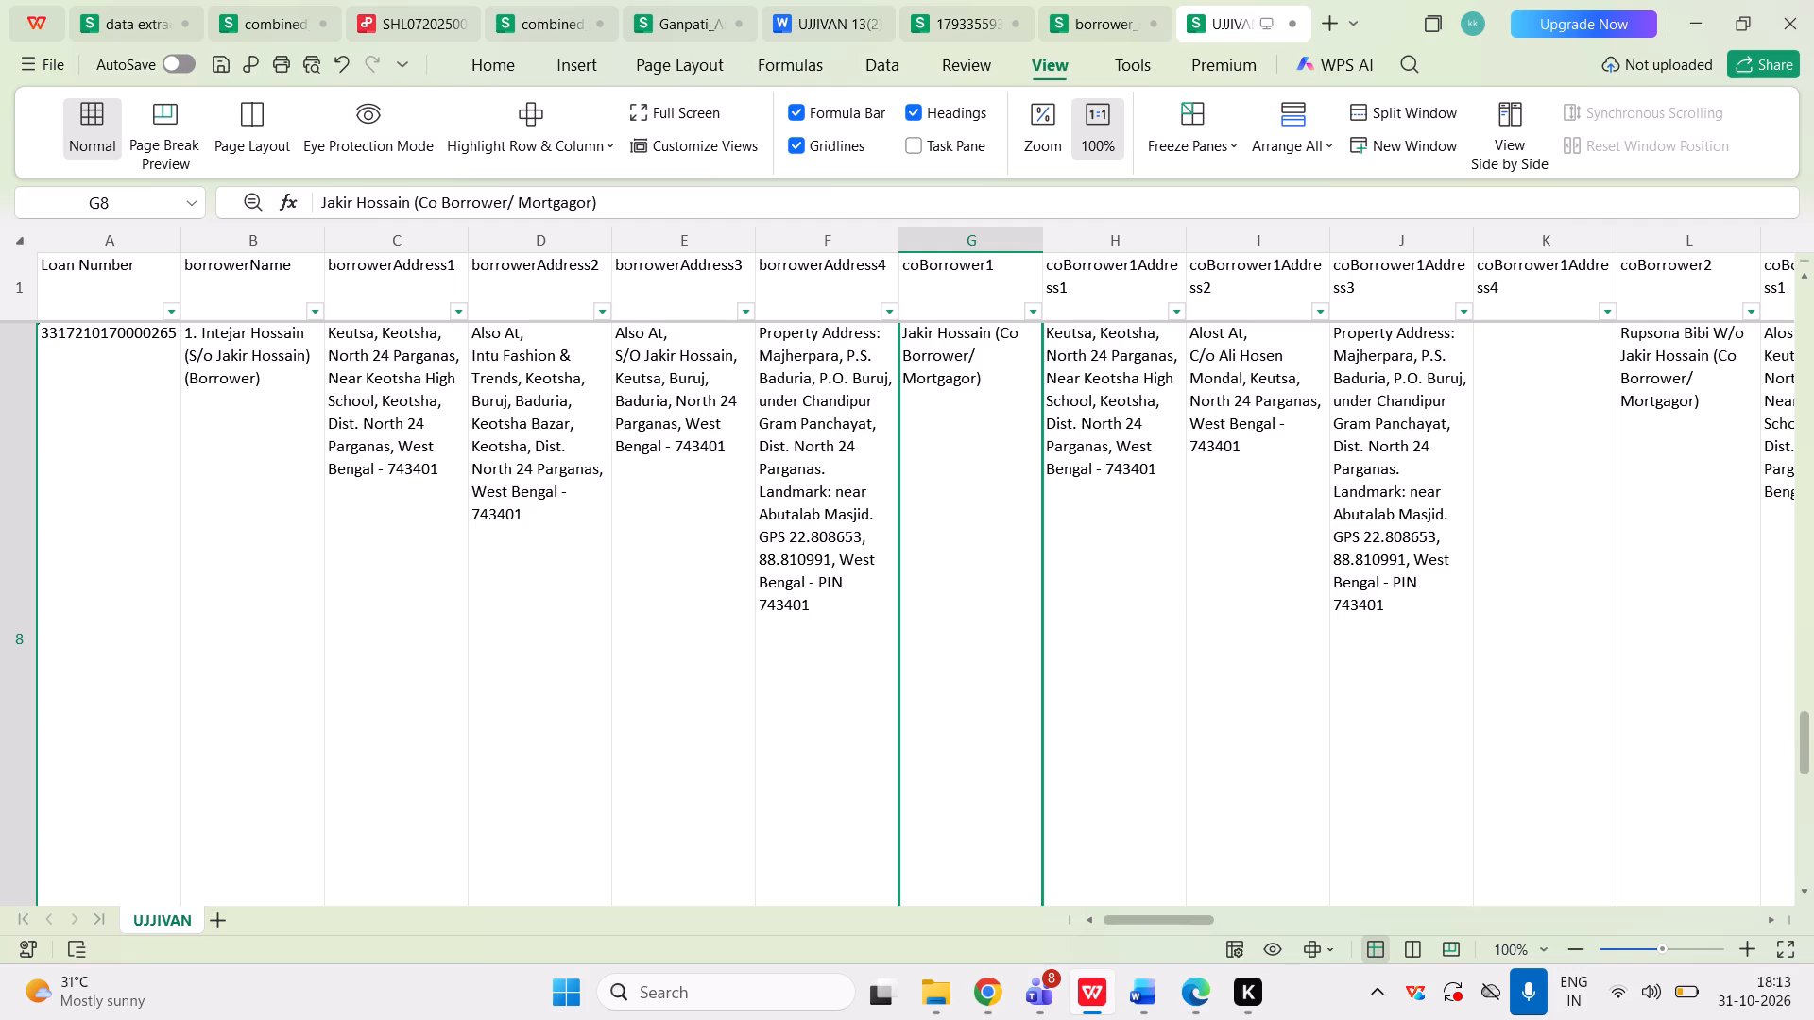
double_click(968, 442)
key("Left")
key("Up")
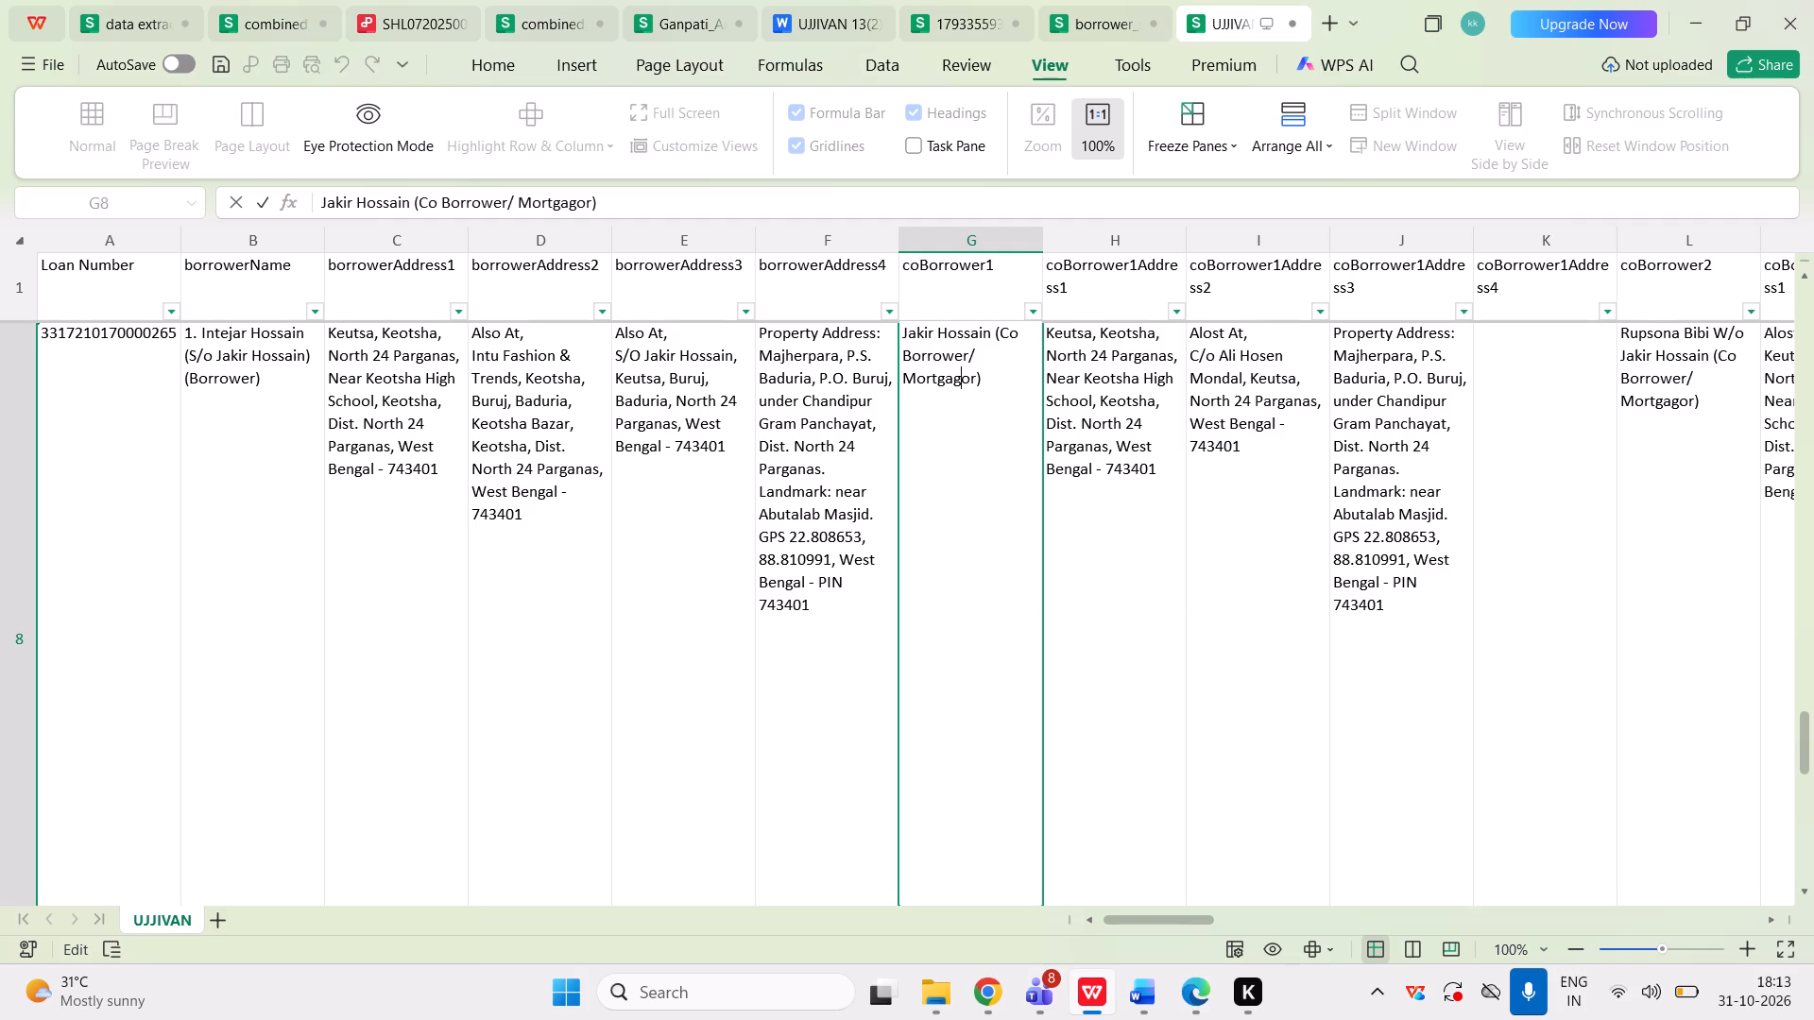
key("Left")
key("Up")
key("Left")
key("Up")
key("Left")
type("2.")
key("space")
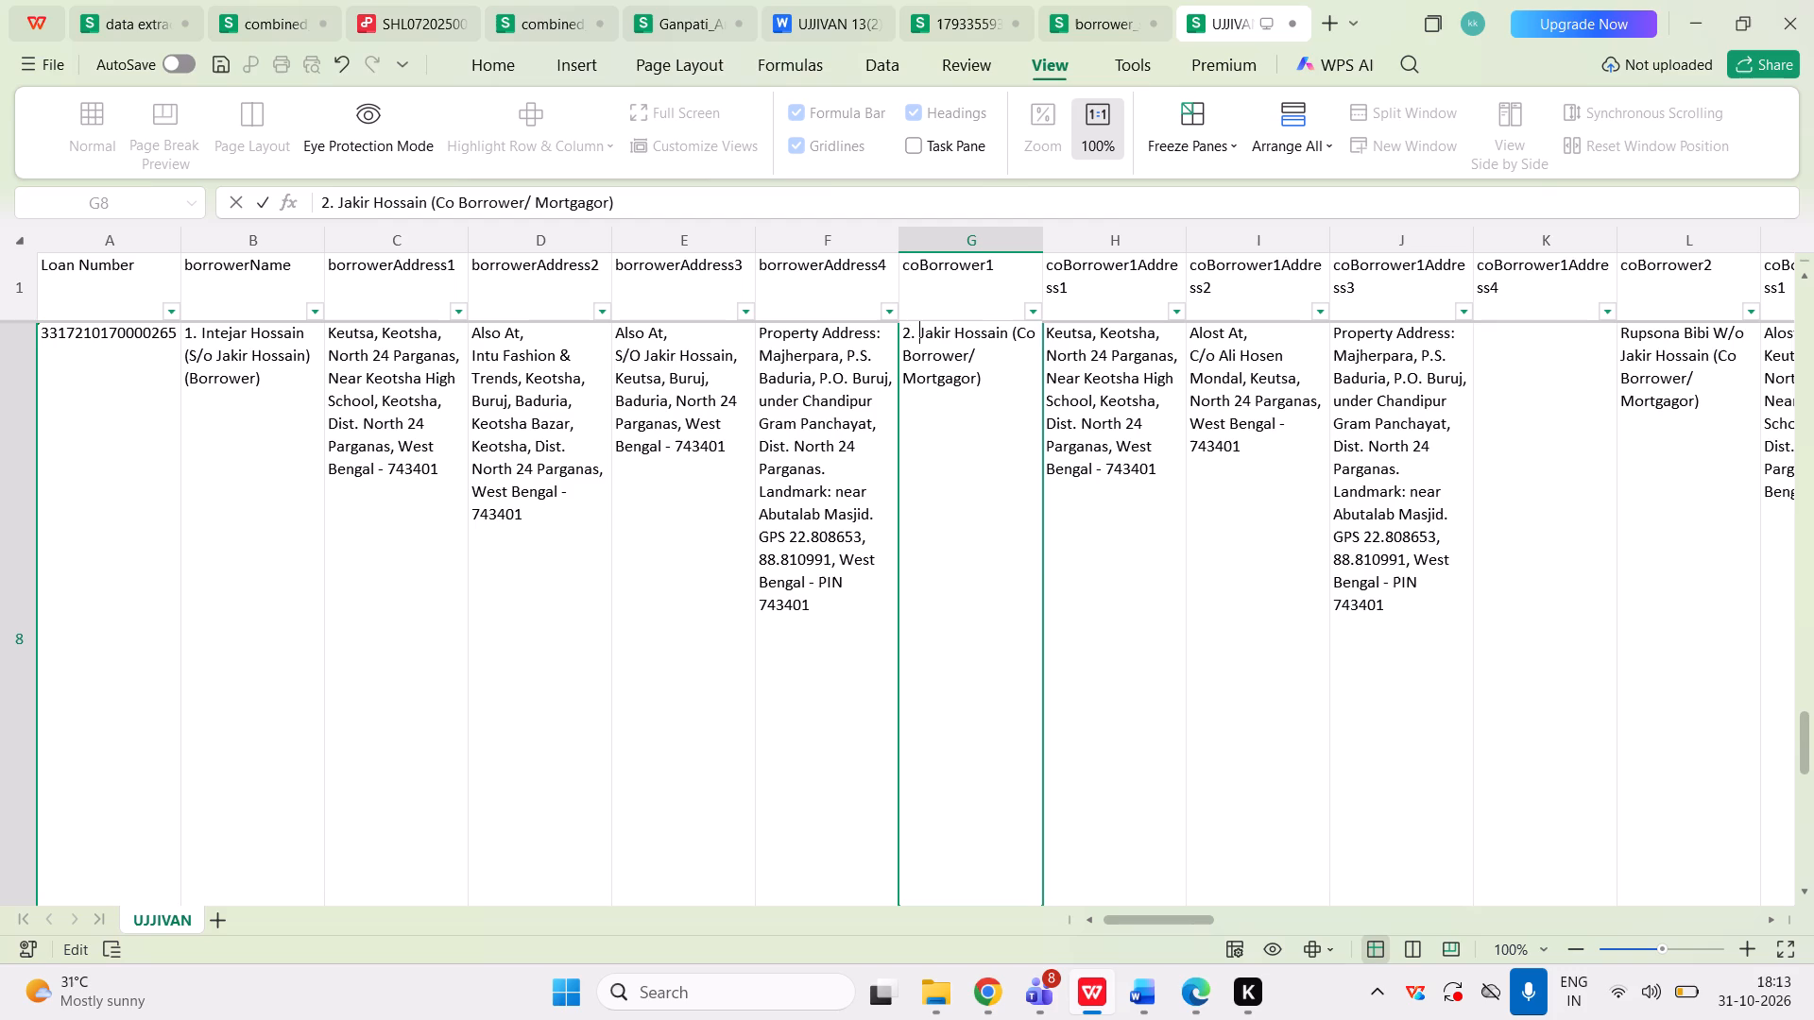
key("Tab")
Add the prefix "2. " to the start of row 9's coBorrower1 entry.
key("Left")
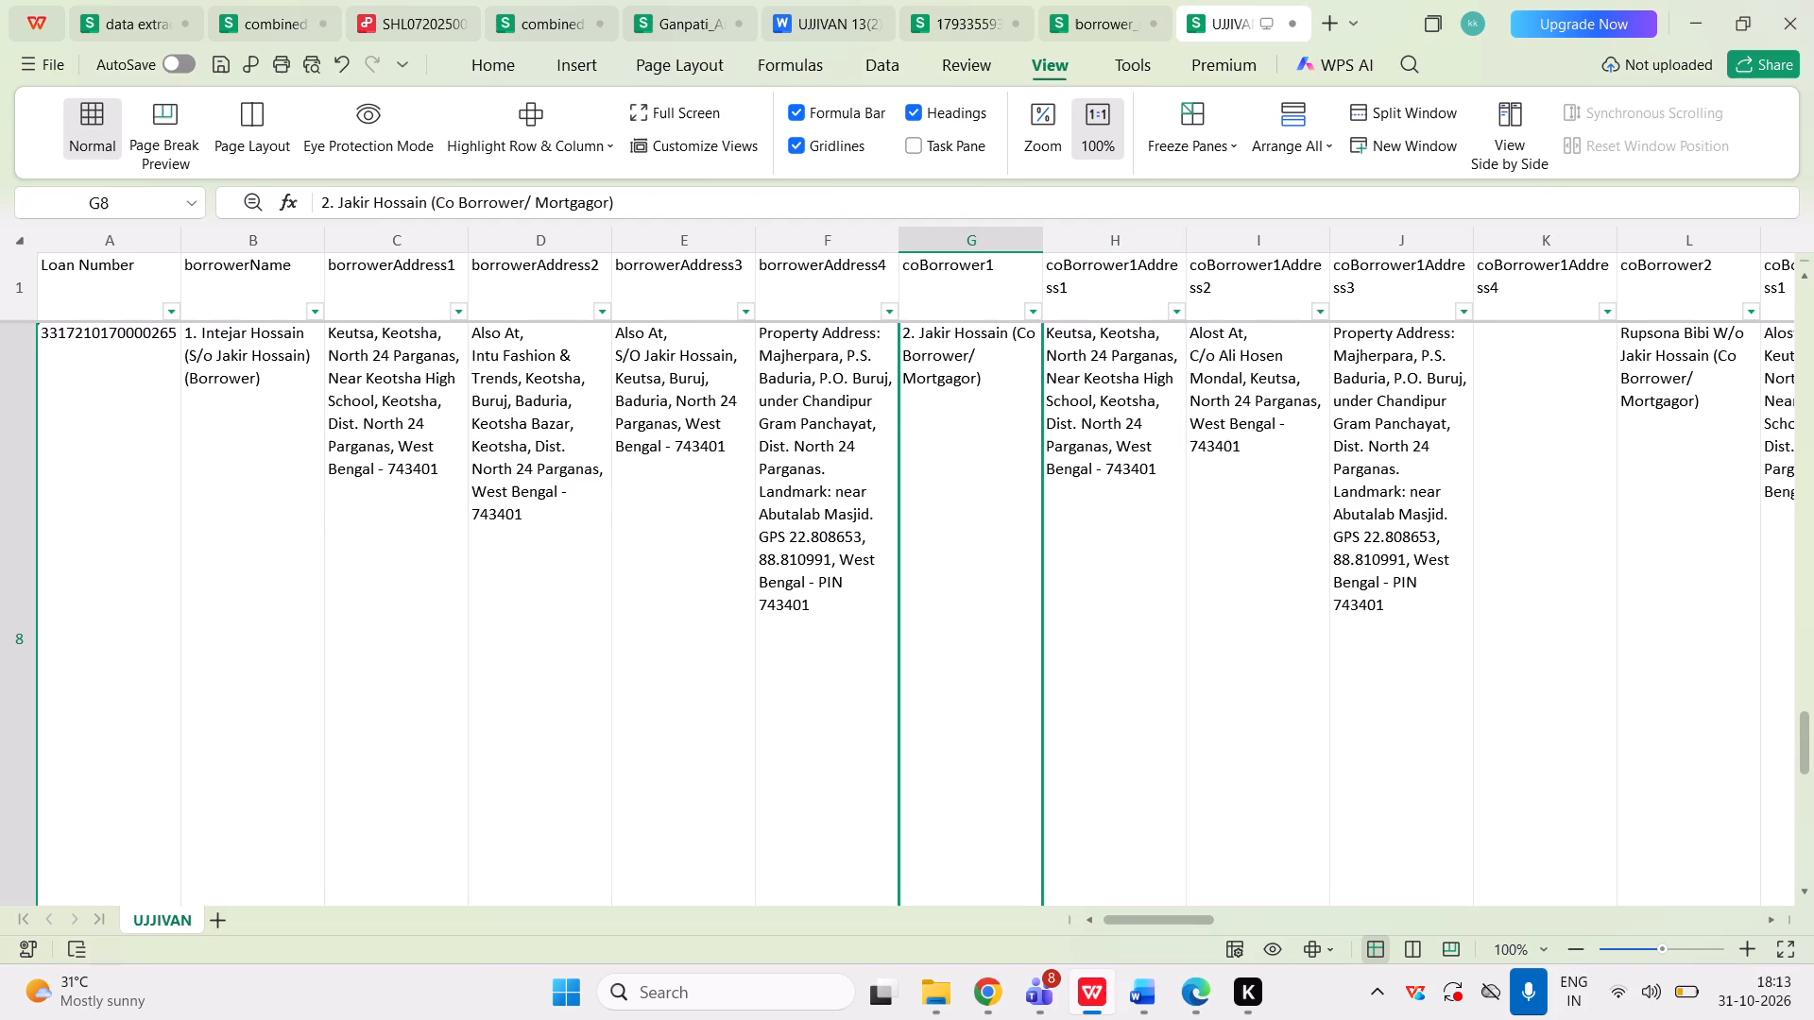
key("Down")
left_click(968, 442)
double_click(968, 442)
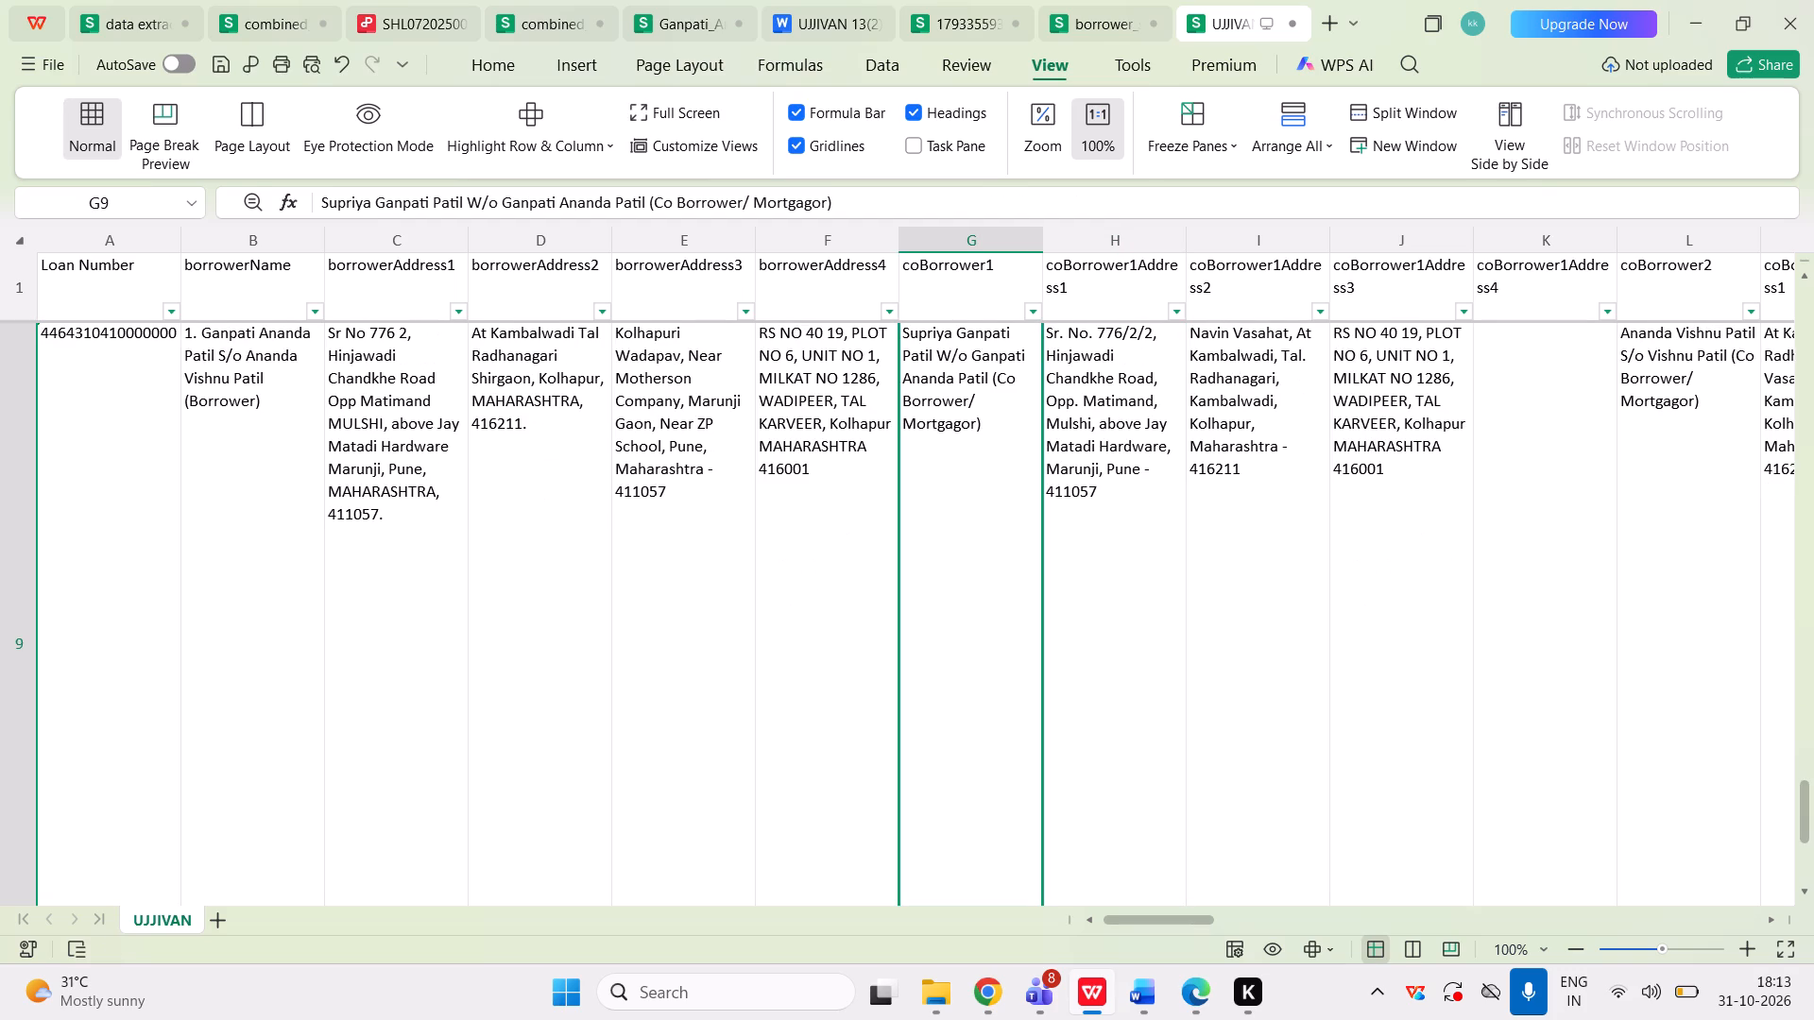
key("Up")
key("Left")
key("Up")
key("Left")
key("Up")
key("Left")
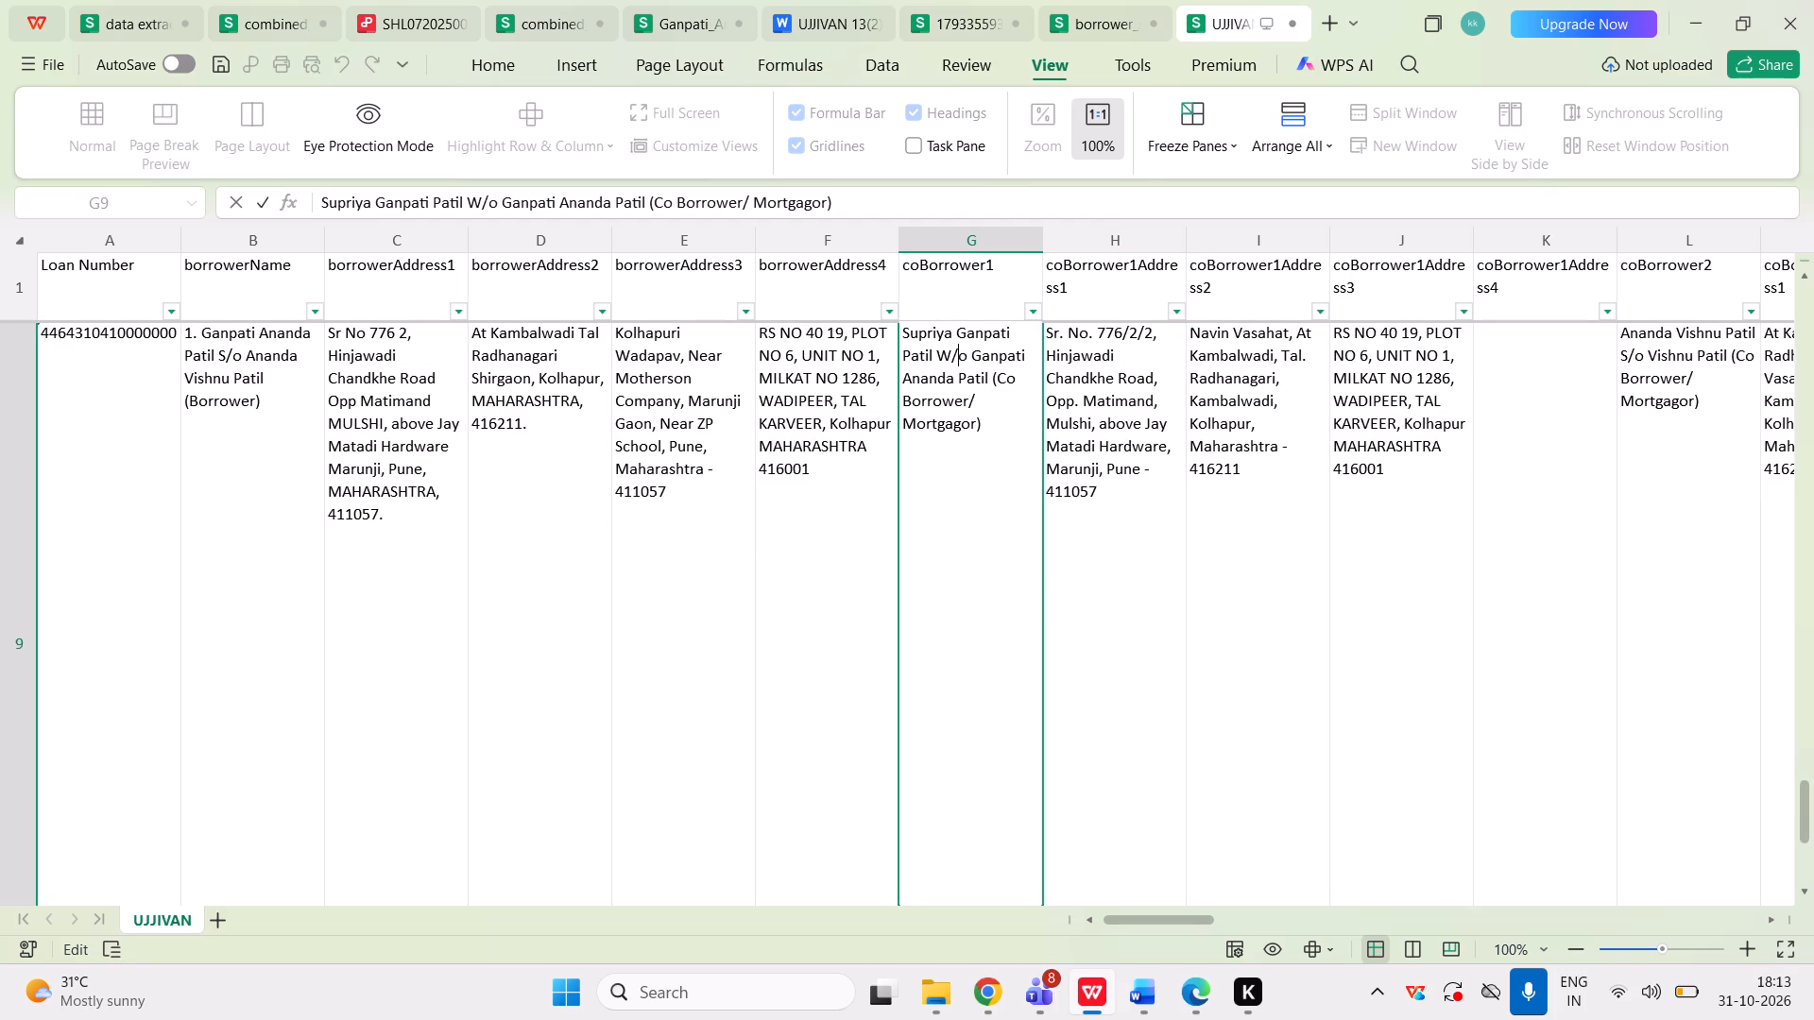
key("Up")
key("Left")
key("Left")
key("Left")
key("Left")
key("Left")
key("Left")
key("Left")
type("2.")
key("space")
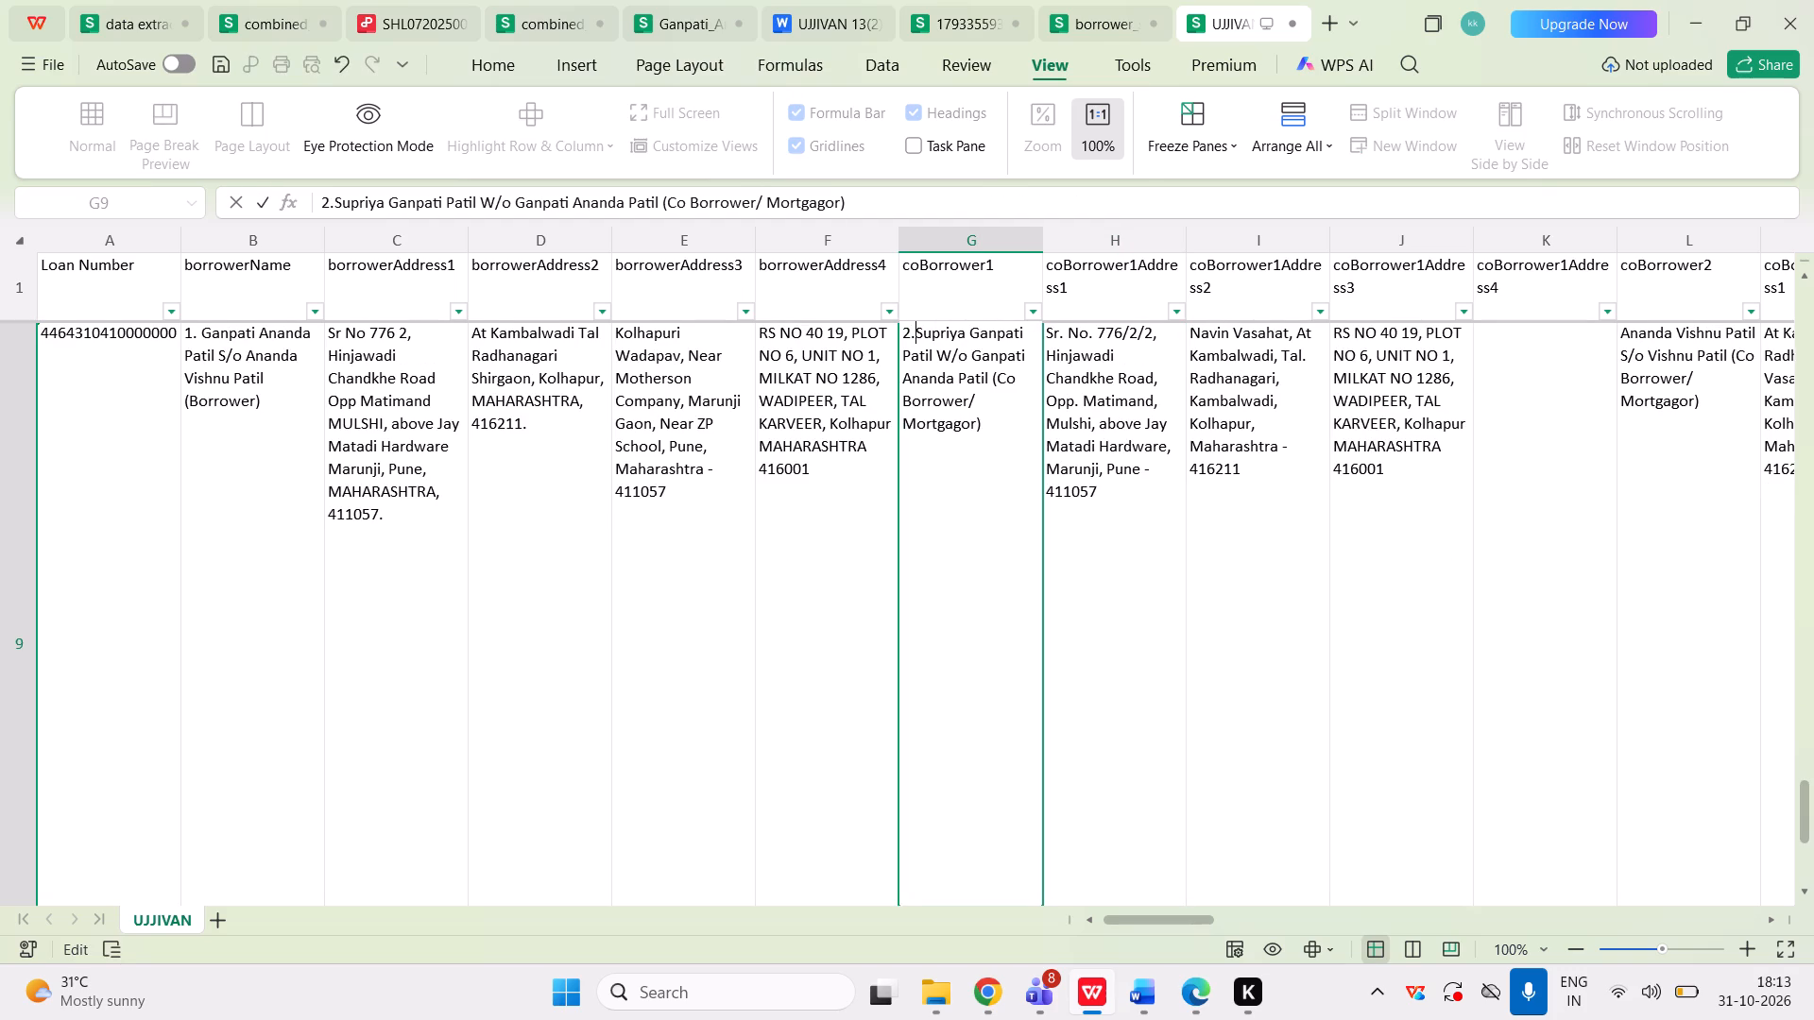
key("Tab")
Remove the parentheses around the S/o relation text in row 8's borrowerName entry, keeping those around "Borrower".
key("Left")
key("Up")
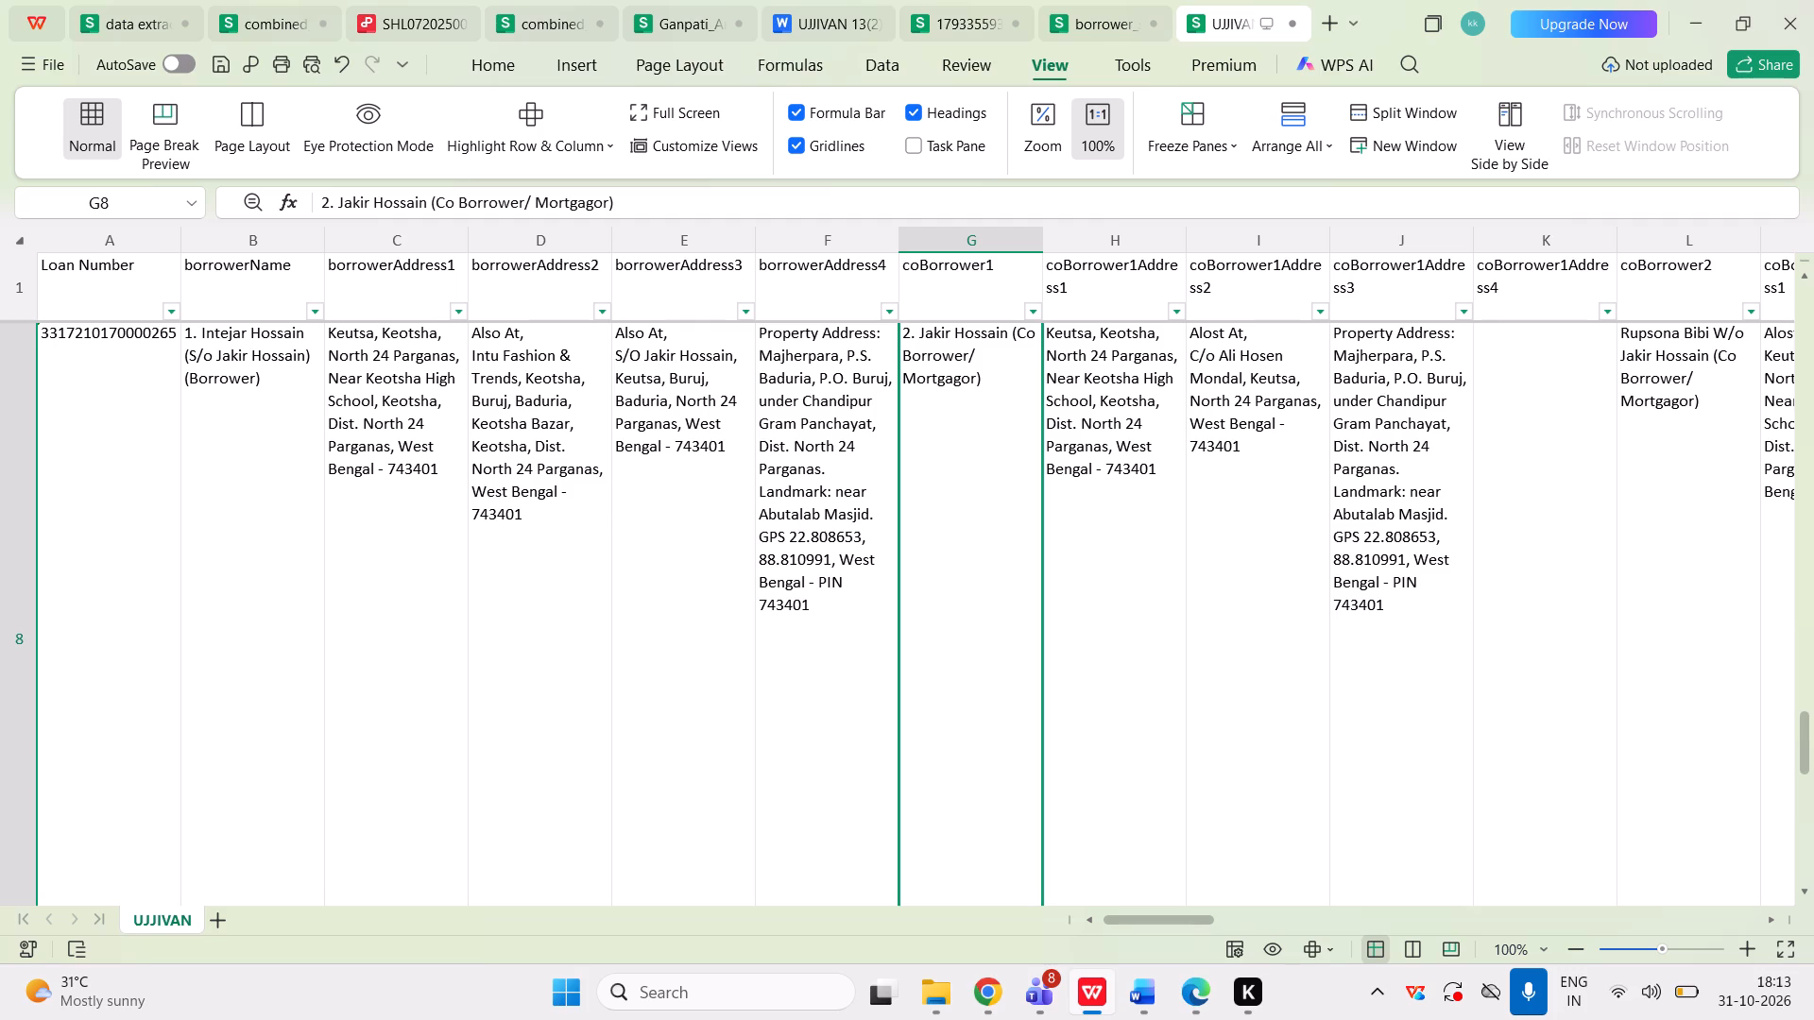
key("Left")
key("Left")
key("Left")
key("Left")
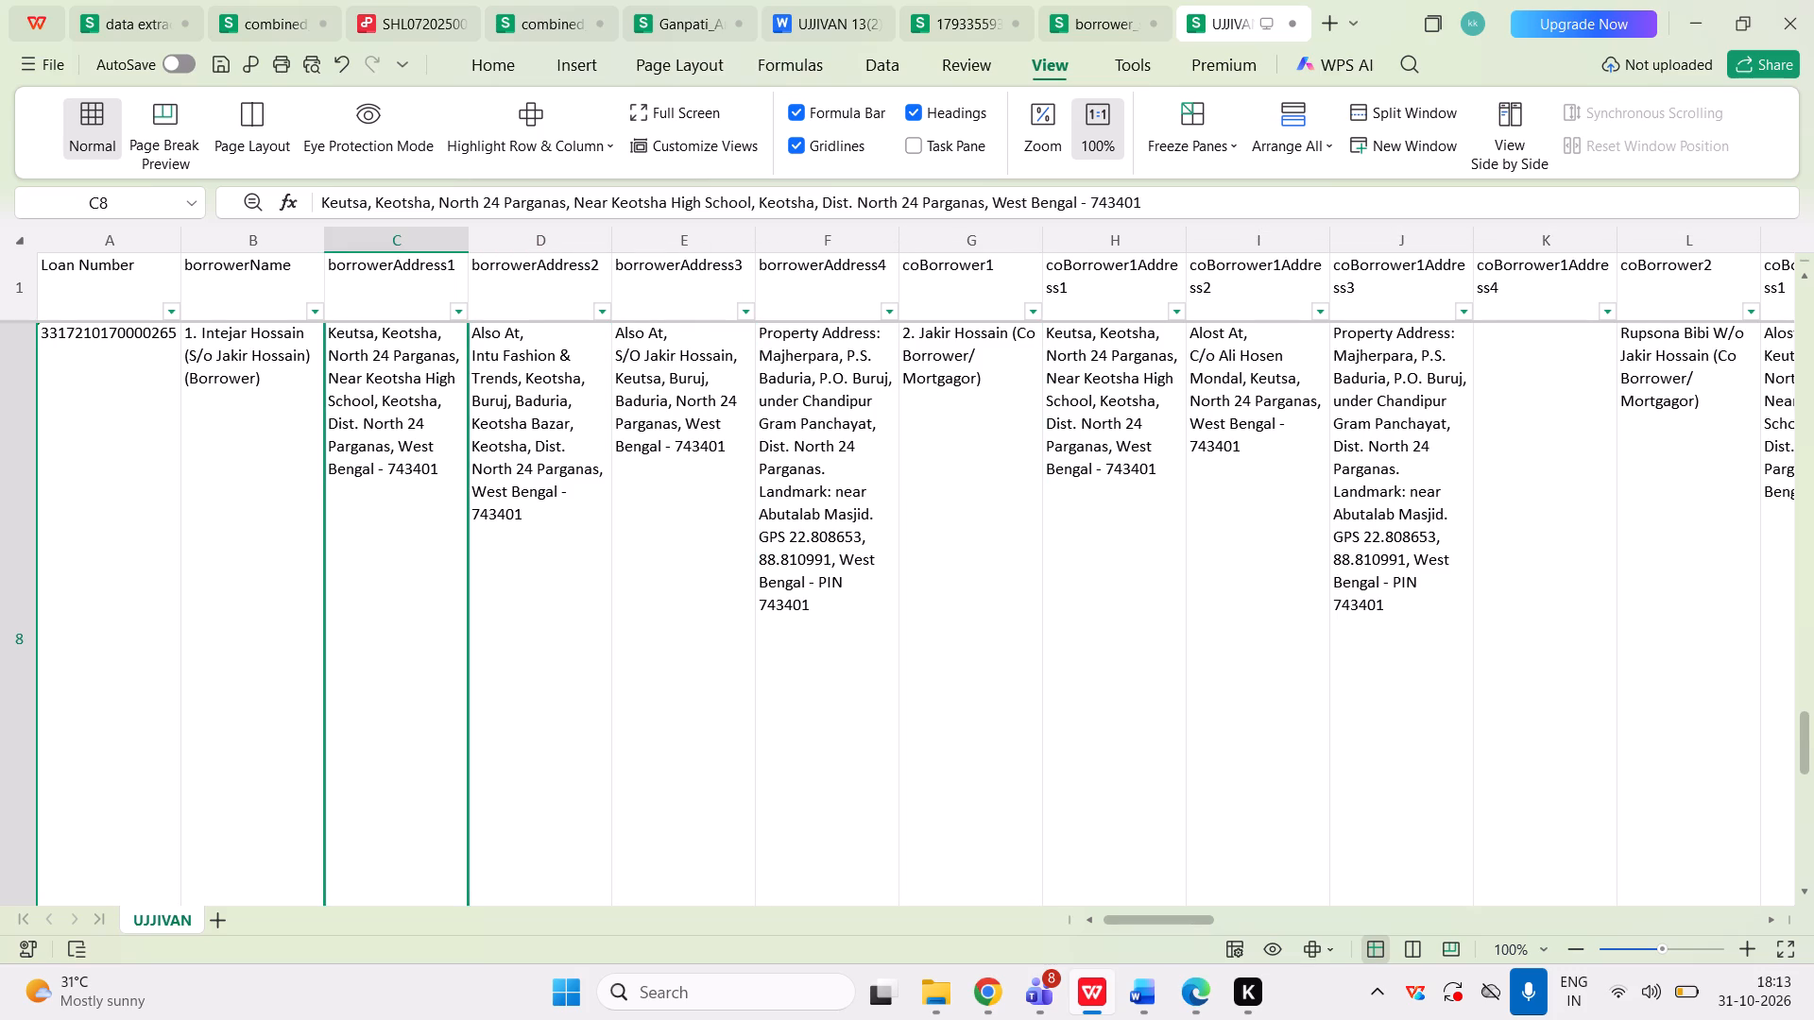
double_click(308, 407)
left_click(313, 363)
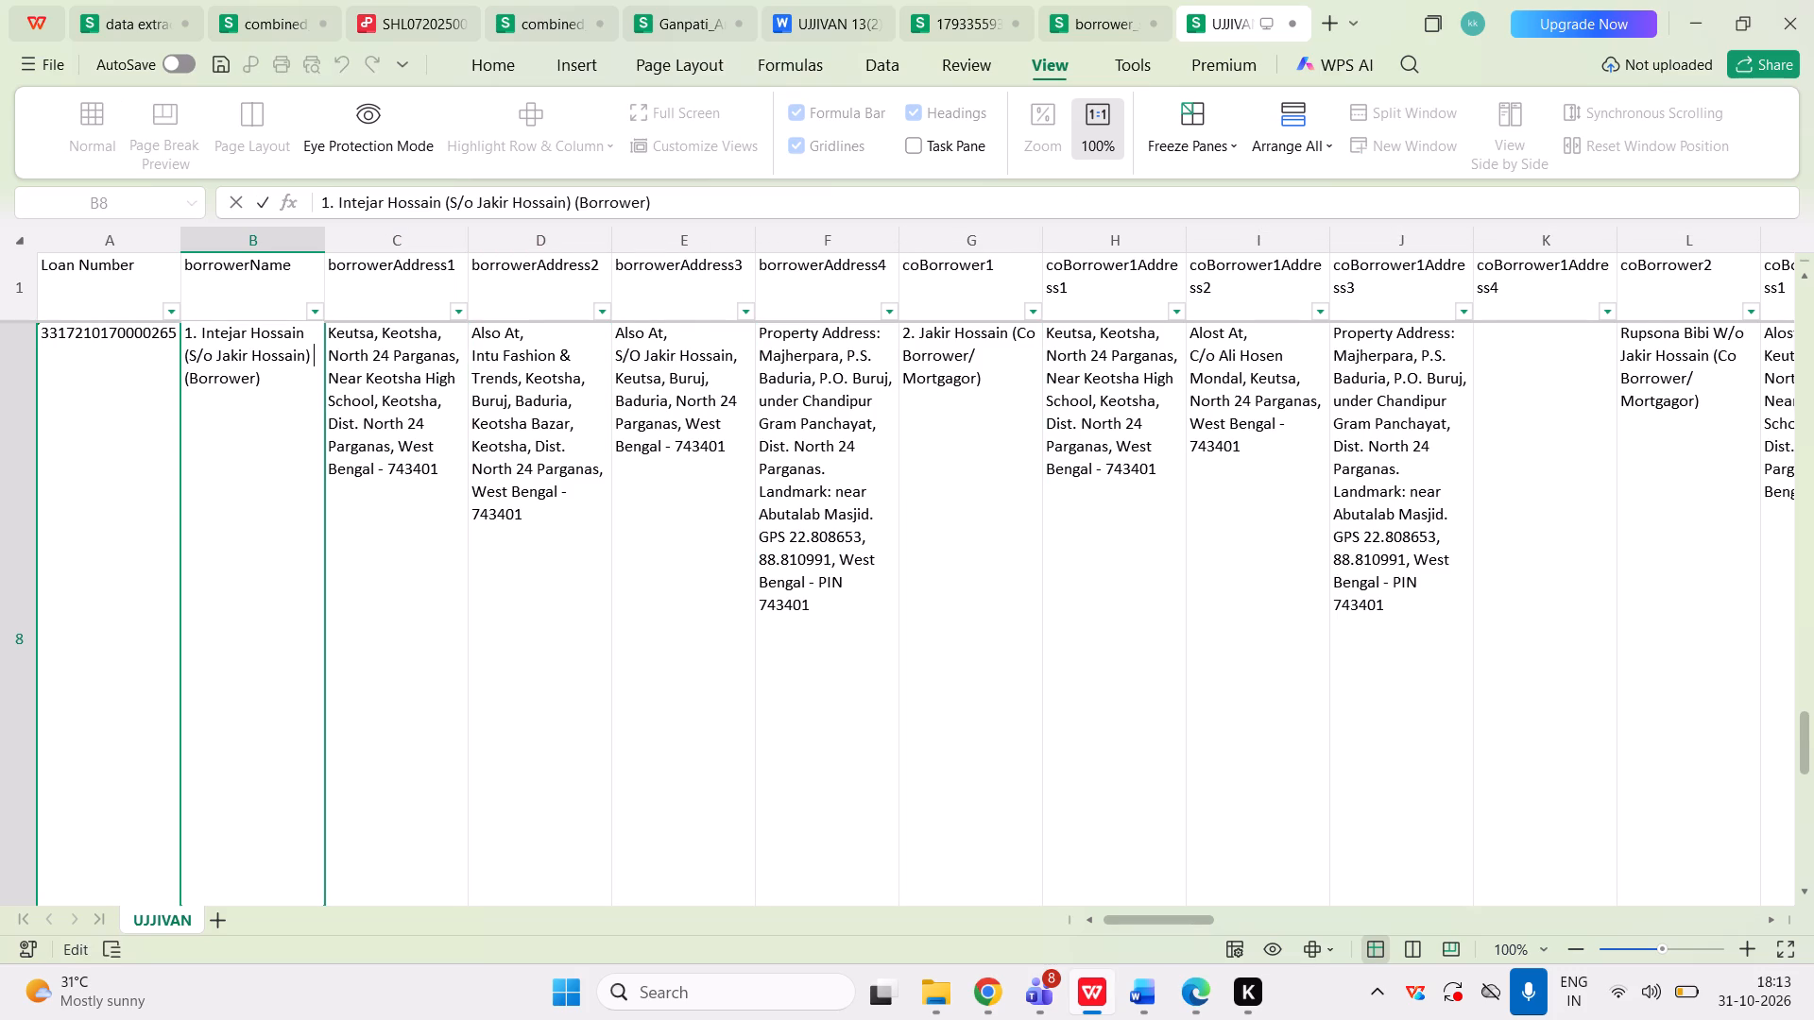
key("Left")
key("BackSpace")
key("Left")
key("Left")
key("Left")
key("Left")
key("Left")
key("Left")
key("Left")
key("Left")
key("Left")
key("Left")
key("Left")
key("Left")
key("Left")
key("Left")
key("Left")
key("Left")
key("Left")
key("BackSpace")
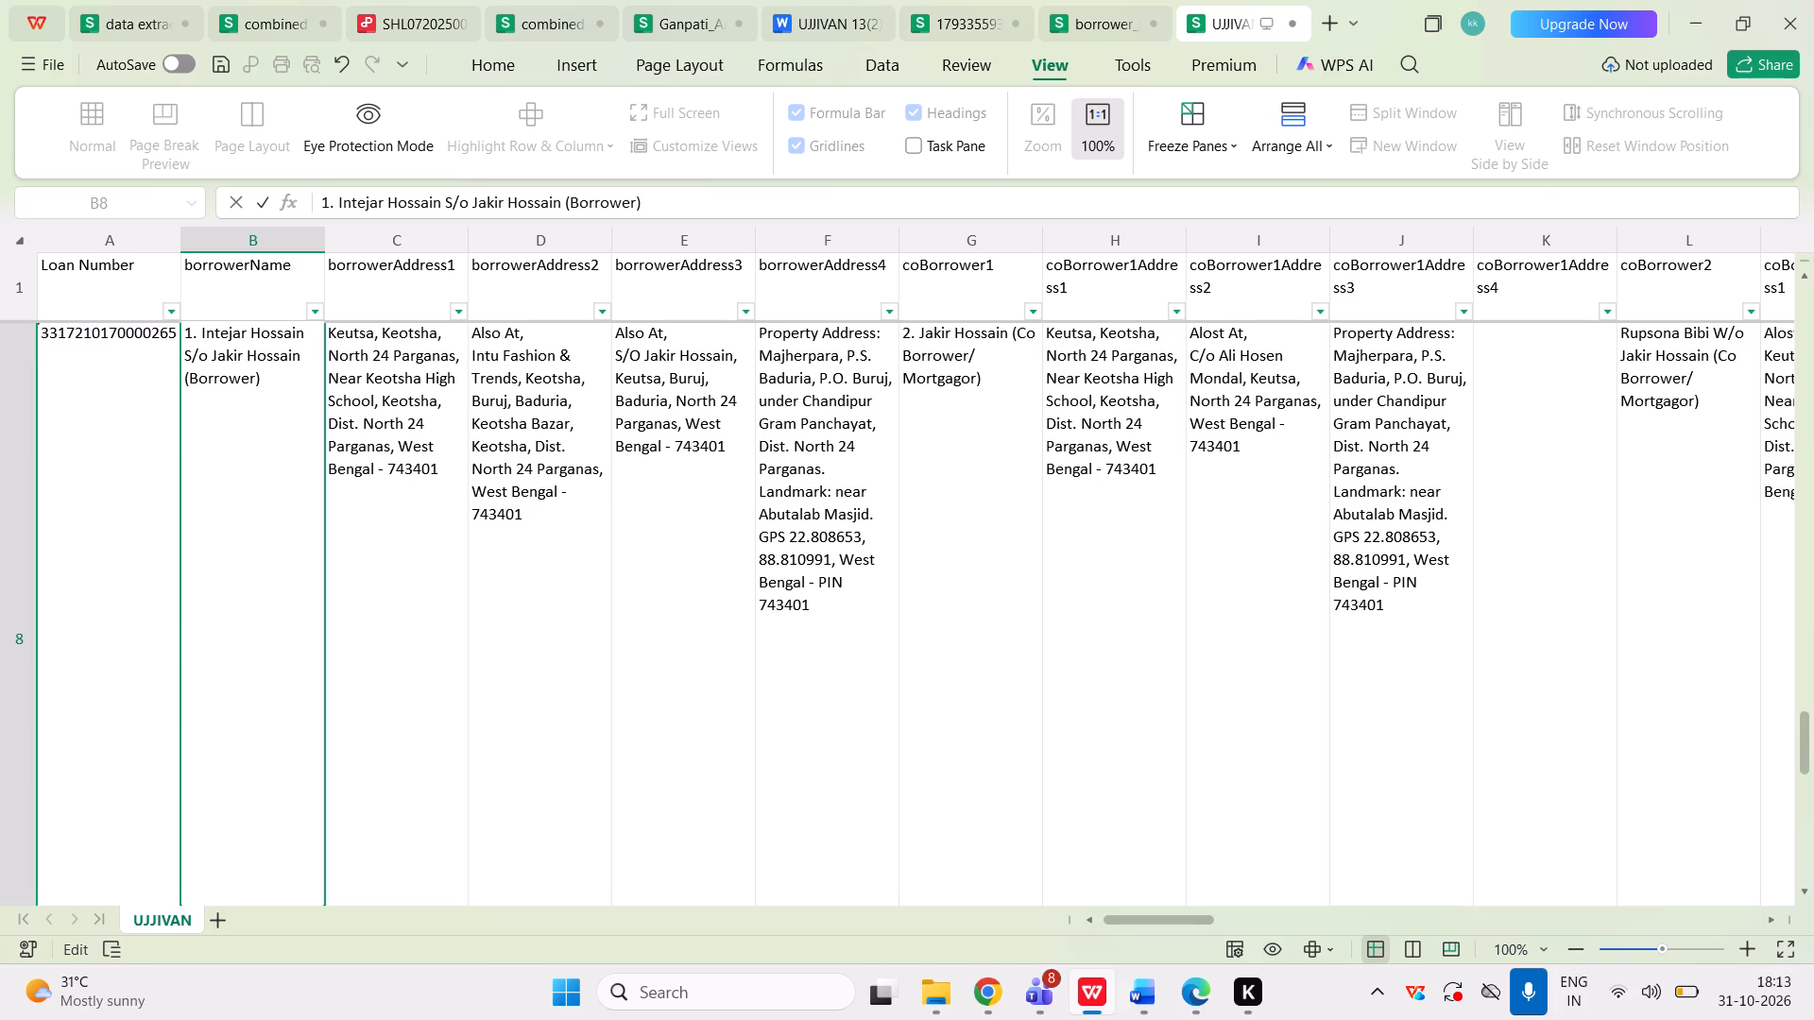
key("Tab")
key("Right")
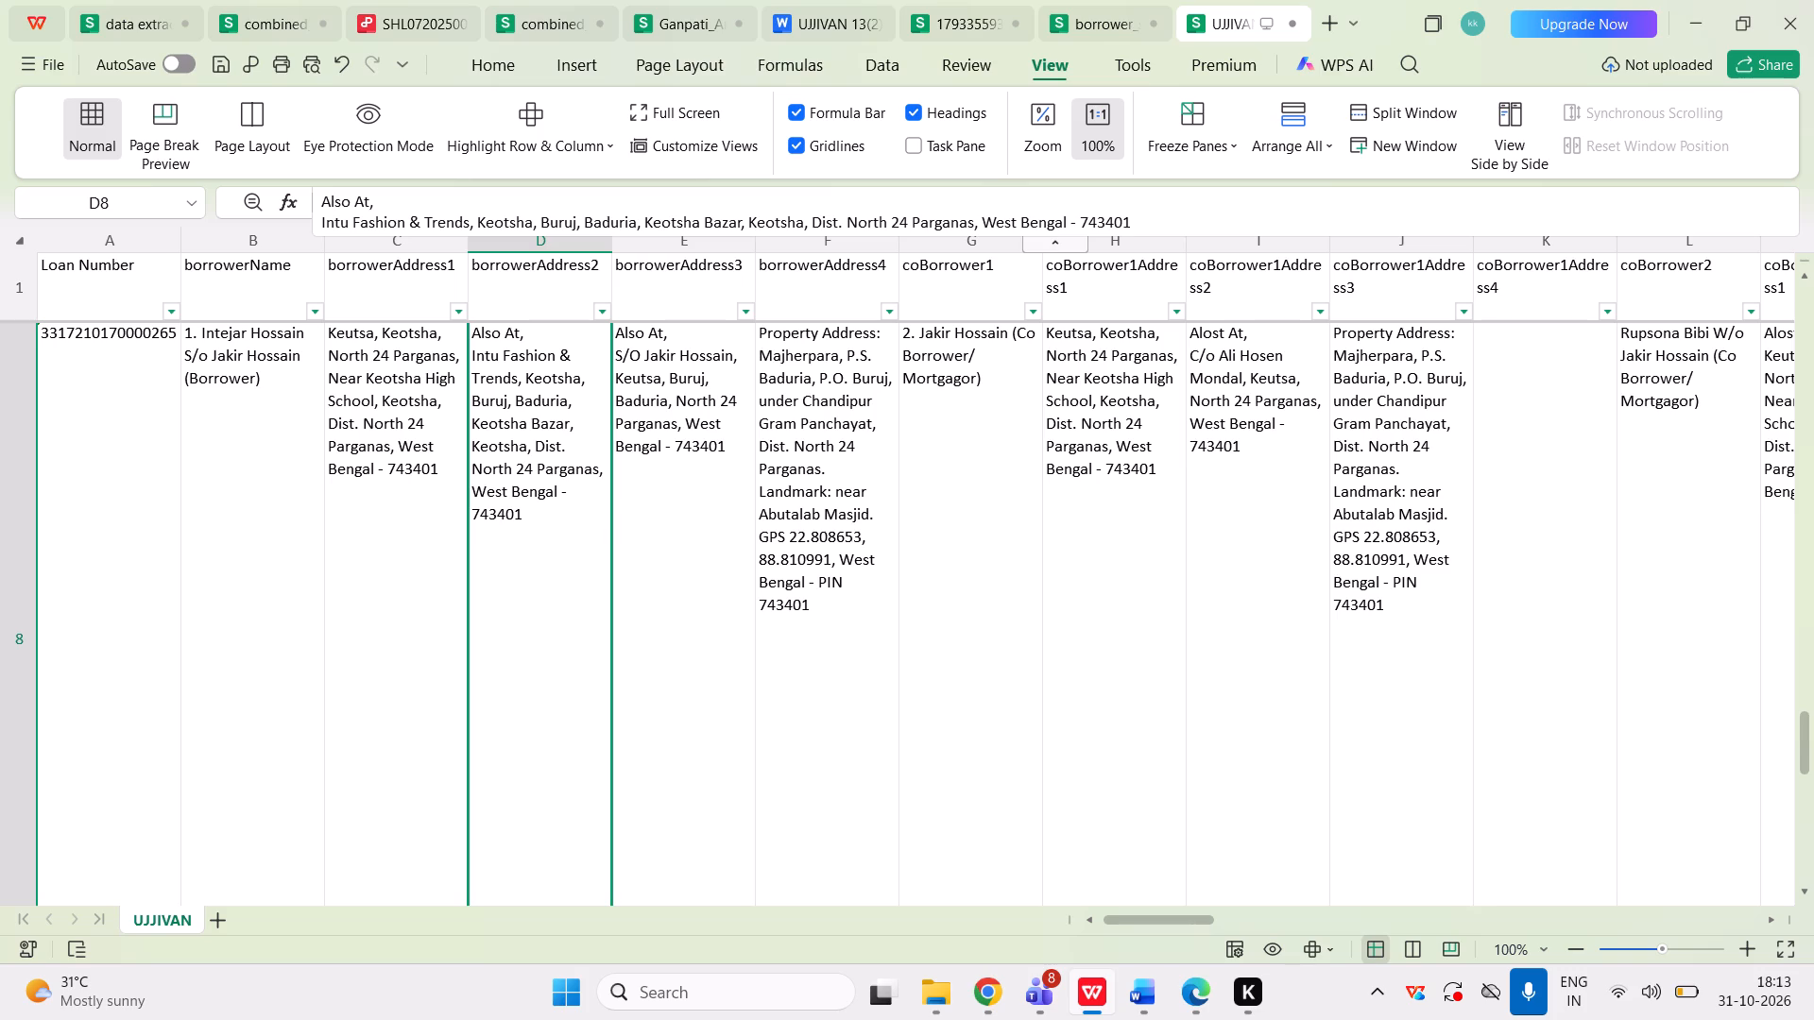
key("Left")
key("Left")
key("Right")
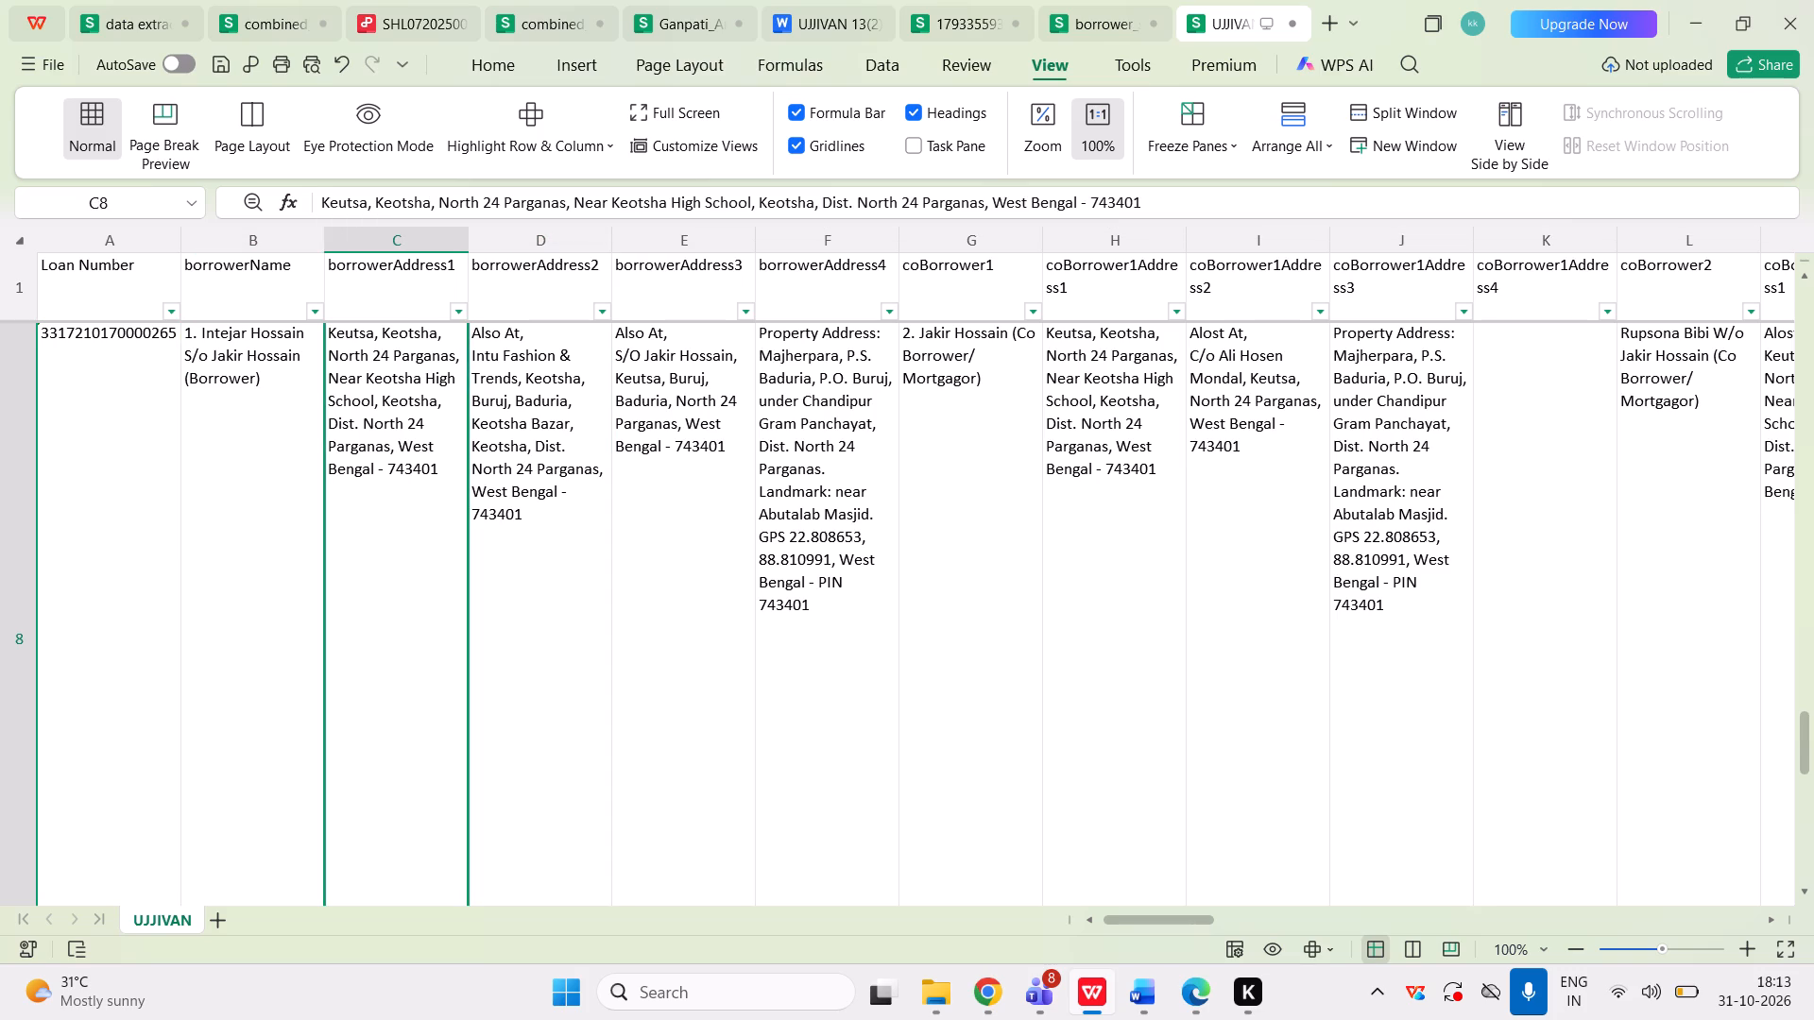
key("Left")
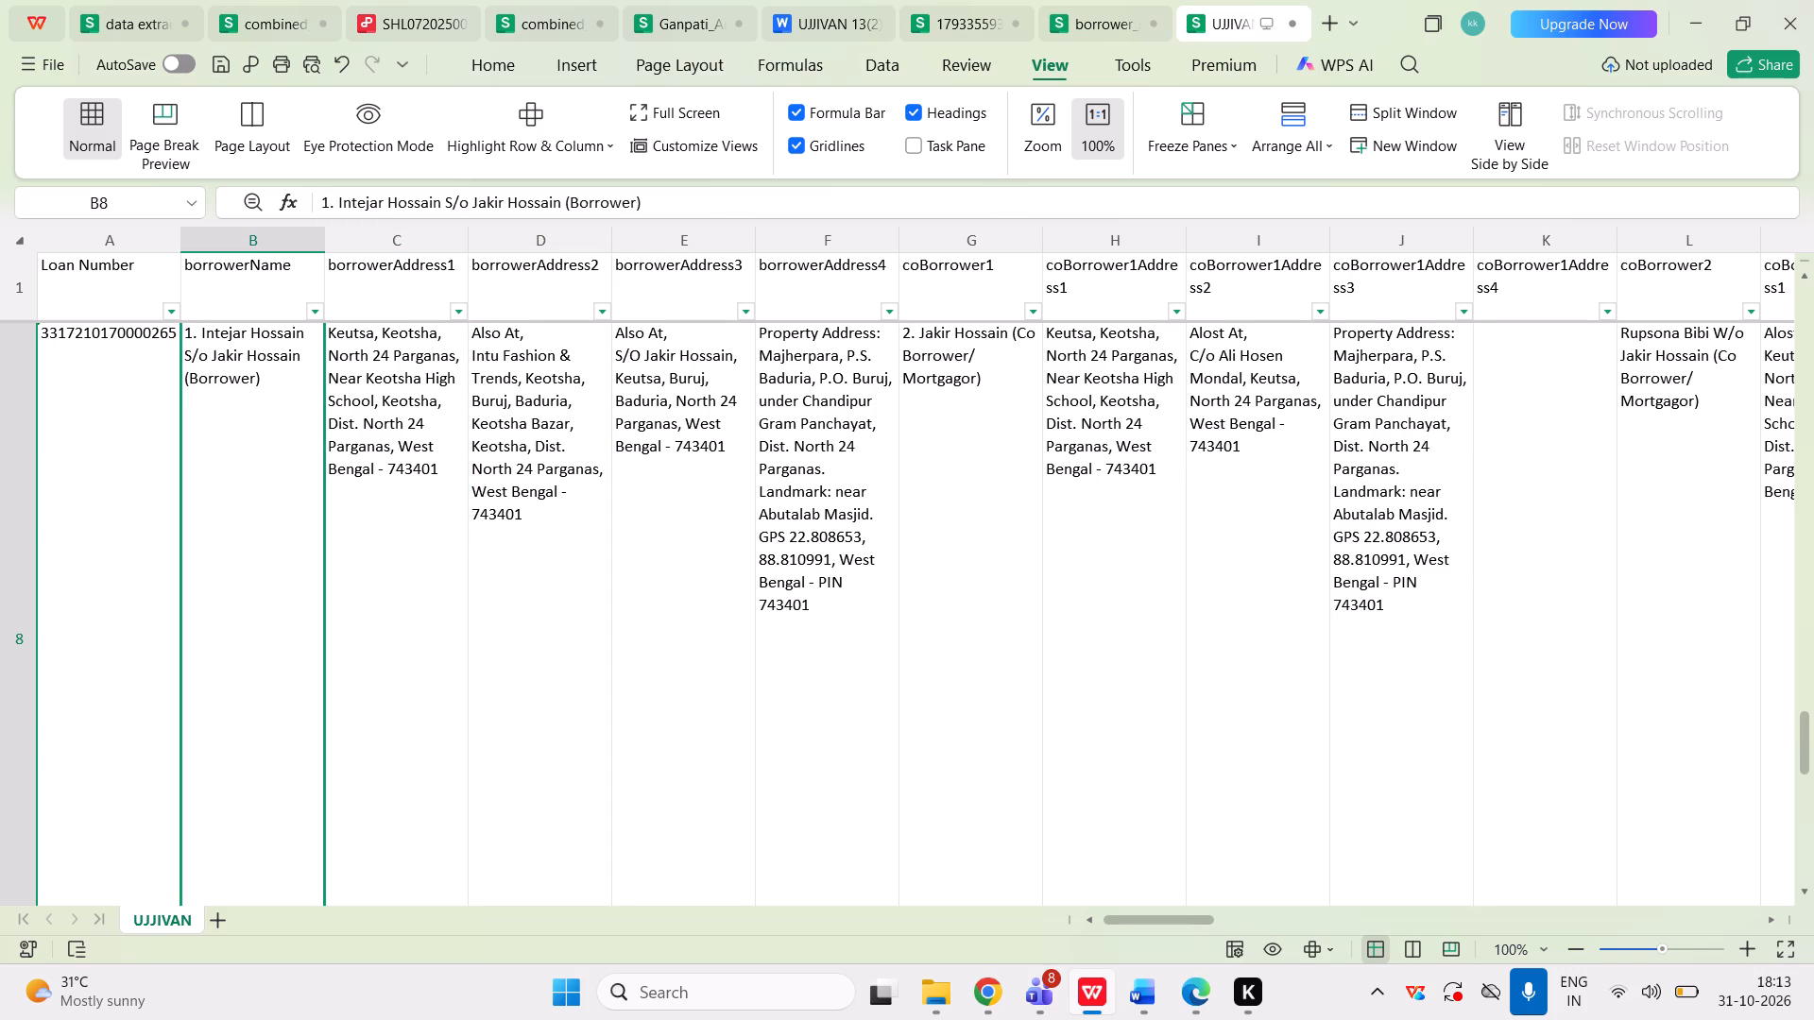
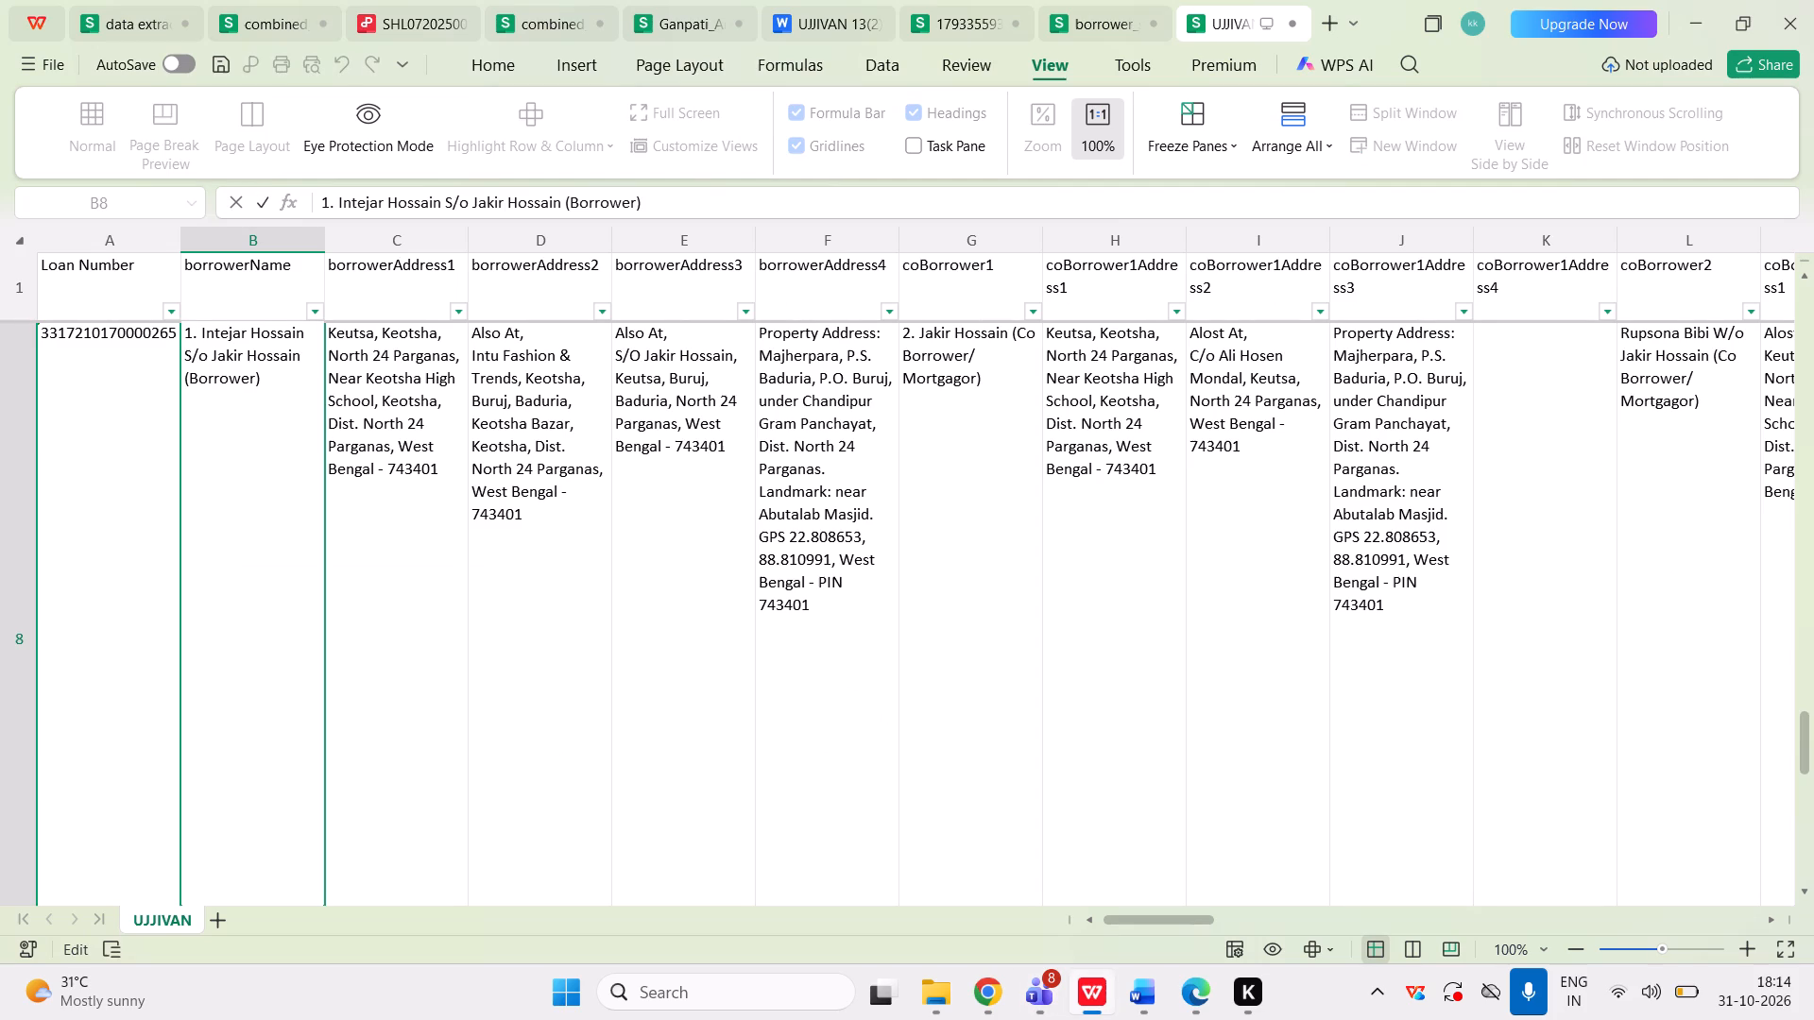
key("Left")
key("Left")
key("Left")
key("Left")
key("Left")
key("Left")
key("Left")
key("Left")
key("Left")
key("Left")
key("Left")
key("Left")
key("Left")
Insert the copied S/o relation text after the name in row 8's coBorrower1 entry, before "(Co Borrower/ Mortgagor)".
key("Tab")
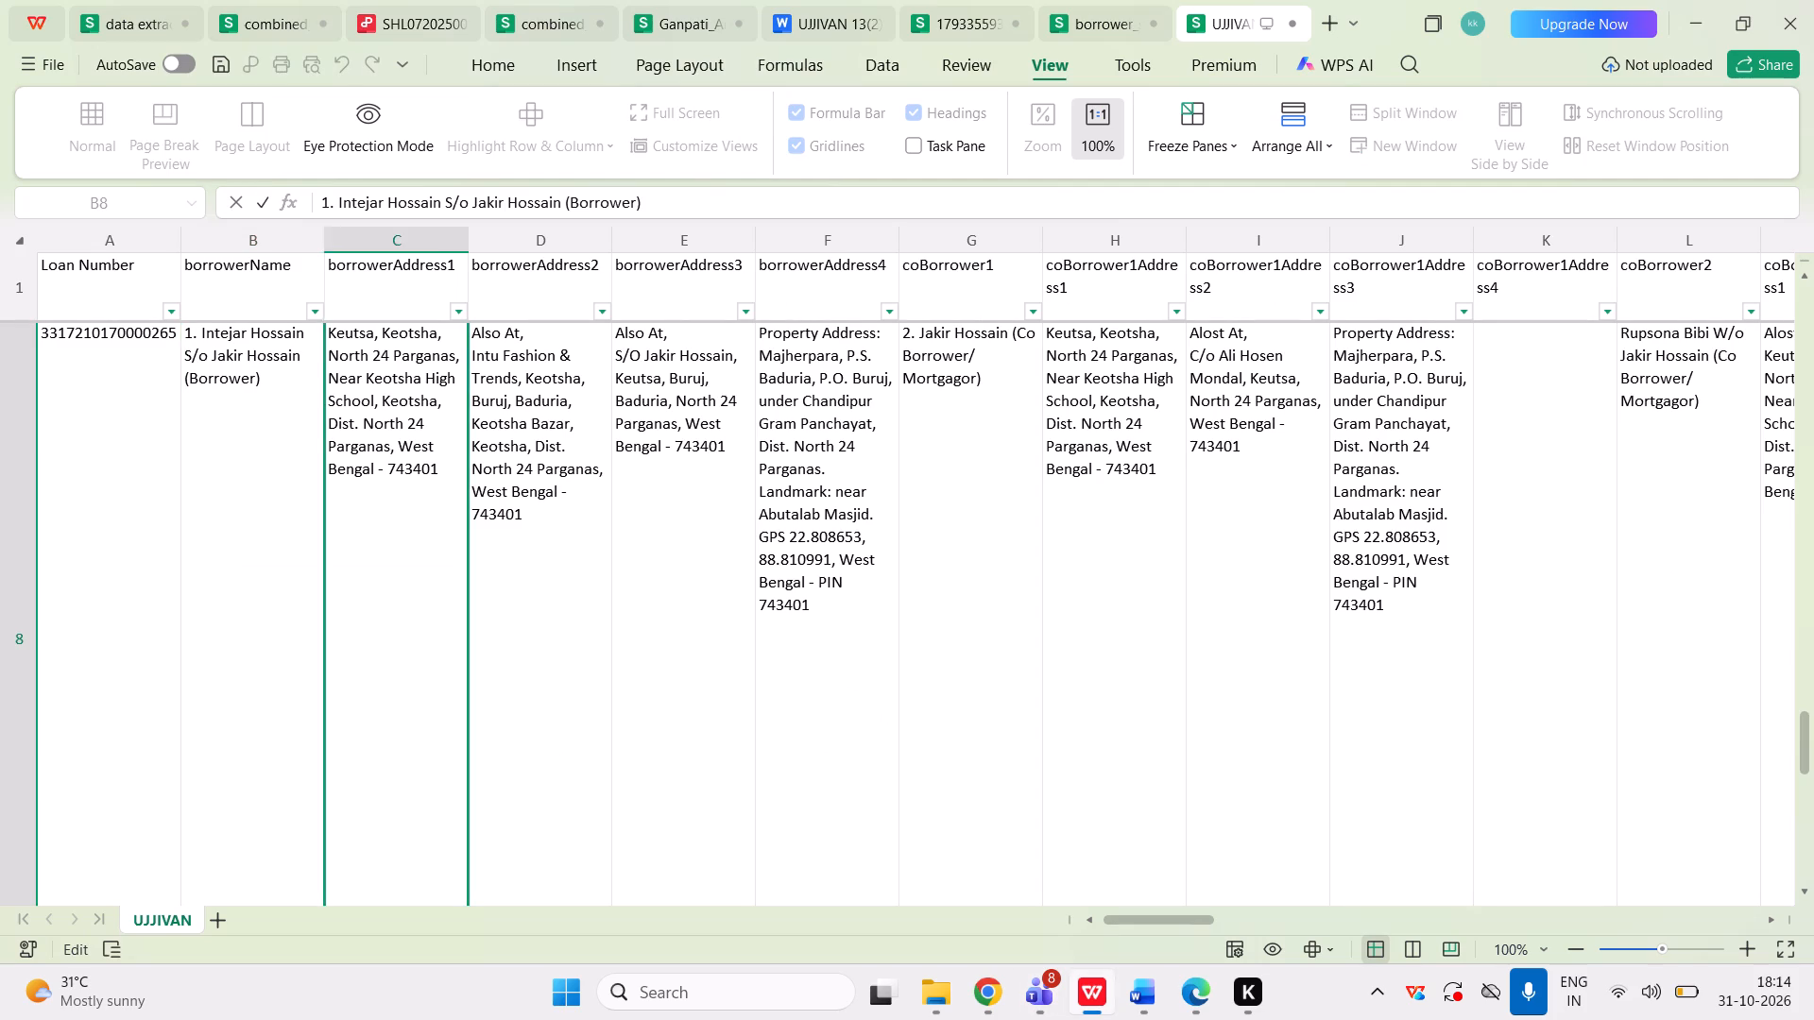
key("Tab")
key("Tab")
key("Tab")
key("Tab")
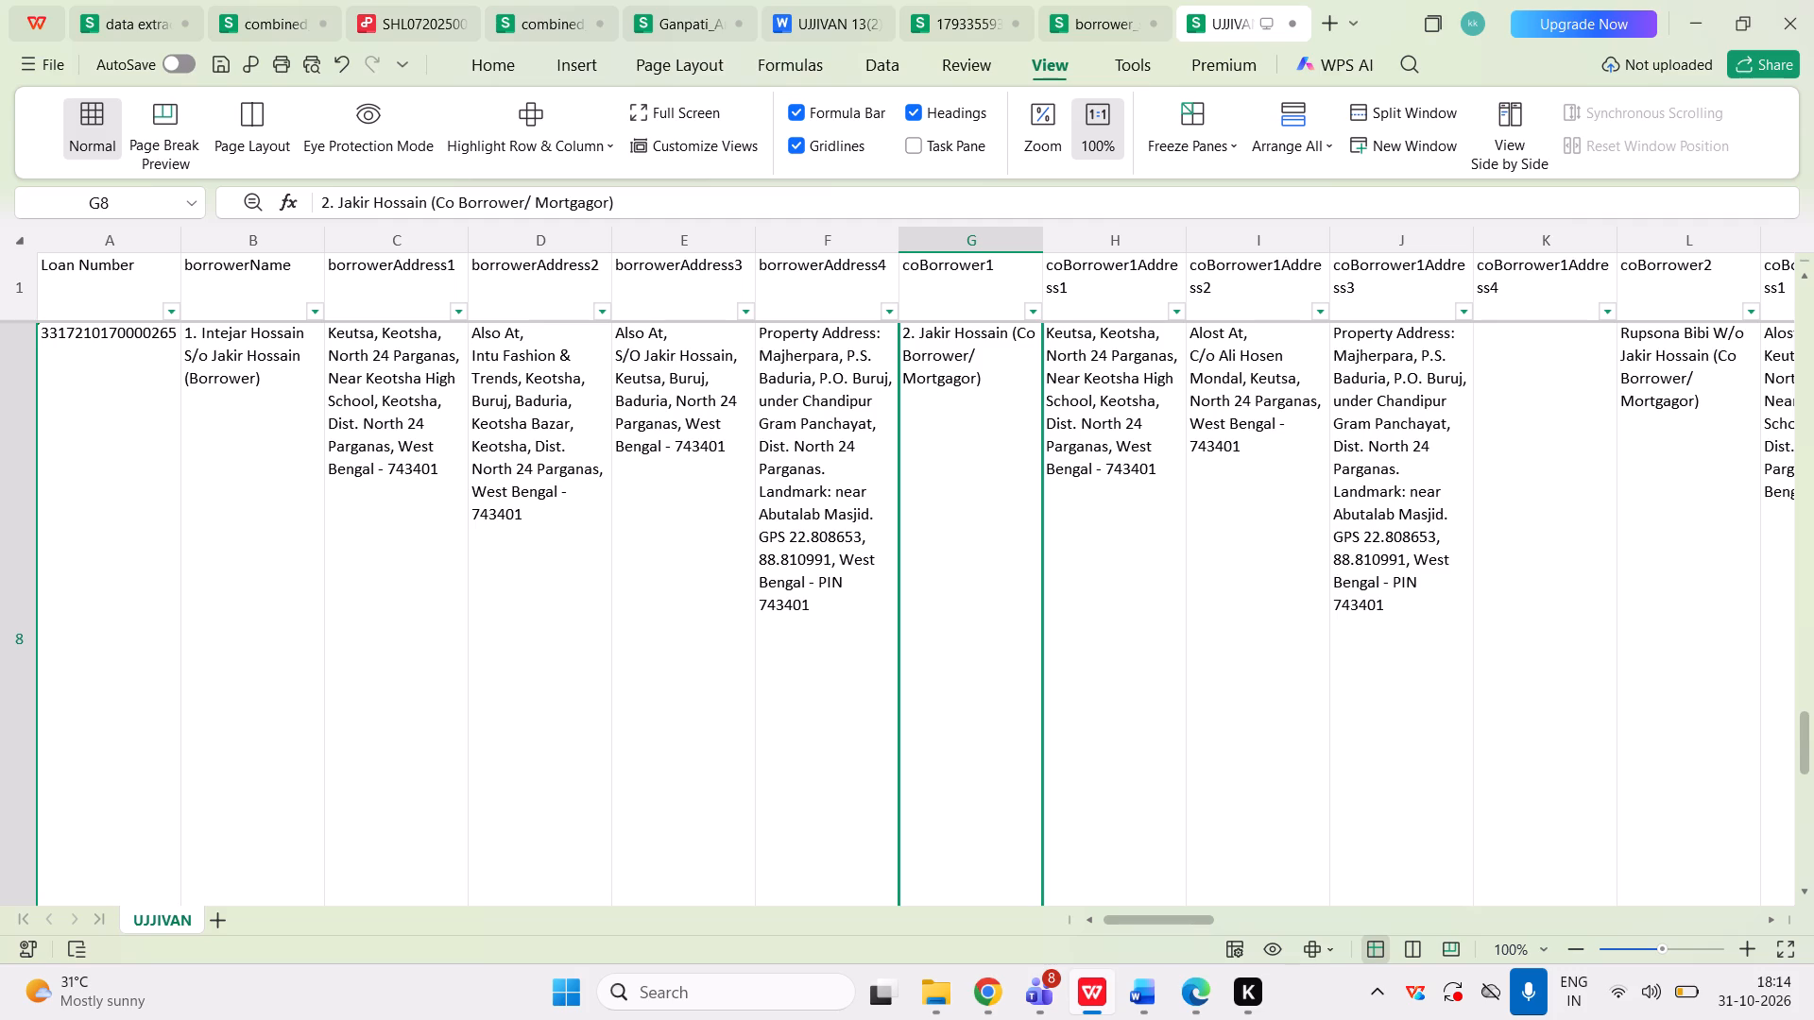
double_click(995, 351)
key("Up")
key("Right")
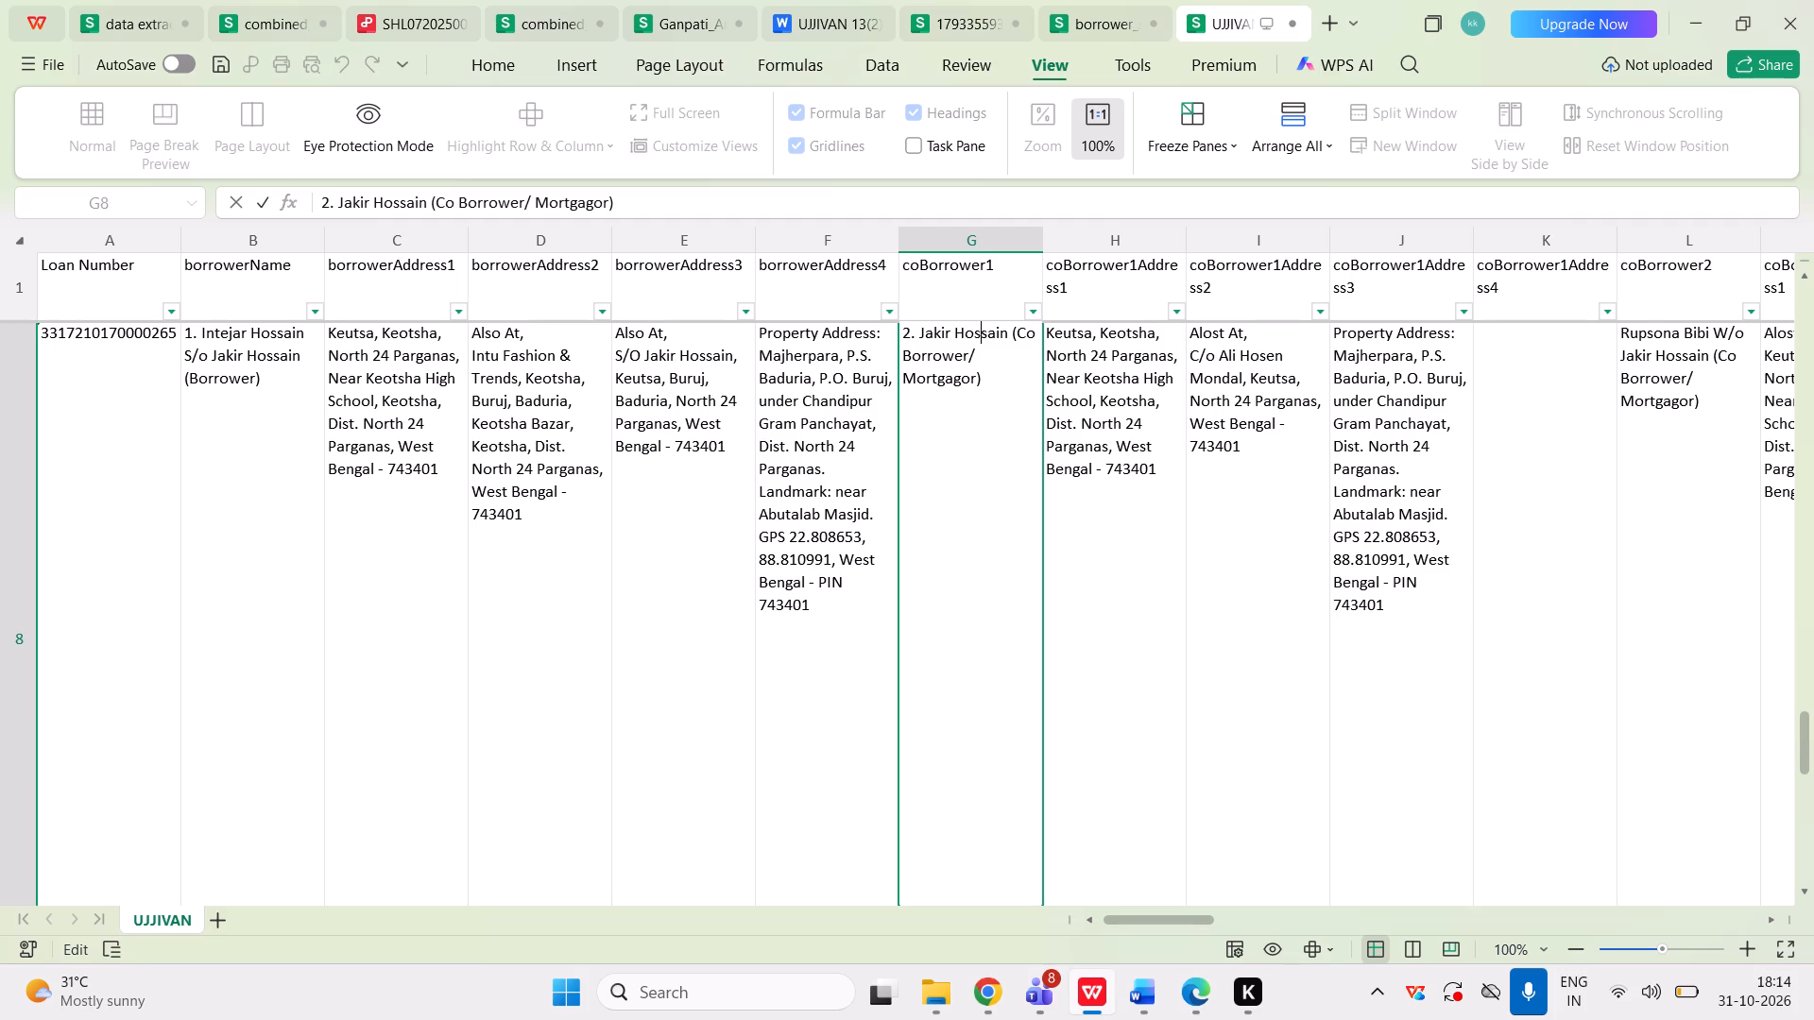
key("Right")
key("Right")
key("Right")
key("space")
key("ctrl+v")
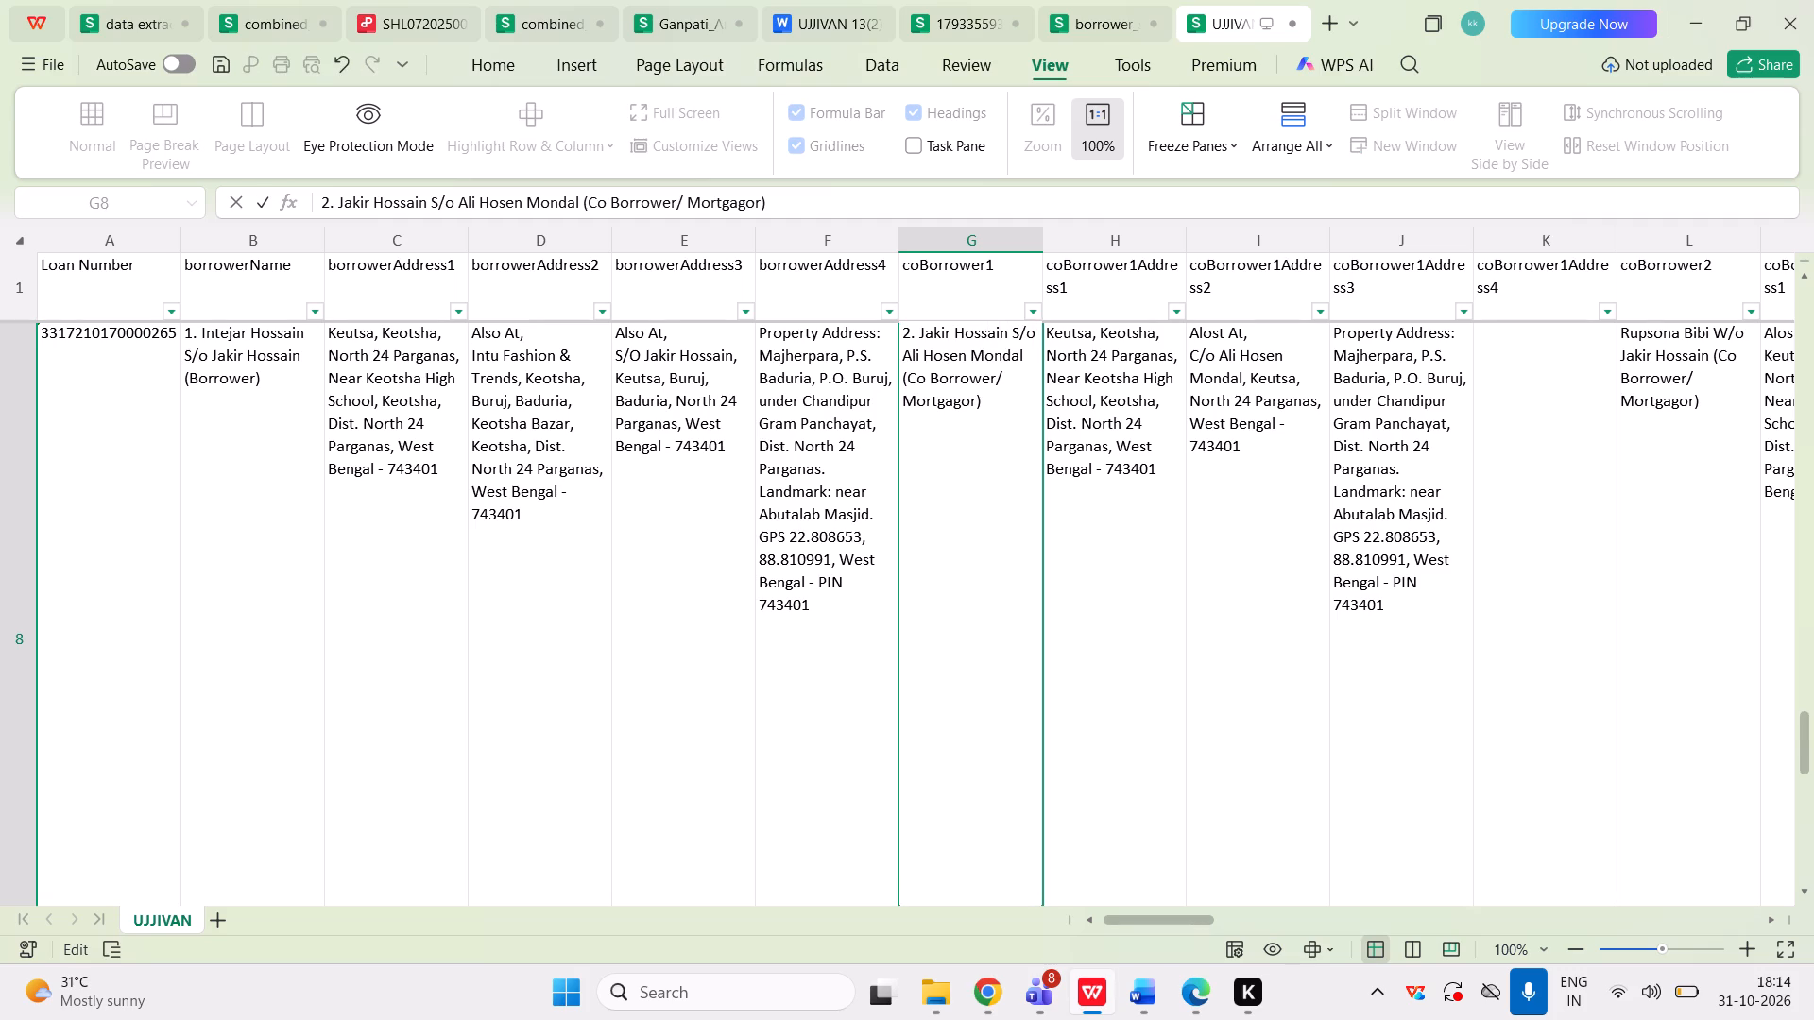
key("Tab")
Add the prefix "3. " to the start of row 8's coBorrower2 entry.
key("Left")
key("Right")
key("Right")
key("Right")
key("Right")
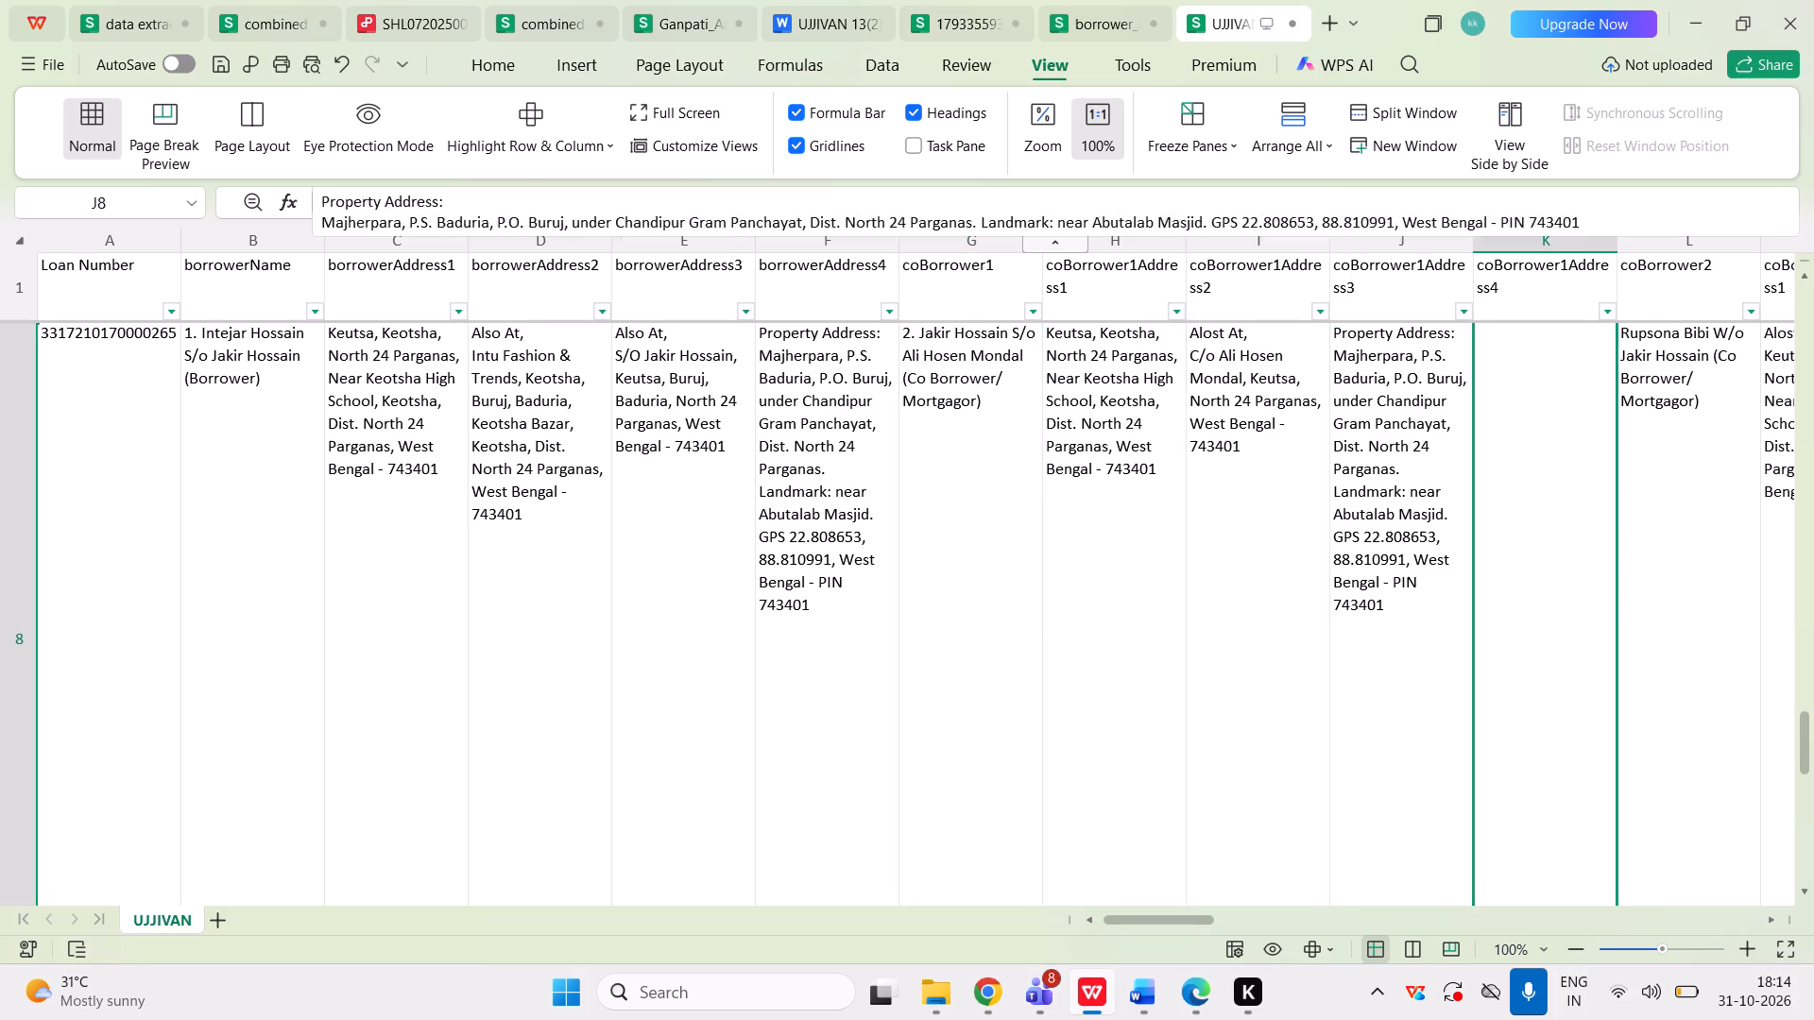
key("Right")
key("Right")
key("Right")
key("Right")
key("Left")
key("Left")
key("Left")
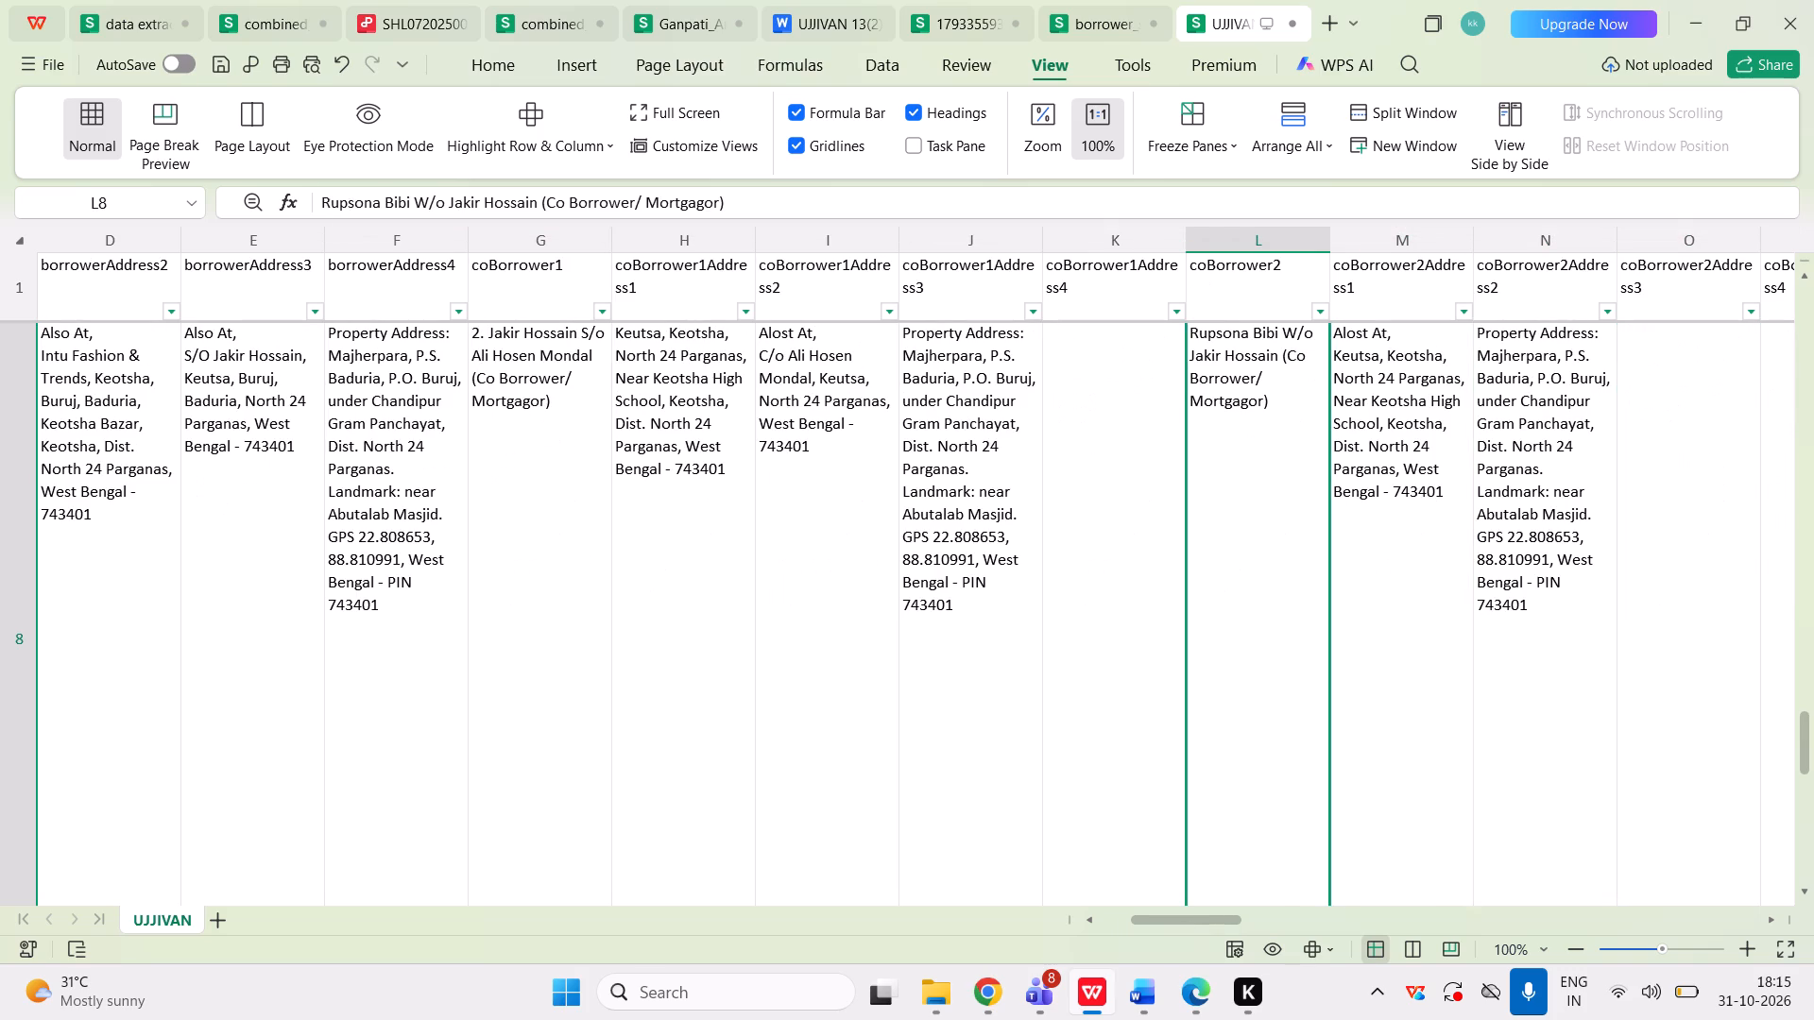
left_click(660, 214)
left_click(651, 209)
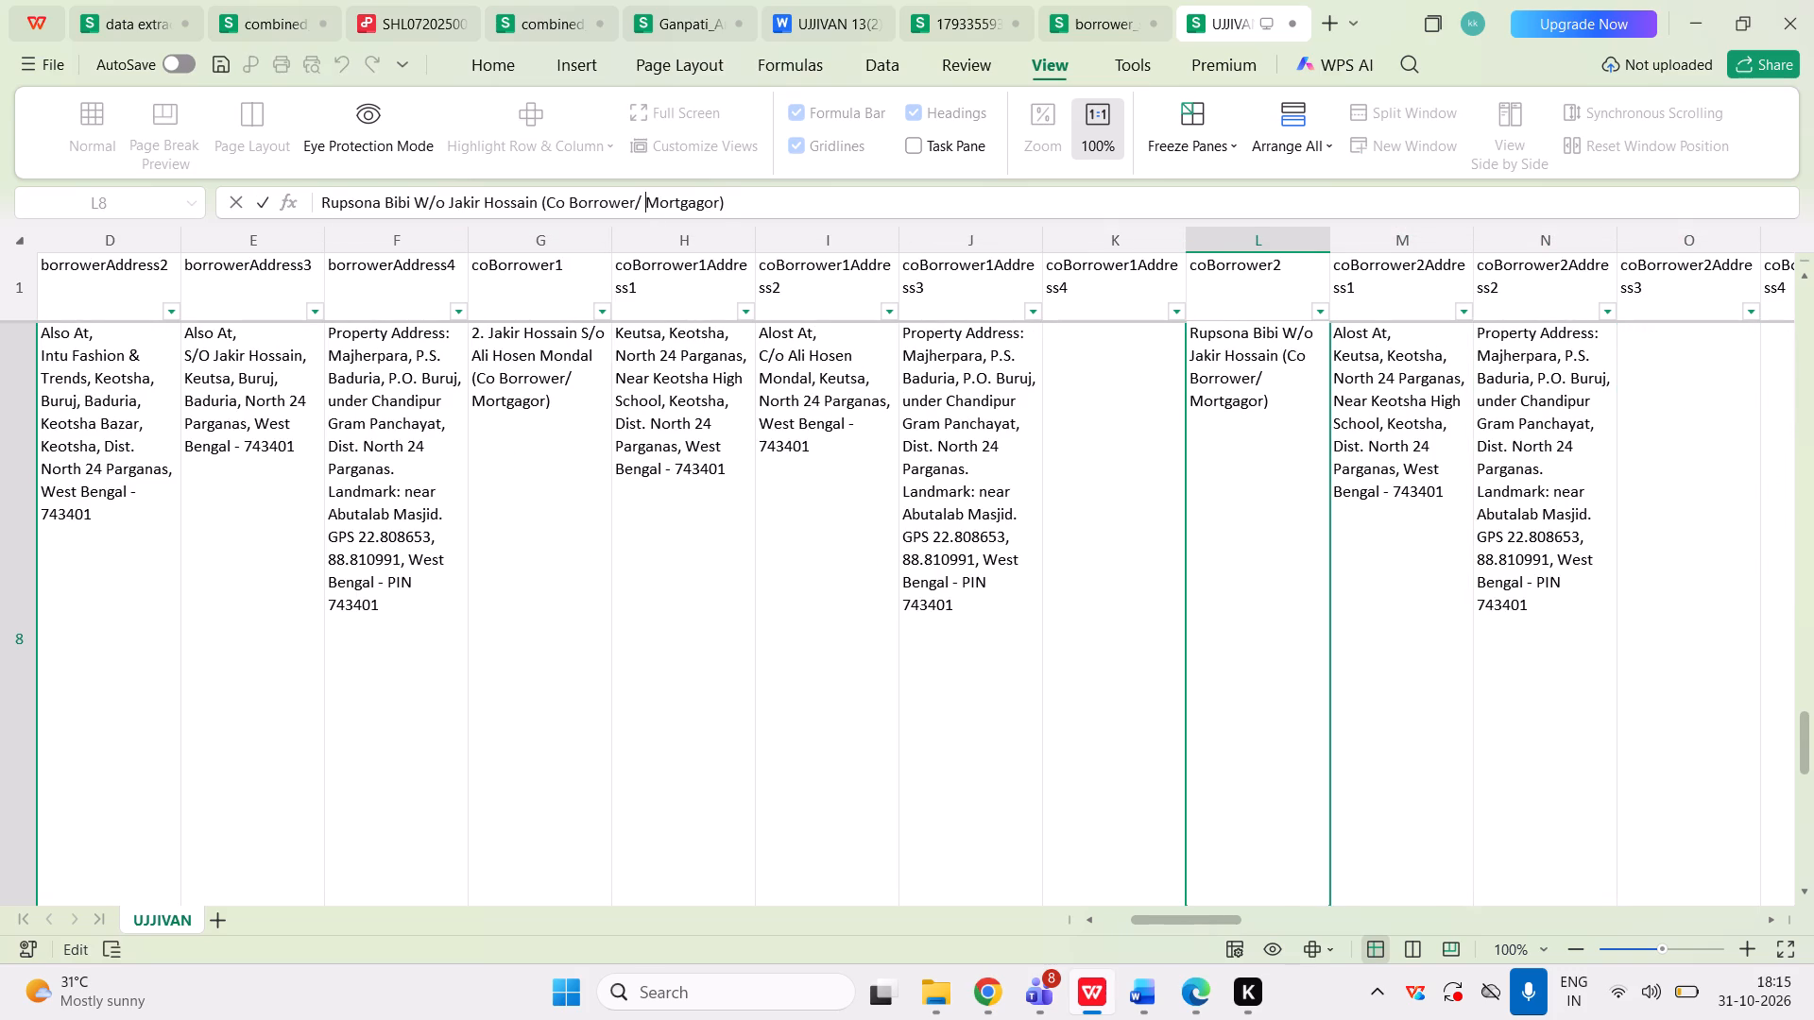
key("ctrl+Left")
key("ctrl+Left")
type("3.")
key("space")
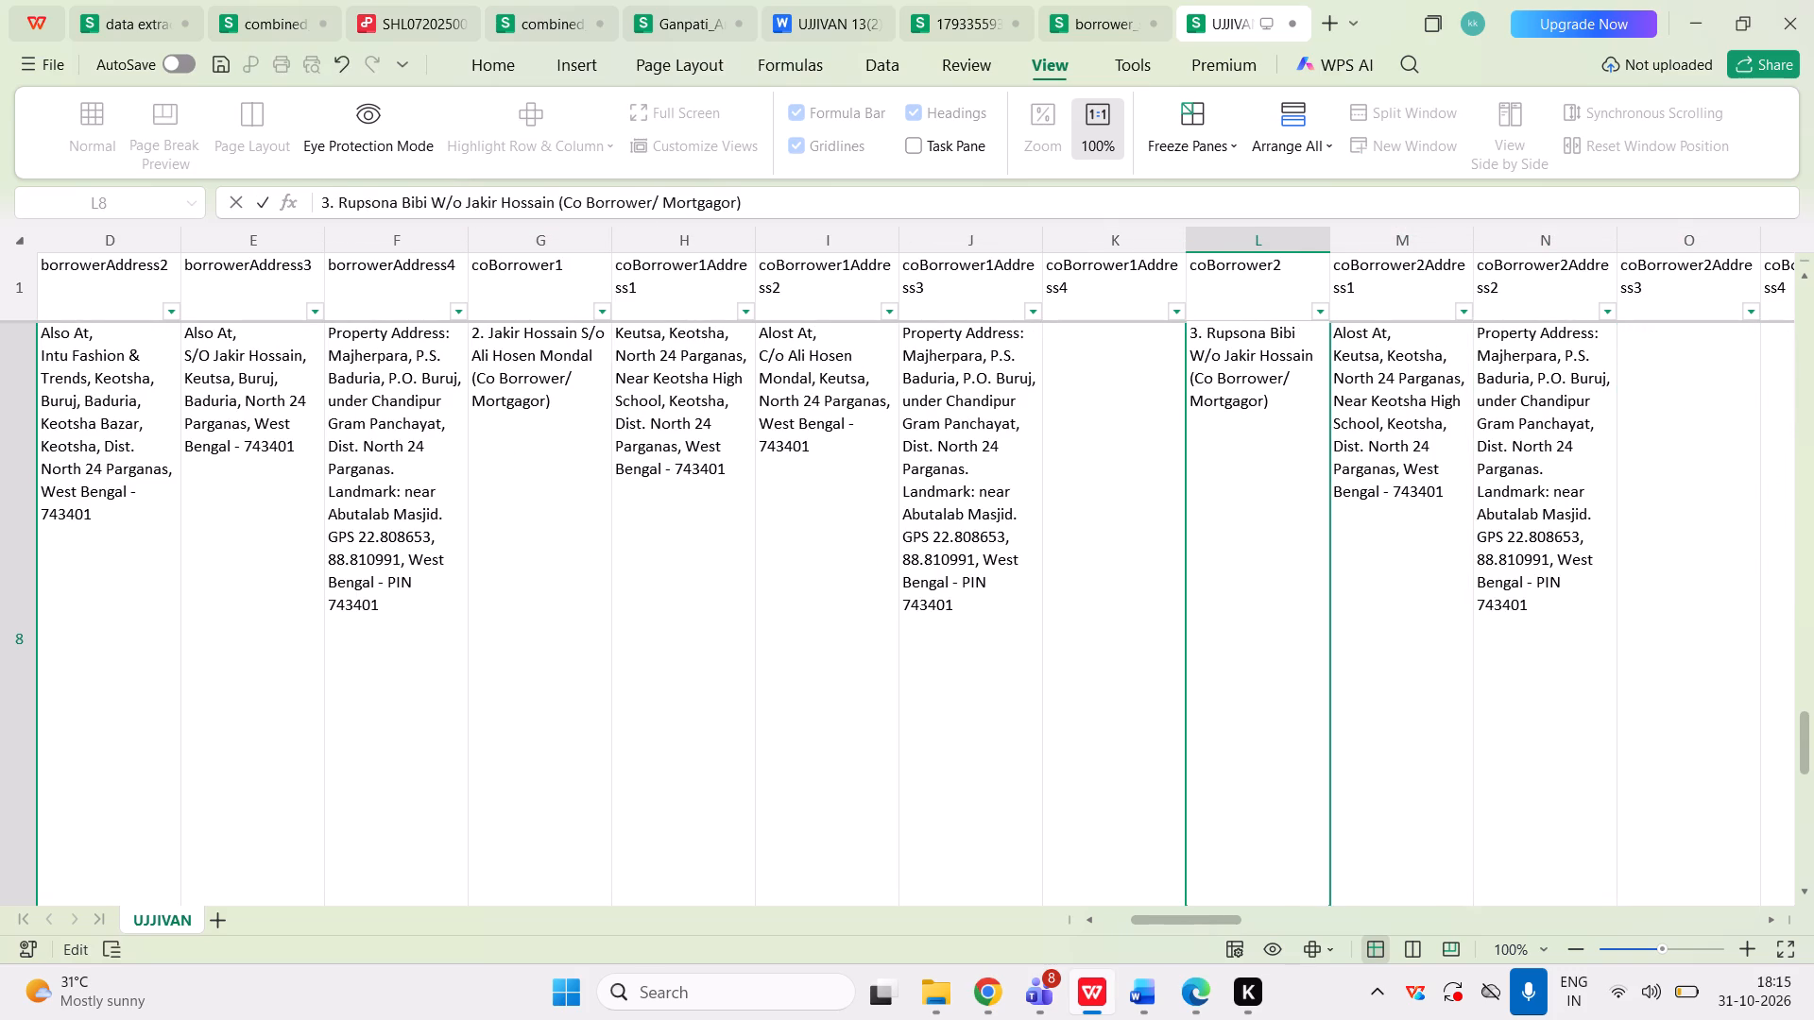
key("Tab")
Check row 8's coBorrower3, coBorrower4 and guarantor1 columns for further names that need numbering.
key("Right")
key("Right")
key("Right")
key("Right")
key("Right")
key("Right")
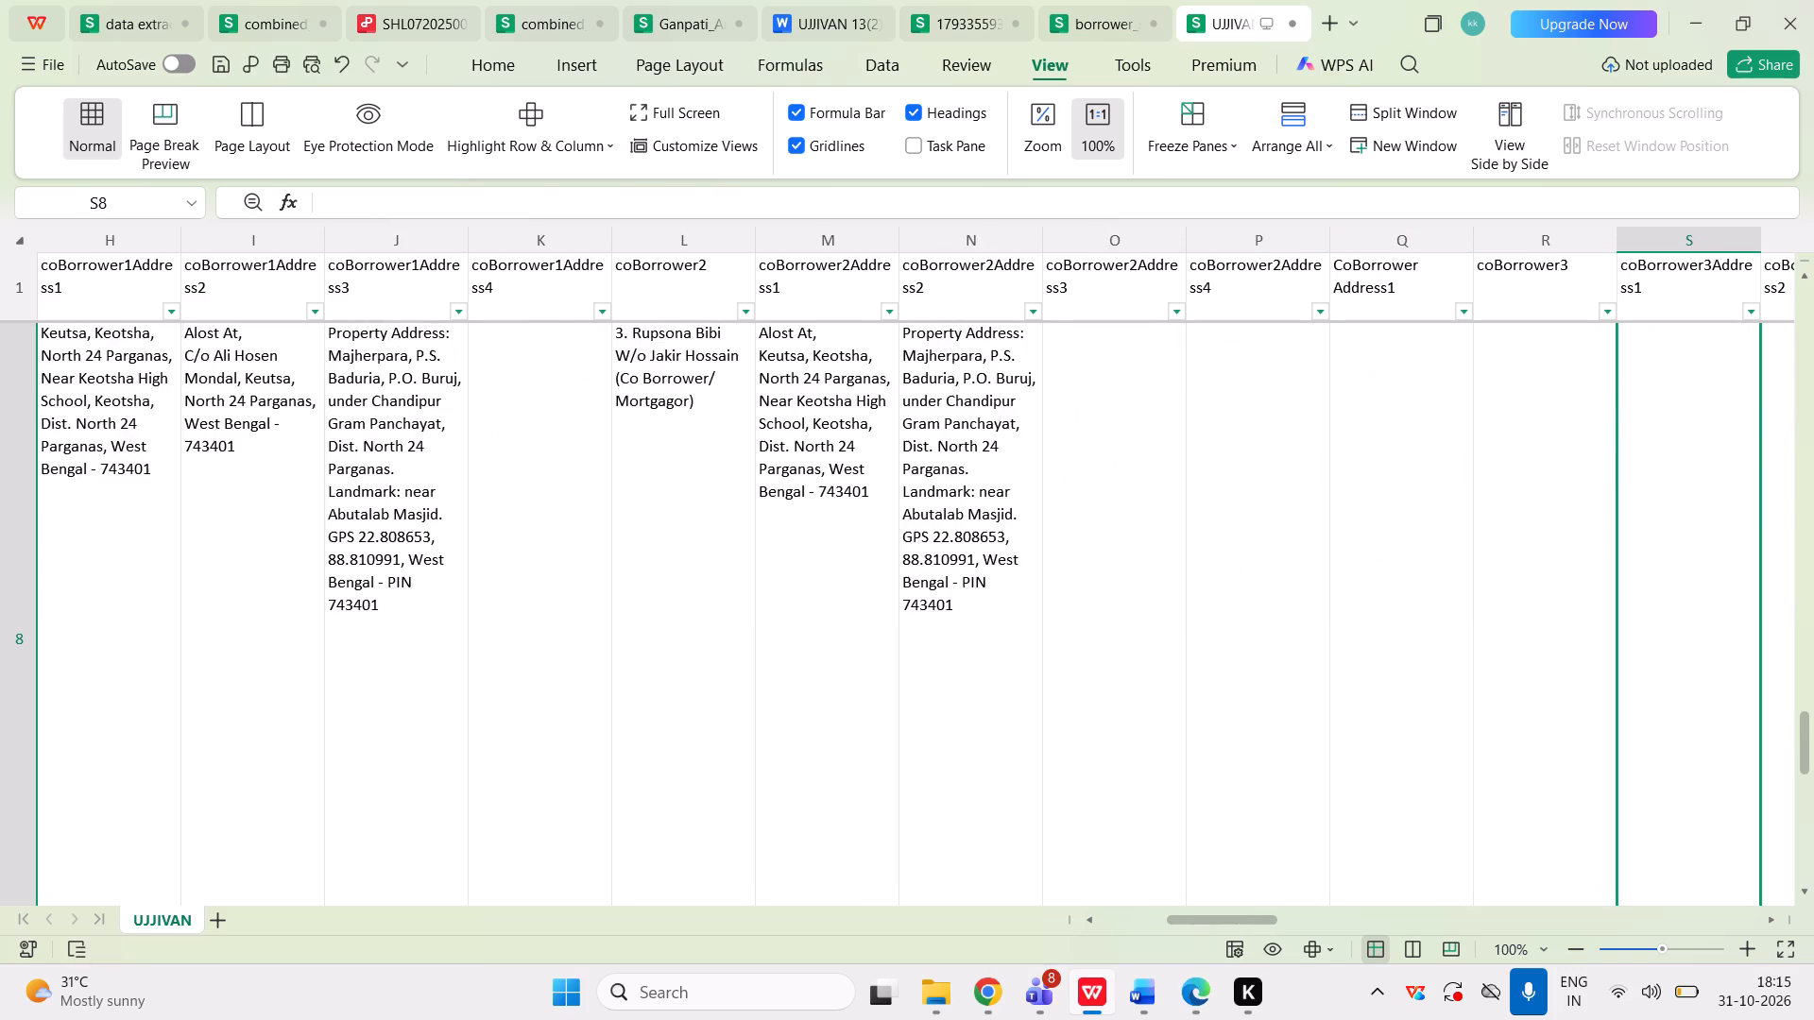
key("Right")
key("Right")
key("Right")
key("Right")
key("Right")
key("Right")
key("Right")
key("Right")
key("Right")
key("Right")
key("Right")
key("Right")
key("Right")
key("Right")
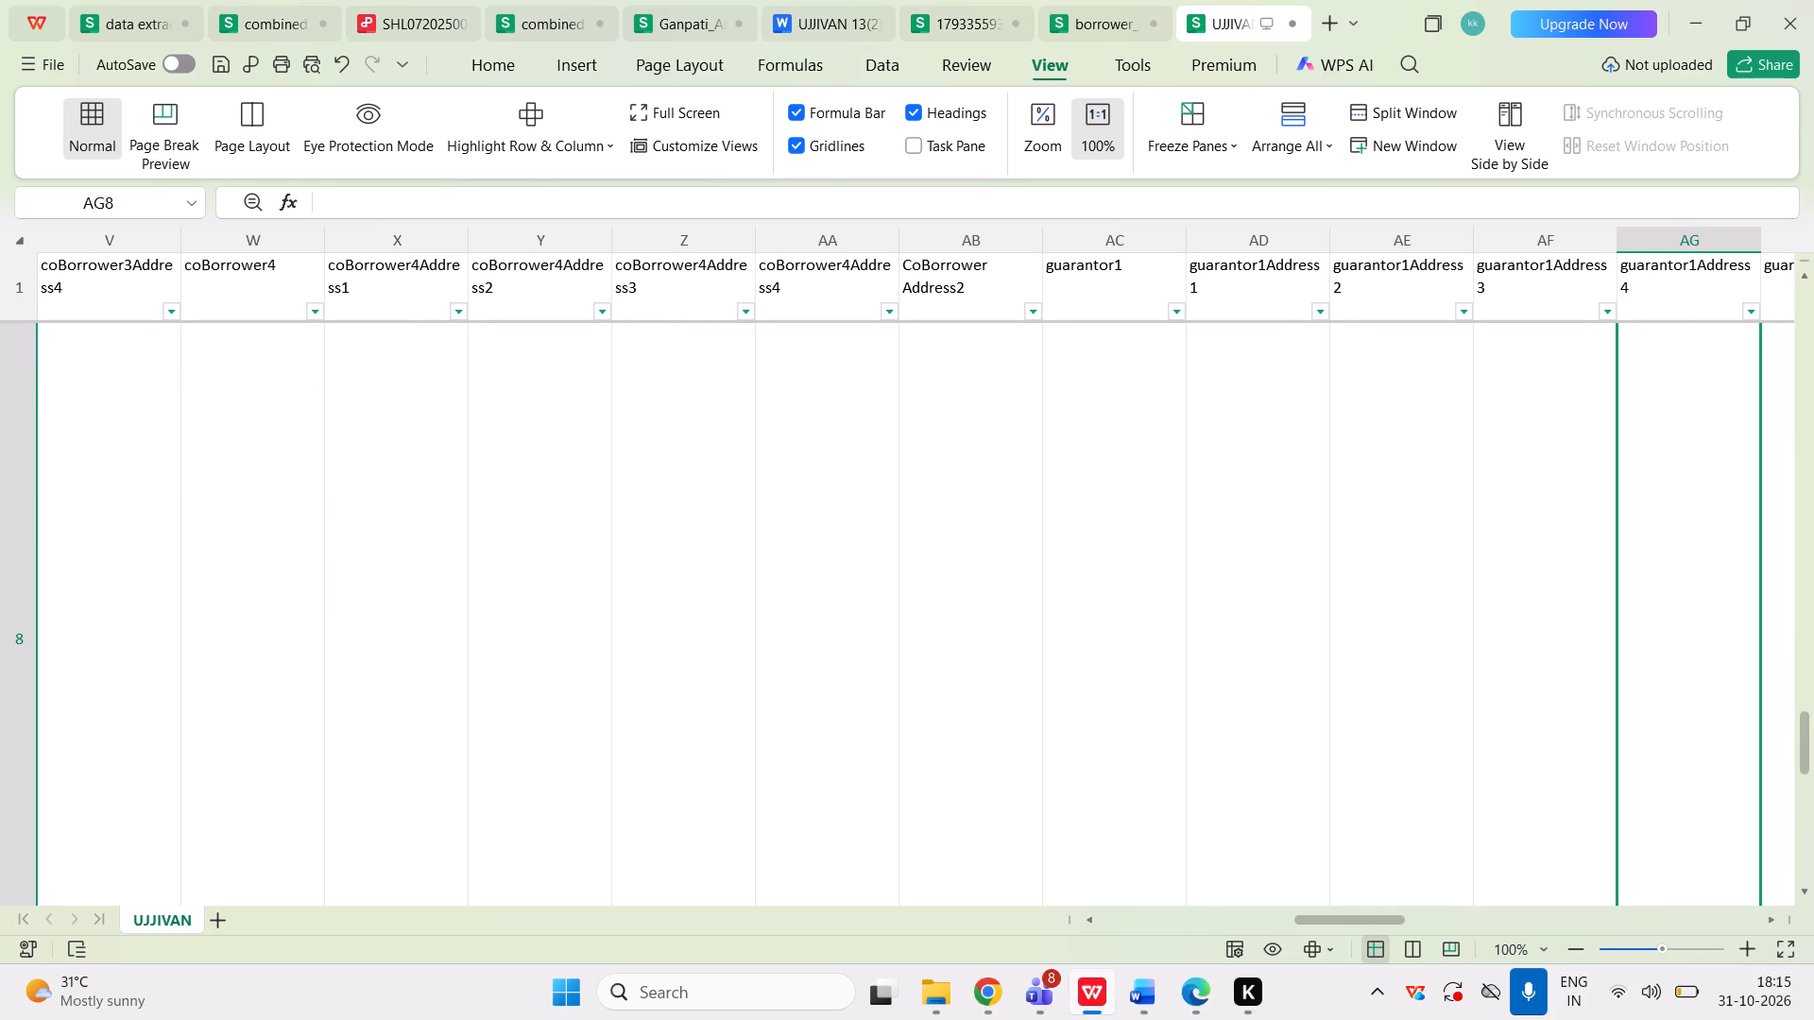
key("Left")
key("Left")
key("Left")
key("Left")
key("Left")
key("Left")
key("Left")
key("Left")
key("Left")
key("Left")
key("Left")
key("Left")
key("Left")
key("Left")
key("Left")
key("Left")
key("Left")
key("Left")
key("Left")
key("Left")
key("Left")
key("Left")
key("Left")
key("Left")
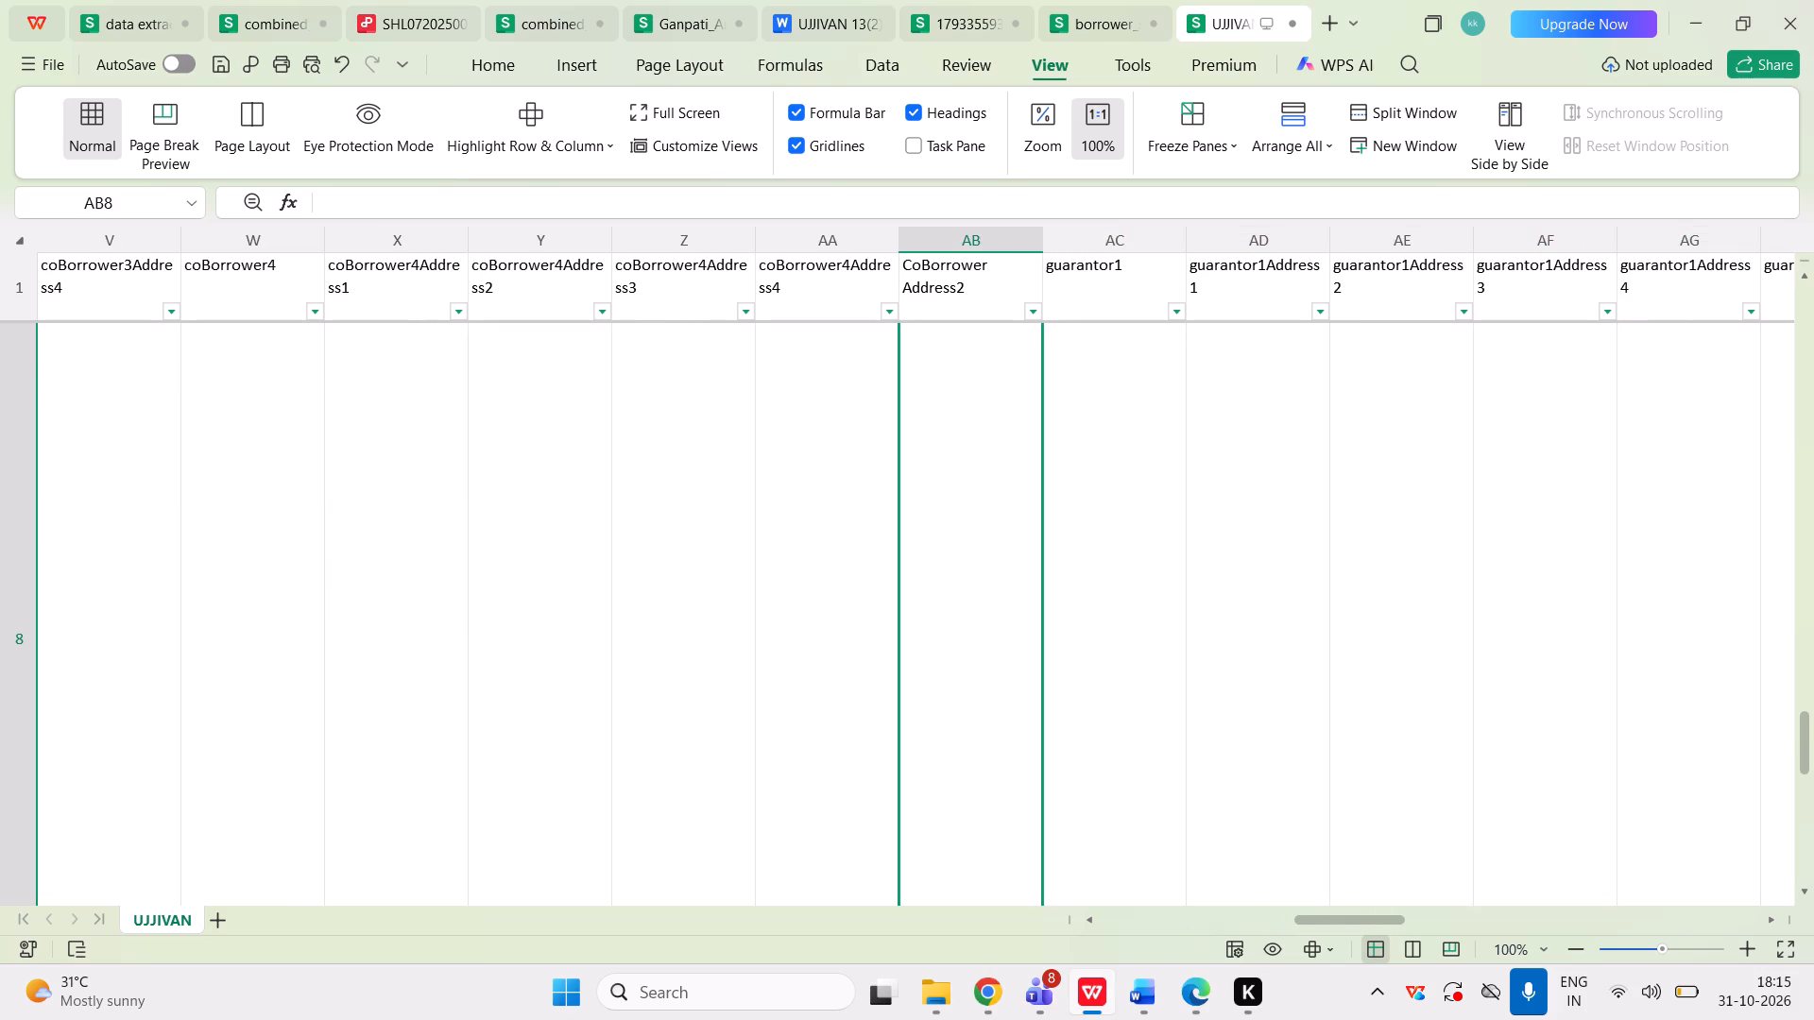
Add the prefix "3. " to the start of row 9's coBorrower2 entry.
key("Down")
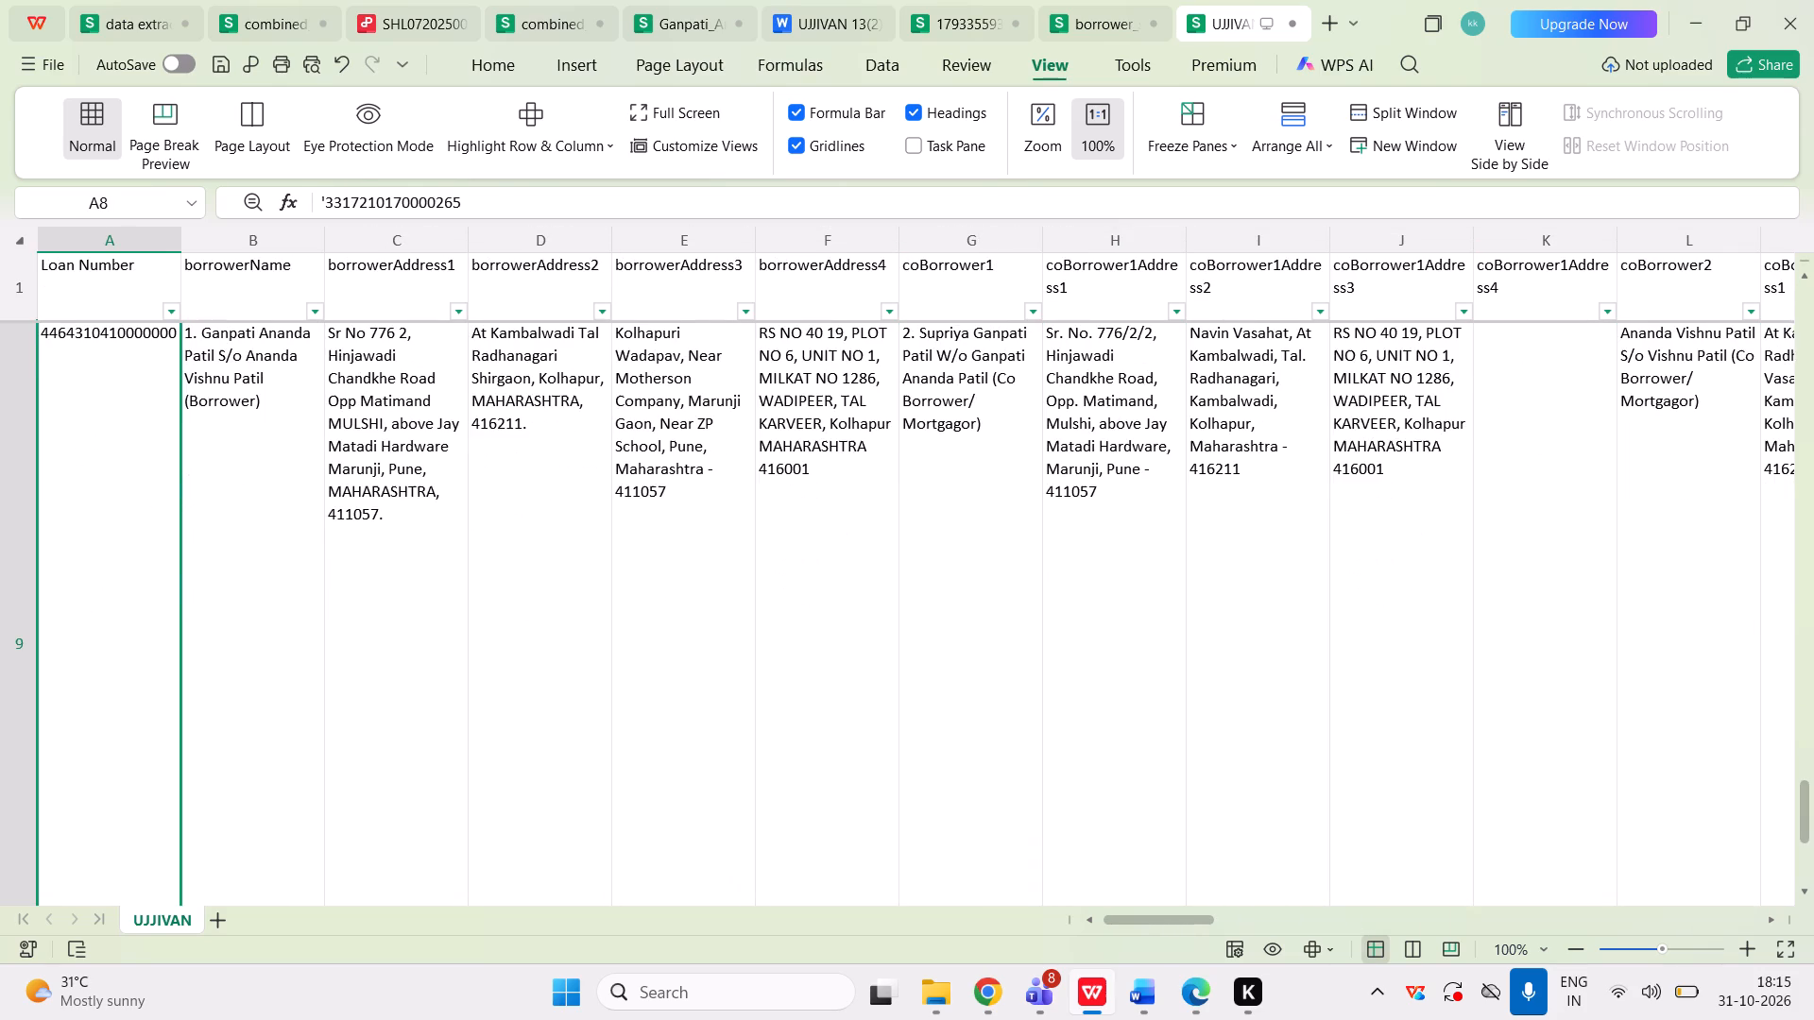
key("Right")
key("Right")
key("Right")
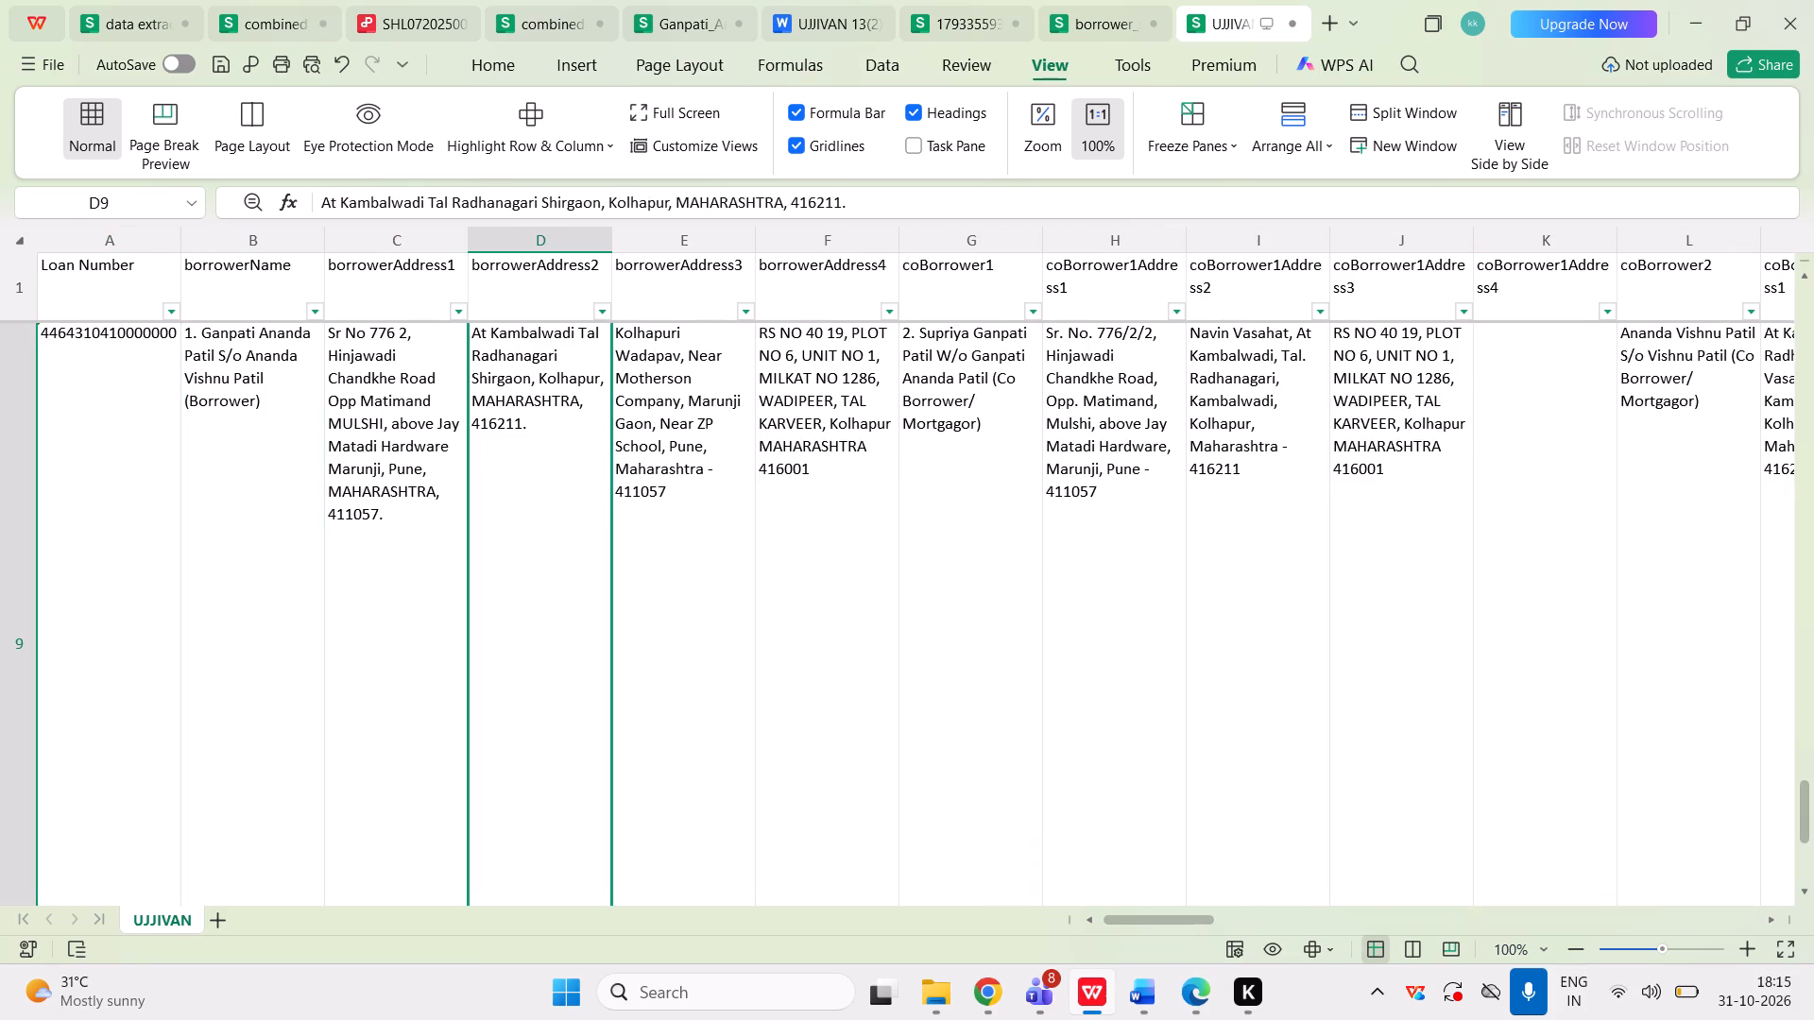
key("Left")
key("Right")
key("Right")
key("Right")
key("Right")
key("Right")
key("Right")
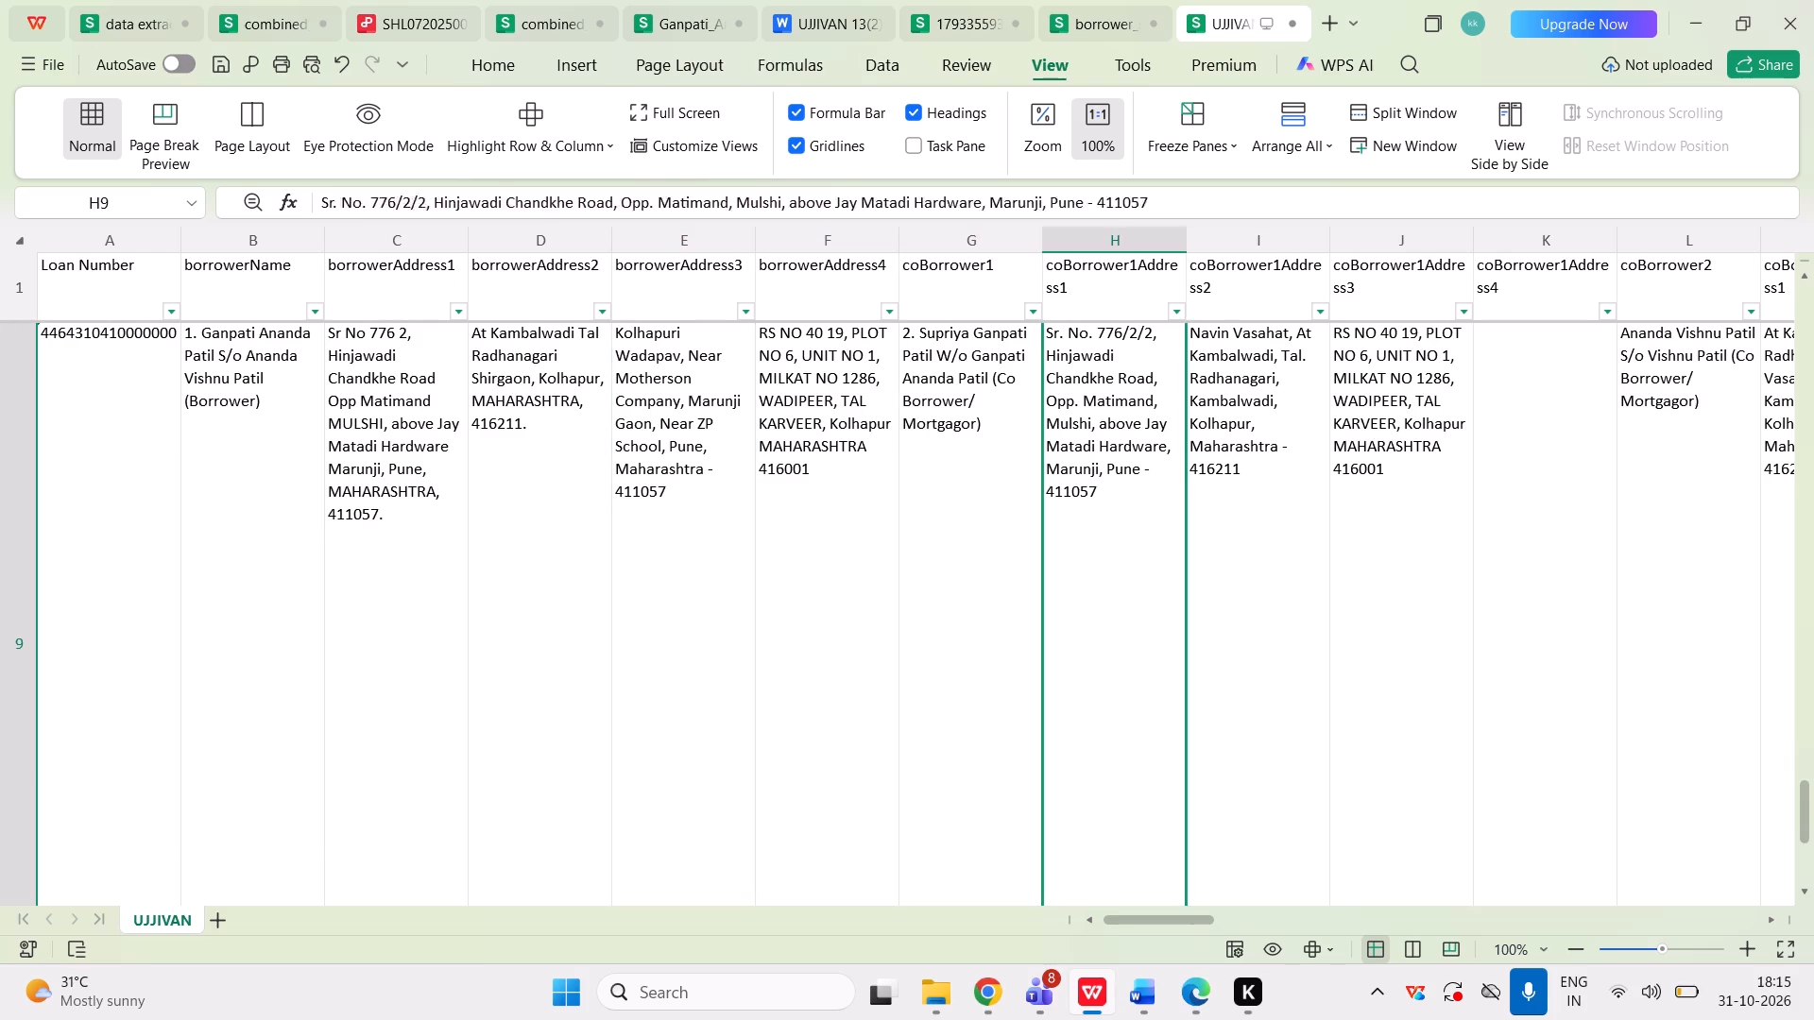
key("Right")
key("Right")
key("Right")
key("Right")
key("Right")
key("Left")
key("Left")
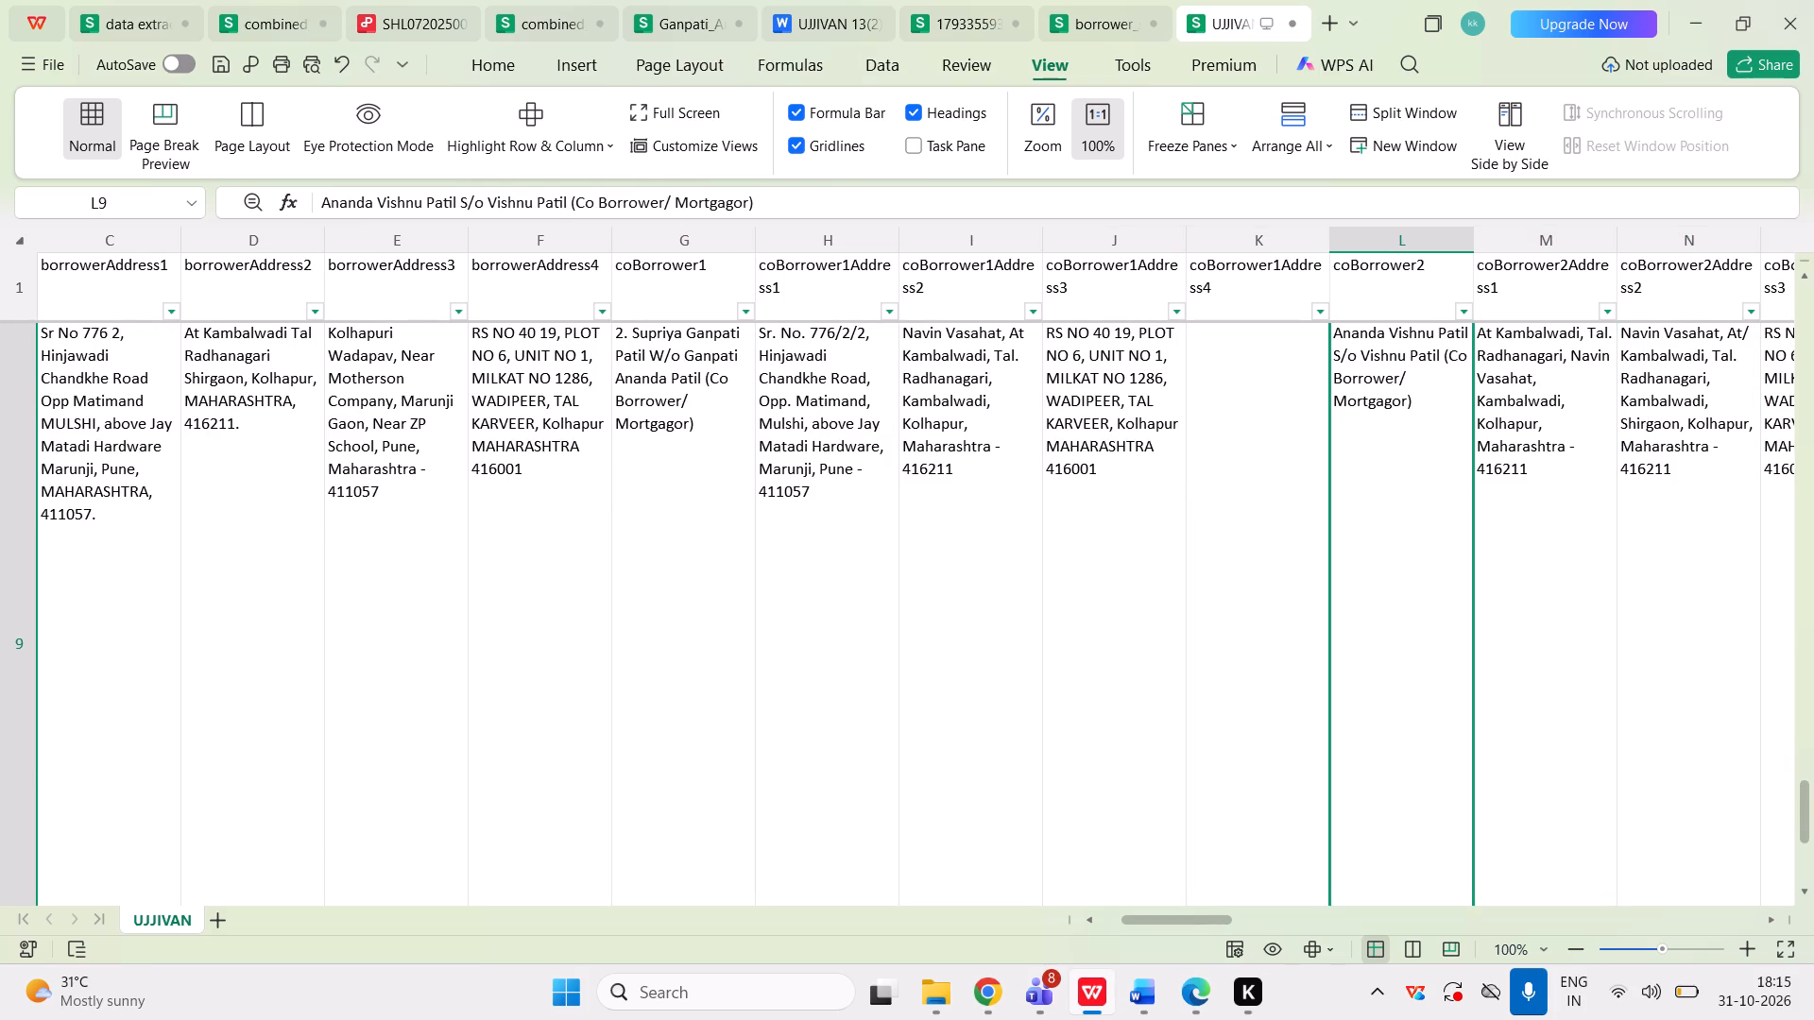
double_click(1351, 397)
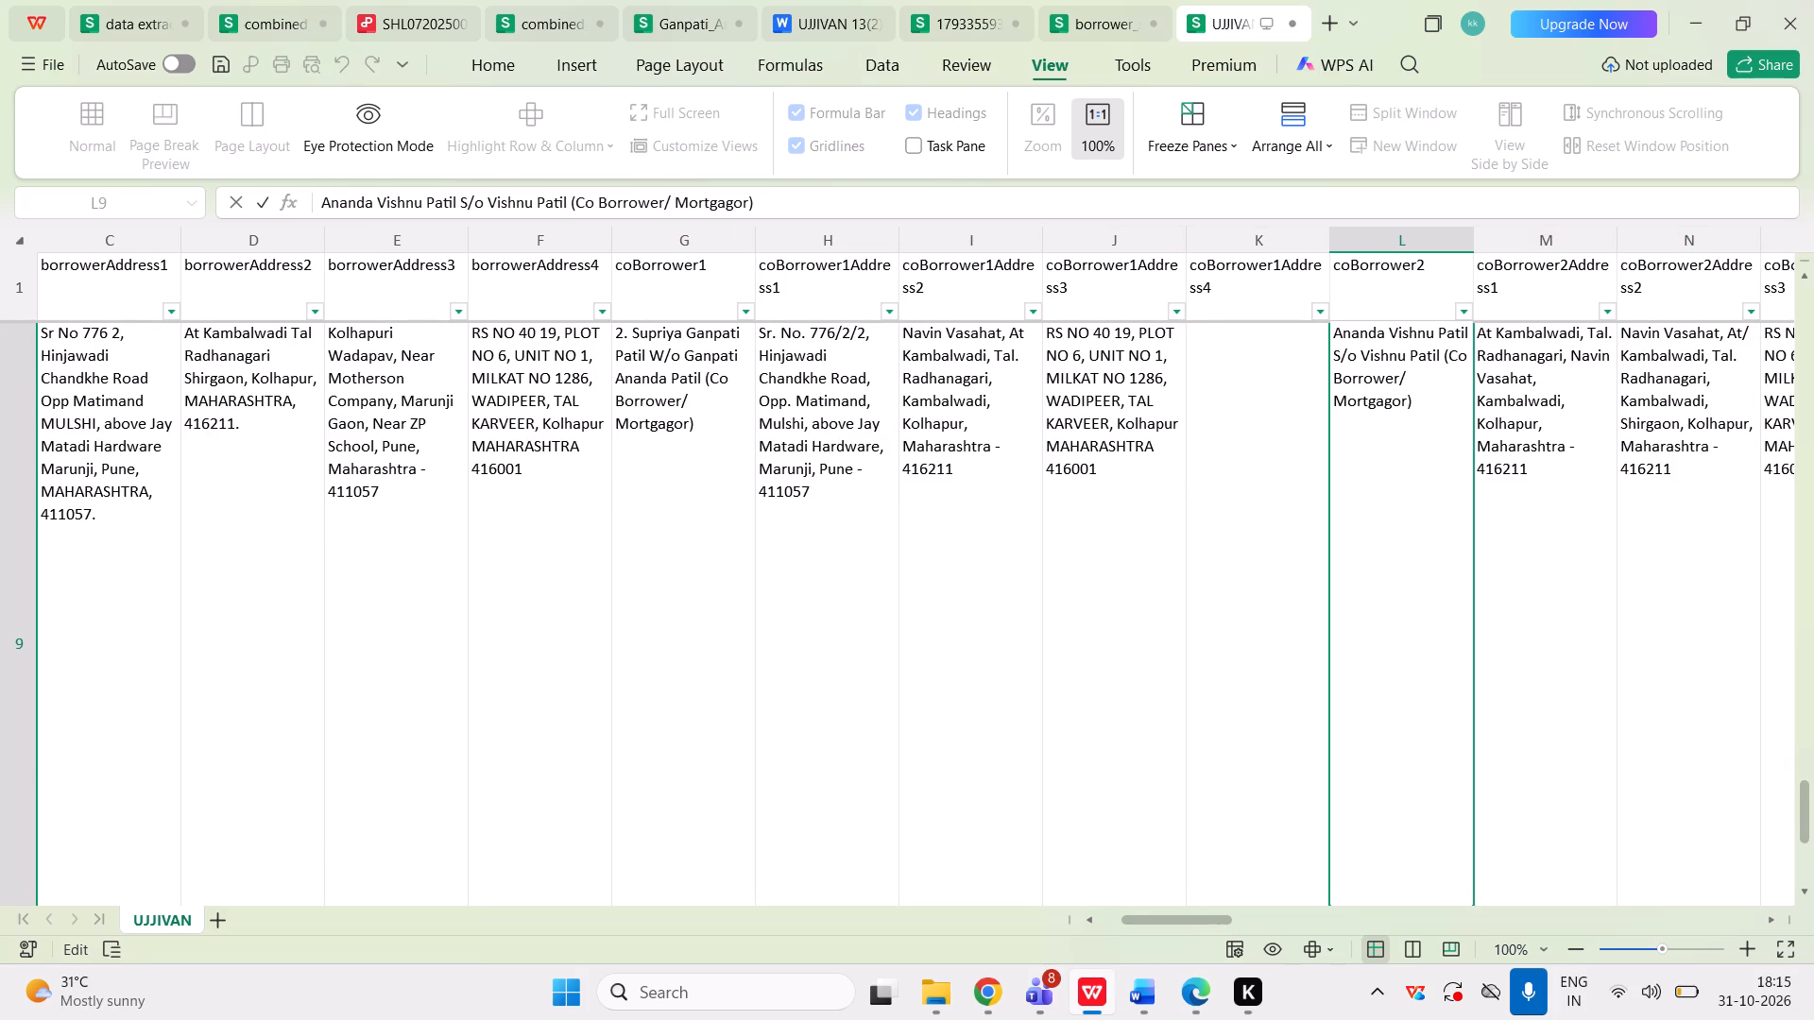
key("Up")
key("Left")
key("Up")
key("Up")
key("Up")
type("3.")
key("space")
key("Tab")
Add the prefix "4. " to the start of row 9's coBorrower3 entry.
key("Right")
key("Left")
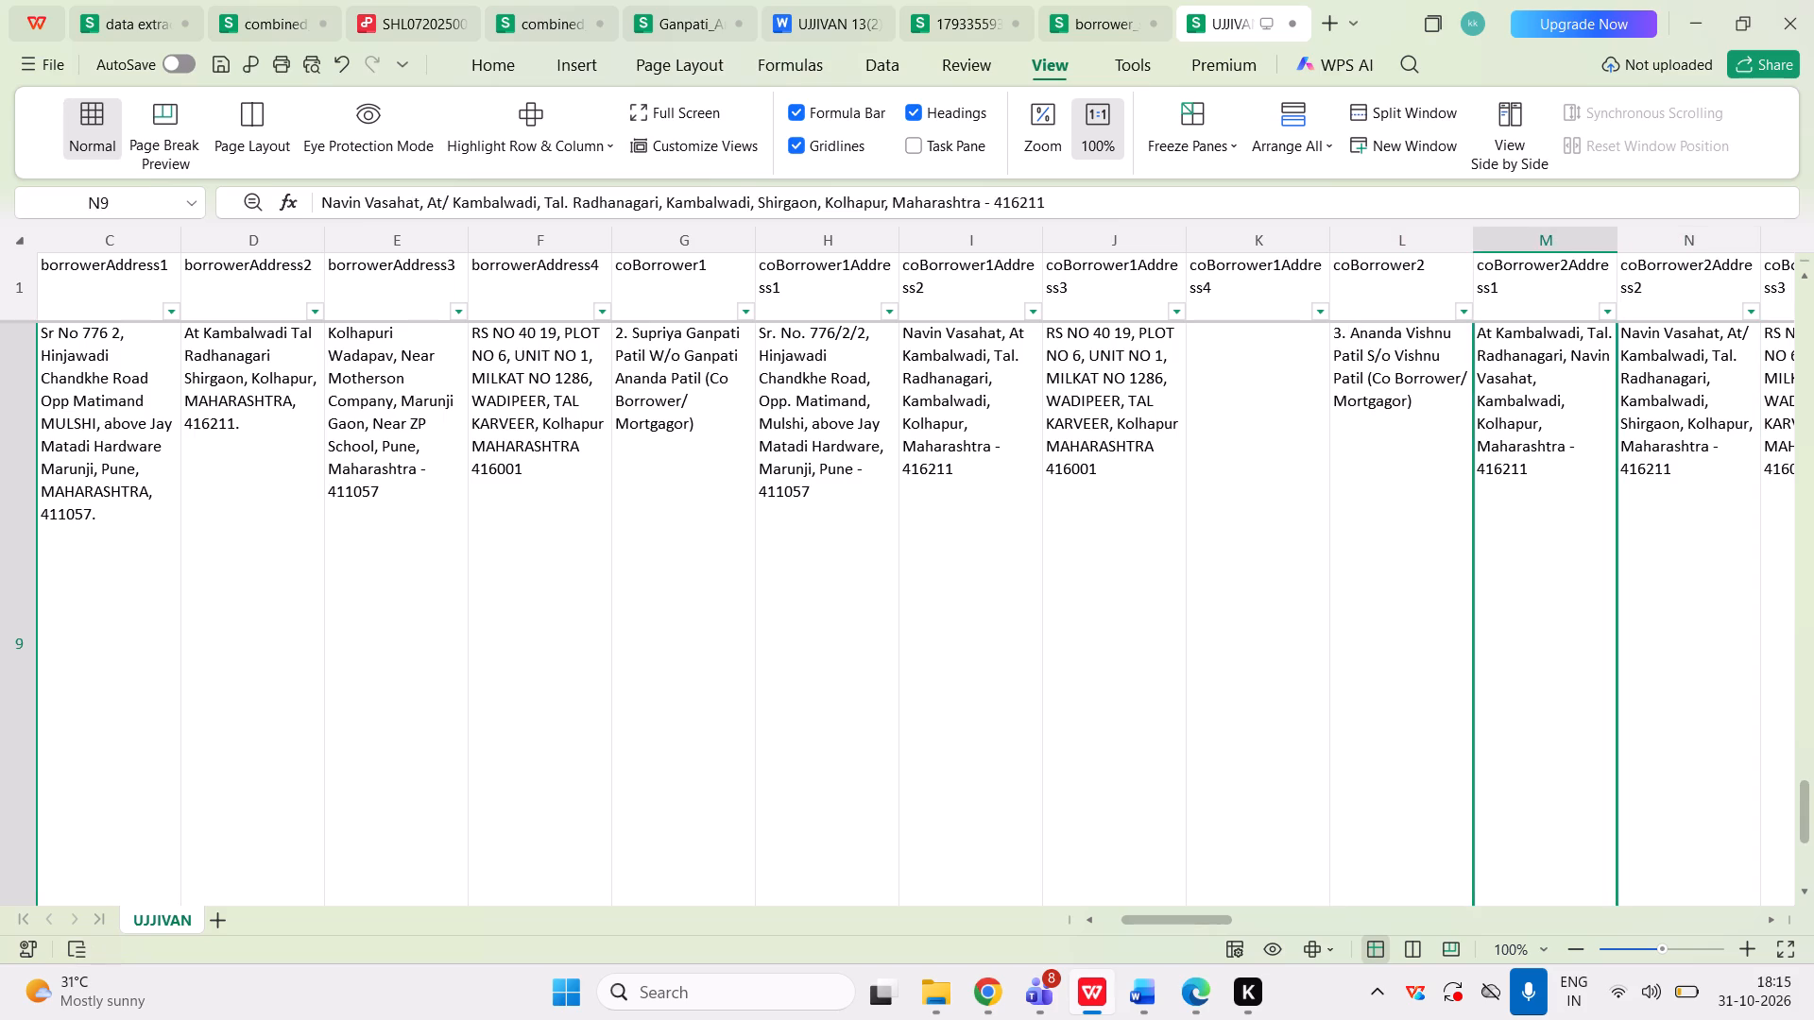
key("Left")
key("Right")
key("Right")
key("Right")
key("Left")
key("Left")
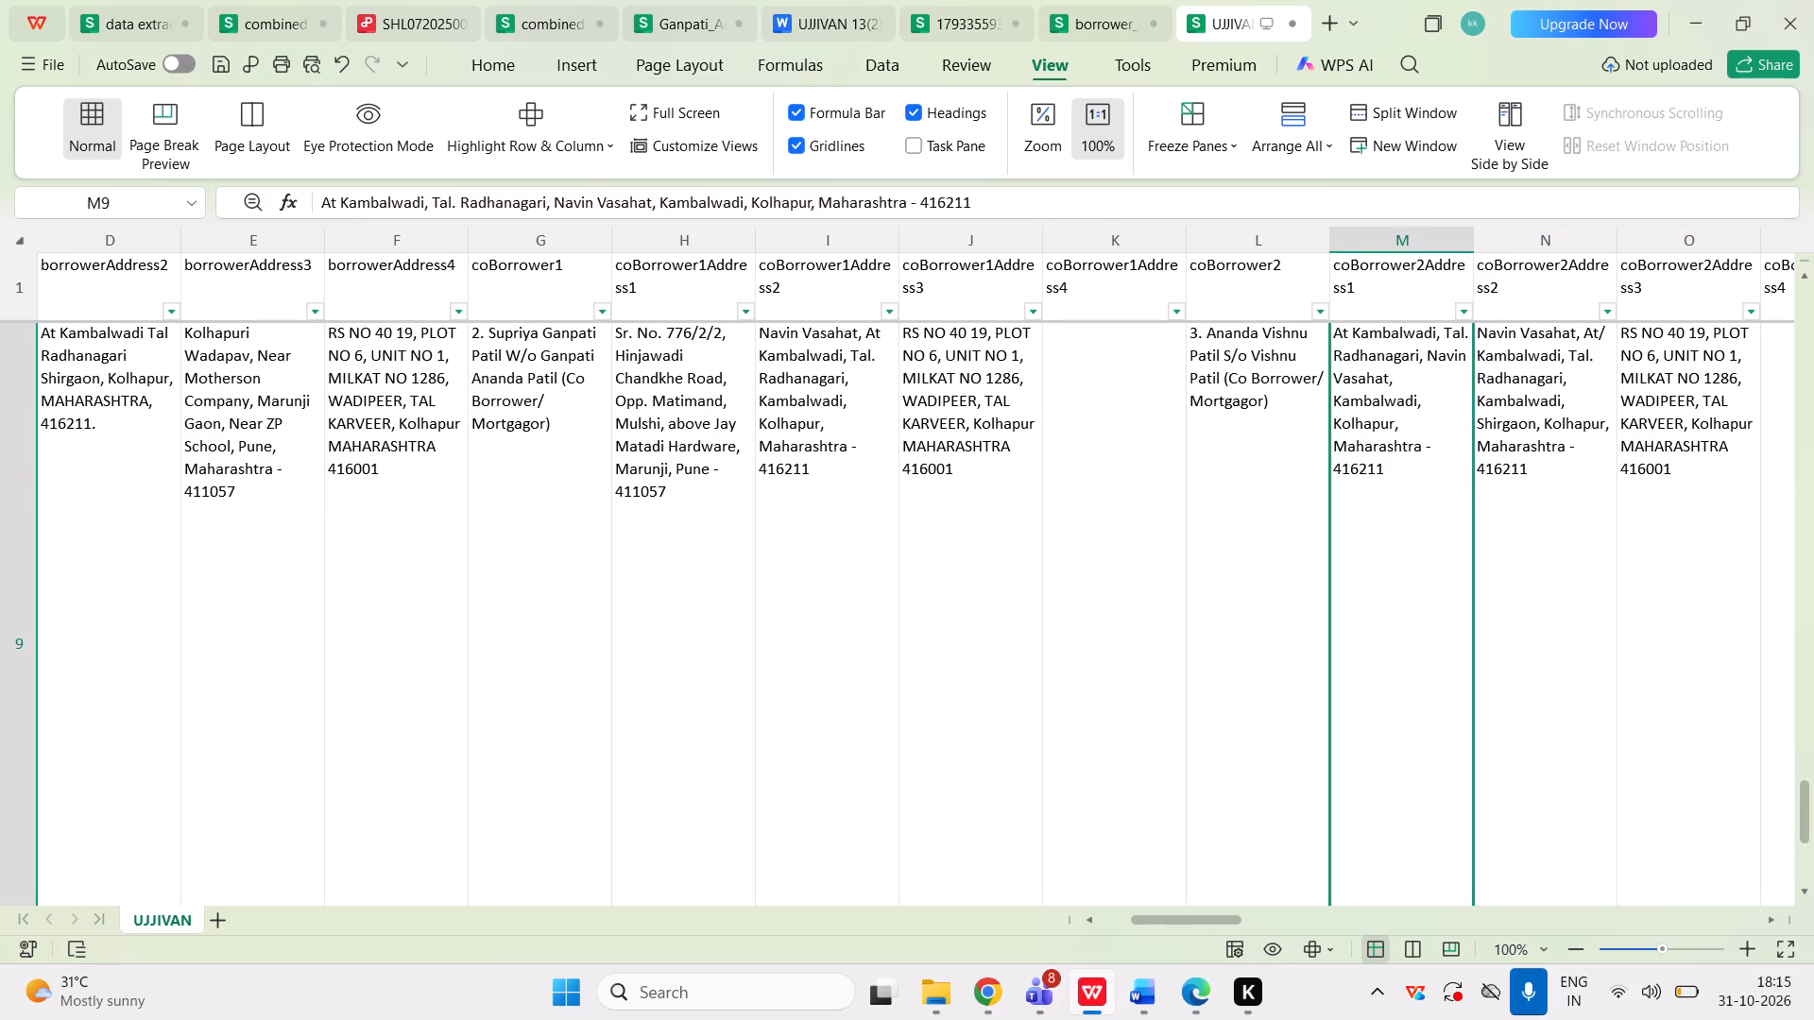
key("Left")
key("Right")
key("Right")
key("Right")
key("Right")
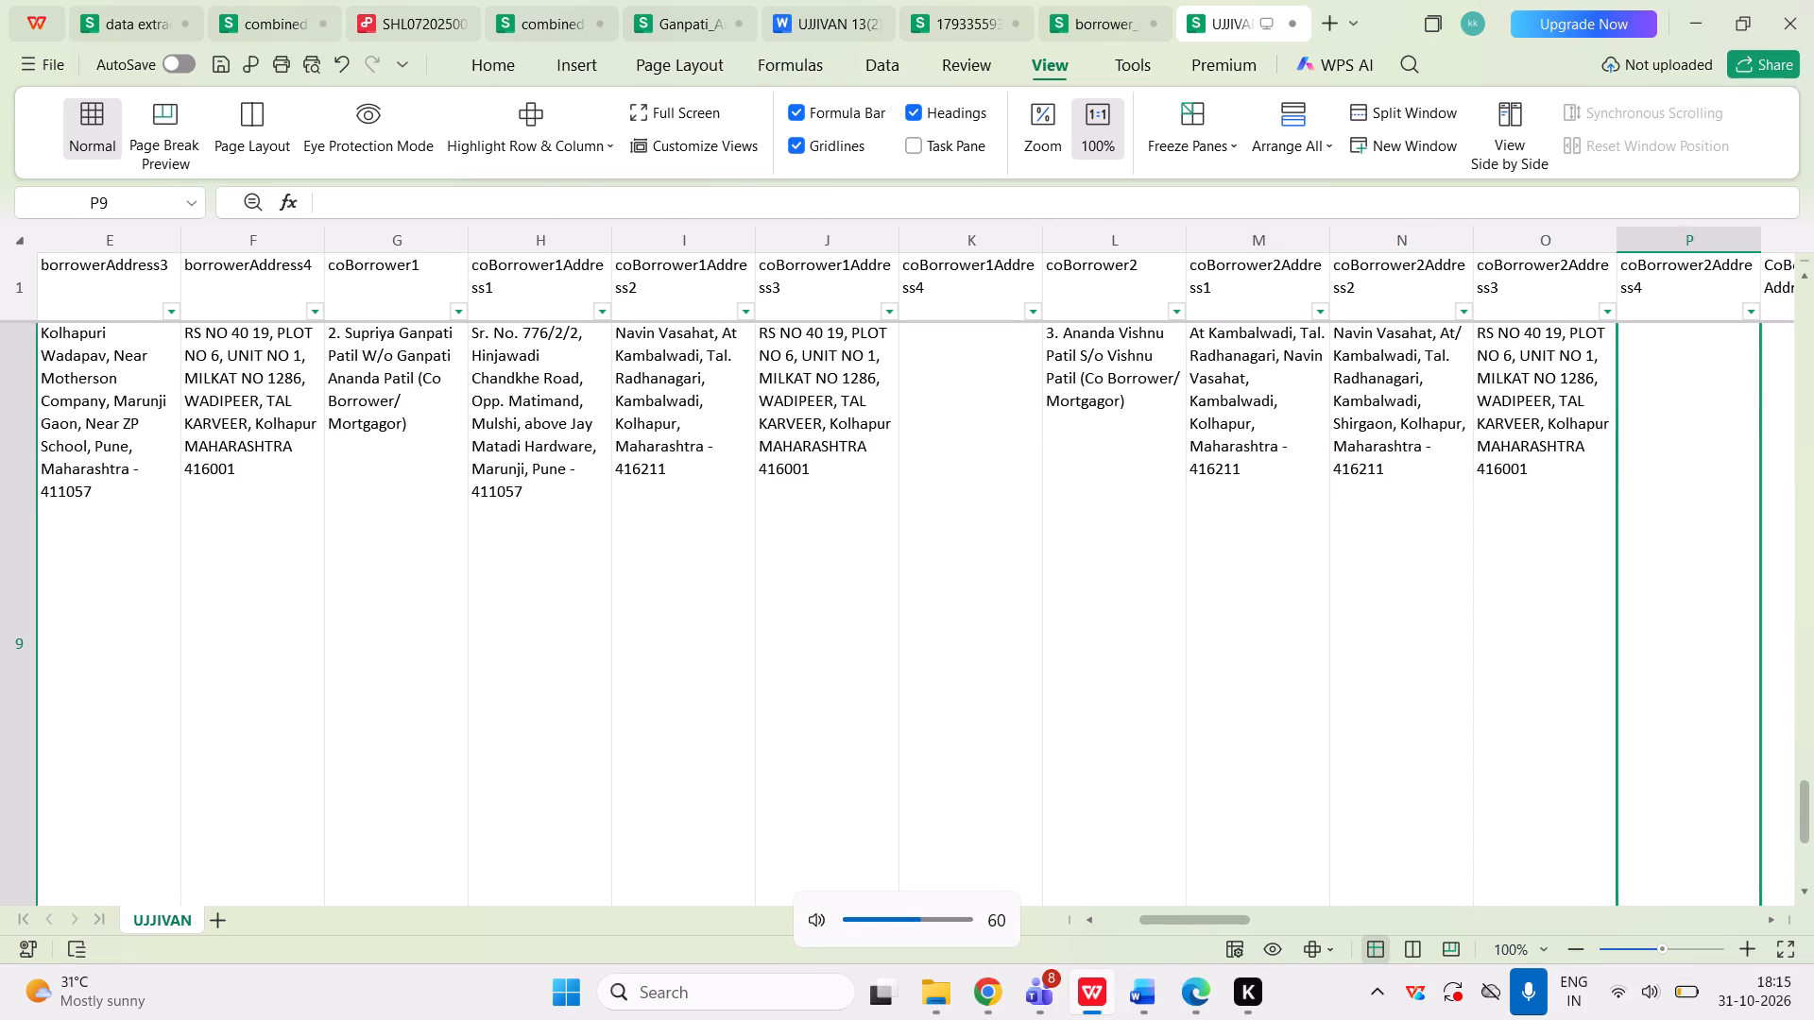
key("Right")
key("Right")
key("Right")
key("Right")
key("Right")
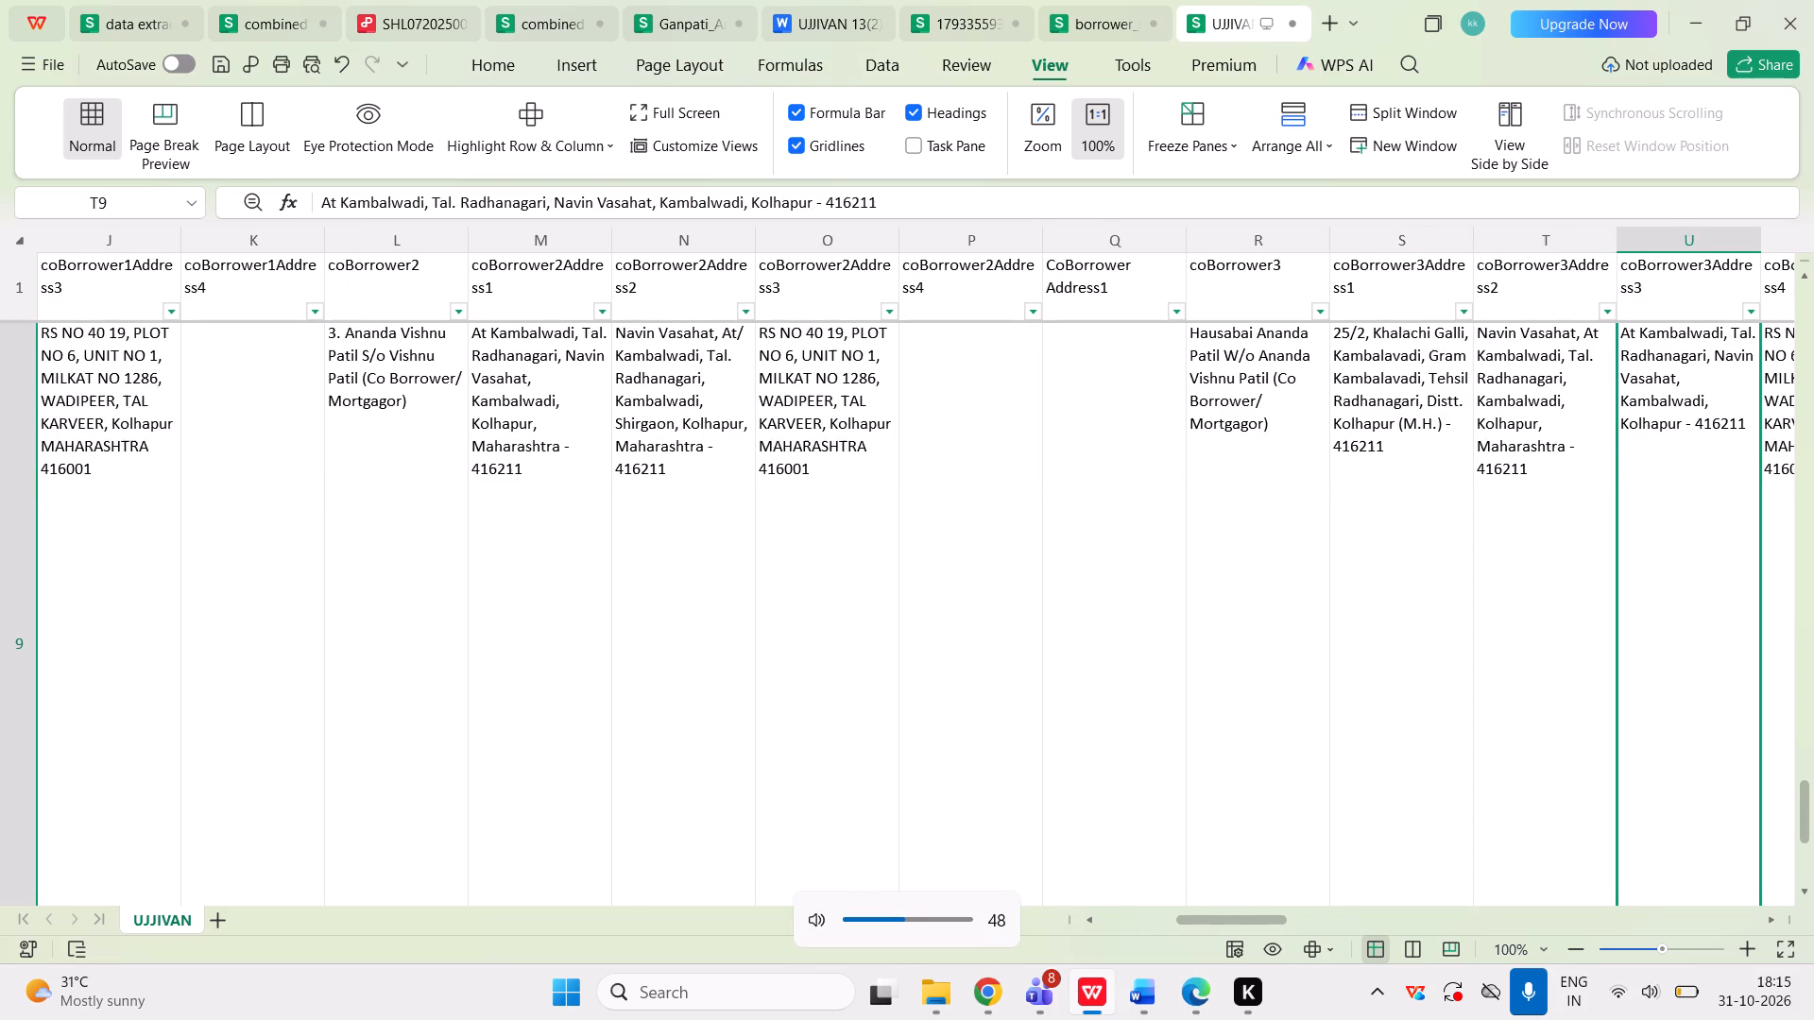
key("Left")
key("Left")
key("Left")
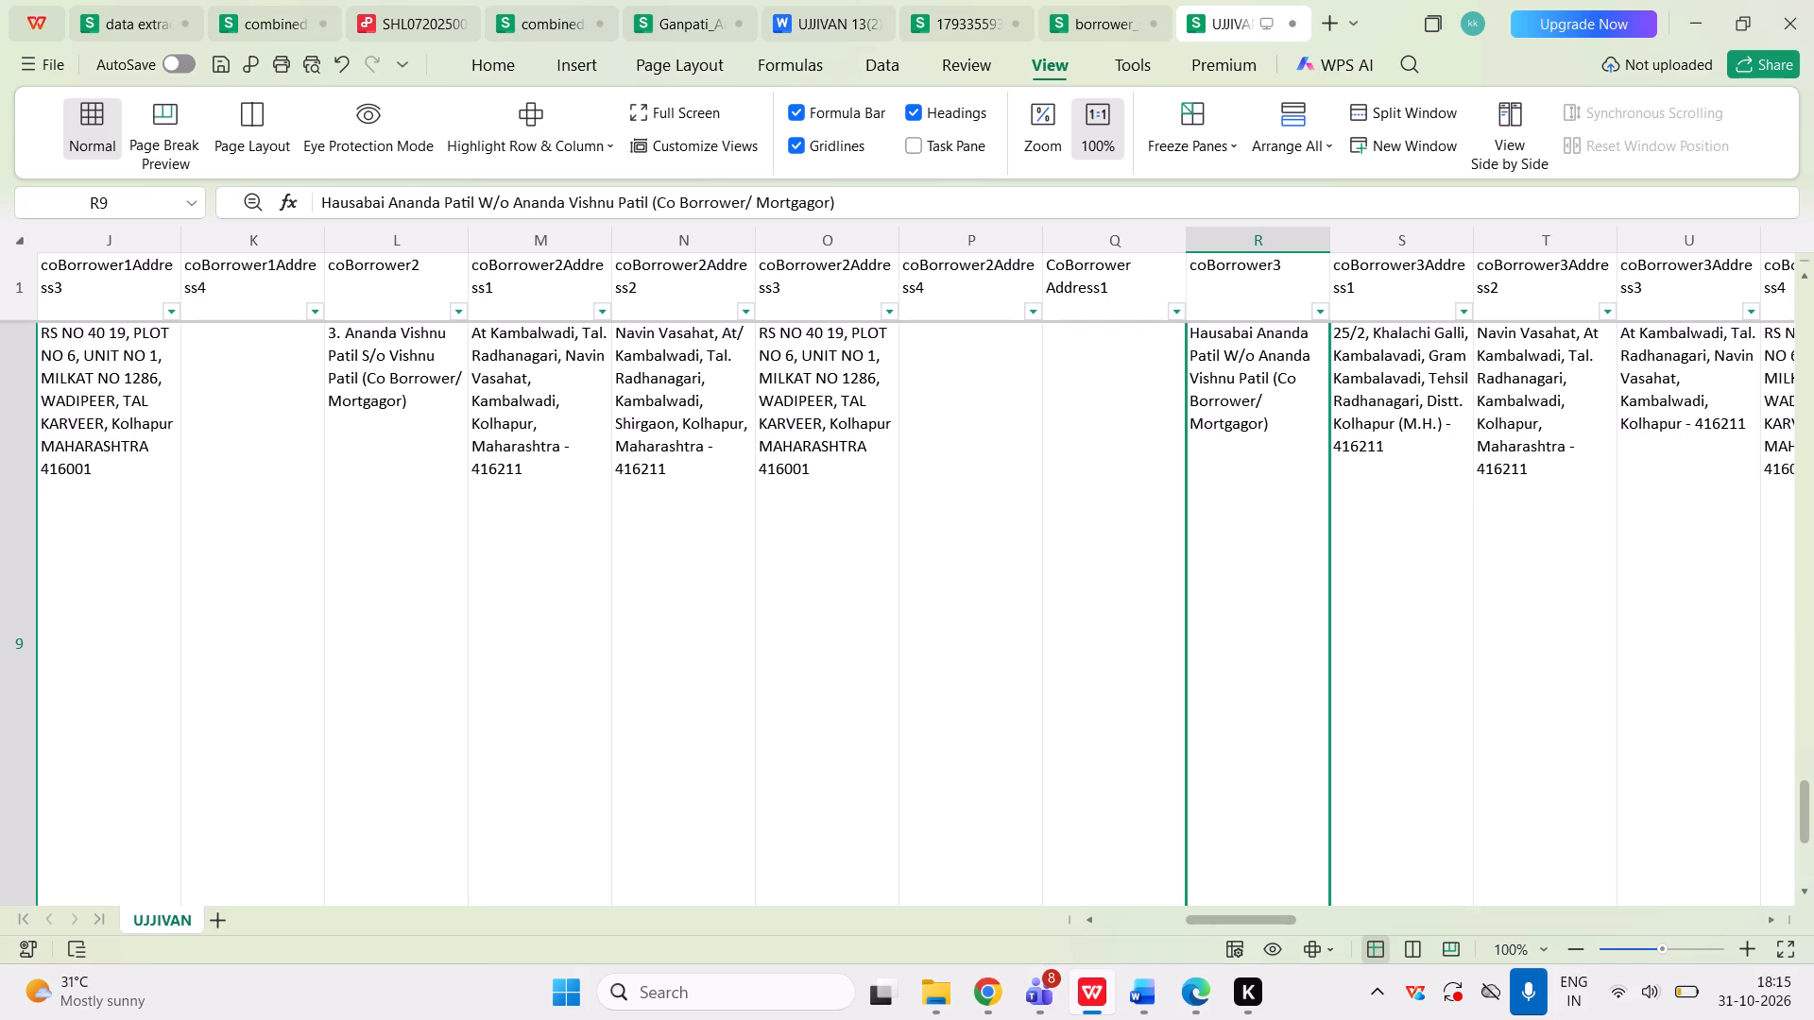
double_click(1285, 378)
key("ctrl+Left")
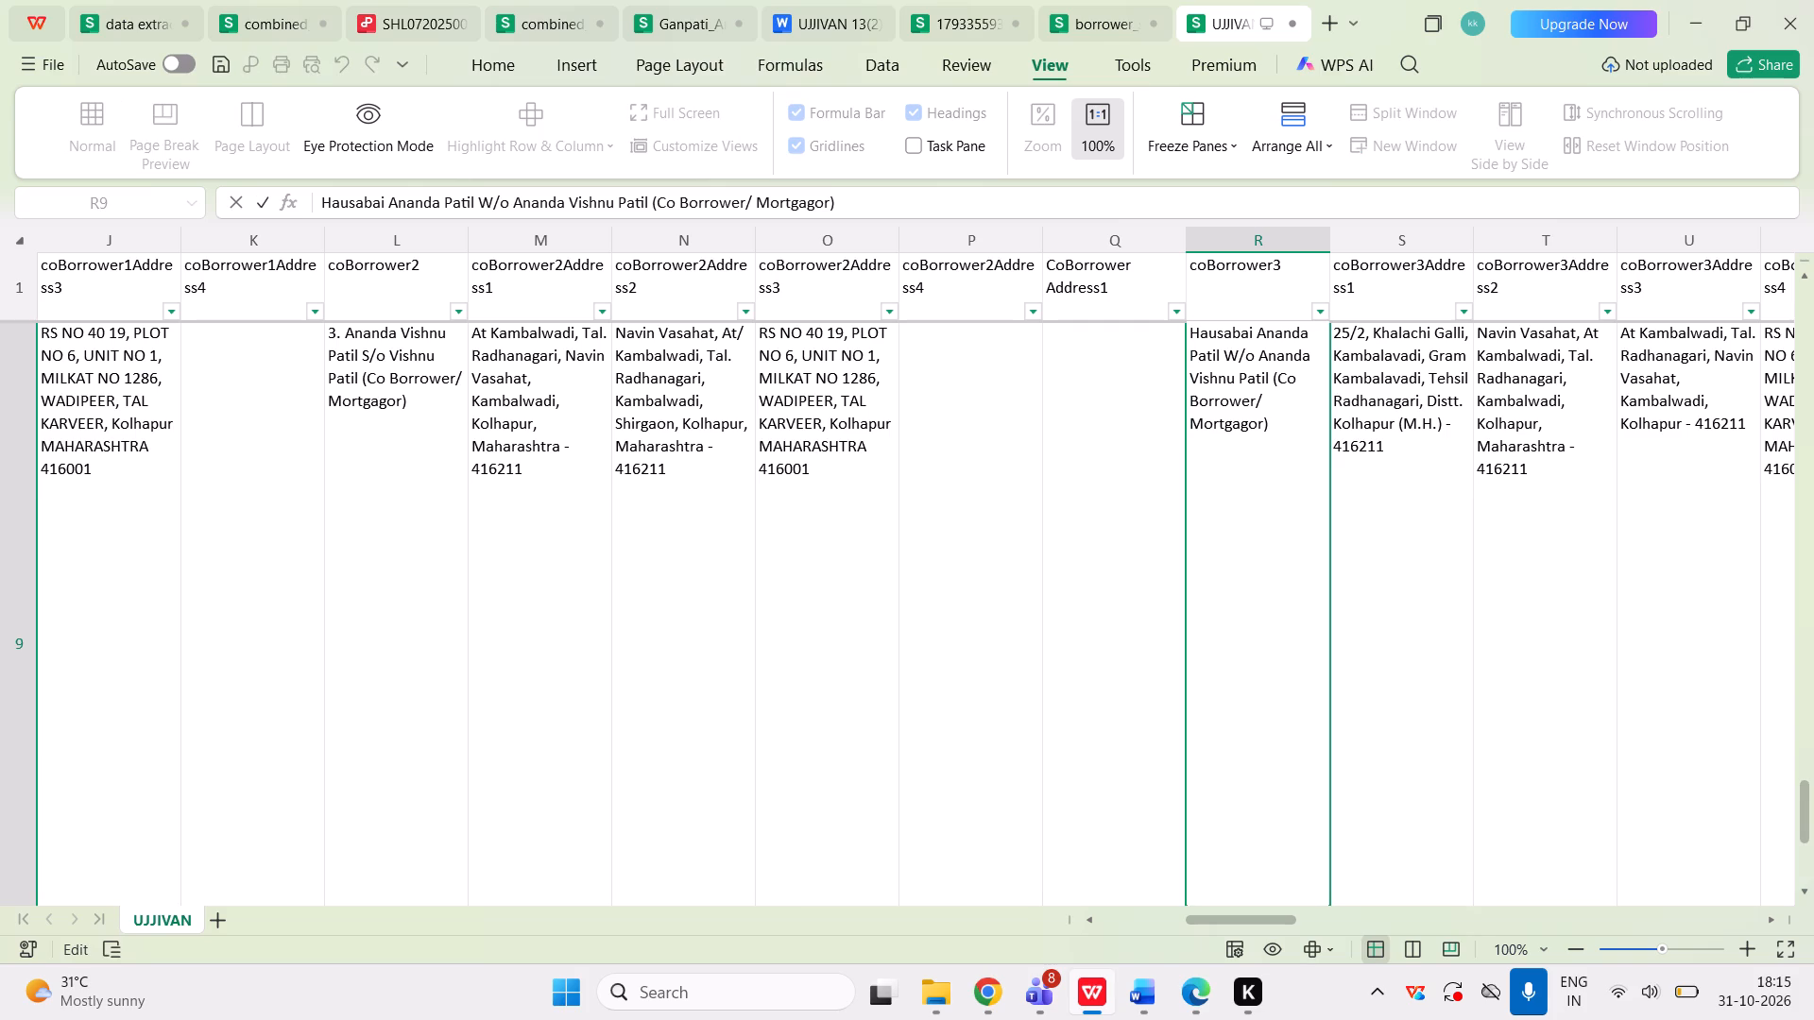
type("4.")
key("space")
key("Tab")
Change the number at the start of row 9's guarantor1 entry to 5.
key("Right")
key("Right")
key("Right")
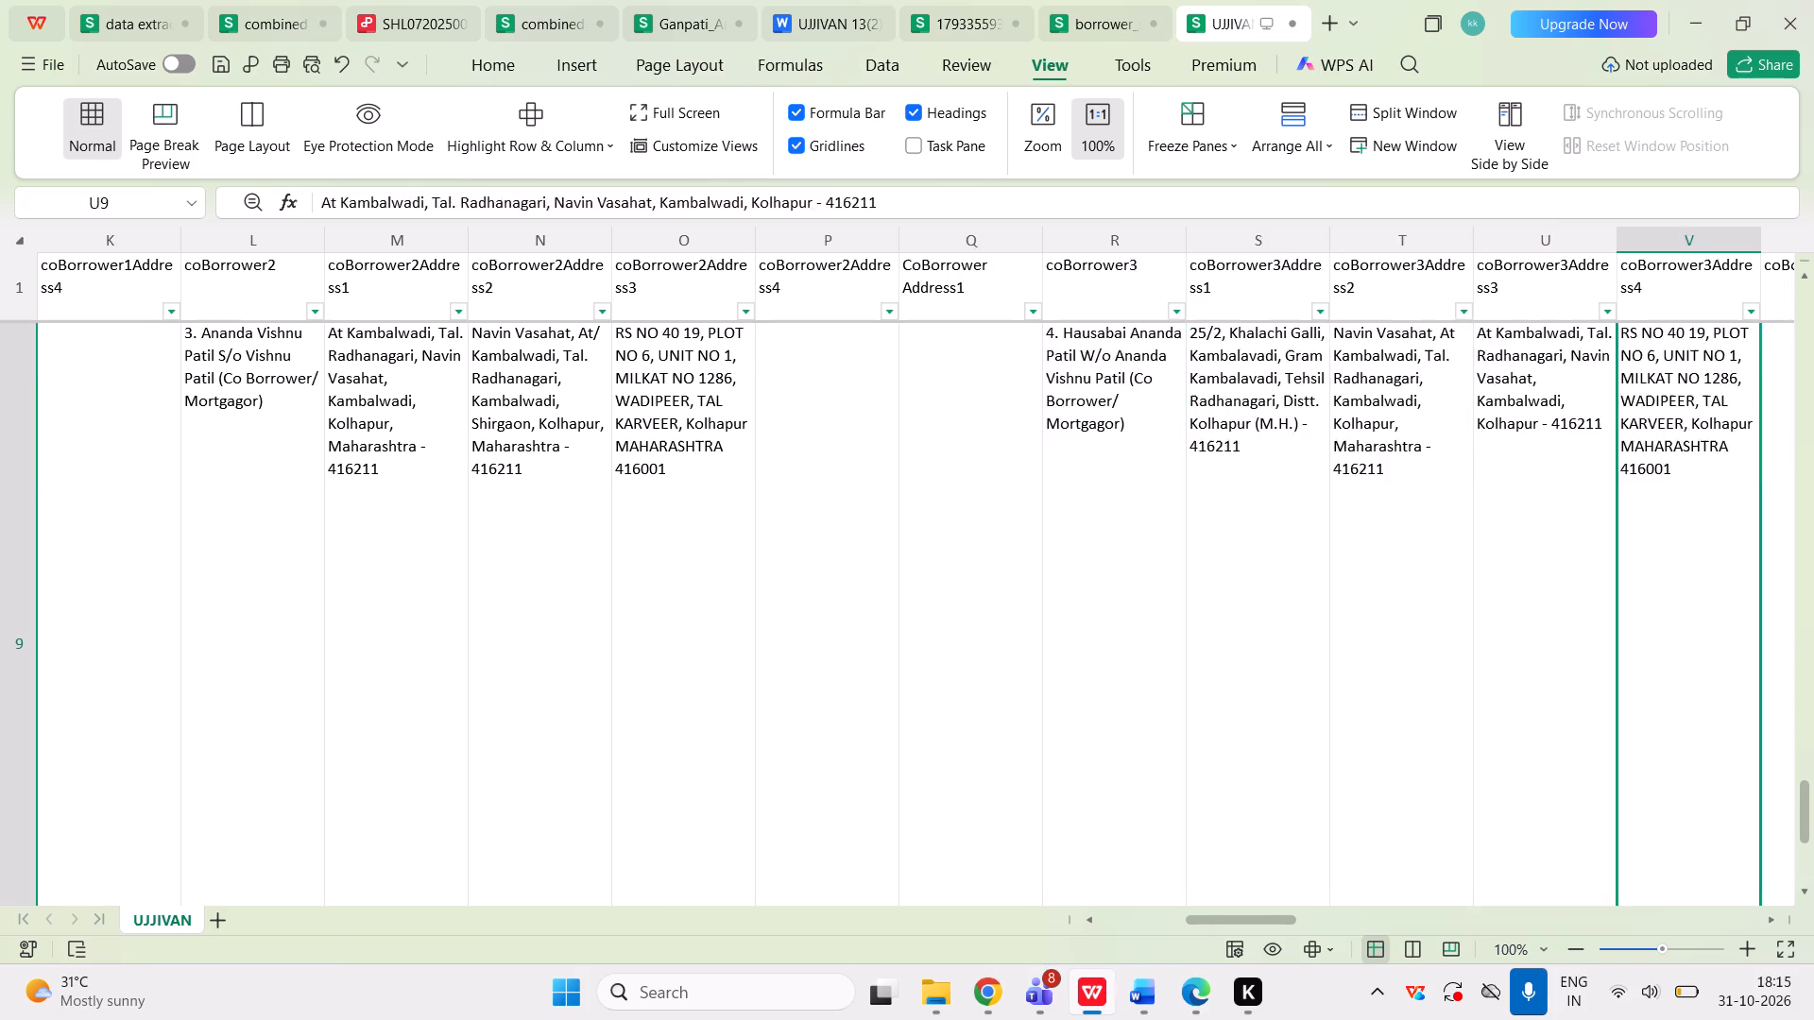
key("Right")
key("Right")
key("Right")
key("Right")
key("Right")
key("Right")
key("Right")
key("Right")
key("Right")
key("Left")
key("Left")
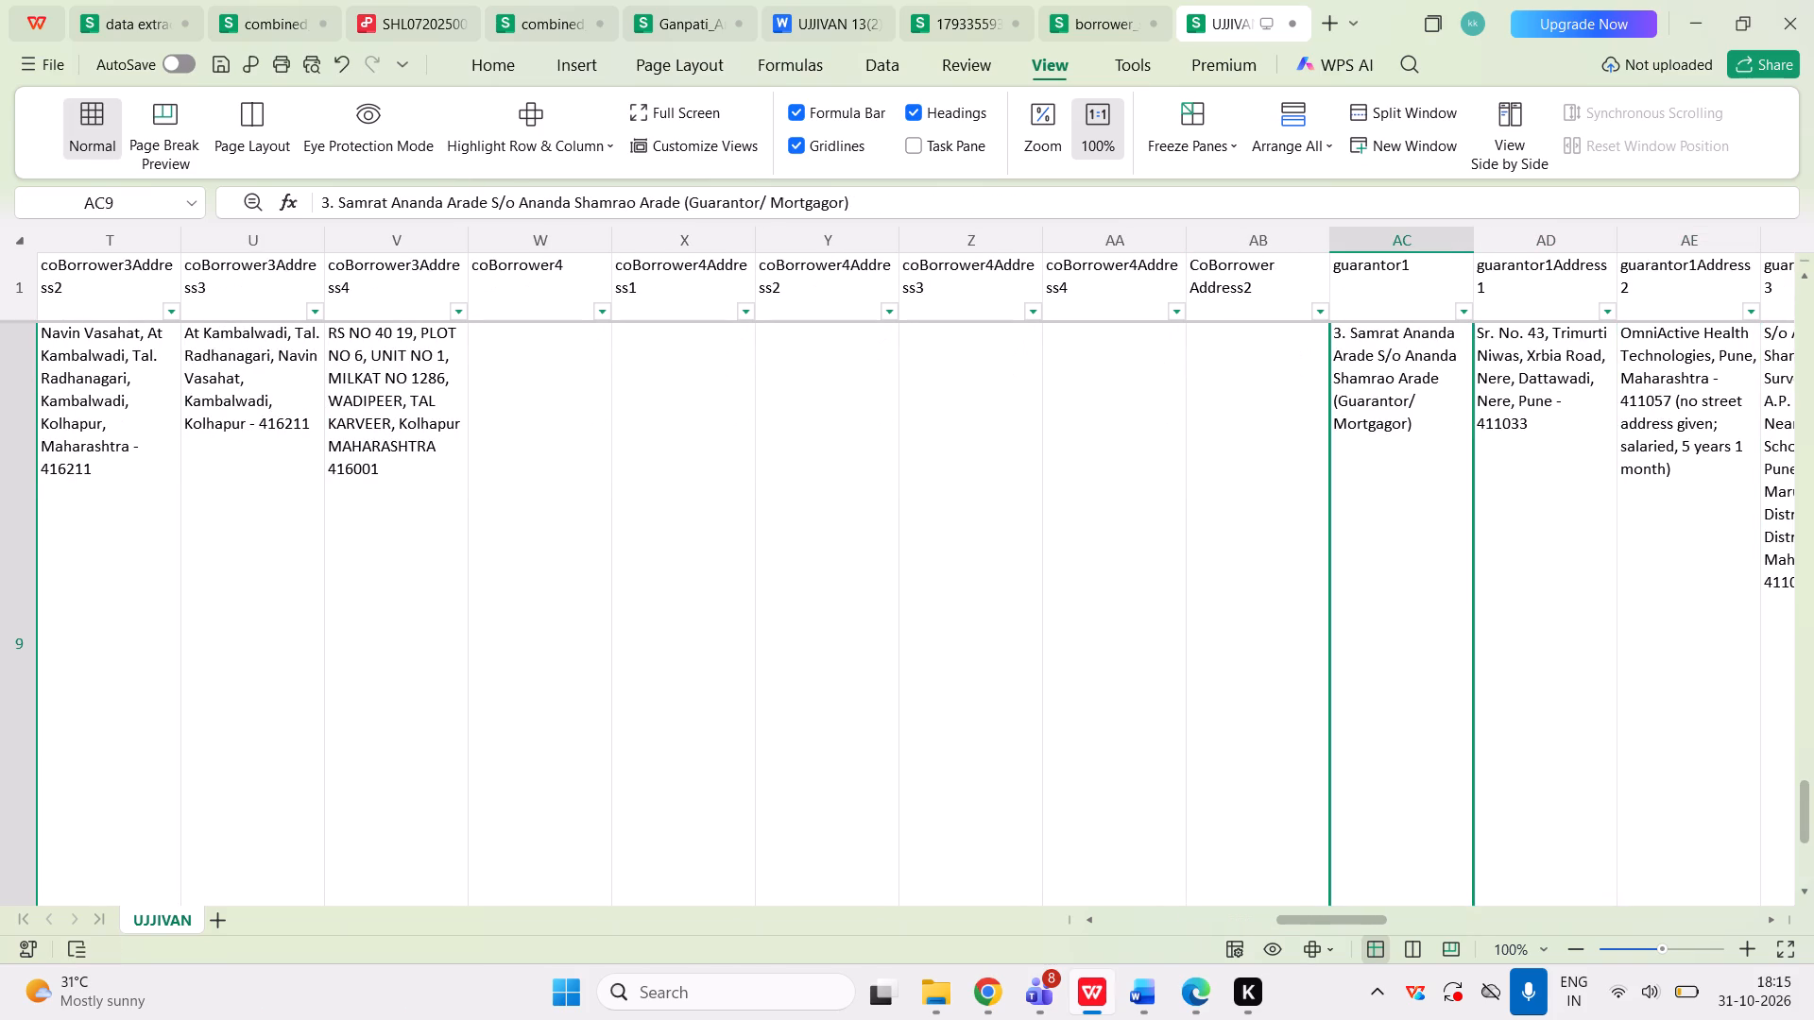
double_click(1341, 387)
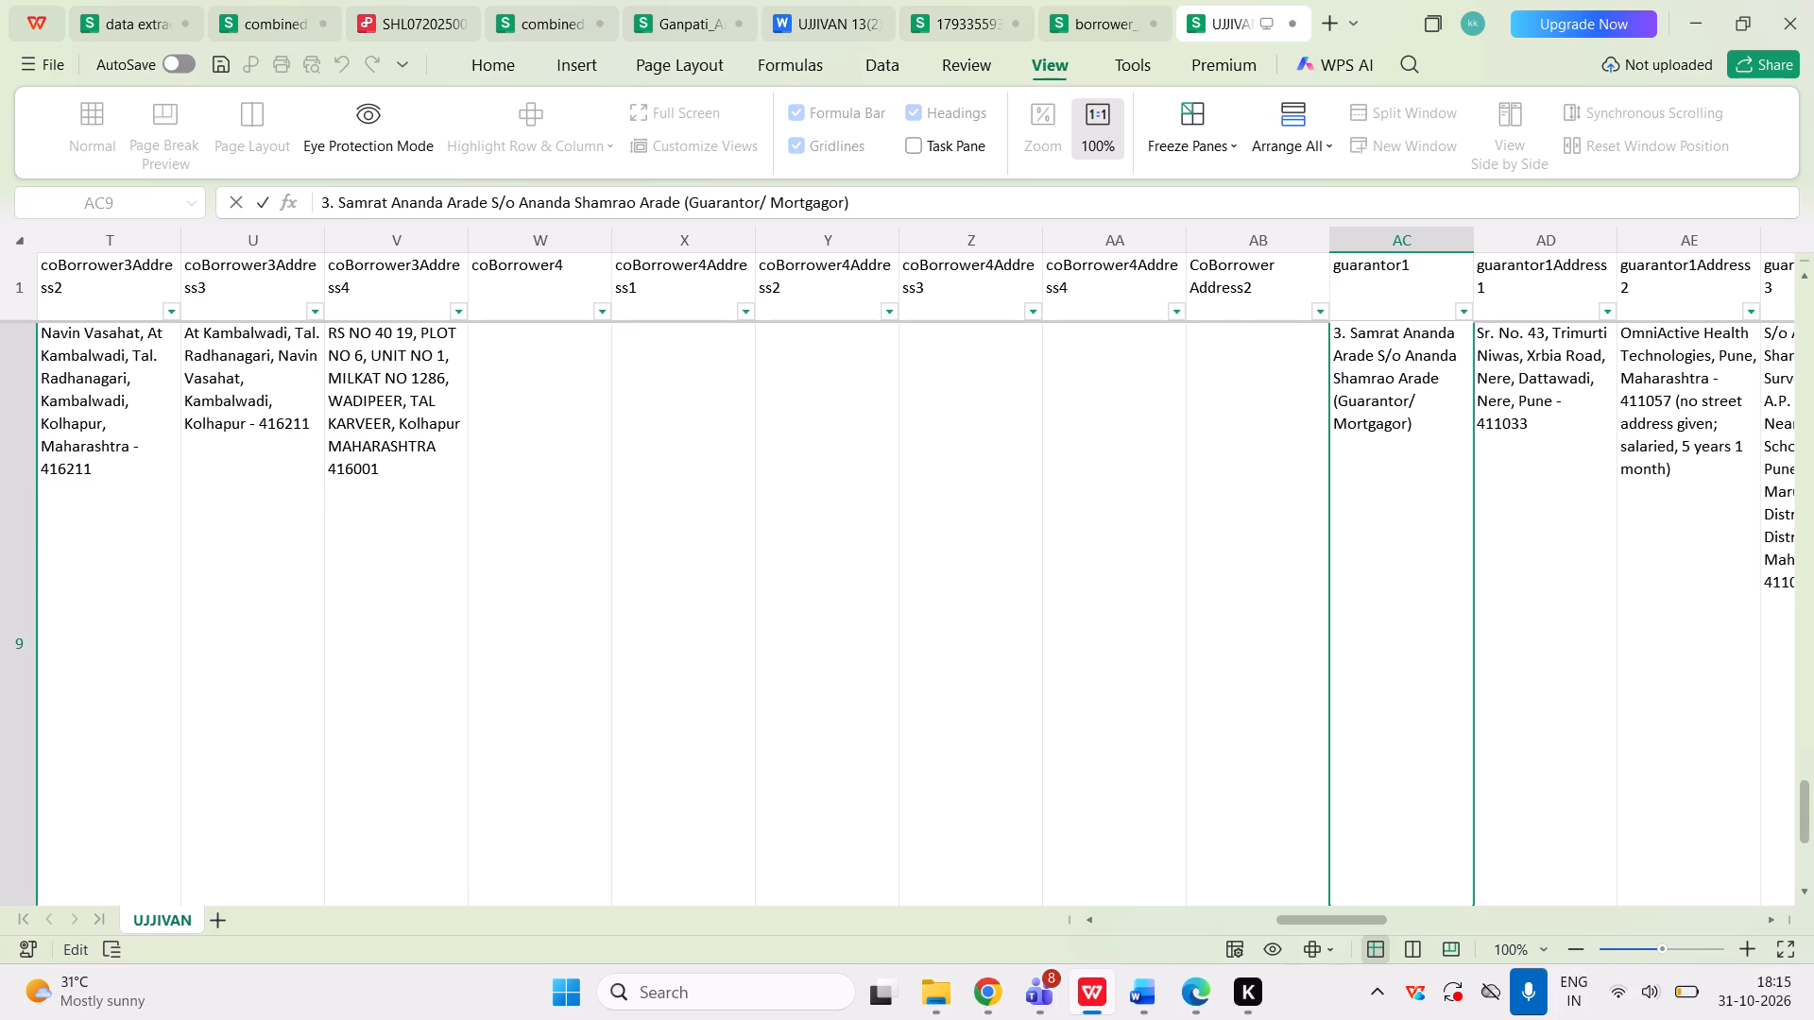
key("Right")
key("Up")
key("Up")
key("Left")
key("BackSpace")
key("5")
key("Tab")
key("Left")
key("Right")
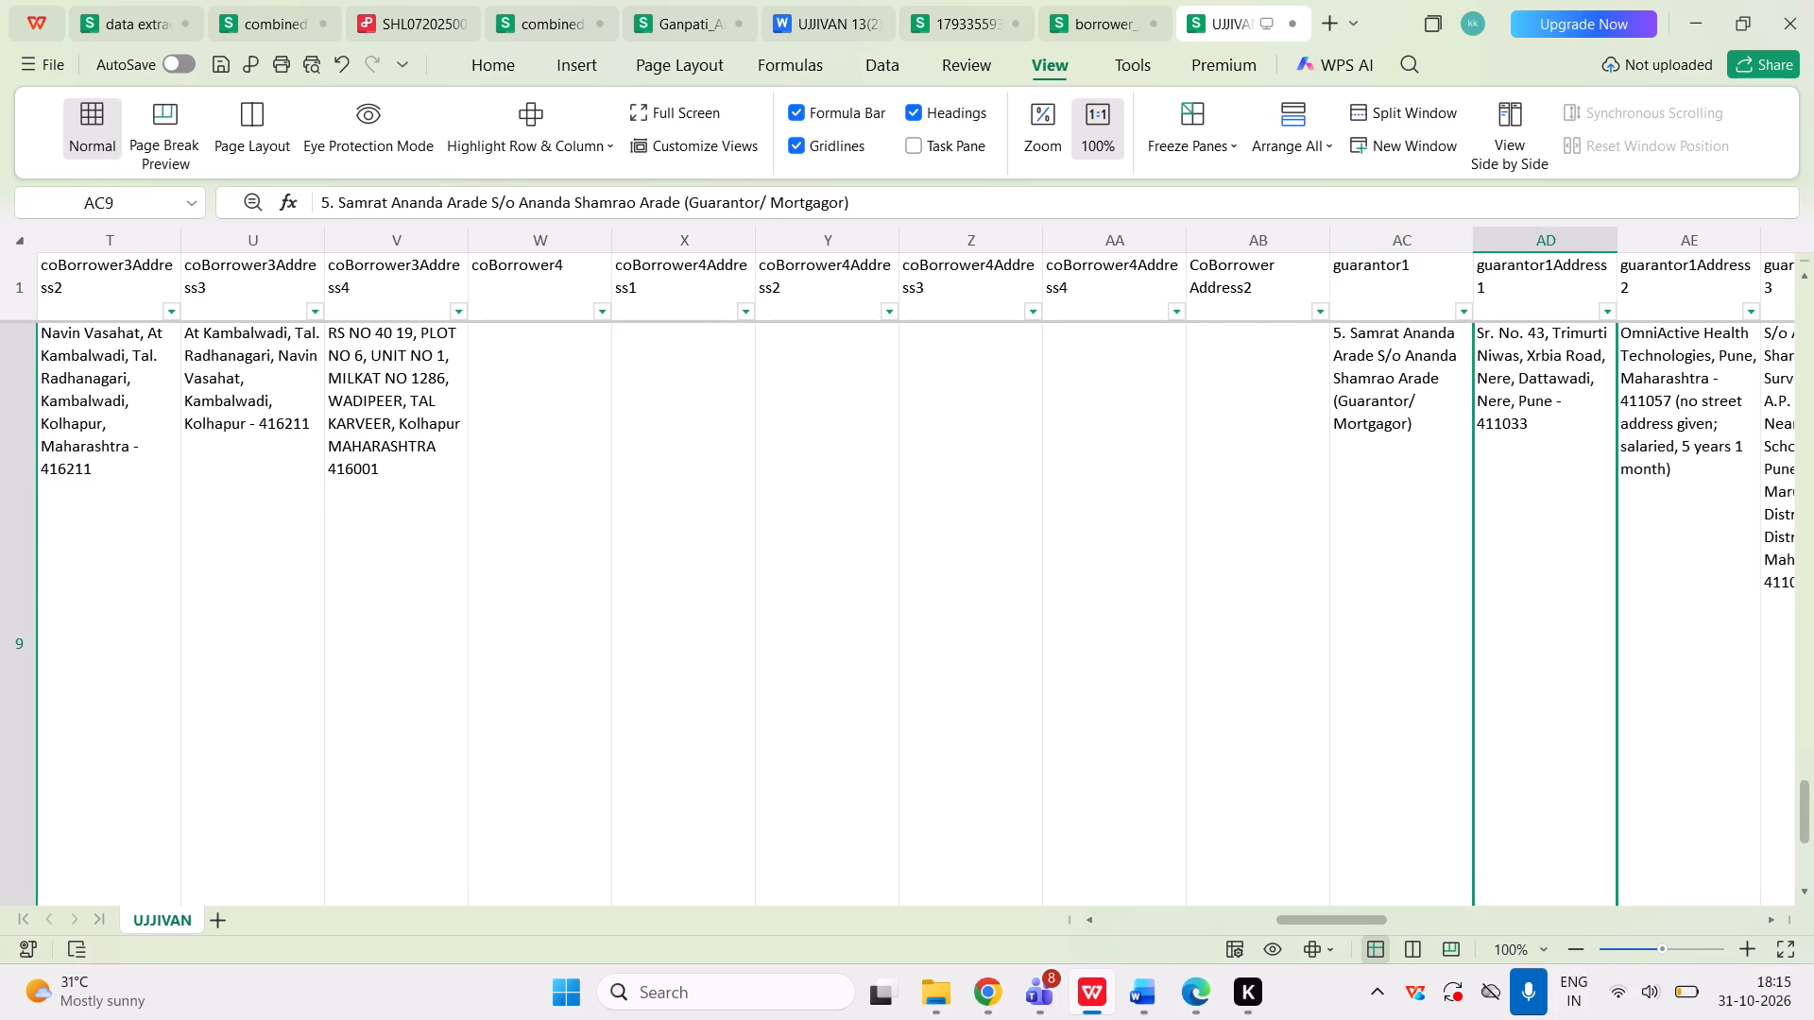
Save the UJJIVAN workbook, keeping its current file format.
key("Right")
key("Right")
key("Right")
key("Right")
key("ctrl+Left")
key("ctrl+Left")
key("ctrl+Left")
key("ctrl+Left")
key("ctrl+Left")
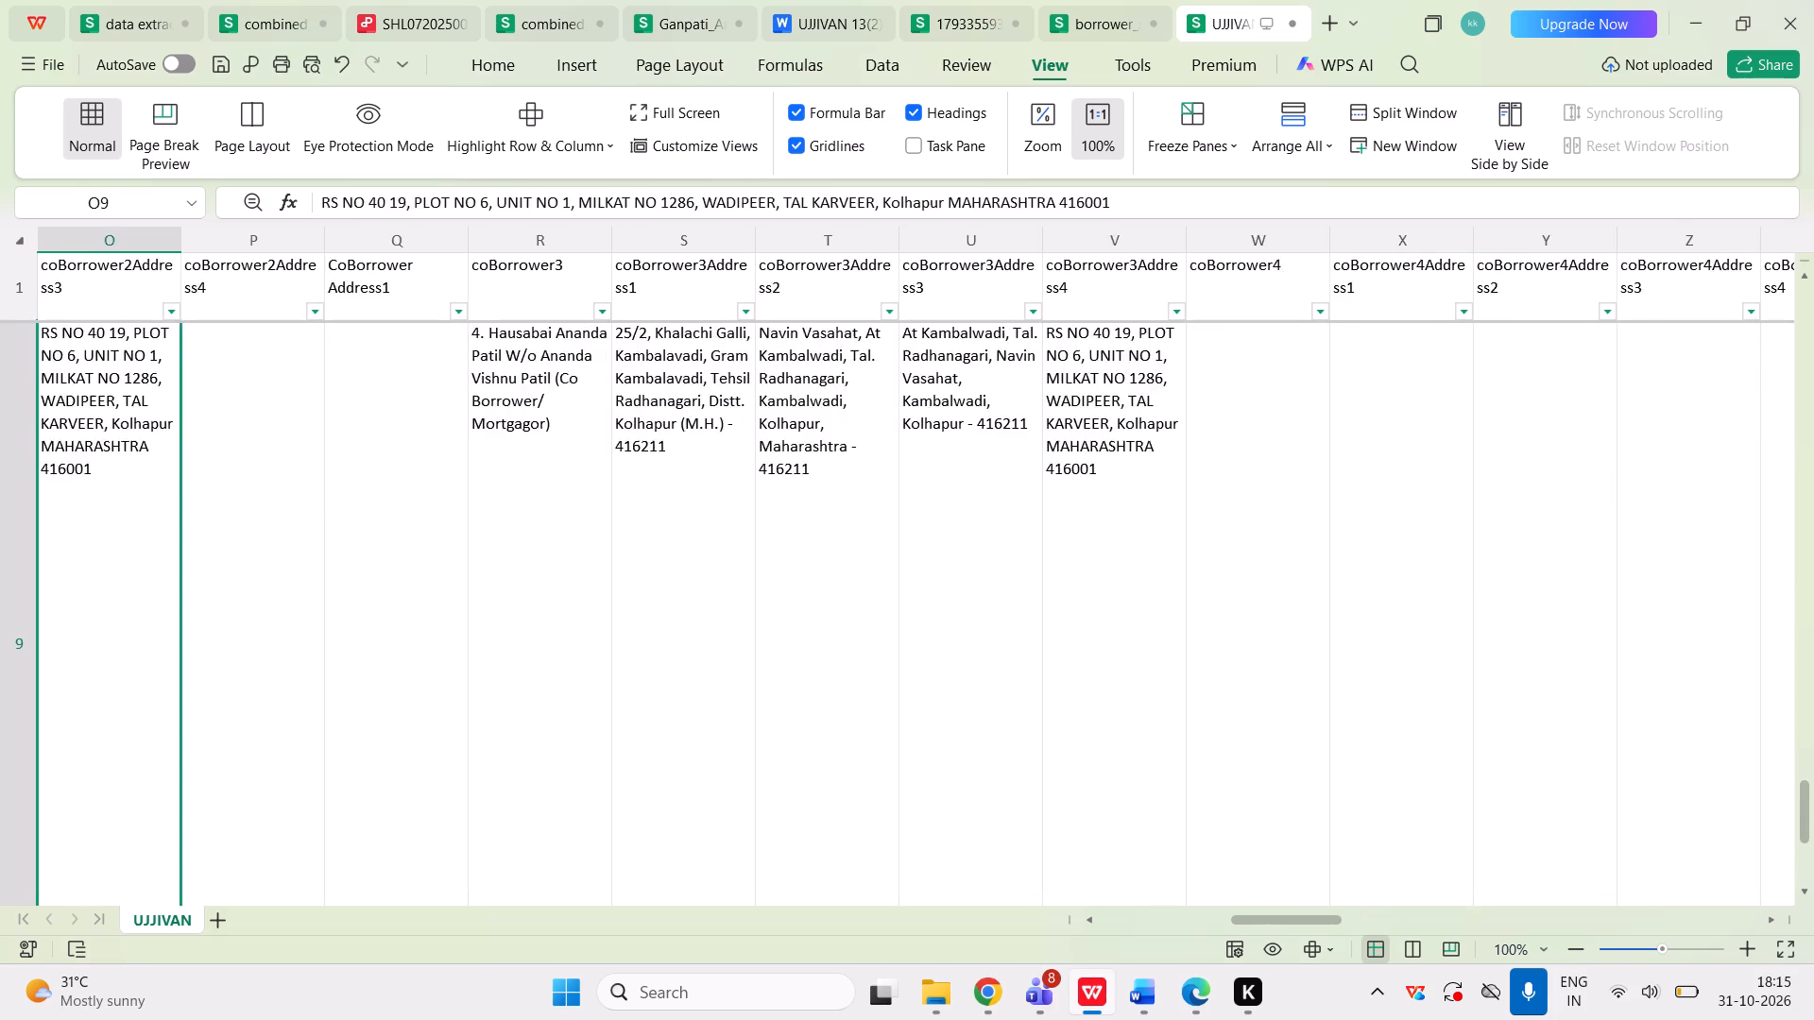
key("ctrl+Left")
key("ctrl+Left")
key("ctrl+Left")
key("ctrl+Left")
key("ctrl+Left")
key("ctrl+s")
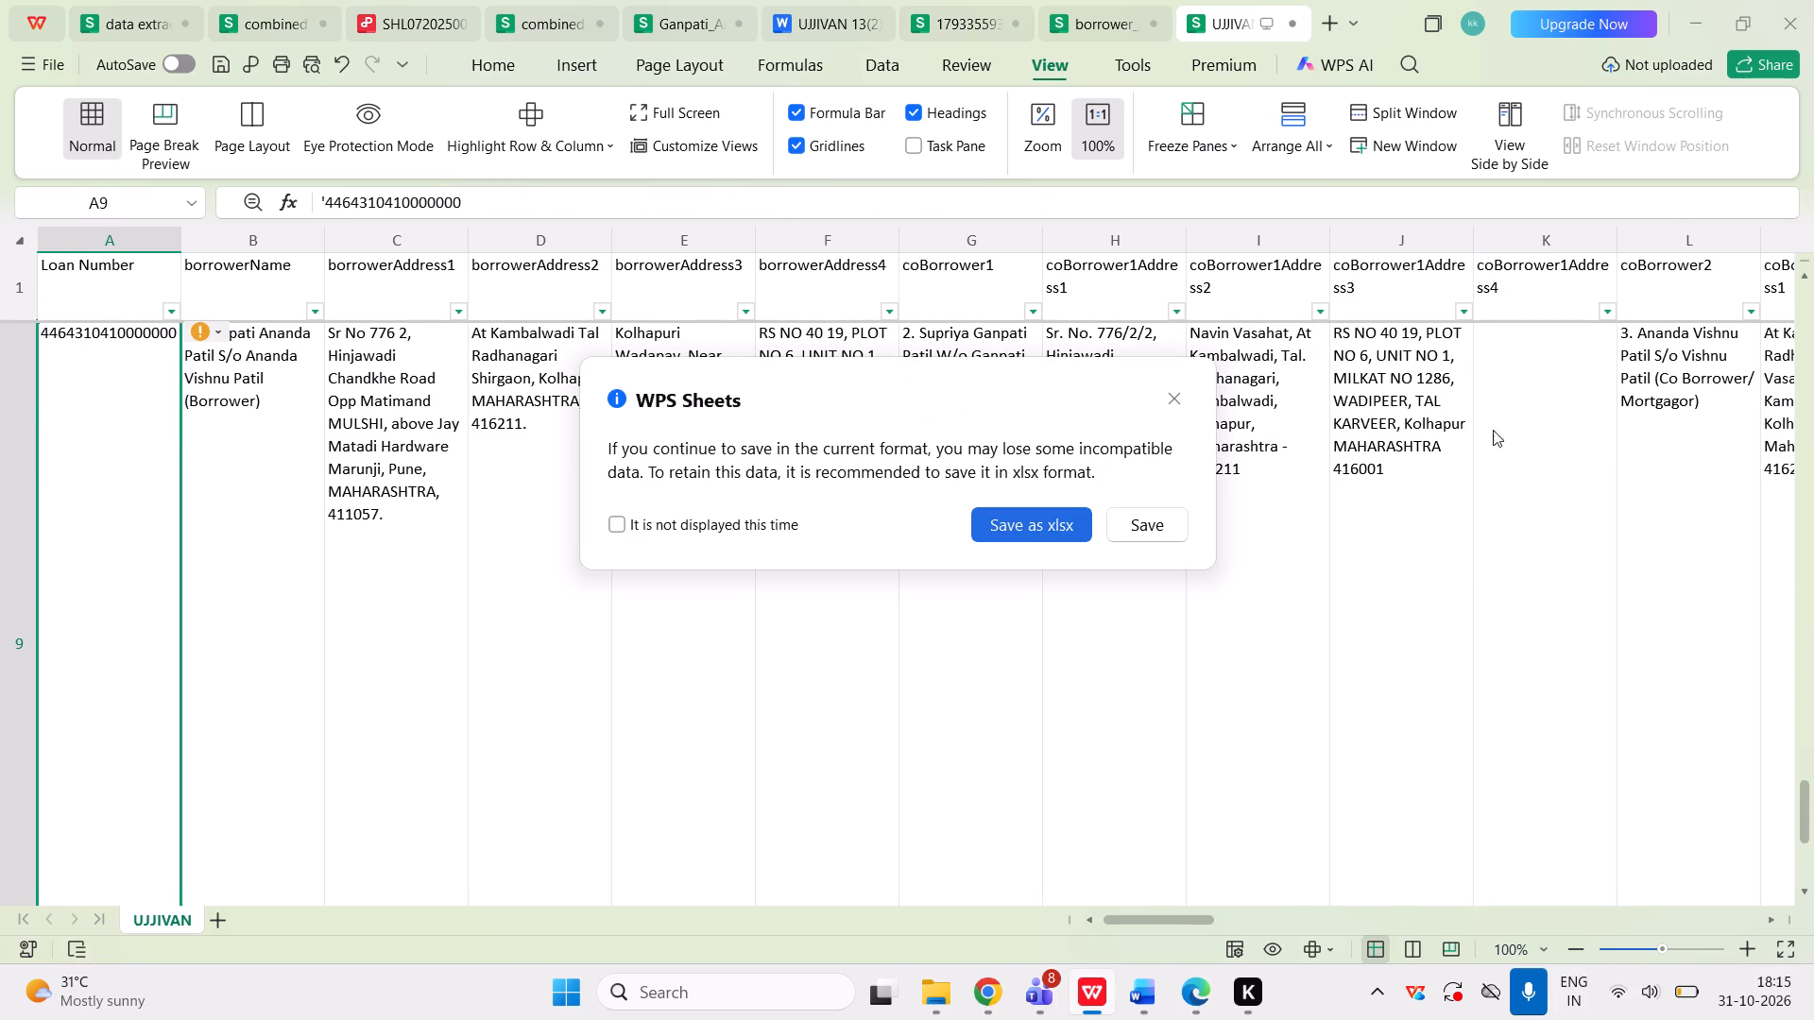
left_click(1164, 530)
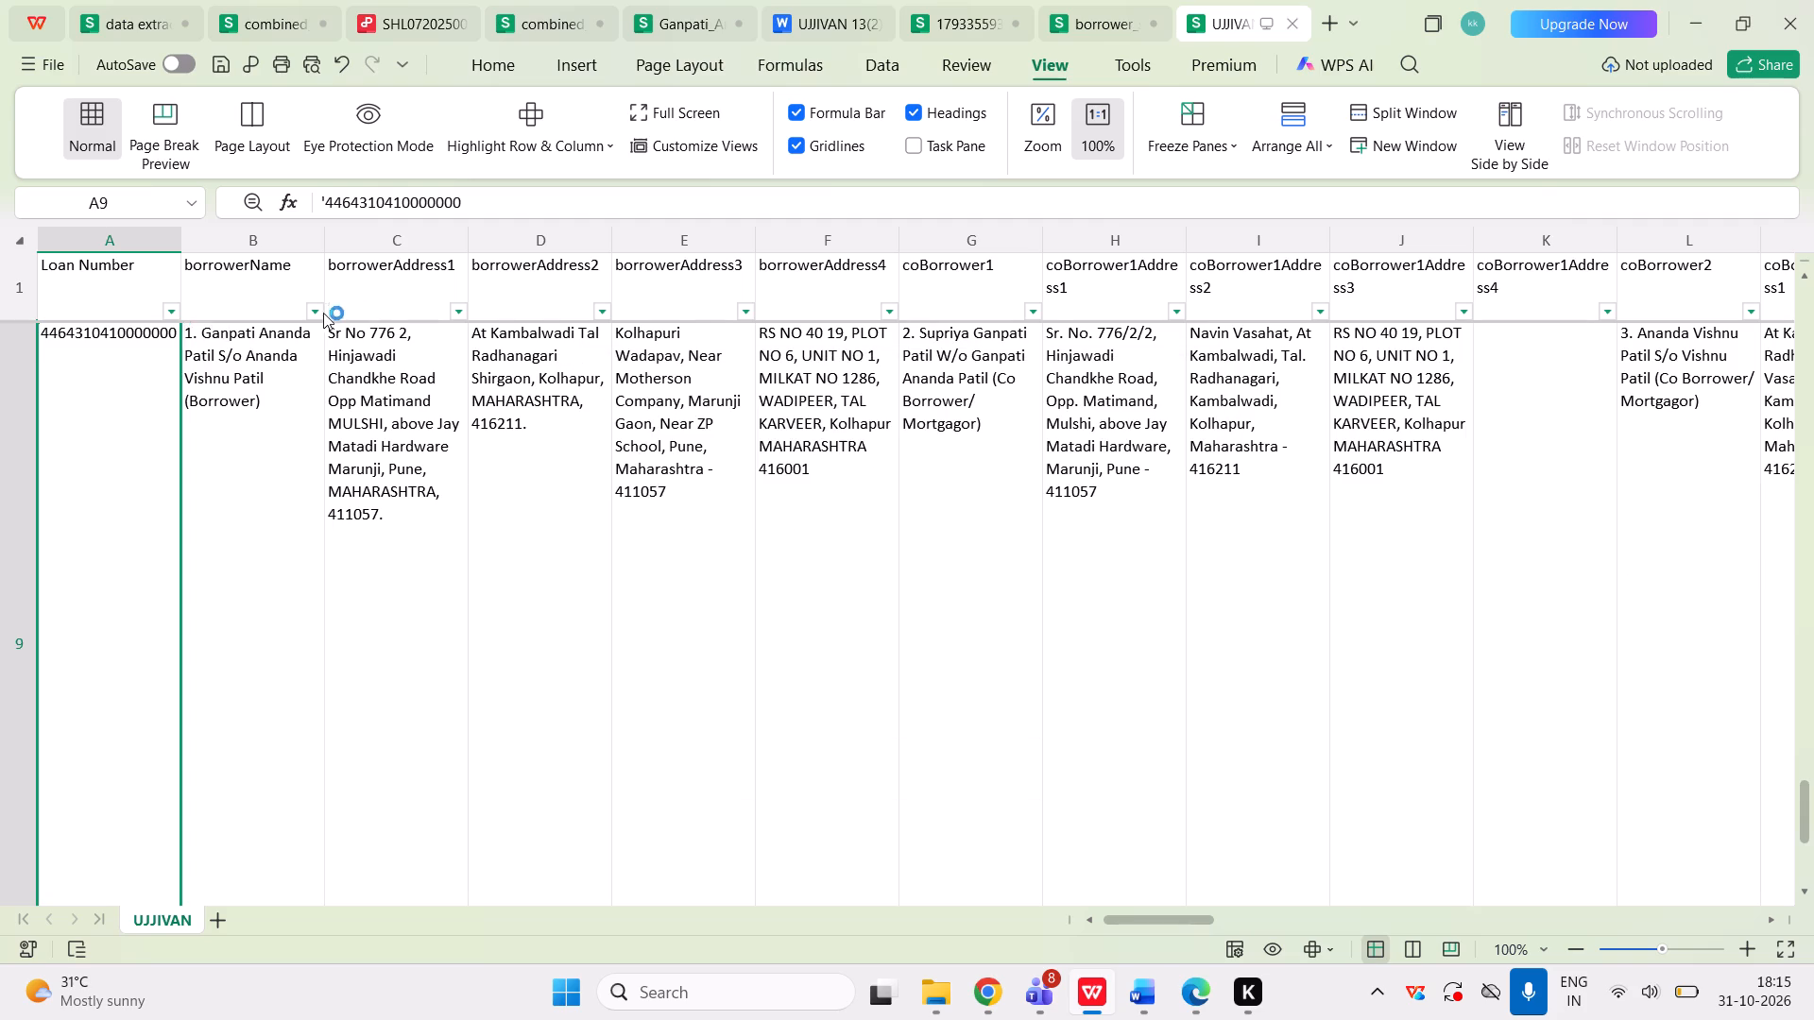
Review the filter value lists of the borrowerName, coBorrower1 and coBorrower2 columns to check name numbering and role text.
left_click(315, 312)
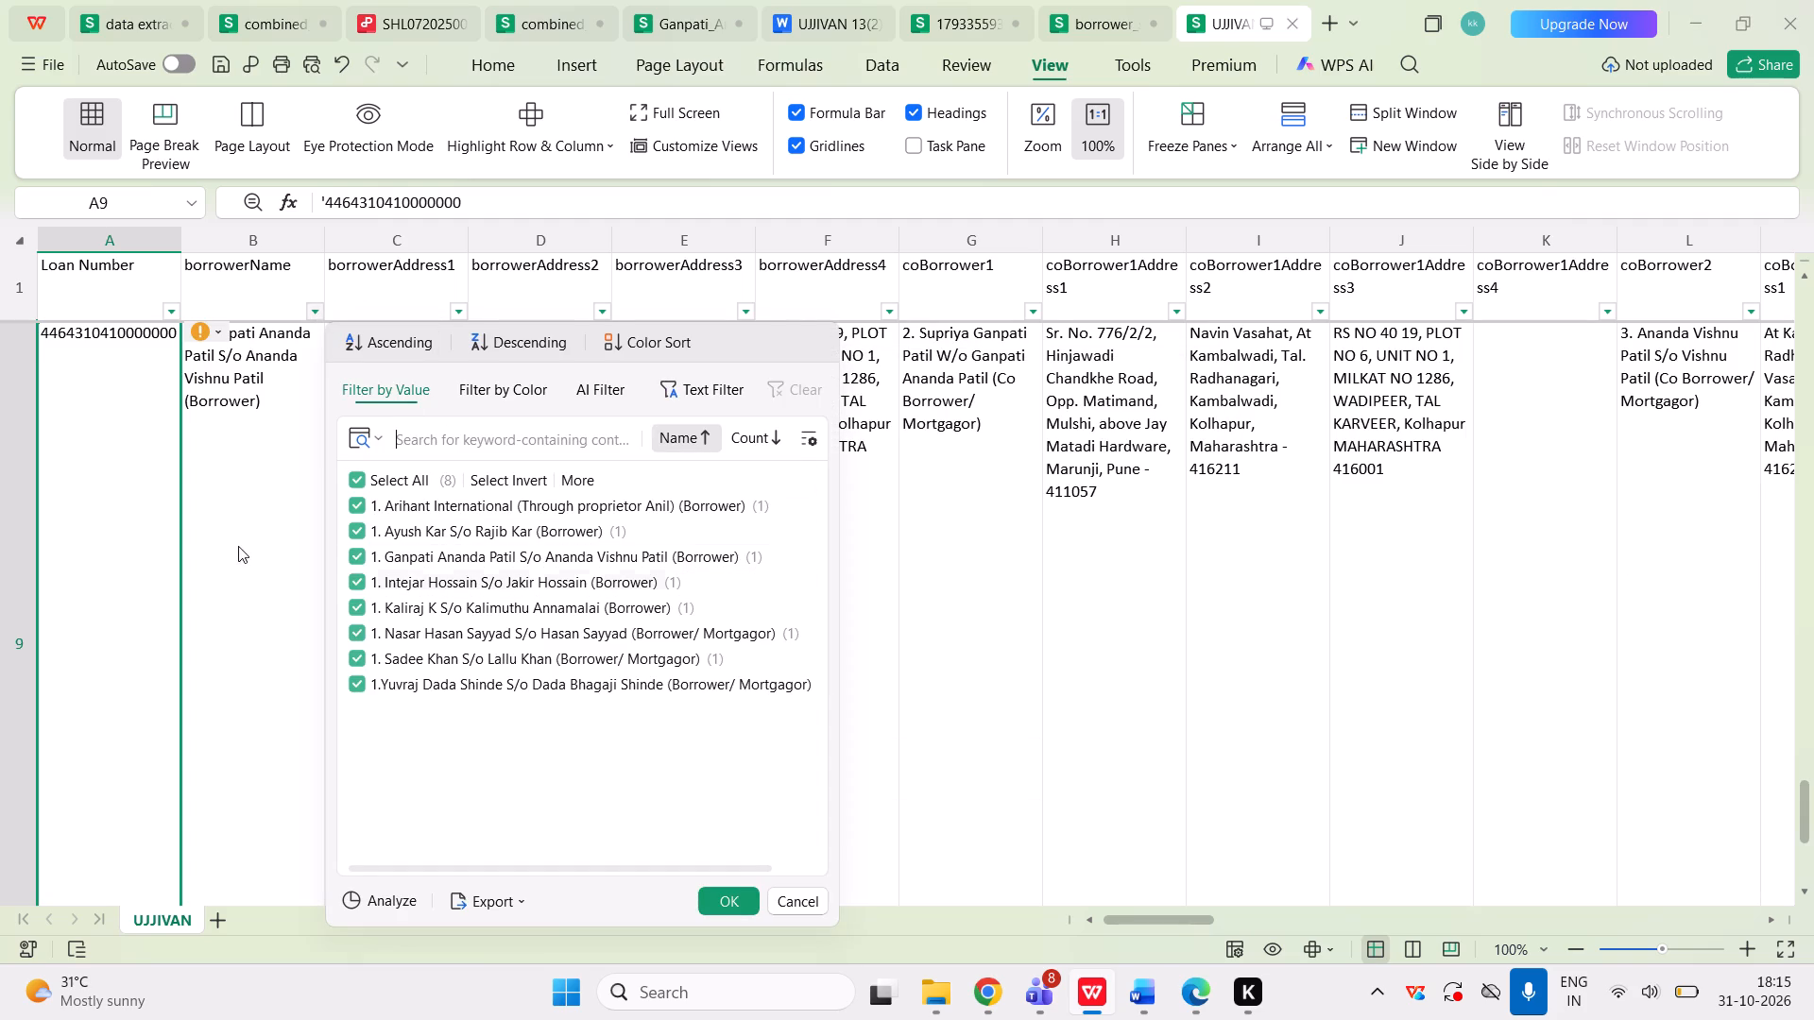
left_click(273, 530)
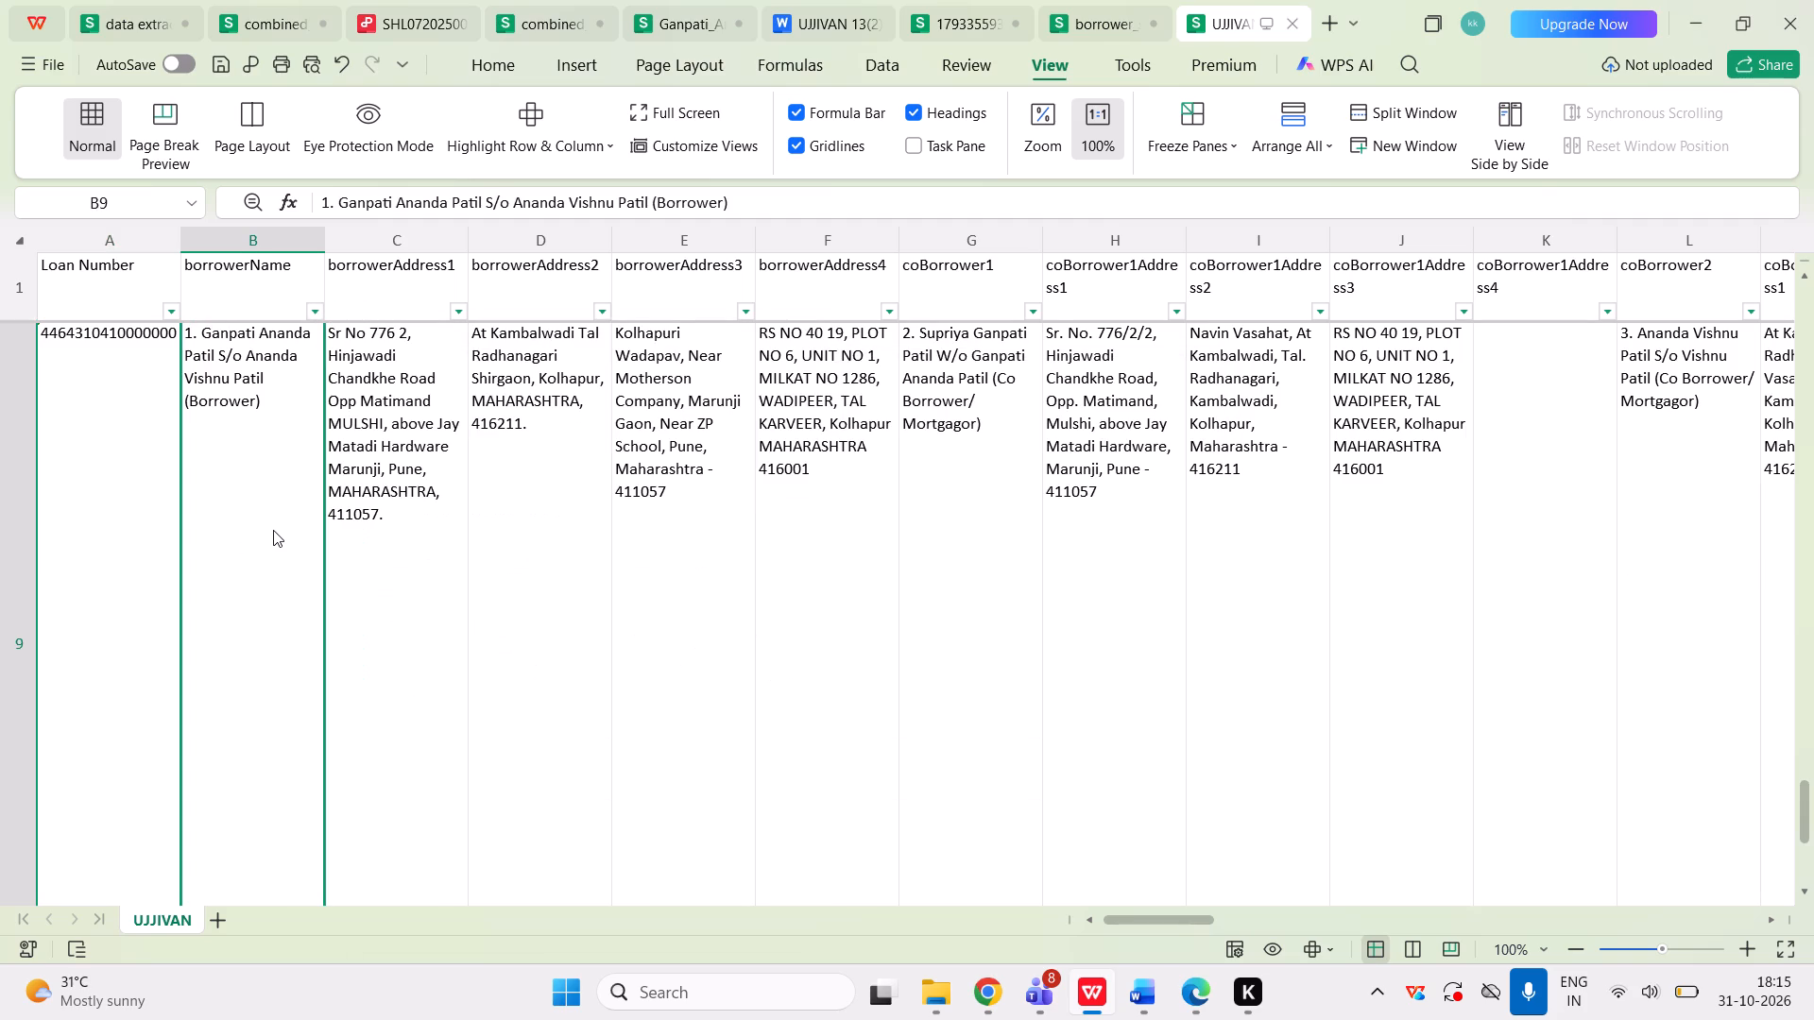
key("Up")
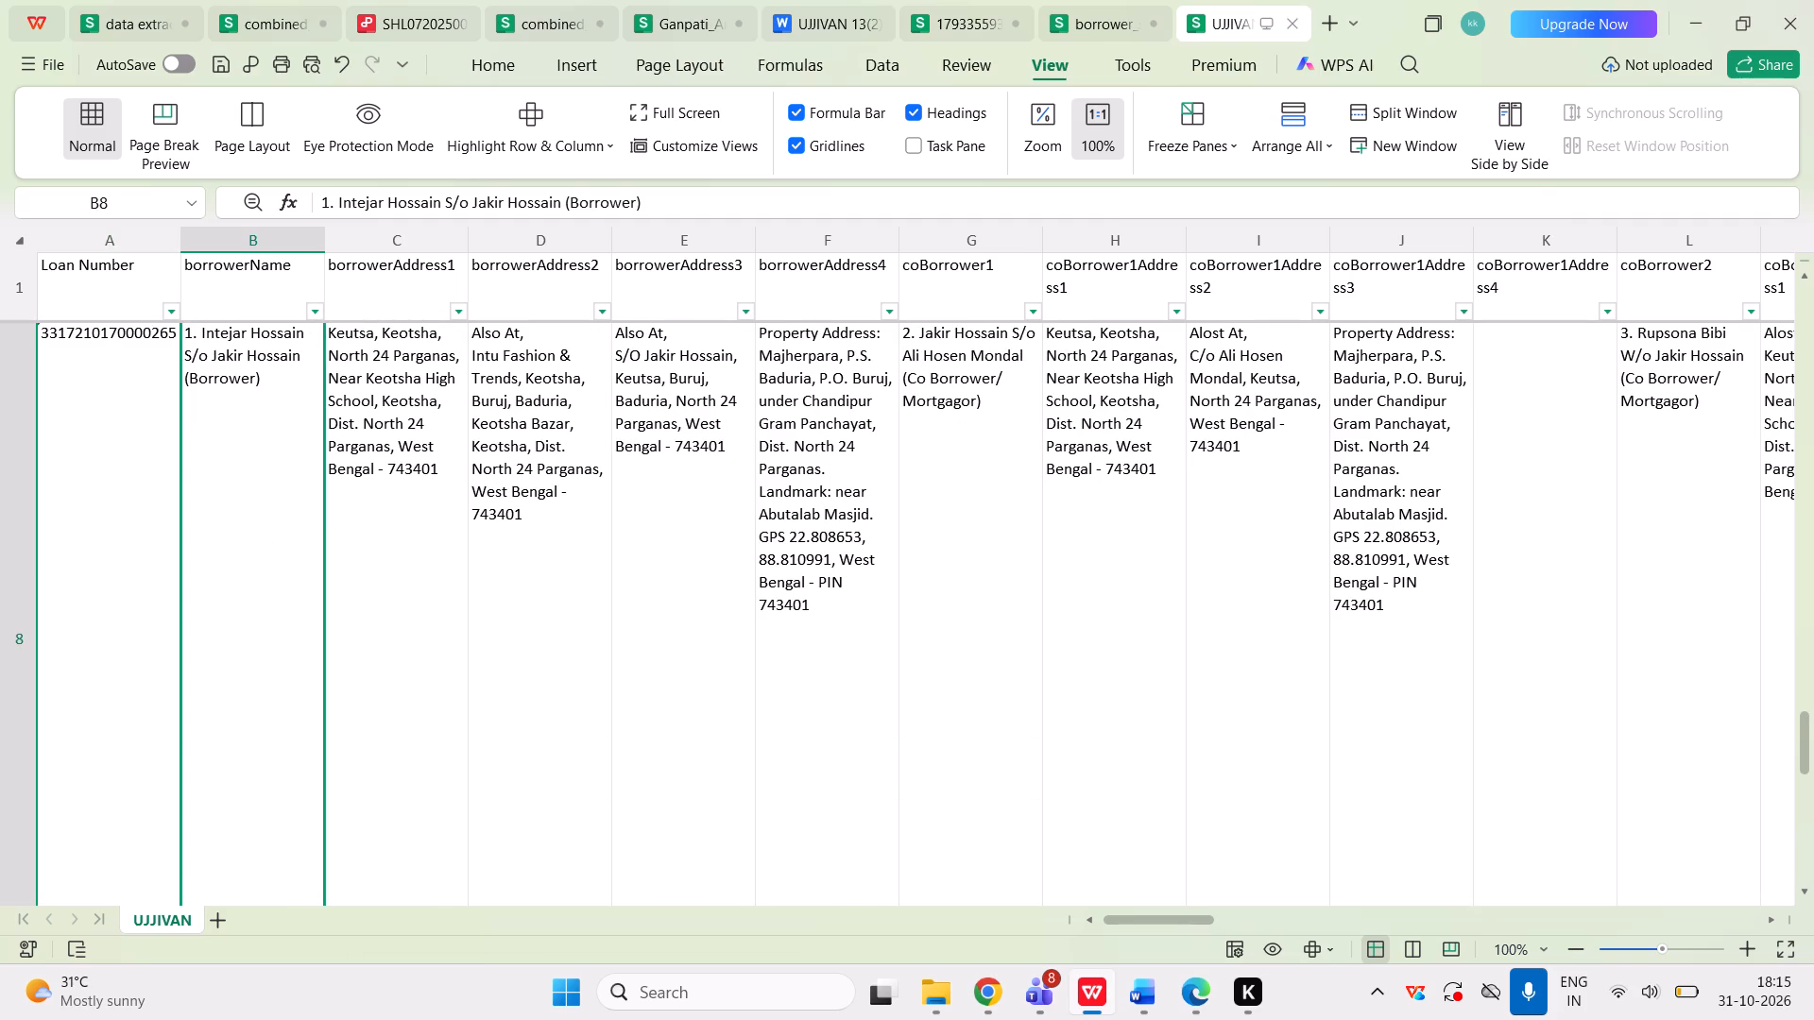
left_click(360, 567)
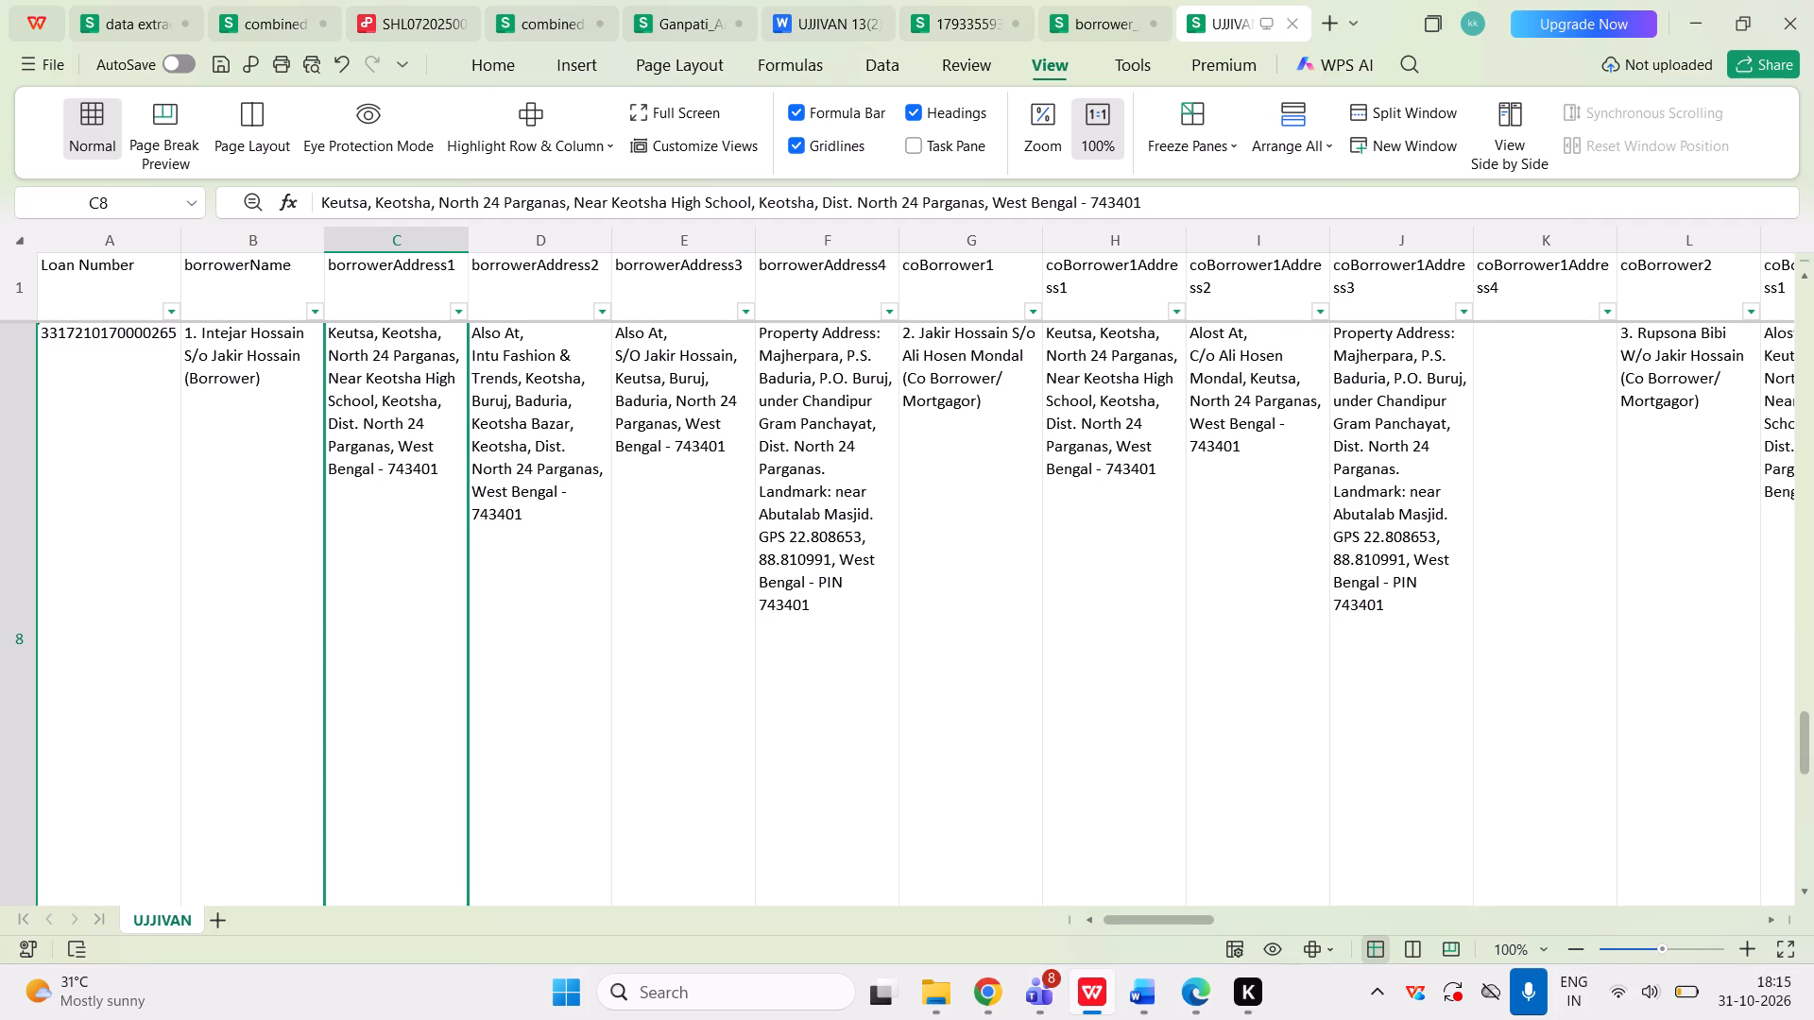
left_click(312, 313)
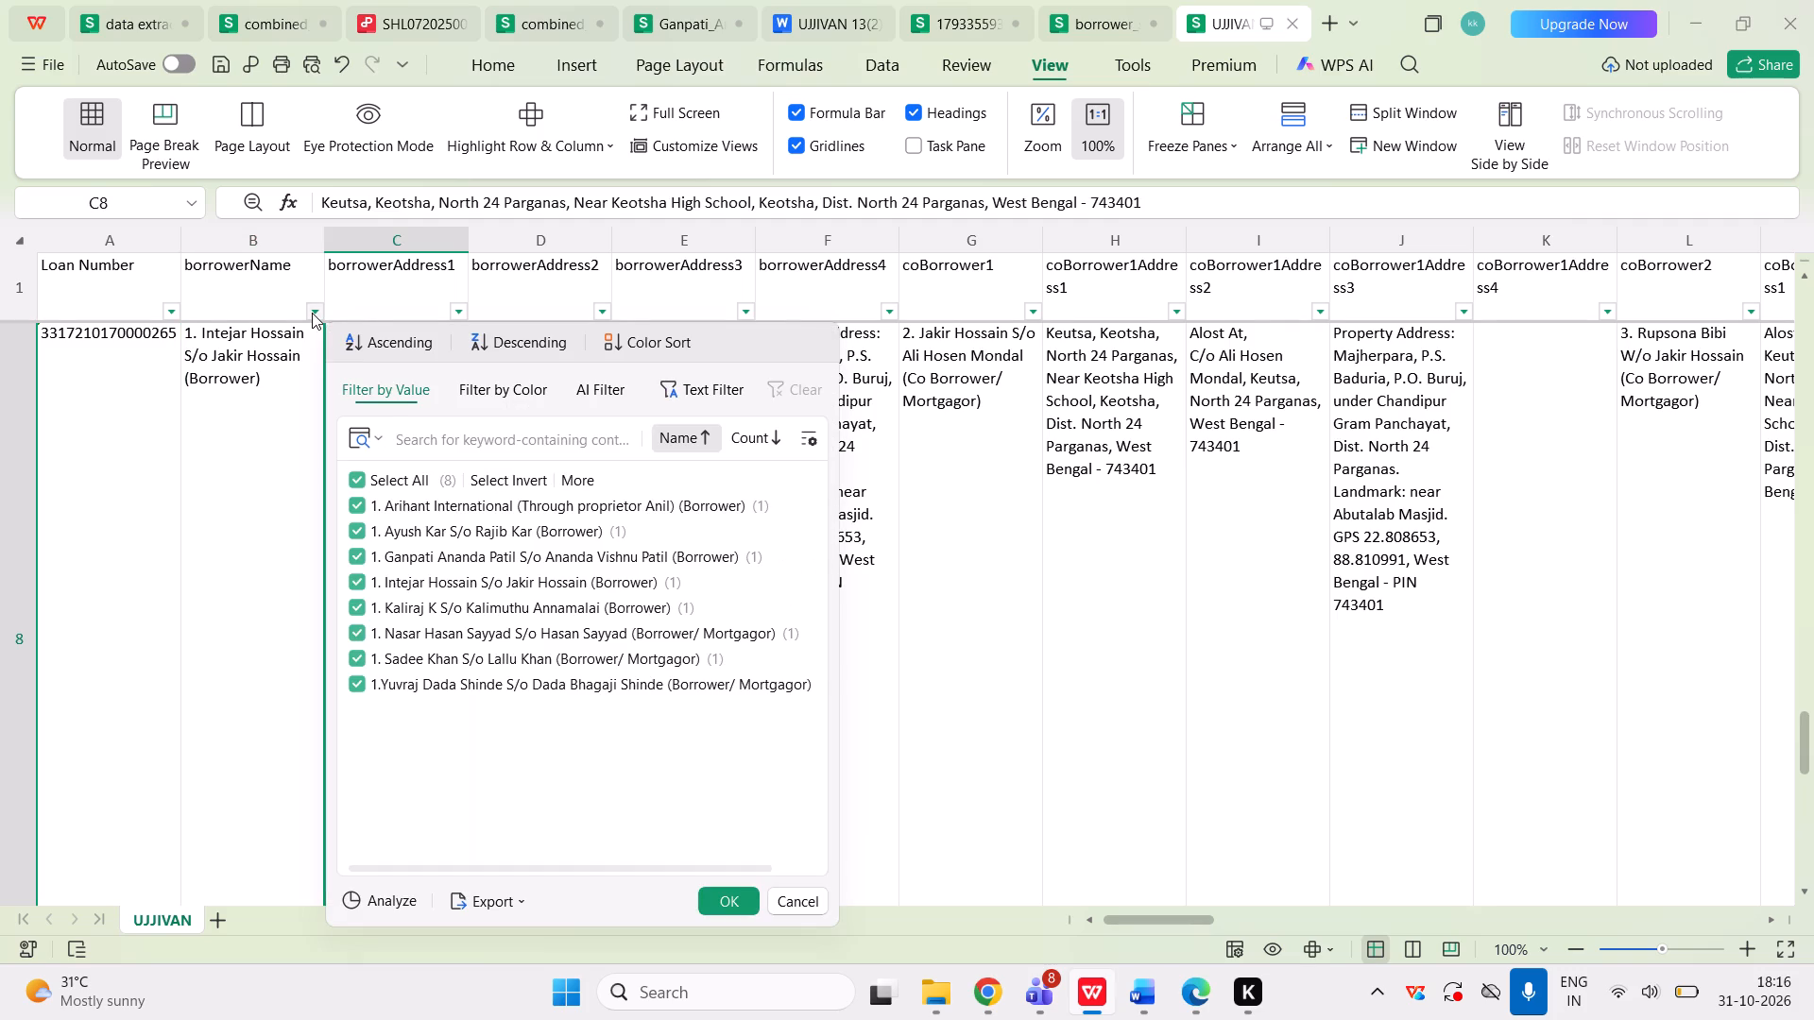
left_click(378, 298)
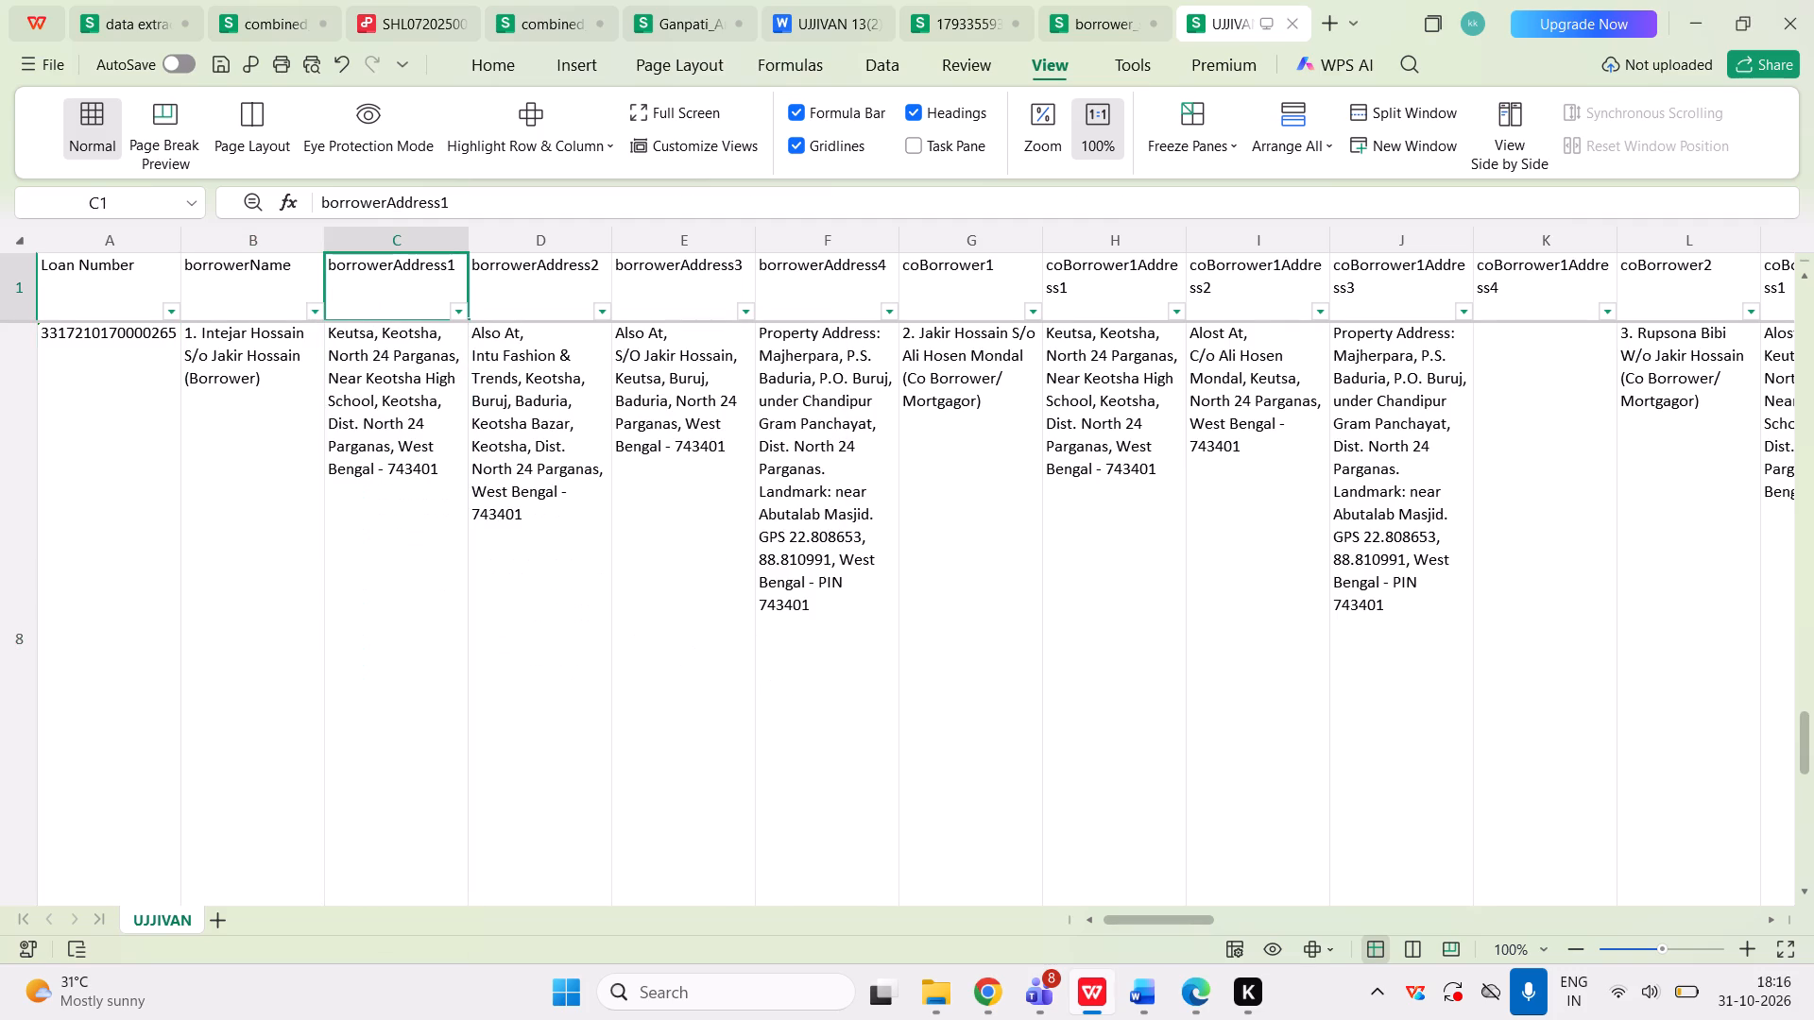
left_click(1032, 311)
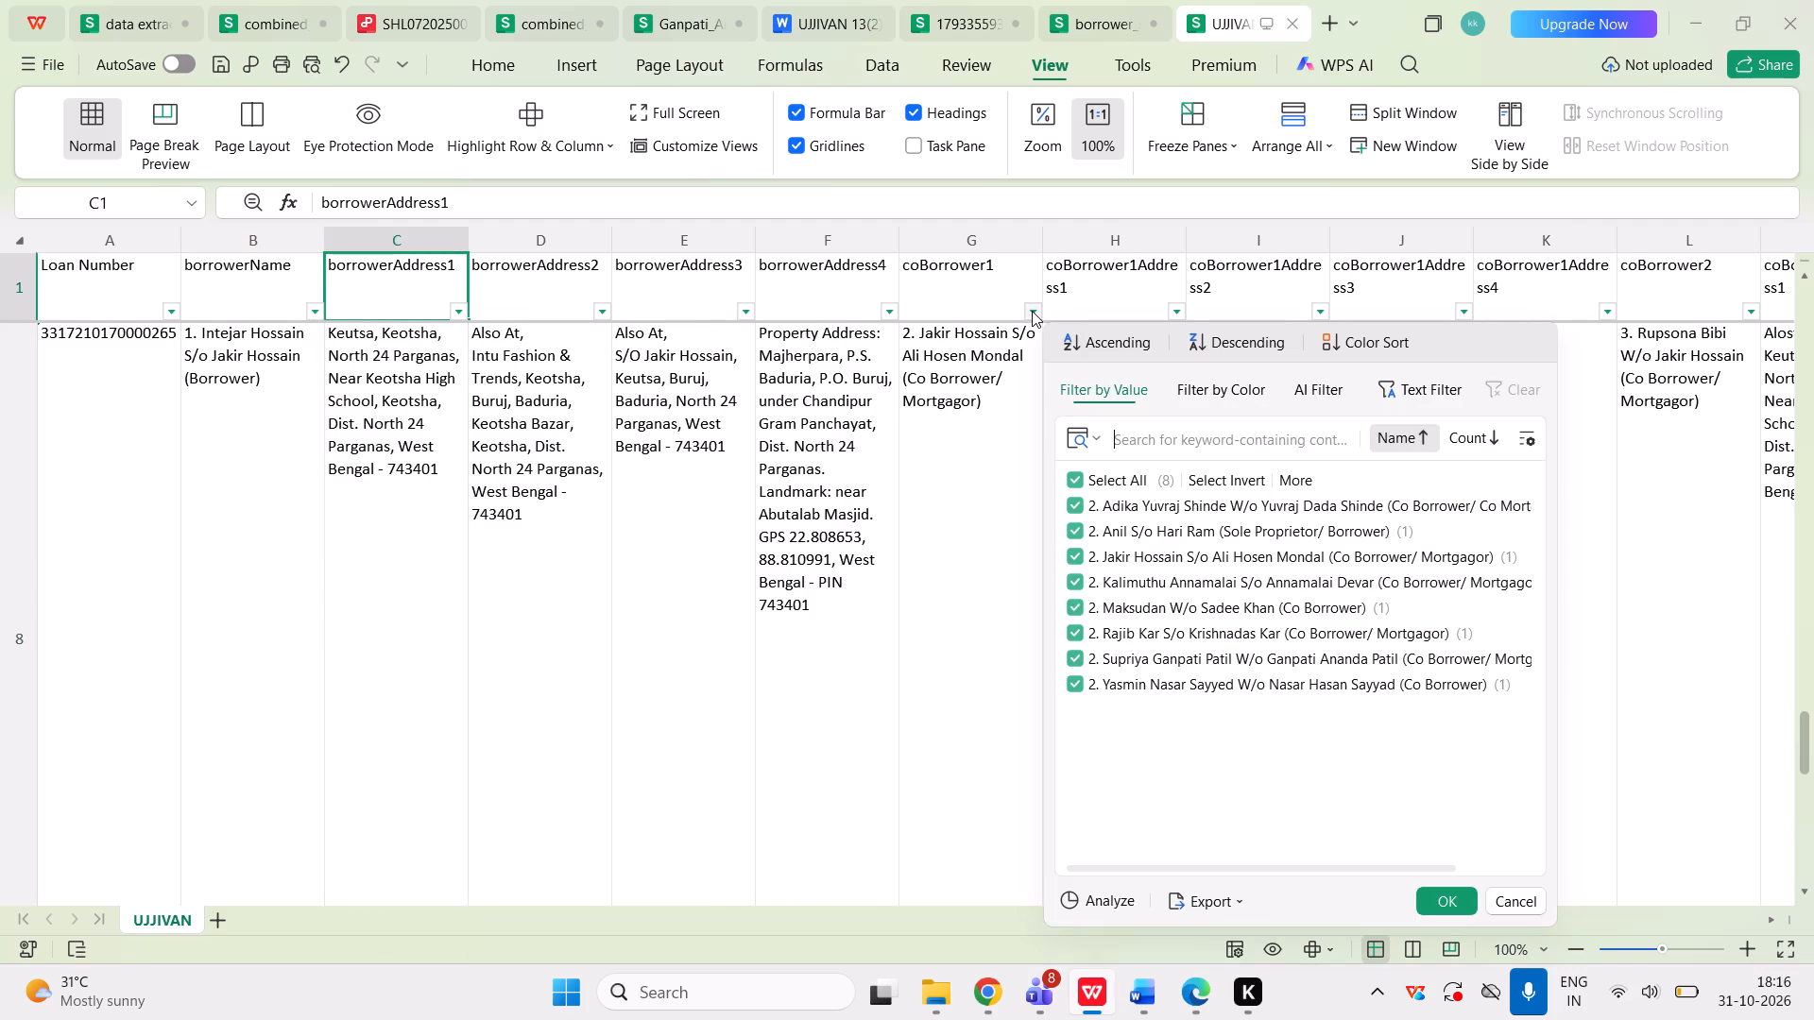
left_click(1032, 311)
scroll(1032, 311, "left", 6)
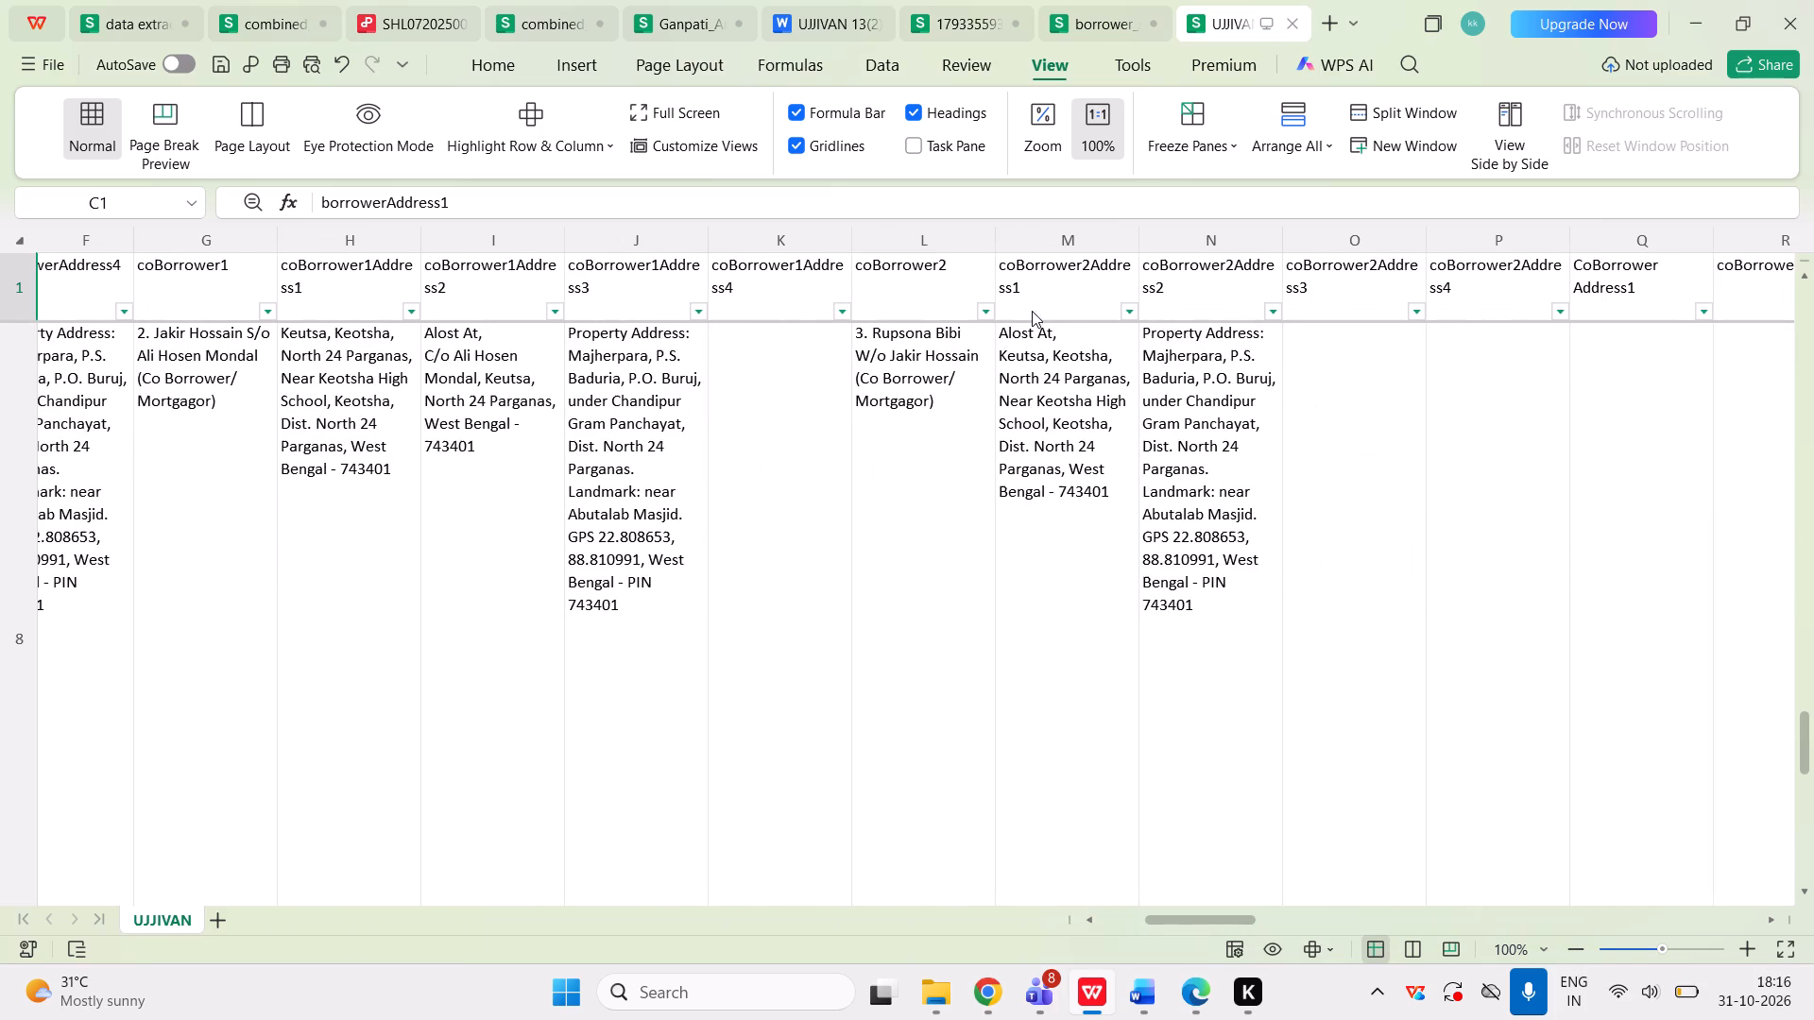
left_click(988, 308)
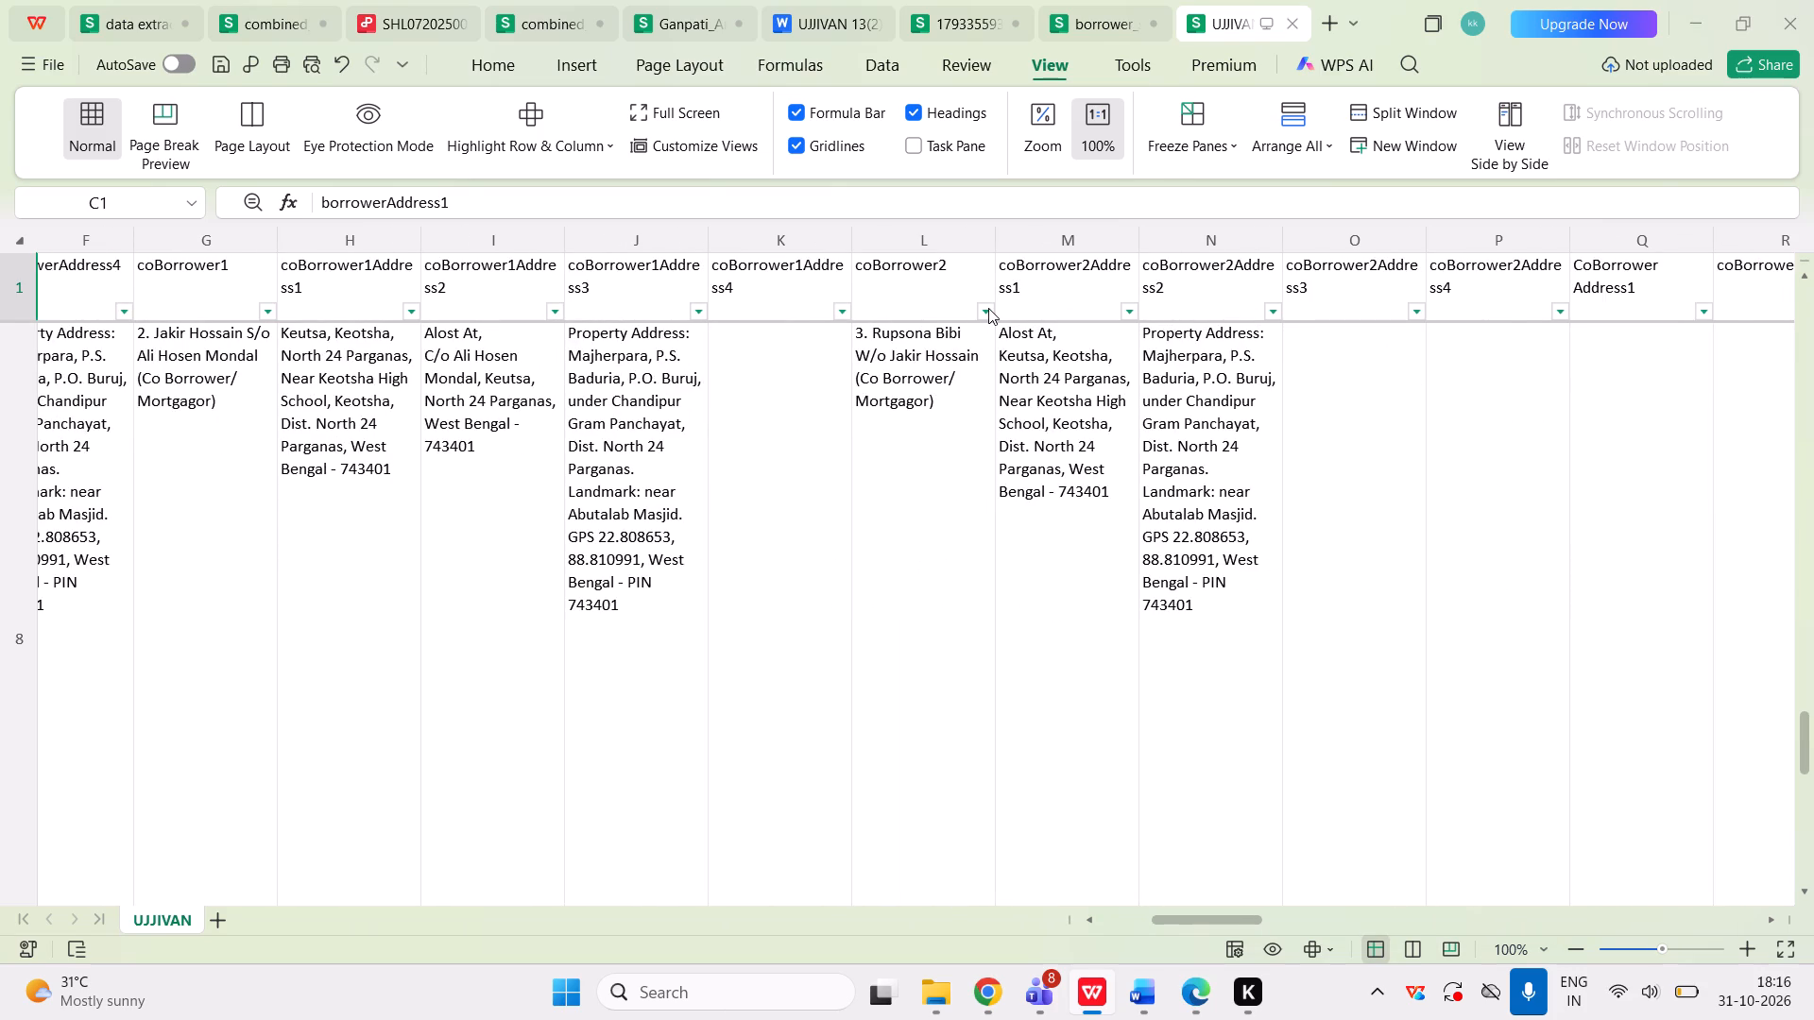
left_click(988, 308)
scroll(988, 308, "left", 6)
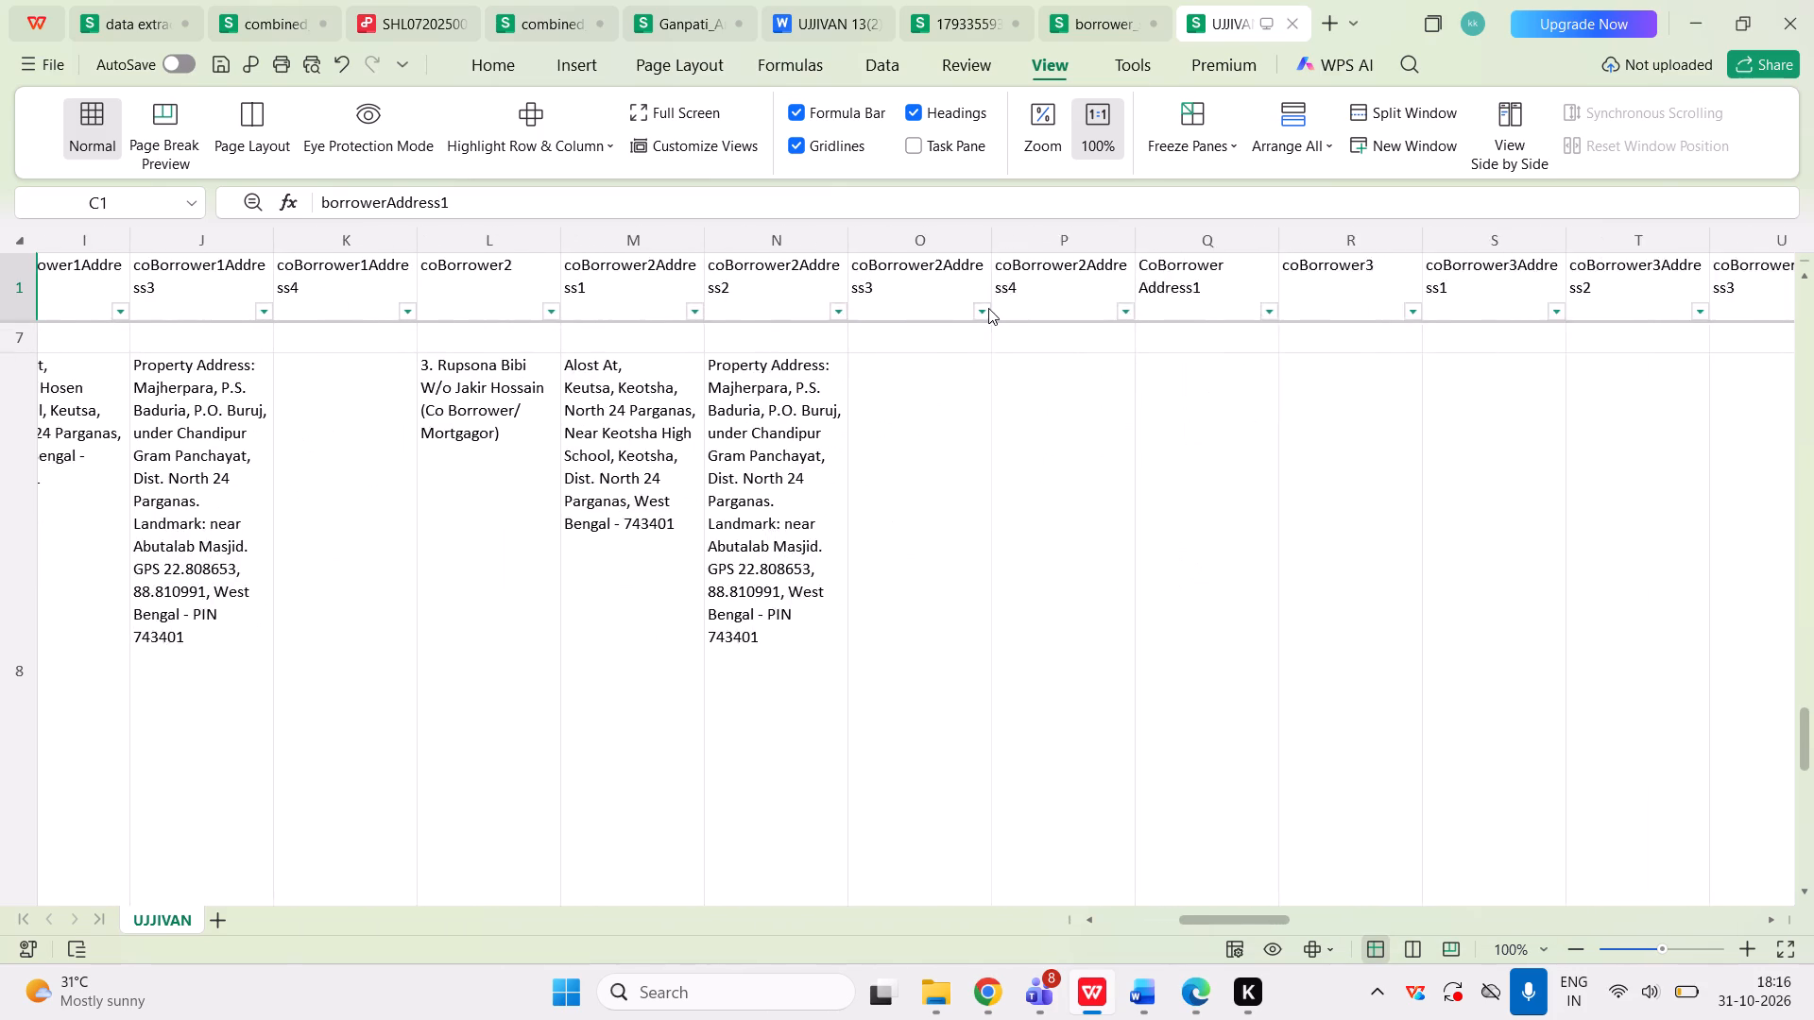
scroll(988, 308, "left", 8)
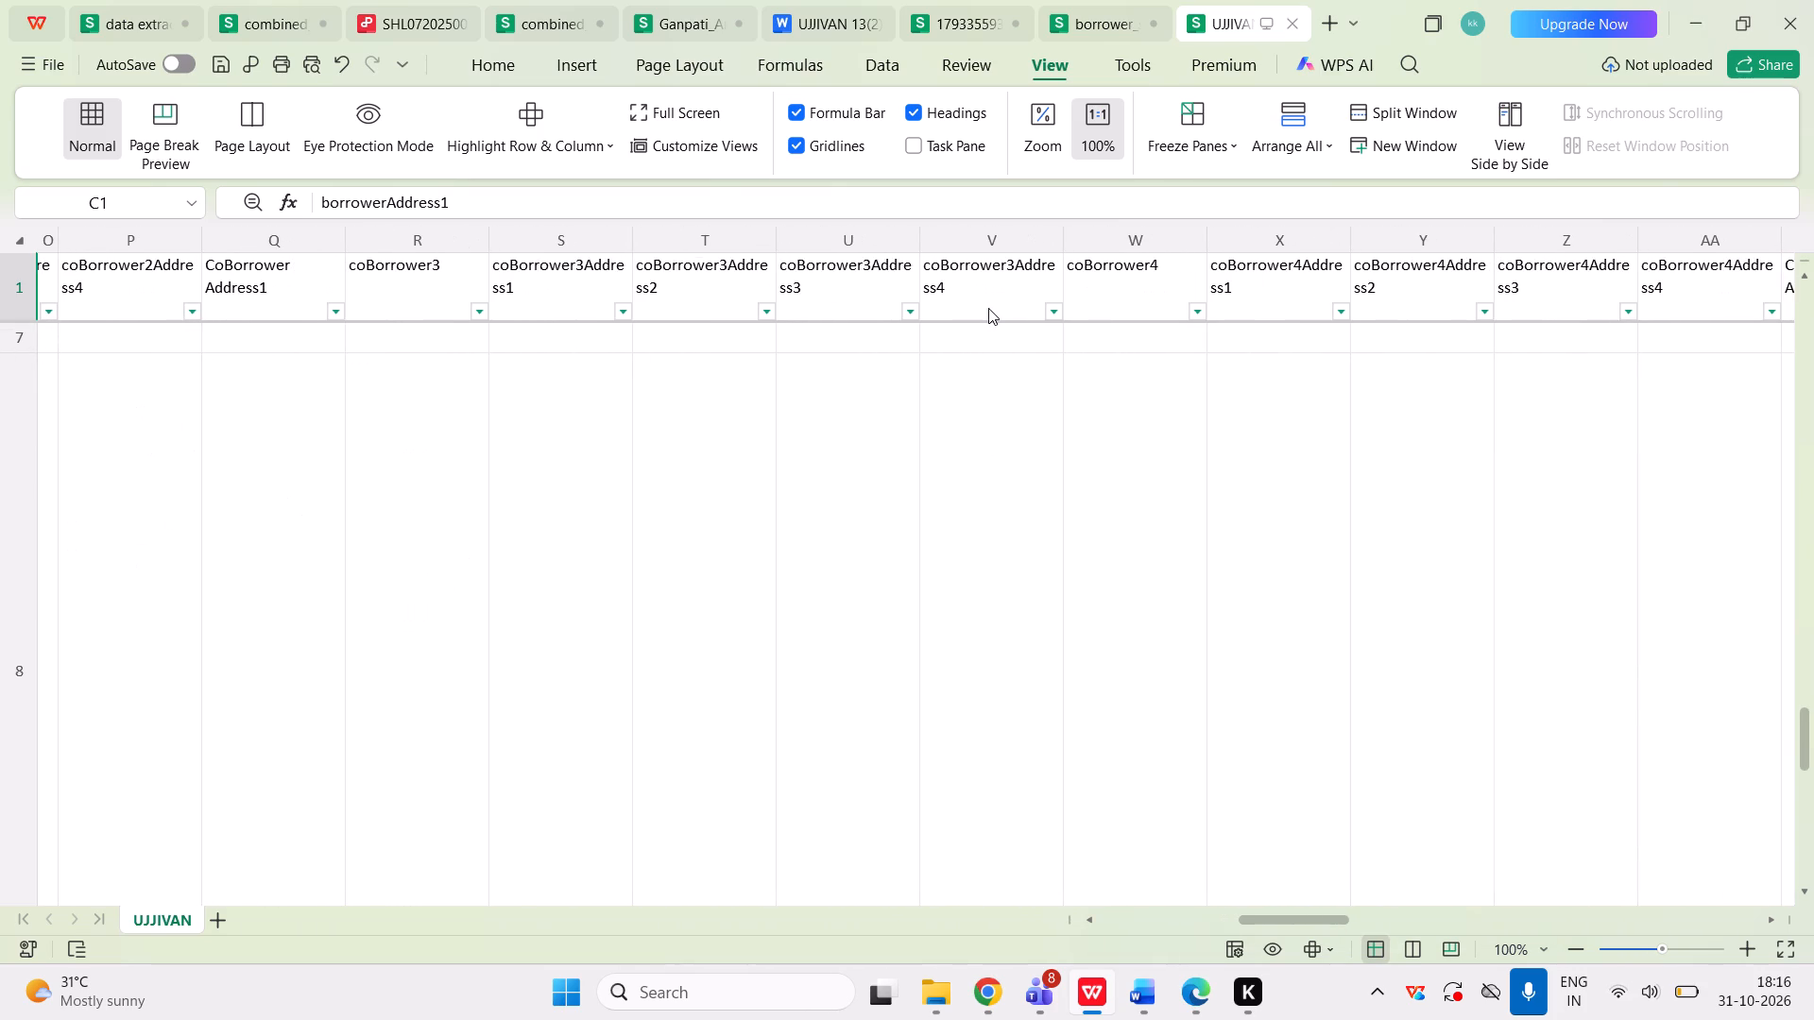
Examine the header row's loan columns, including Reference Number, Loan Product Name, Sanctioned Amount, NPA Date, and the property and outstanding fields.
key("ctrl+Right")
key("Left")
key("Left")
key("Left")
key("Left")
key("Left")
key("Left")
key("Left")
key("Left")
key("Left")
key("Left")
key("Left")
key("Left")
key("Left")
key("Left")
key("Left")
key("Left")
key("Left")
key("Left")
key("Left")
key("Left")
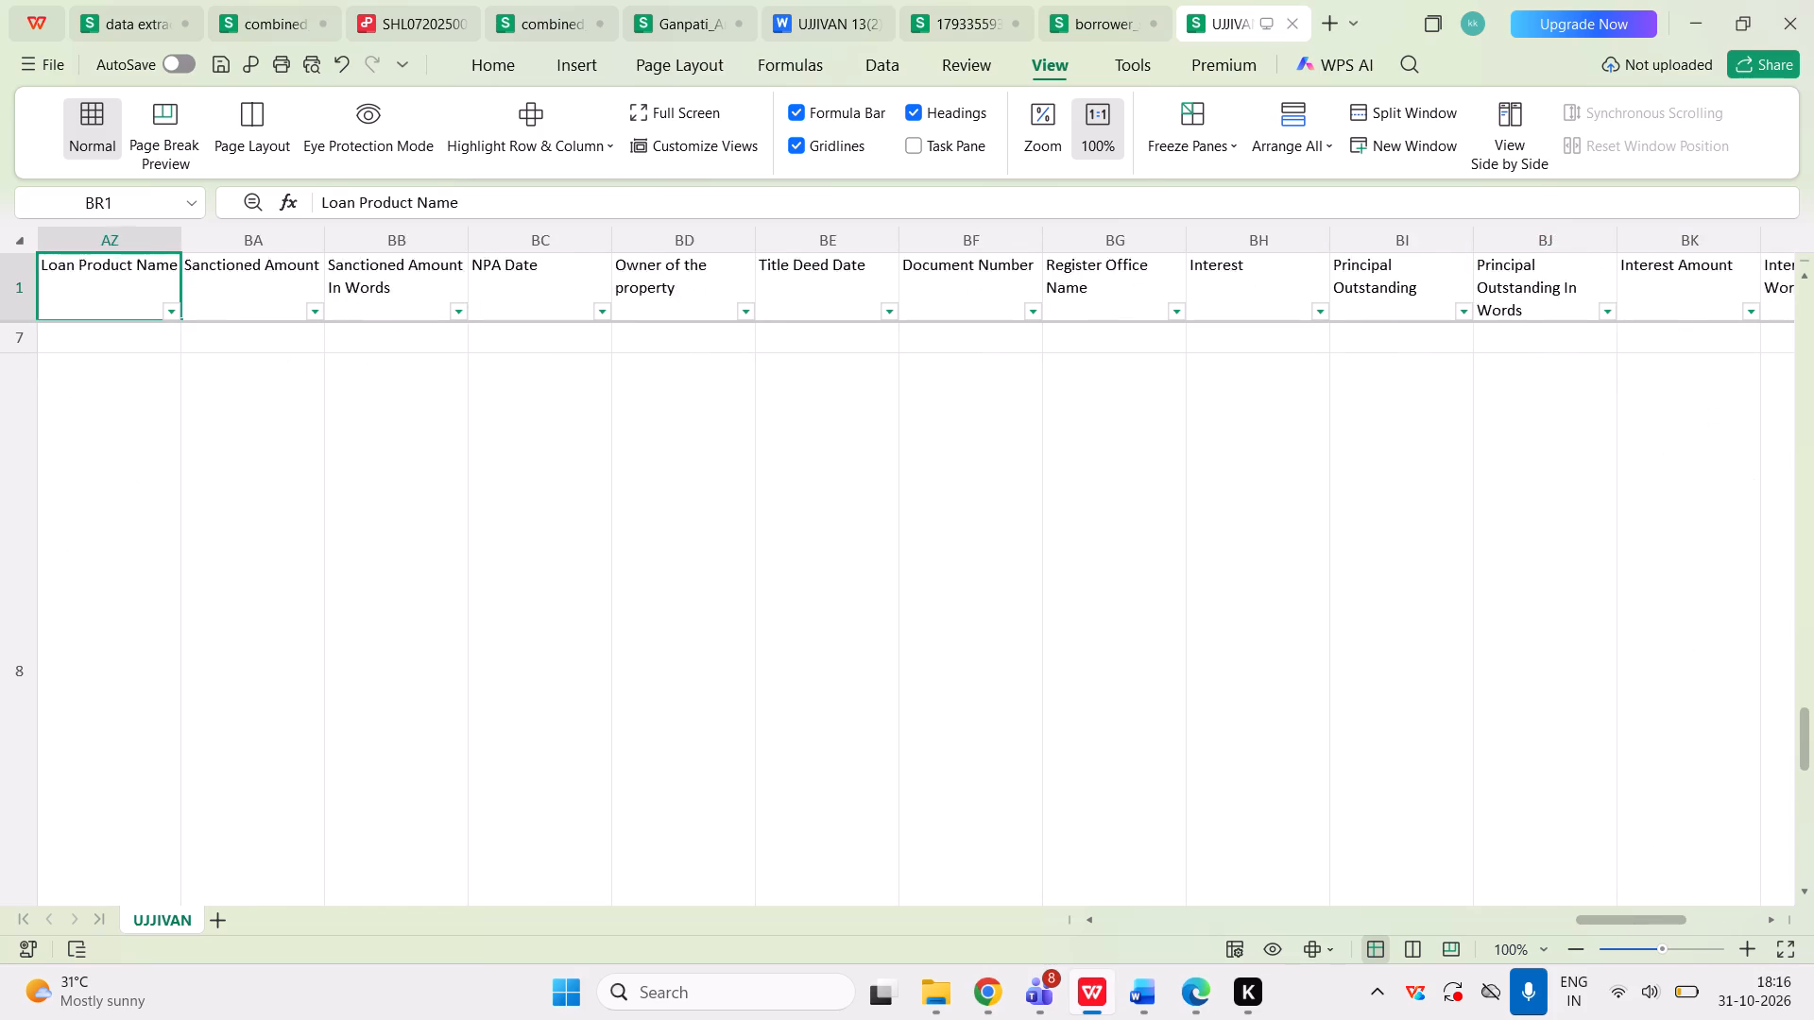
key("Right")
key("Right")
key("Right")
key("Right")
key("Right")
key("Right")
key("Right")
key("Right")
key("Right")
key("Right")
key("Right")
key("Right")
key("Right")
key("Right")
key("Right")
key("Right")
key("Right")
key("Right")
key("Right")
key("Right")
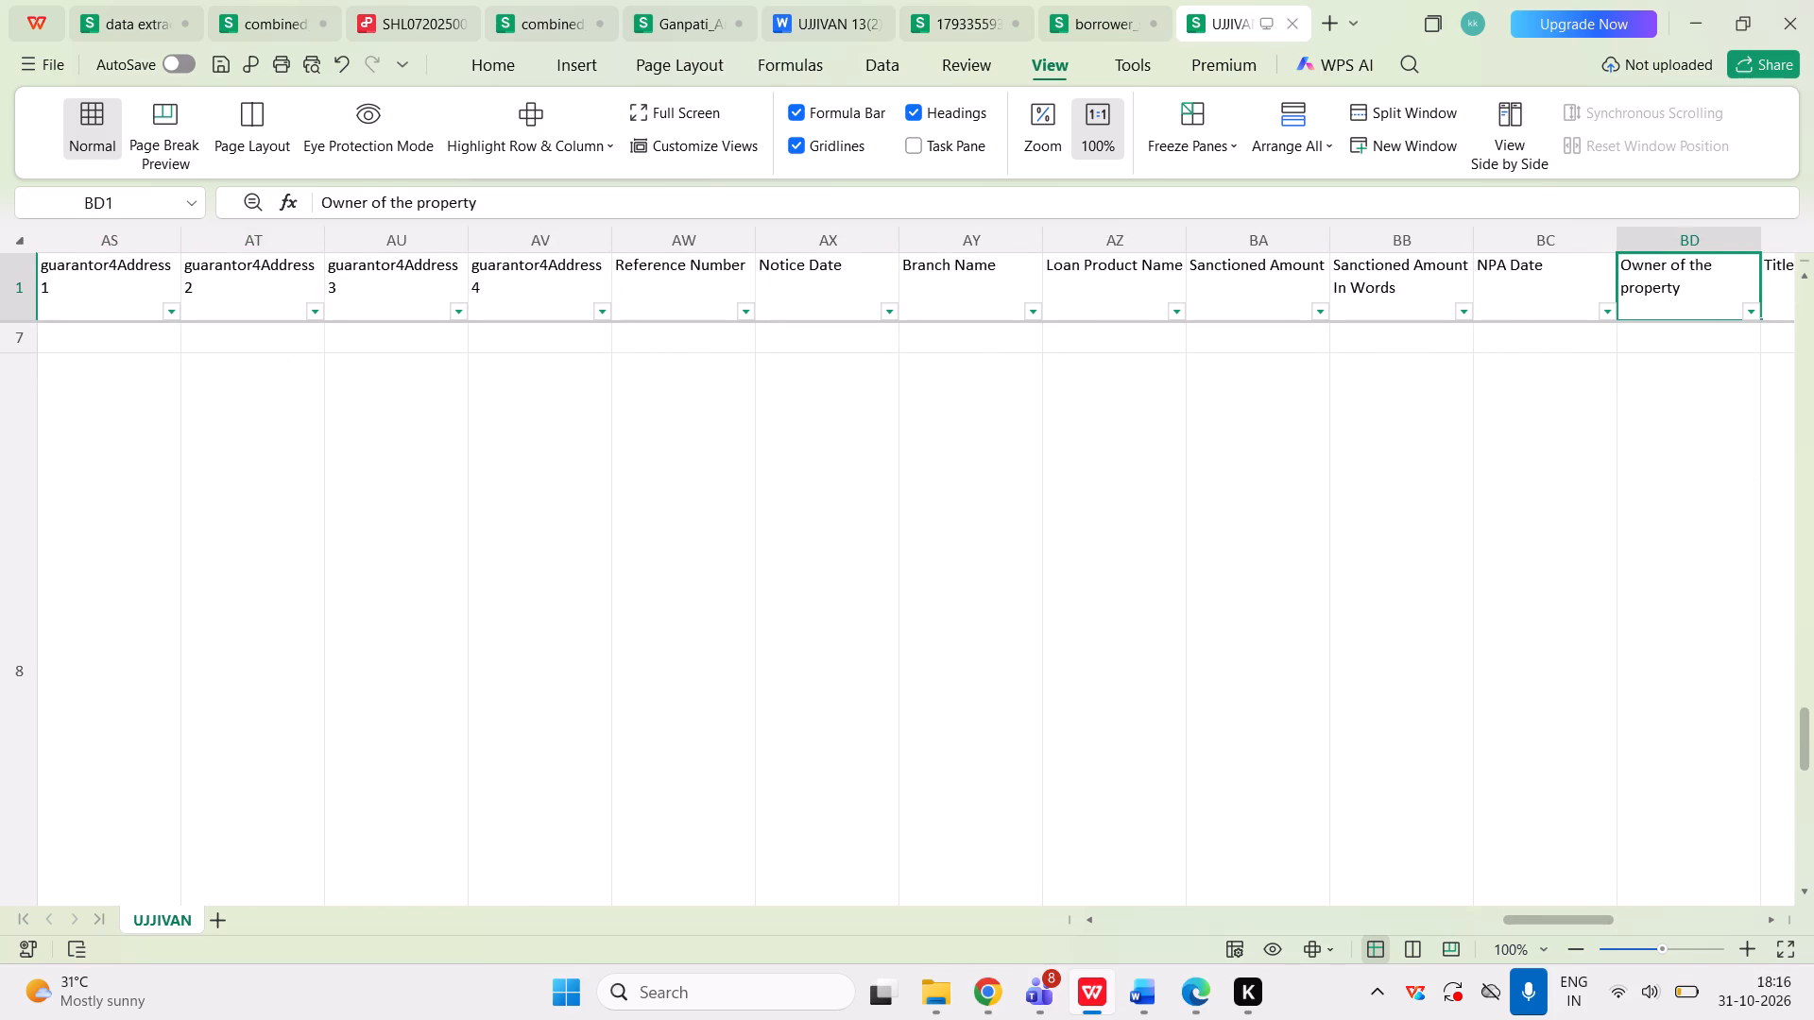
key("Right")
key("Right")
key("Left")
key("Left")
key("Left")
key("Left")
key("Left")
key("Left")
key("Left")
key("Left")
key("Left")
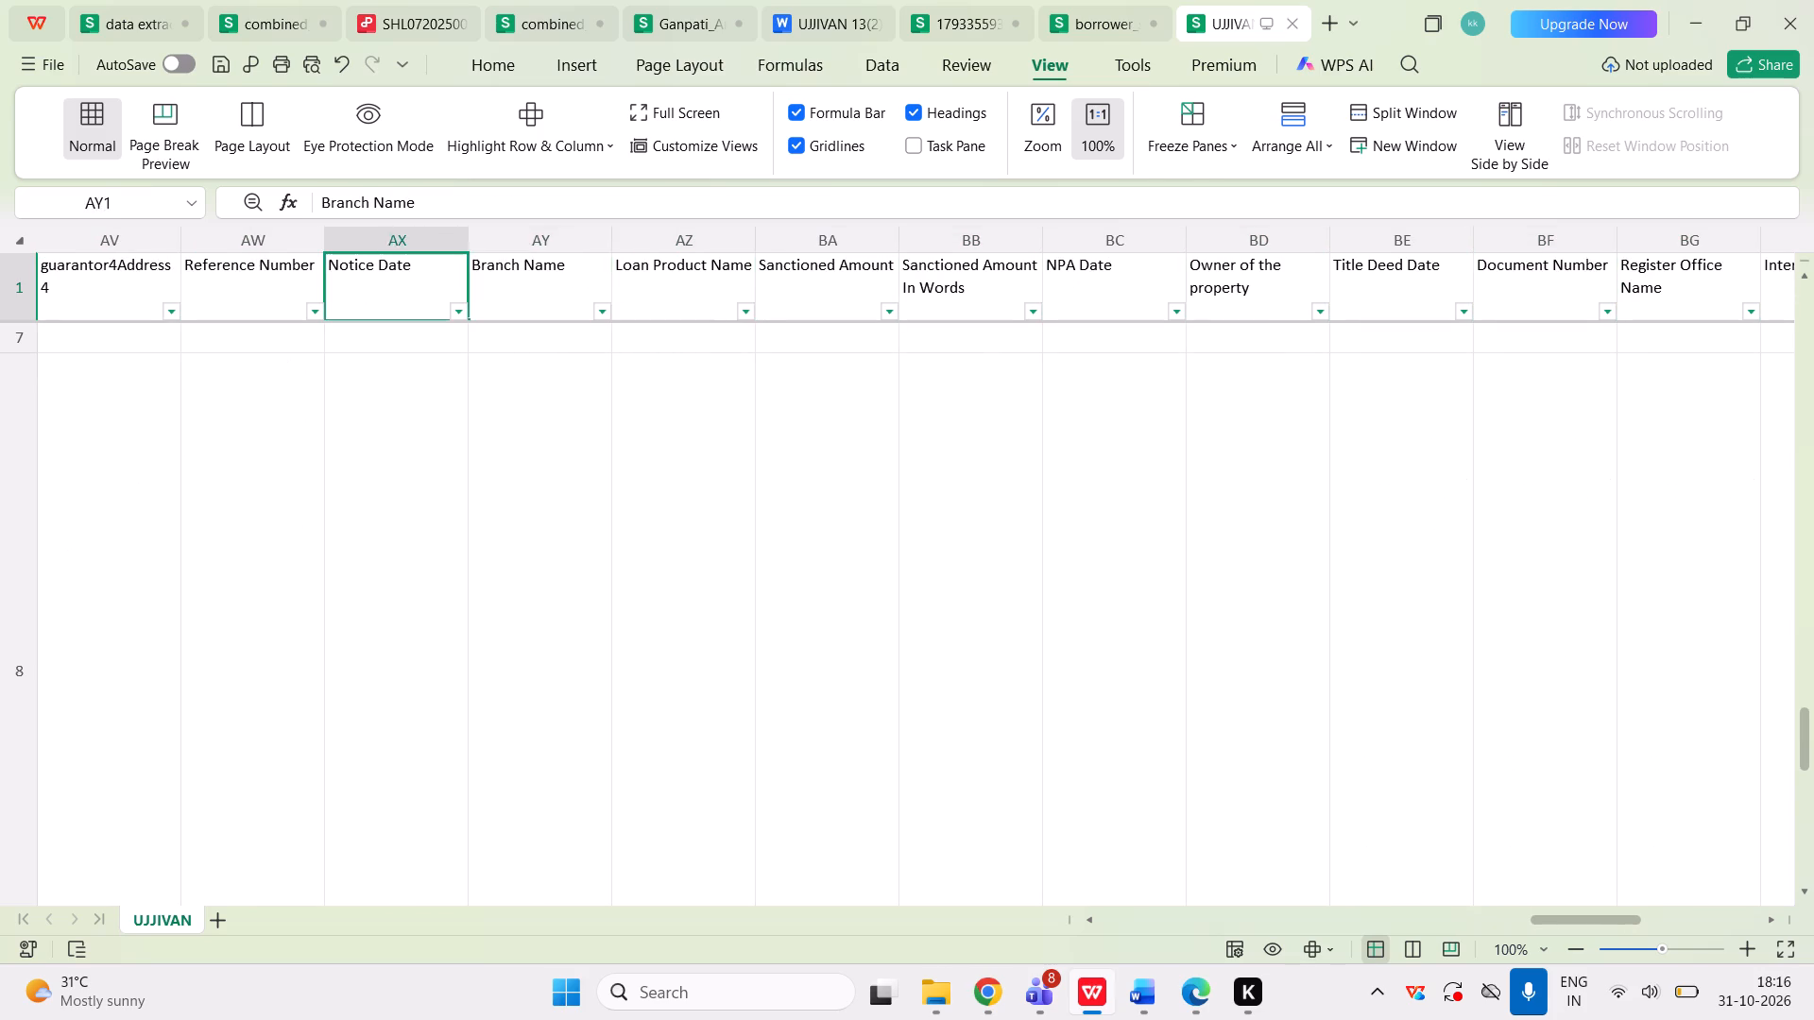
key("Right")
key("Right")
key("Right")
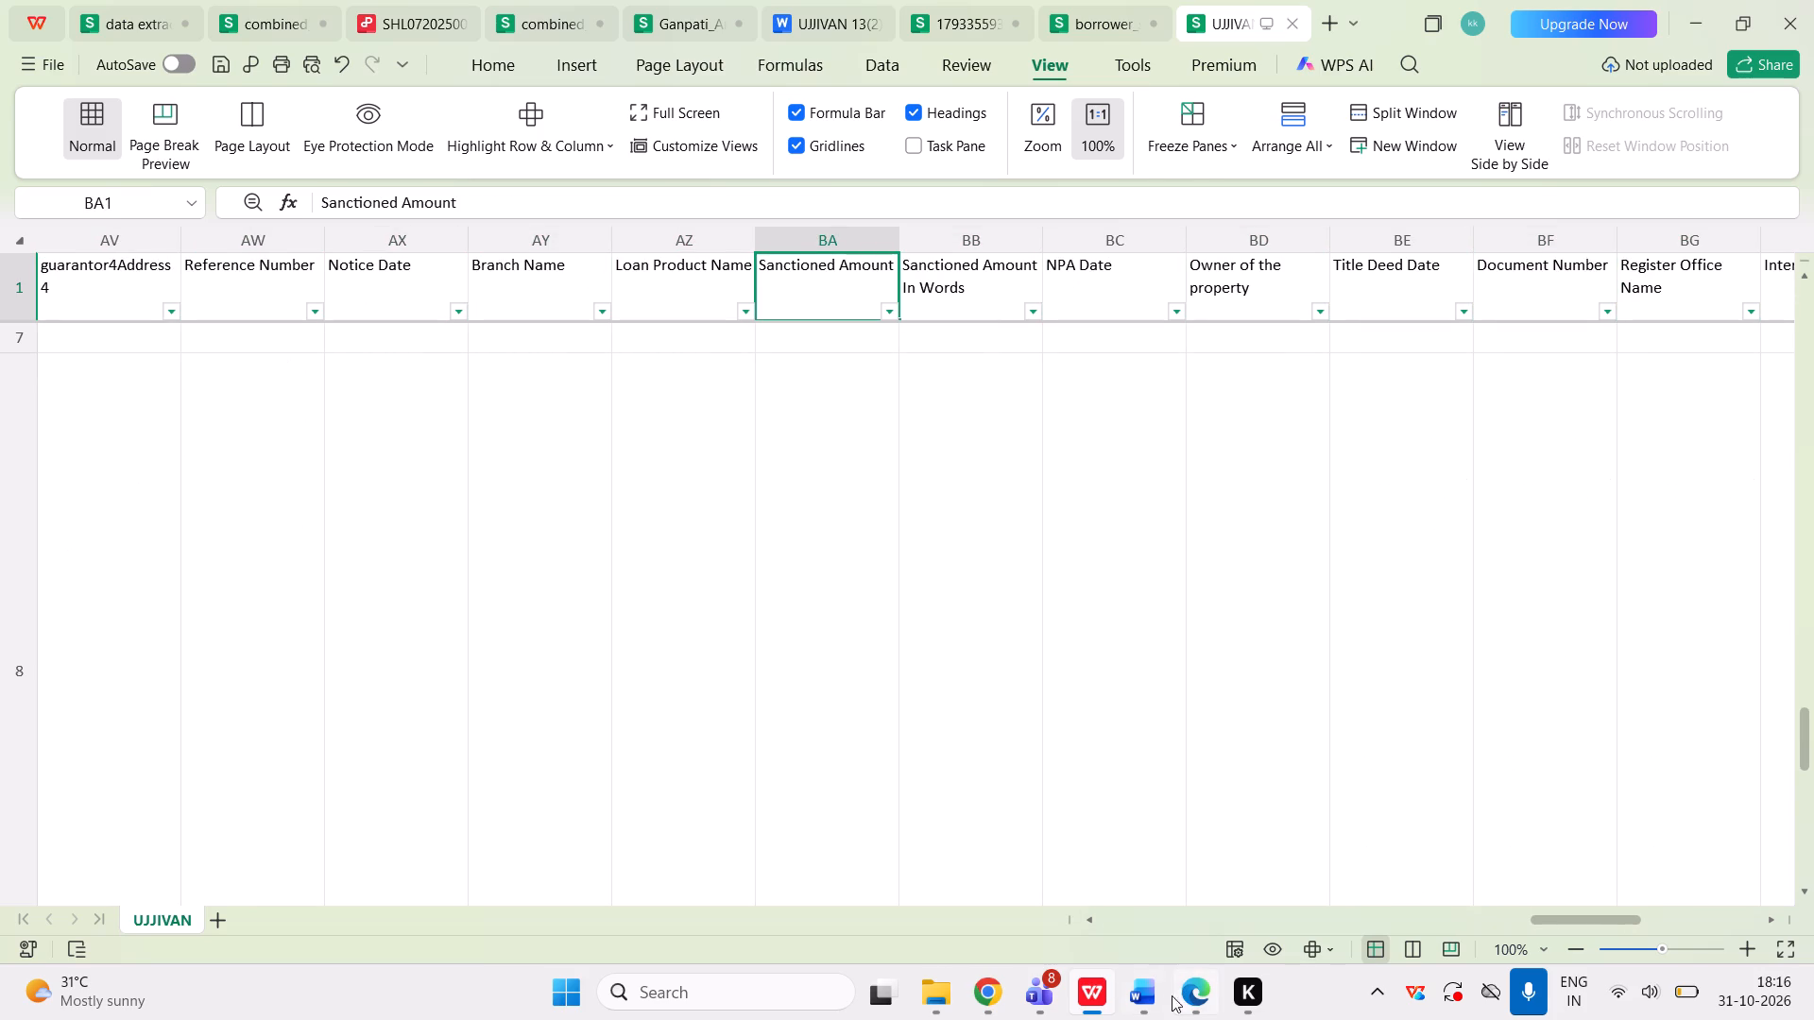
Switch to SARFAESI360 in Chrome, download the UJJIVAN 13(2) notice template and open the downloaded document.
left_click(1161, 996)
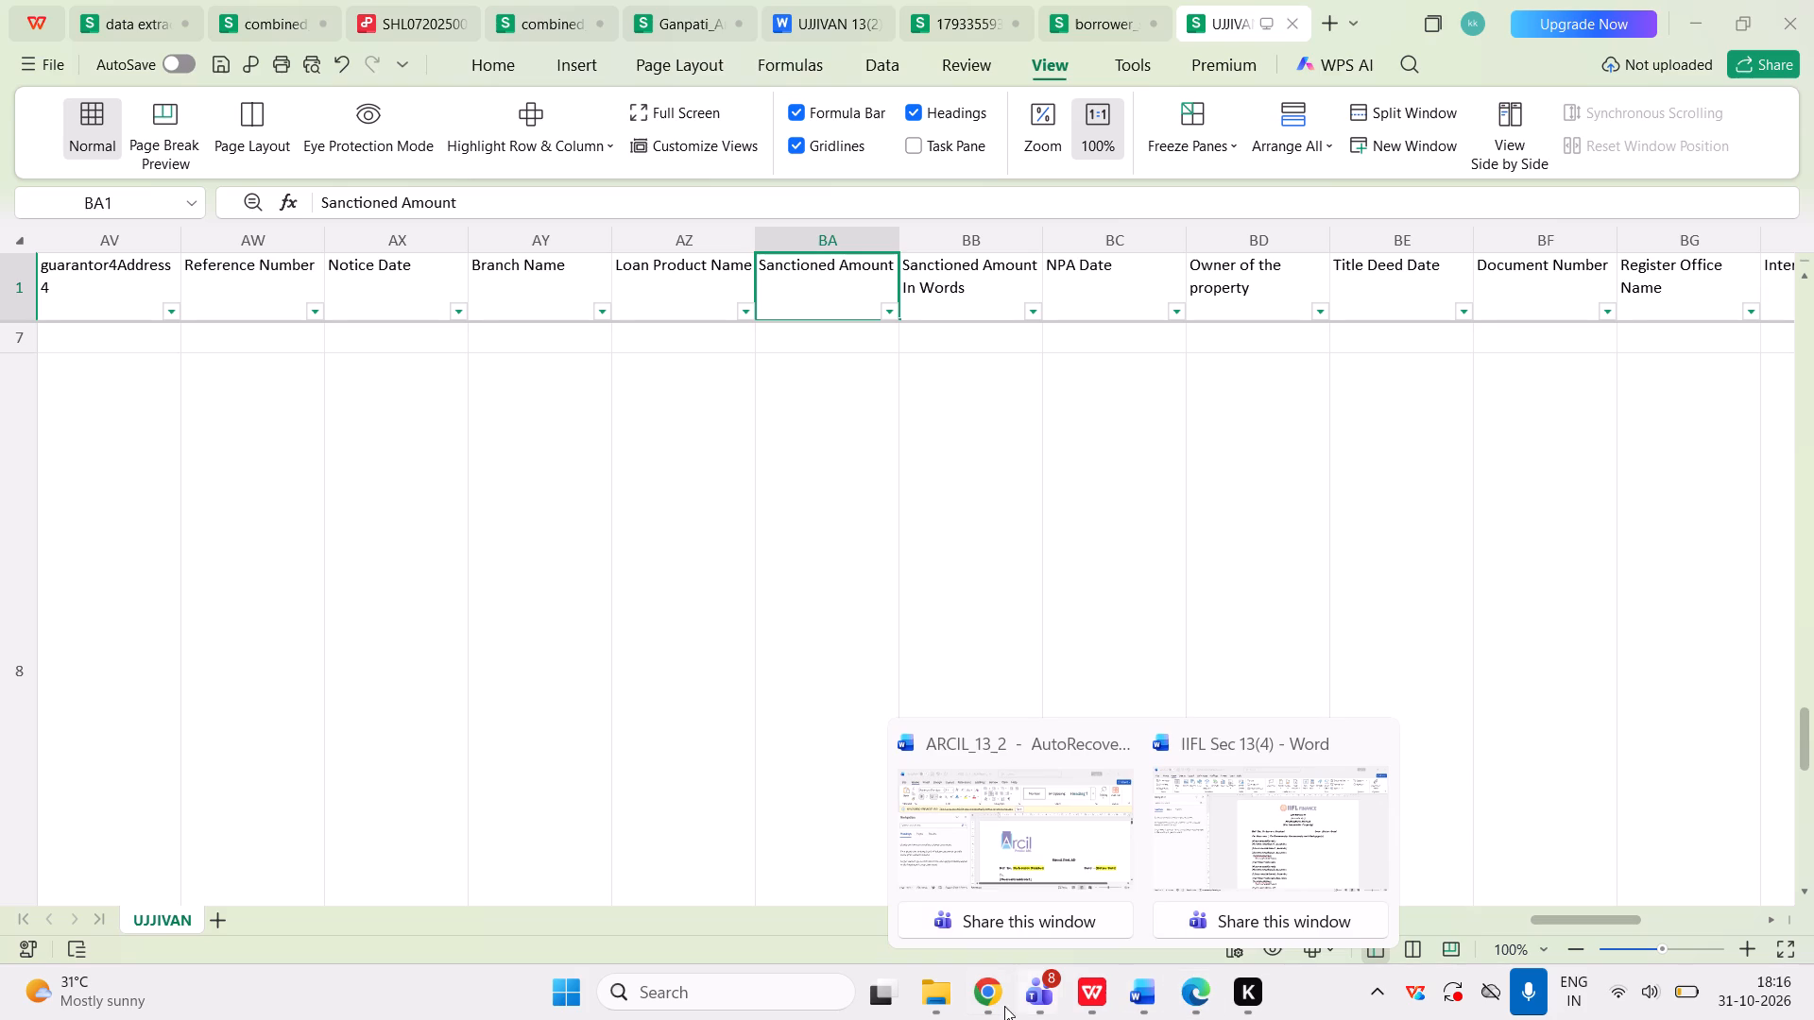
left_click(1002, 1001)
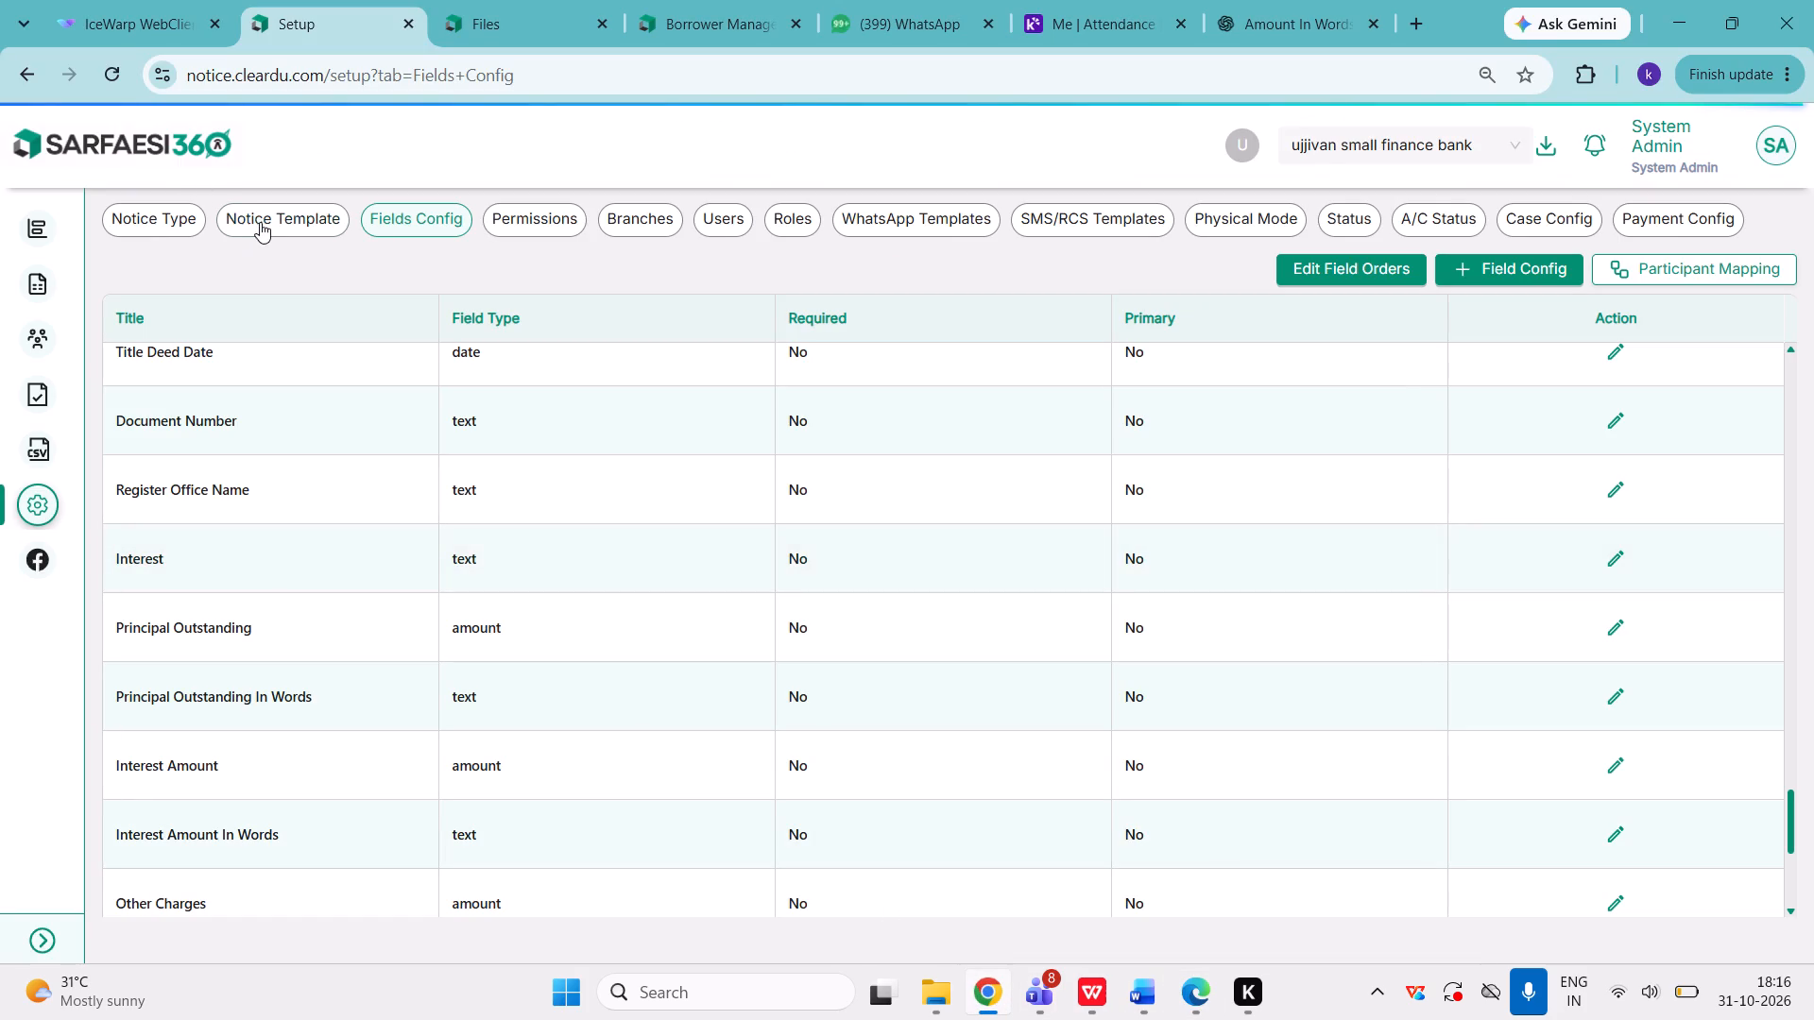
left_click(262, 223)
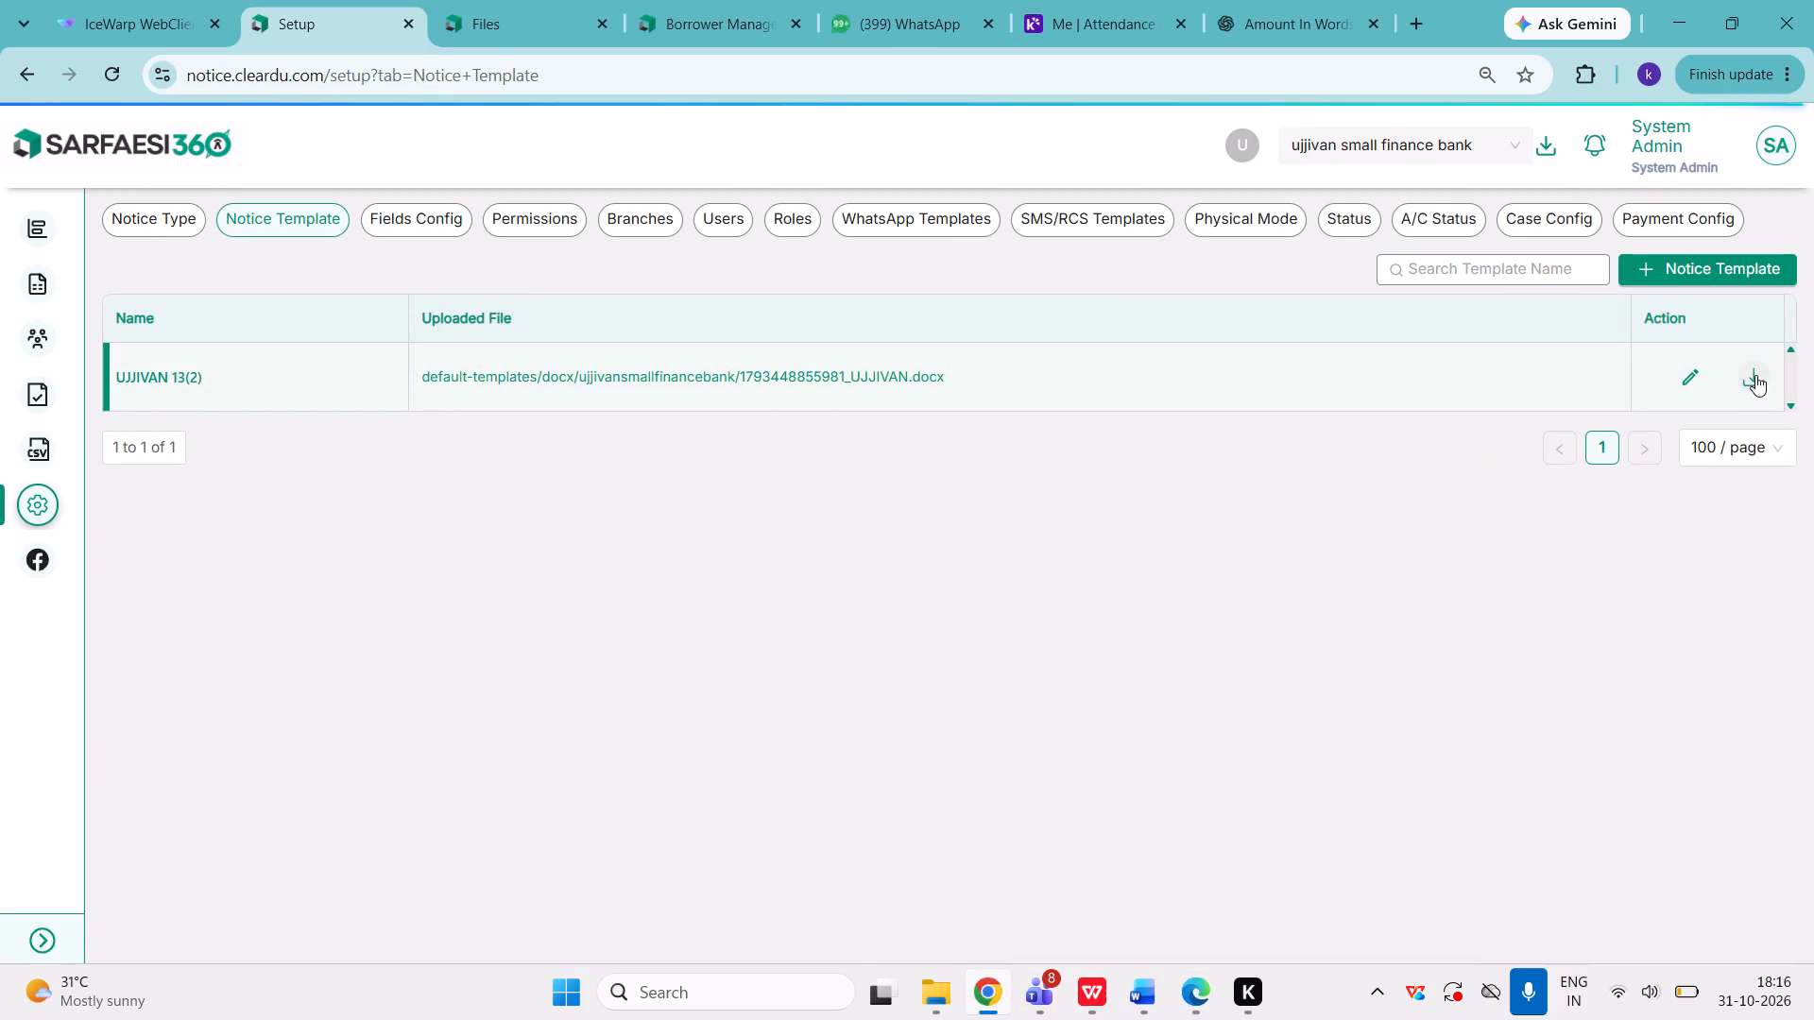
left_click(1755, 376)
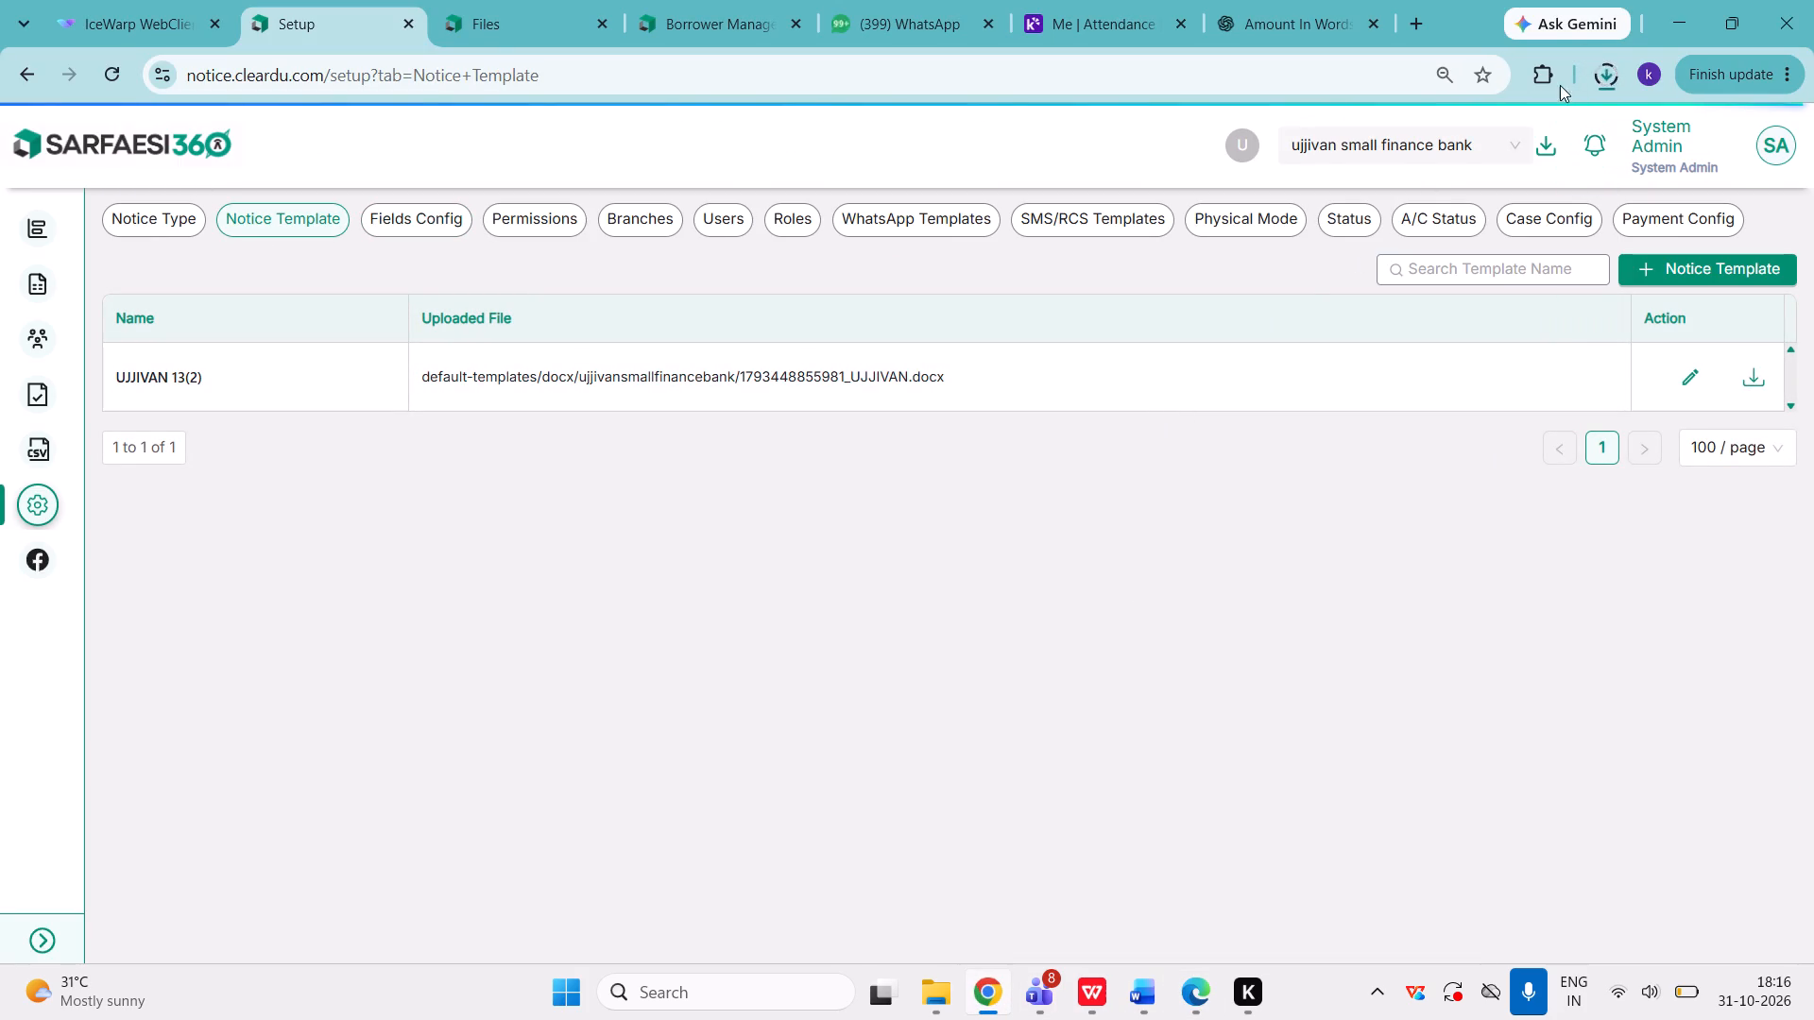
left_click(1606, 70)
left_click(1445, 168)
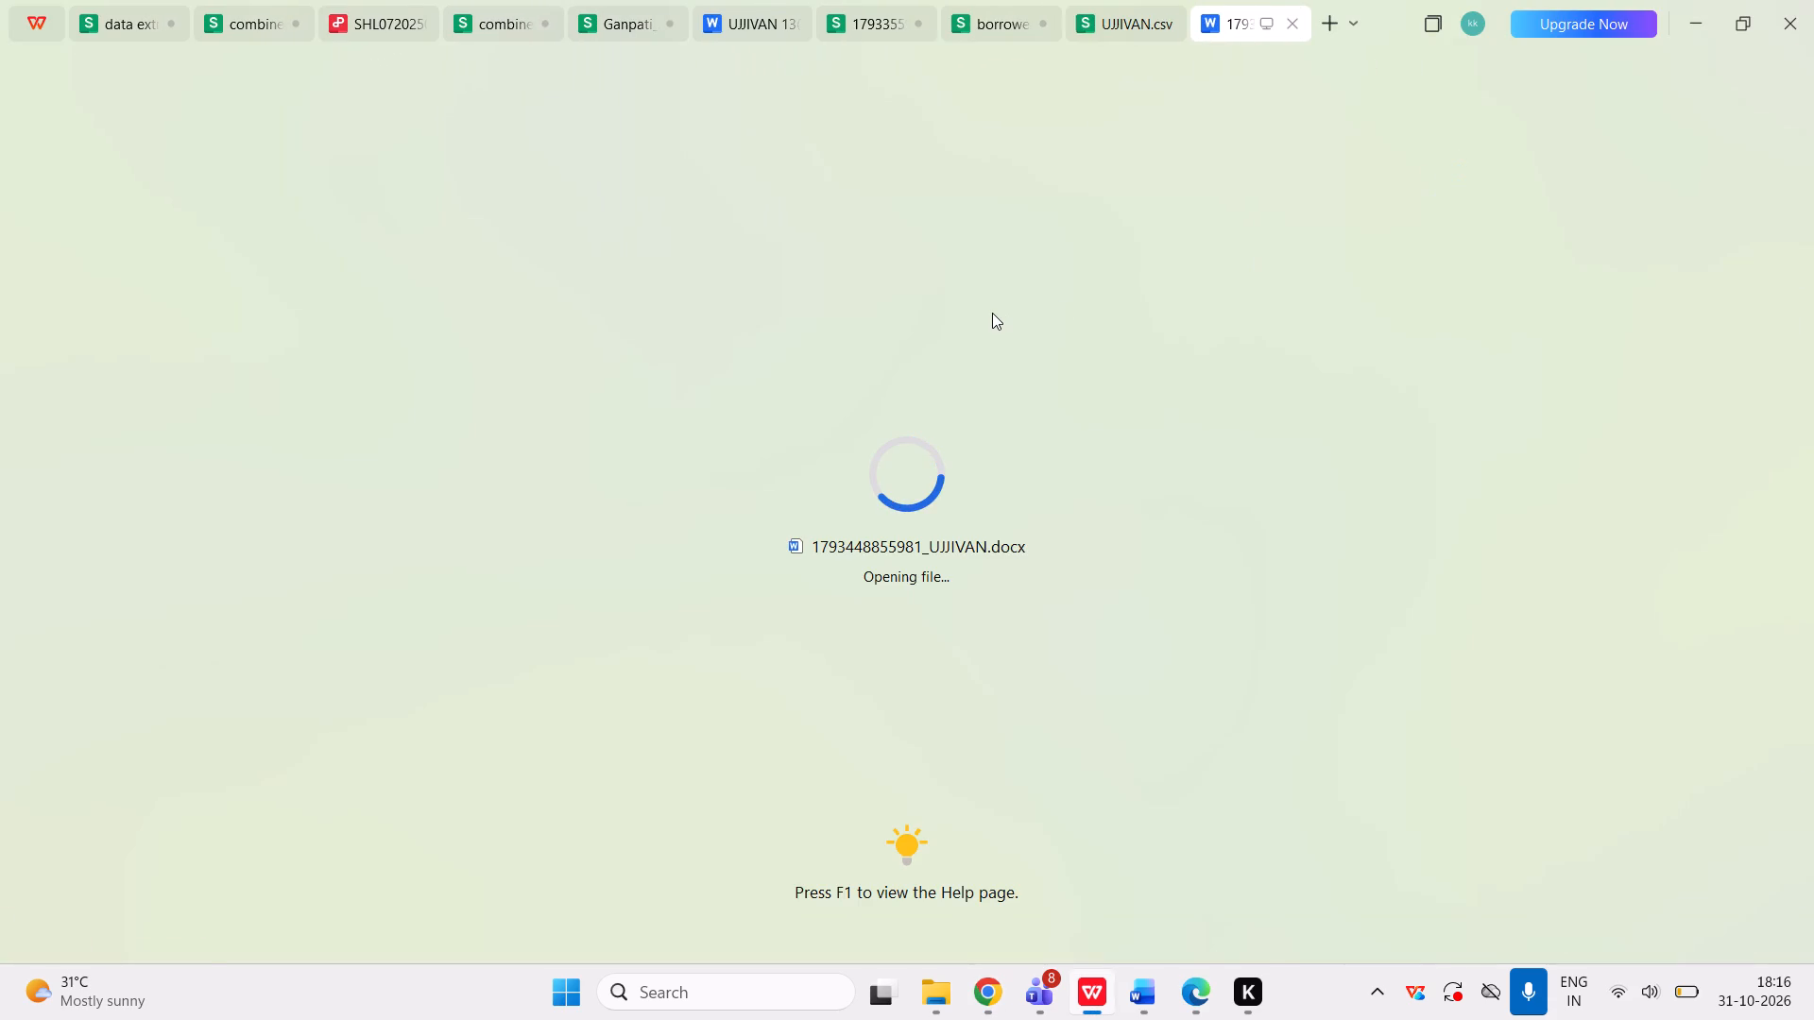
Examine the template's placeholders in the loan details and total liability table, and return to SARFAESI360.
scroll(862, 599, "down", 10)
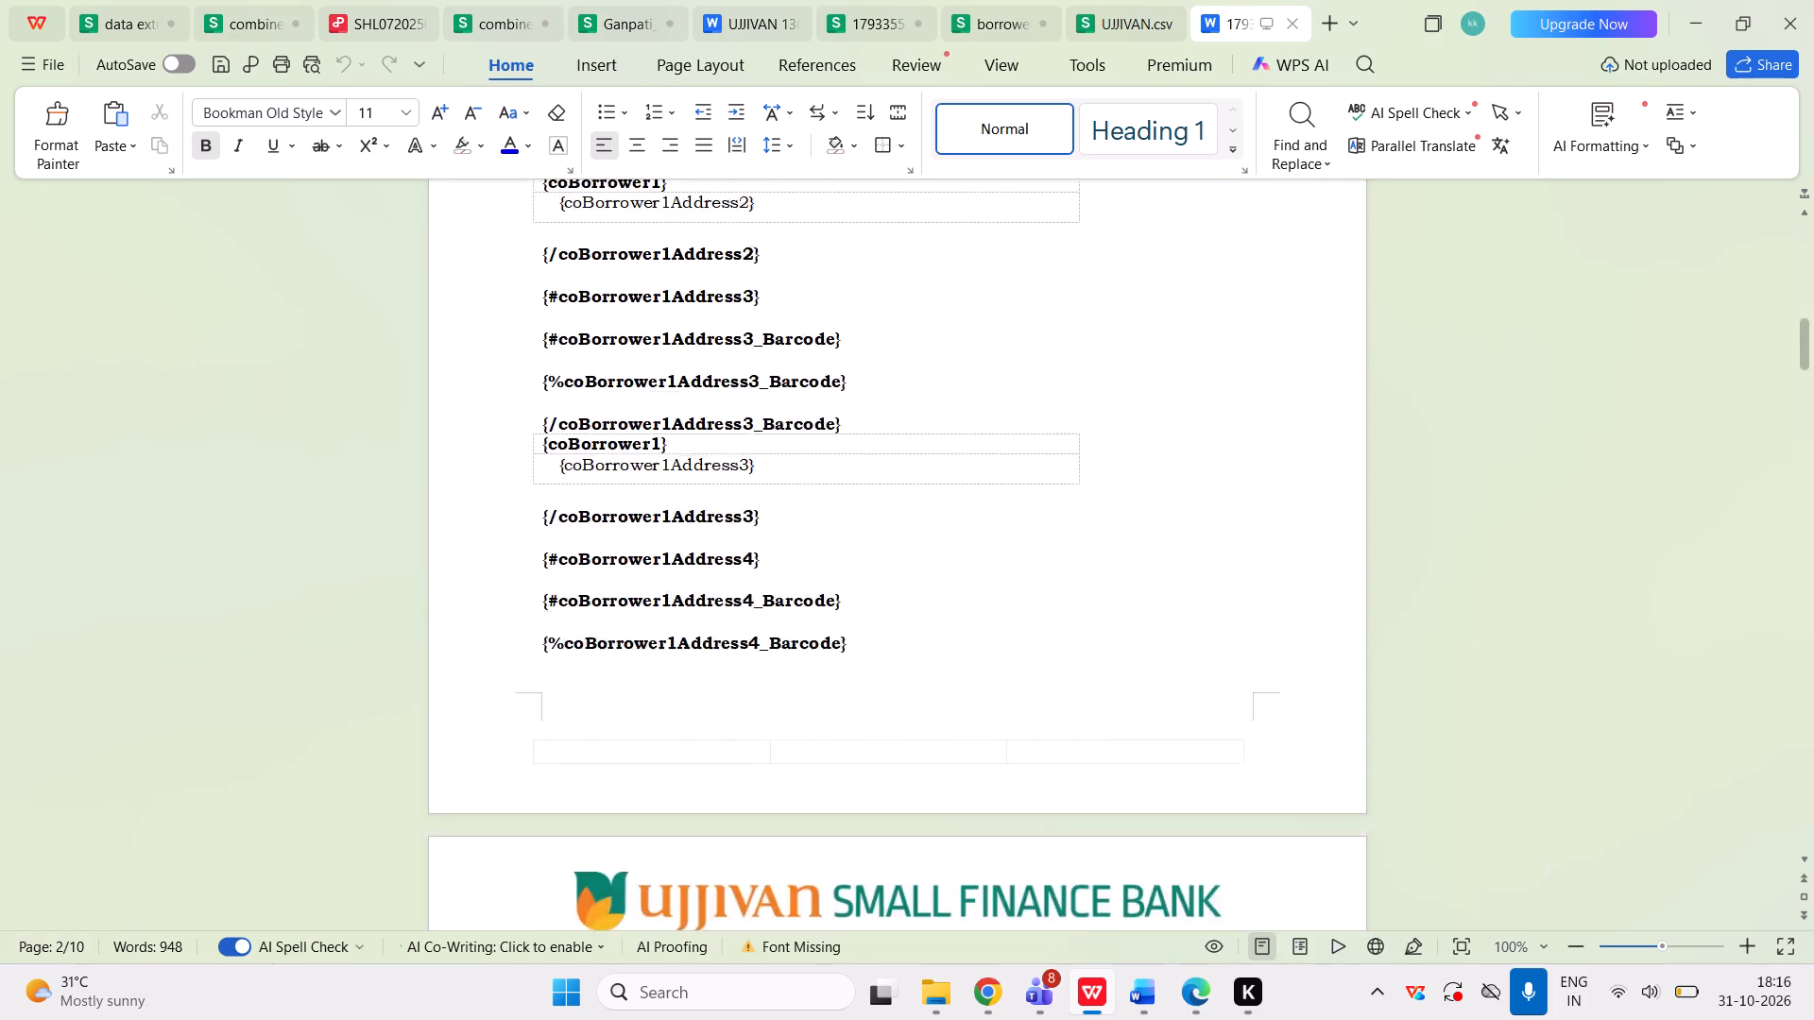
scroll(862, 599, "down", 19)
scroll(862, 599, "down", 2)
scroll(862, 599, "up", 2)
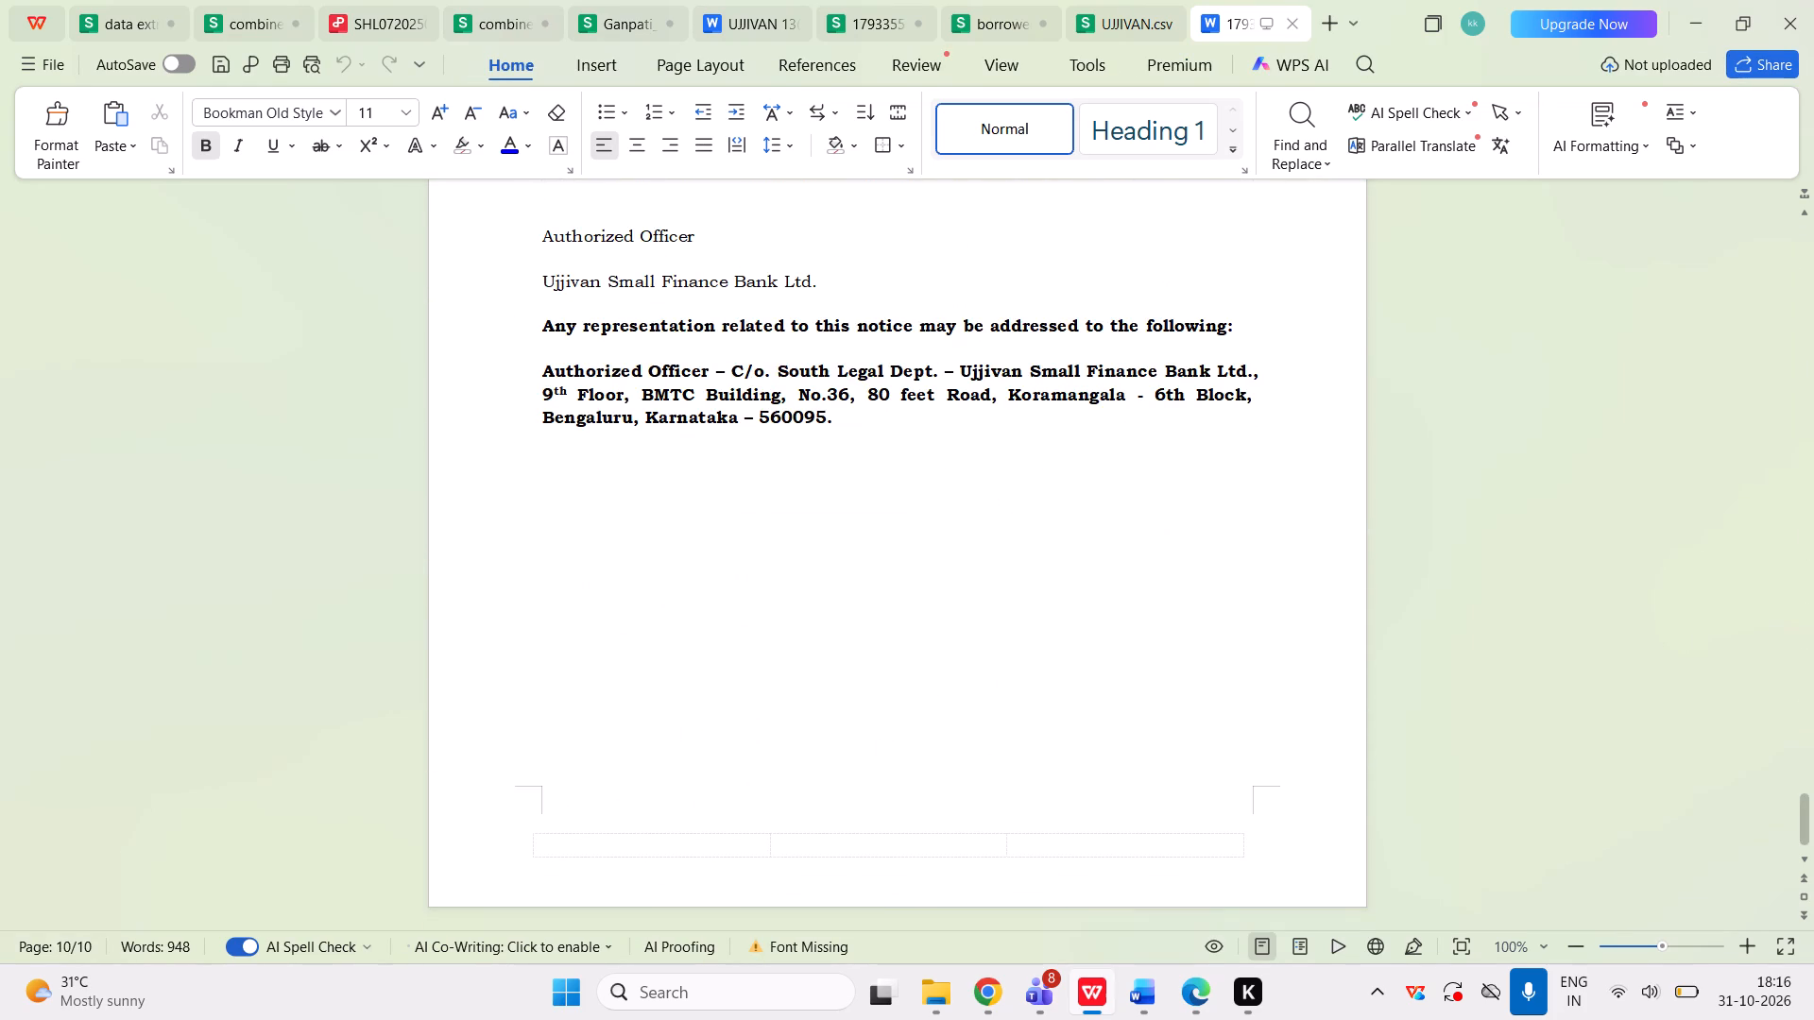
scroll(862, 599, "up", 8)
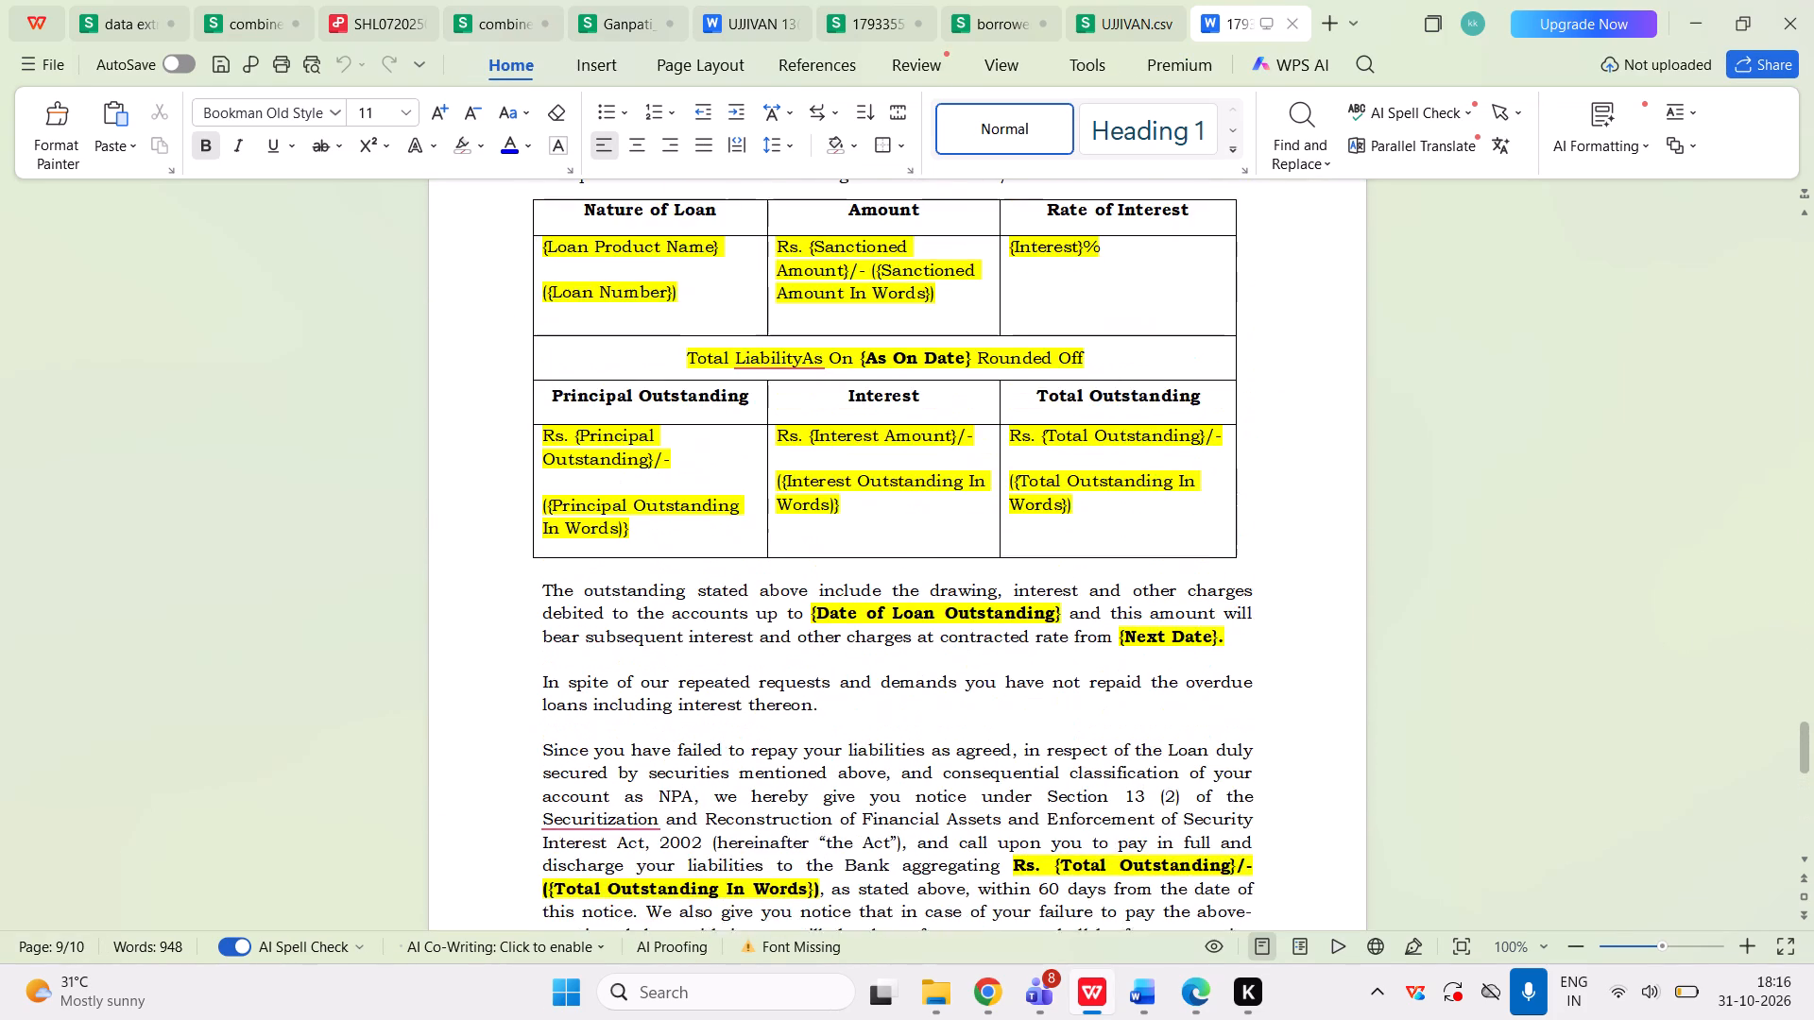
scroll(862, 599, "up", 4)
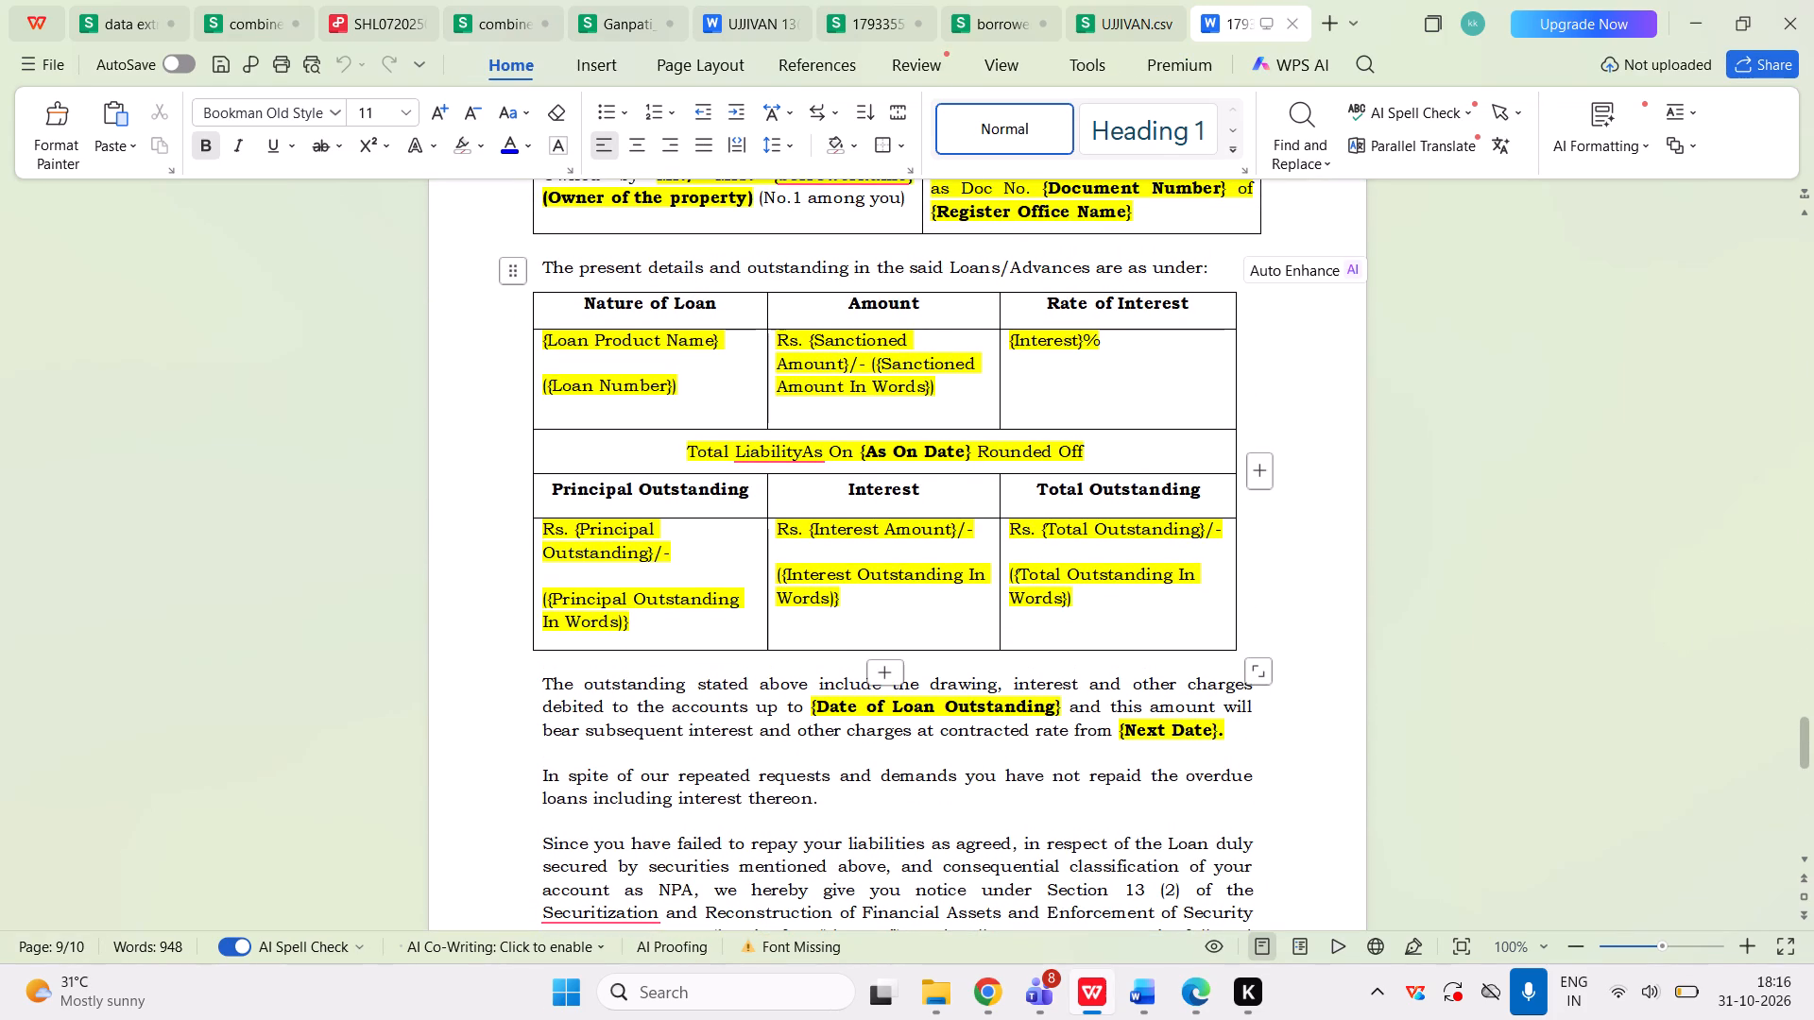
left_click(614, 618)
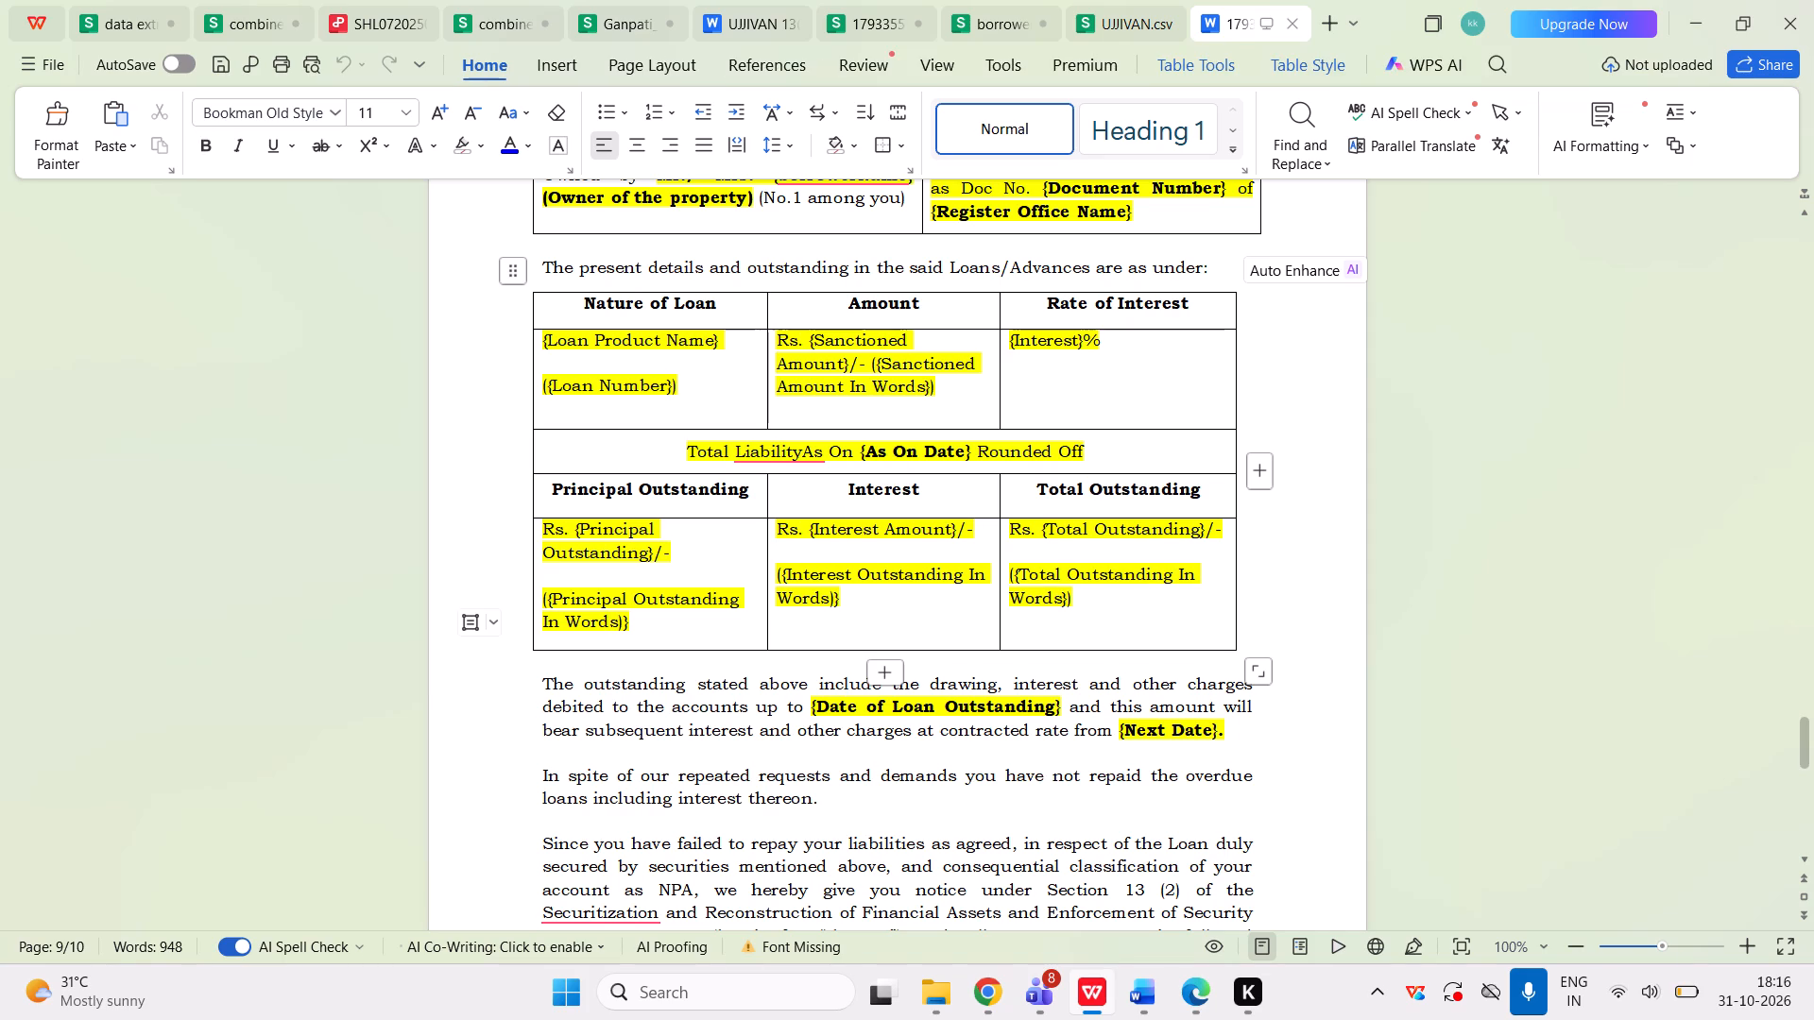
left_click(871, 353)
key("alt+Tab")
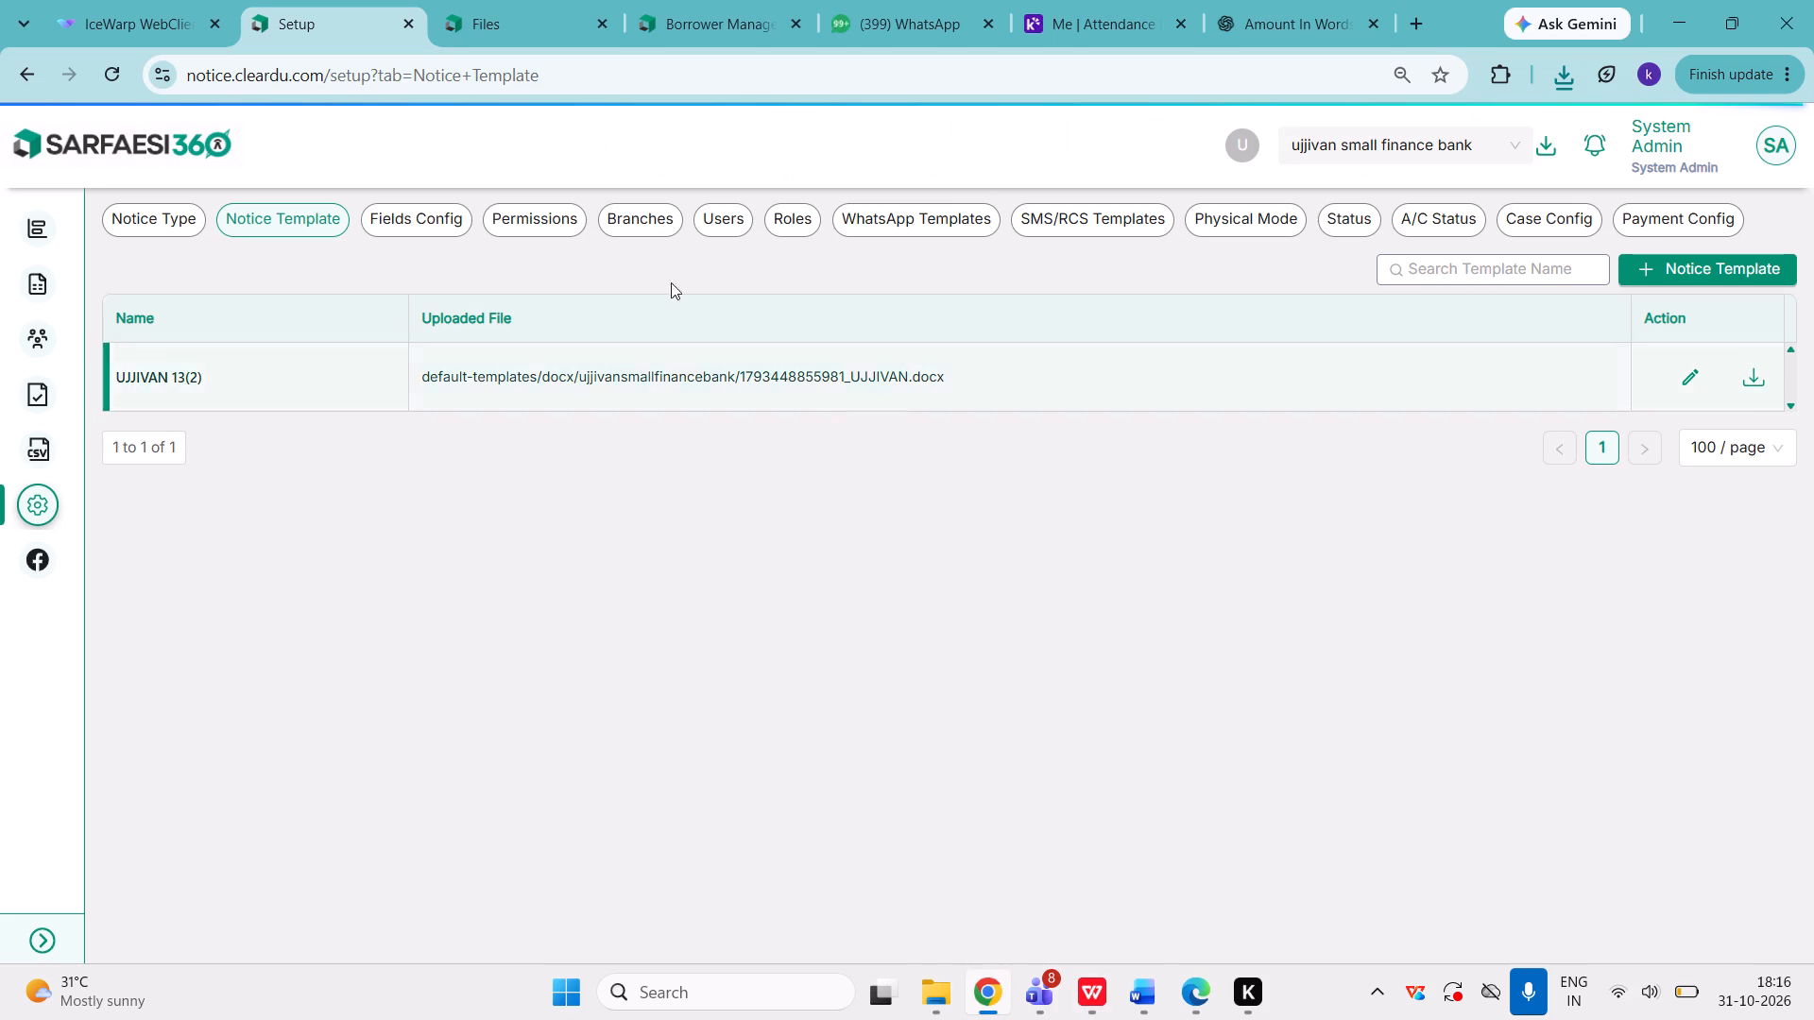
Open the fields configuration and examine the loan and outstanding amount fields, including their "In Words" entries.
left_click(427, 210)
scroll(590, 589, "down", 5)
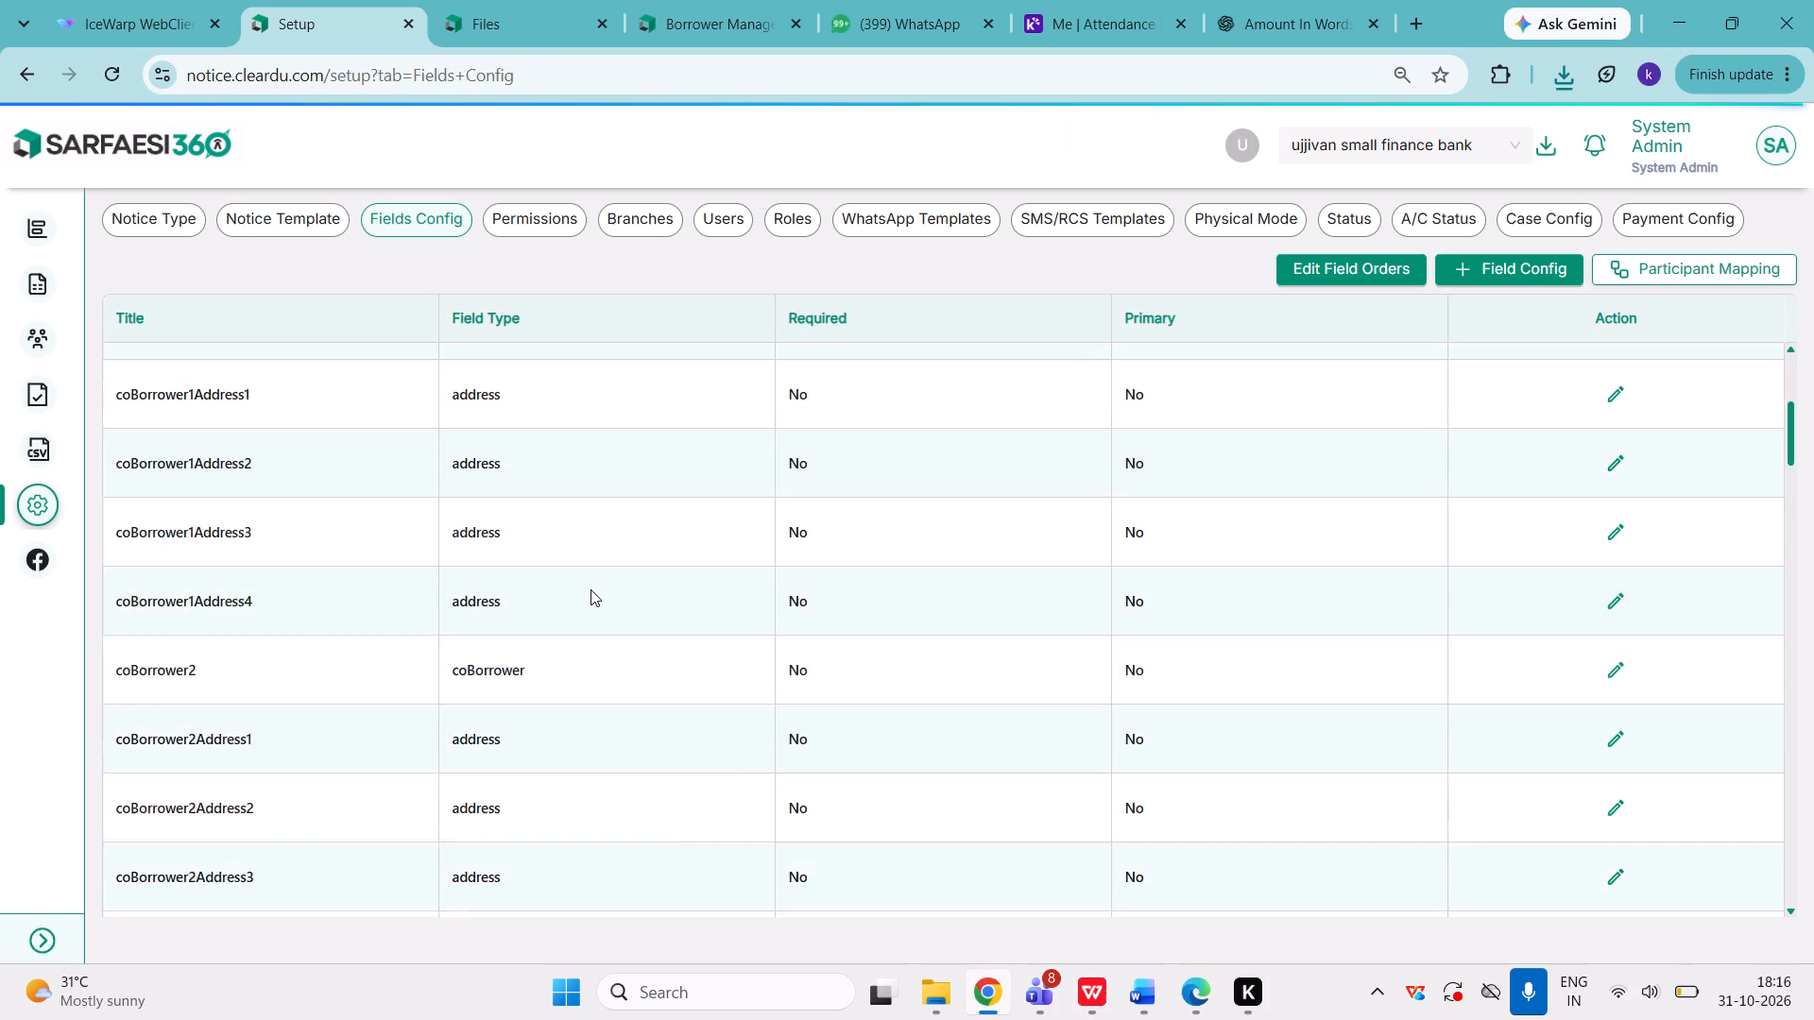
scroll(590, 589, "down", 16)
scroll(372, 575, "up", 1)
key("alt+Tab")
key("alt+Tab")
scroll(372, 575, "up", 2)
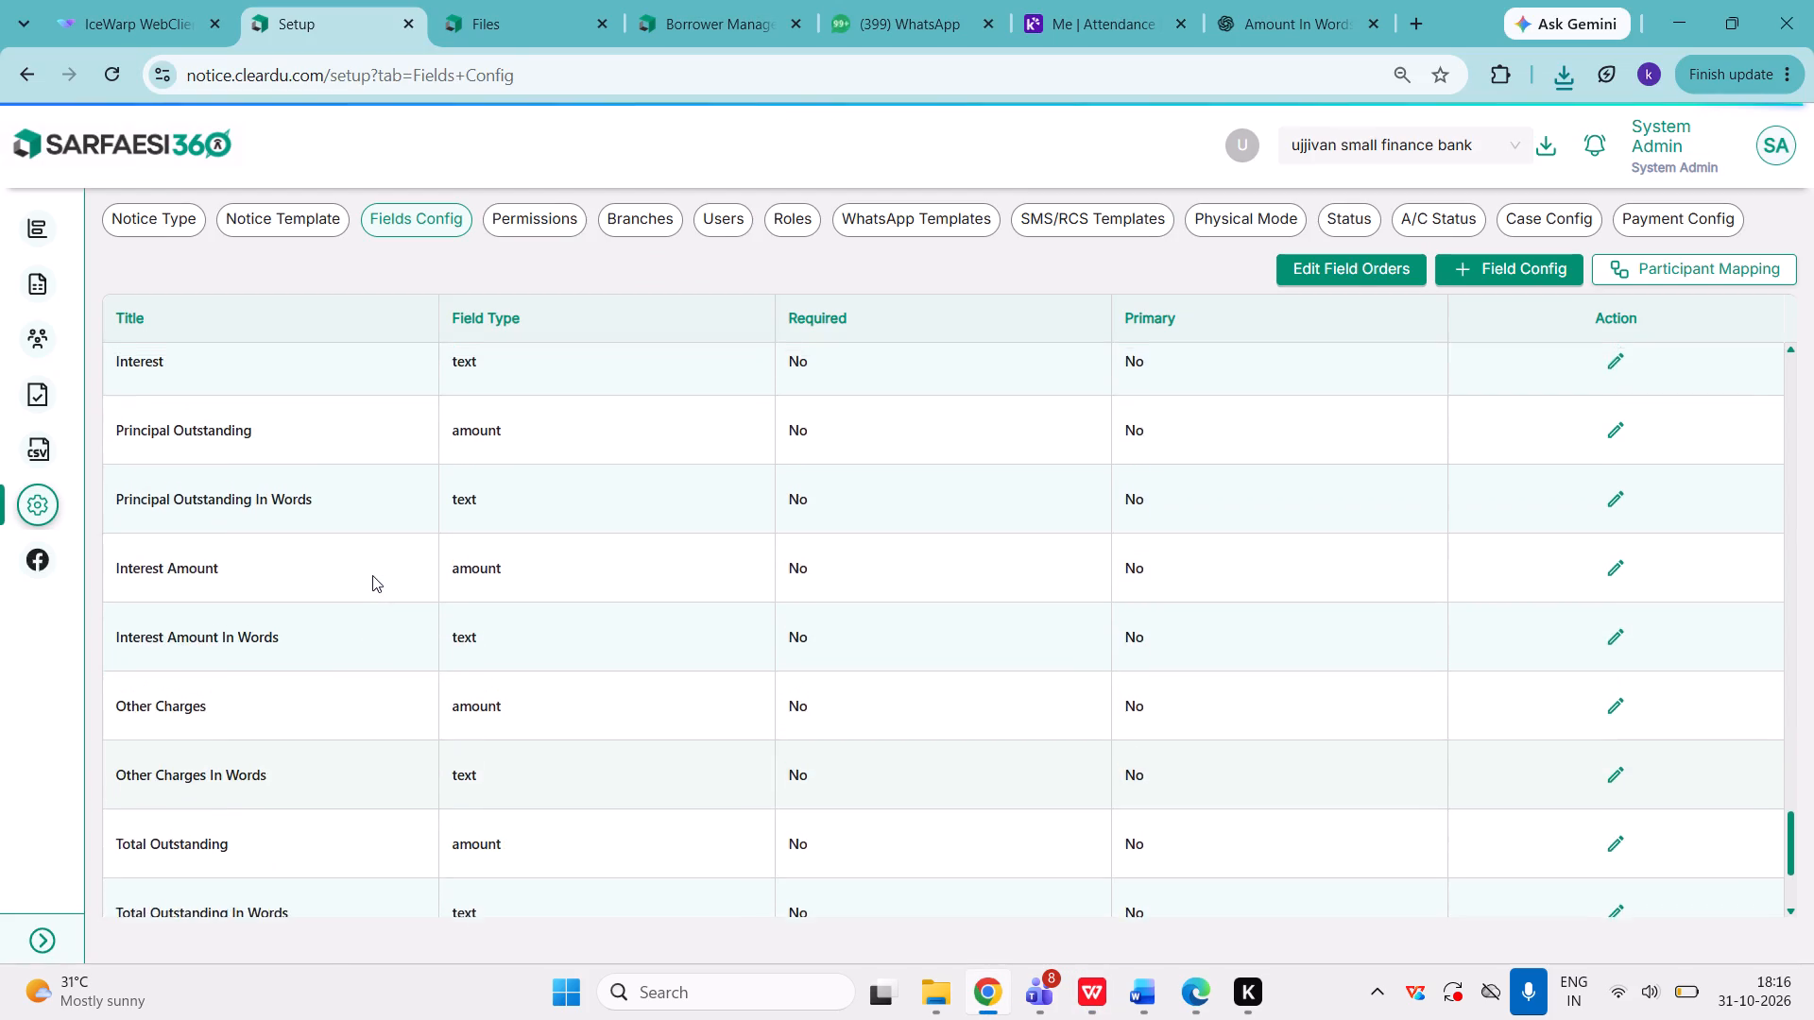
scroll(372, 575, "up", 5)
Switch to the notice template in WPS Office and copy the placeholder name "Sanctioned Amount In Words" from the loan details table.
key("alt+Tab")
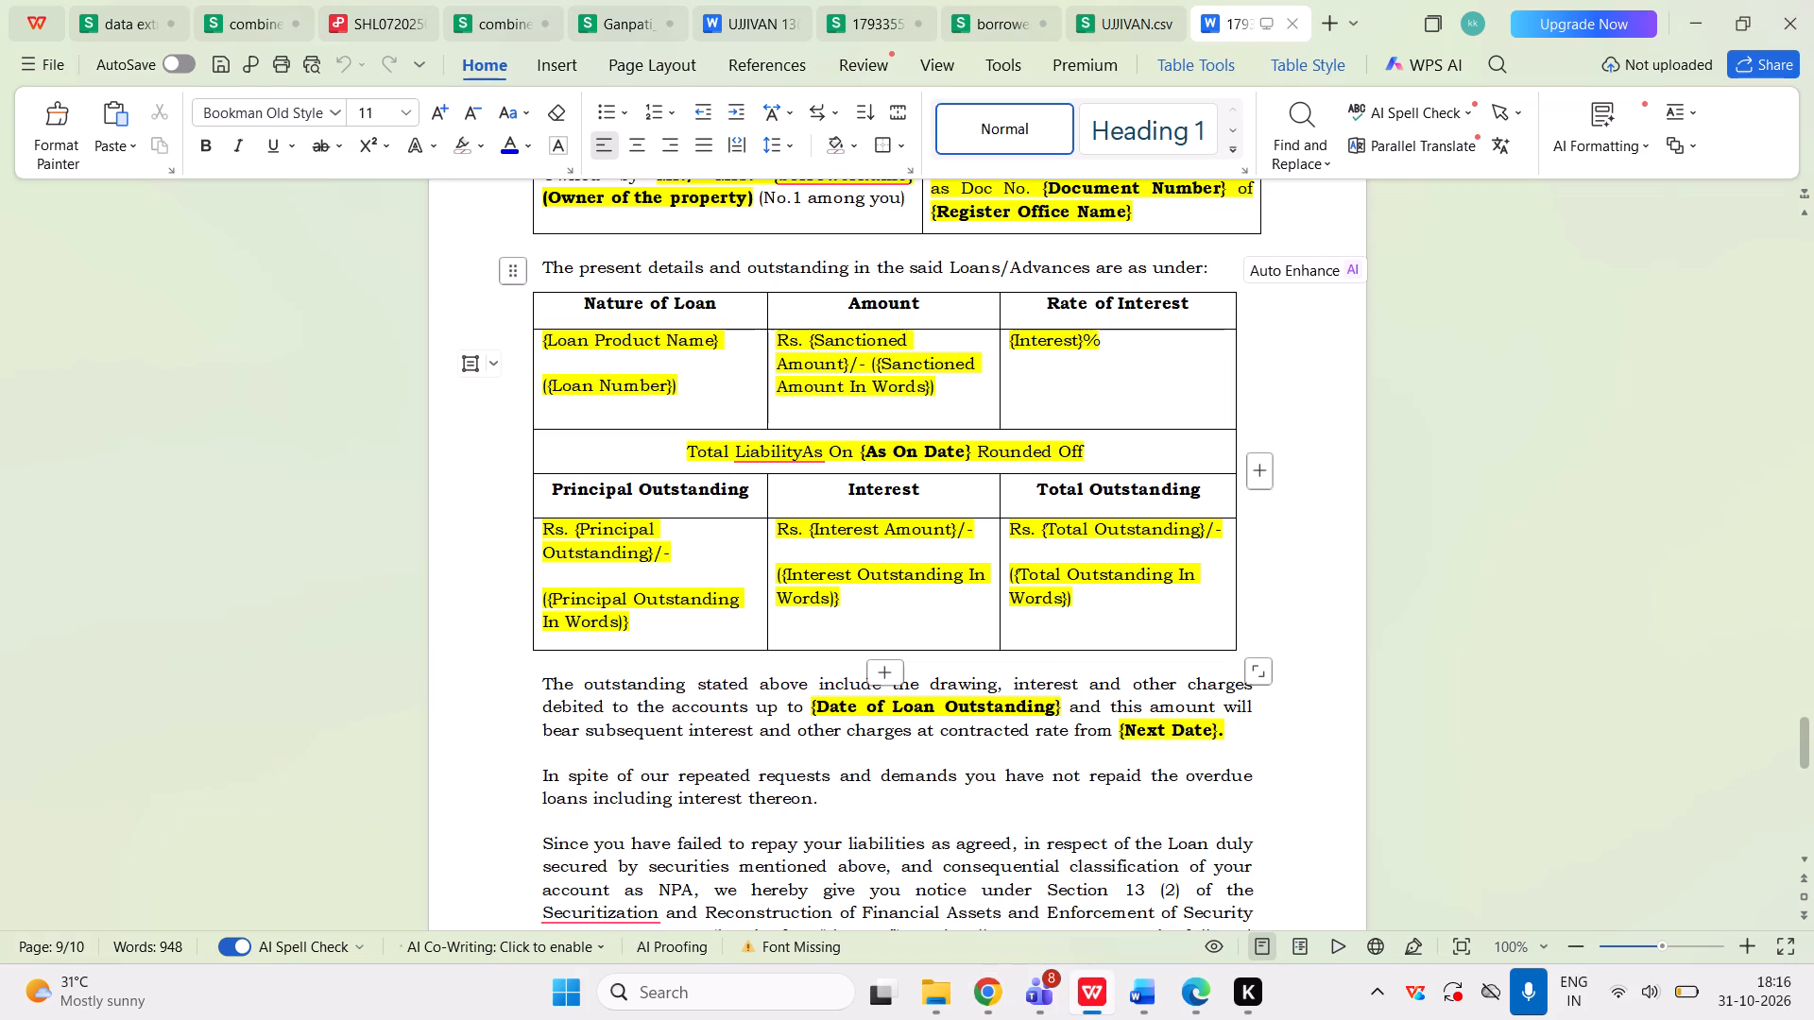
left_click(881, 366)
key("ctrl+shift+Right")
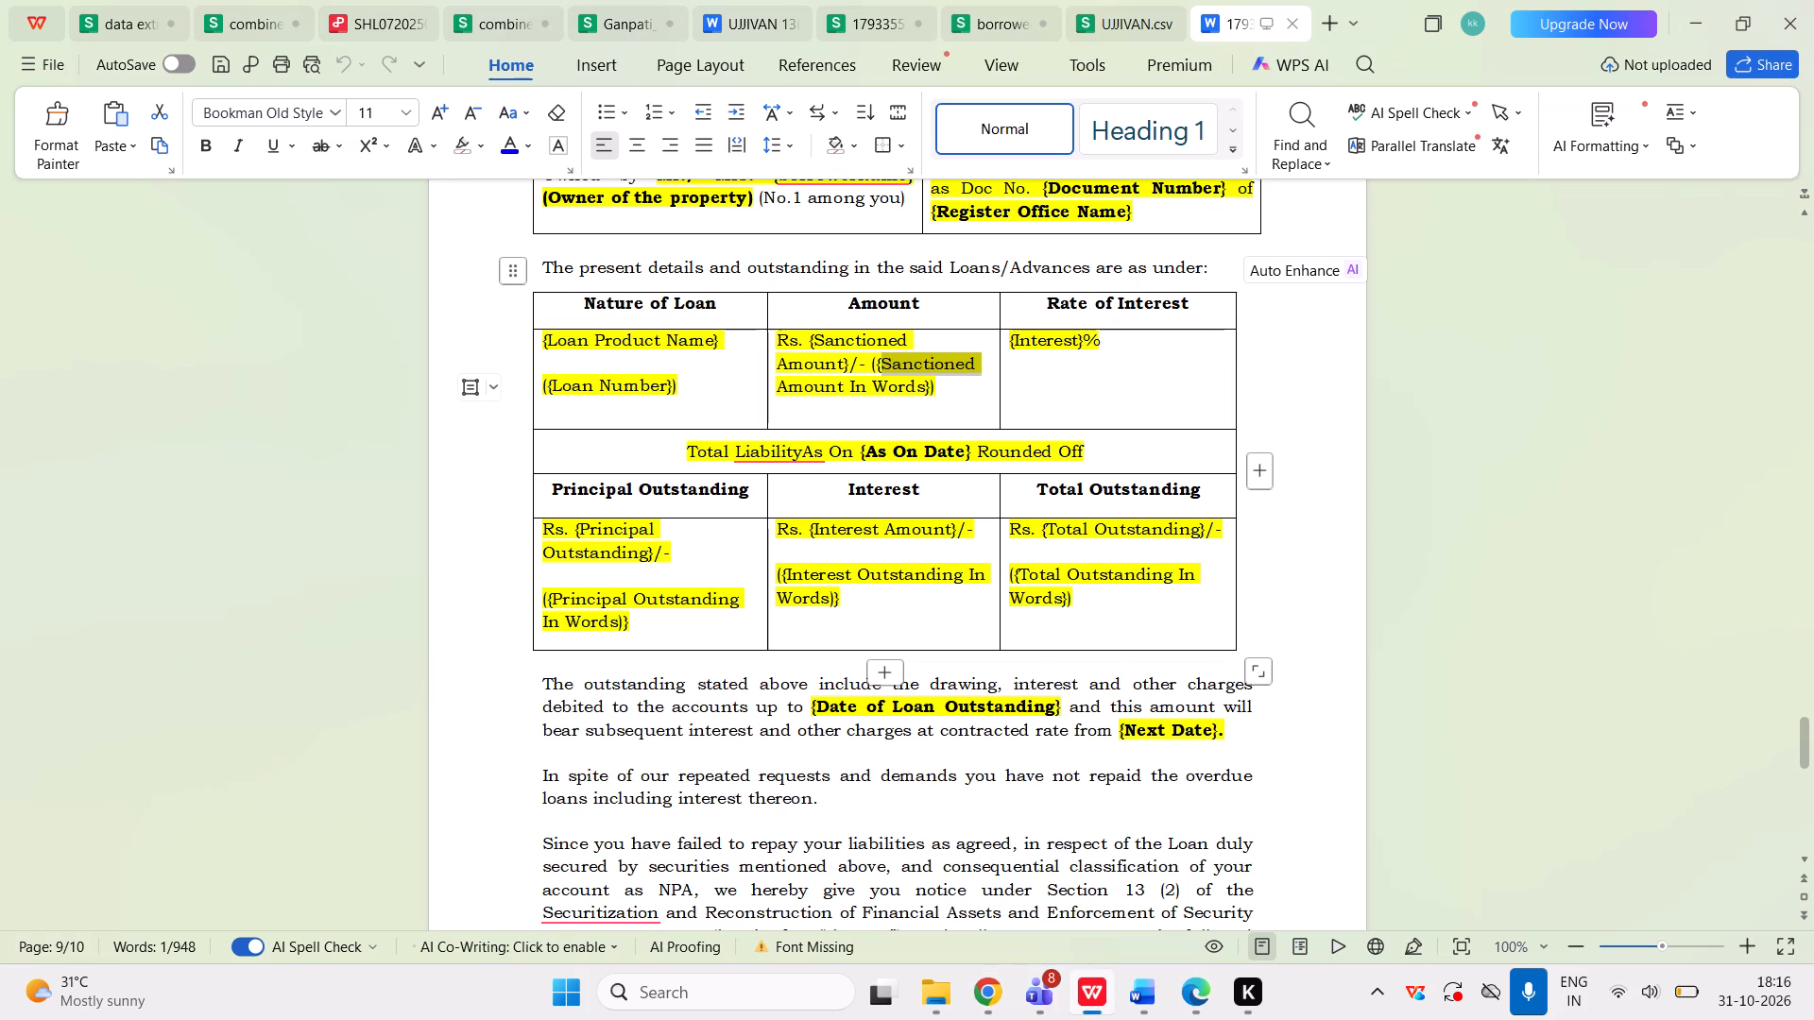
key("ctrl+shift+Right")
key("ctrl+shift+Right")
key("ctrl+shift+Right")
key("ctrl+c")
key("ctrl+c")
key("ctrl+c")
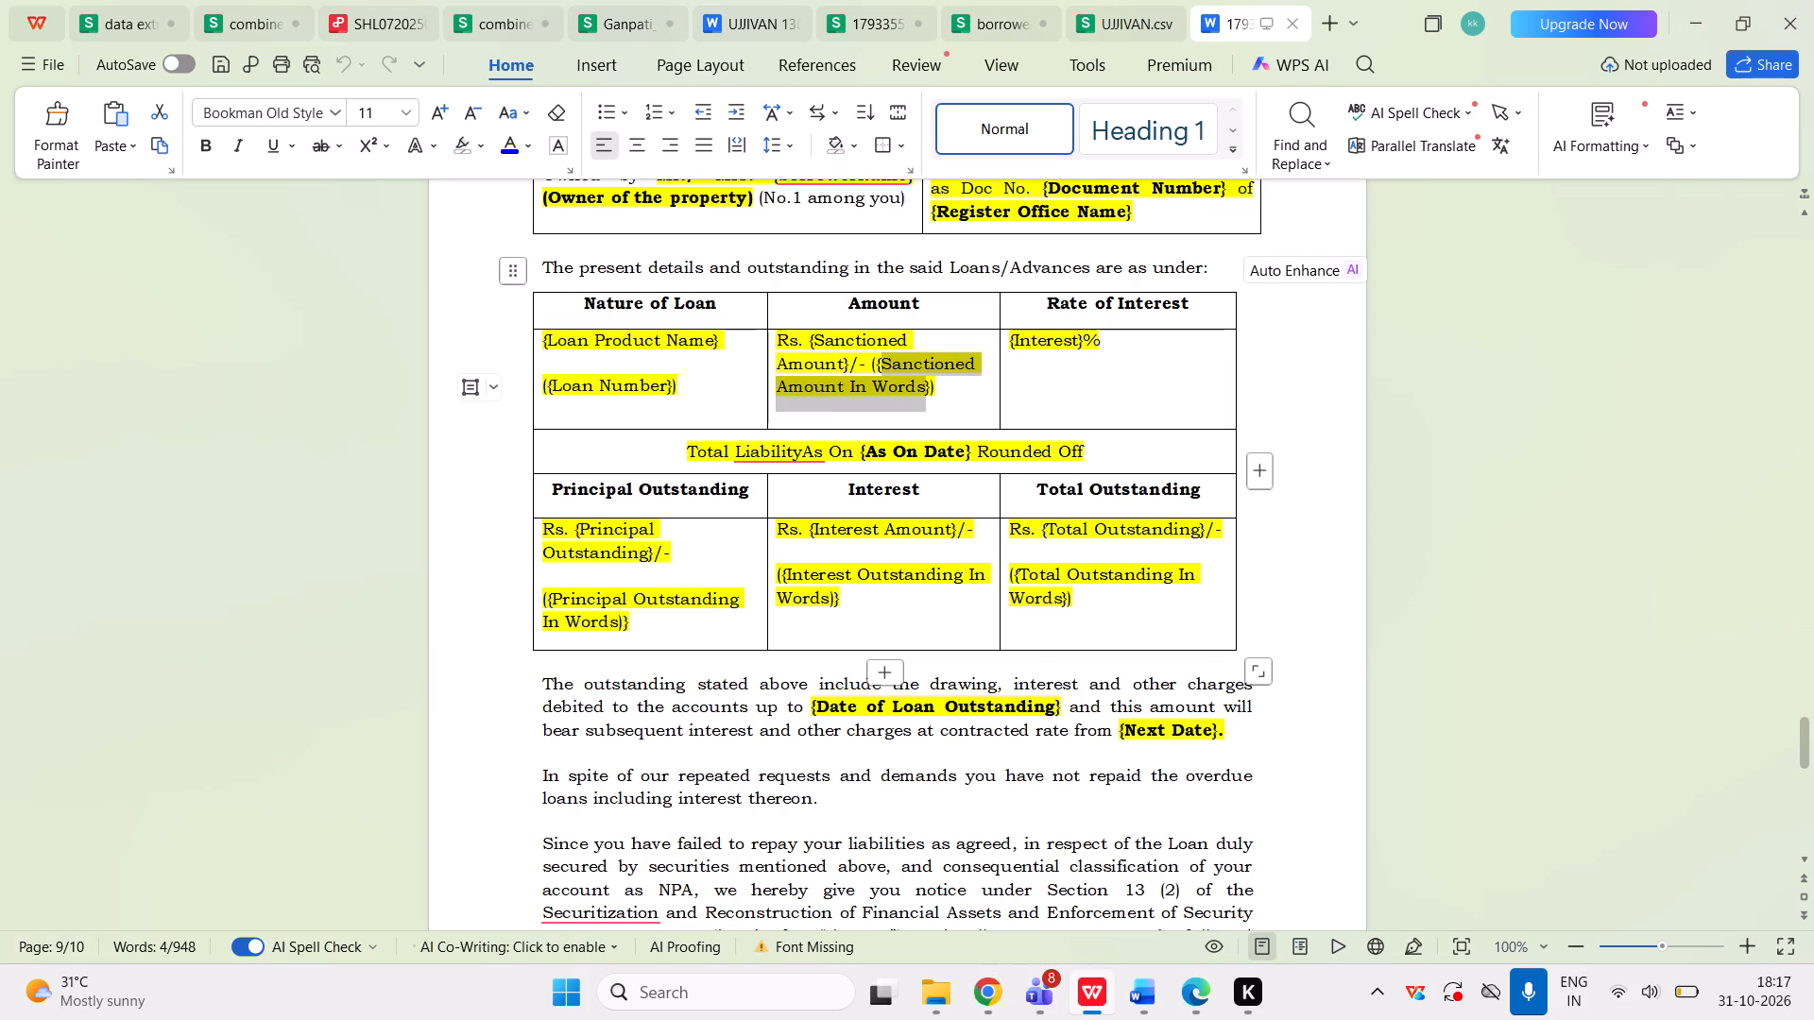
key("ctrl+c")
key("ctrl+c")
key("ctrl+c")
key("ctrl+c")
In SARFAESI360 in Chrome, replace the Sanctioned Amount In Words field's title with the template's "Sanctioned Amount In Words" and save it.
key("alt+Tab")
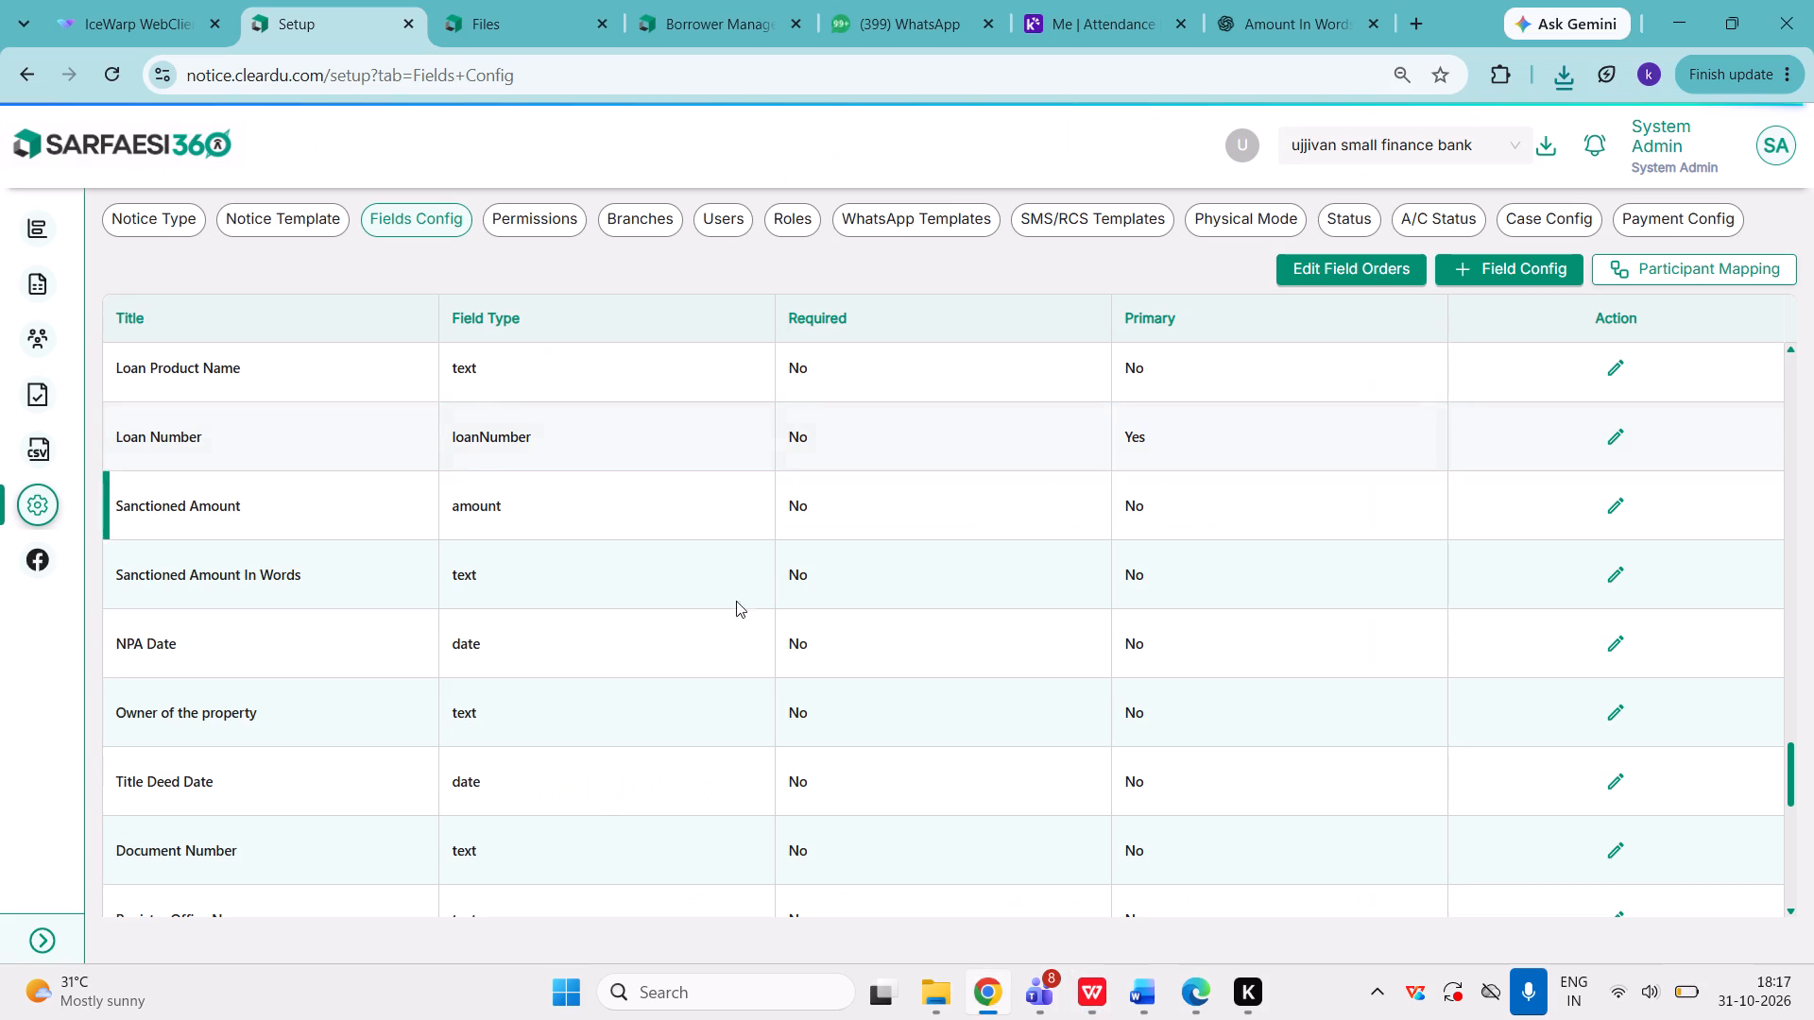
left_click(1617, 563)
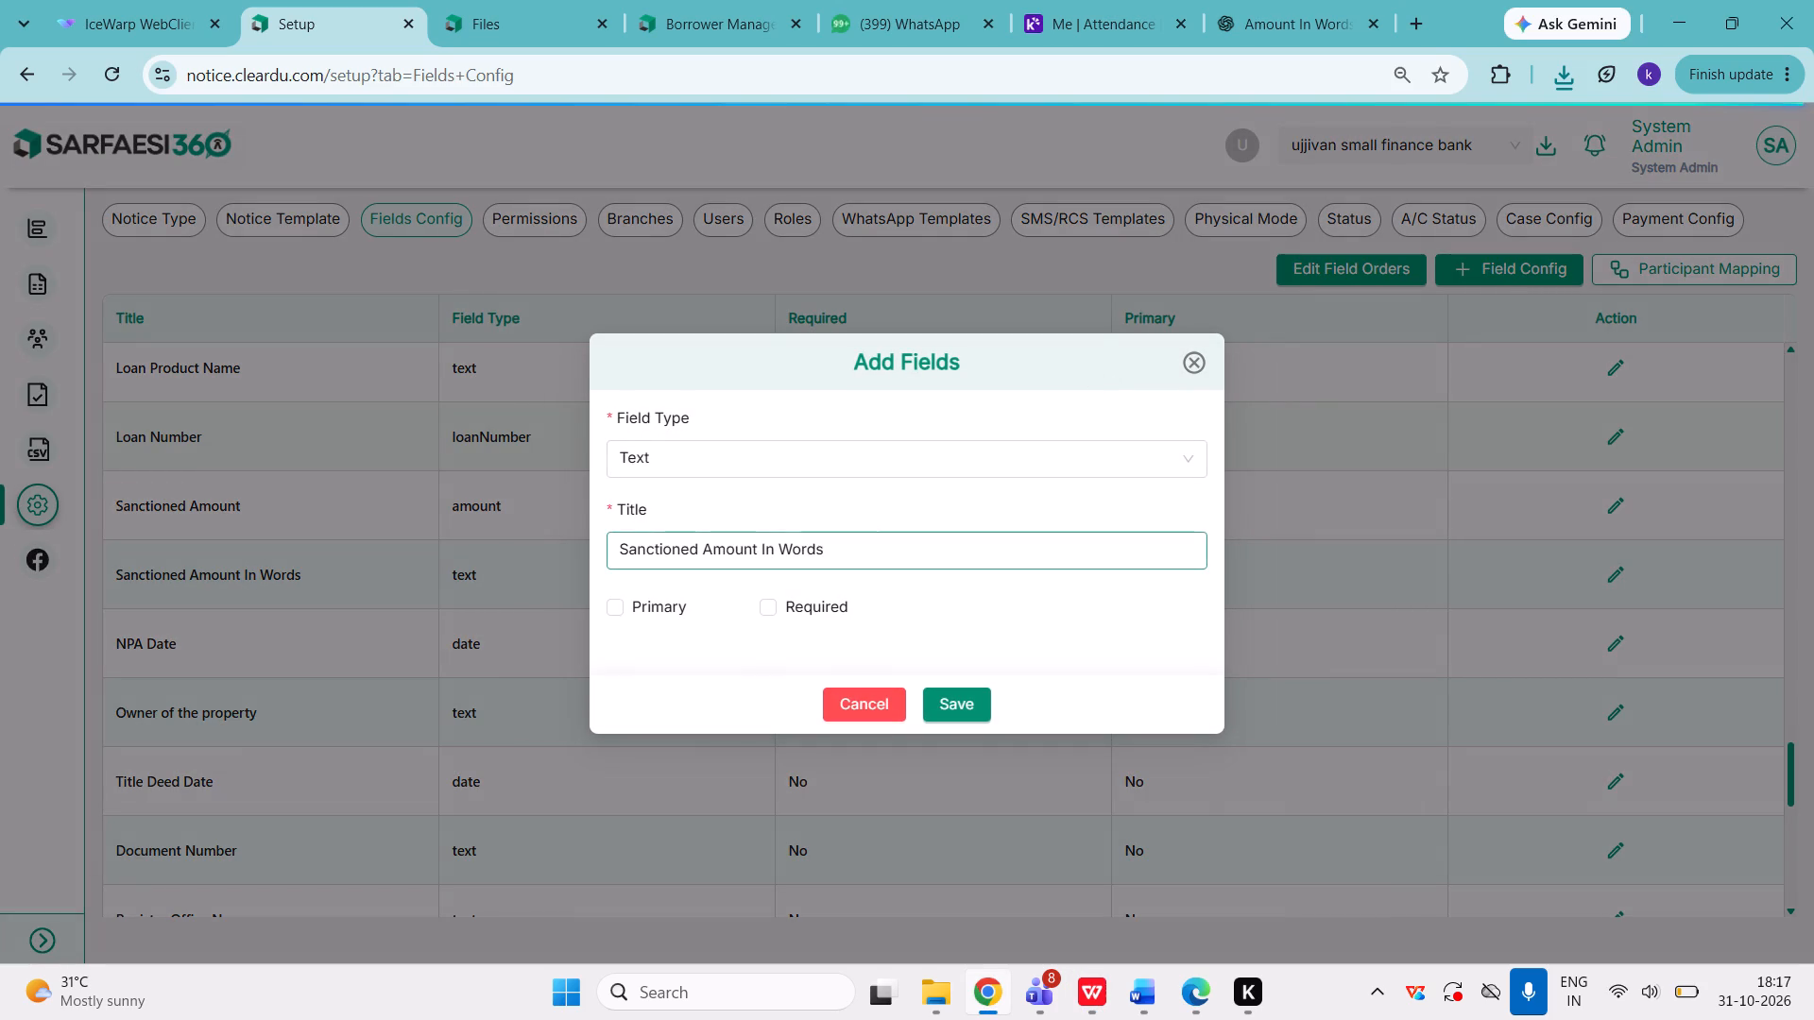
left_click(872, 543)
key("ctrl+a")
key("ctrl+v")
key("ctrl+v")
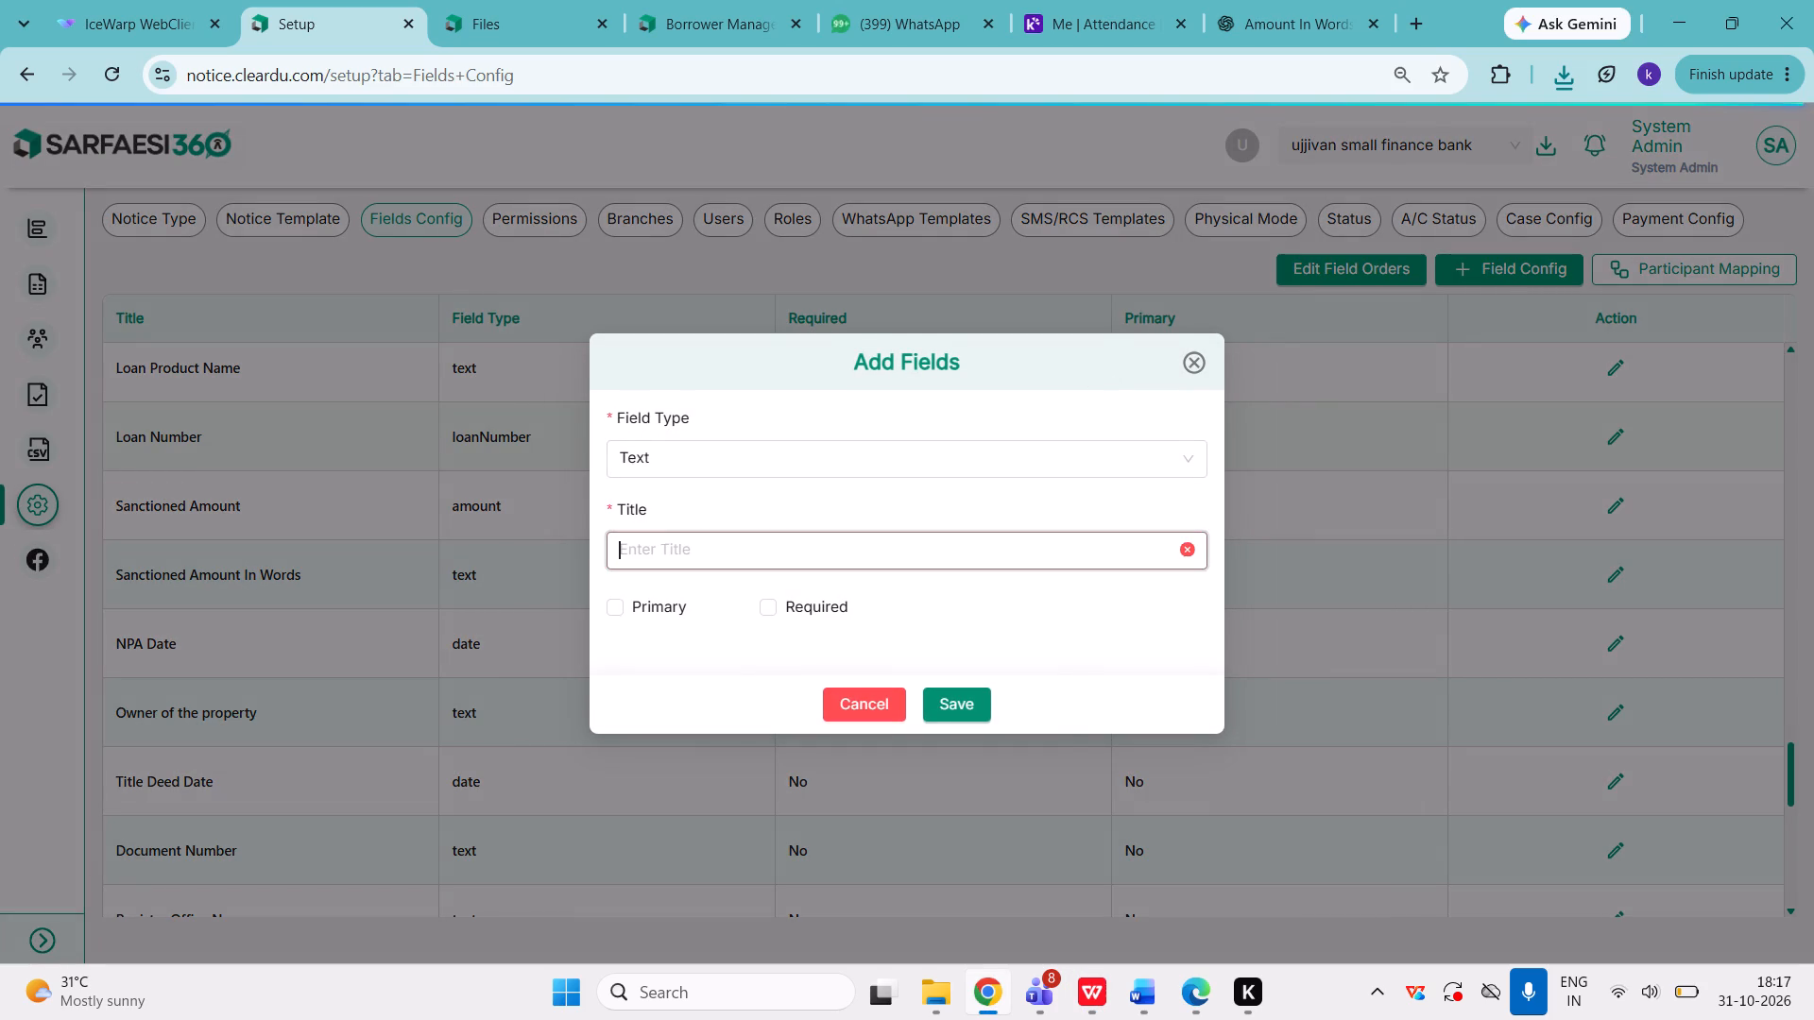
key("ctrl+v")
key("alt+Tab")
key("ctrl+c")
key("ctrl+c")
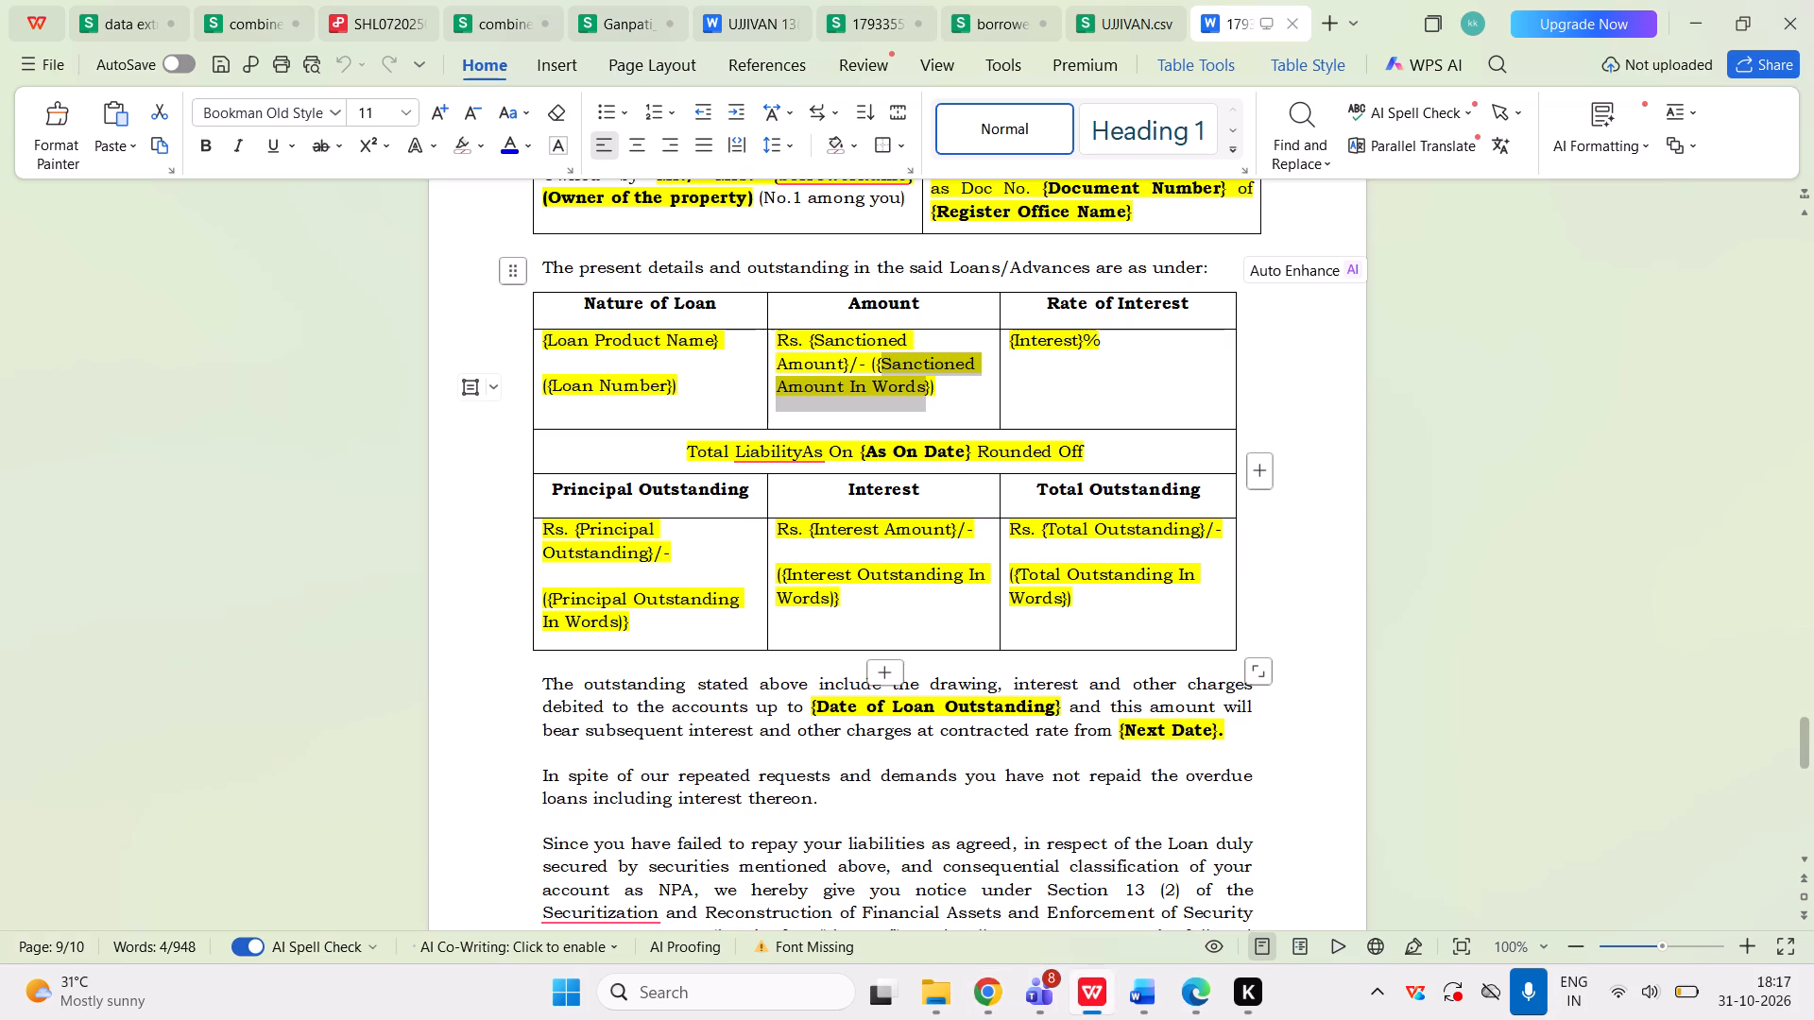
key("ctrl+c")
key("alt+Tab")
key("ctrl+v")
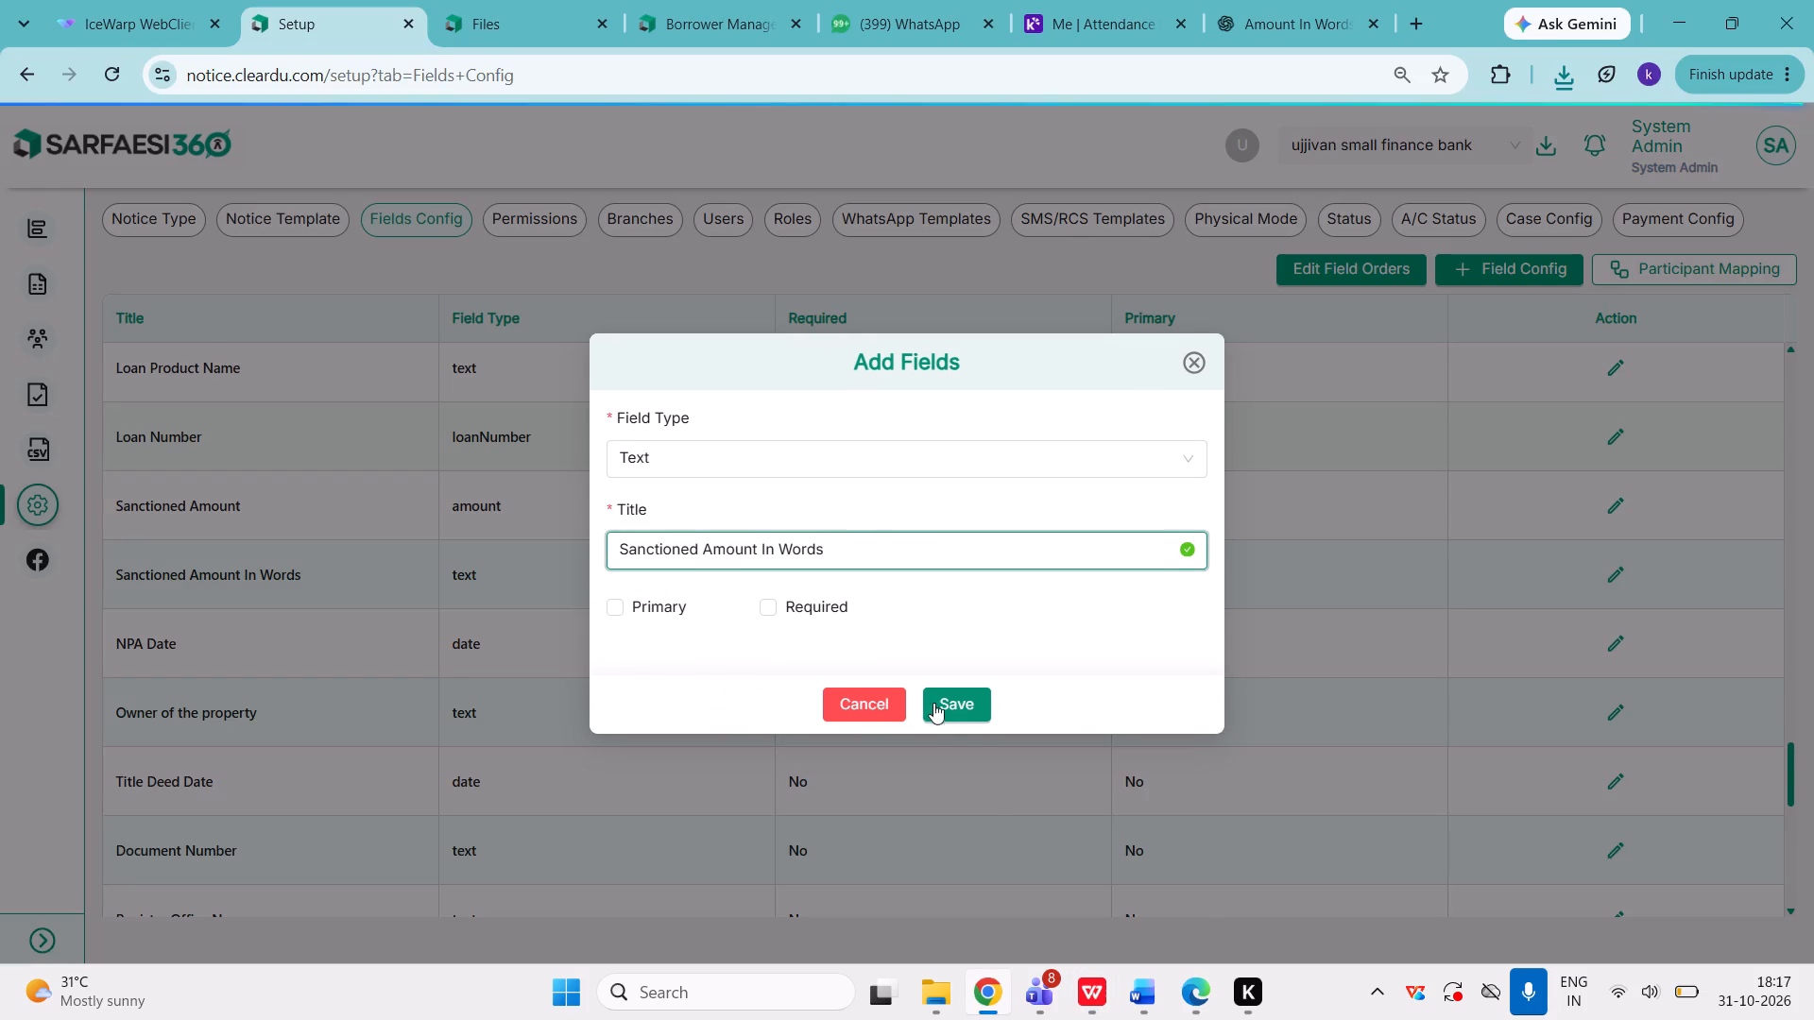
left_click(951, 719)
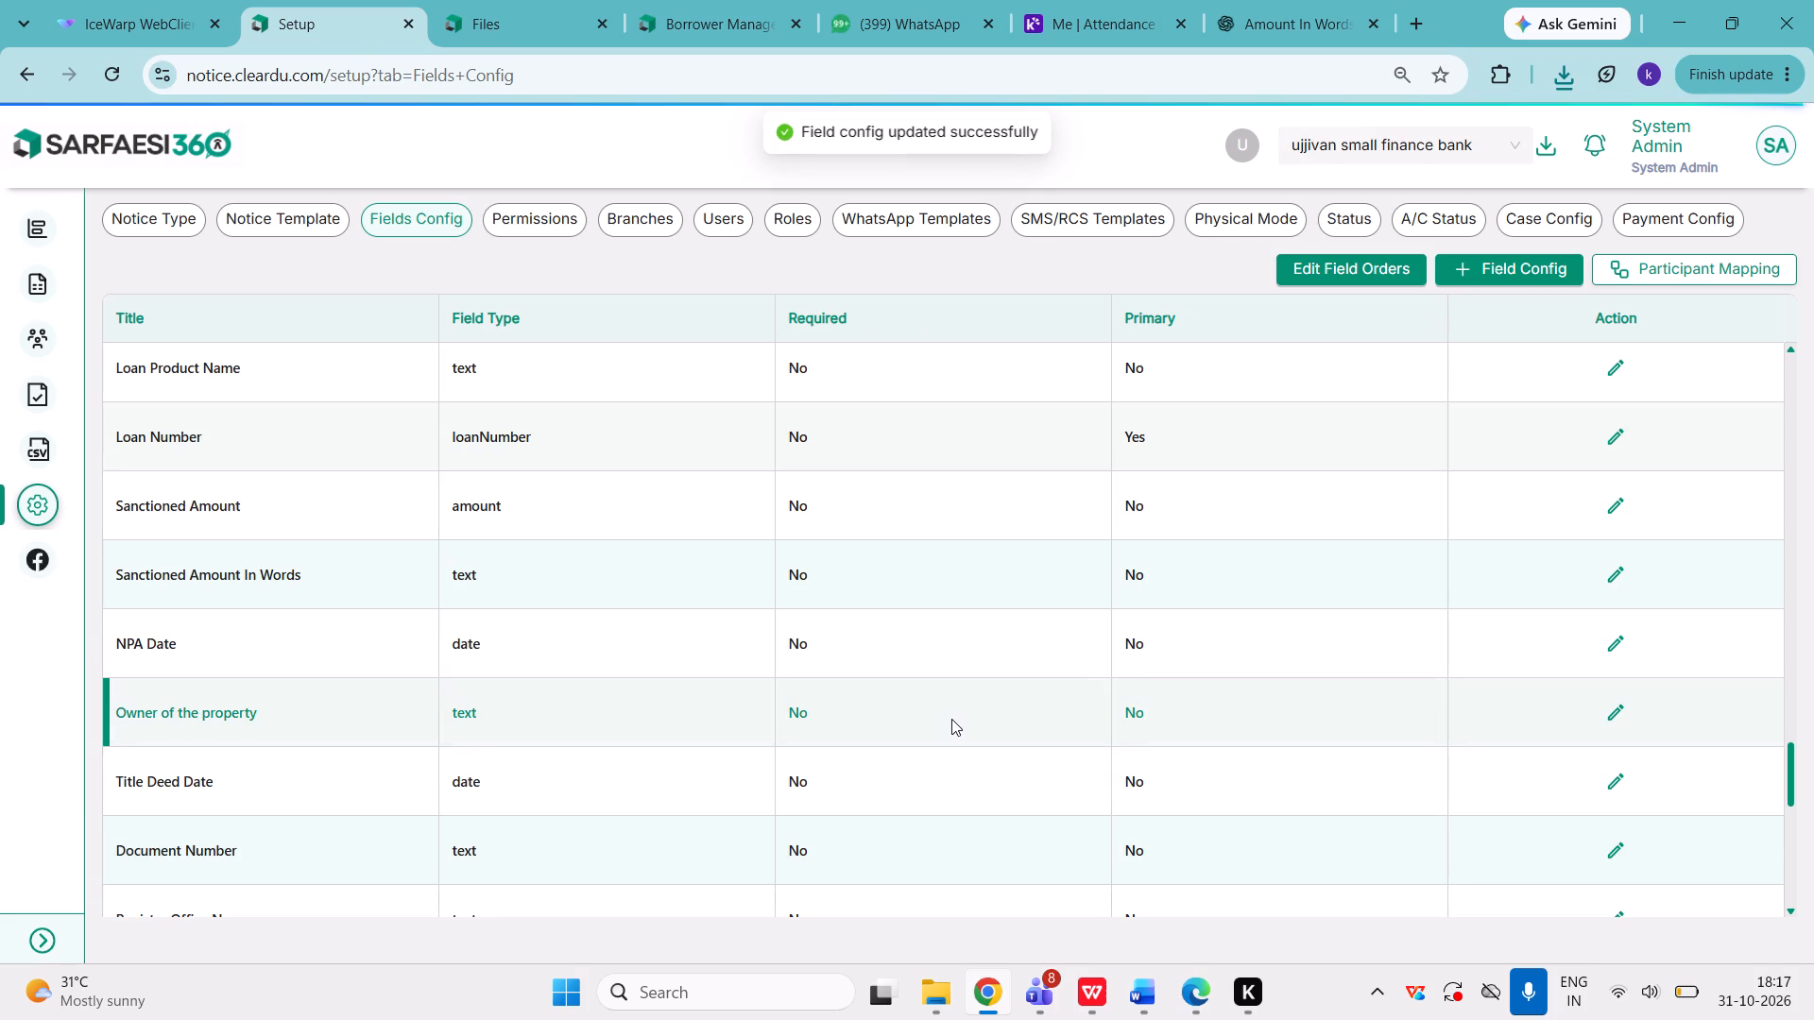
Return to the template in WPS Office and copy the placeholder name "Principal Outstanding In Words" from the total liability table.
key("alt+Tab")
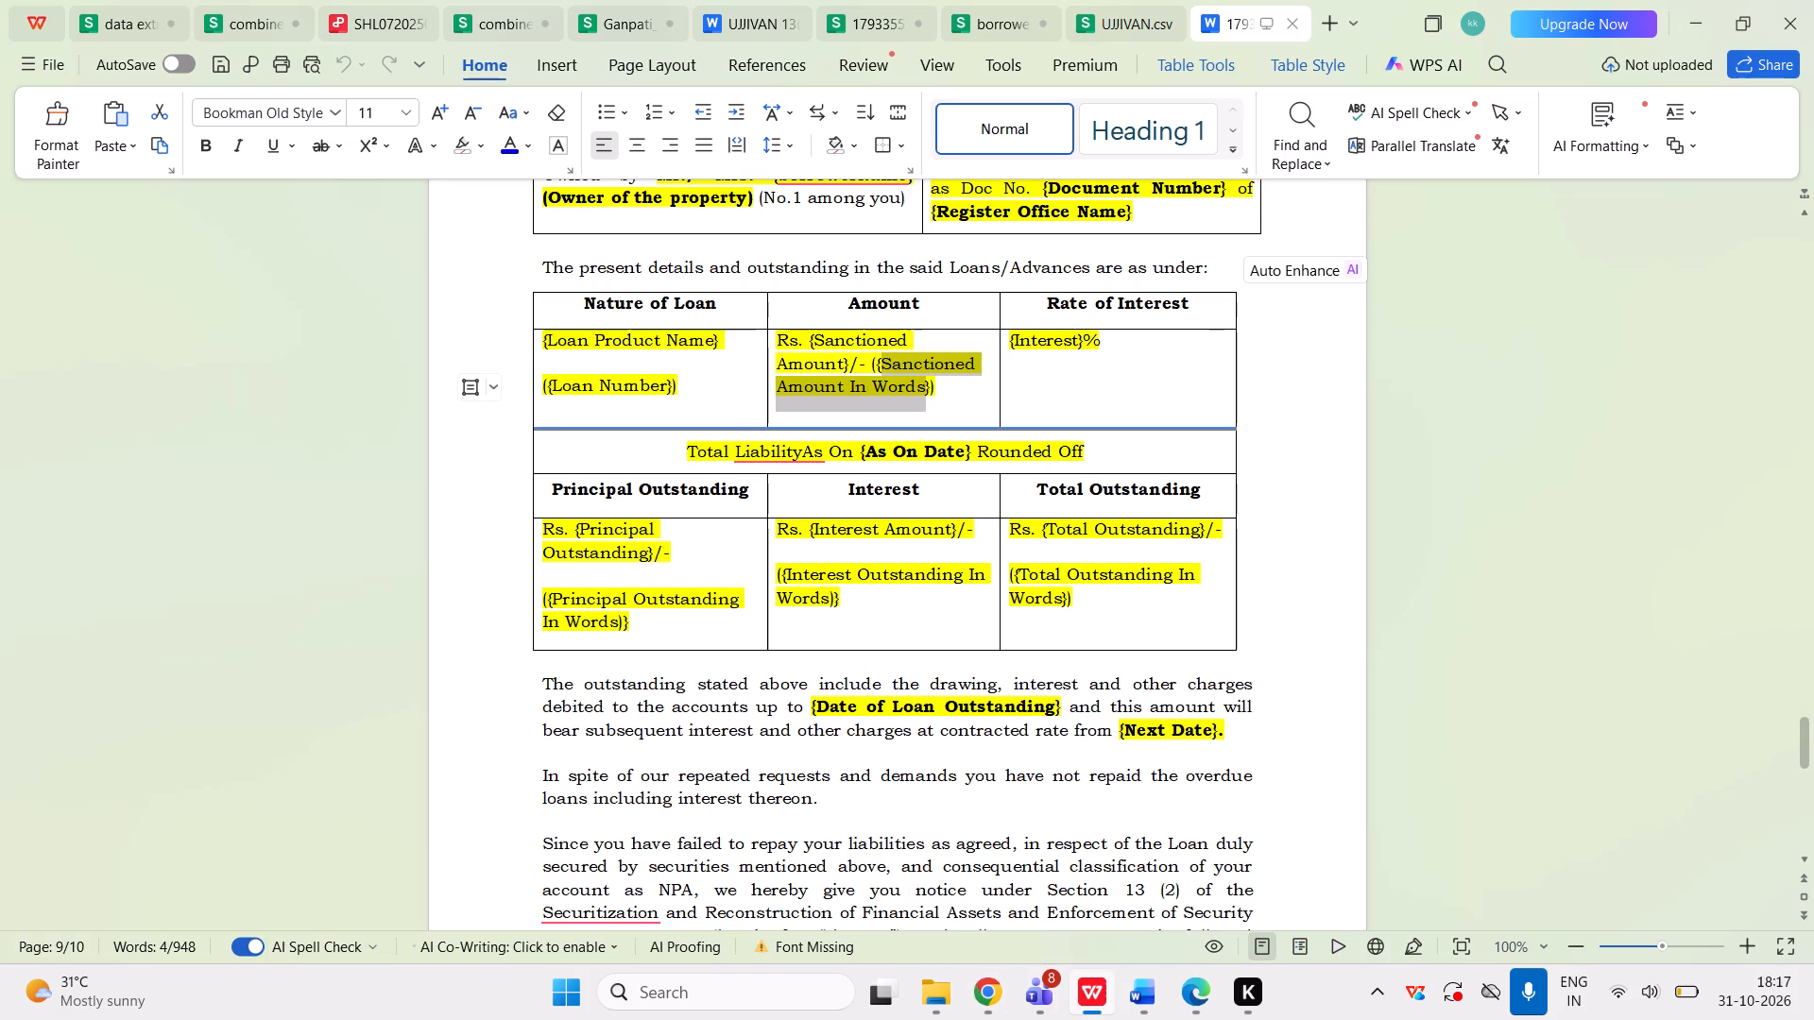
left_click(623, 597)
key("Left")
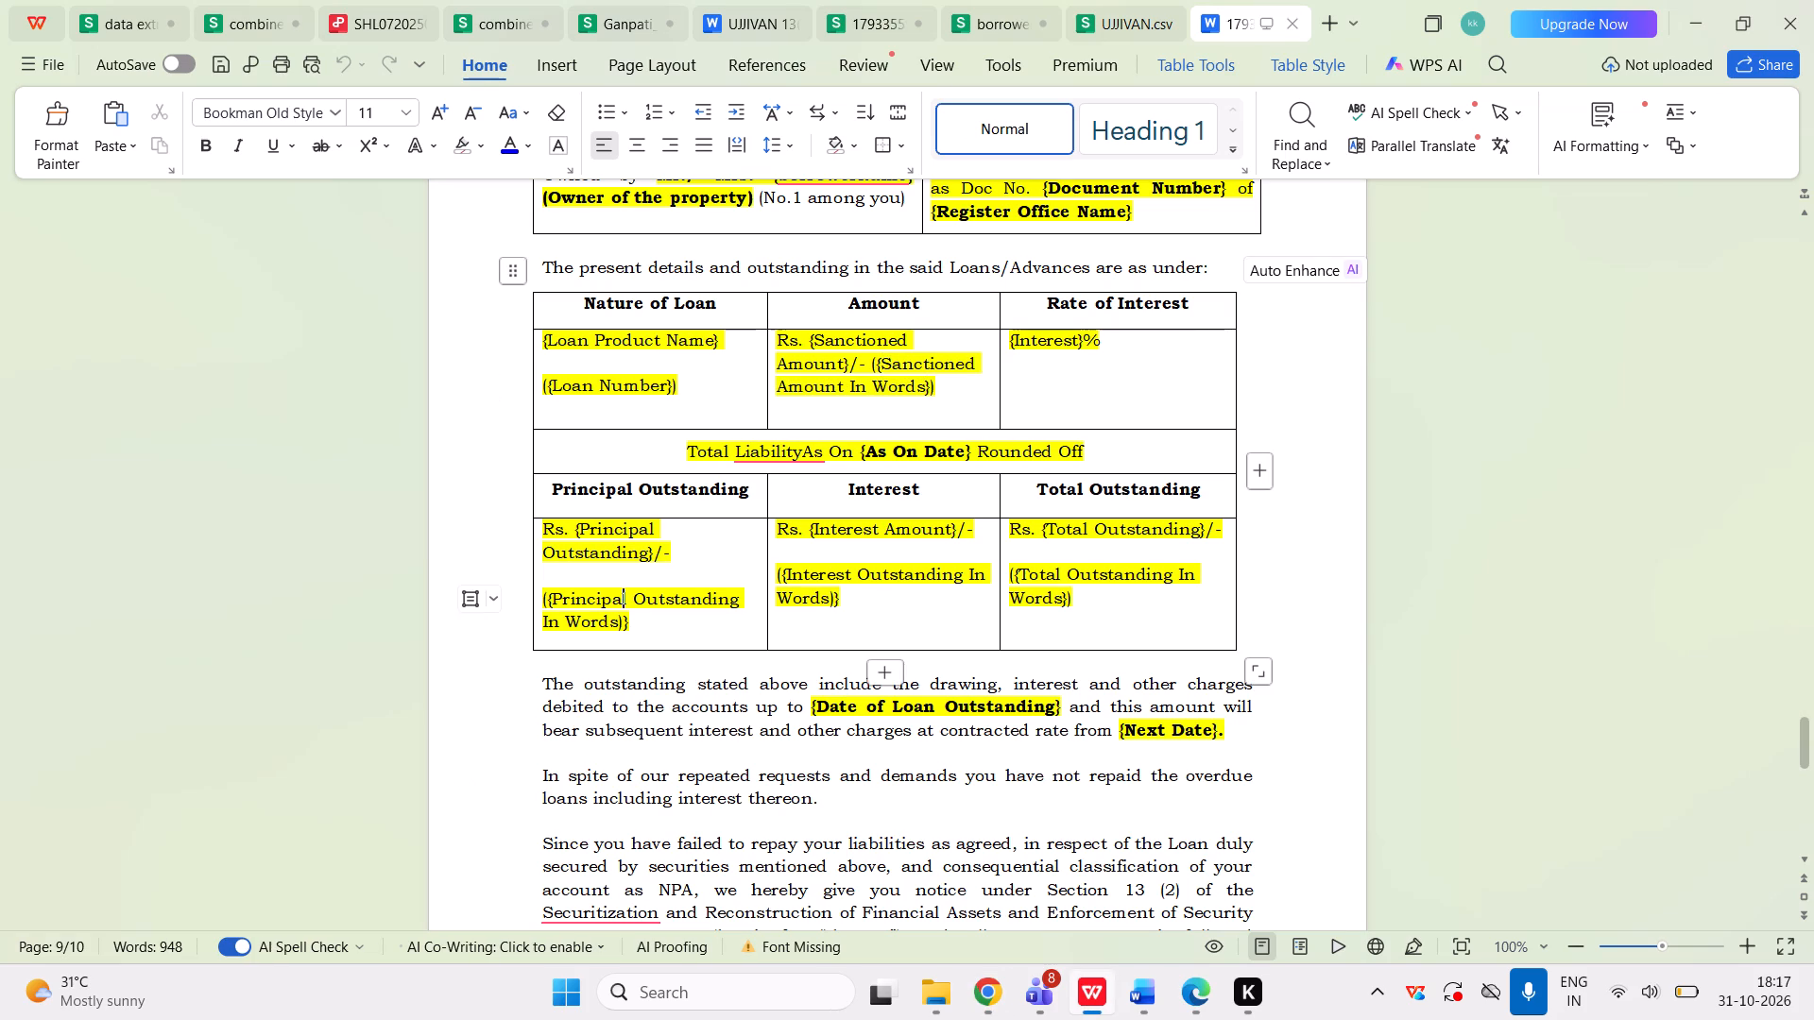
key("Left")
key("Left")
key("Left")
key("Left")
key("Left")
key("Left")
key("Left")
key("ctrl+shift+Right")
key("ctrl+shift+Right")
key("ctrl+shift+Right")
key("ctrl+shift+Right")
key("ctrl+c")
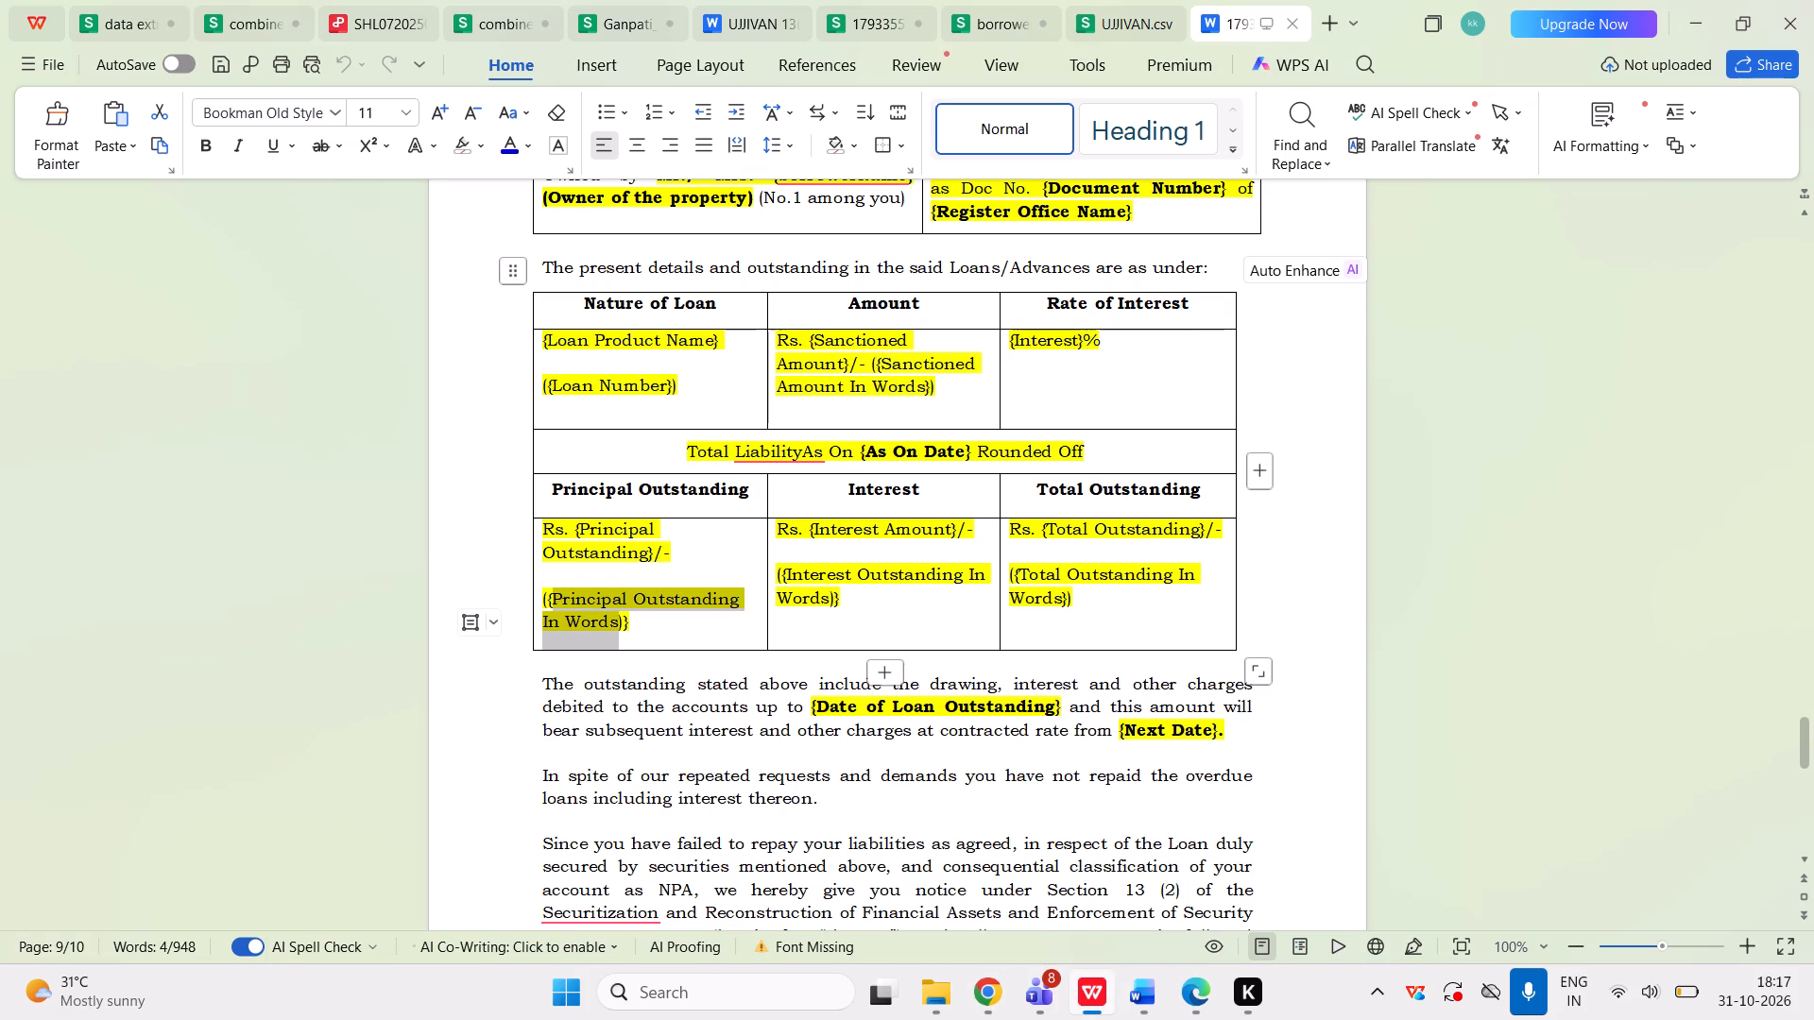
key("ctrl+c")
In SARFAESI360, replace the Principal Outstanding In Words field's title with the copied "Principal Outstanding In Words" and save it.
key("alt+Tab")
scroll(677, 669, "down", 1)
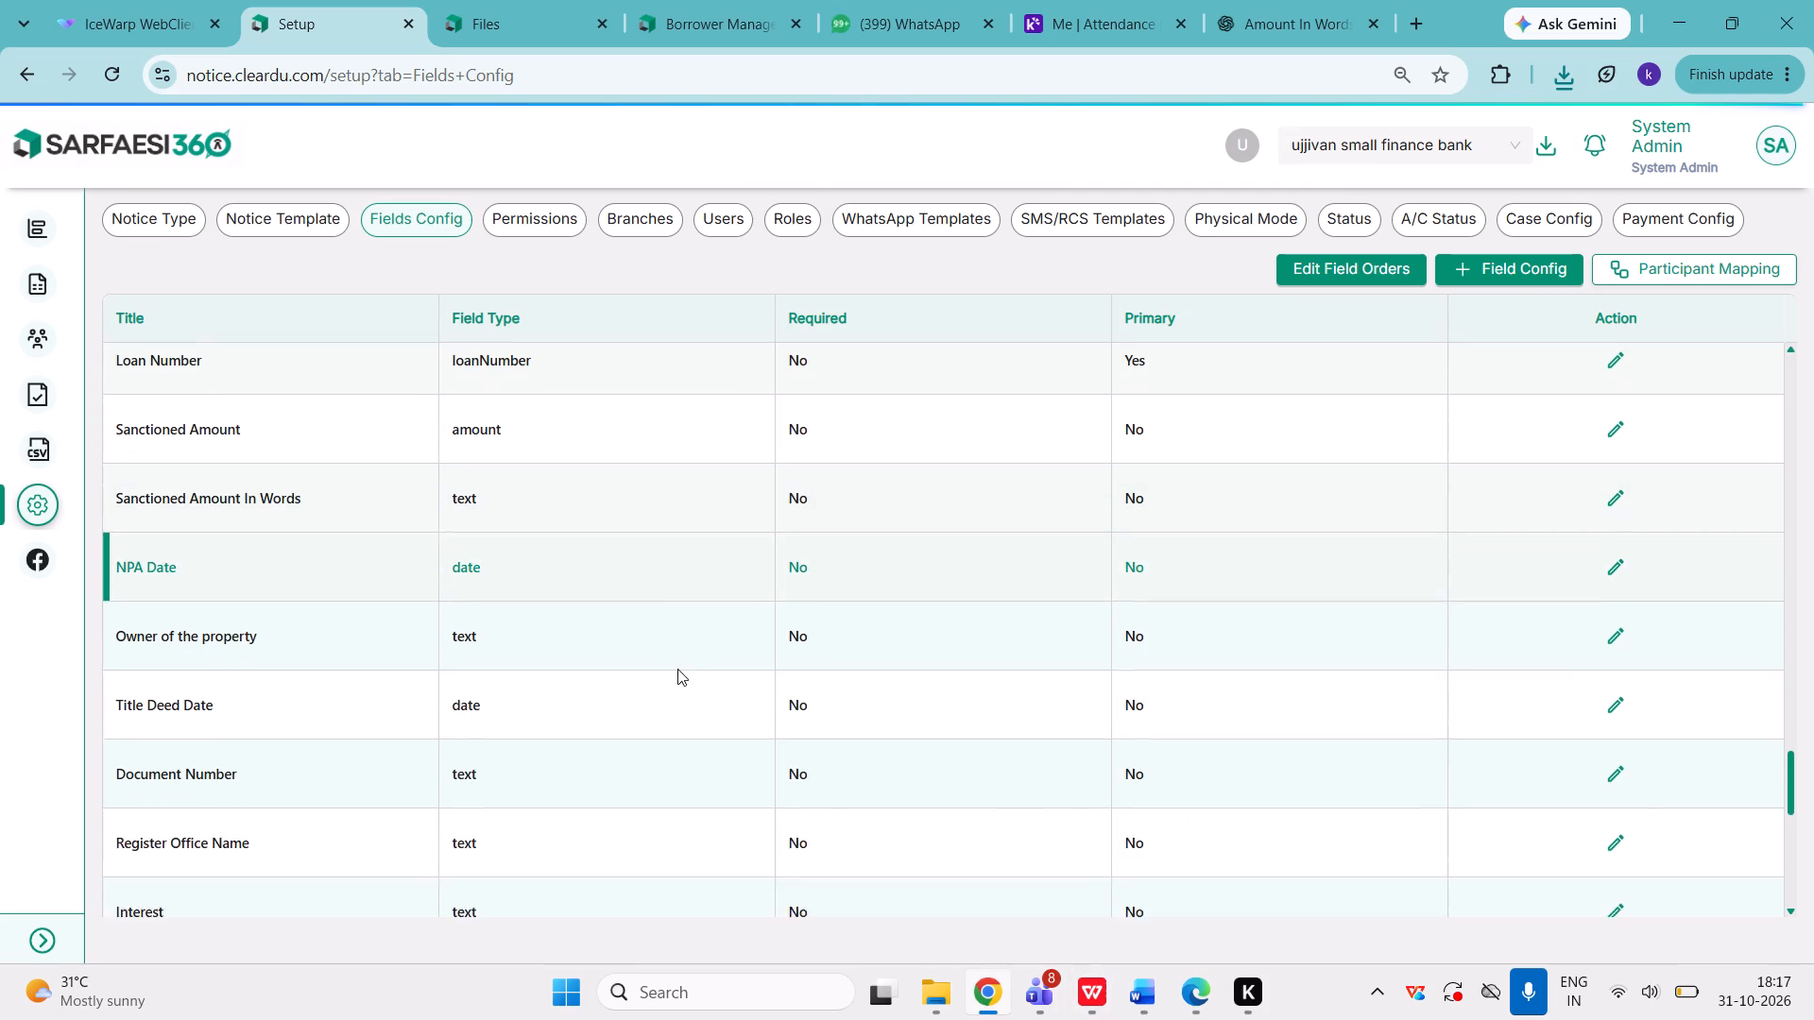
scroll(677, 669, "down", 4)
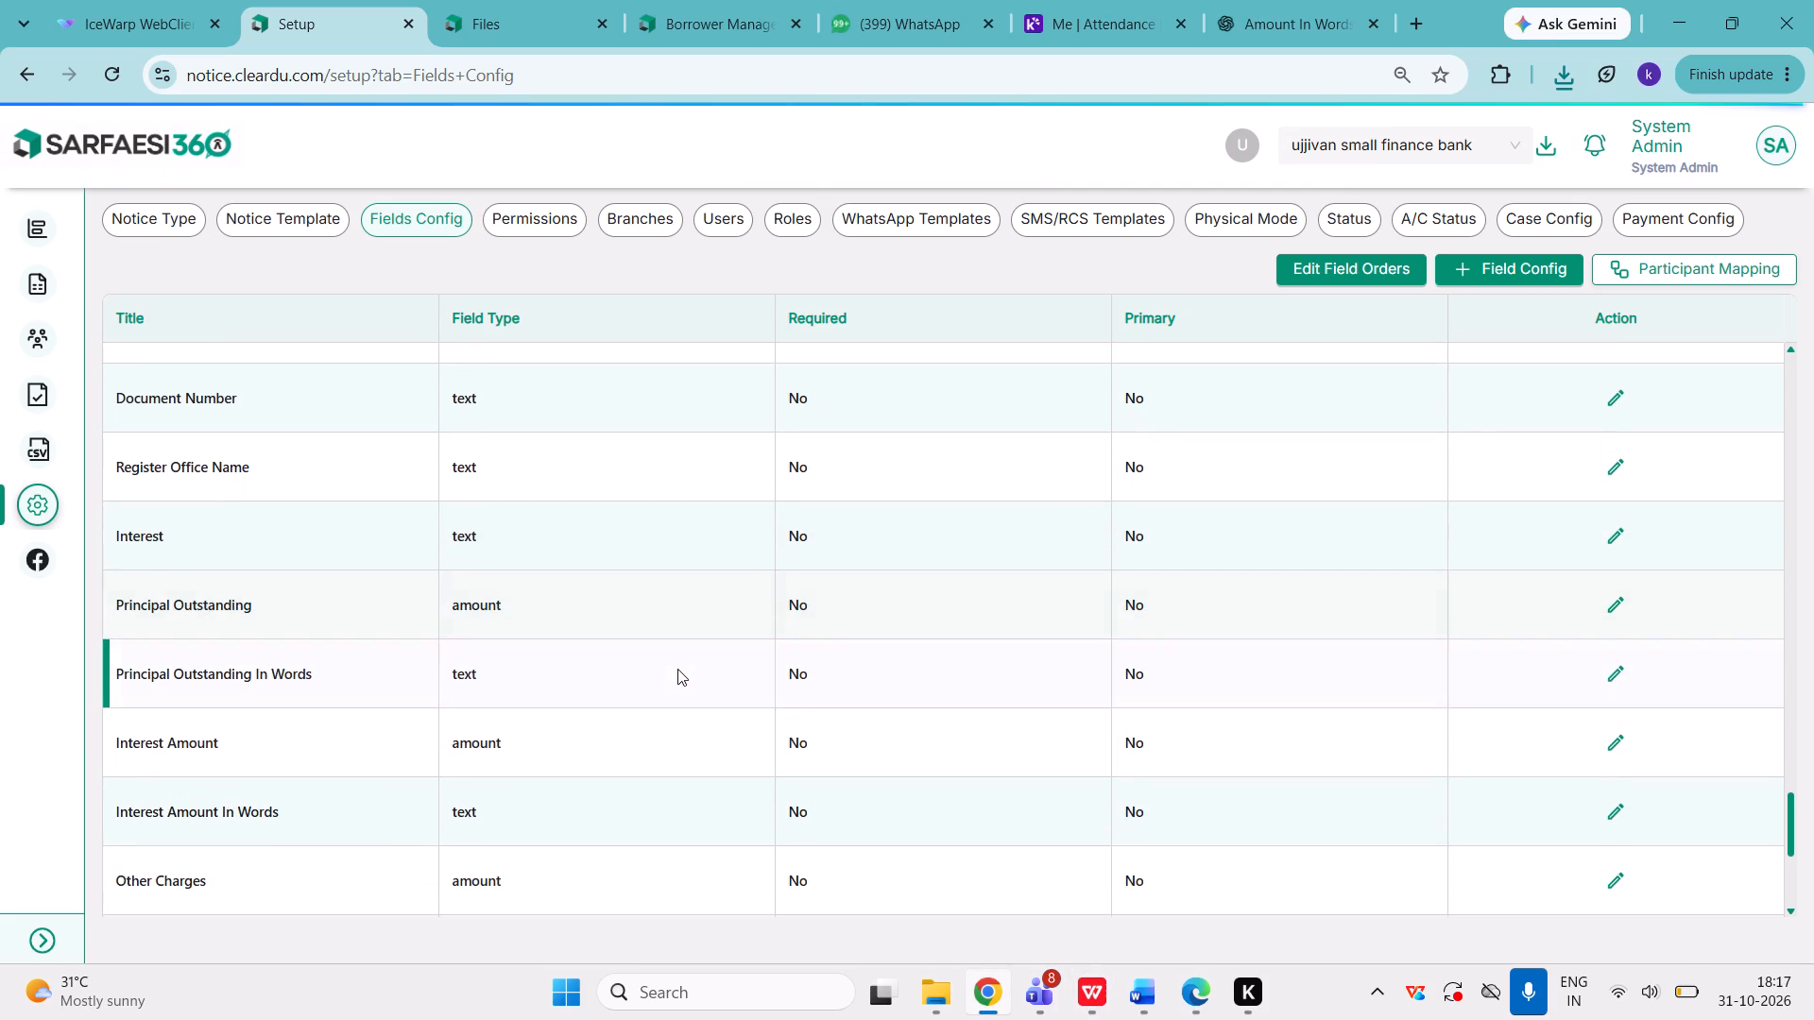
scroll(1059, 605, "down", 1)
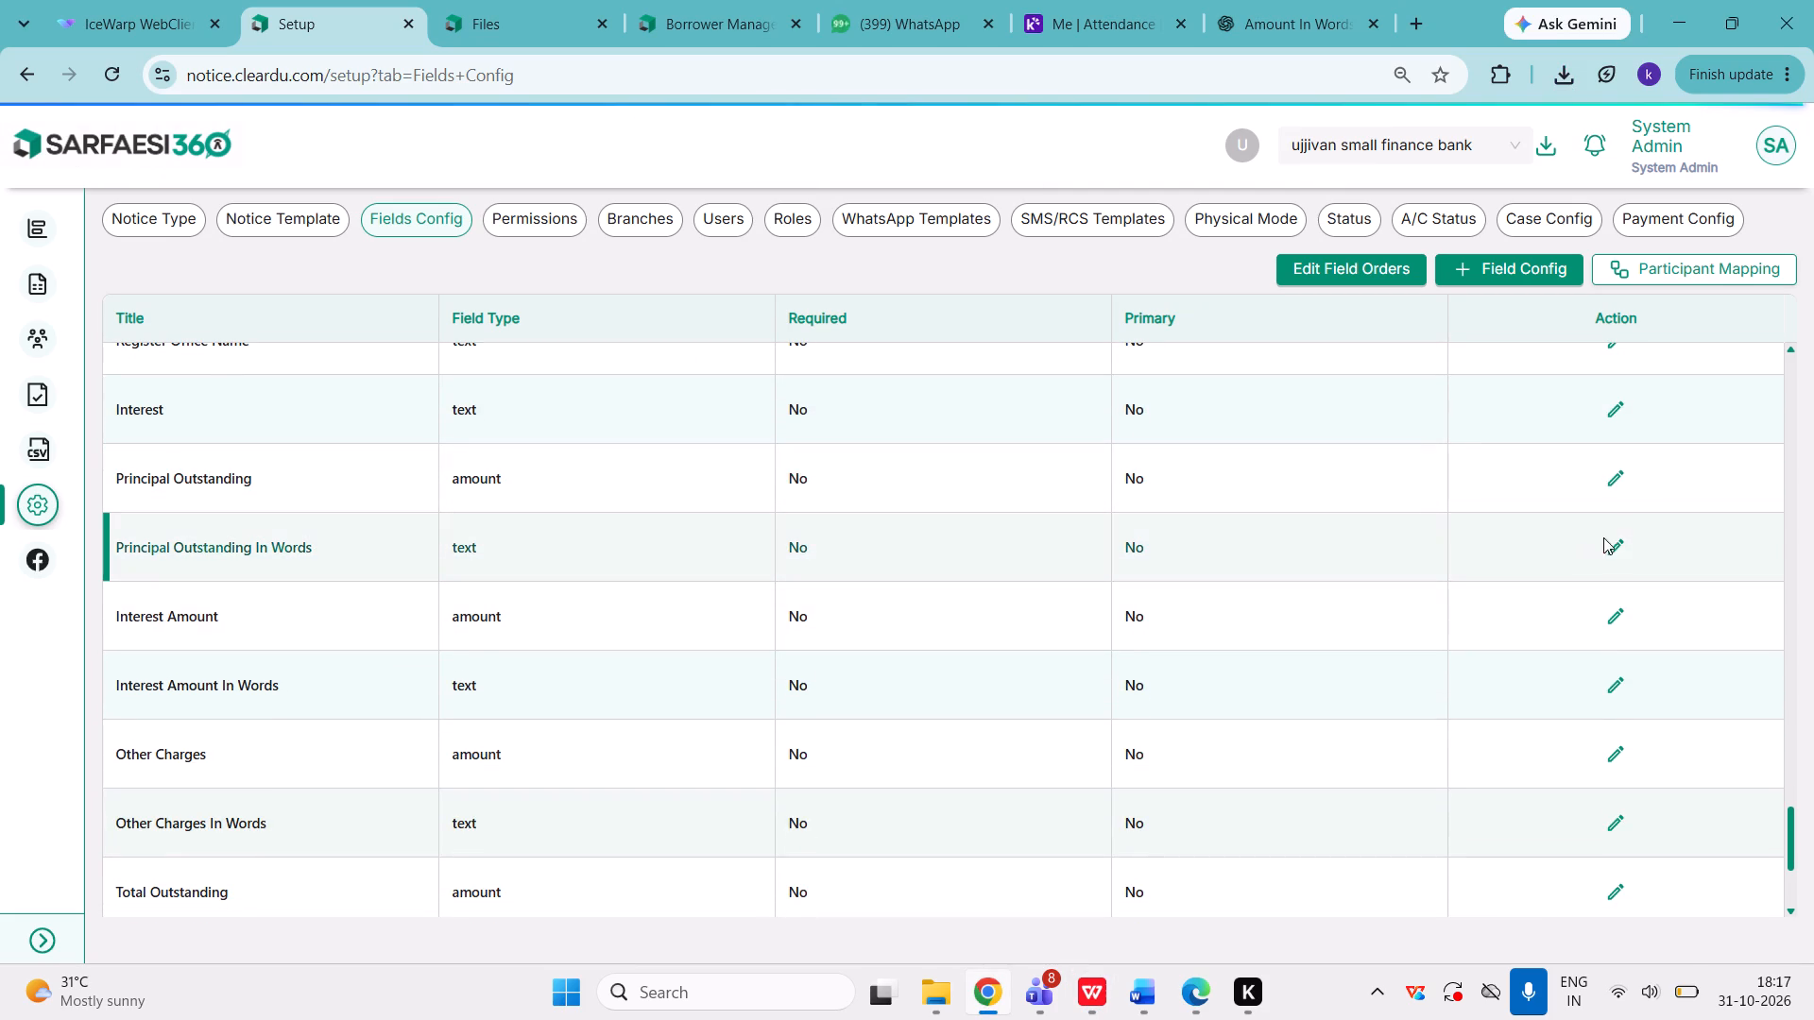
left_click(1619, 541)
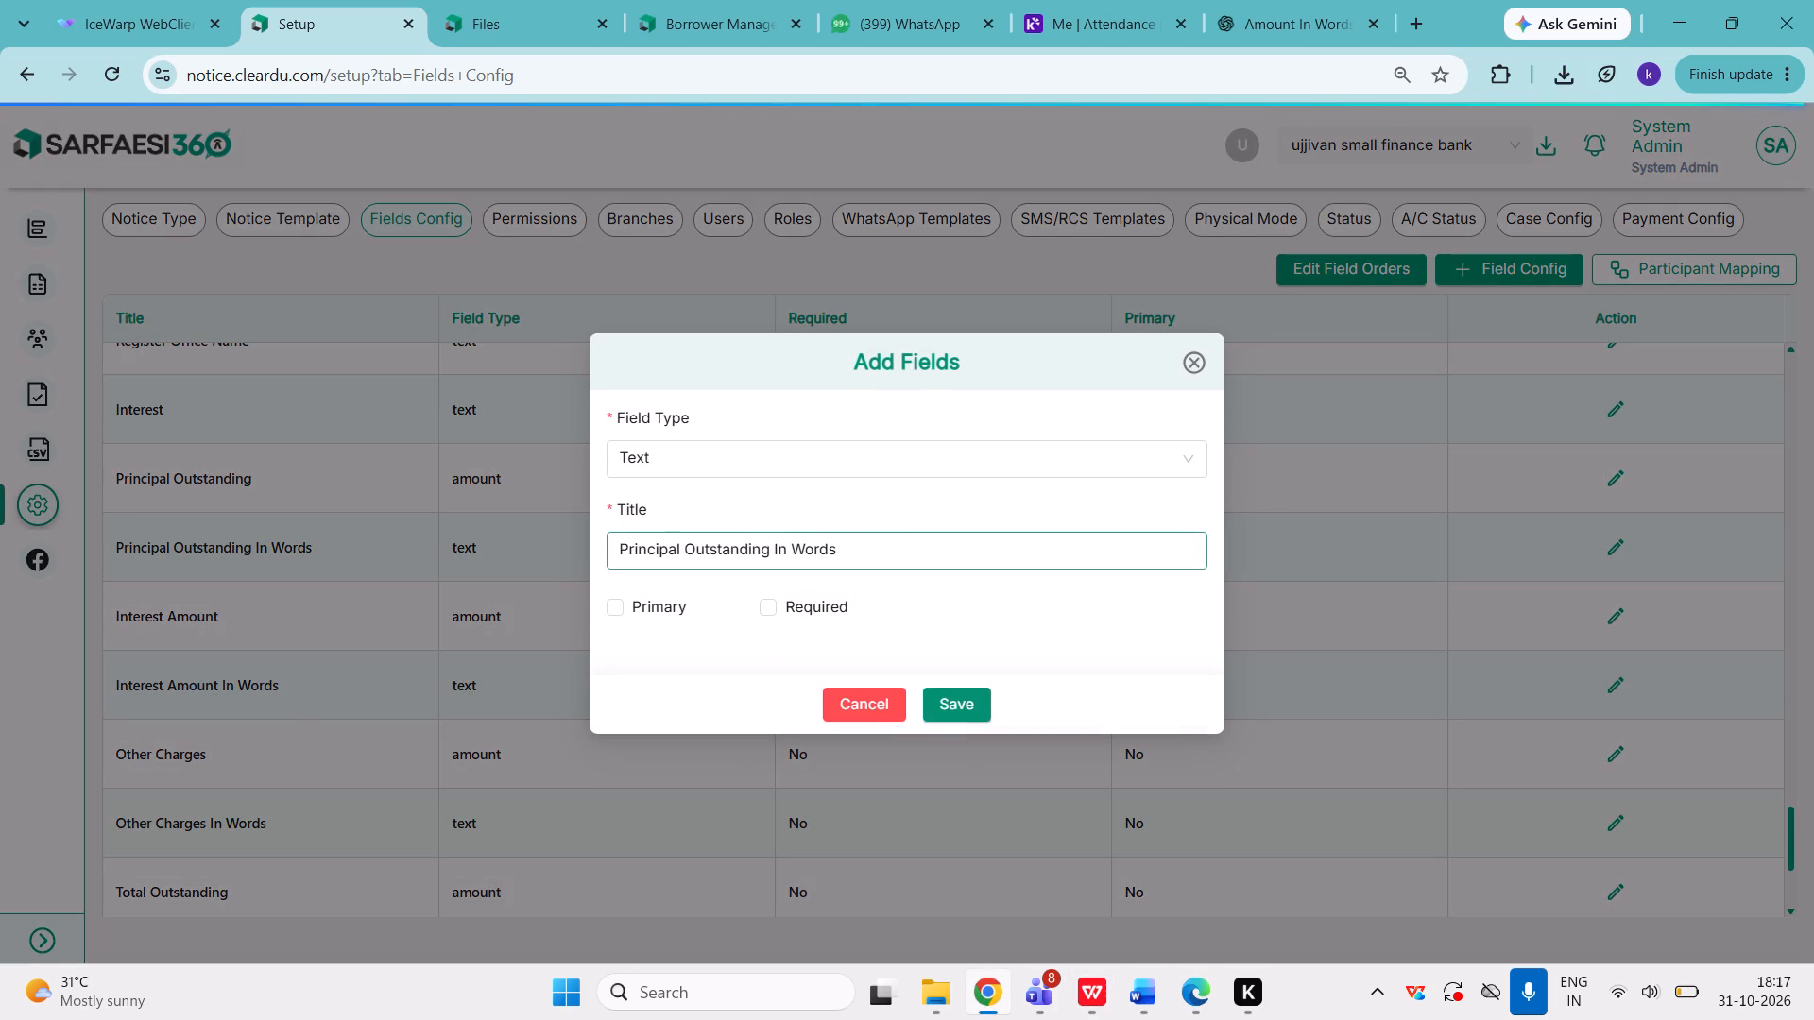
left_click(741, 546)
key("ctrl+a")
key("ctrl+v")
left_click(944, 700)
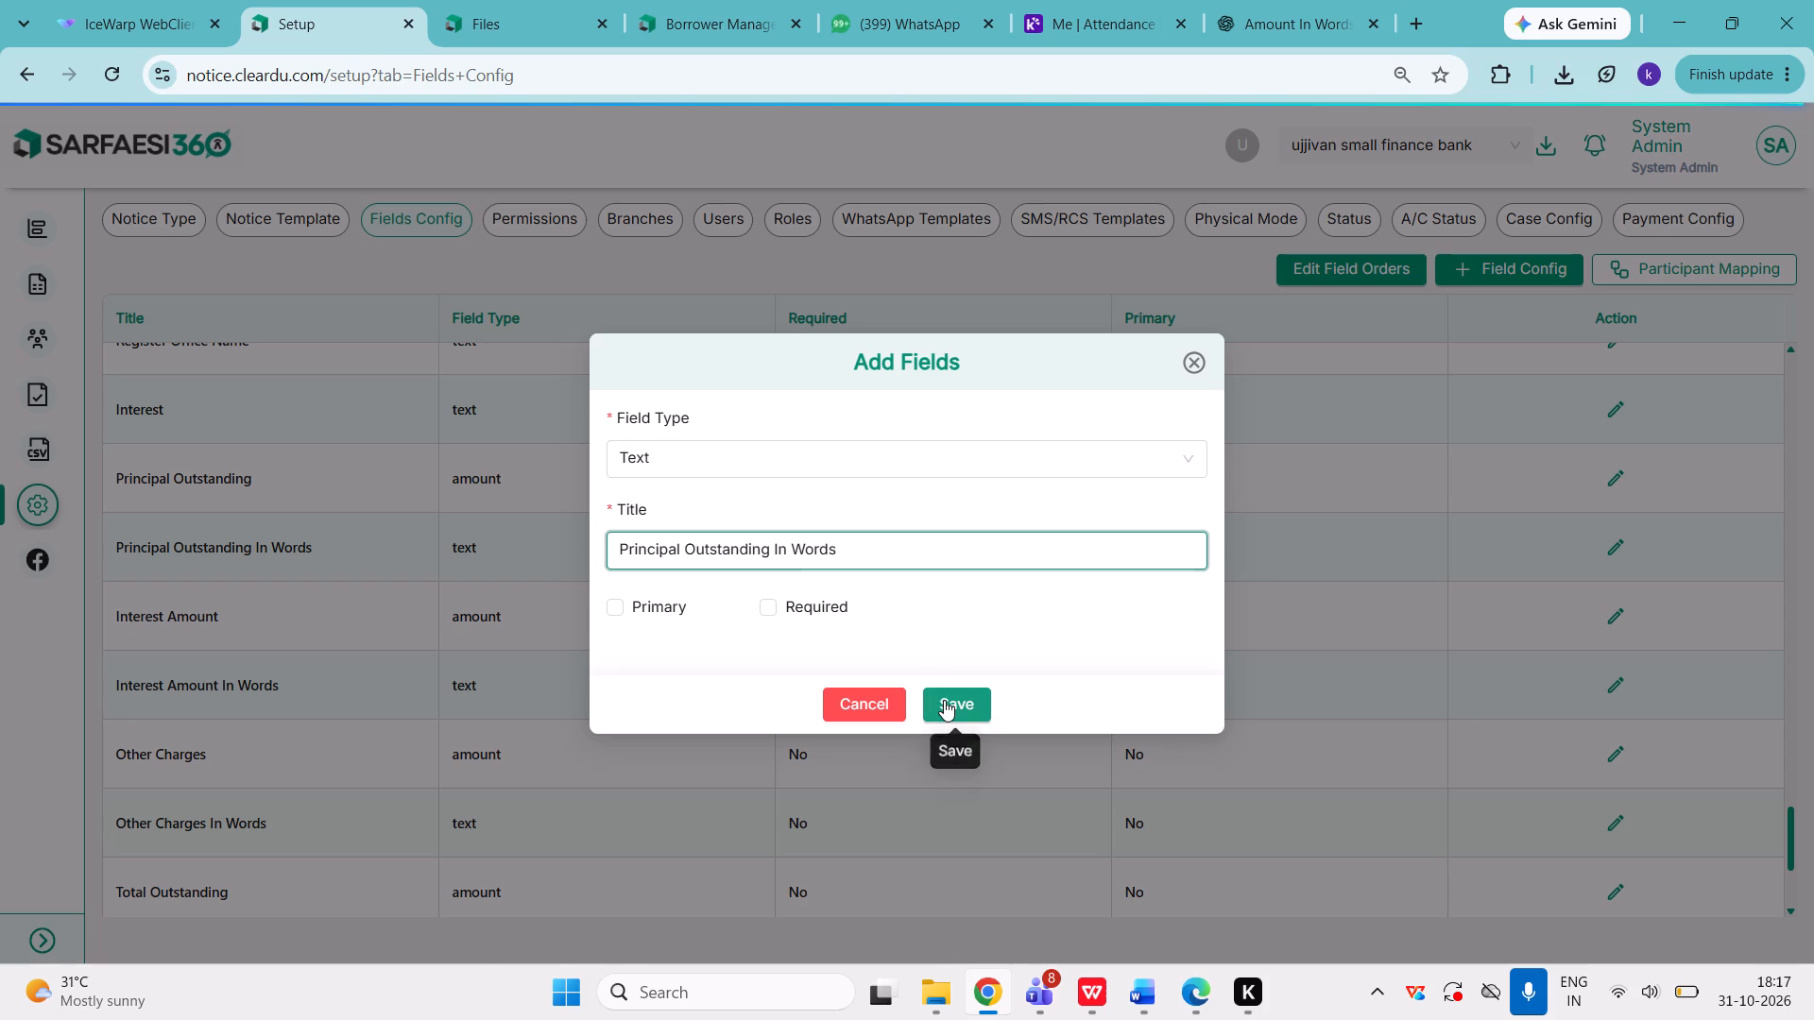
Copy "Interest Outstanding In Words" from the WPS Office template, set it as the Interest Amount In Words field's title in SARFAESI360, and save.
key("alt+Tab")
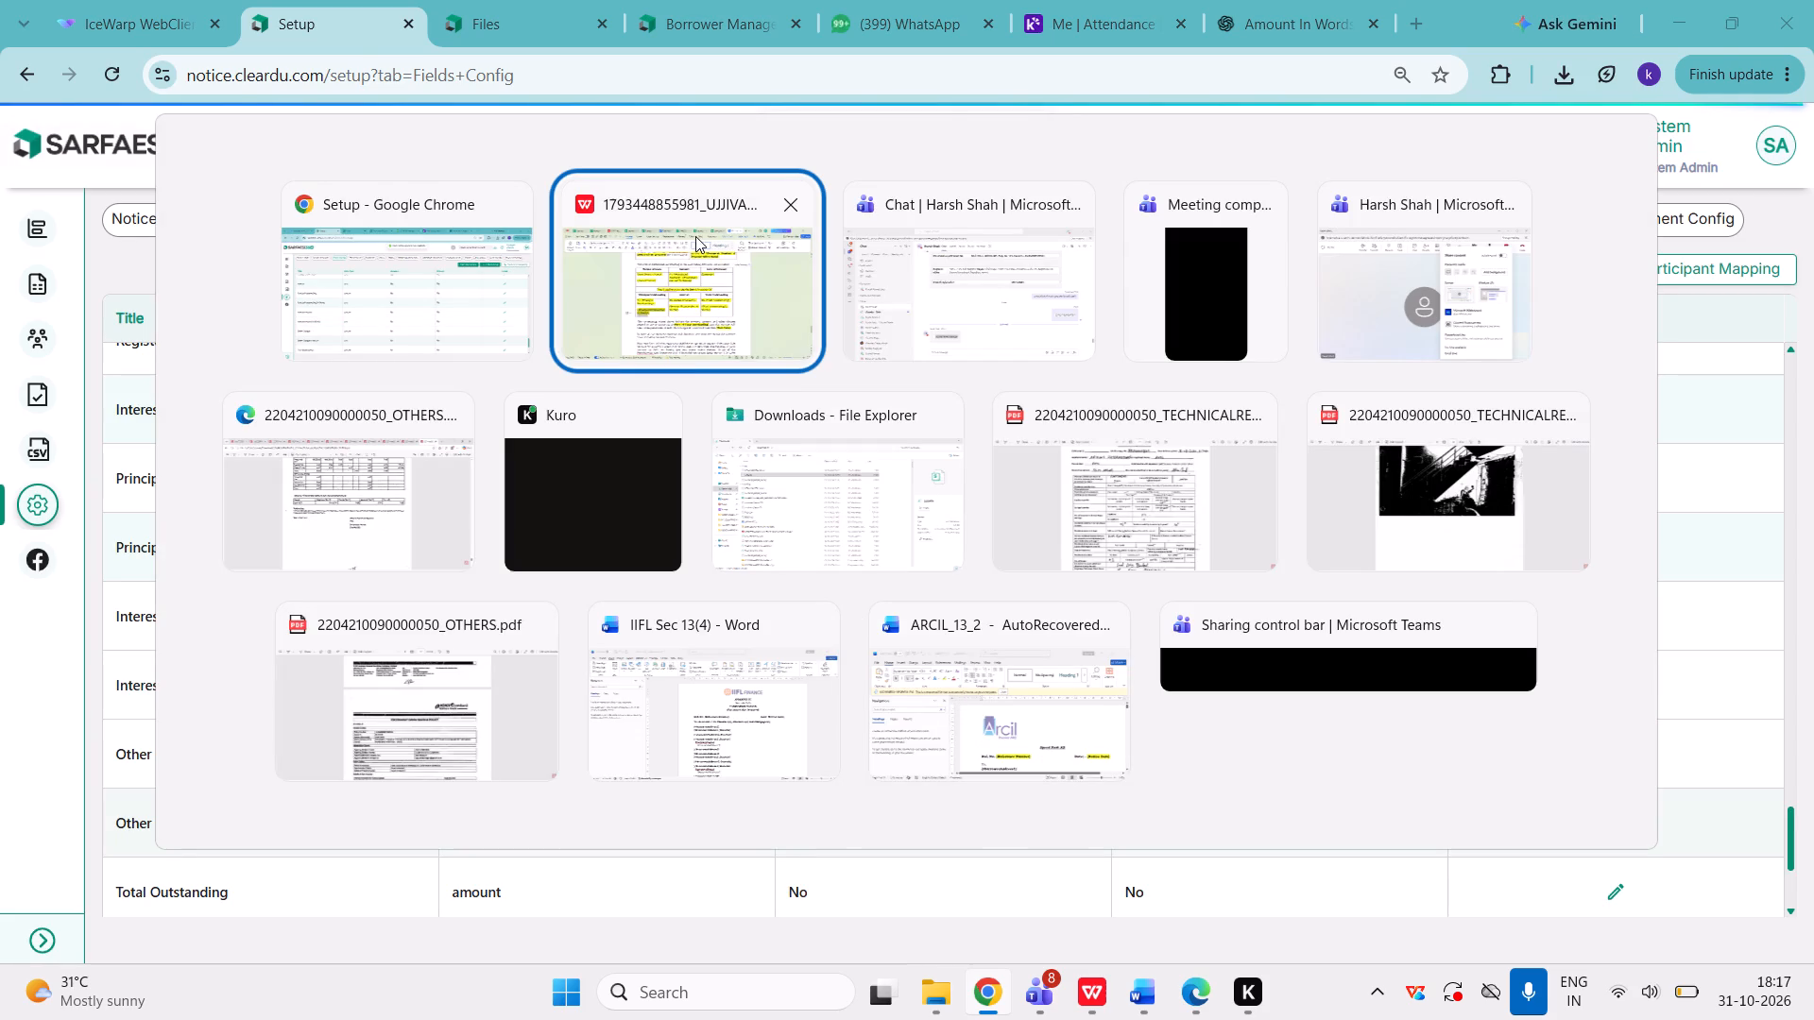
left_click(691, 236)
left_click_drag(784, 579, 830, 609)
key("ctrl+c")
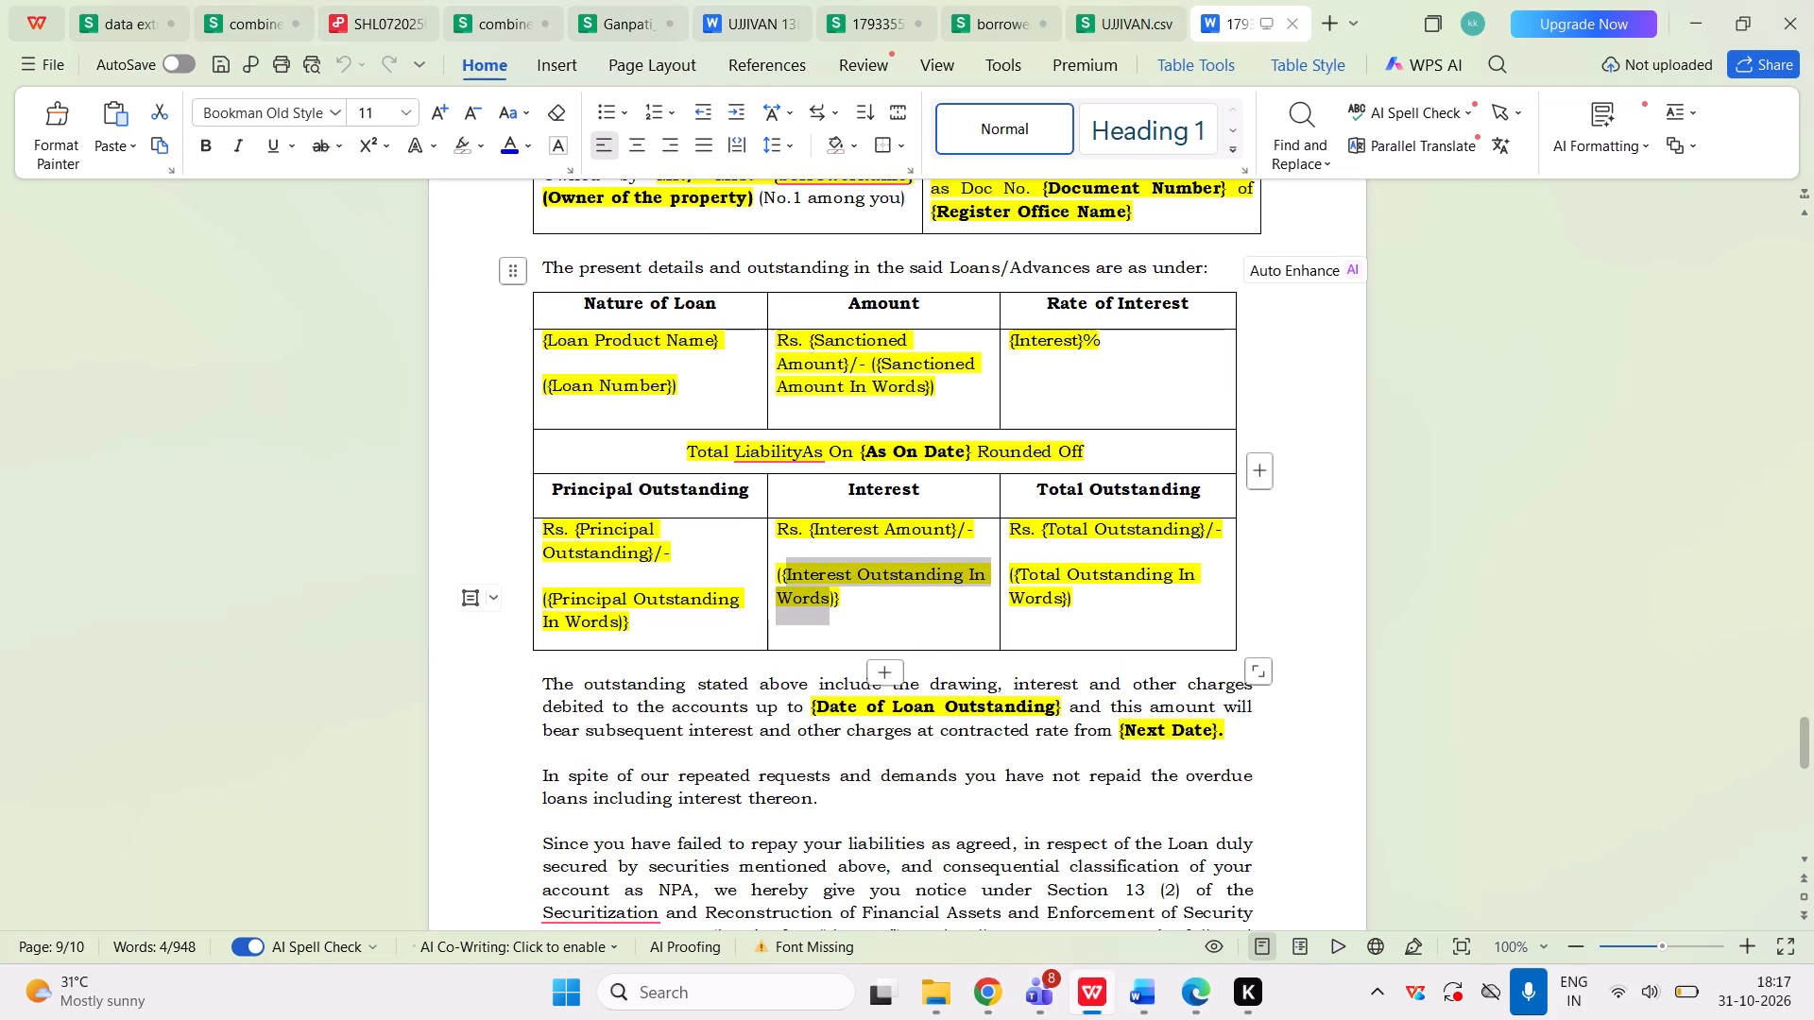
key("ctrl+c")
key("alt+Tab")
scroll(830, 609, "down", 1)
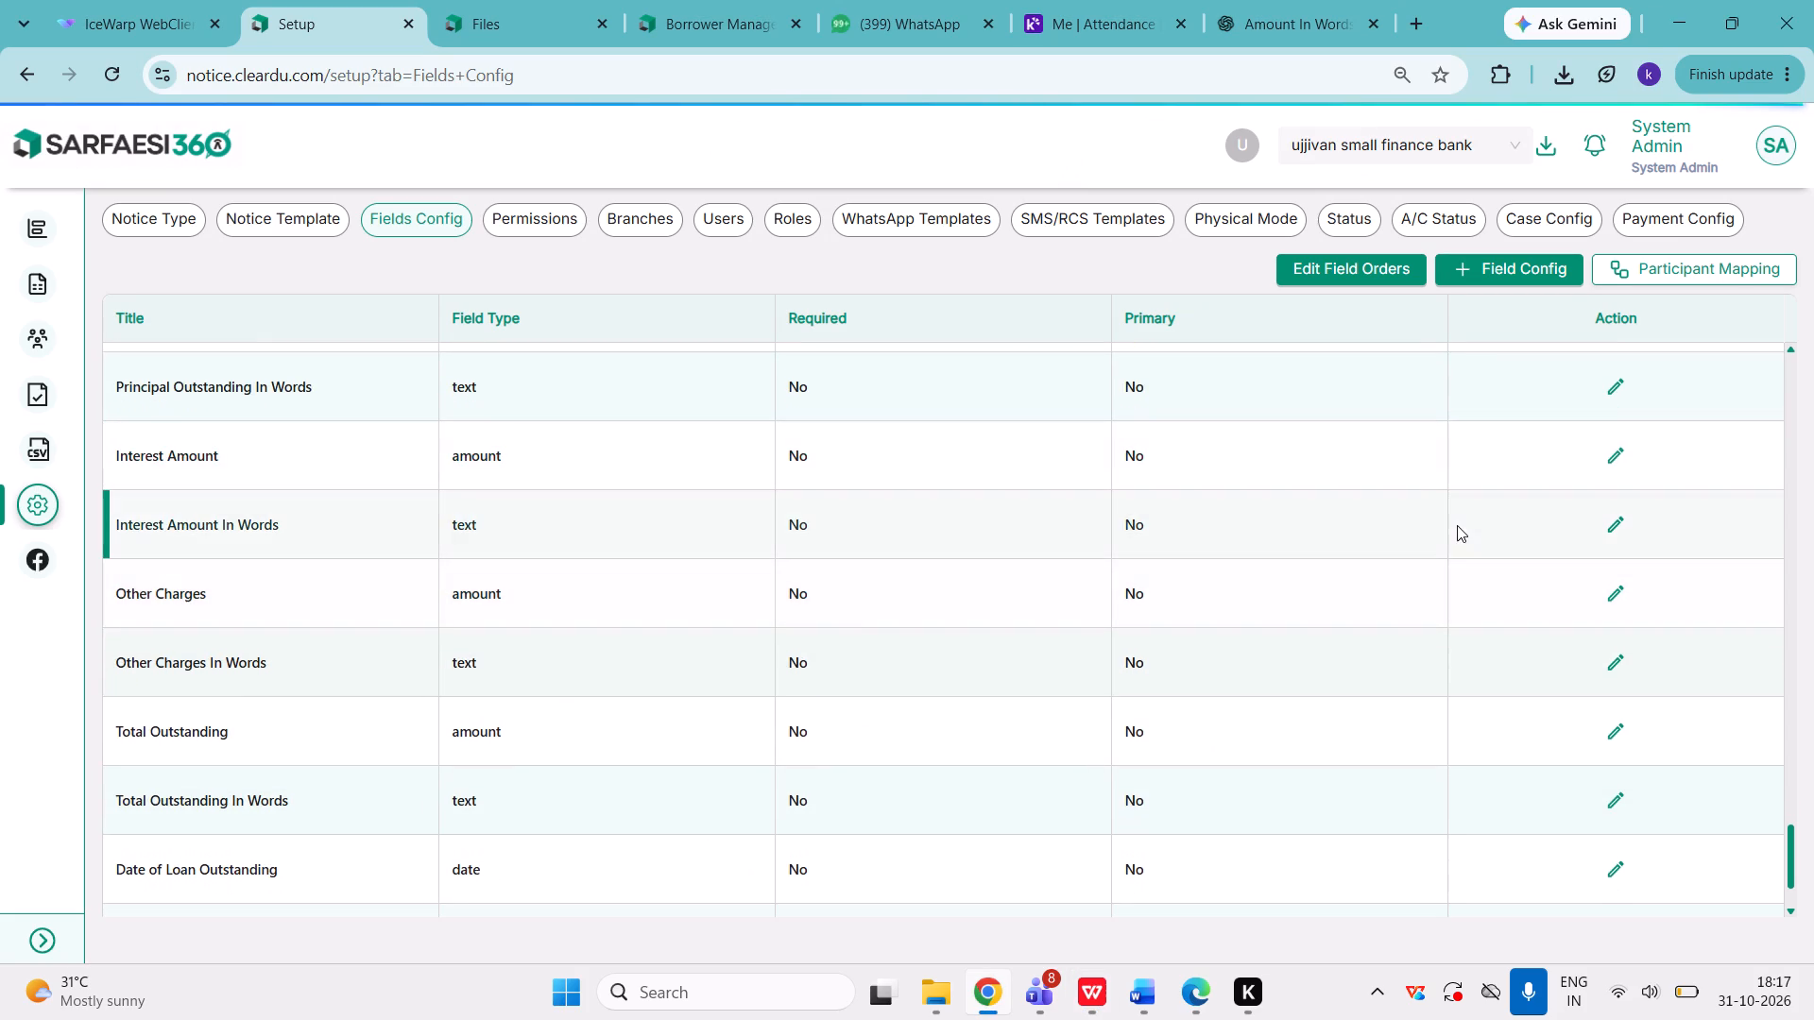
left_click(1618, 524)
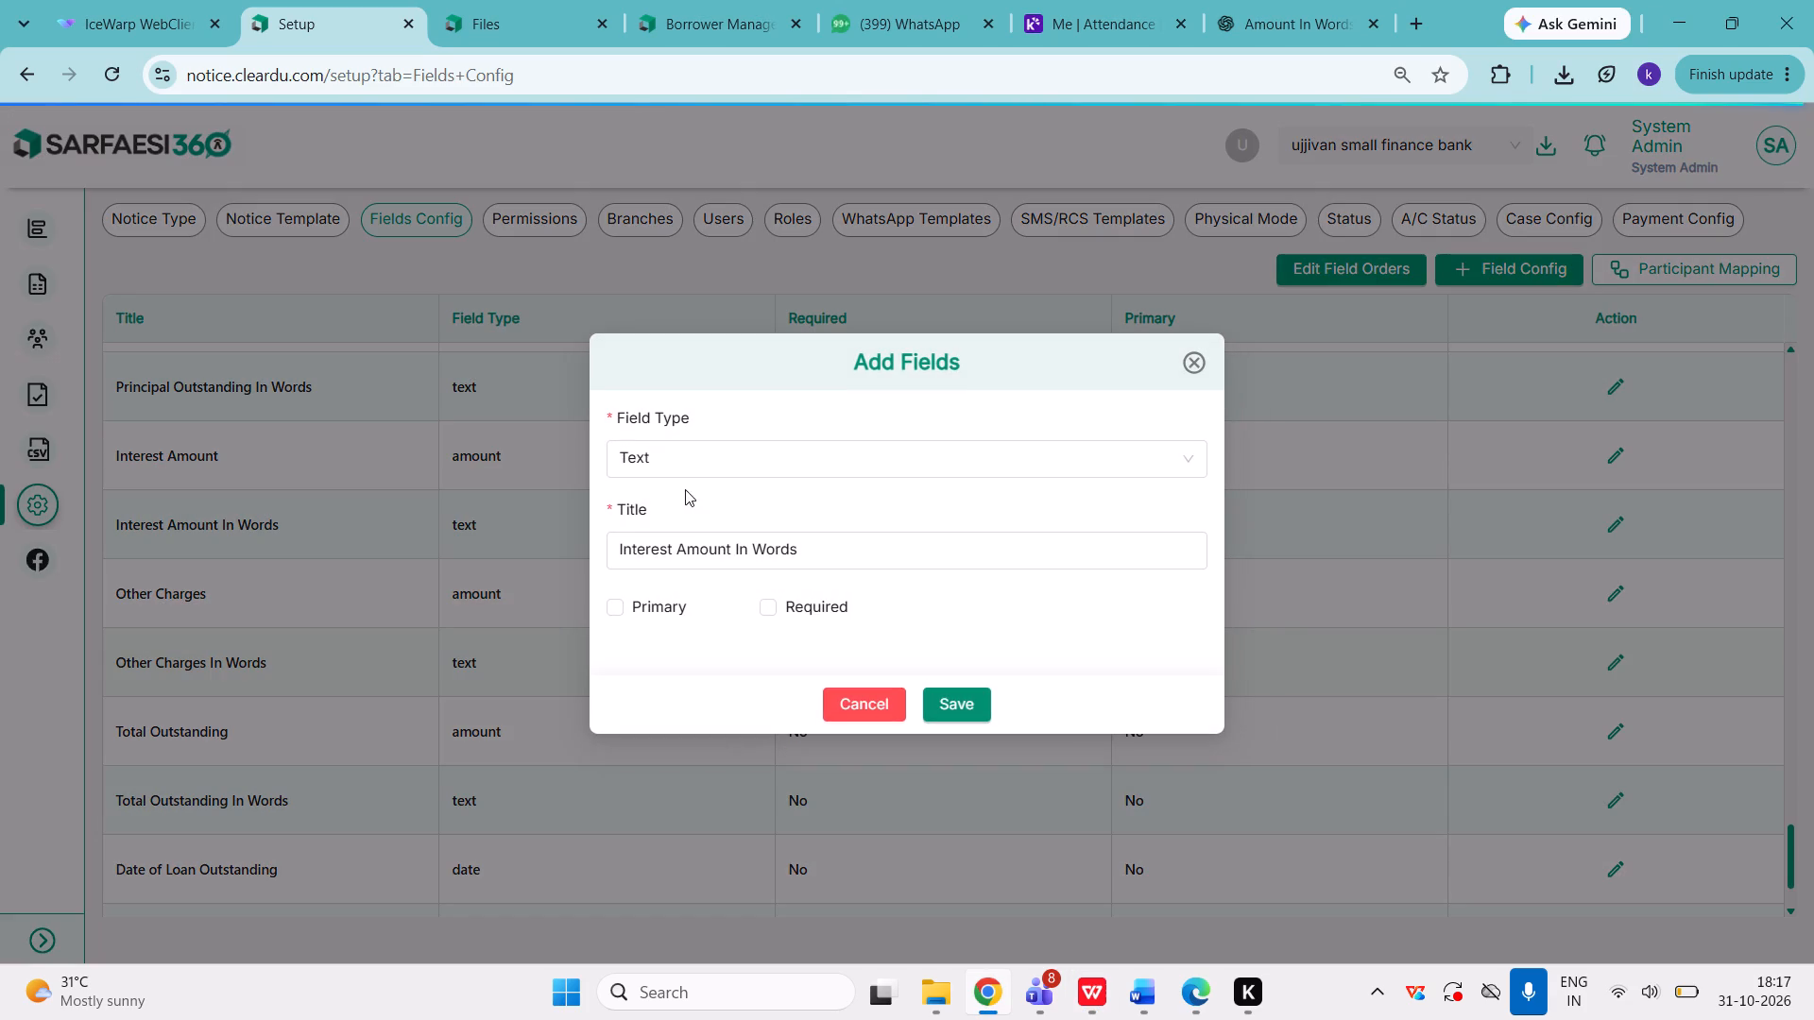
left_click(684, 552)
key("ctrl+a")
key("ctrl+v")
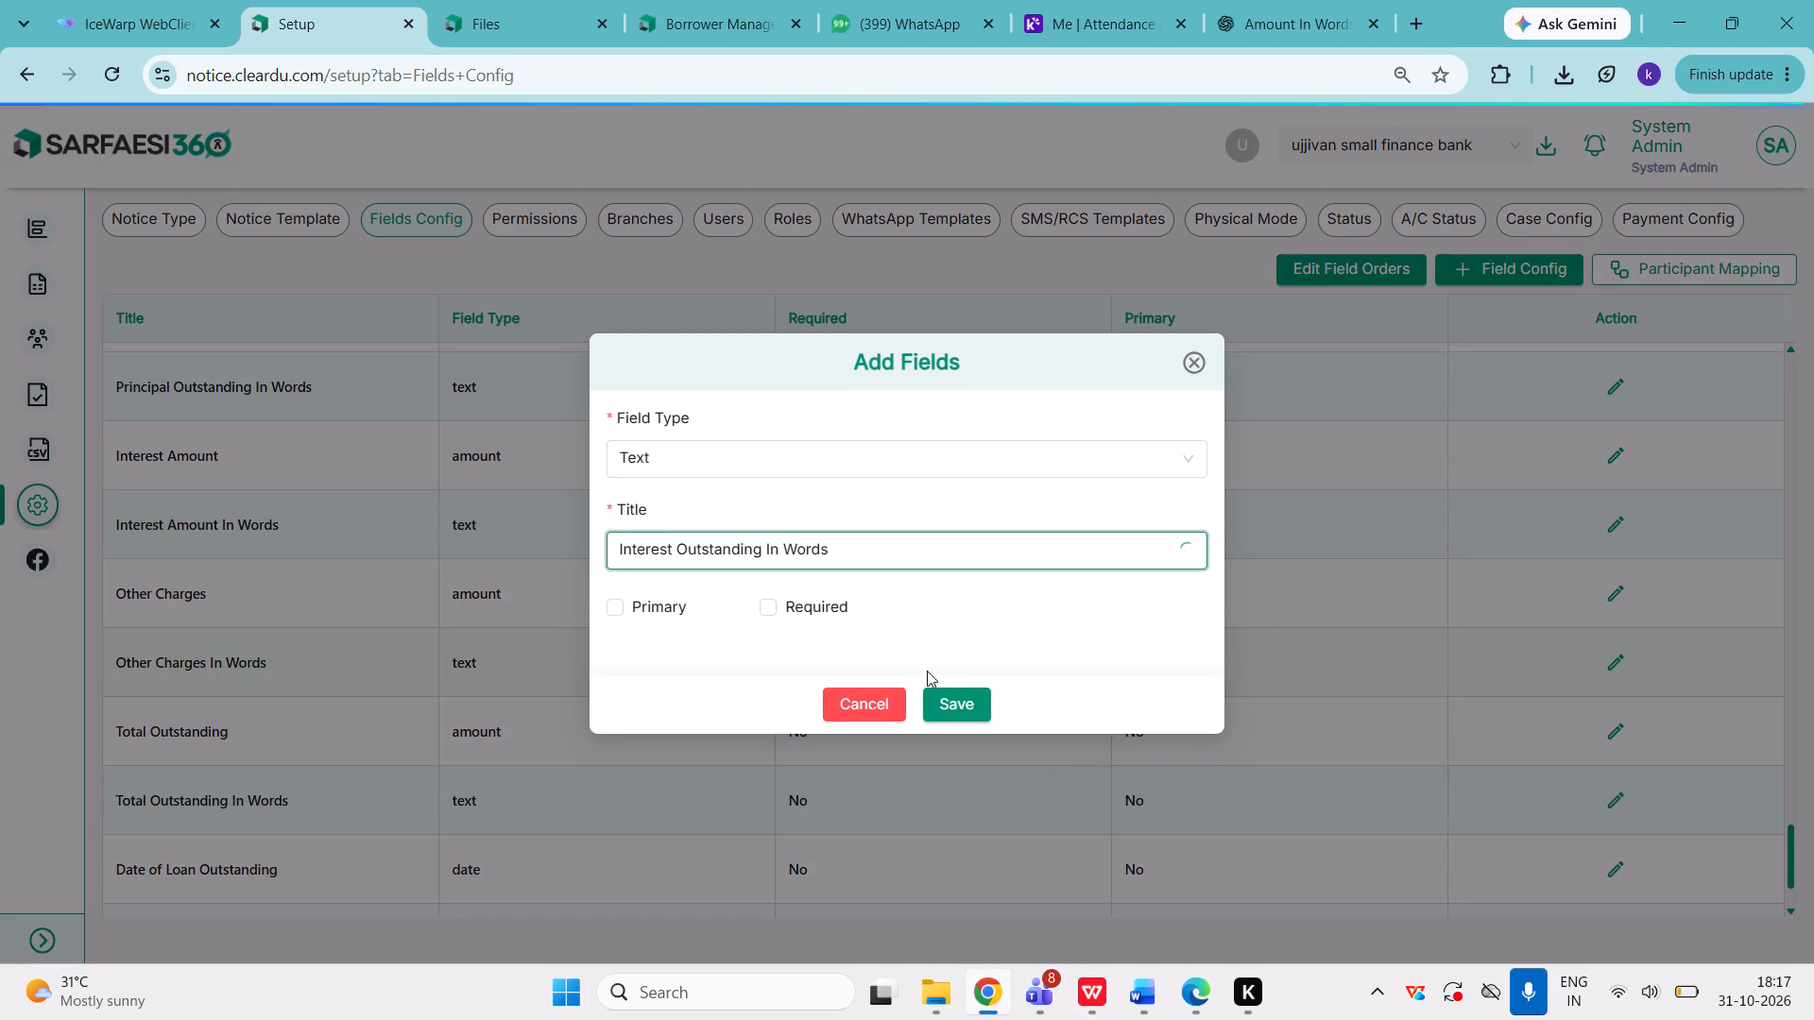
left_click(935, 692)
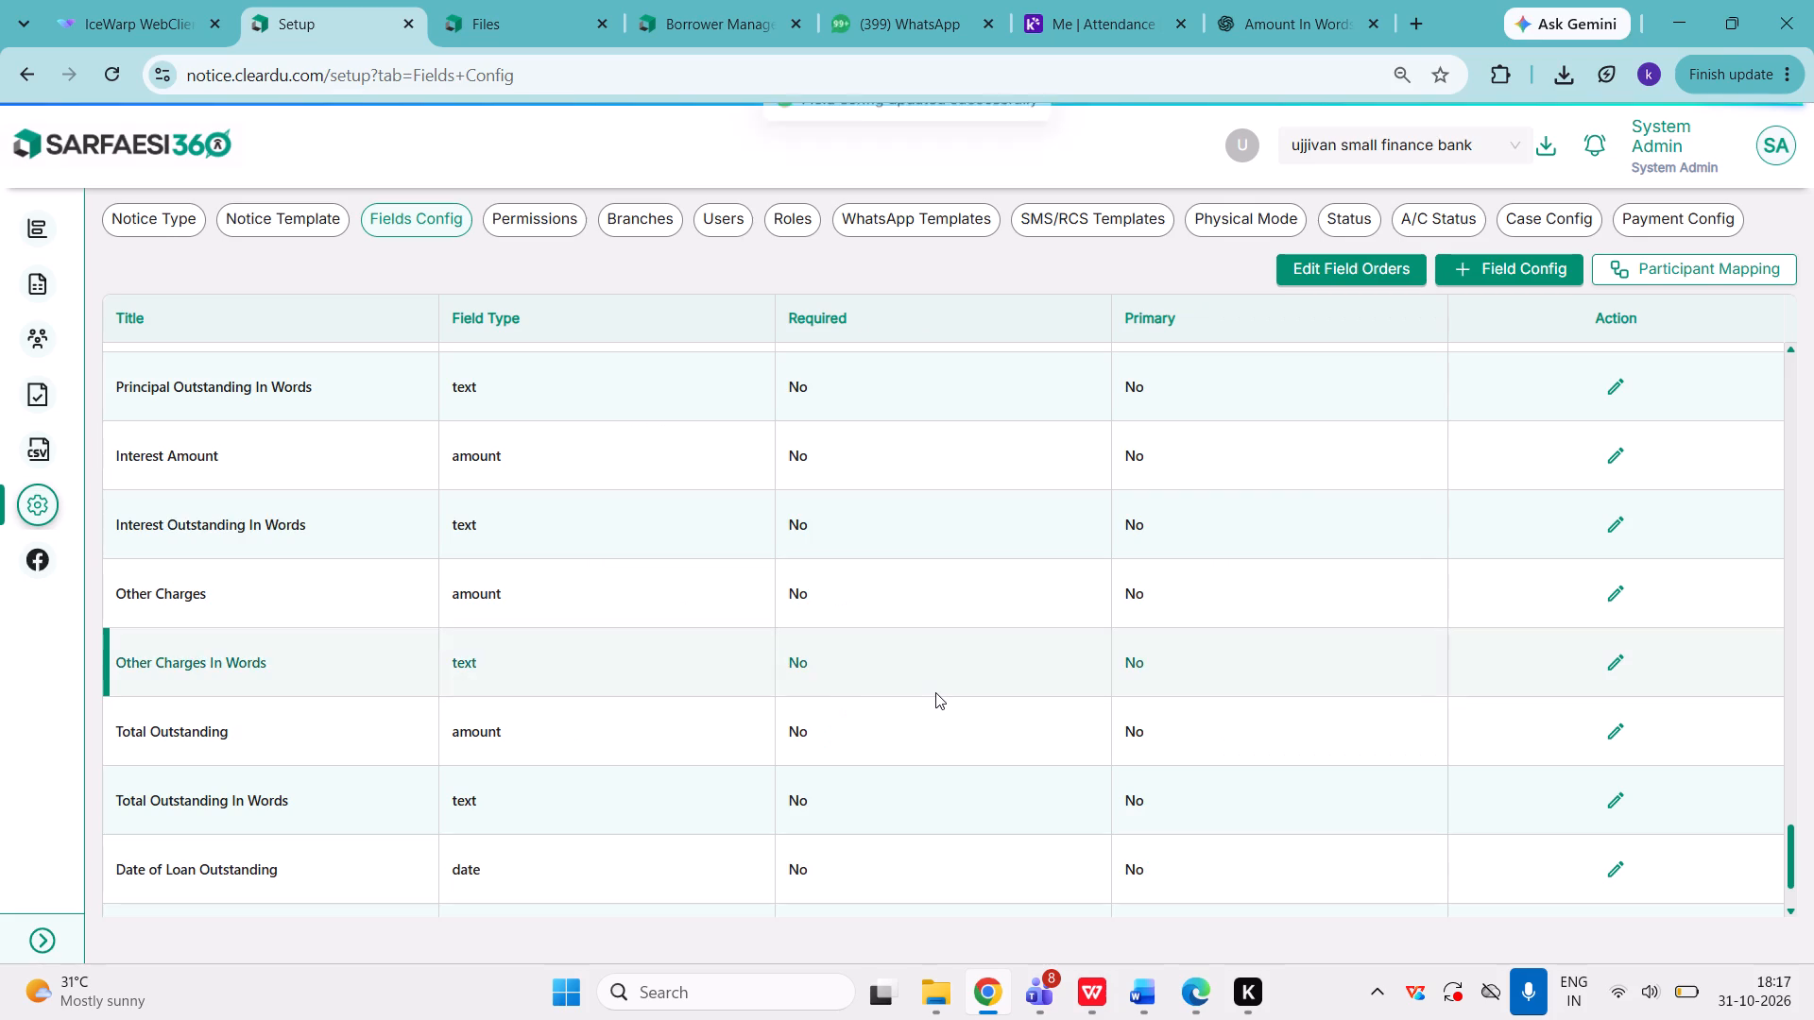
Copy the placeholder name "Total Outstanding In Words" from the WPS Office template and locate the matching field in SARFAESI360's fields configuration.
key("alt+Tab")
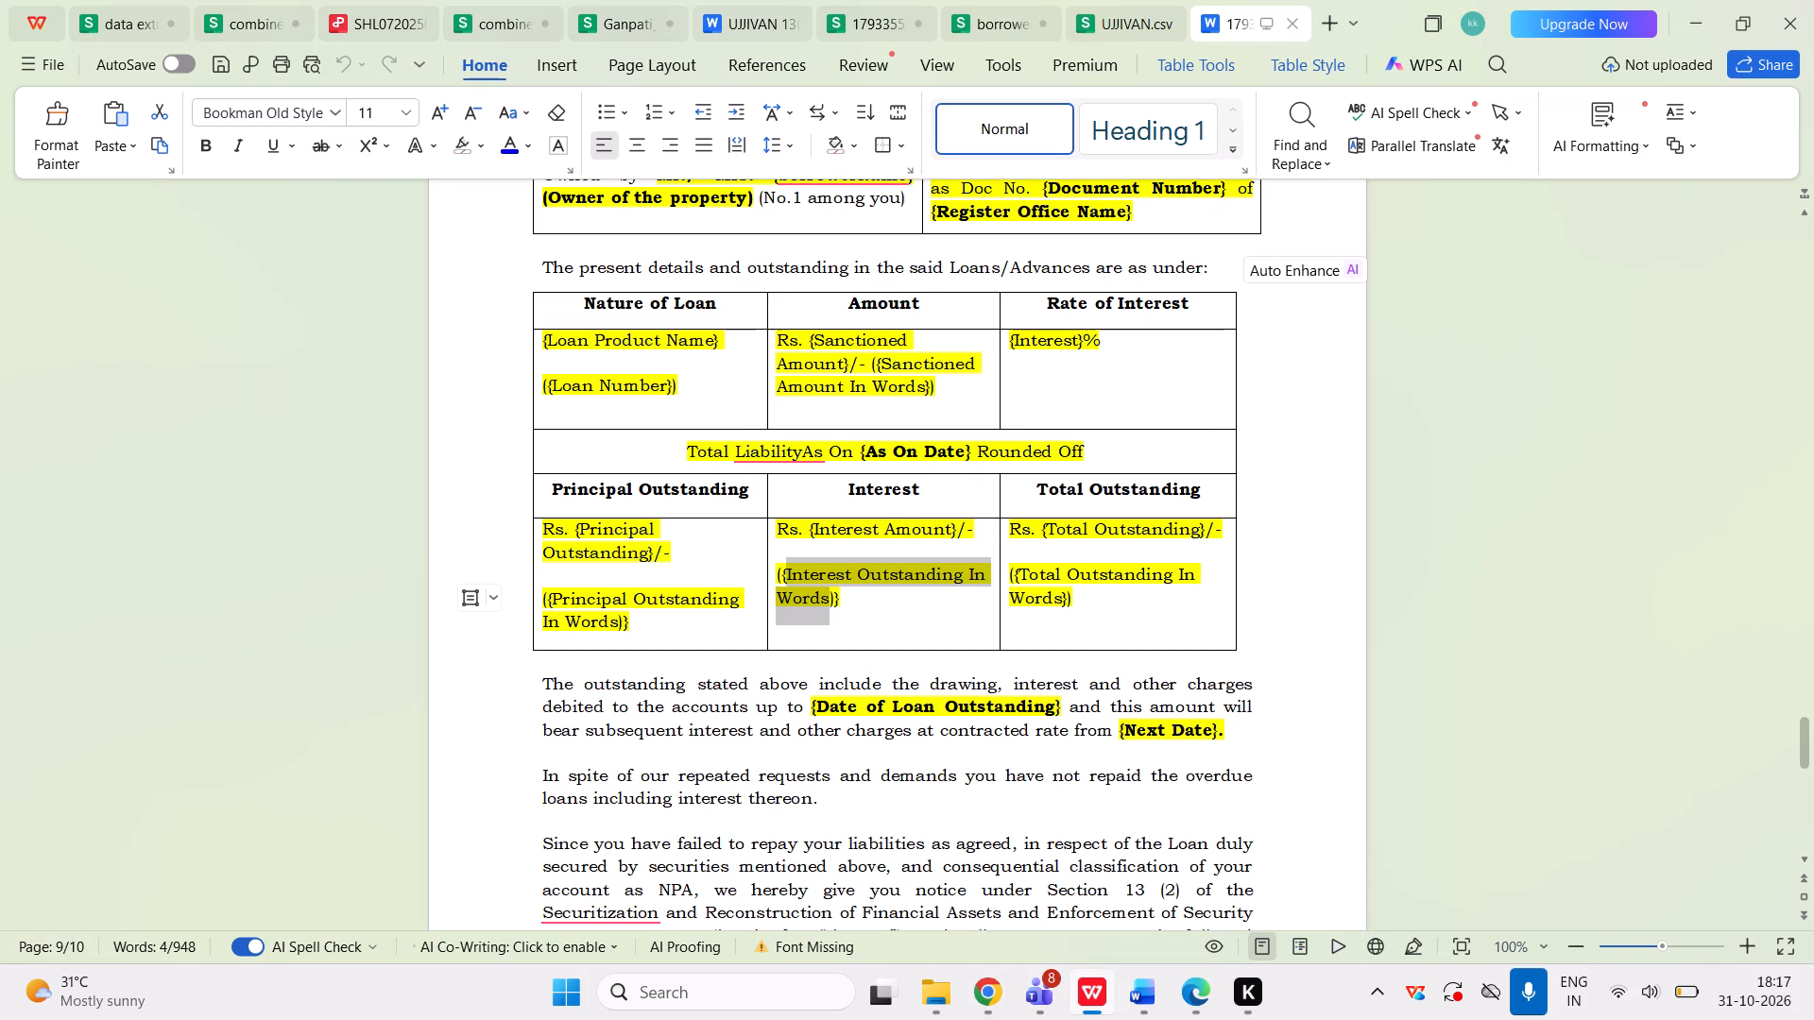
left_click(1024, 578)
key("Left")
key("ctrl+shift+Right")
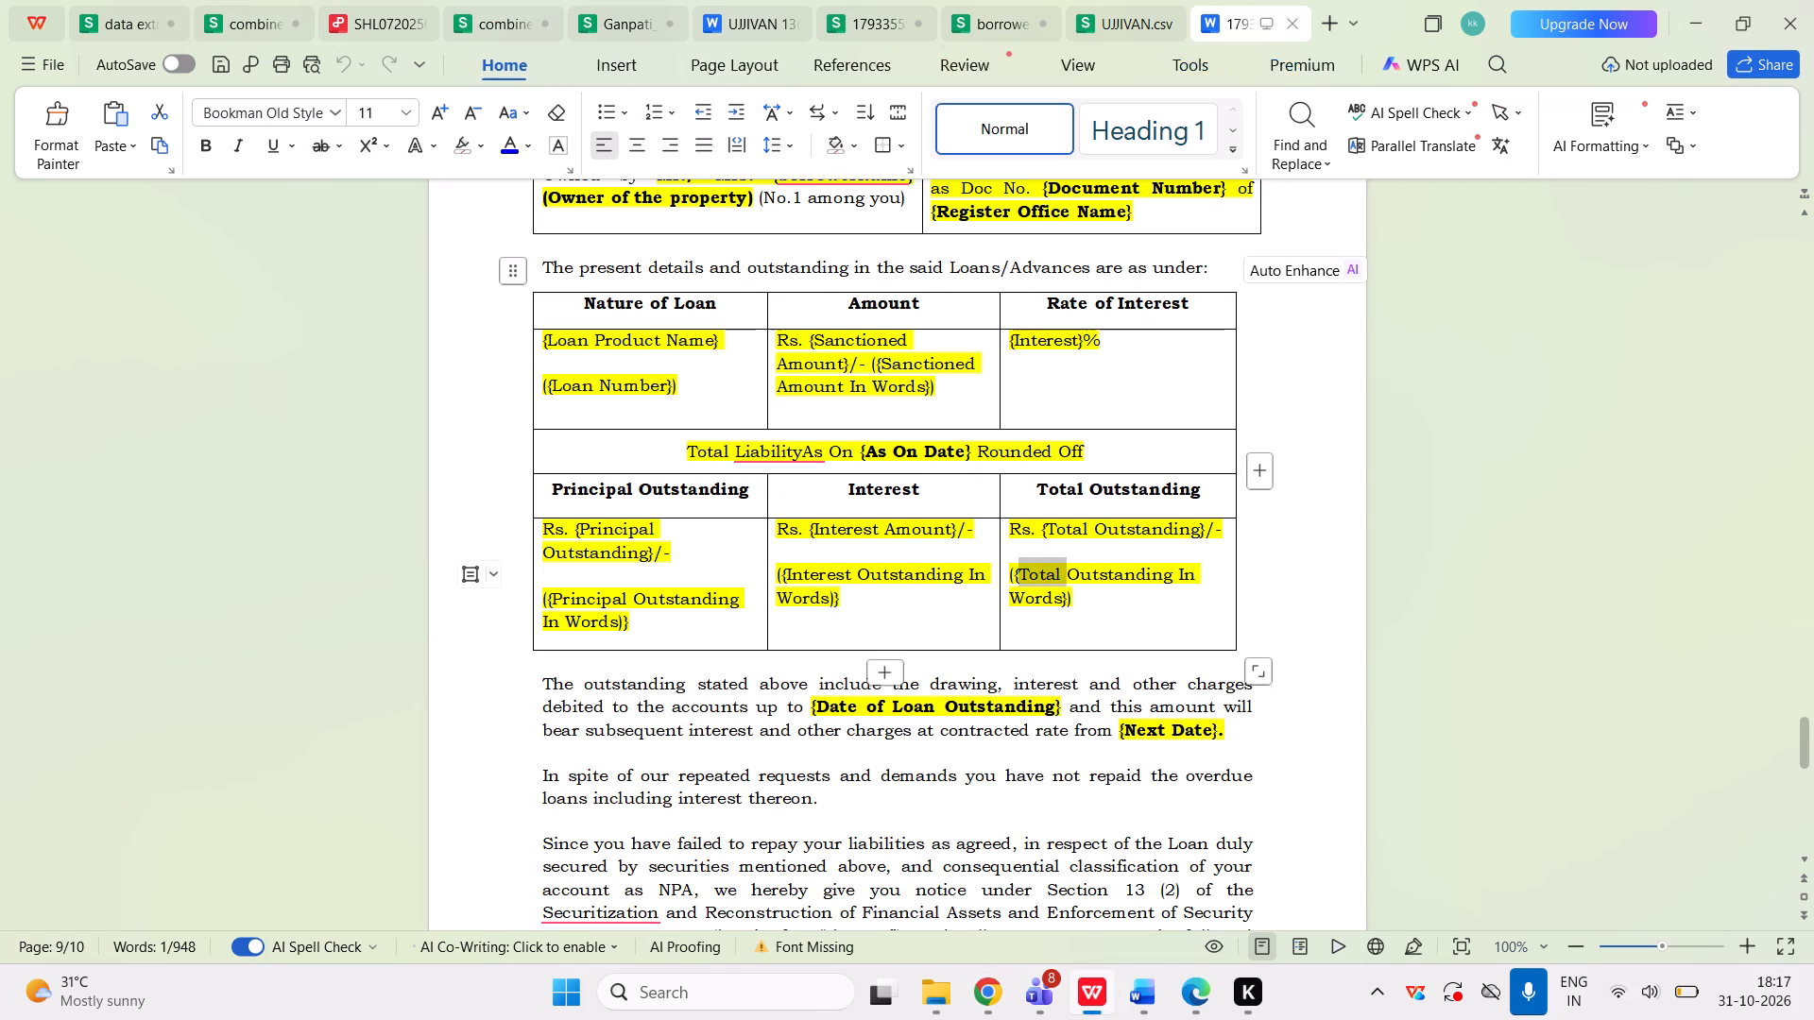
key("ctrl+shift+Right")
key("ctrl+shift+Right")
key("ctrl+shift+Right")
key("ctrl+c")
key("ctrl+c")
key("alt+Tab")
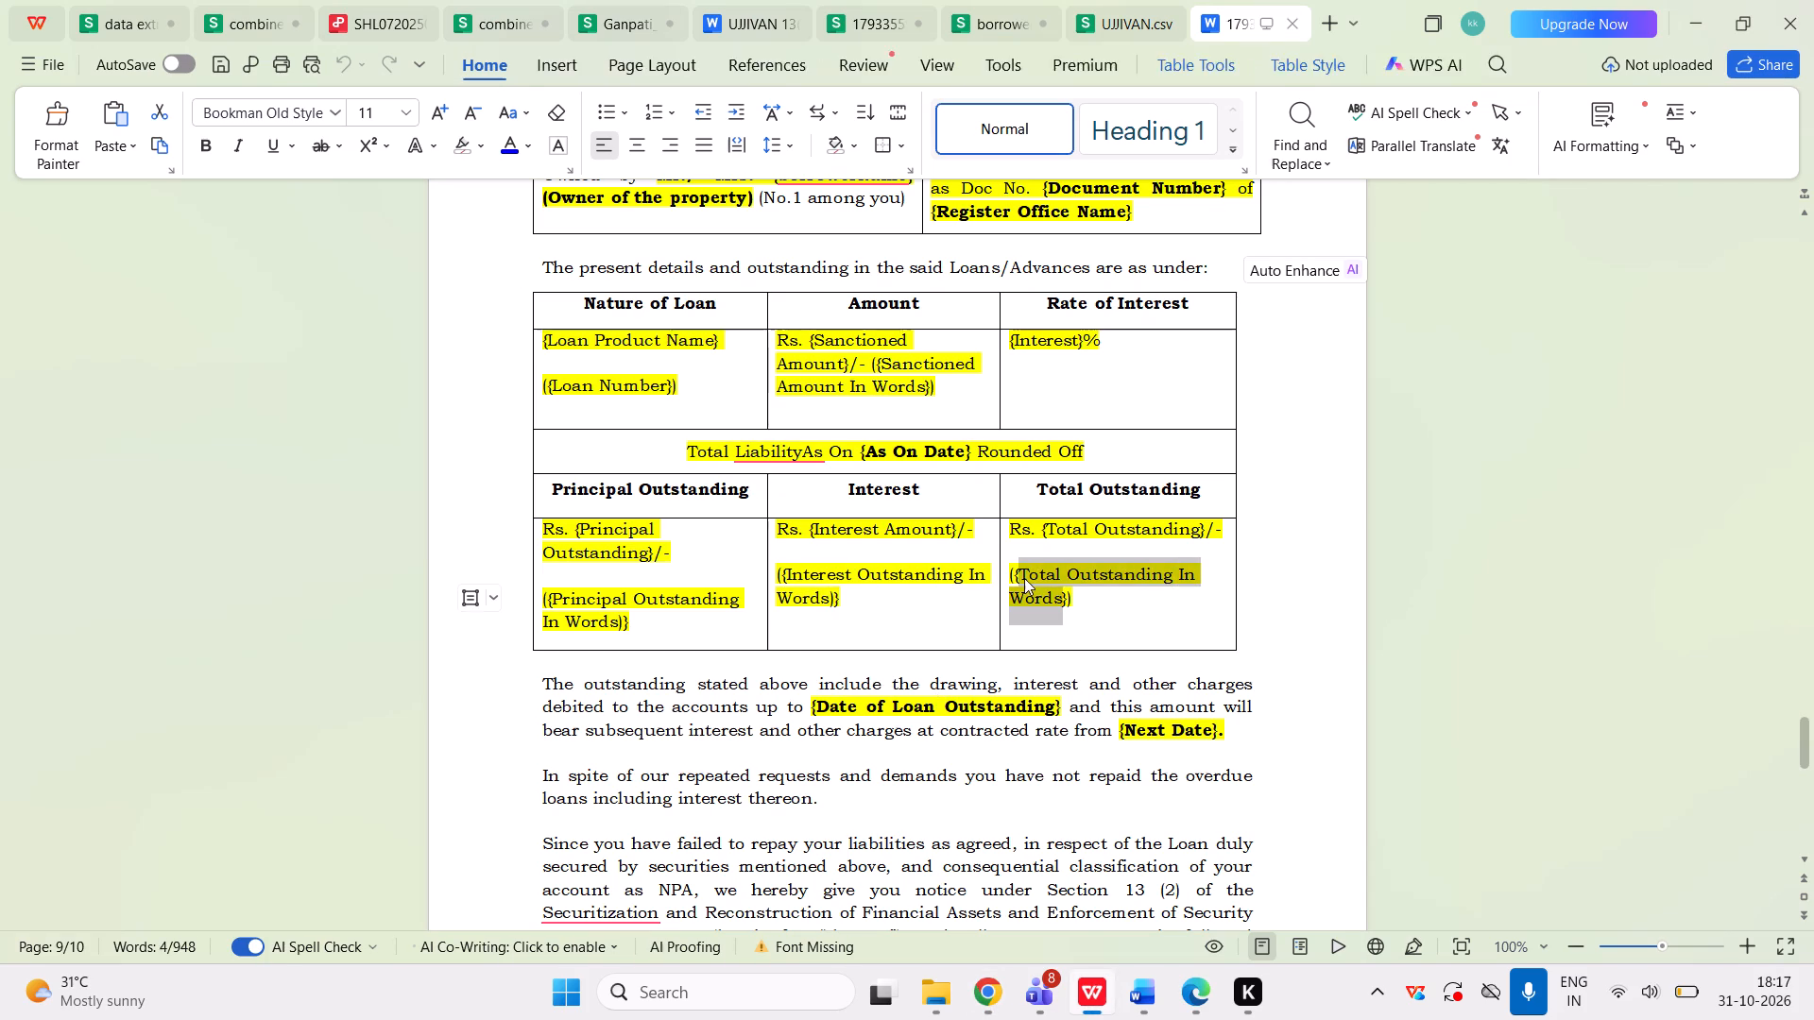
scroll(1016, 635, "down", 1)
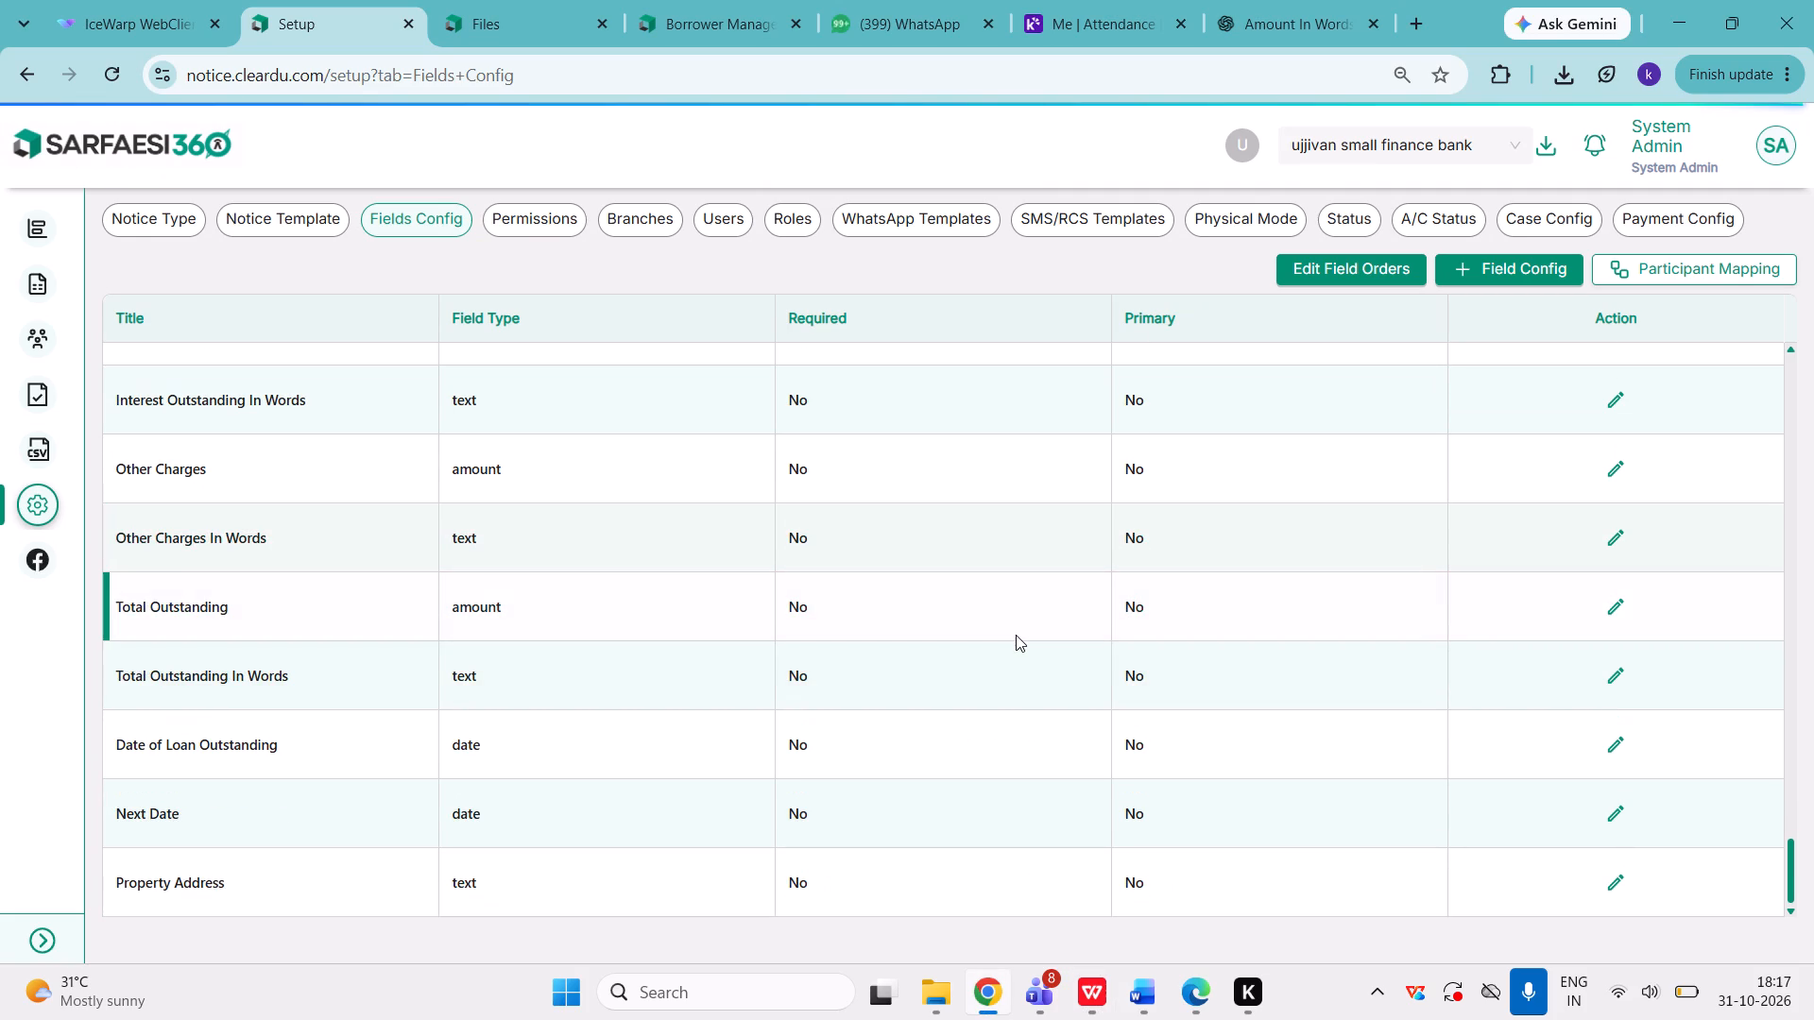
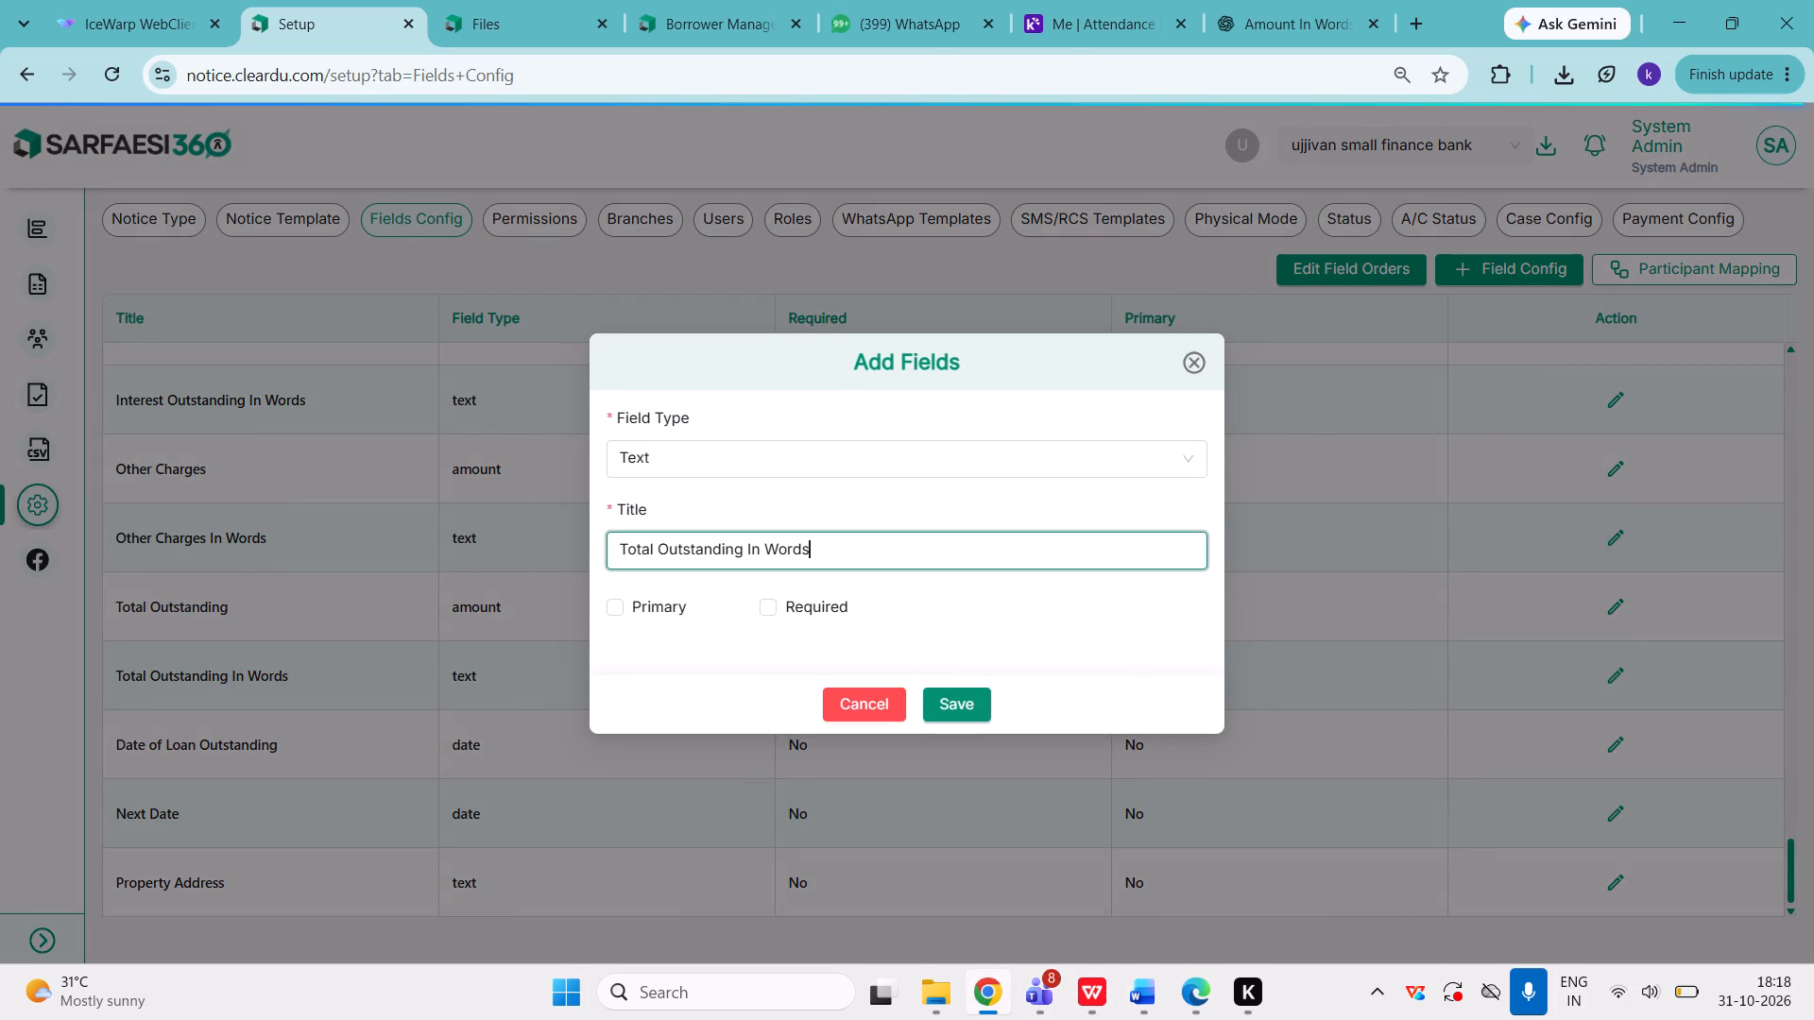
Save the text field's configuration with the title "Total Outstanding In Words".
left_click(975, 696)
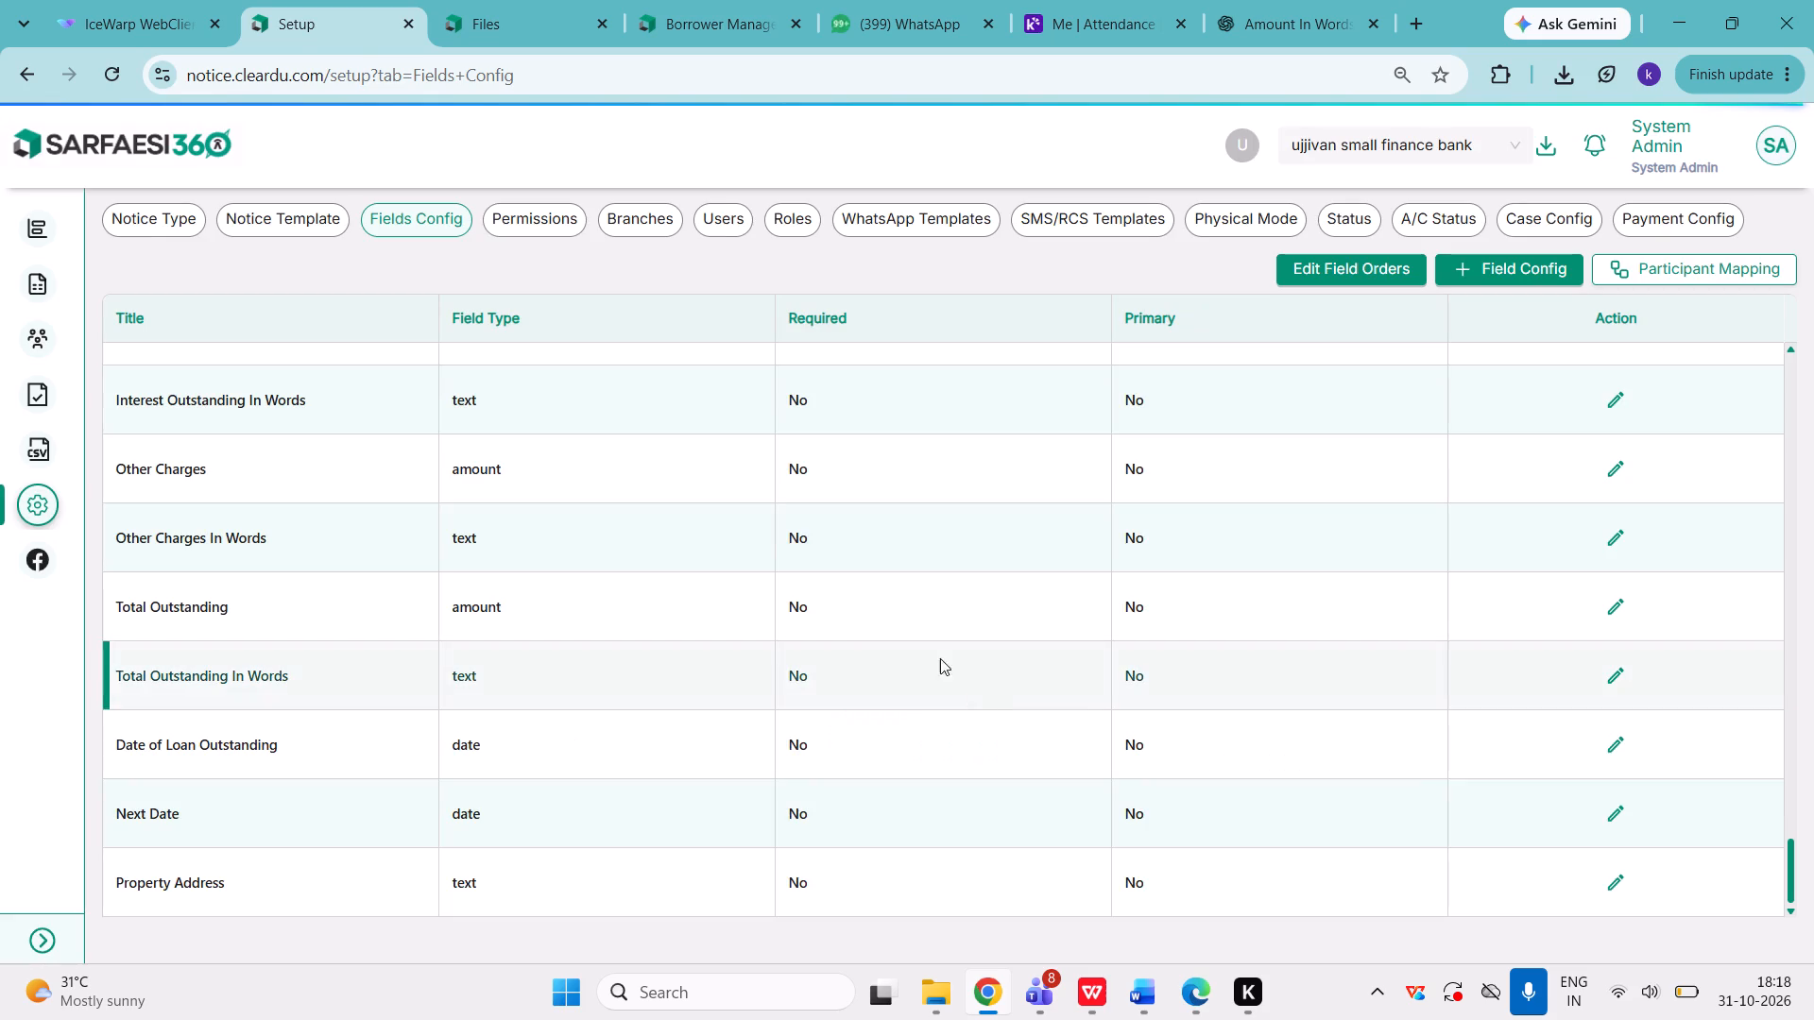
scroll(867, 610, "up", 5)
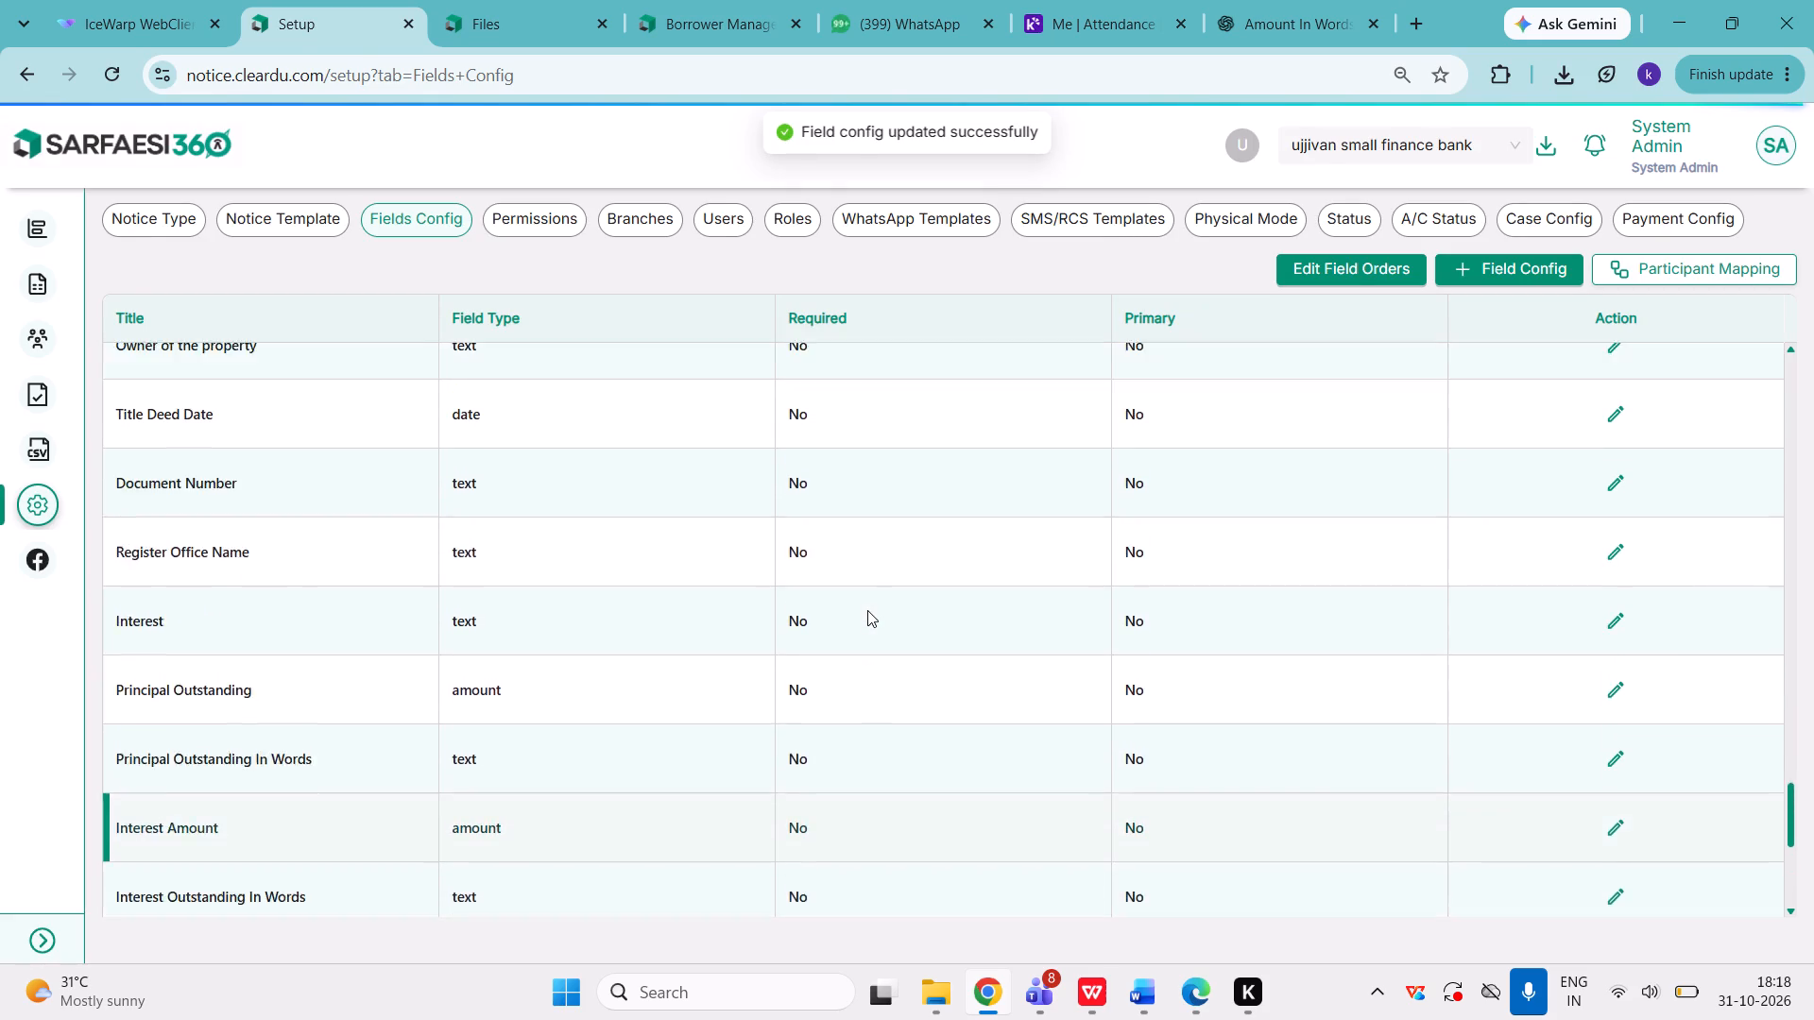
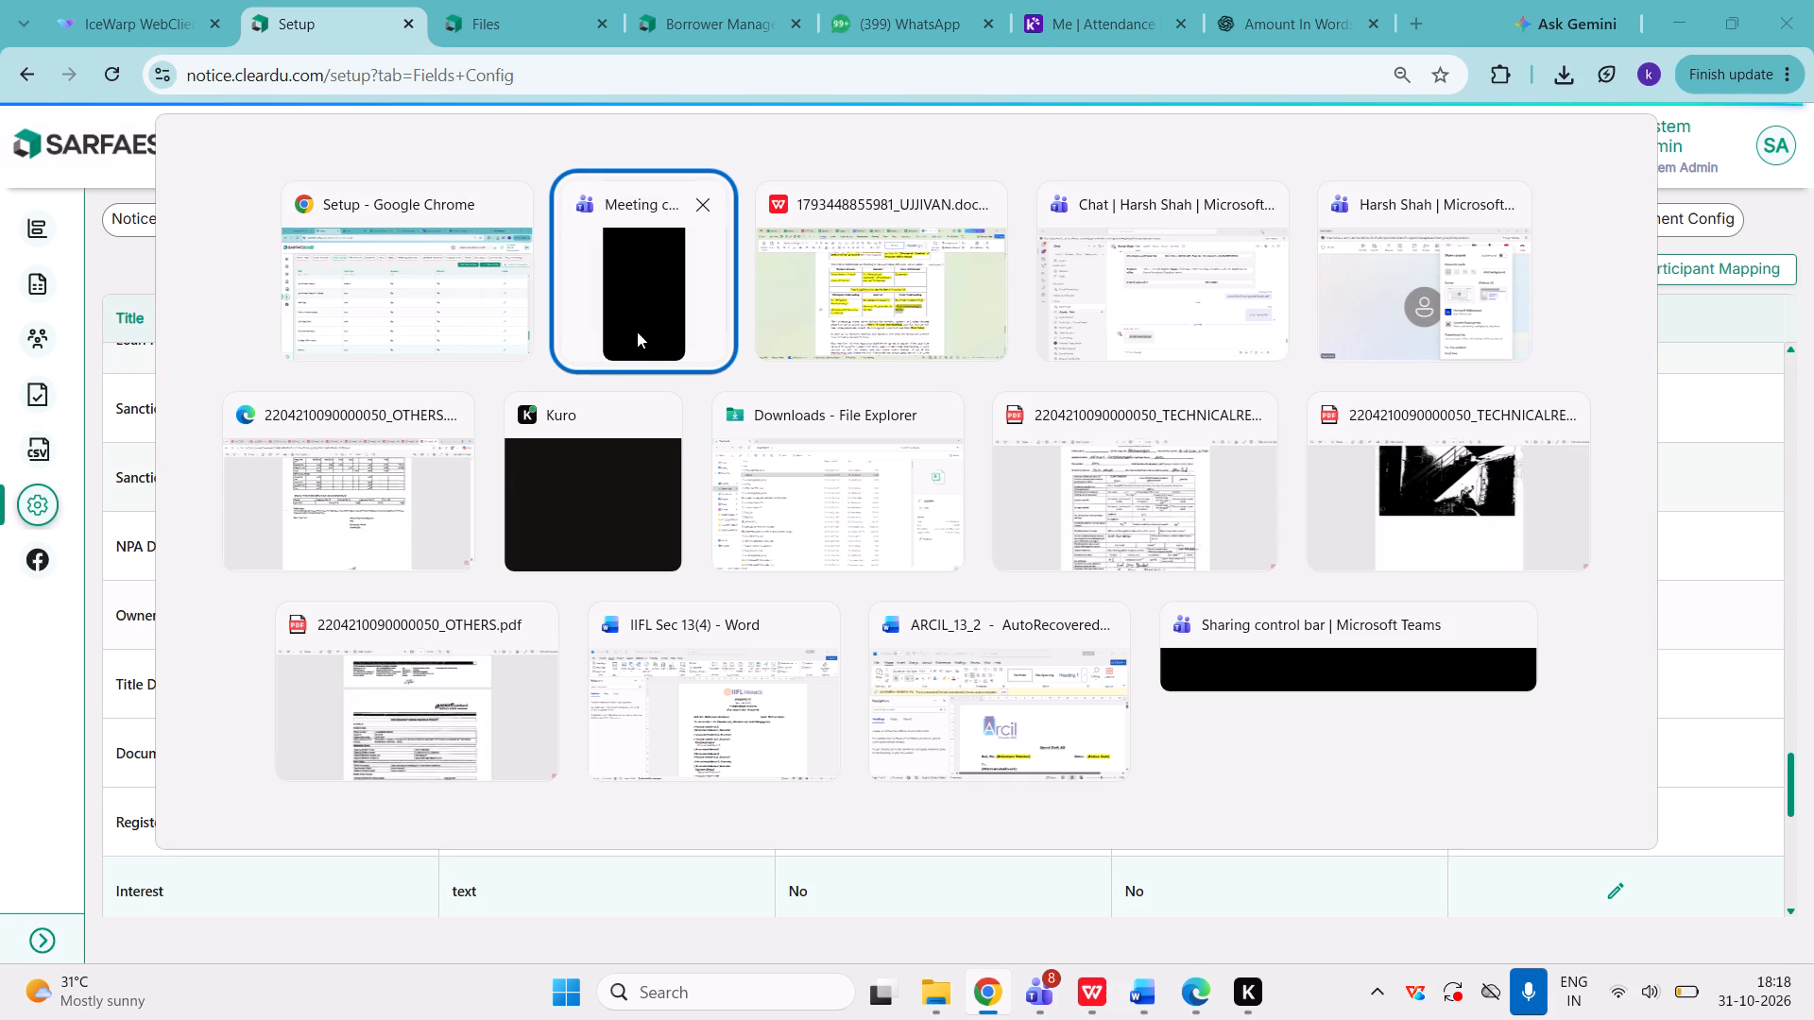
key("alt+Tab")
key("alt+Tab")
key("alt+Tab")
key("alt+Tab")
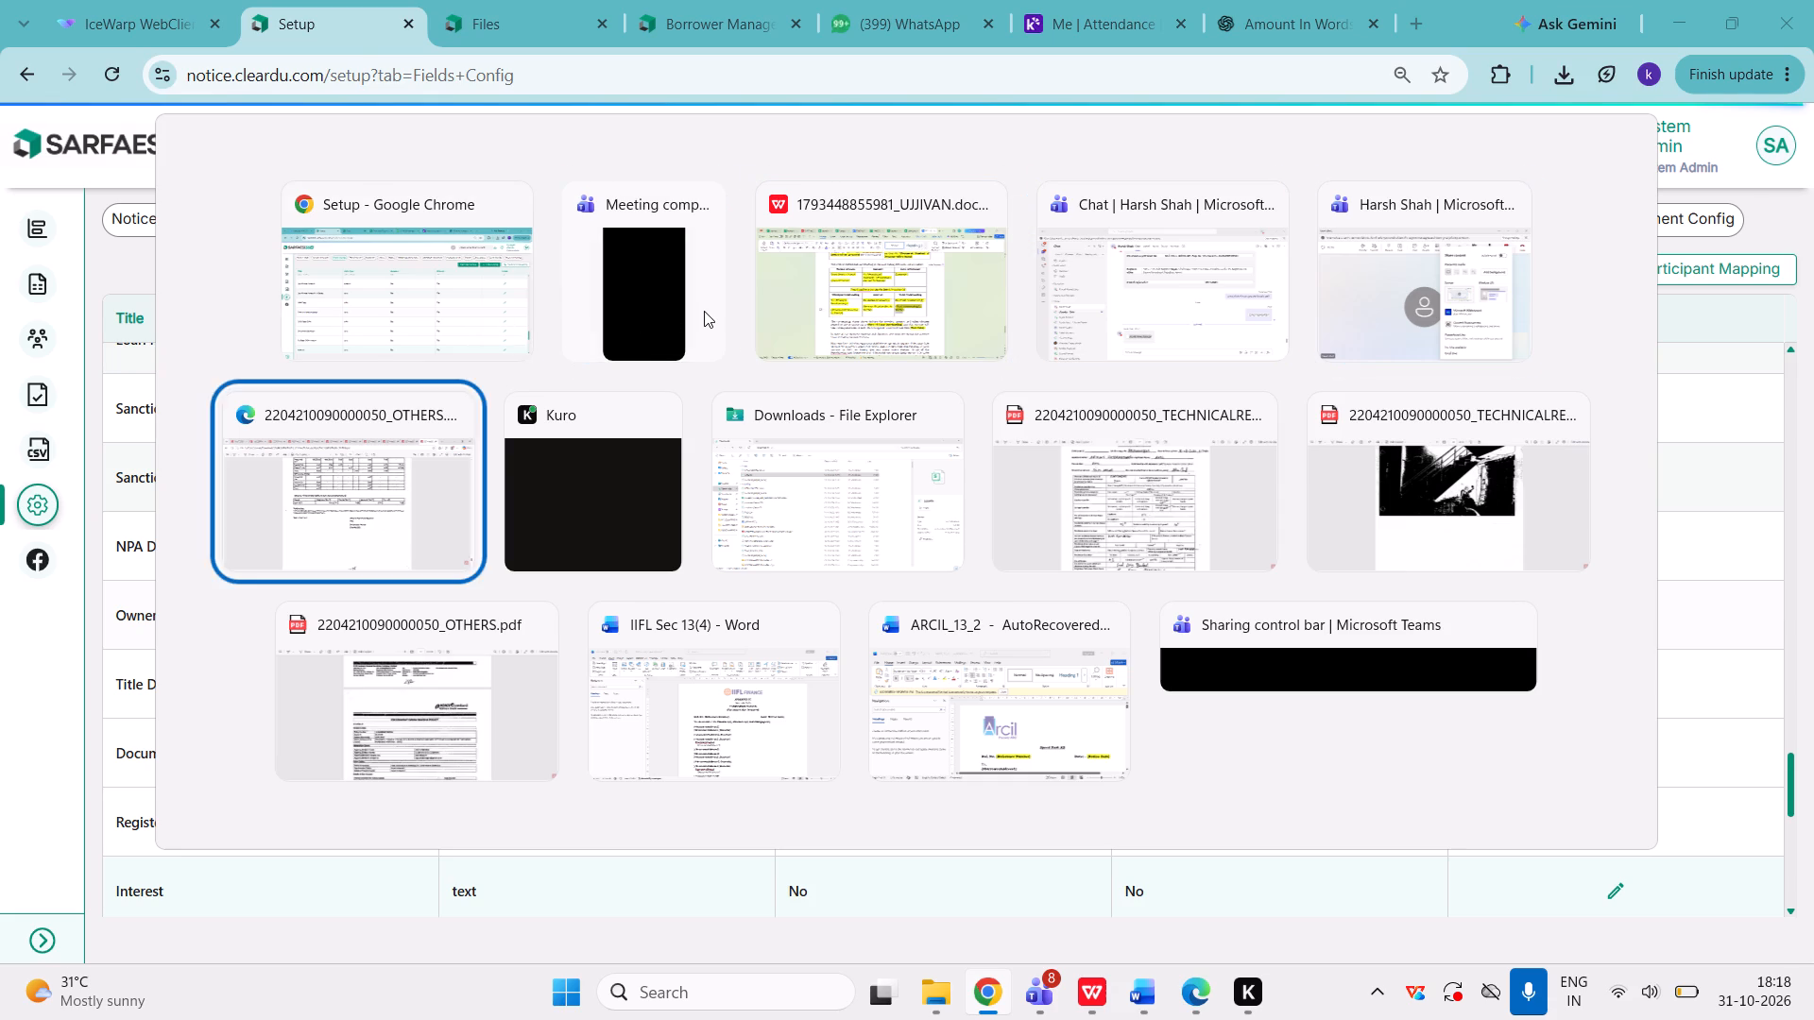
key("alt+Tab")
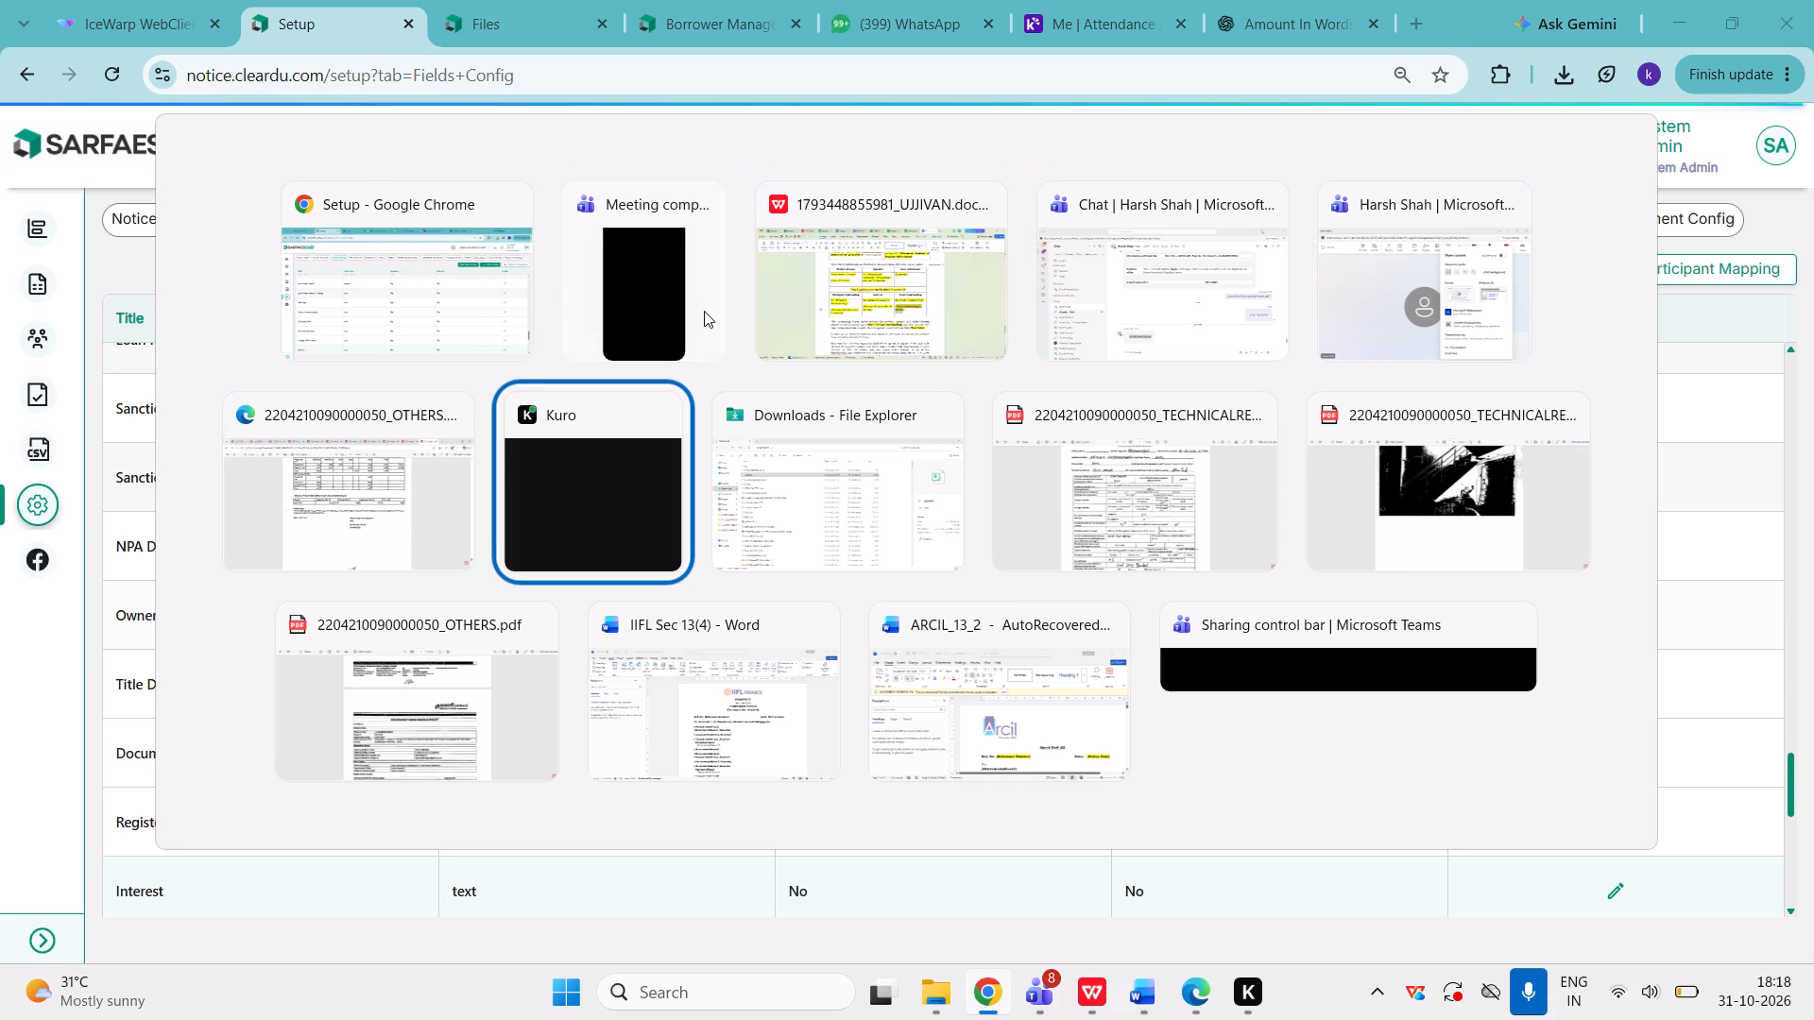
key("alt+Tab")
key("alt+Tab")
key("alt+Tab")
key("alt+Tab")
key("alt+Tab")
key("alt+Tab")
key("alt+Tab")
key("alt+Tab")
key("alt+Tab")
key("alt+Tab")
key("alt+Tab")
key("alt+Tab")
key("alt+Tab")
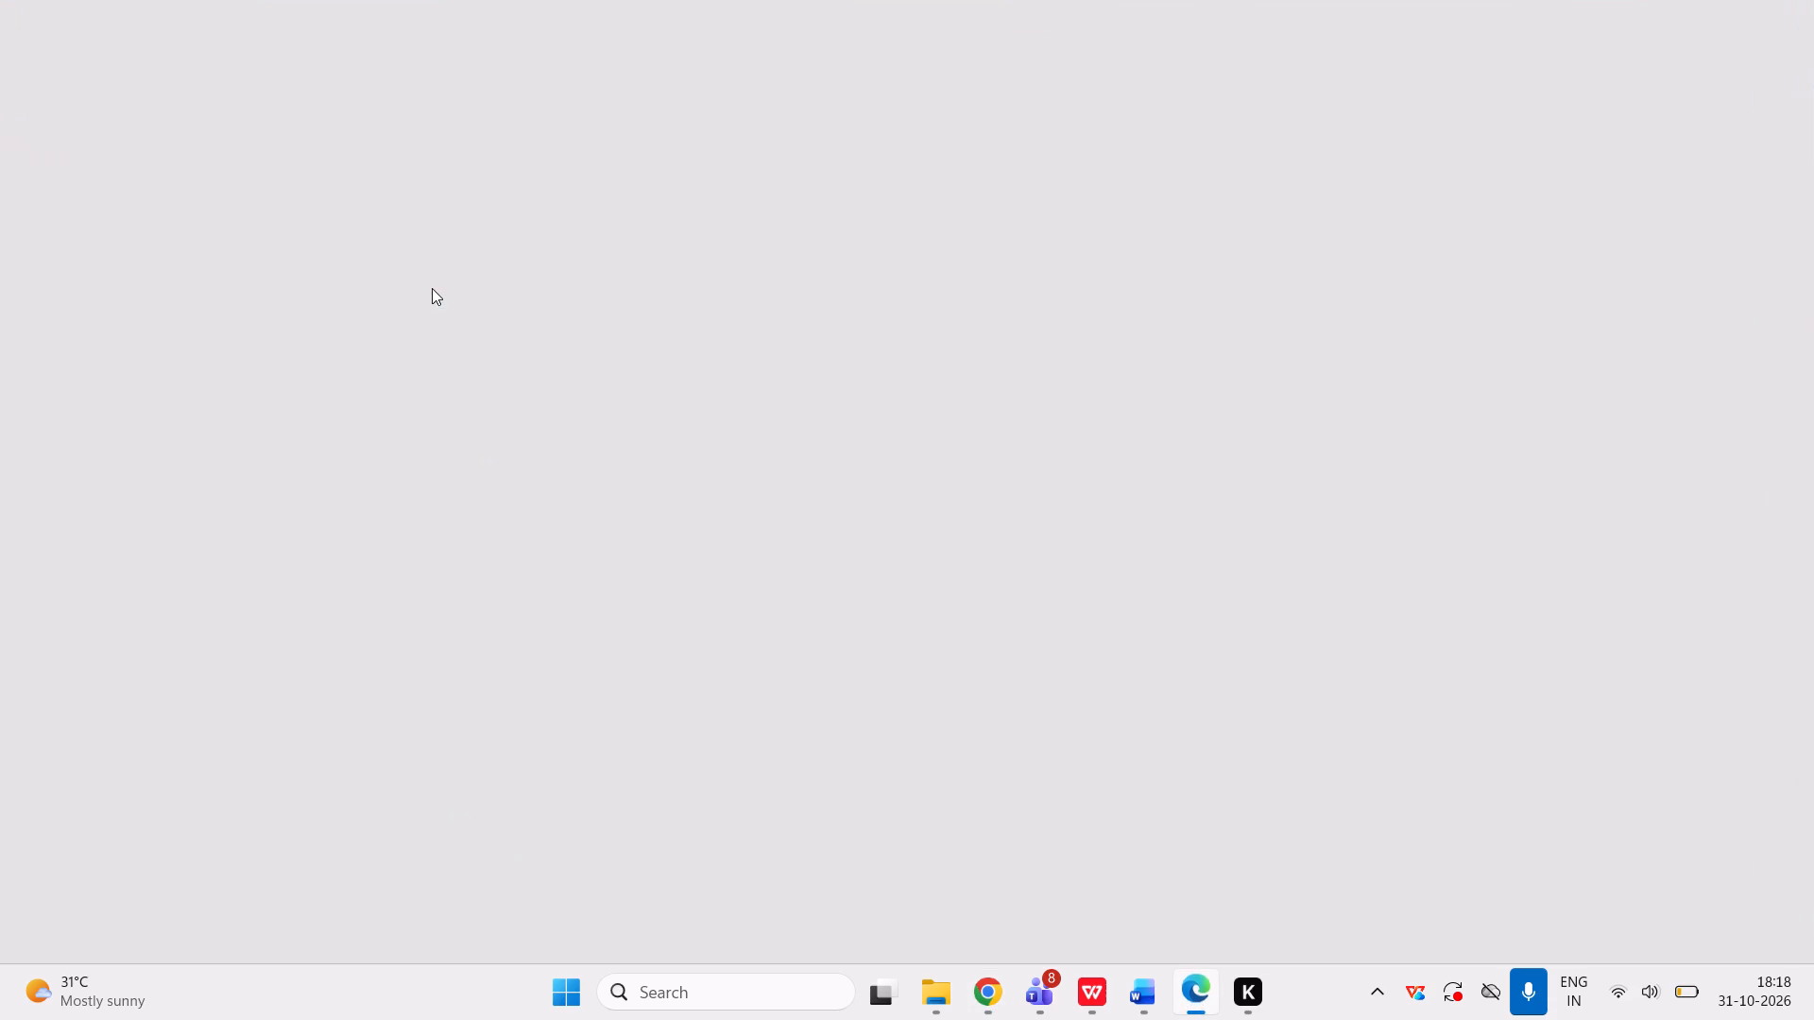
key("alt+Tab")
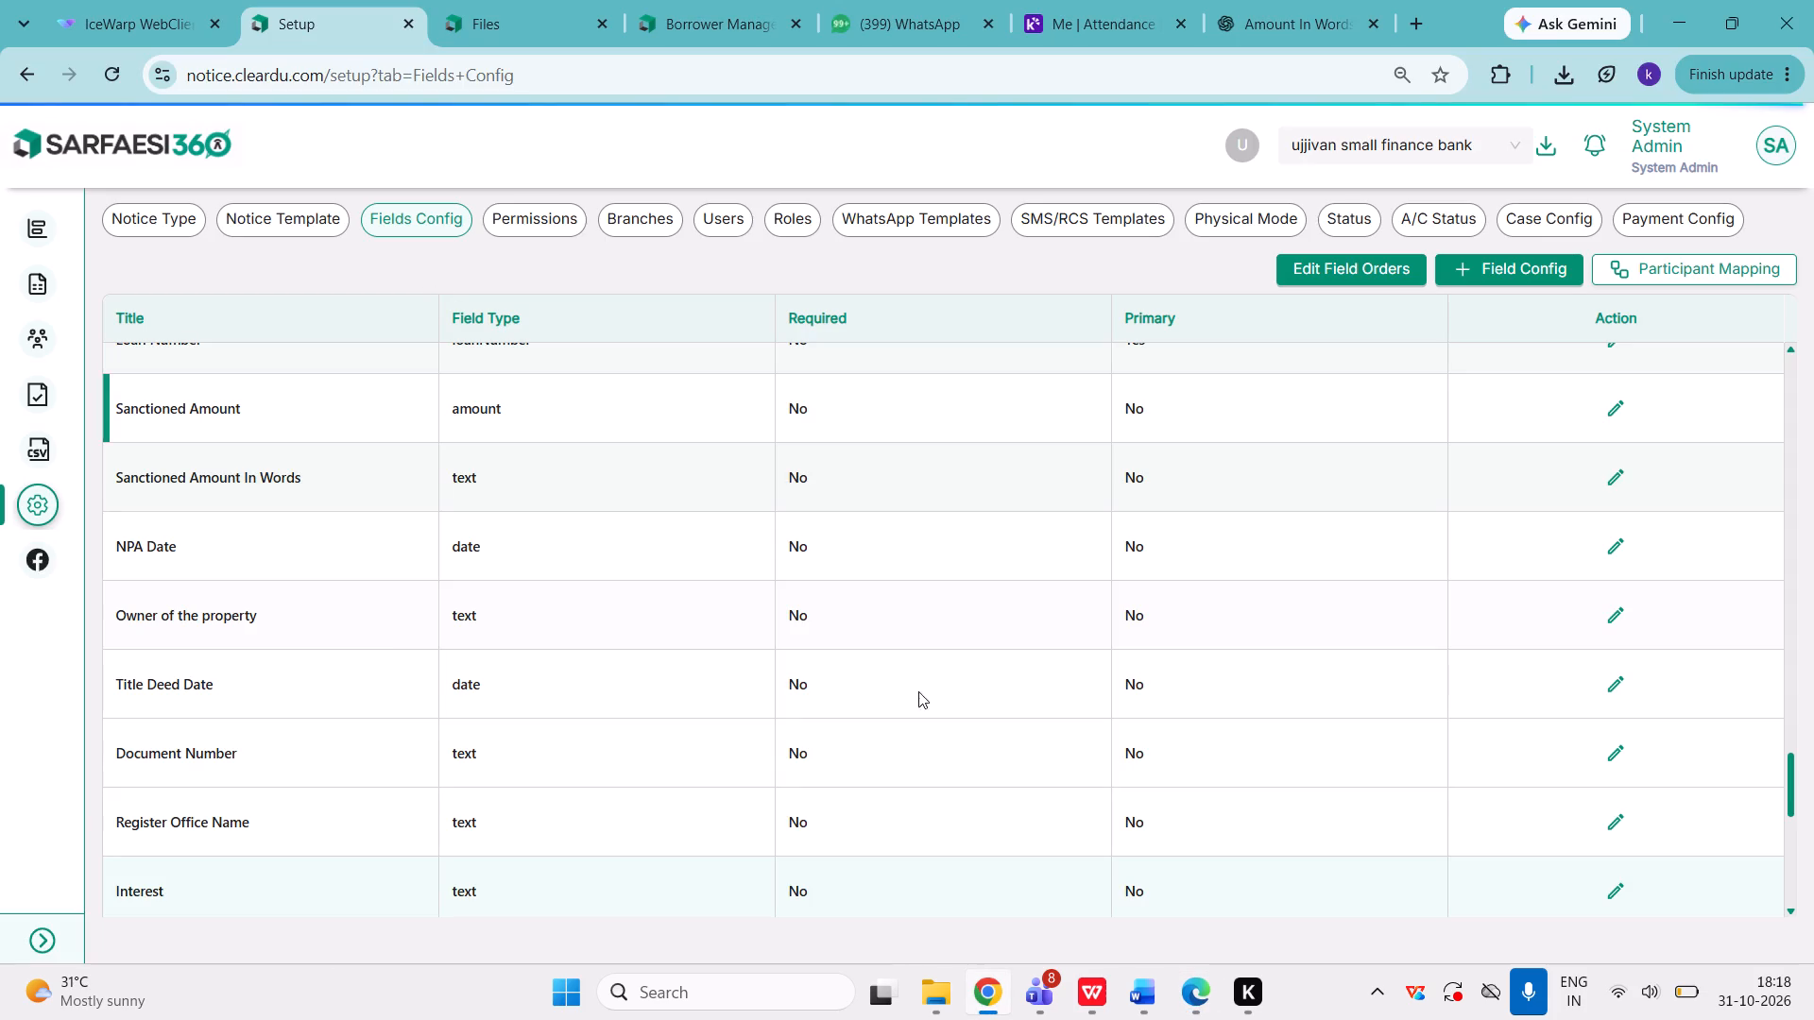
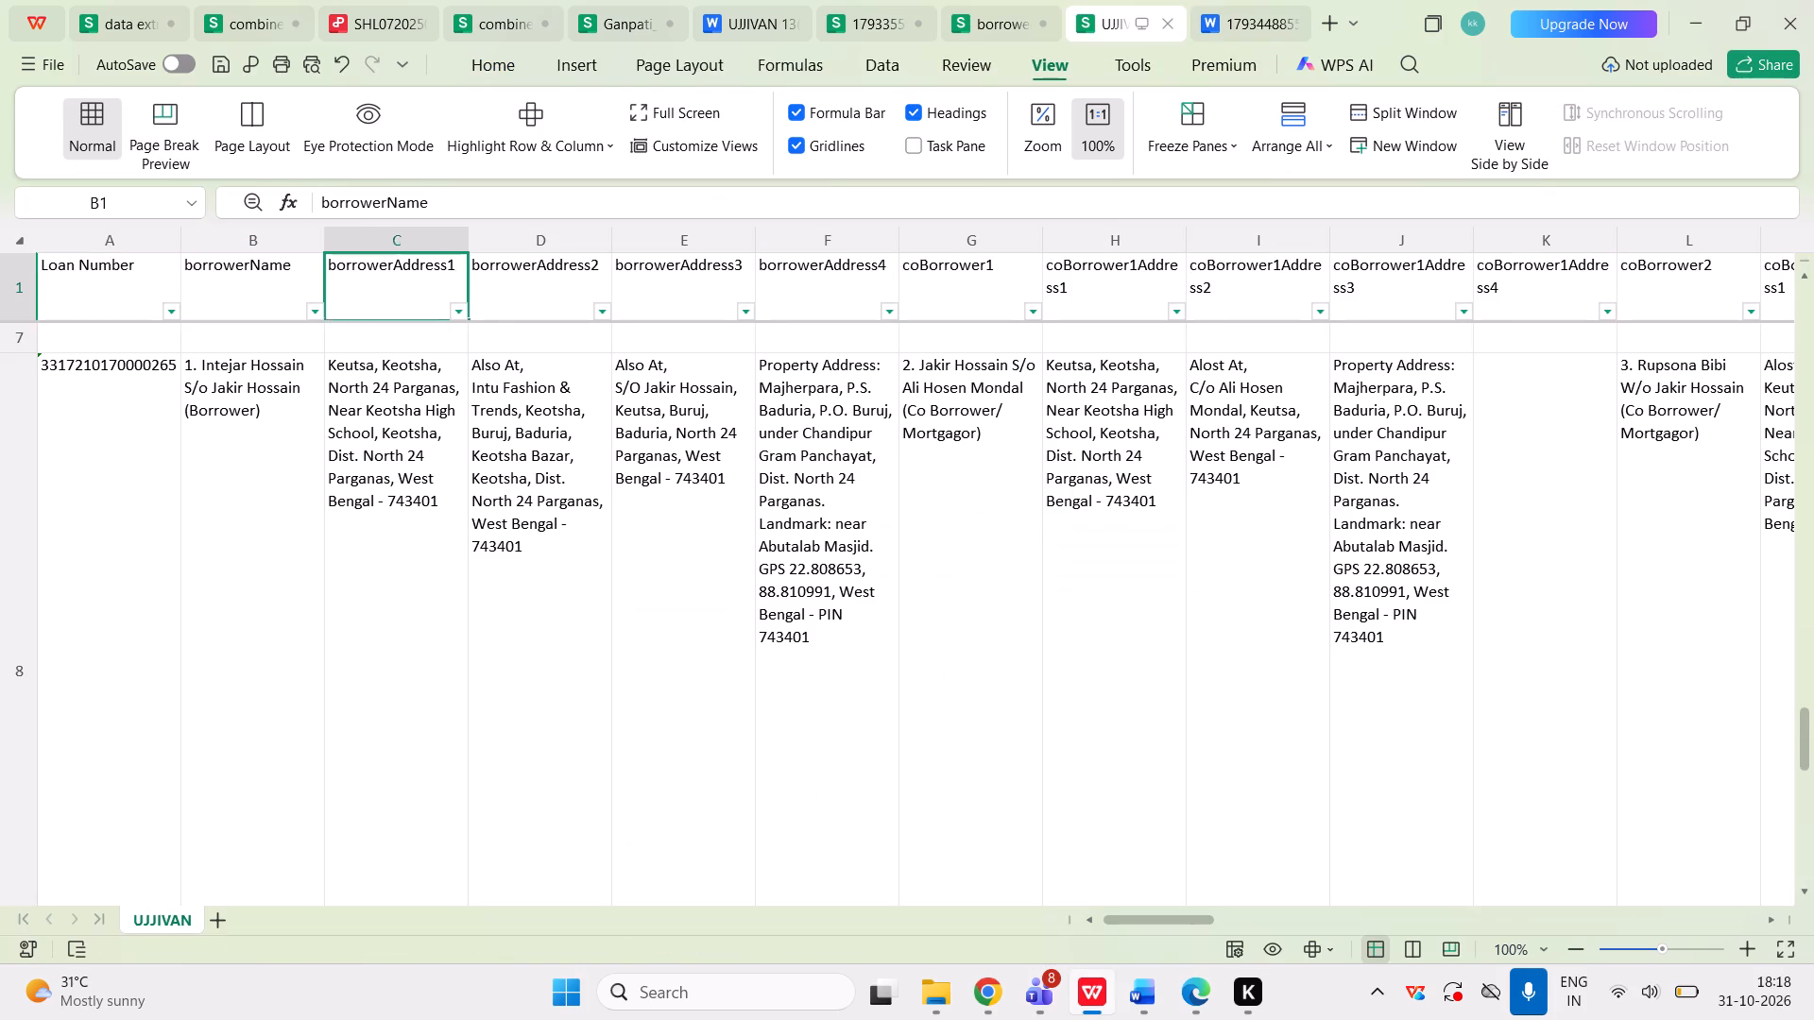
Examine the header row of the UJJIVAN sheet, covering the notice, loan and property columns from Notice Date through Property Address.
key("Left")
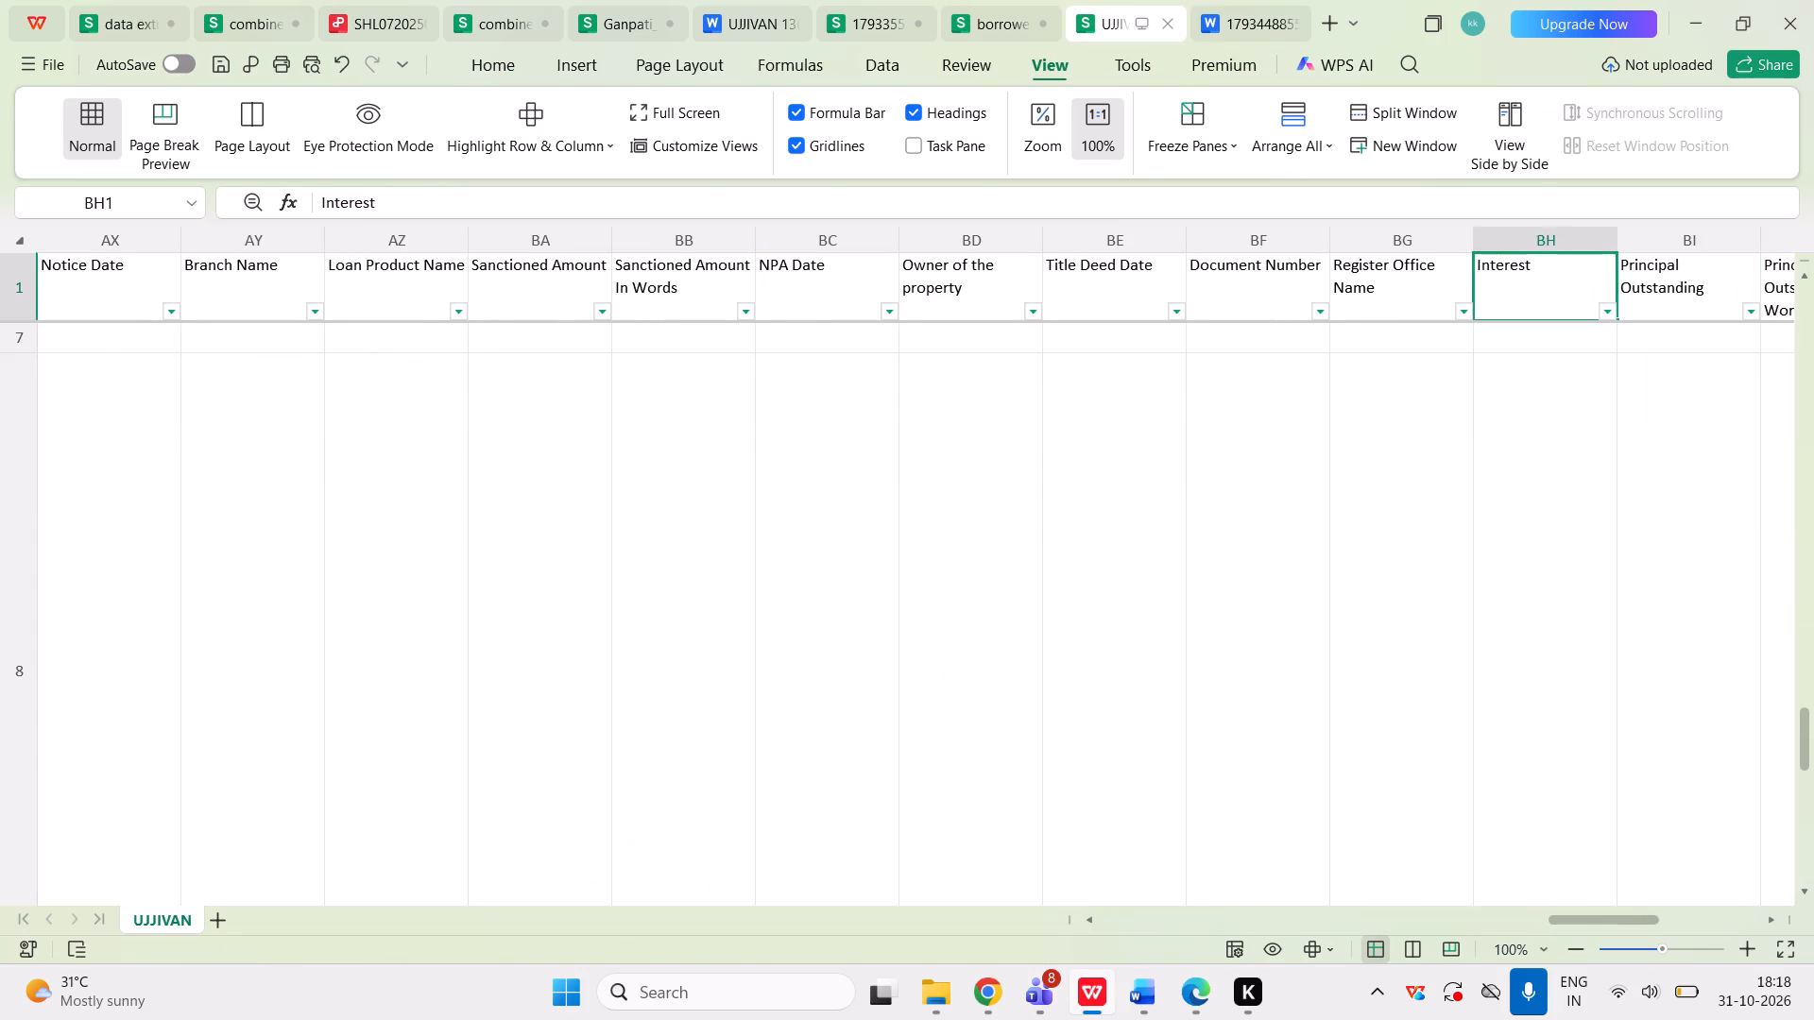
key("Right")
key("Right")
key("Right")
key("Right")
key("Right")
key("Right")
key("Right")
key("Right")
key("Right")
key("Right")
key("Right")
key("Right")
key("Right")
key("Right")
key("Right")
key("Right")
key("Right")
key("Right")
key("Right")
key("Right")
key("Left")
key("Left")
key("Left")
key("Left")
key("Left")
key("Left")
key("Left")
key("Left")
key("Left")
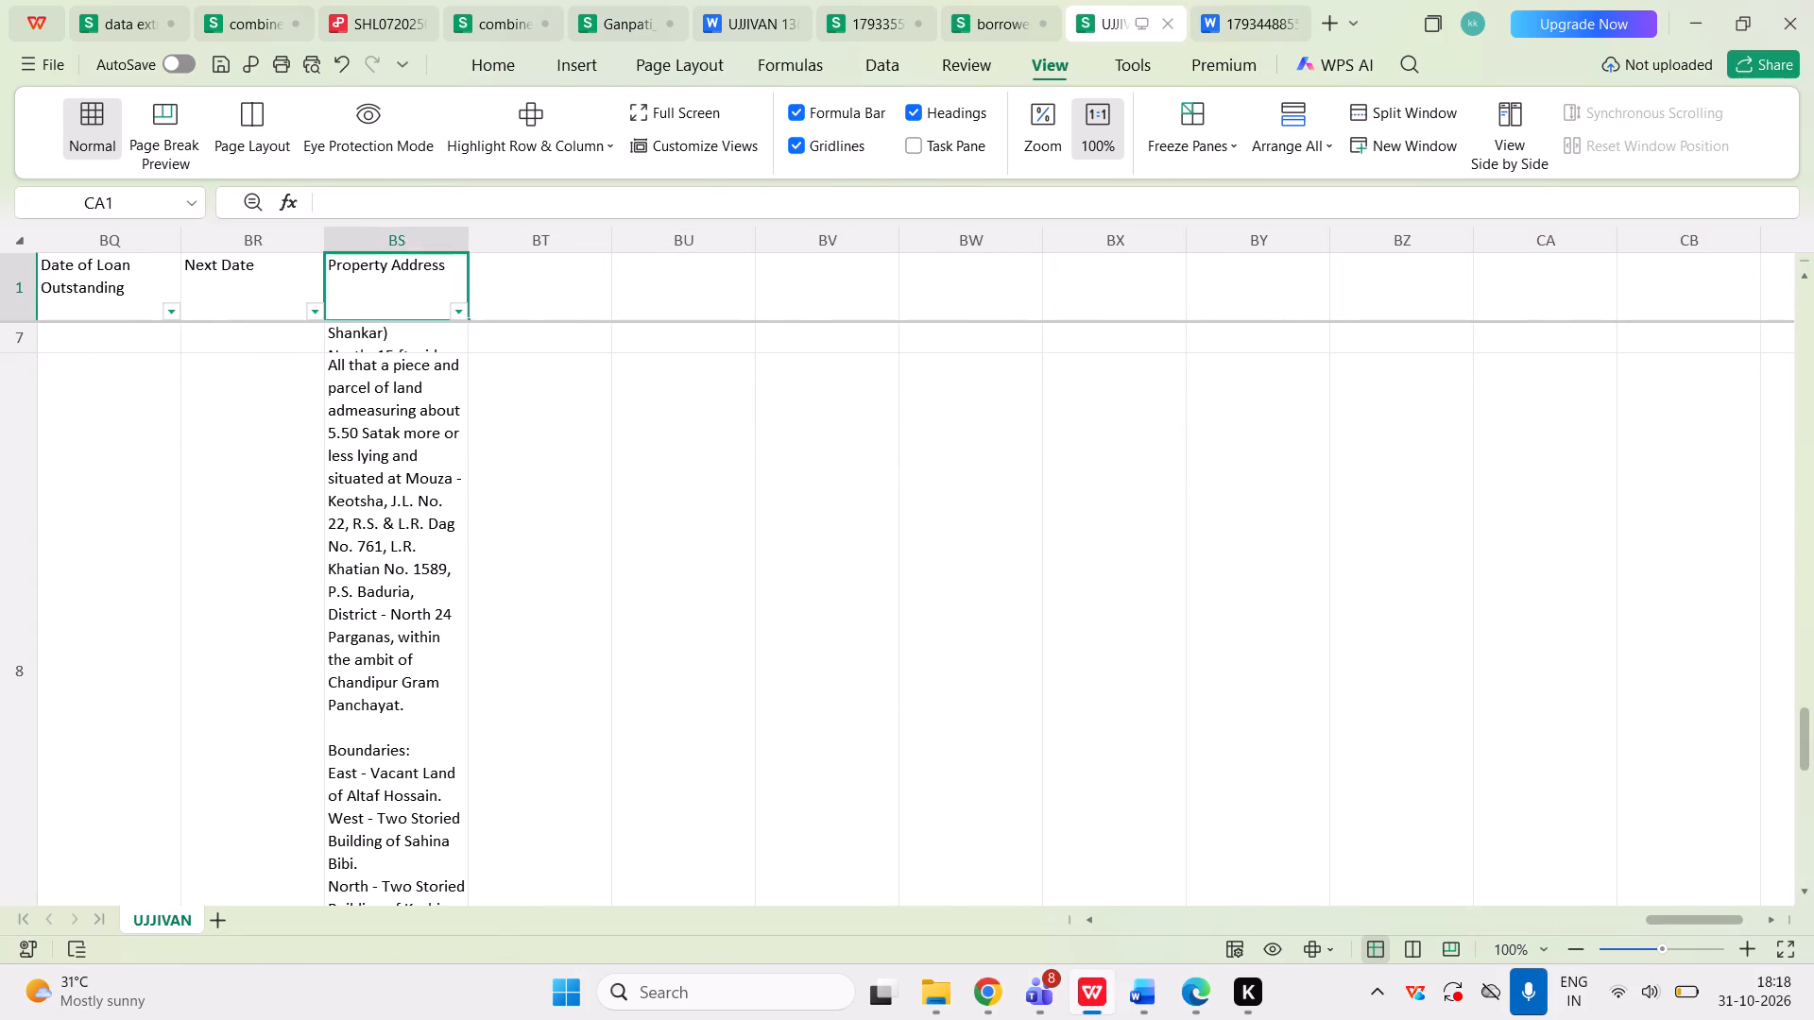
key("Left")
key("Left")
key("Left")
key("Left")
key("Left")
key("Left")
key("Left")
key("Left")
key("Left")
key("Left")
key("Left")
key("Left")
key("Left")
key("Left")
key("Left")
key("Left")
key("Left")
key("Left")
key("Left")
key("Left")
key("Left")
key("Right")
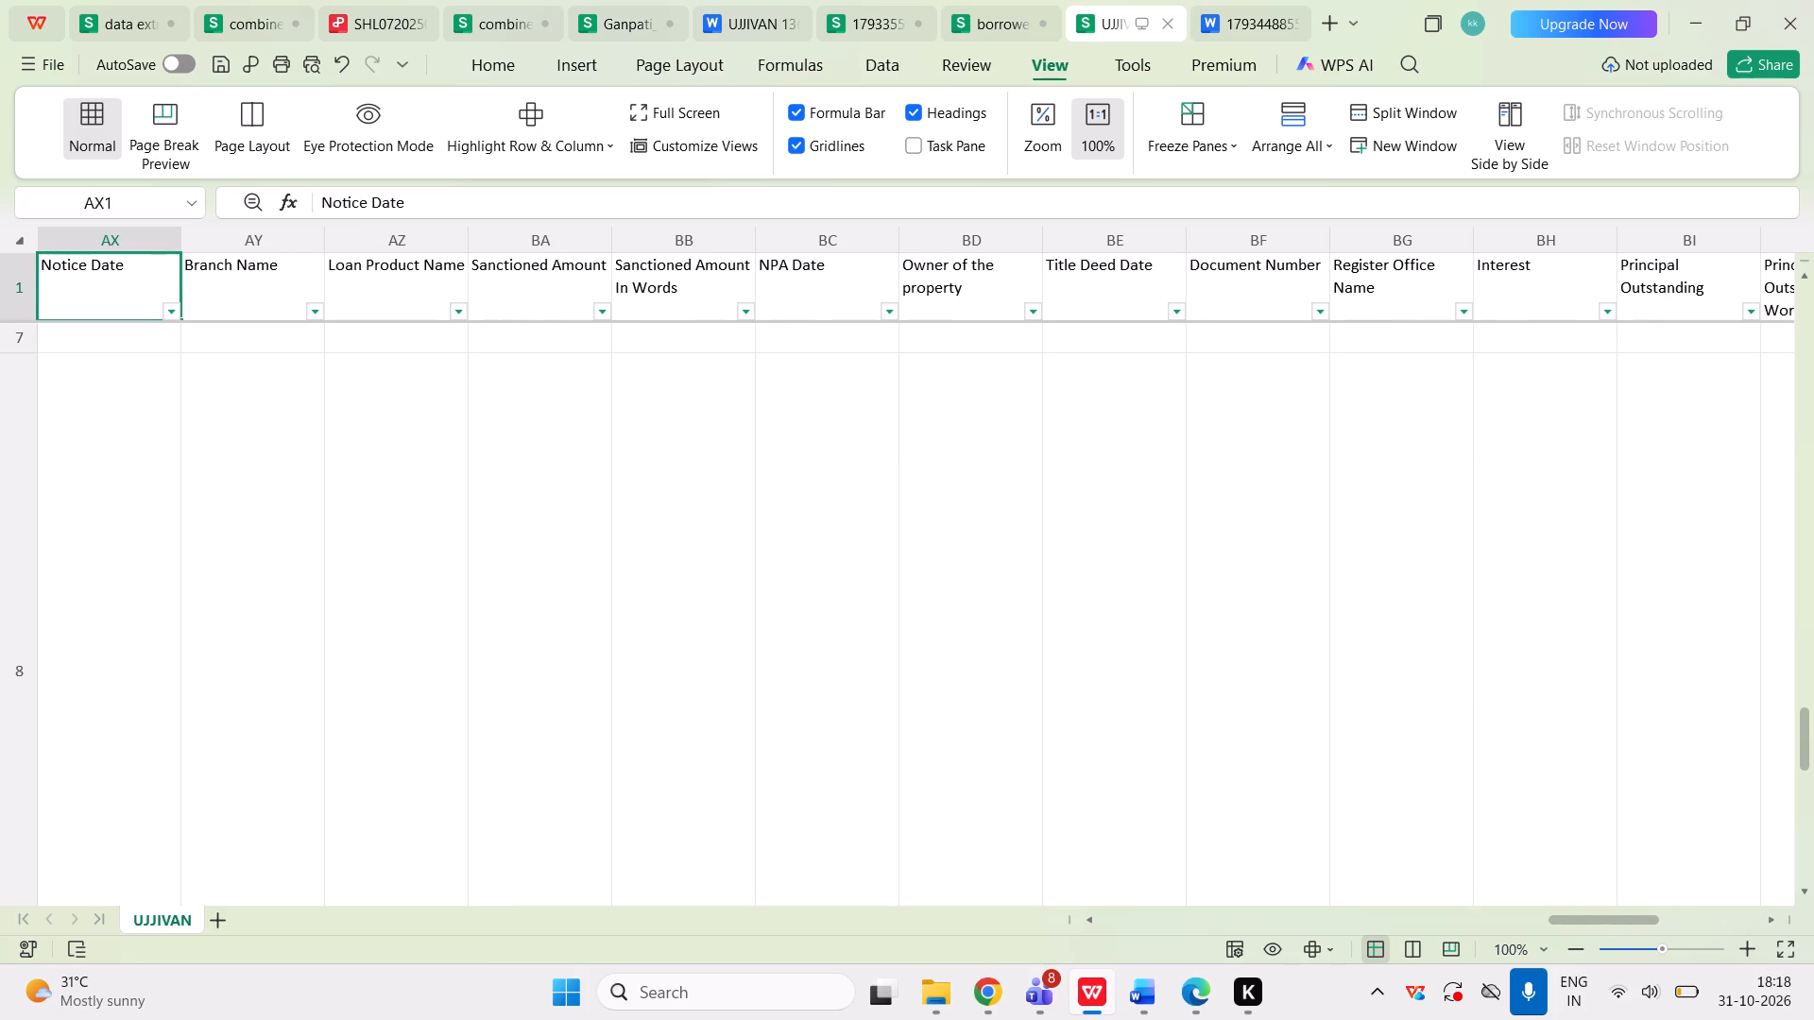
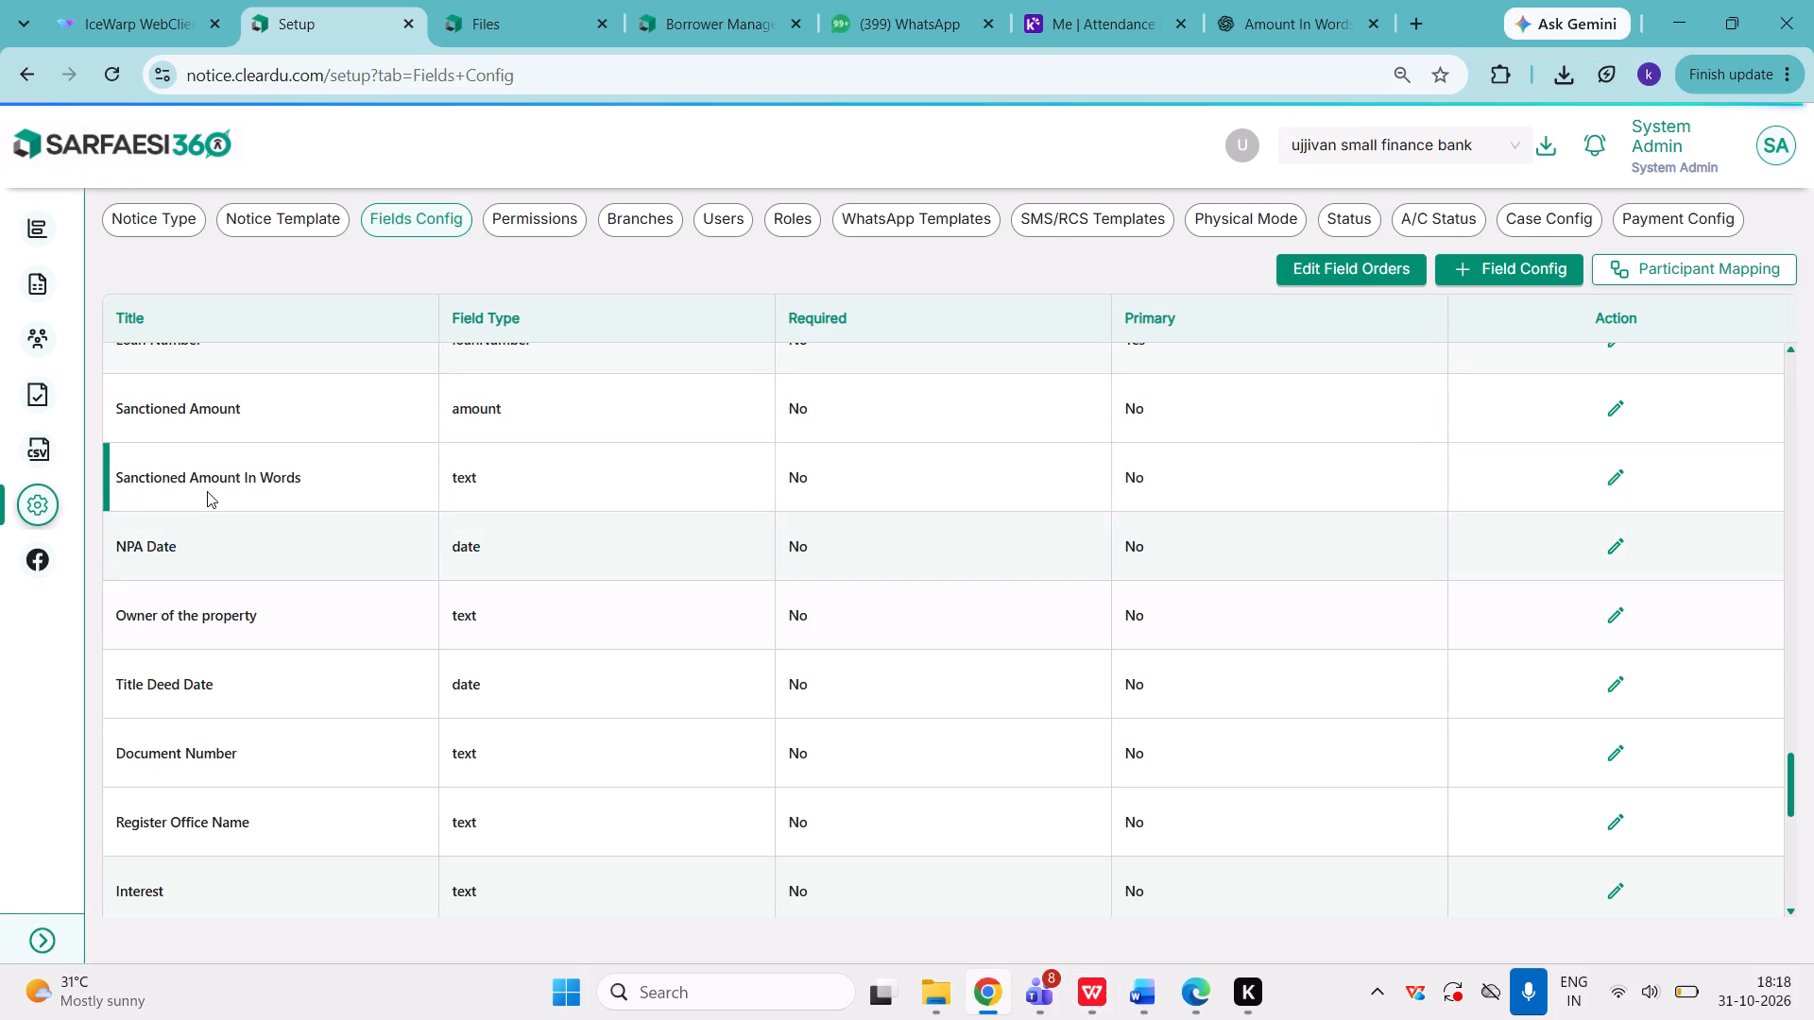
Copy the field title "Sanctioned Amount In Words" from Fields Config and replace the header text in cell BB1 of the UJJIVAN sheet with it.
triple_click(206, 488)
key("ctrl+c")
key("ctrl+c")
key("alt+Tab")
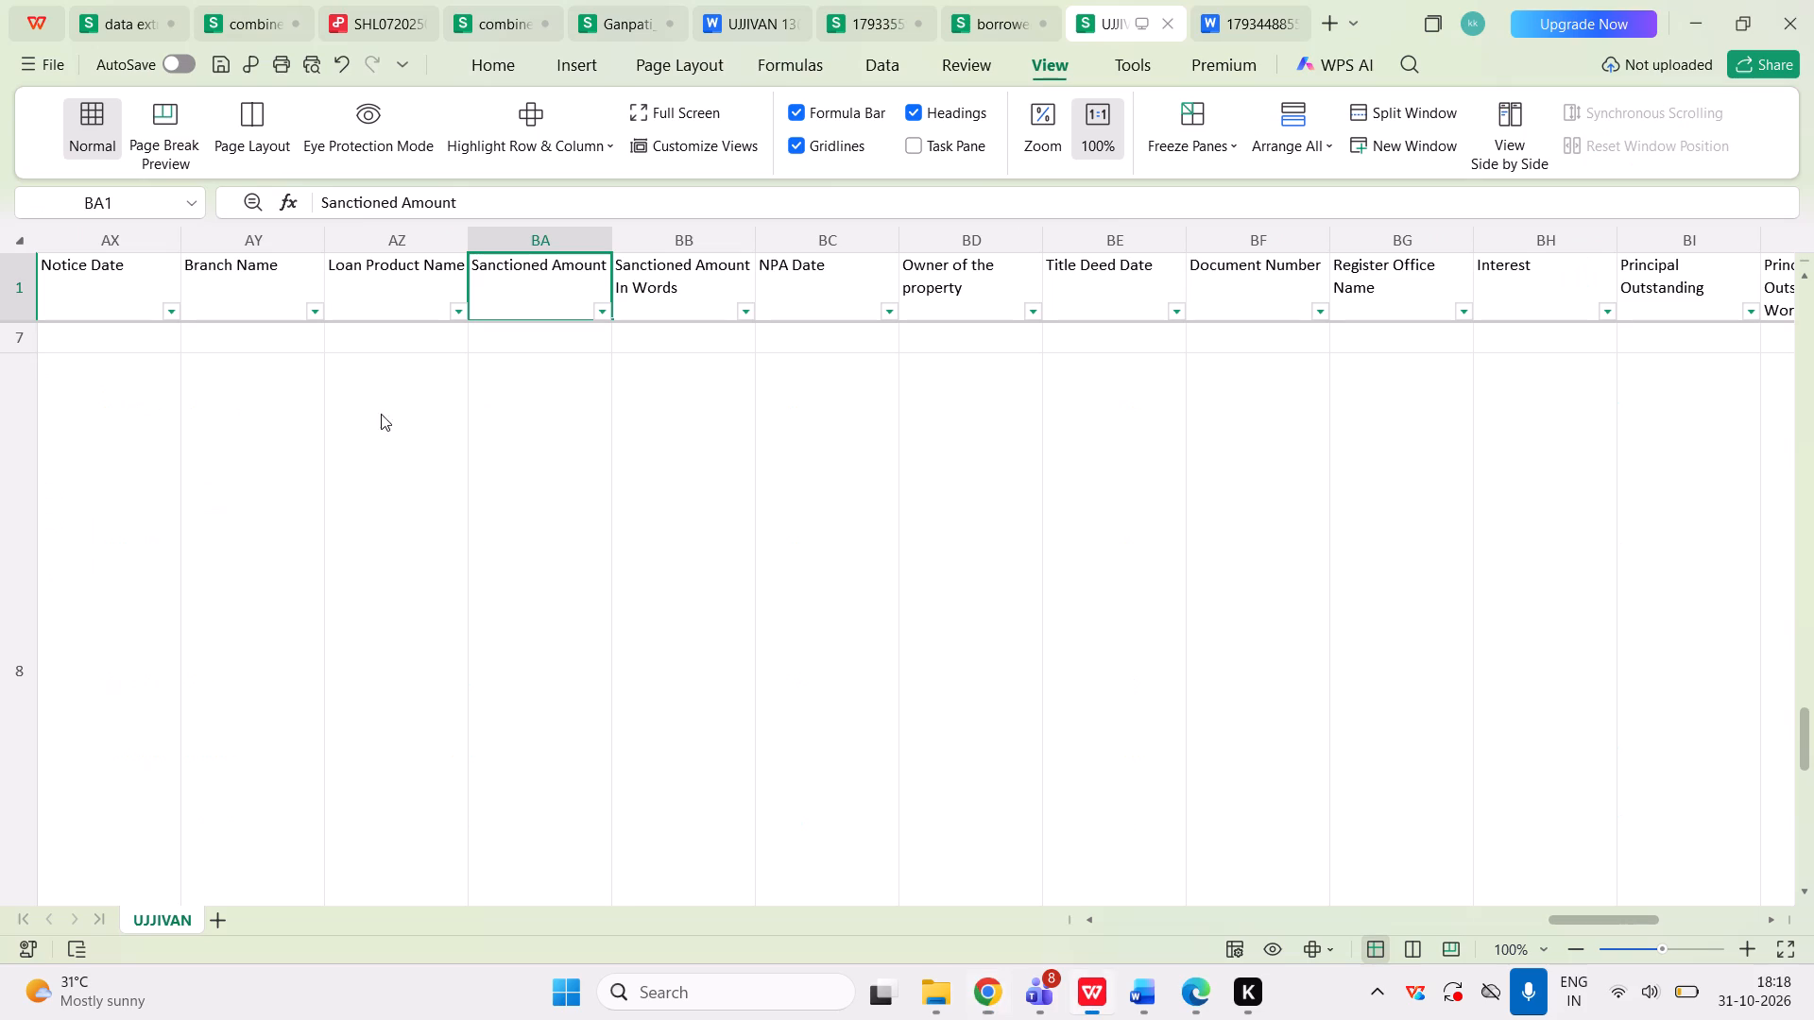
double_click(678, 275)
key("ctrl+a")
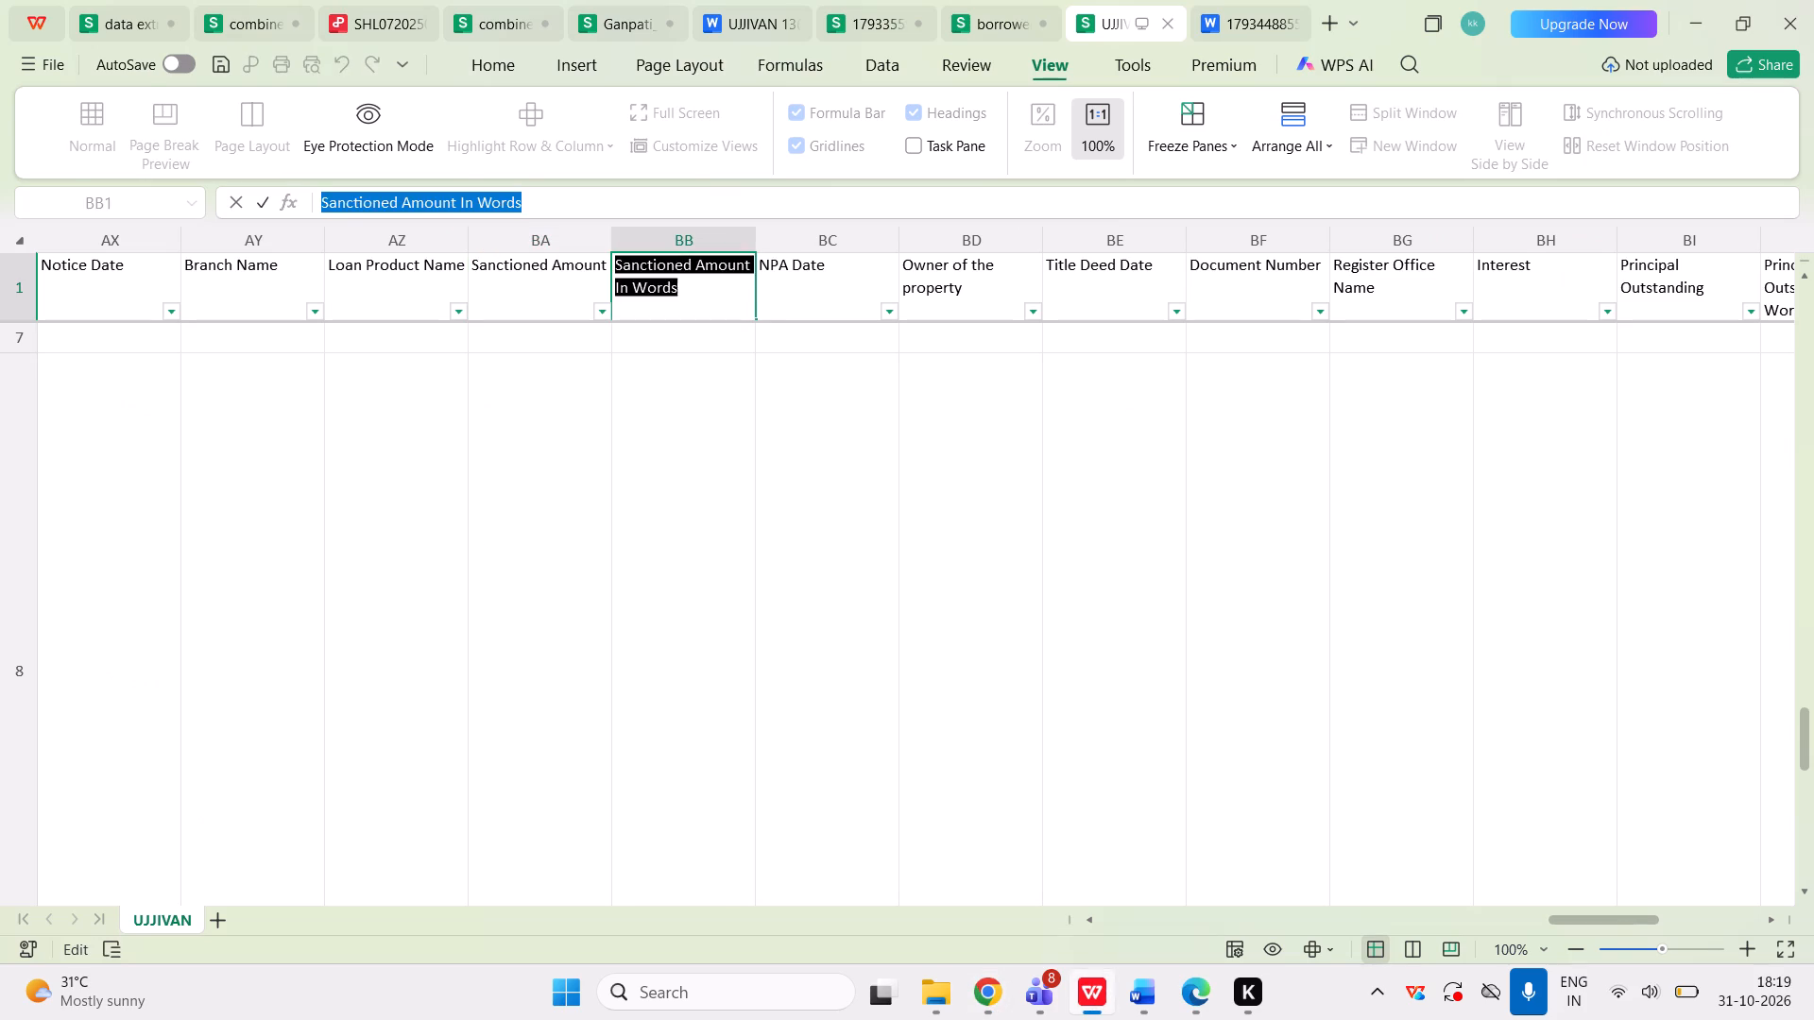
key("ctrl+v")
key("Tab")
key("Tab")
Copy the configured title "Principal Outstanding In Words" and replace the header text in cell BJ1 of the UJJIVAN sheet with it.
key("alt+Tab")
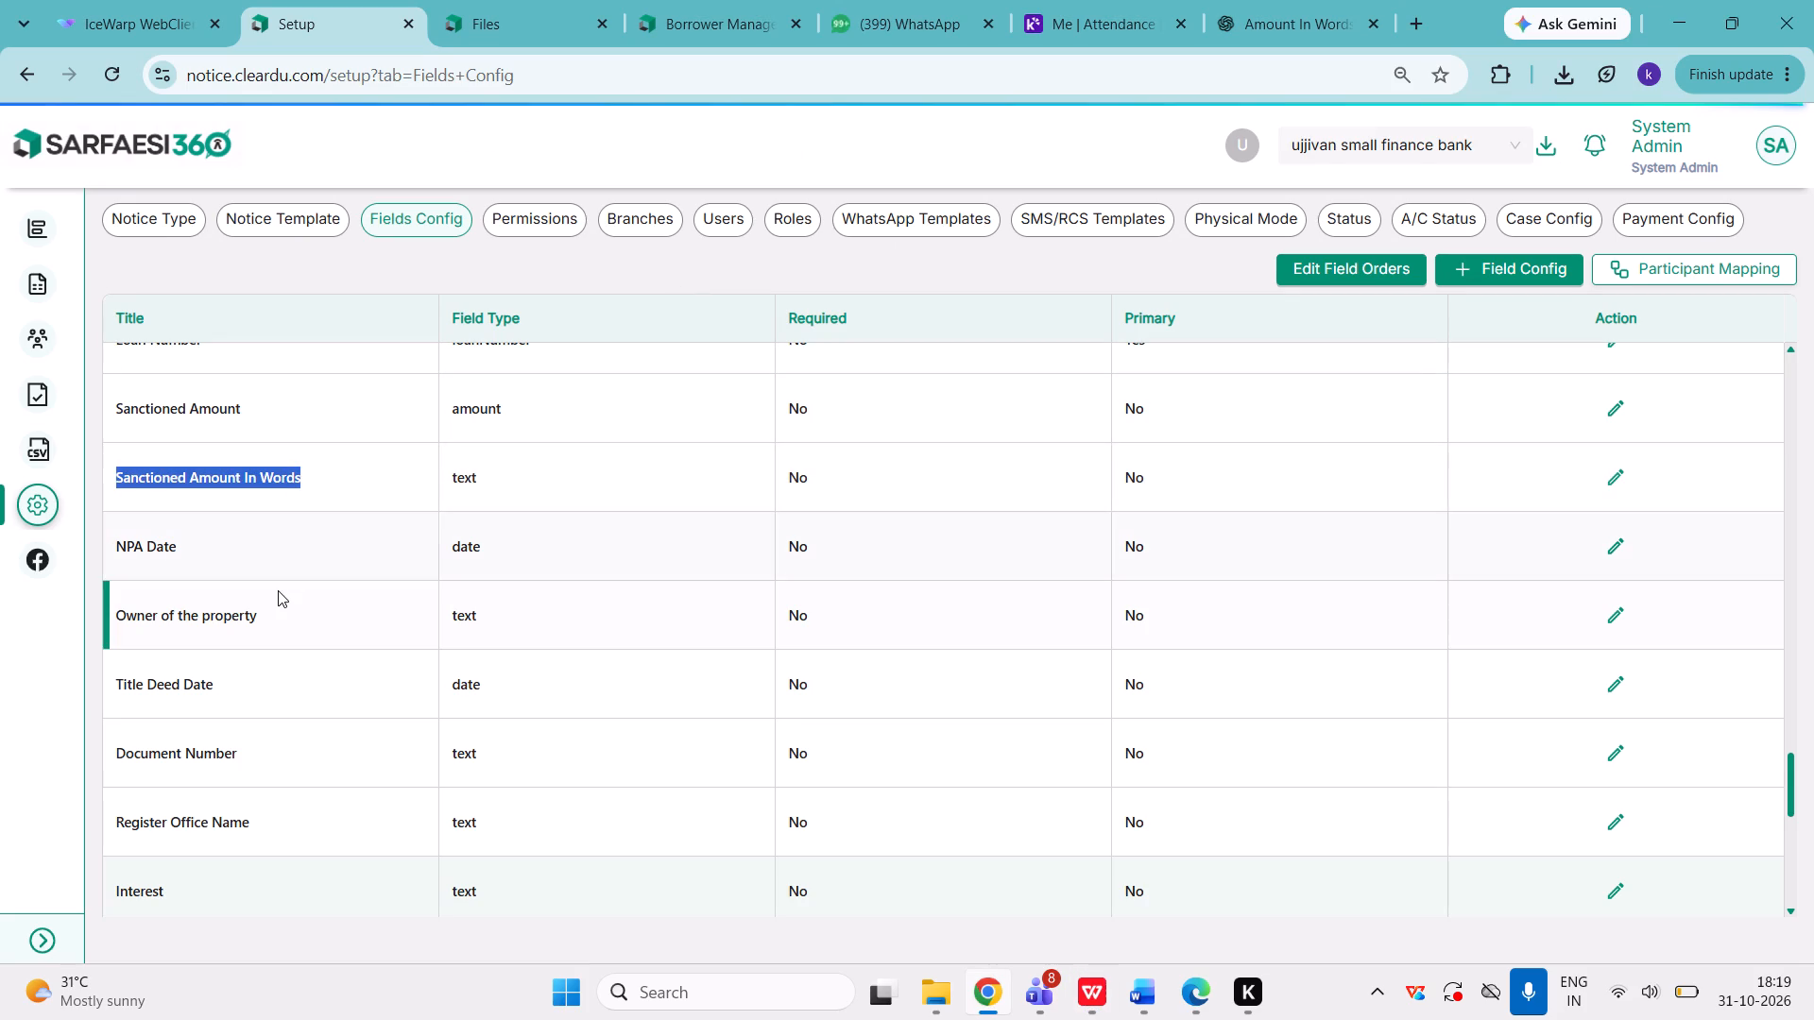
scroll(276, 590, "down", 3)
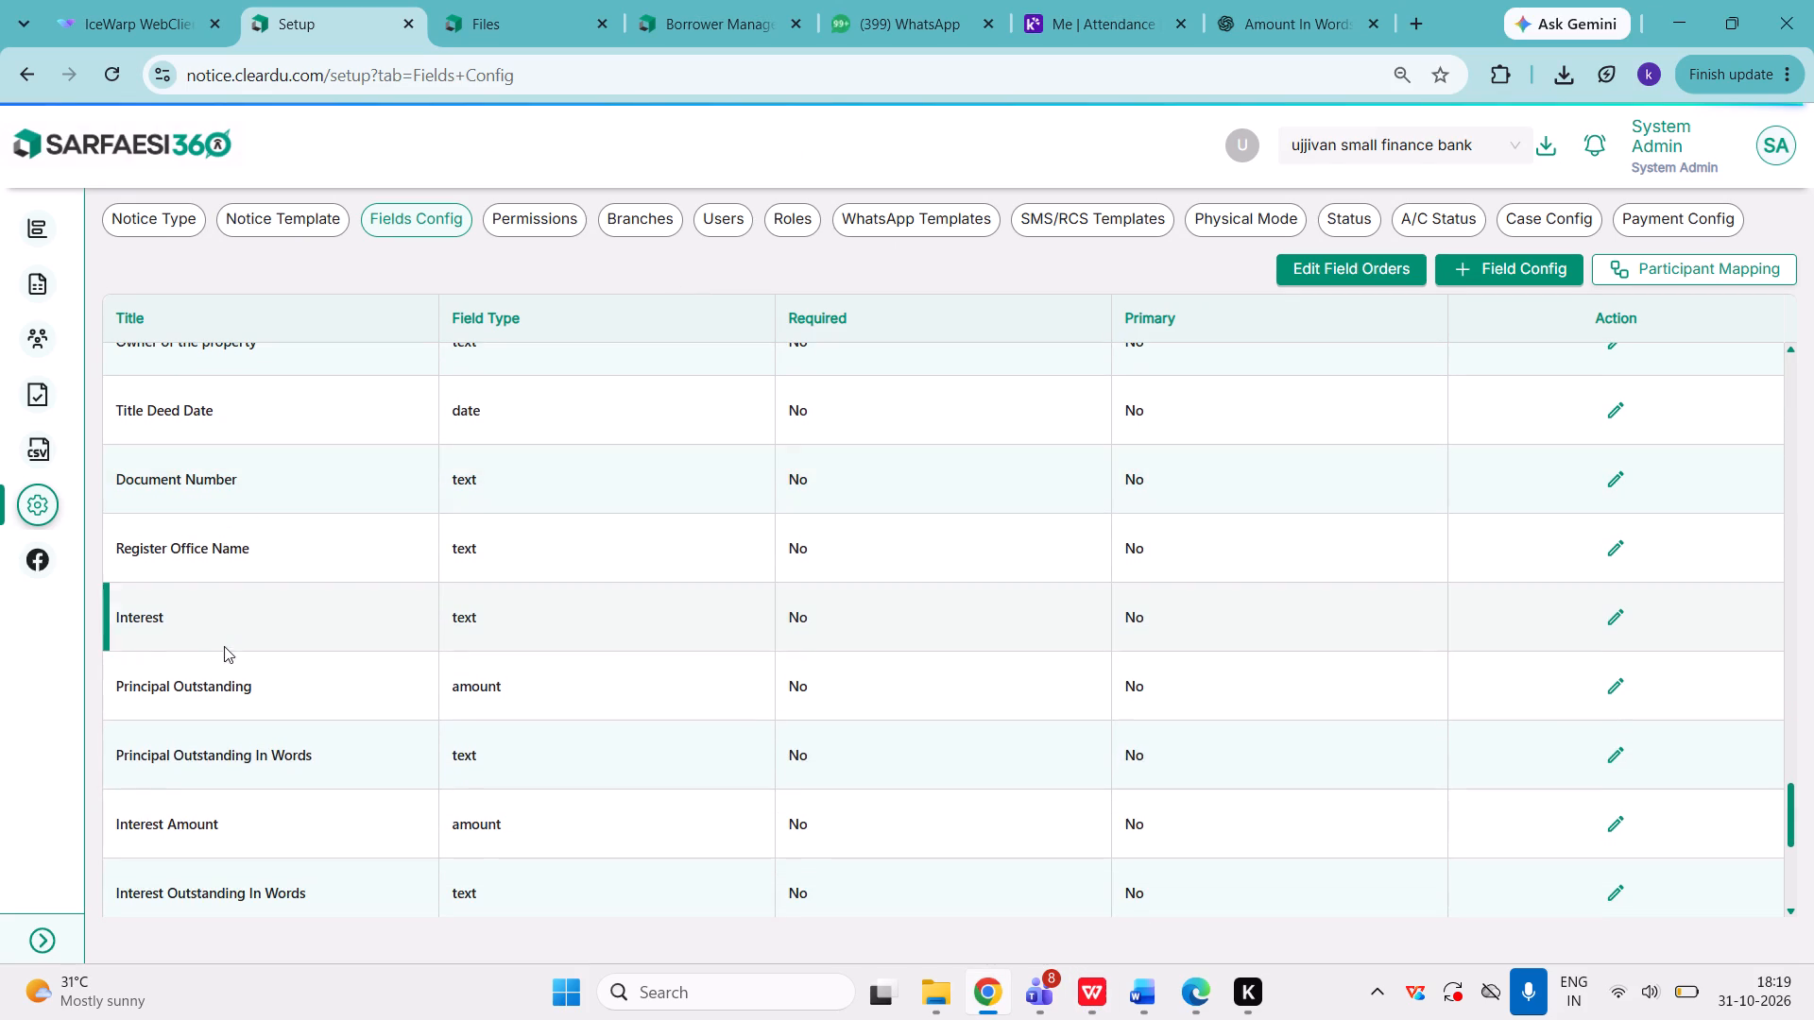
triple_click(212, 750)
key("ctrl+c")
key("ctrl+c")
key("alt+Tab")
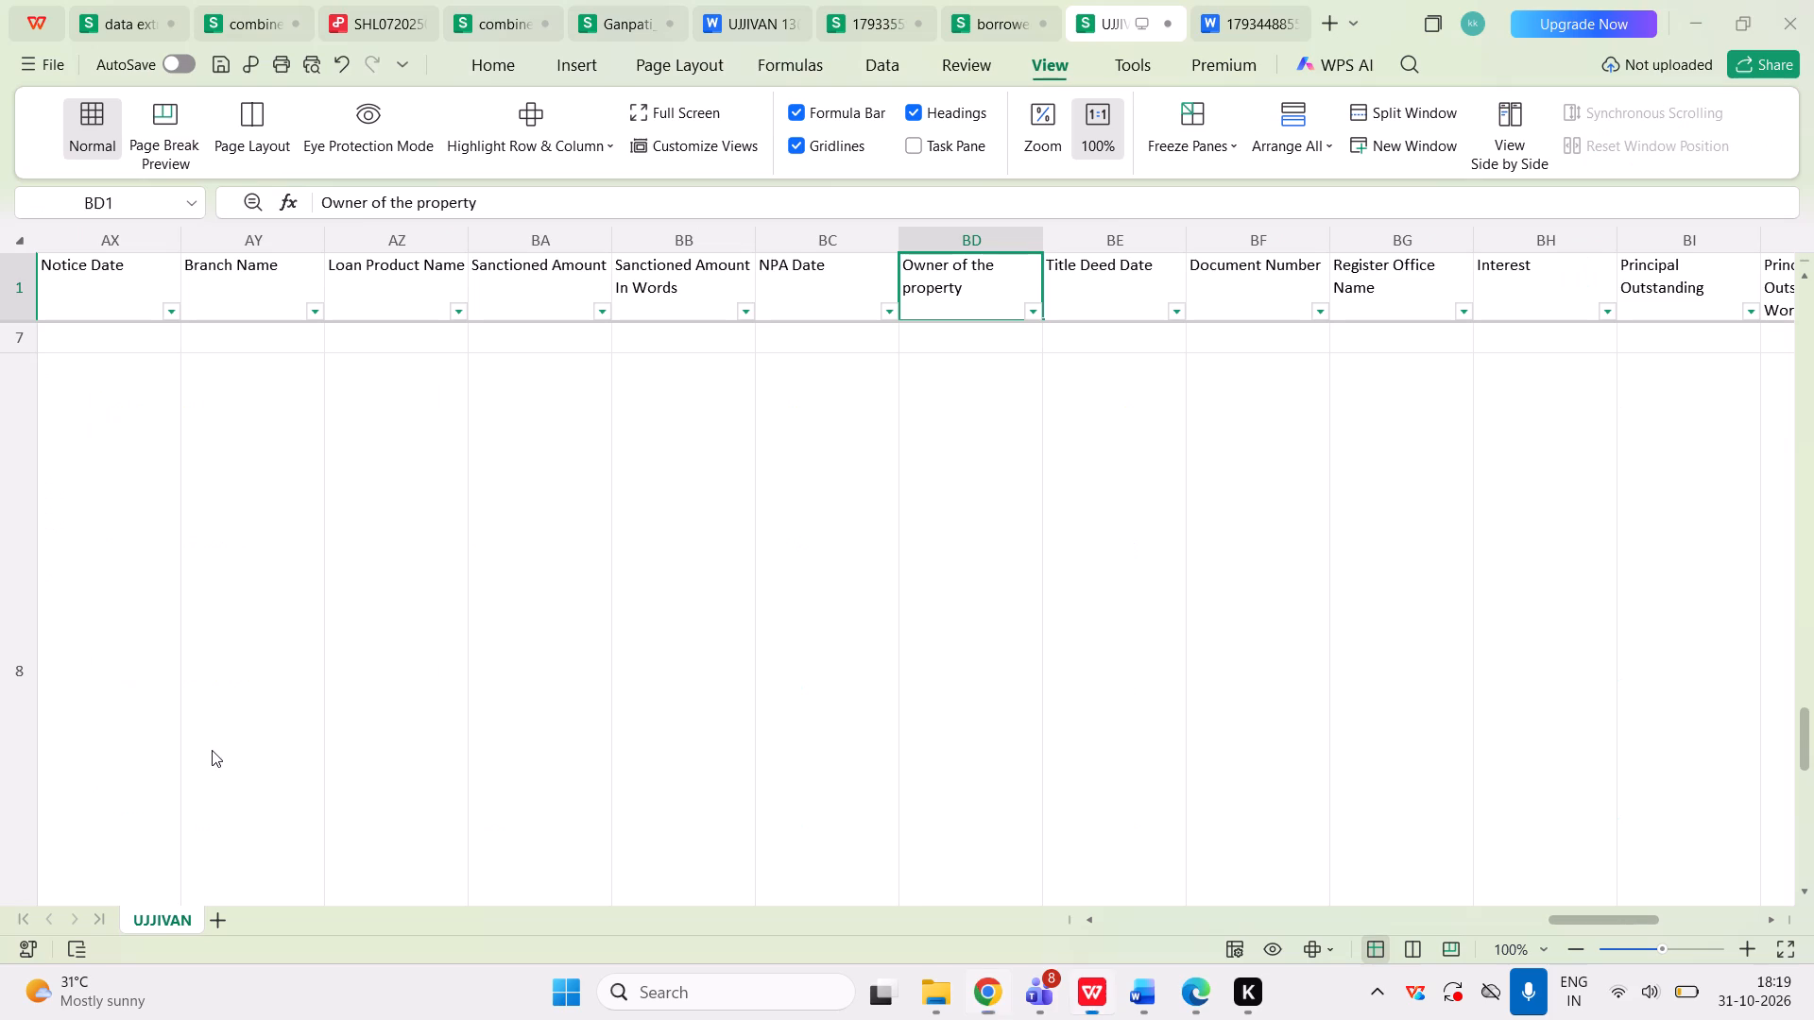
scroll(433, 888, "left", 5)
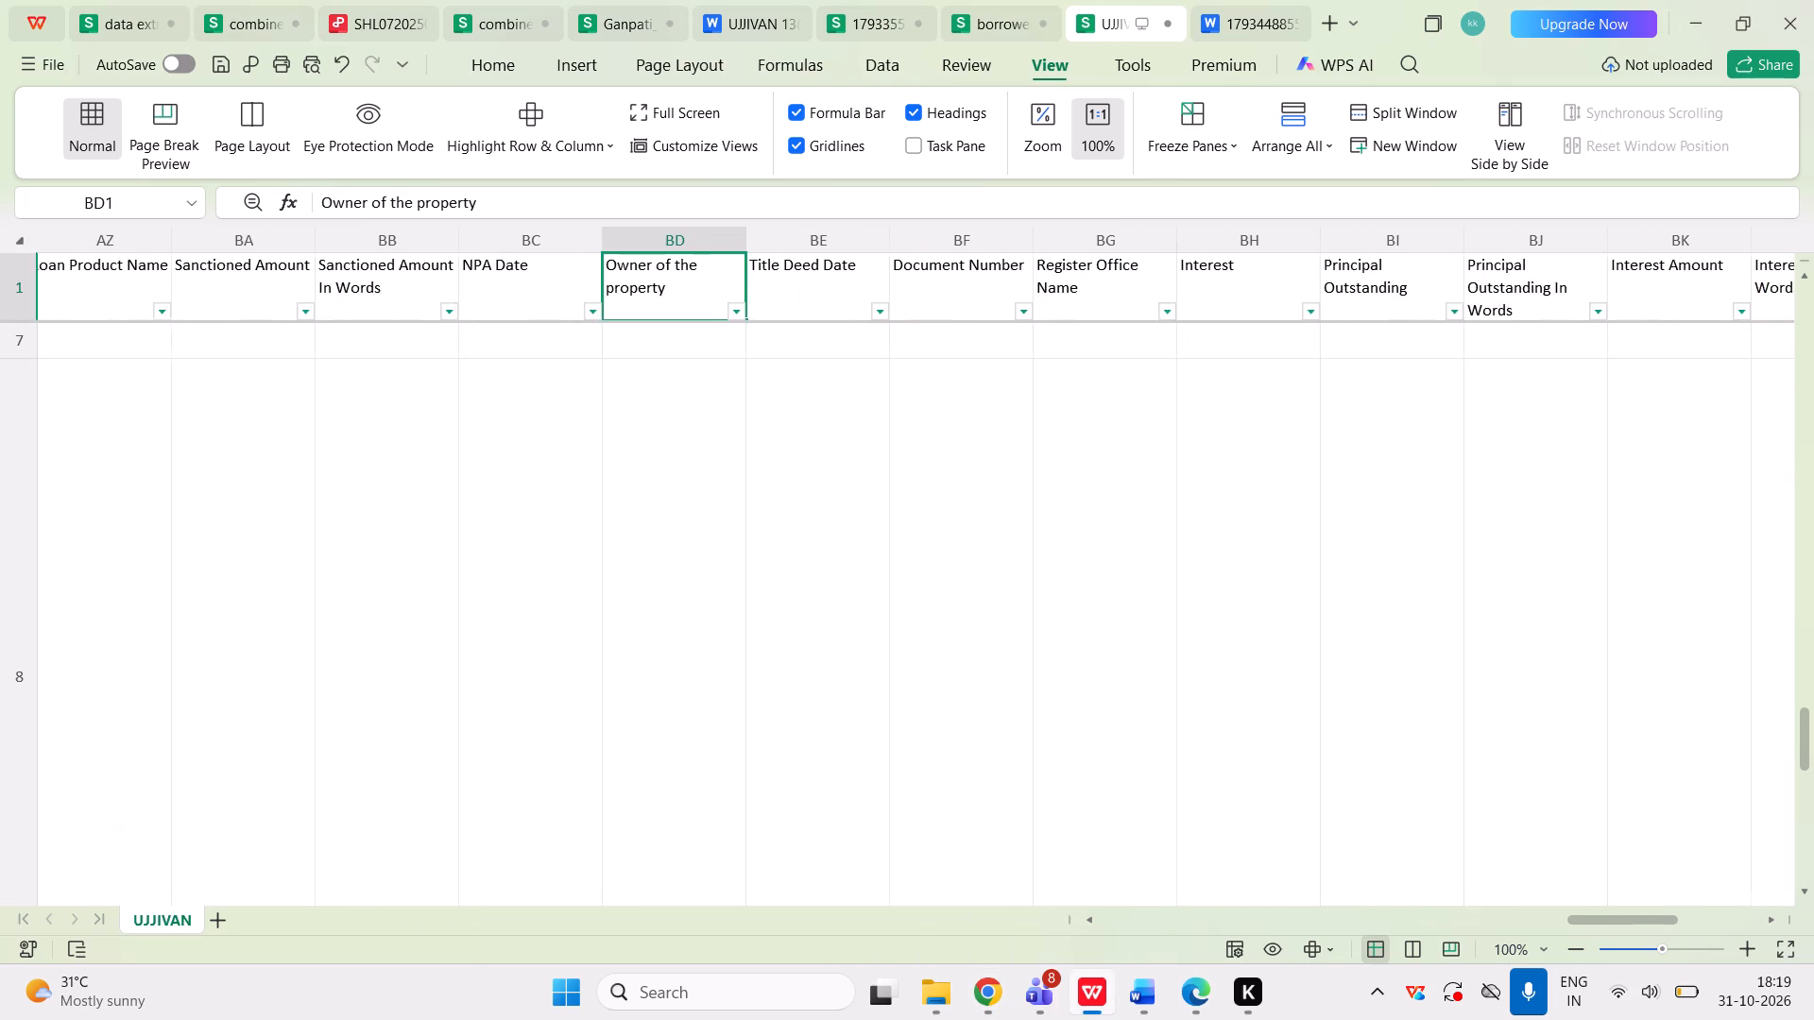
scroll(183, 868, "left", 1)
double_click(1383, 273)
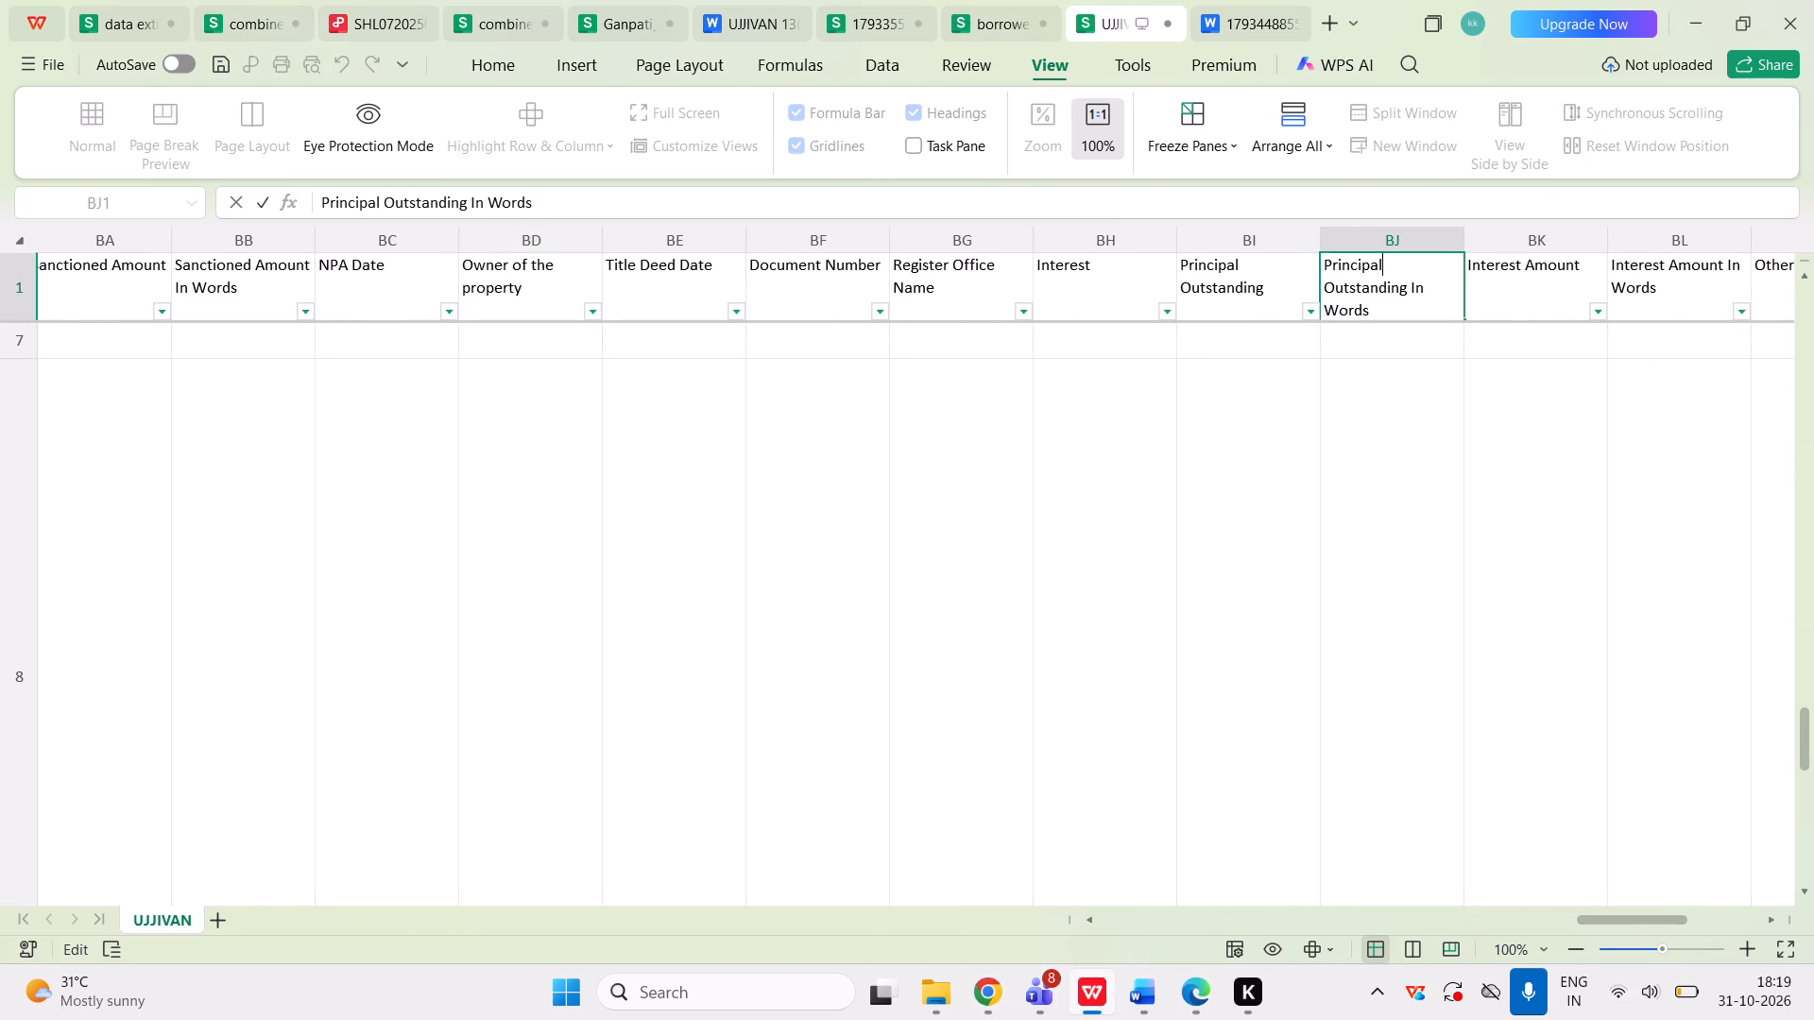
key("ctrl+a")
key("ctrl+v")
key("Tab")
key("Tab")
key("Tab")
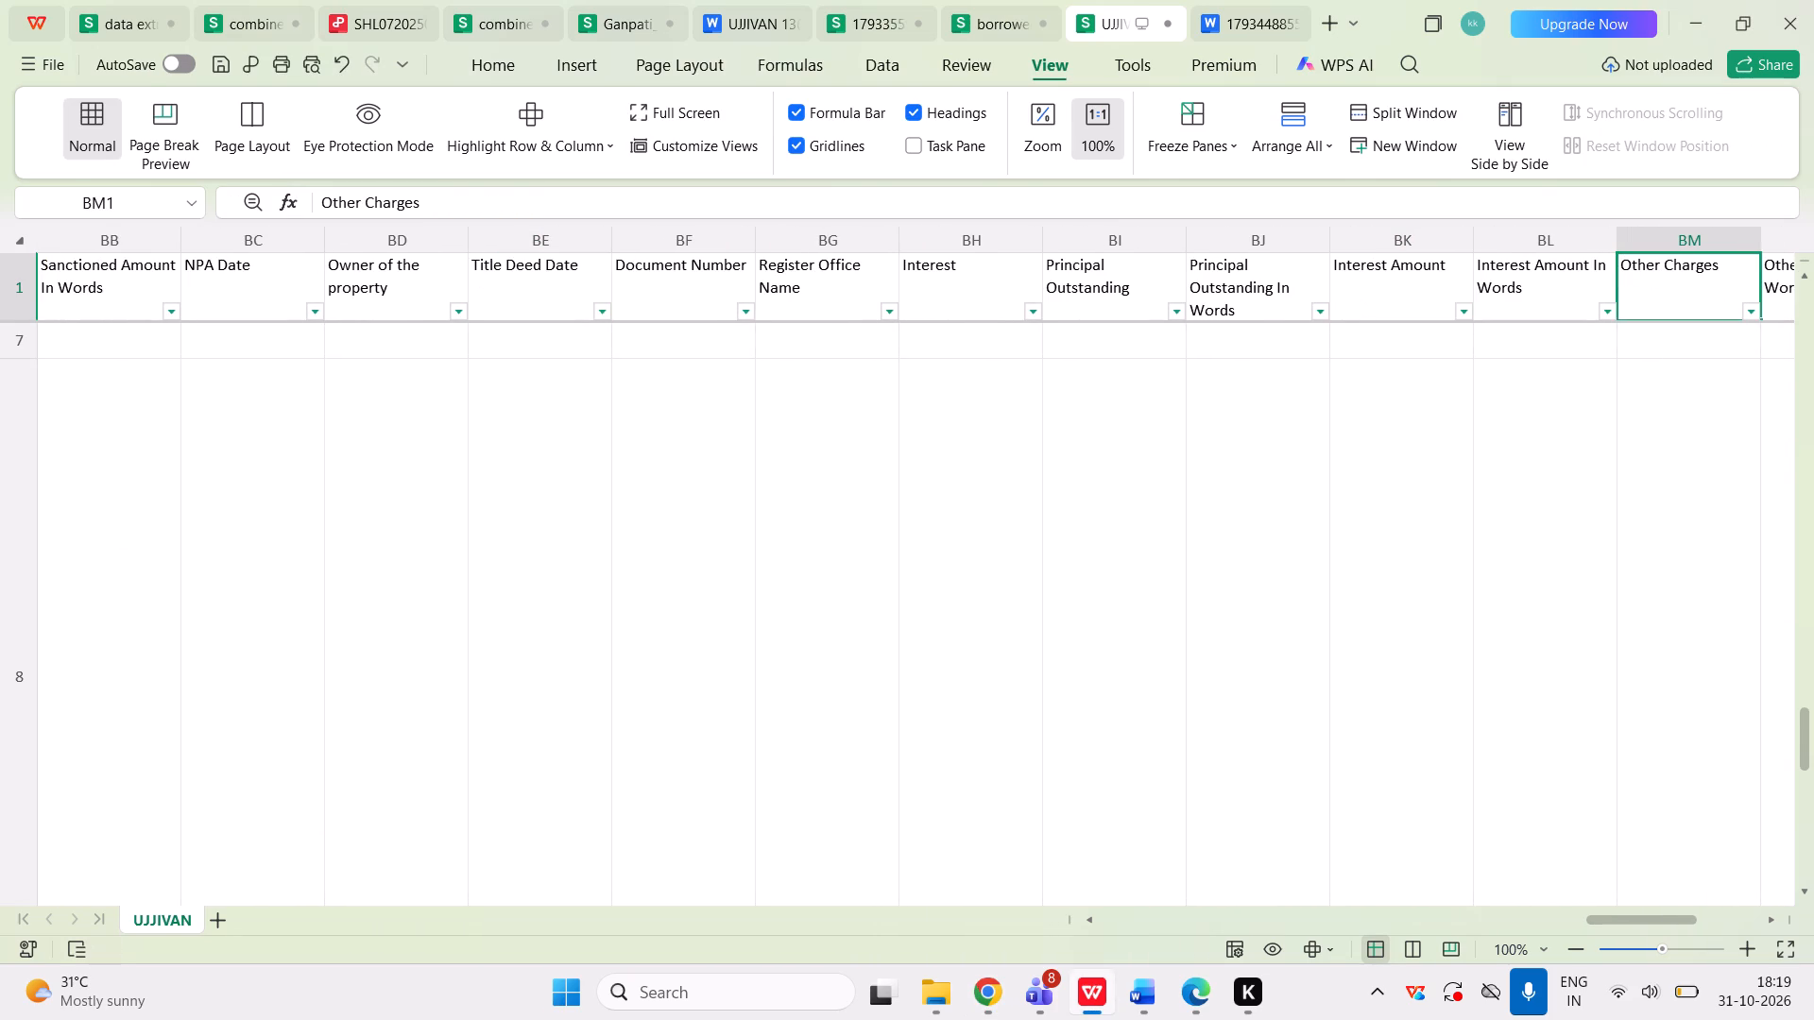
Replace the "Interest Amount In Words" header in cell BL1 of the UJJIVAN sheet with the configured title "Interest Outstanding In Words".
left_click(1545, 295)
key("alt+Tab")
scroll(565, 641, "down", 2)
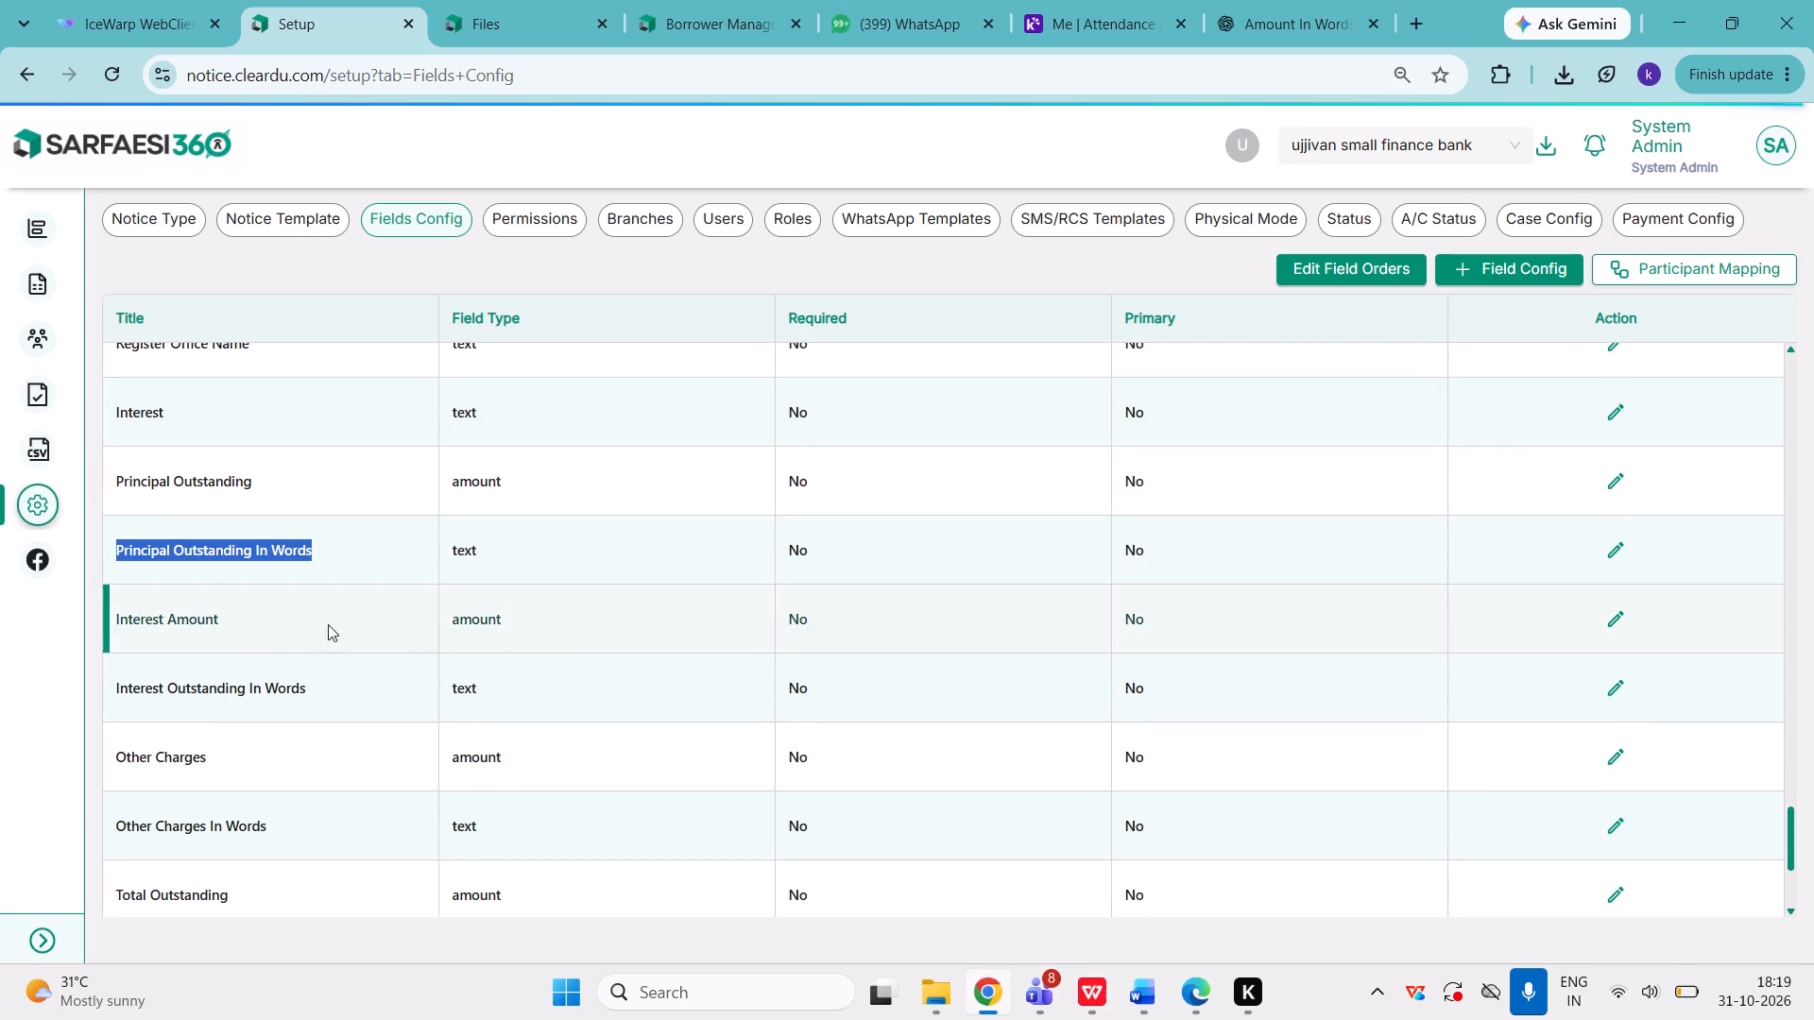
triple_click(228, 685)
key("ctrl+c")
key("ctrl+c")
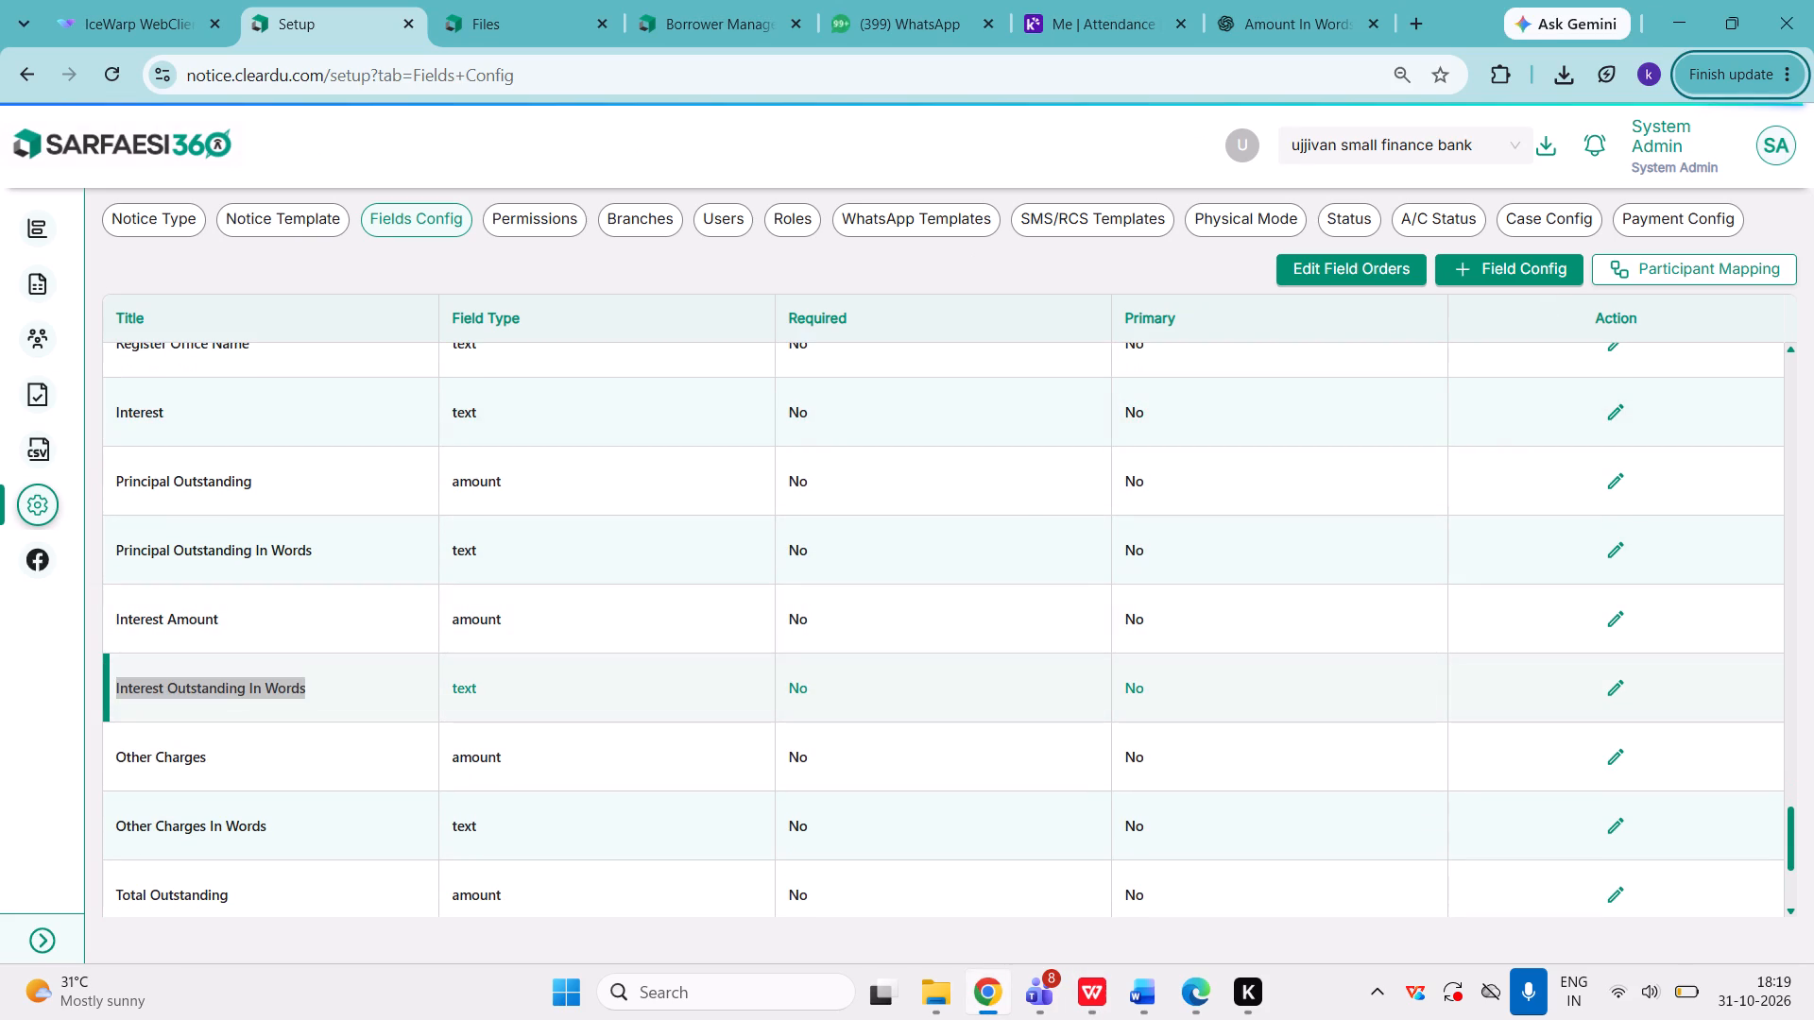
scroll(228, 685, "down", 1)
key("alt+Tab")
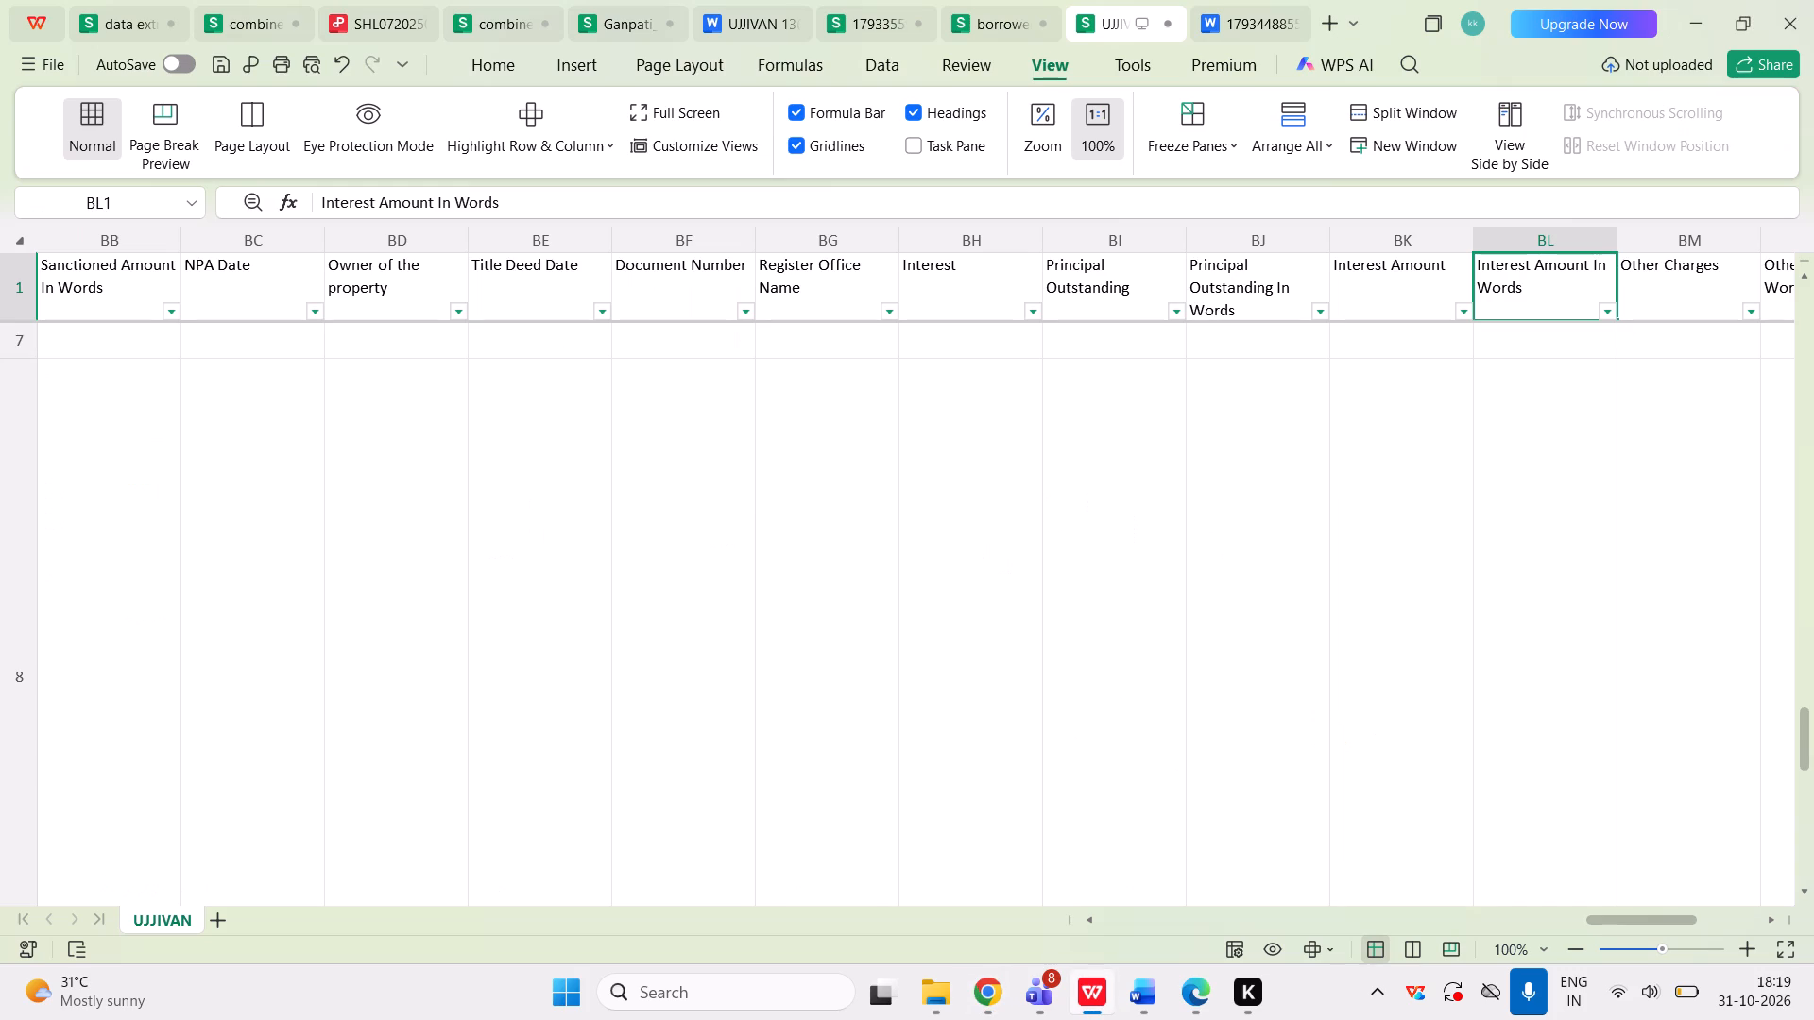
double_click(1532, 273)
key("ctrl+a")
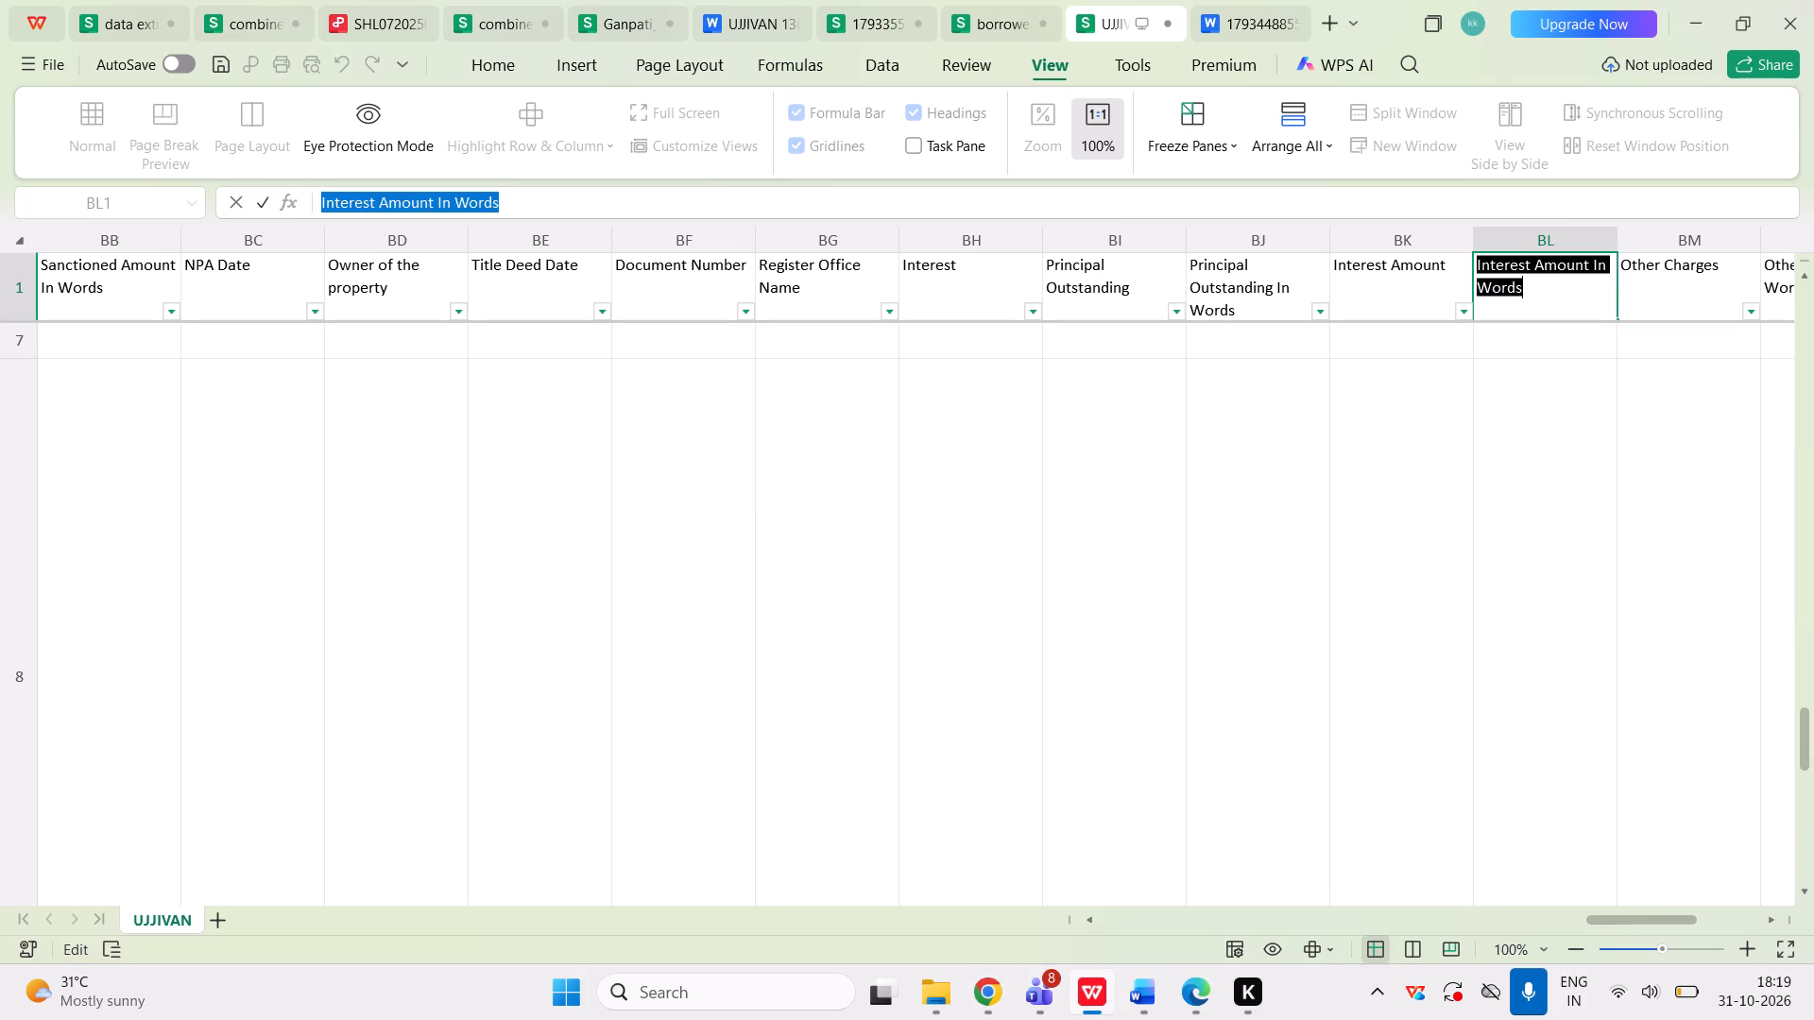
key("ctrl+v")
scroll(1532, 273, "left", 4)
key("Tab")
scroll(1532, 273, "left", 3)
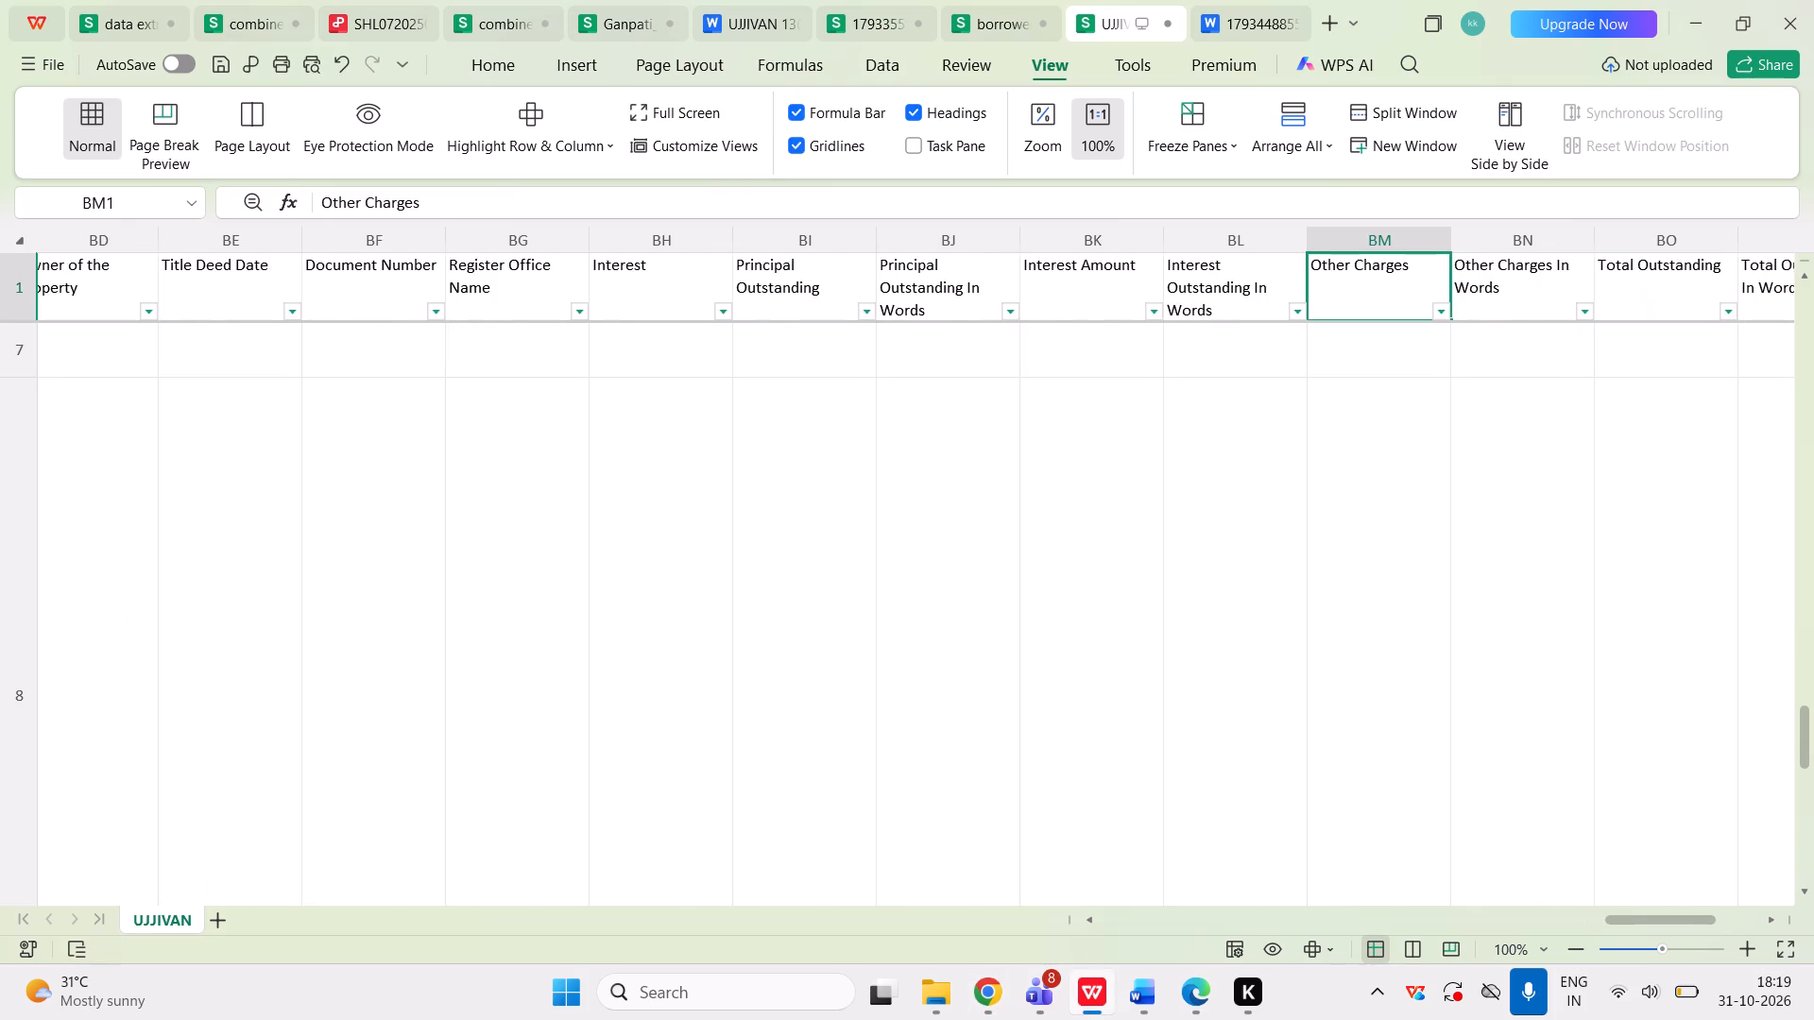
scroll(1532, 273, "left", 2)
Copy the configured title "Total Outstanding In Words" and replace the header text in cell BP1 of the UJJIVAN sheet with it.
key("alt+Tab")
scroll(960, 564, "down", 2)
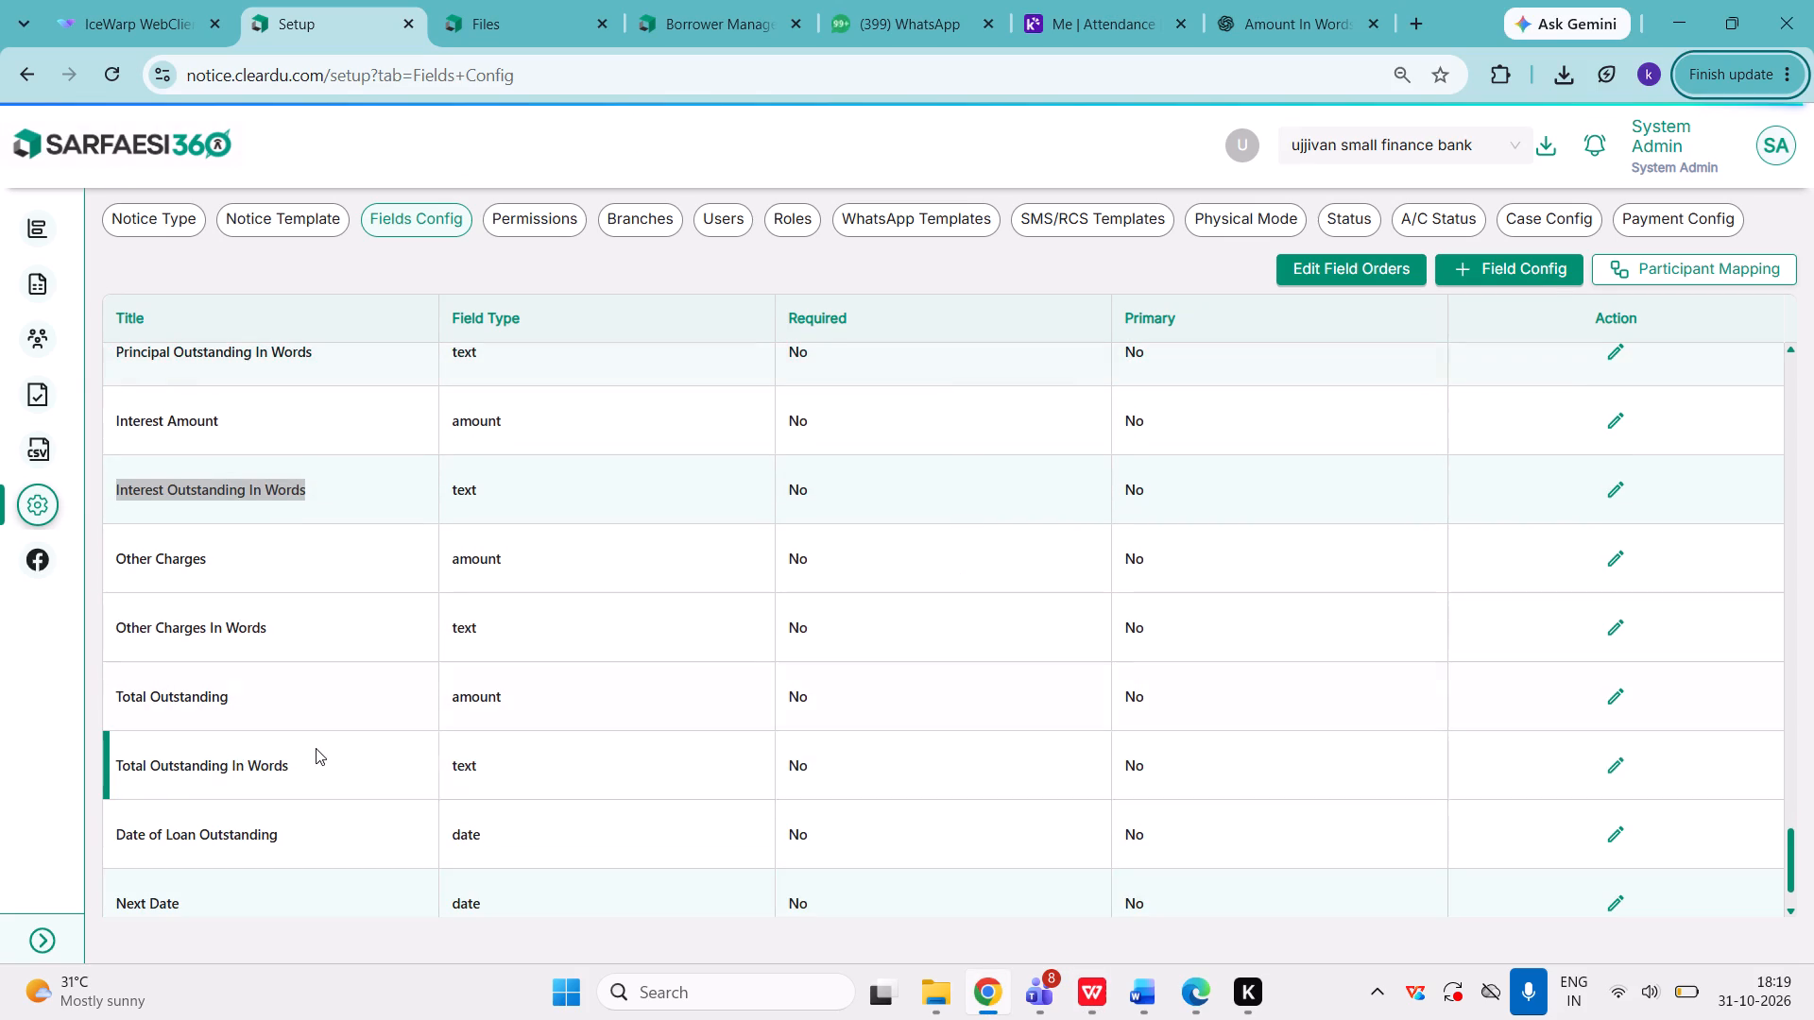
triple_click(269, 761)
key("ctrl+c")
key("ctrl+c")
key("alt+Tab")
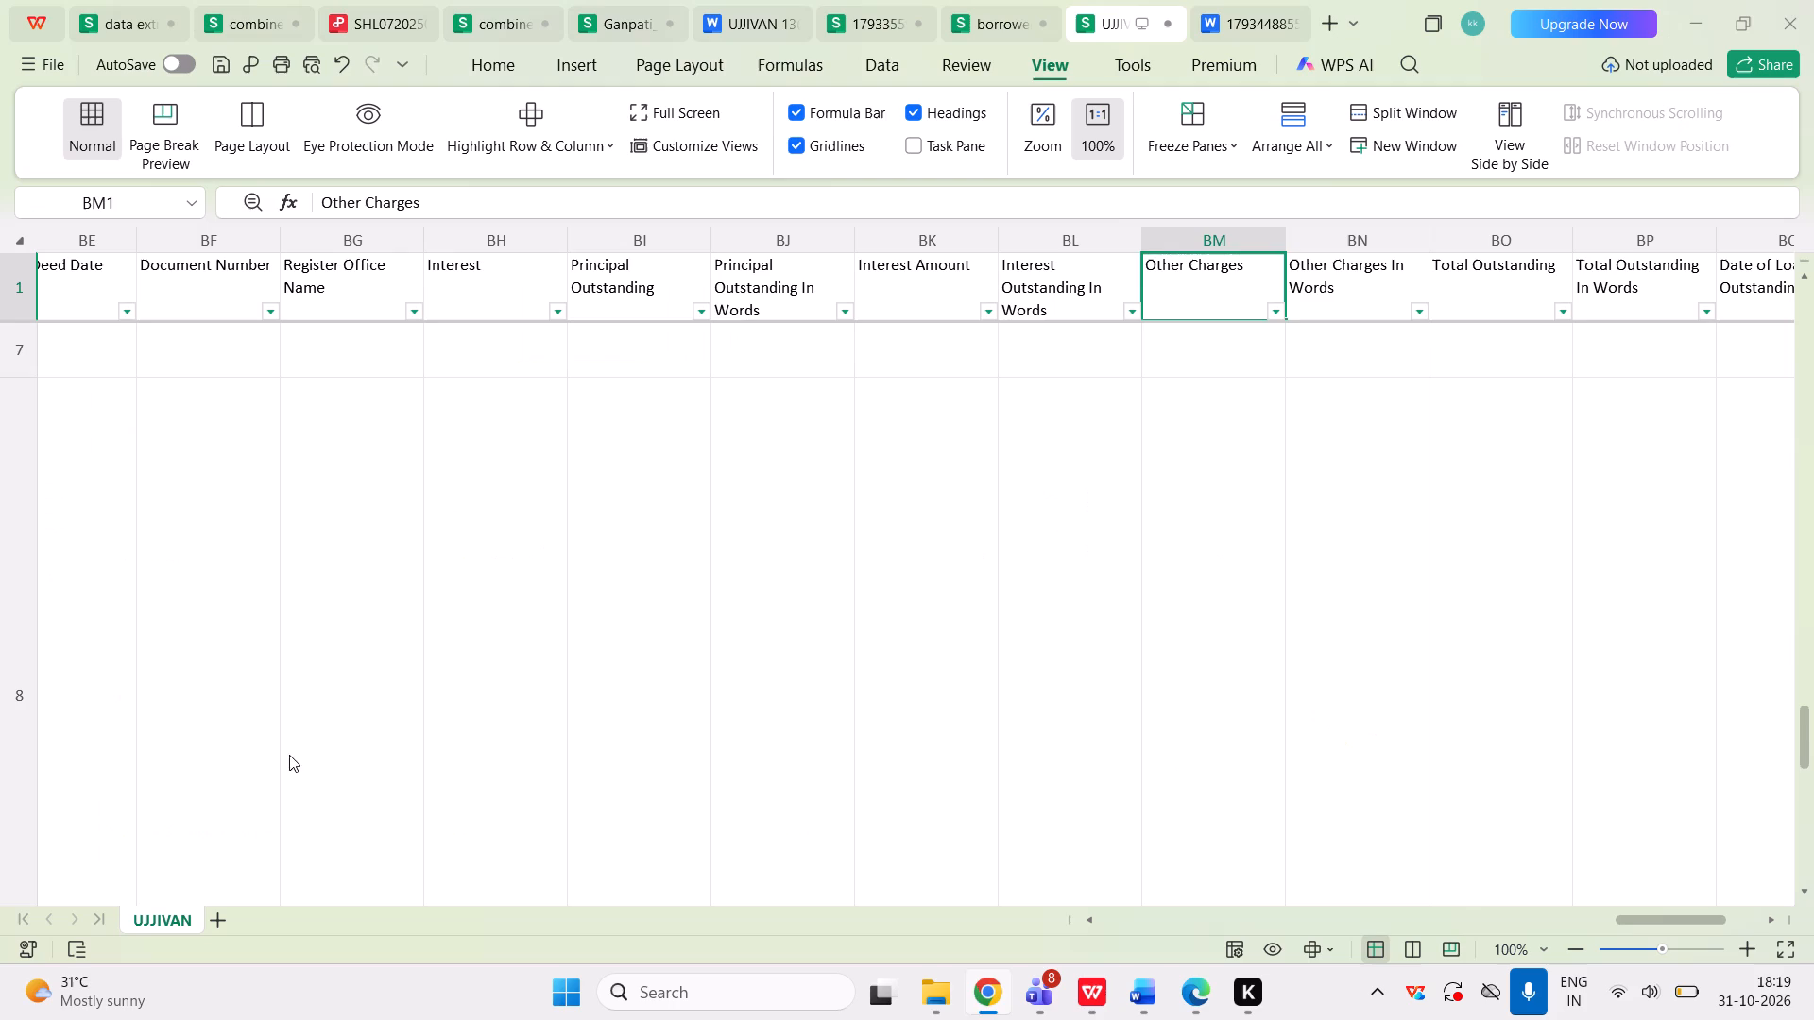
key("Tab")
key("Tab")
key("Tab")
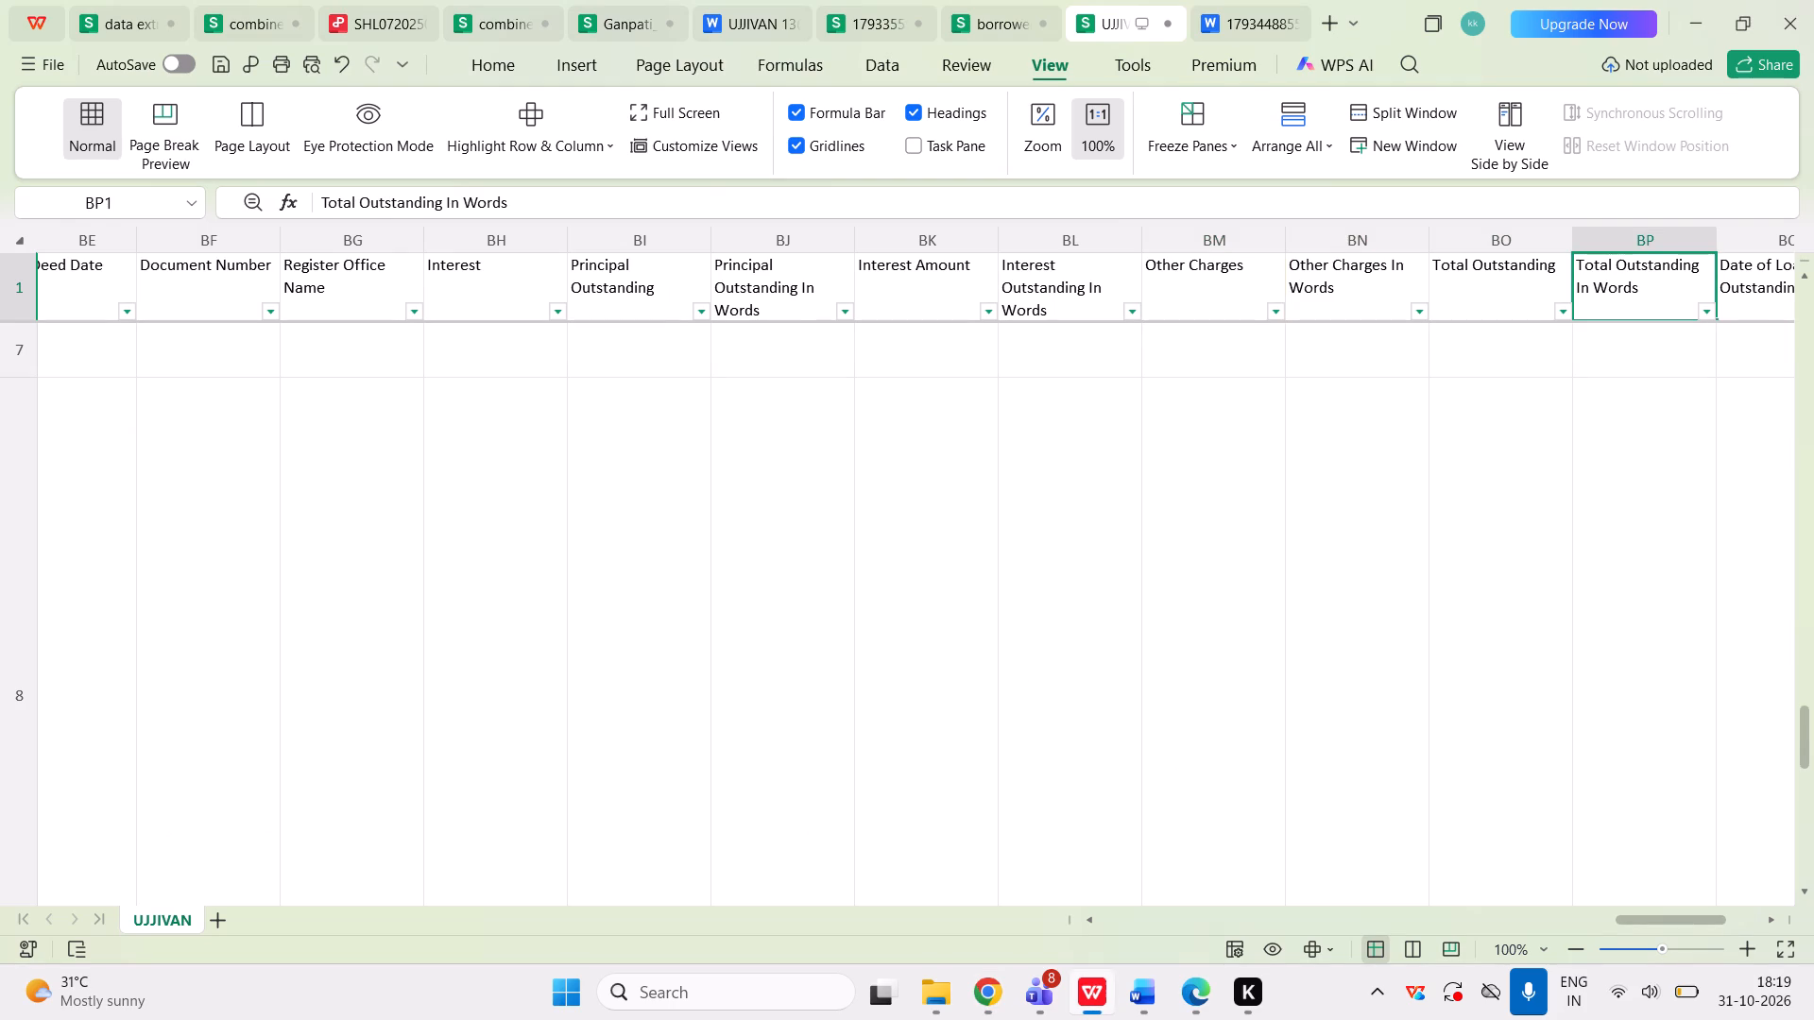
key("ctrl+v")
key("ctrl+z")
double_click(1660, 284)
key("ctrl+a")
key("ctrl+v")
key("Tab")
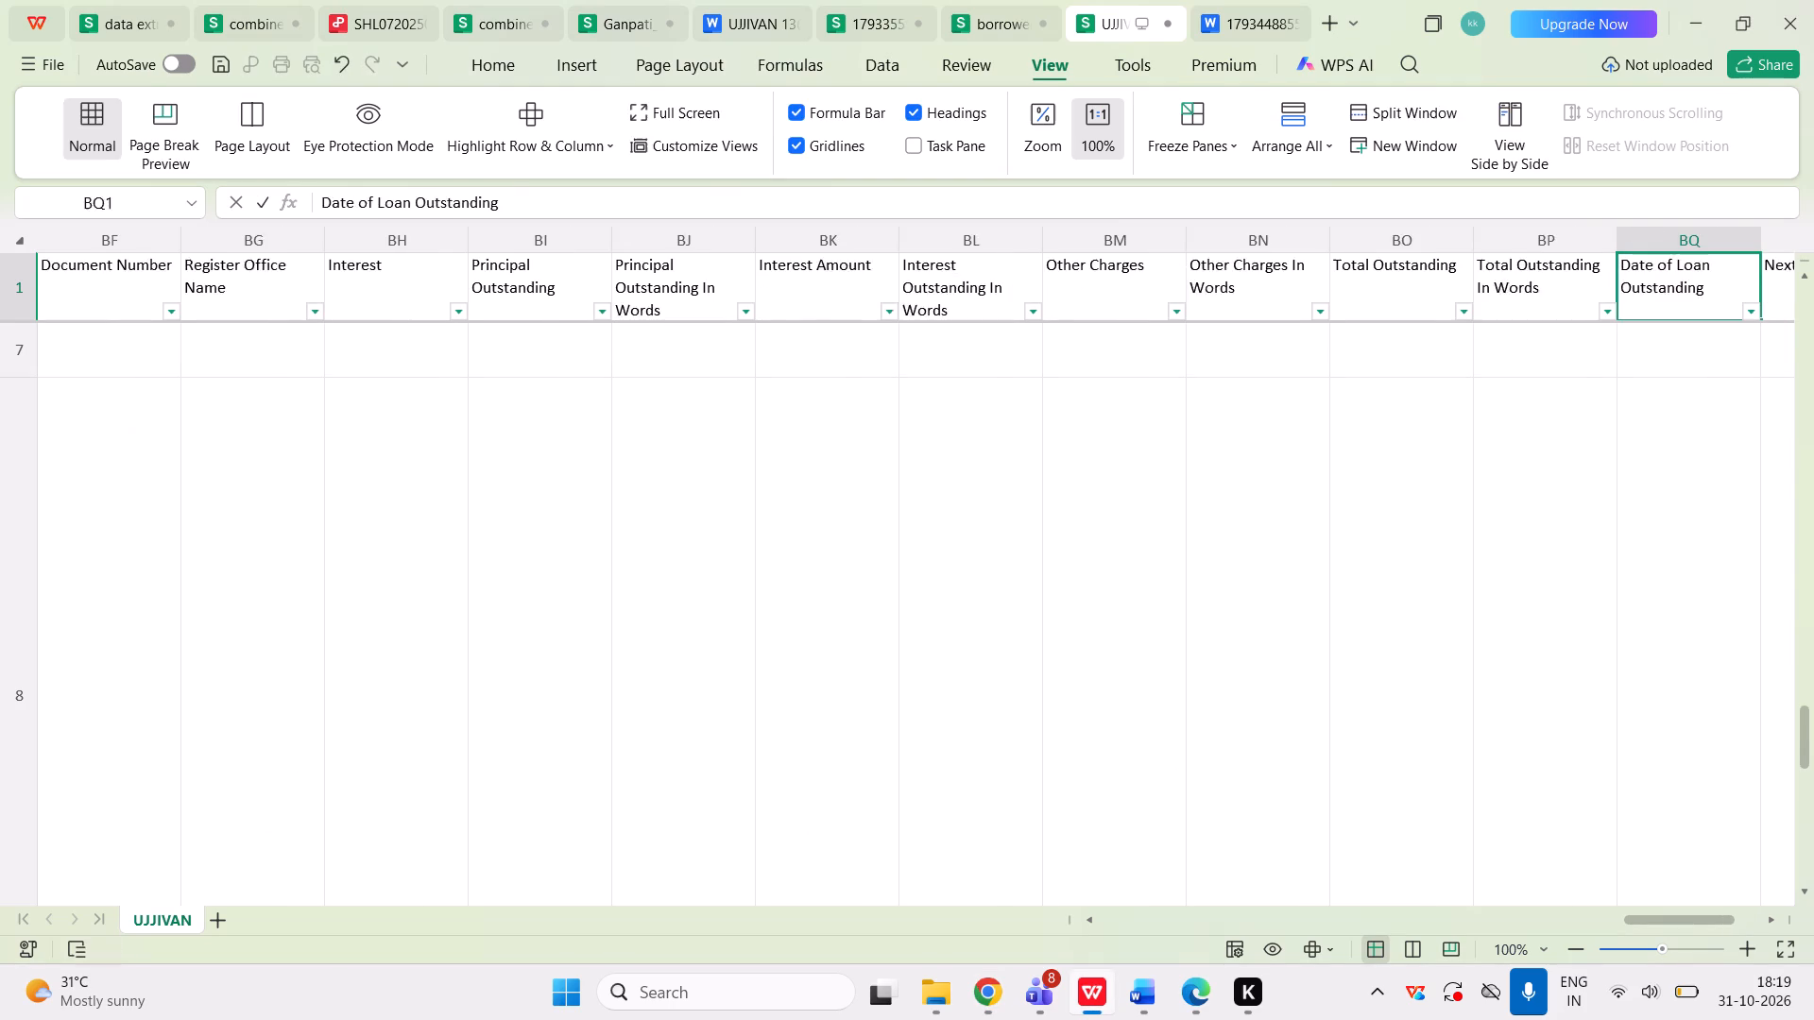
key("Tab")
Save the UJJIVAN sheet, keeping its current file format.
key("ctrl+s")
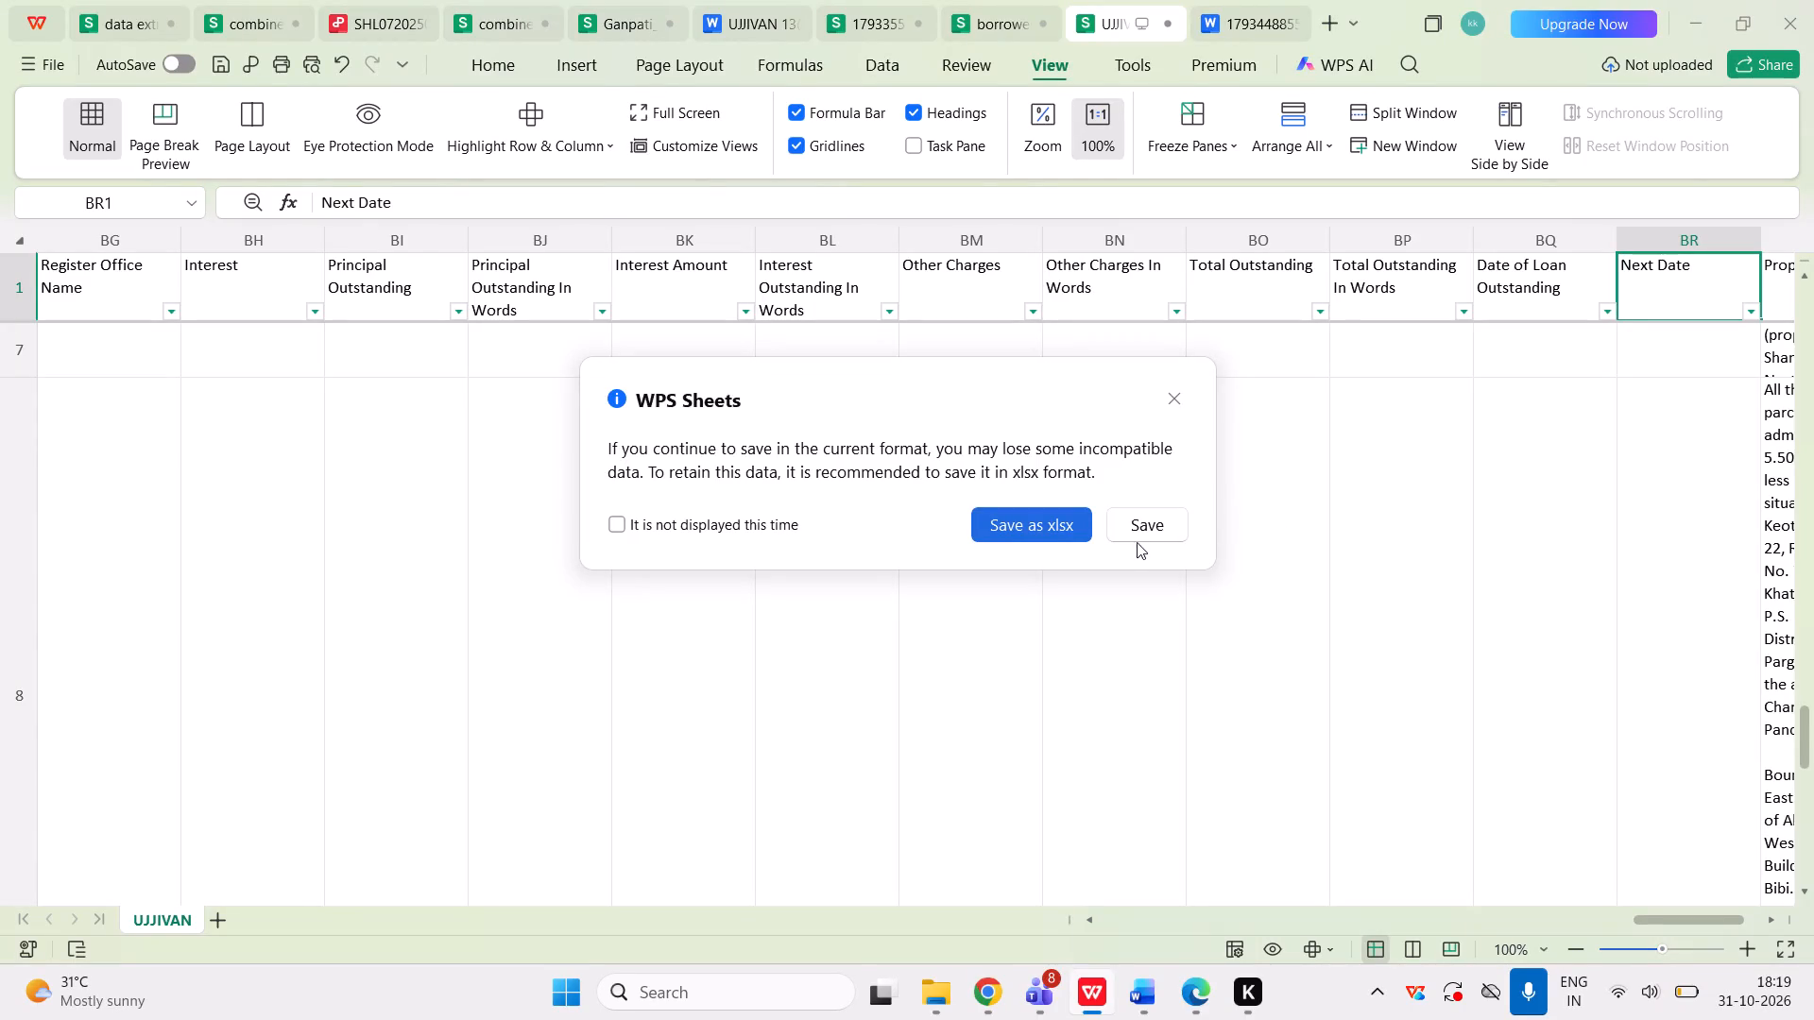
left_click(1138, 537)
In SARFAESI360 Files, start a borrowers file upload with notice type Sec 13(2) - Demand Notice, template UJJIVAN 13(2) and branch 01.
left_click(993, 968)
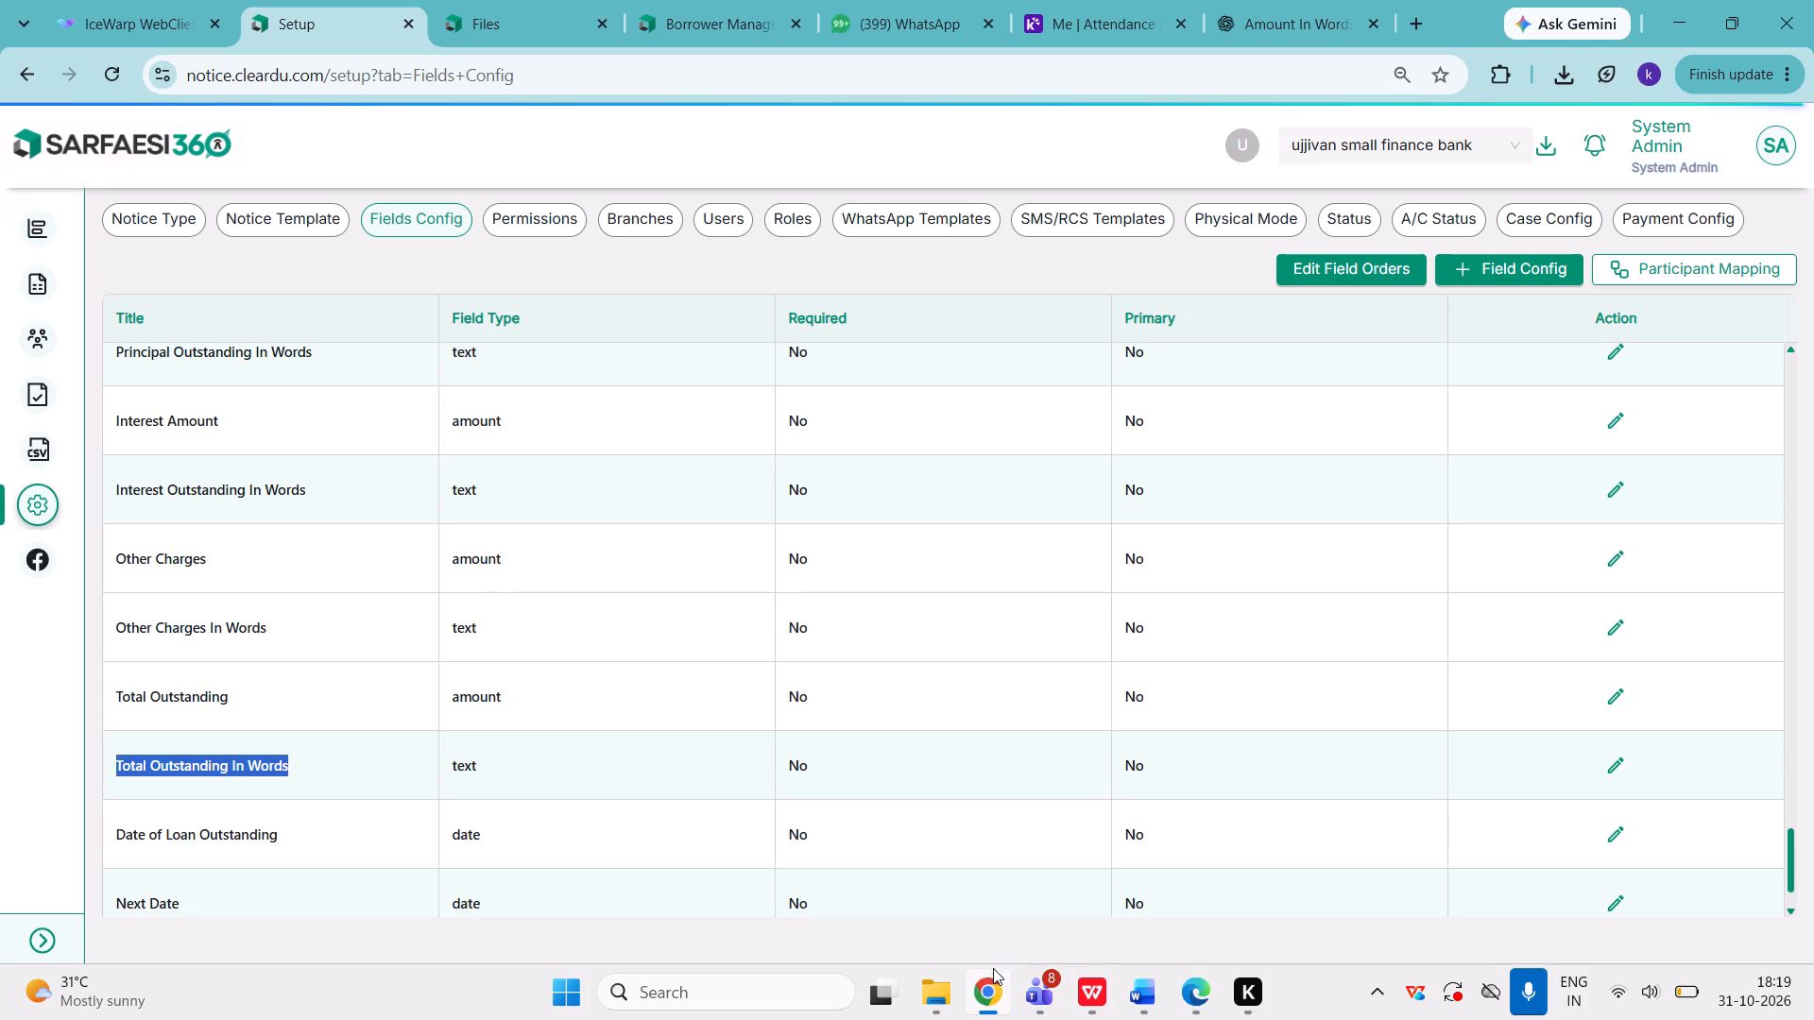
left_click(42, 264)
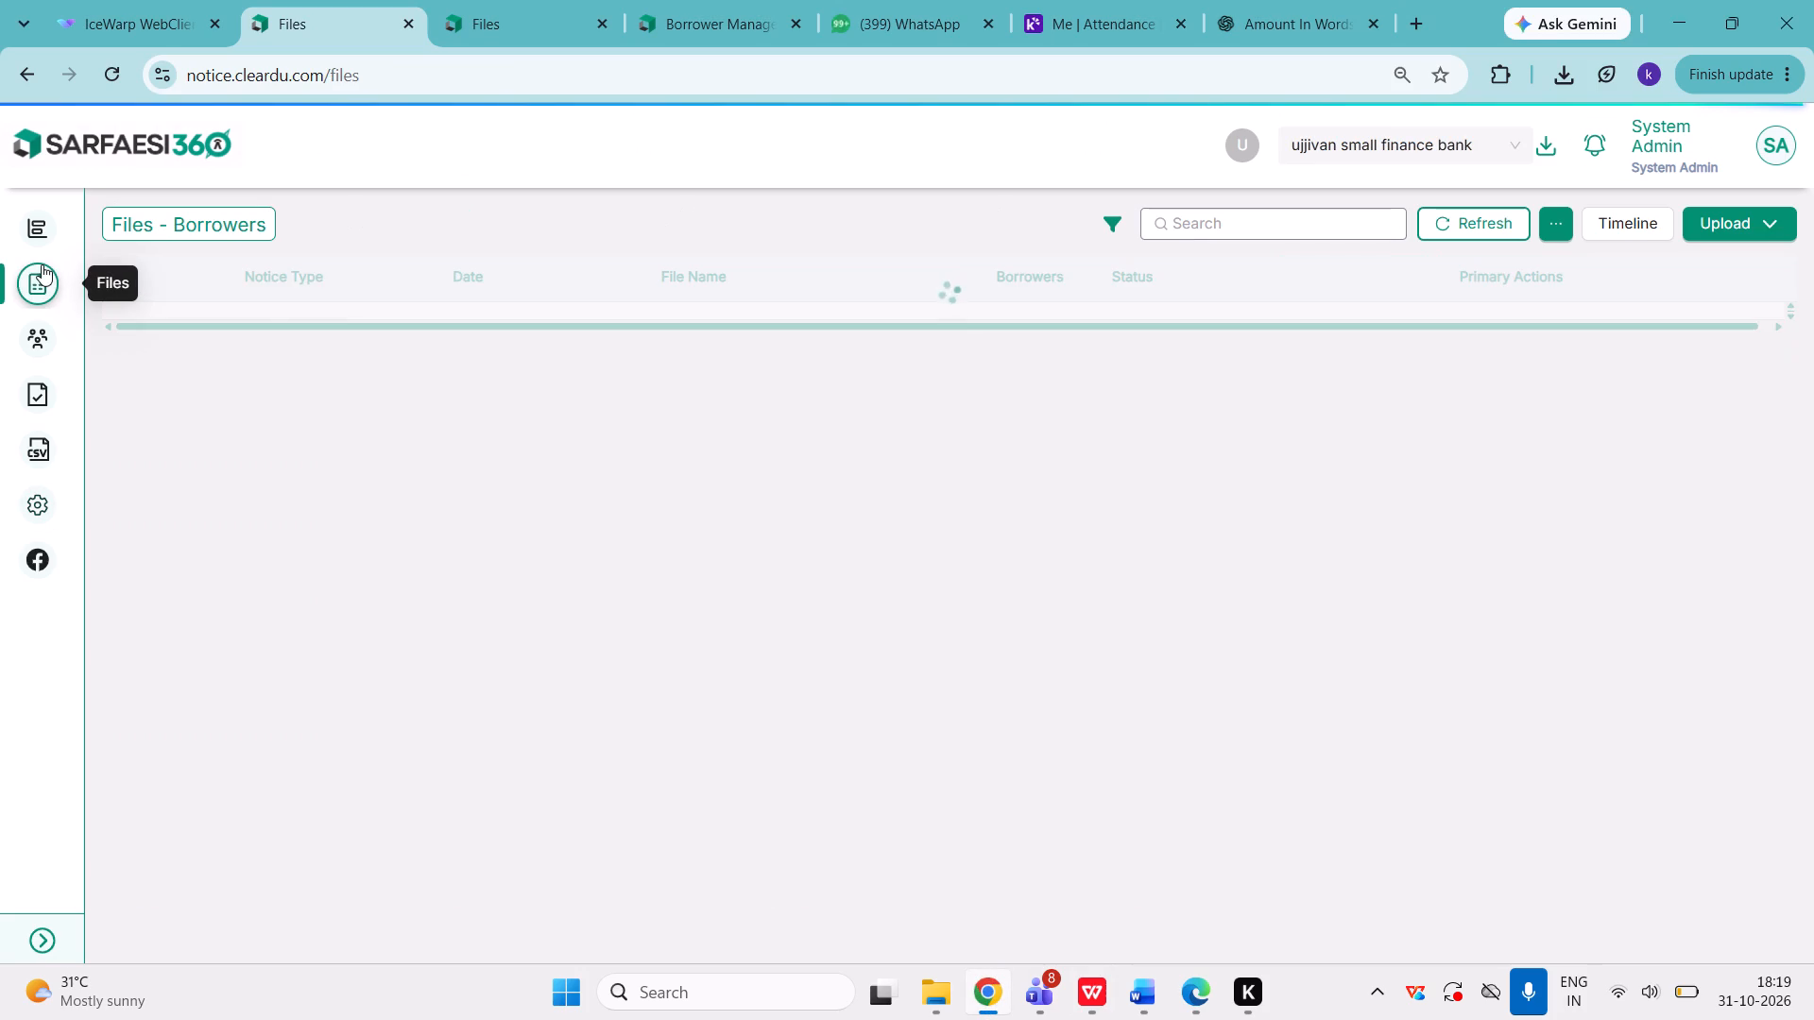
left_click(1755, 227)
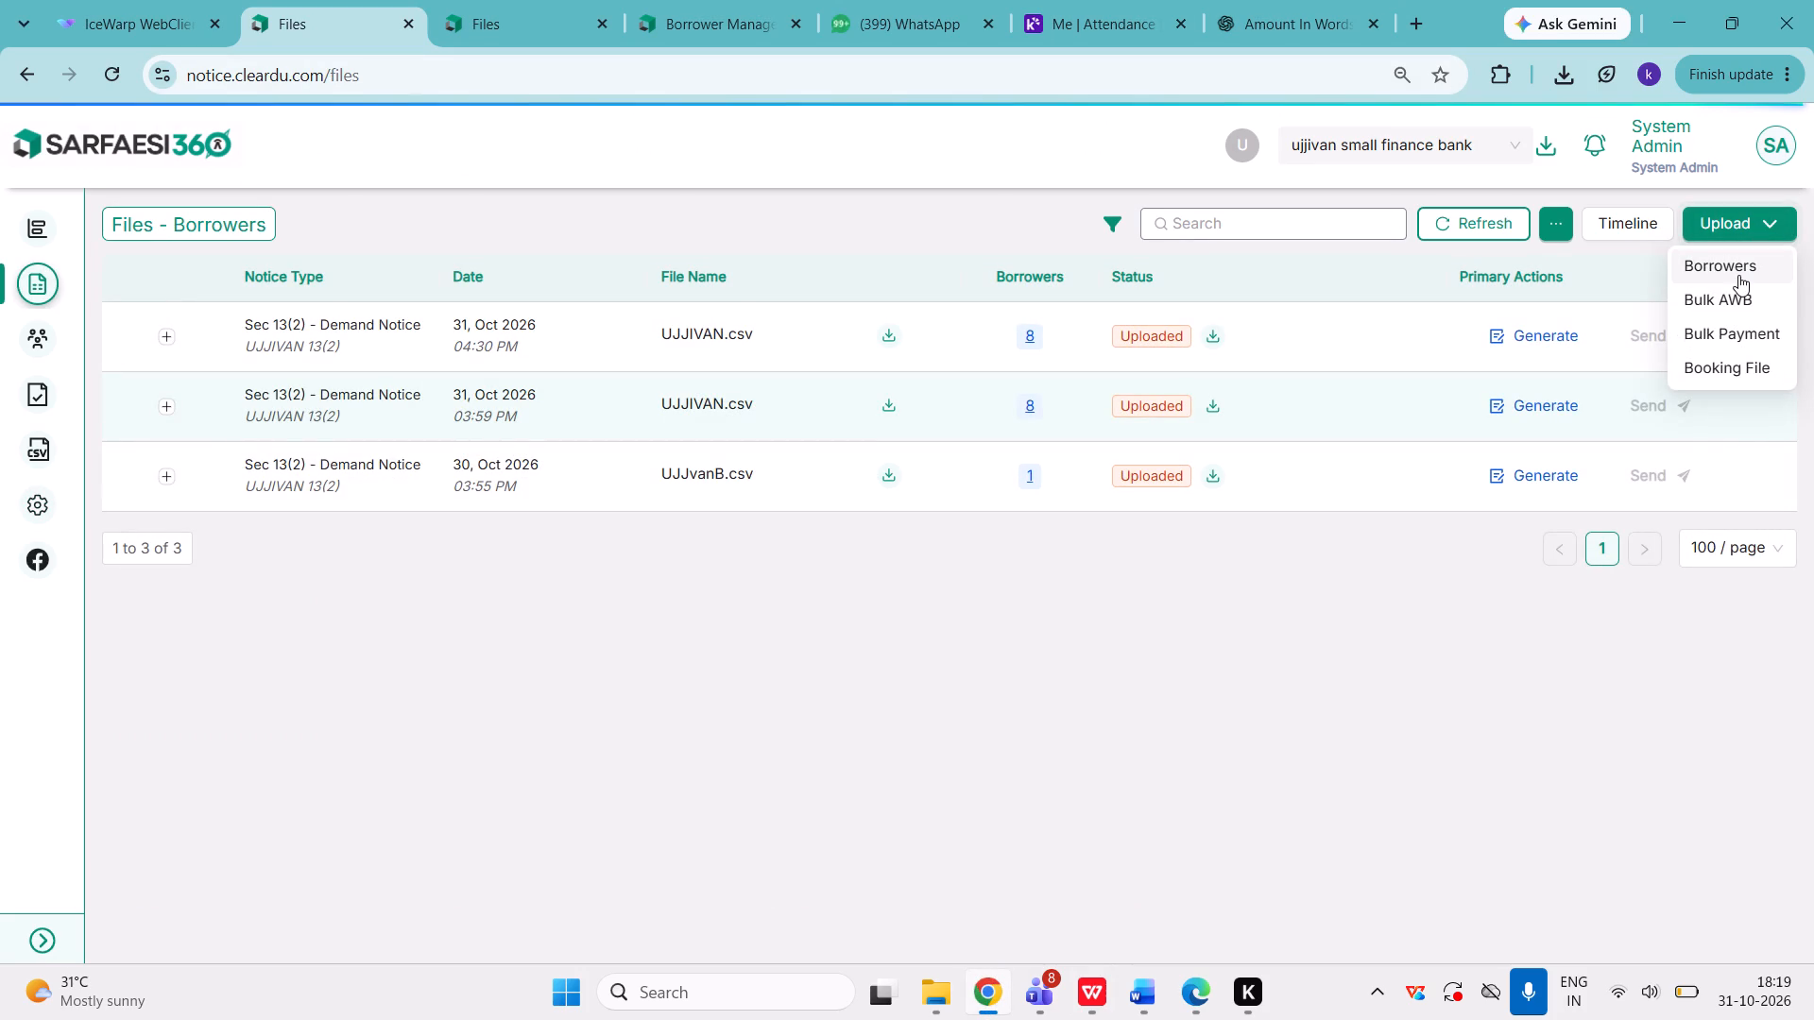
left_click(1738, 275)
left_click(727, 297)
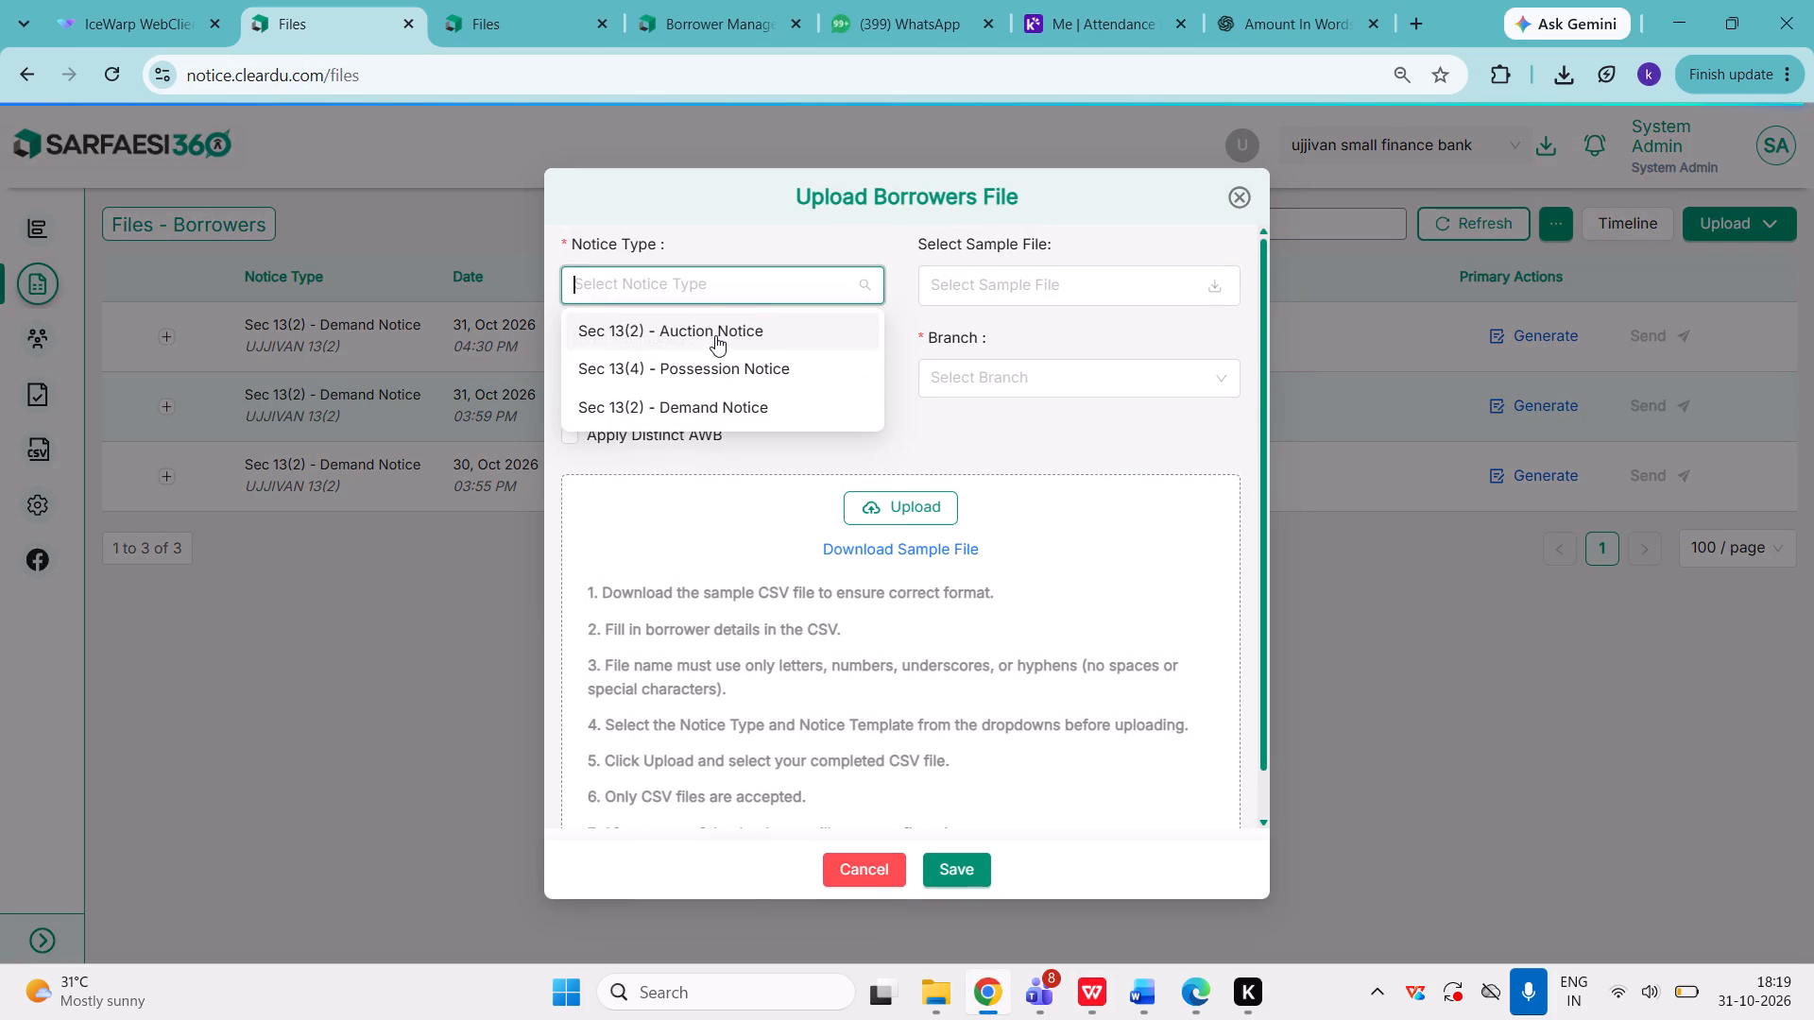
left_click(713, 393)
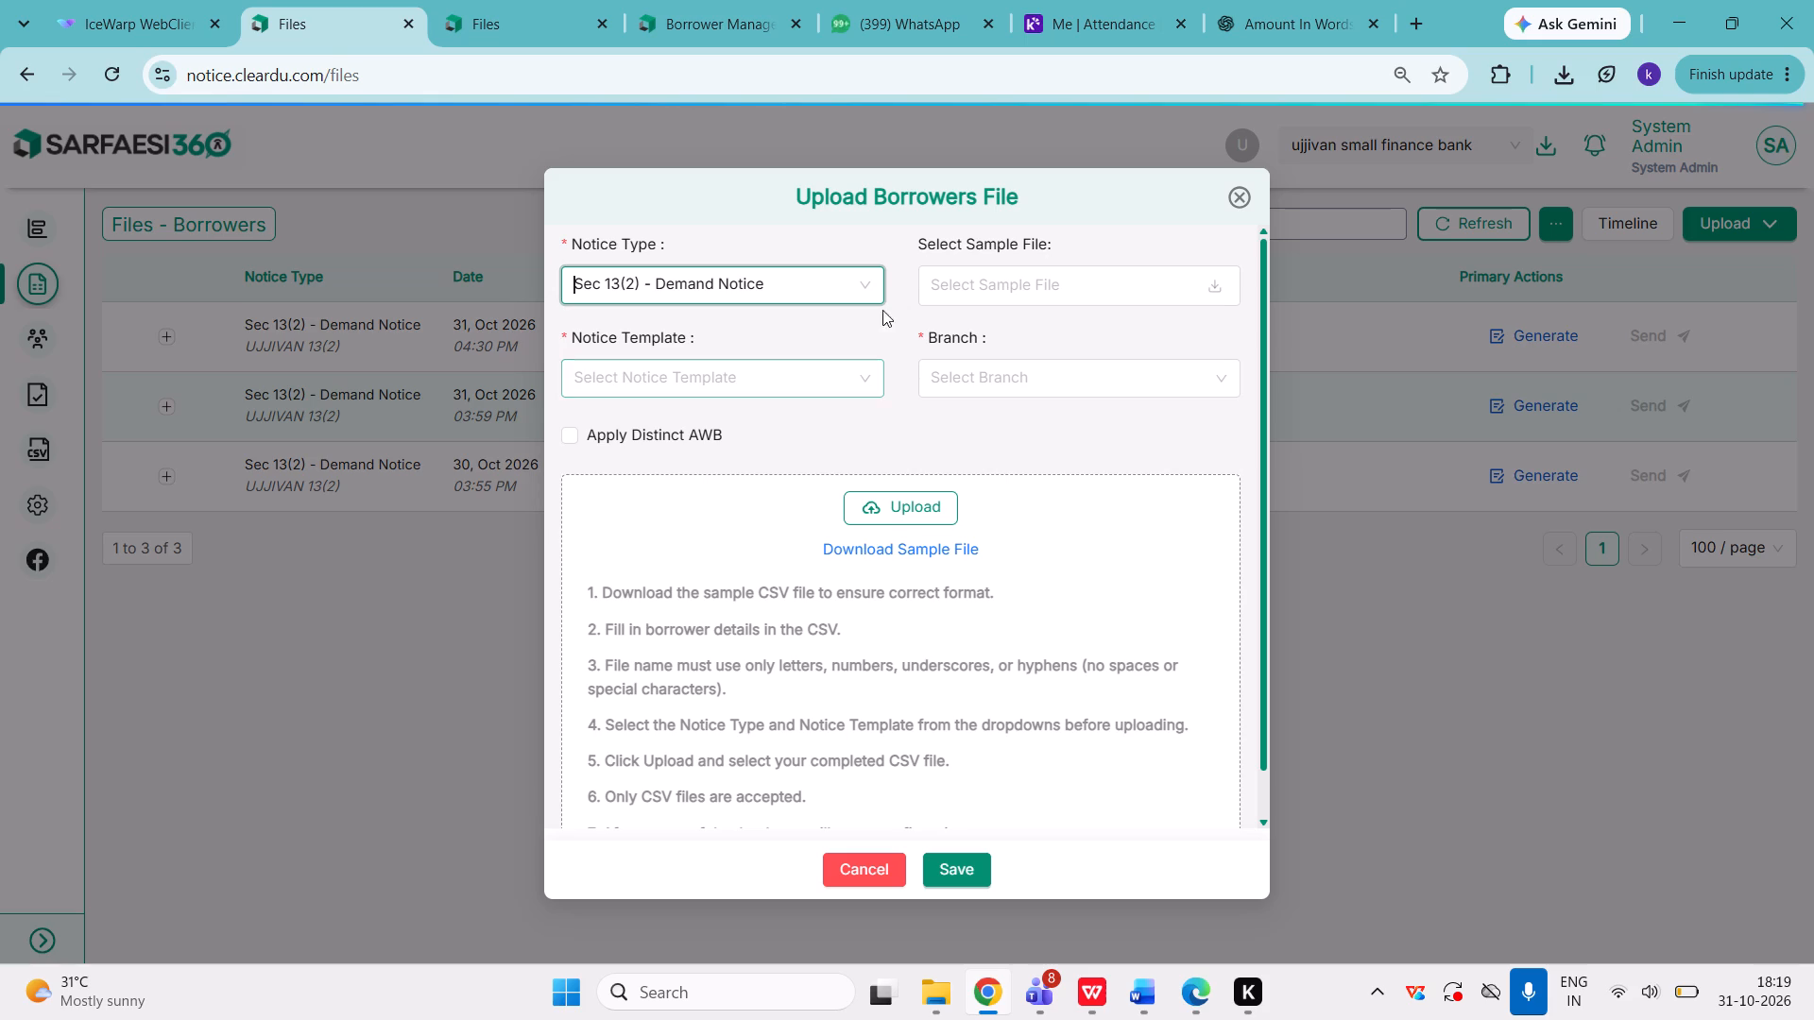
left_click(813, 392)
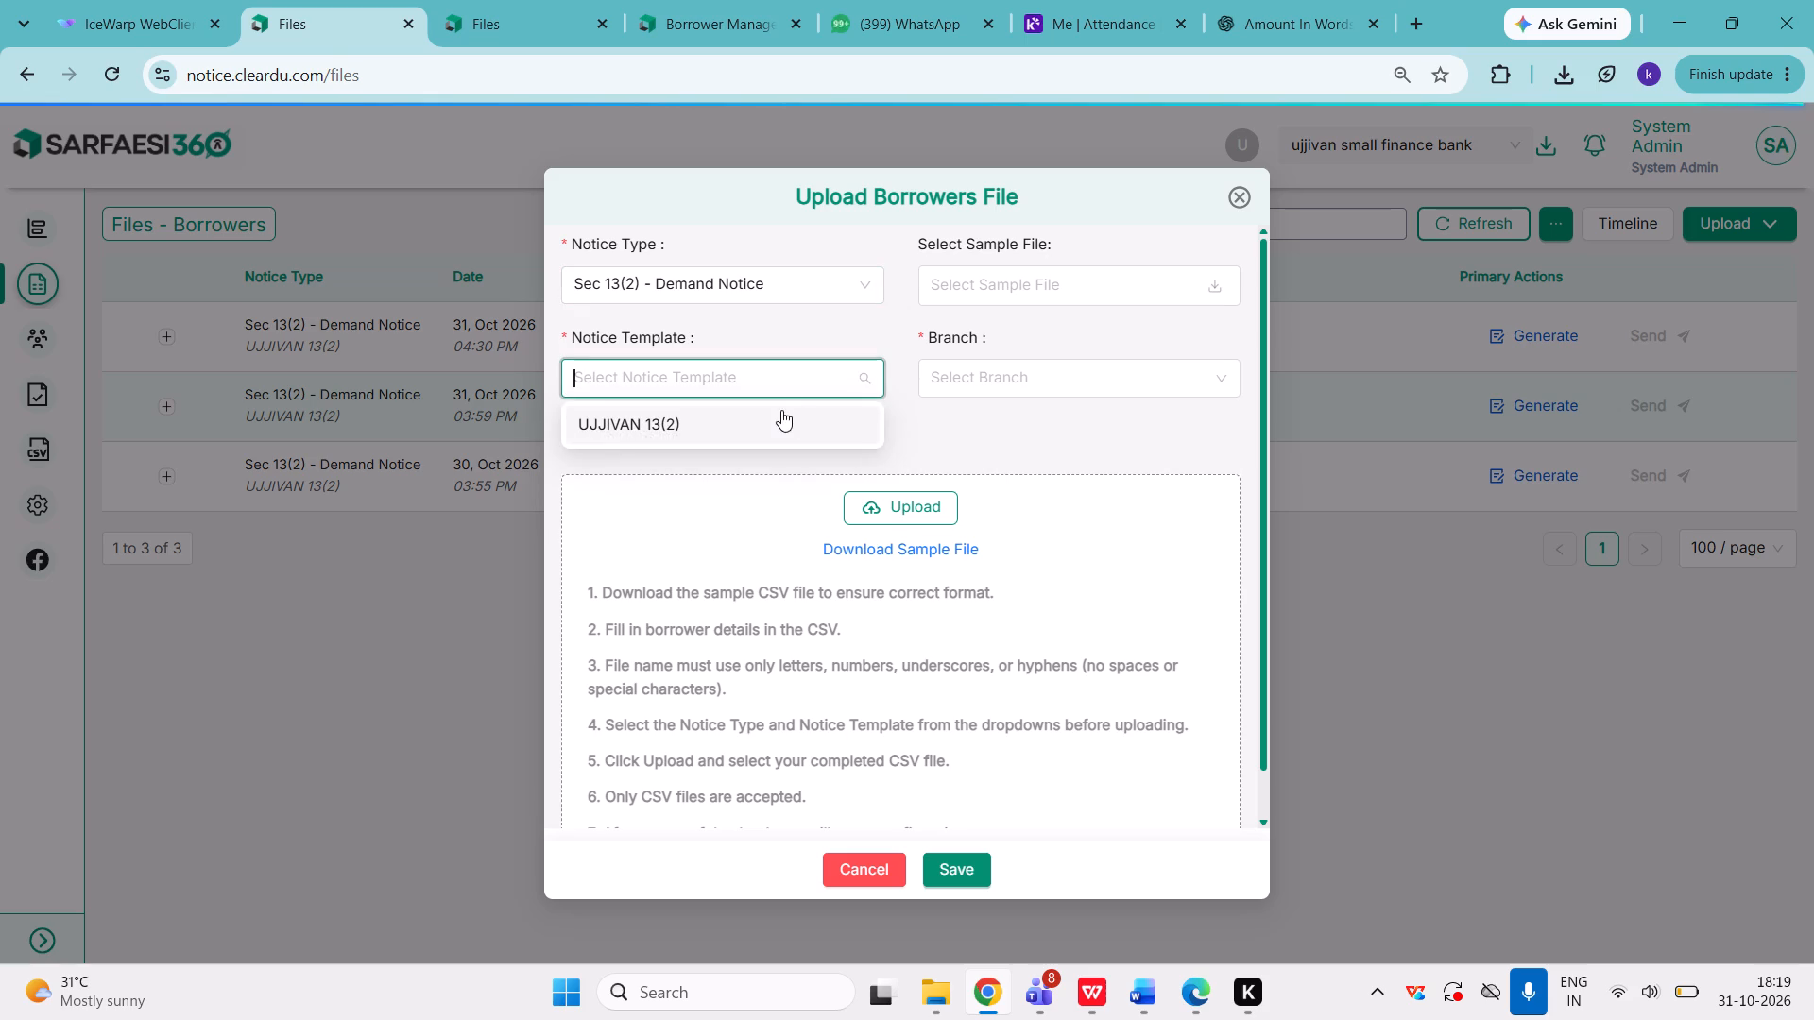
left_click(776, 416)
left_click(995, 385)
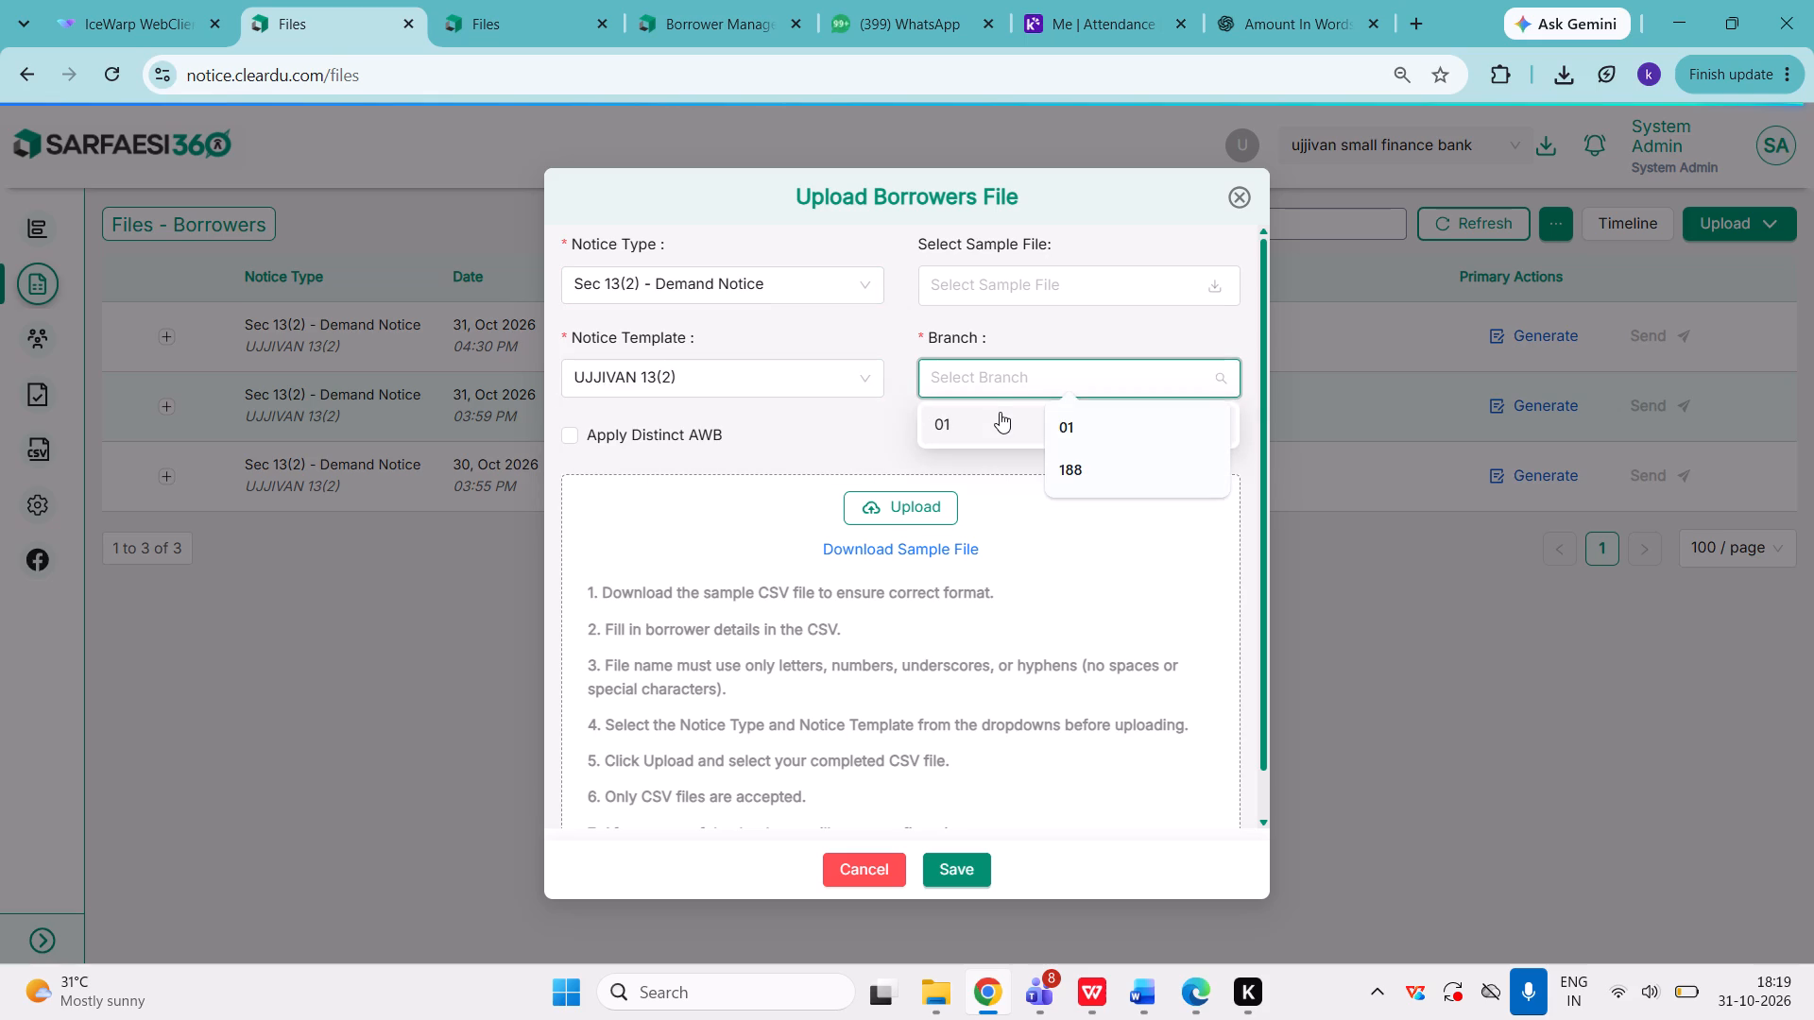
left_click(1000, 412)
Attach the UJJIVAN CSV file from Downloads and submit the borrowers upload.
left_click(882, 505)
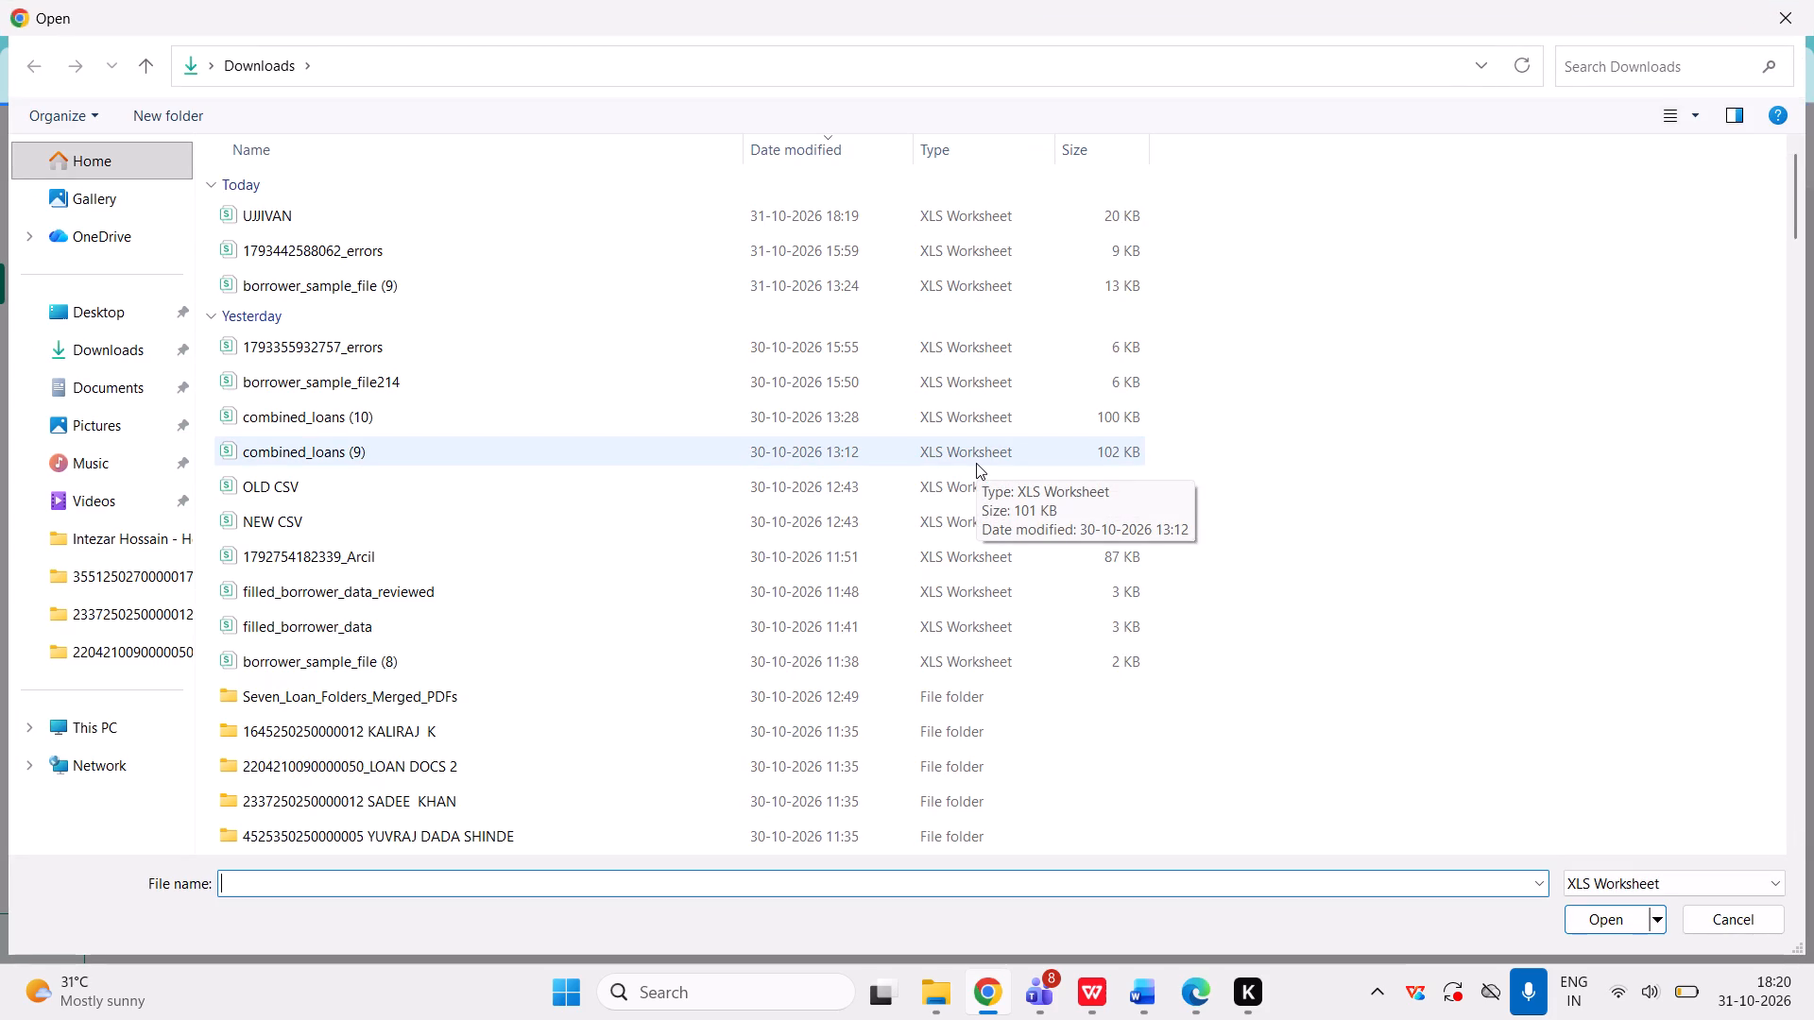
left_click(795, 221)
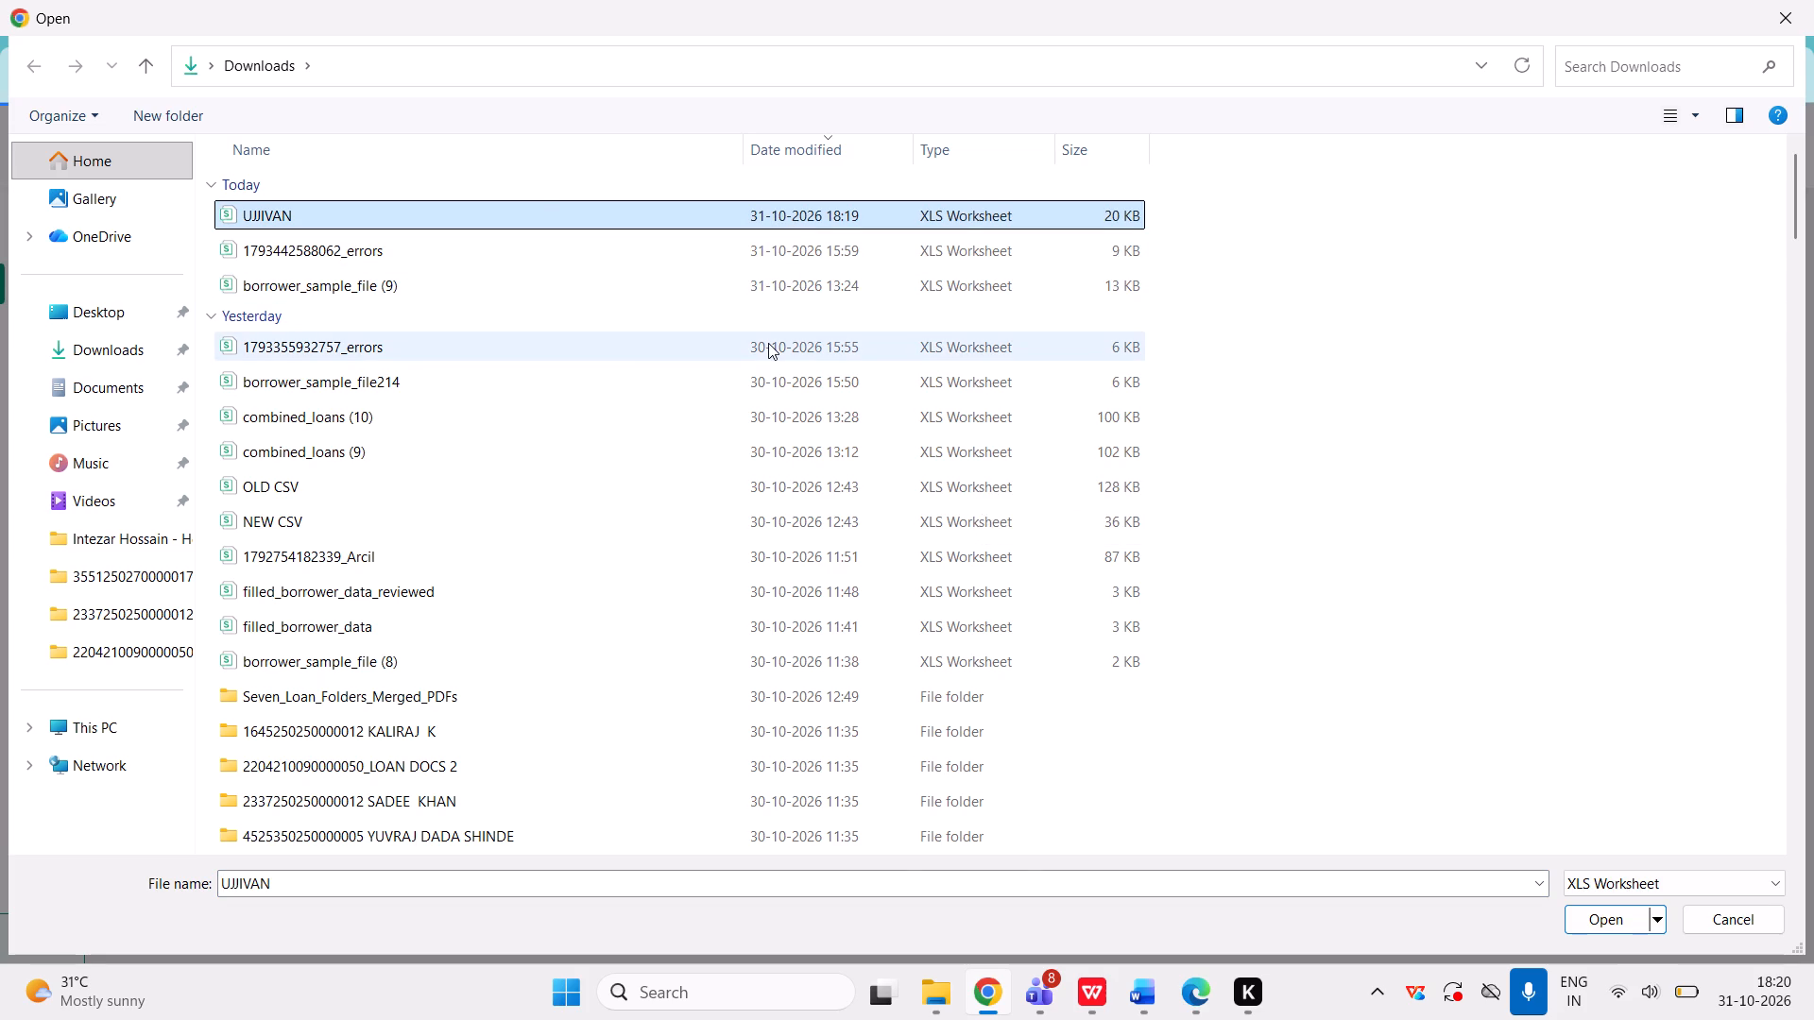
key("Return")
scroll(811, 608, "down", 4)
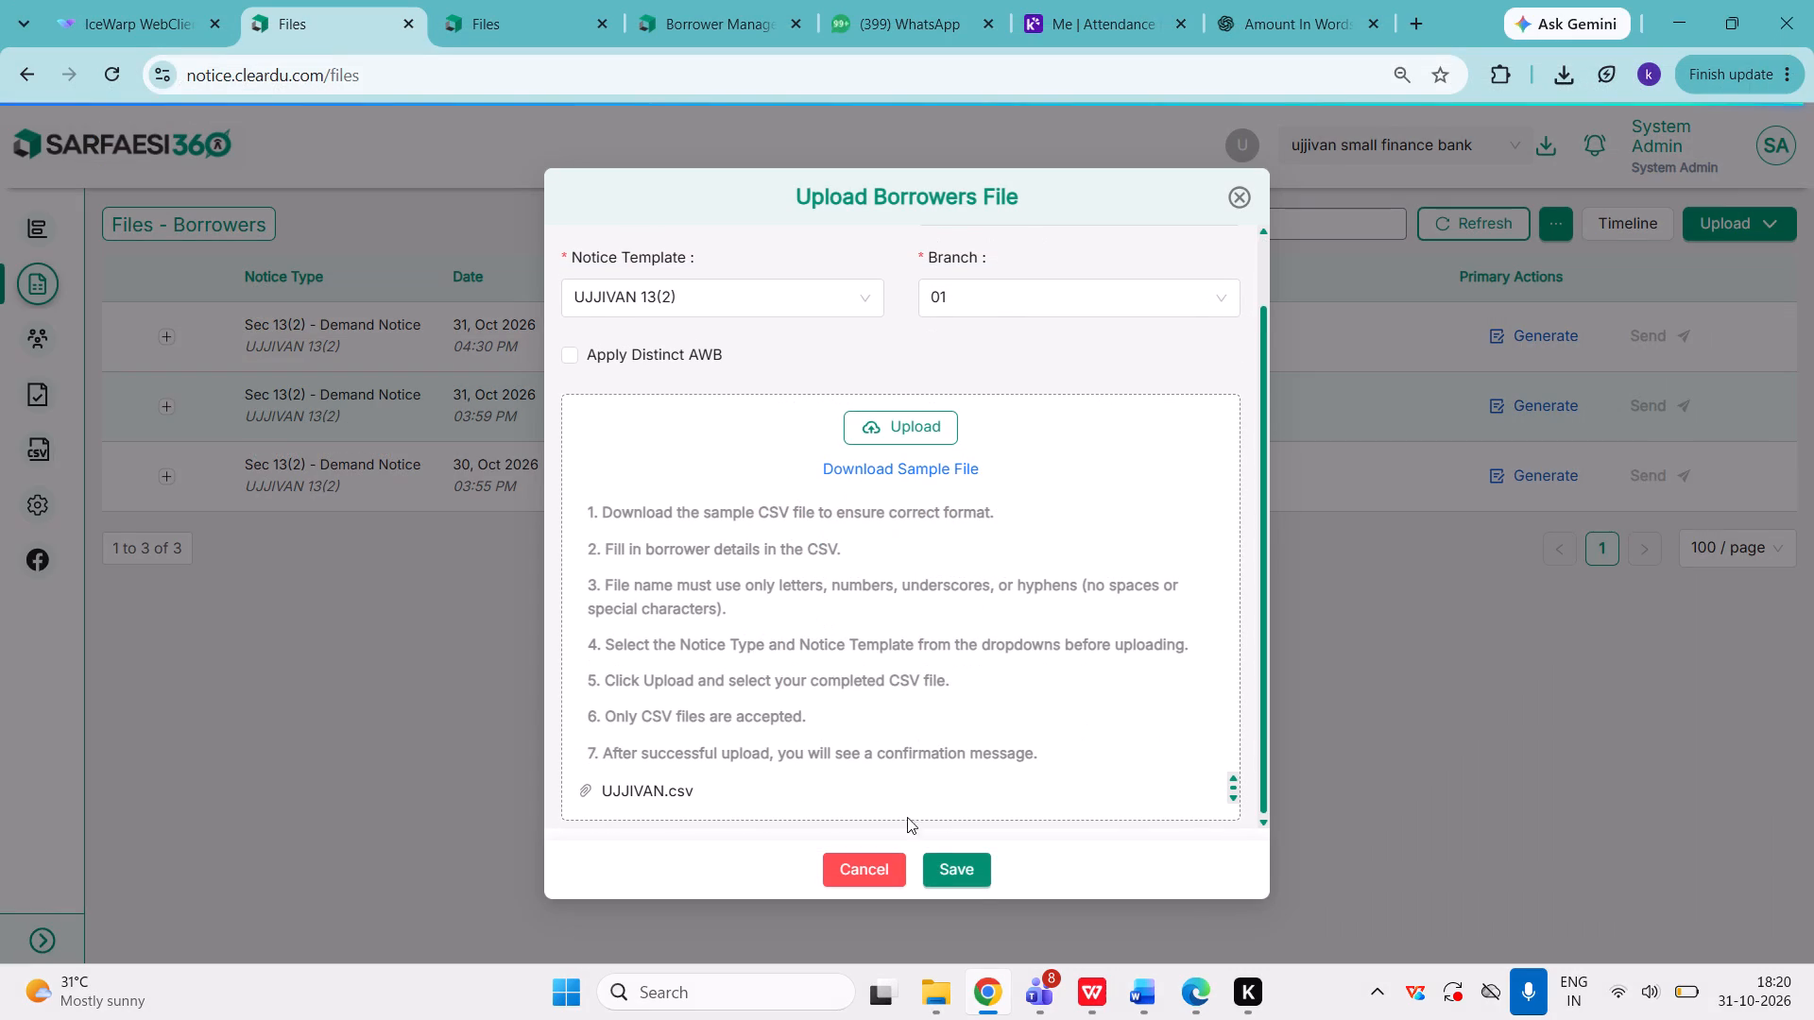
left_click(933, 865)
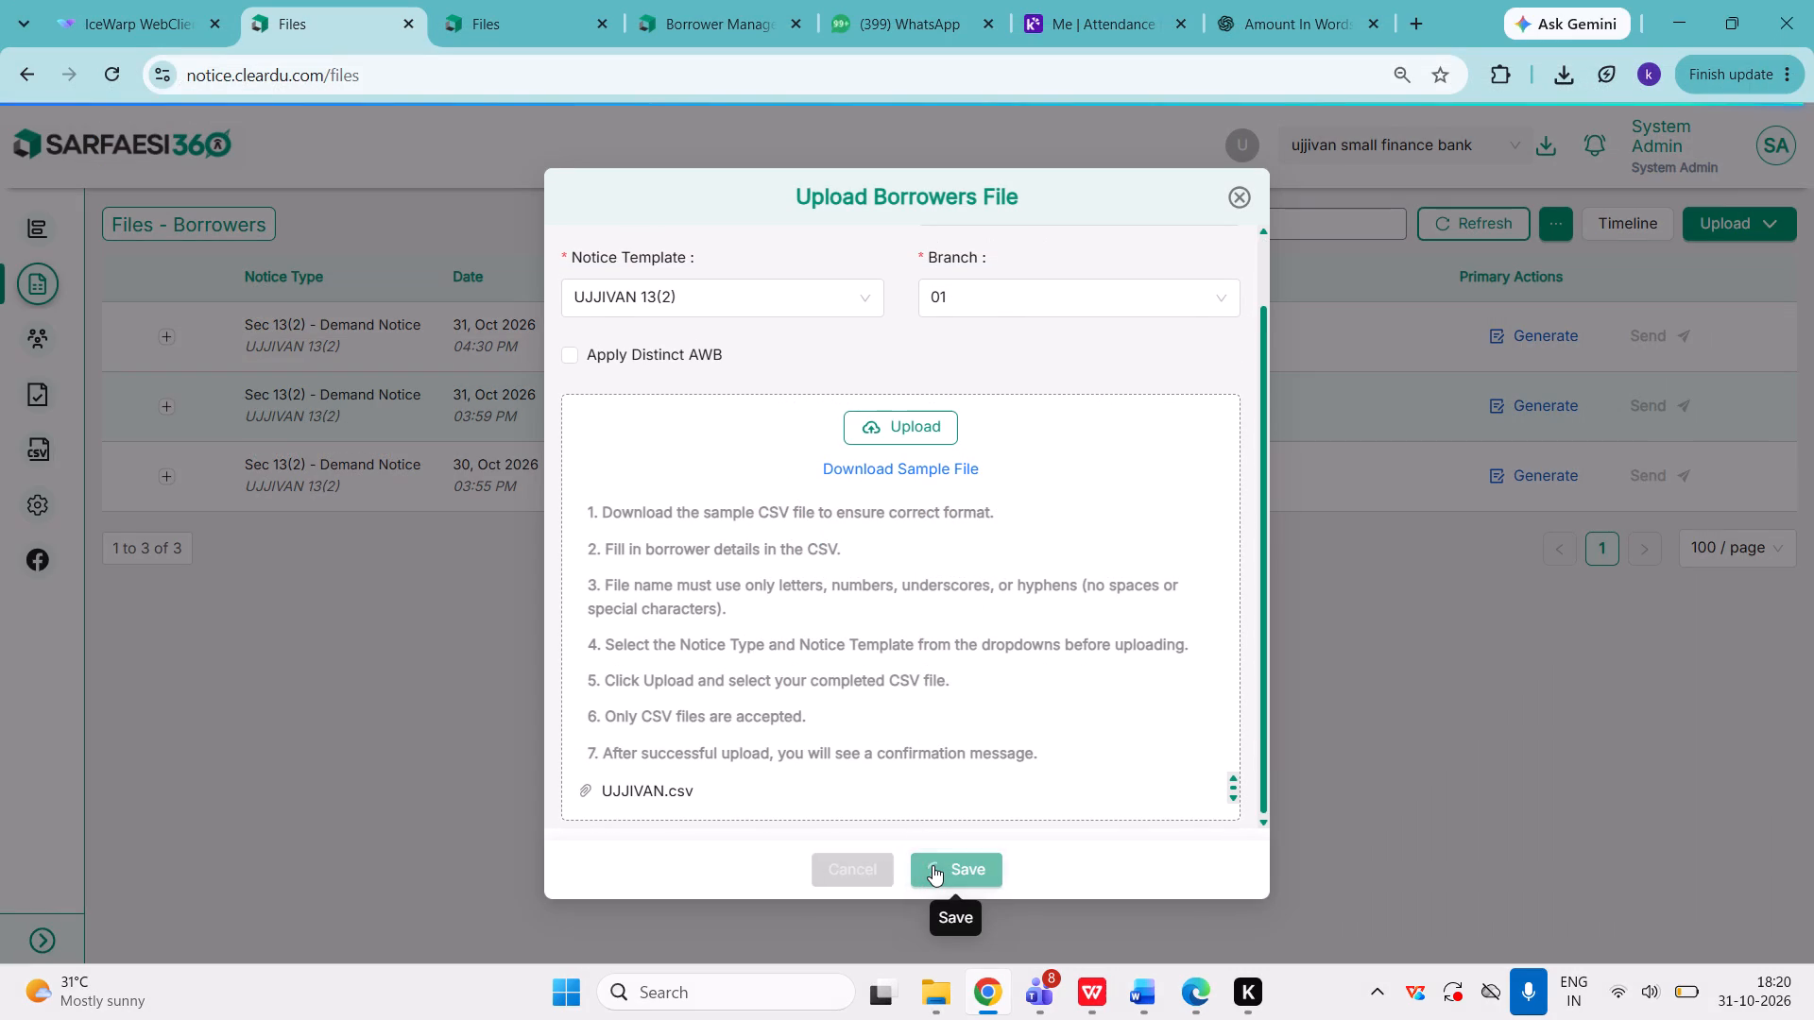
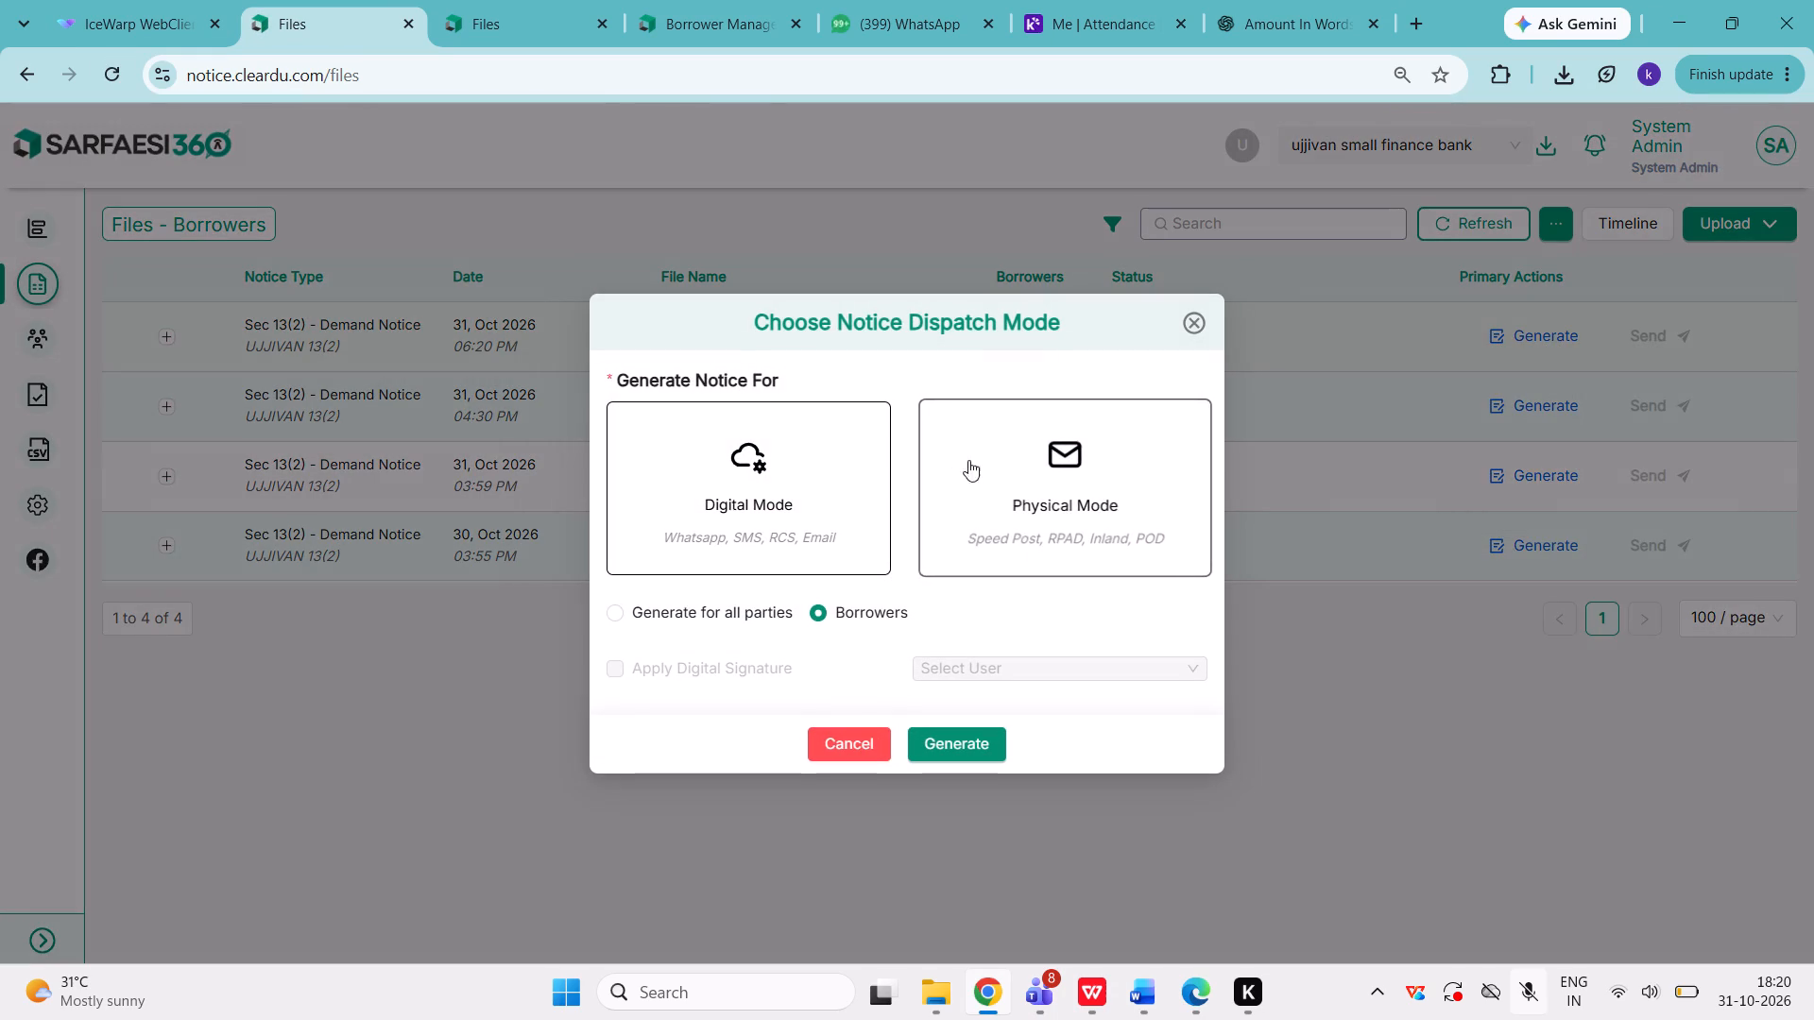
Generate the notice preview in Physical Mode by Speed Post, for all parties.
left_click(979, 463)
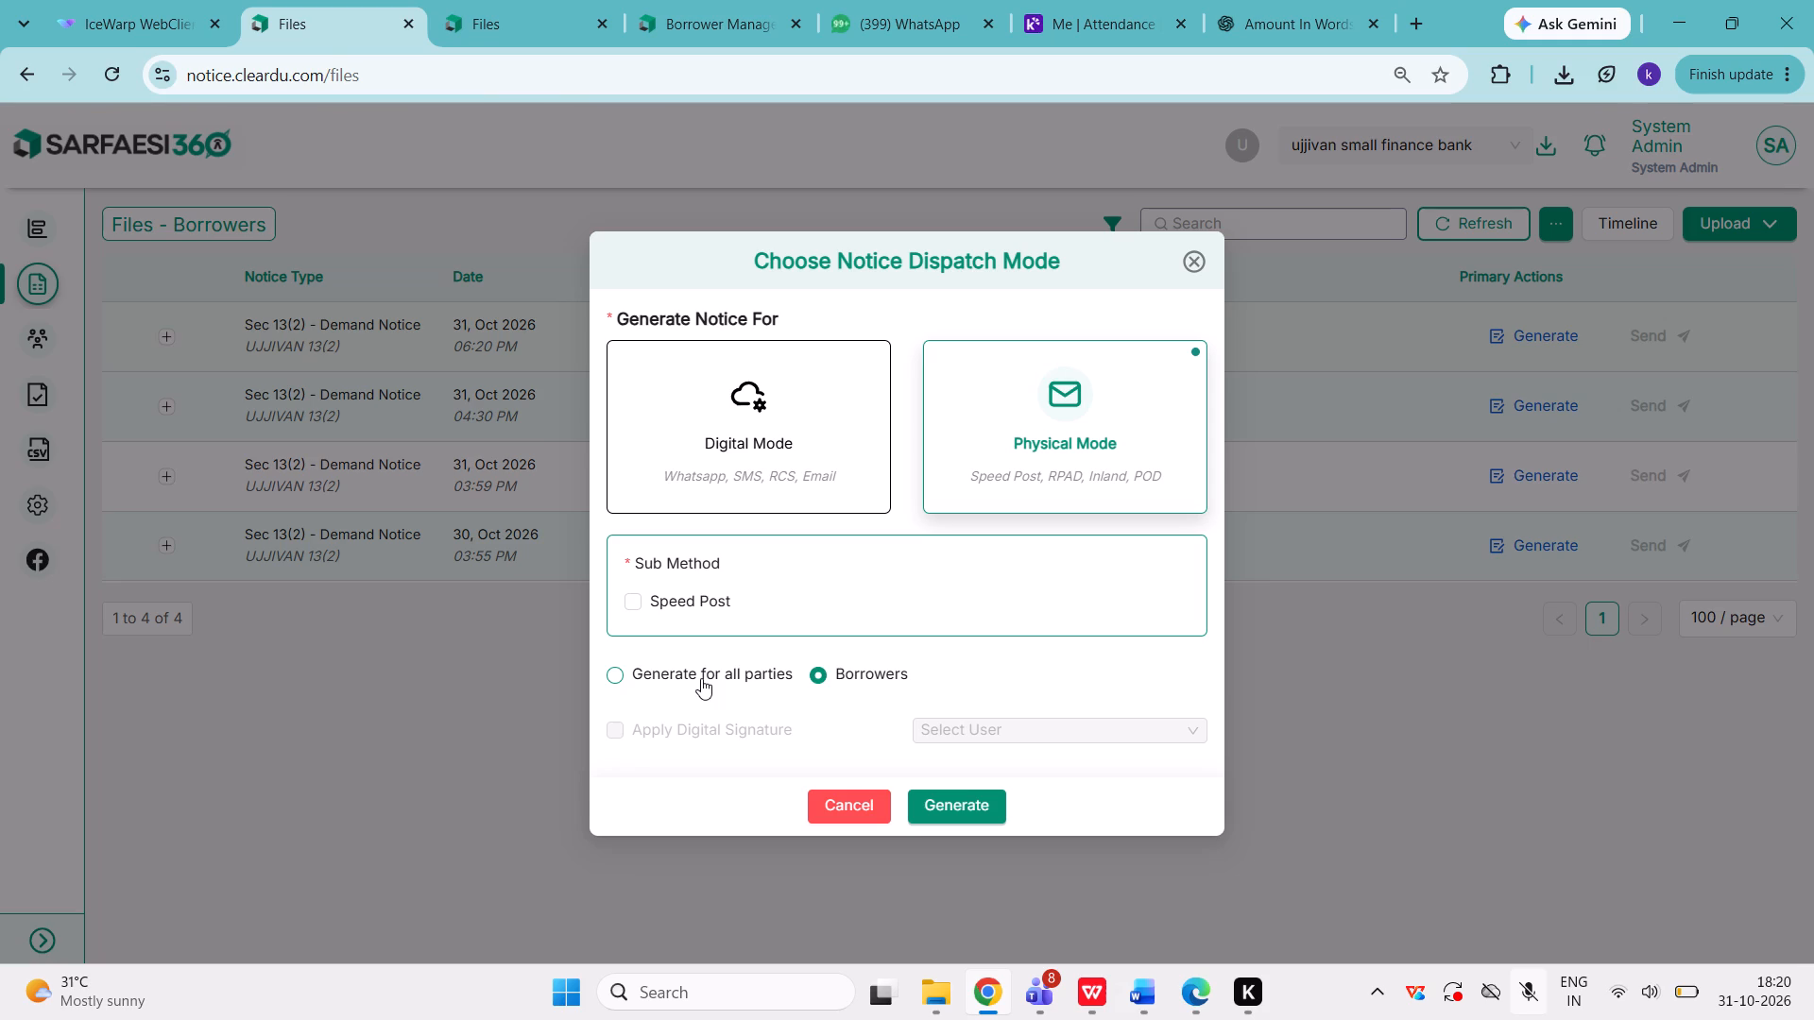
left_click(701, 678)
left_click(956, 809)
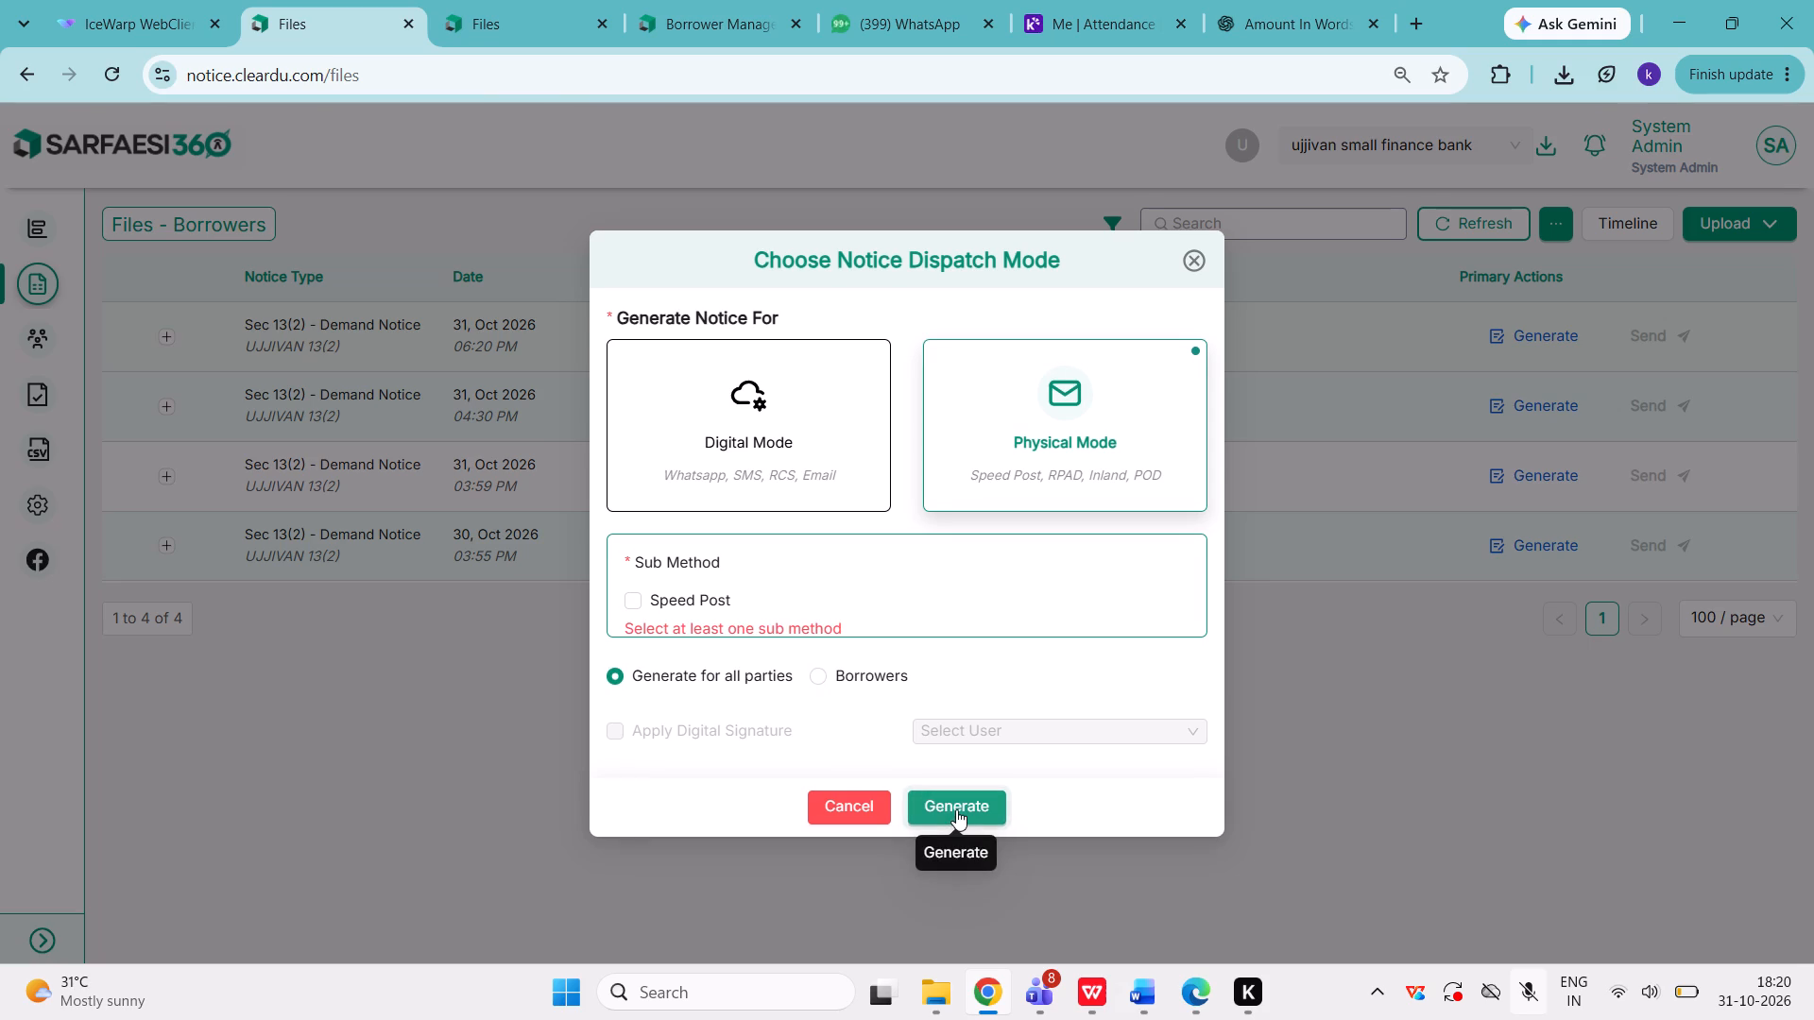
left_click(681, 603)
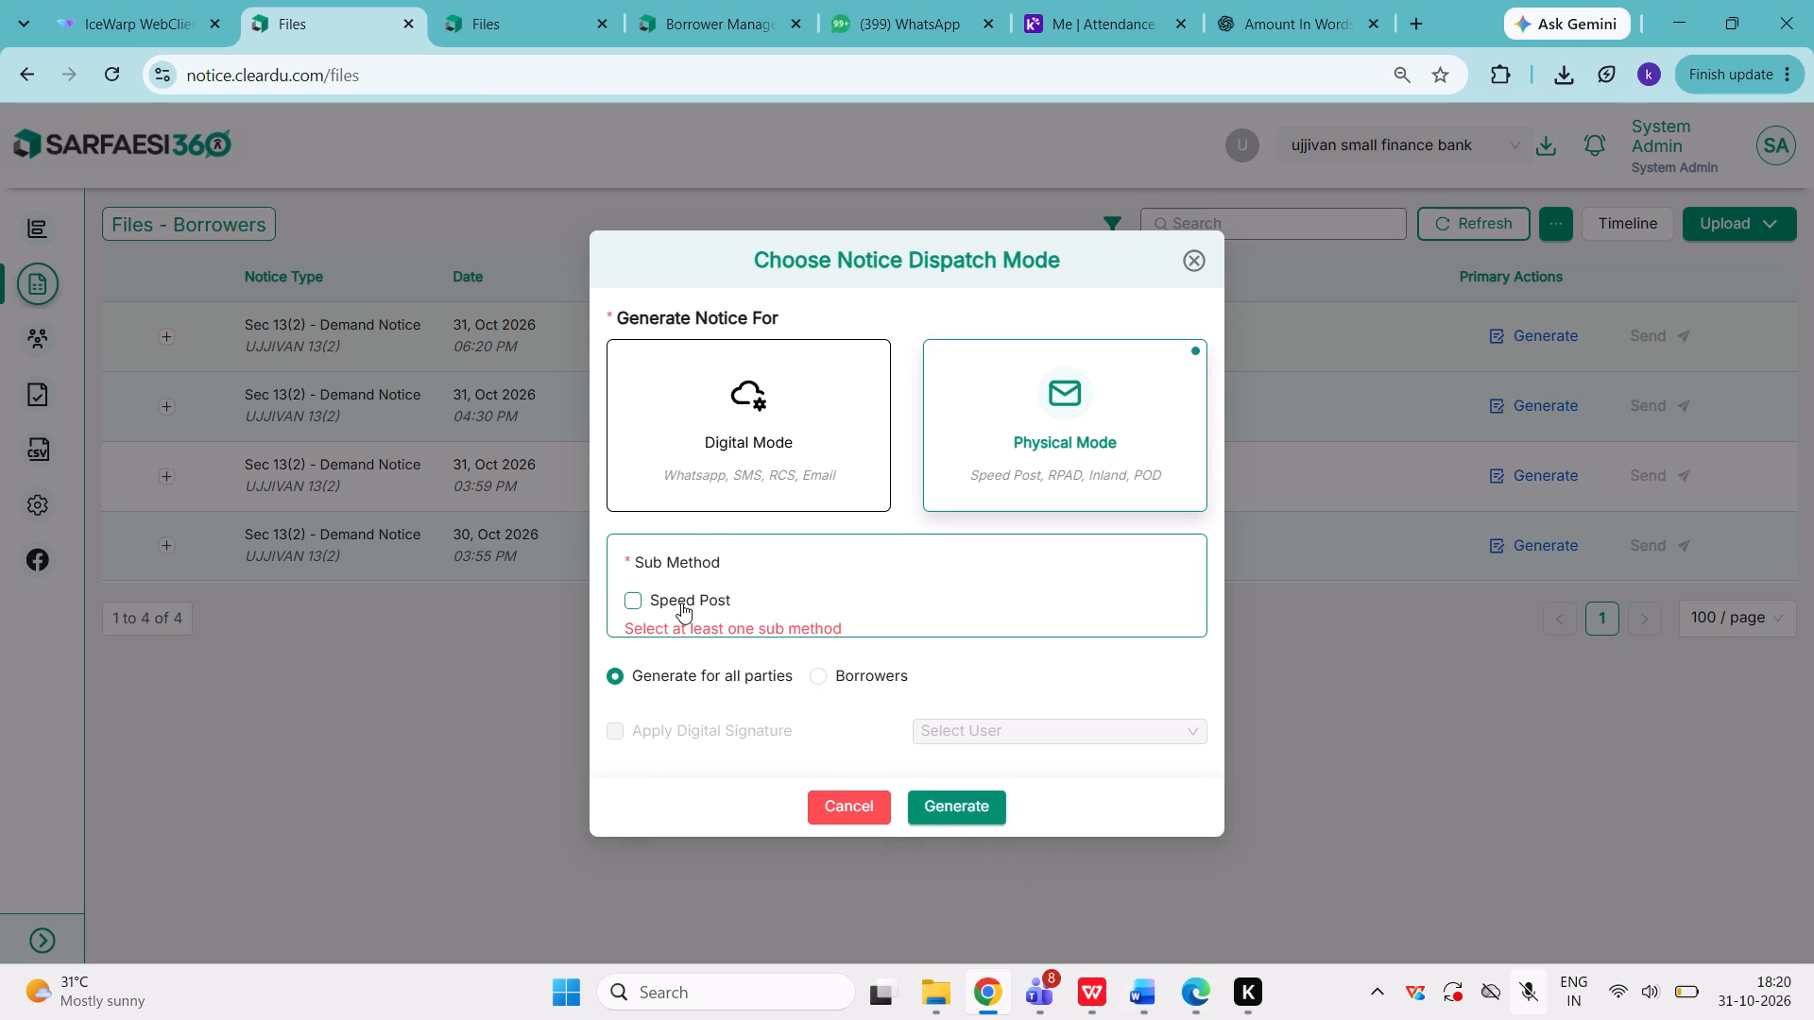
left_click(971, 795)
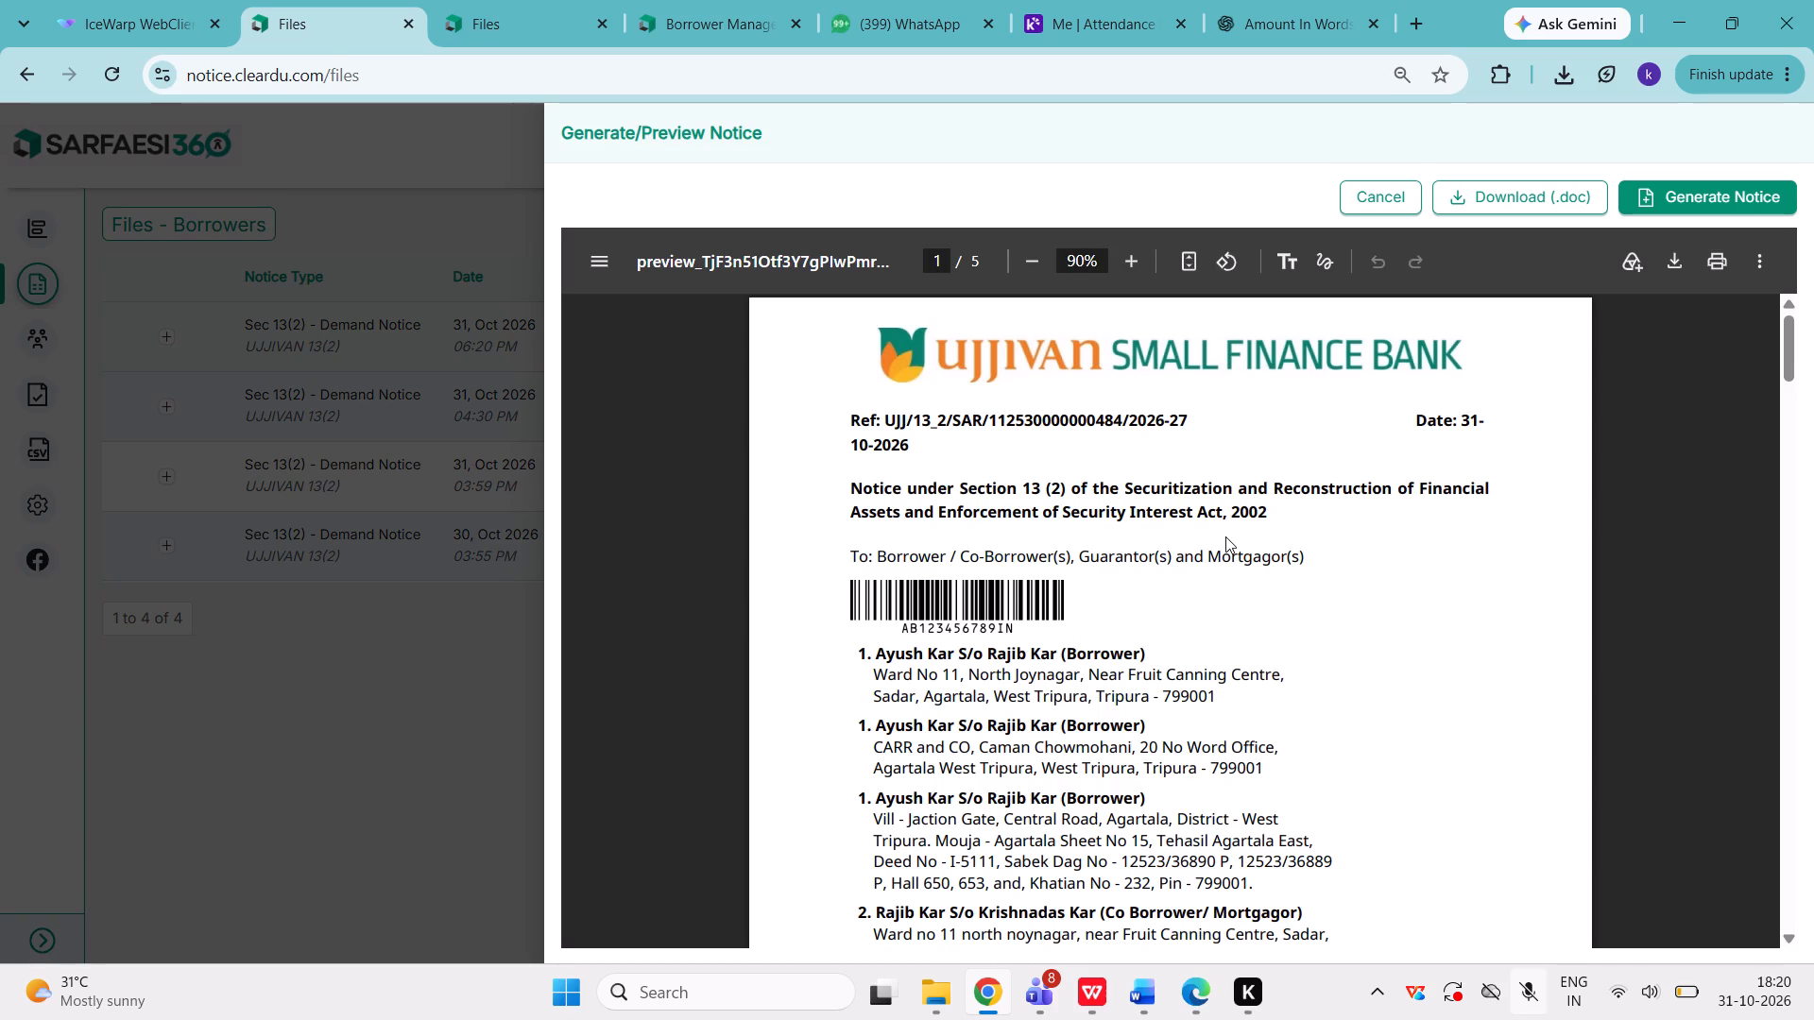
Review all pages of the demand notice preview, checking the party, loan, property and outstanding amount fields are filled in.
scroll(1225, 536, "down", 4)
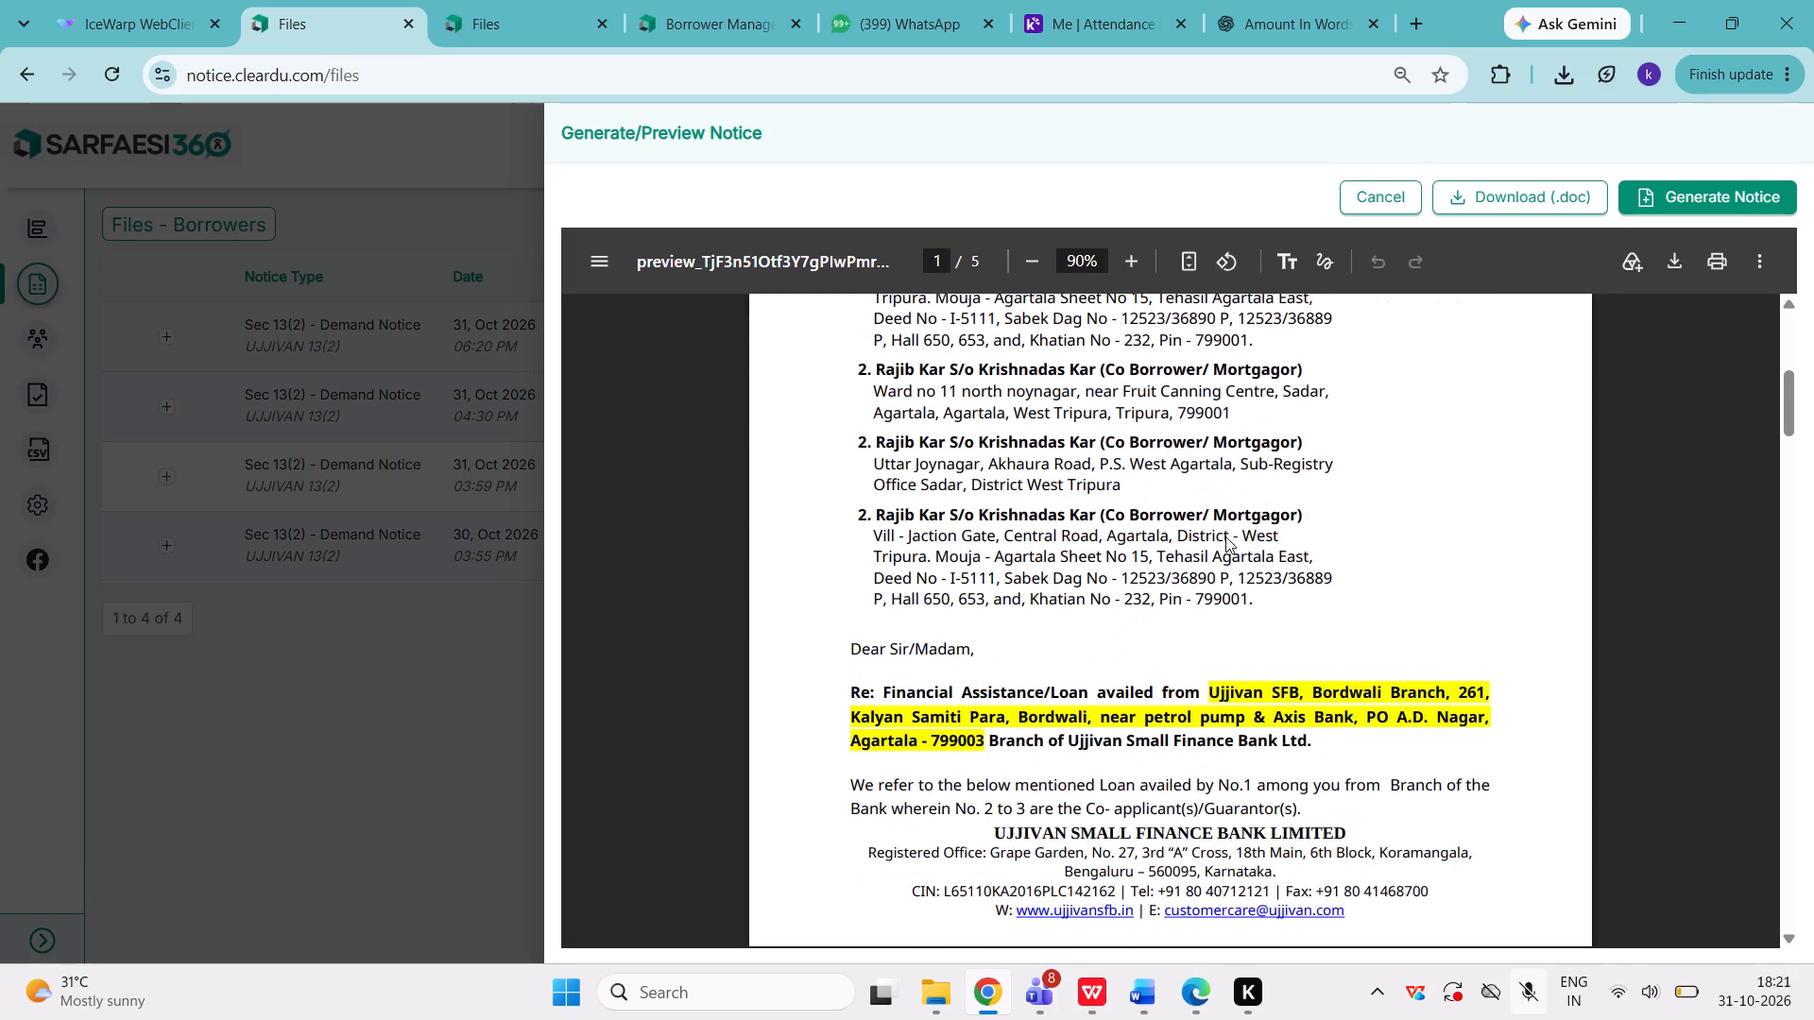
scroll(1225, 536, "down", 6)
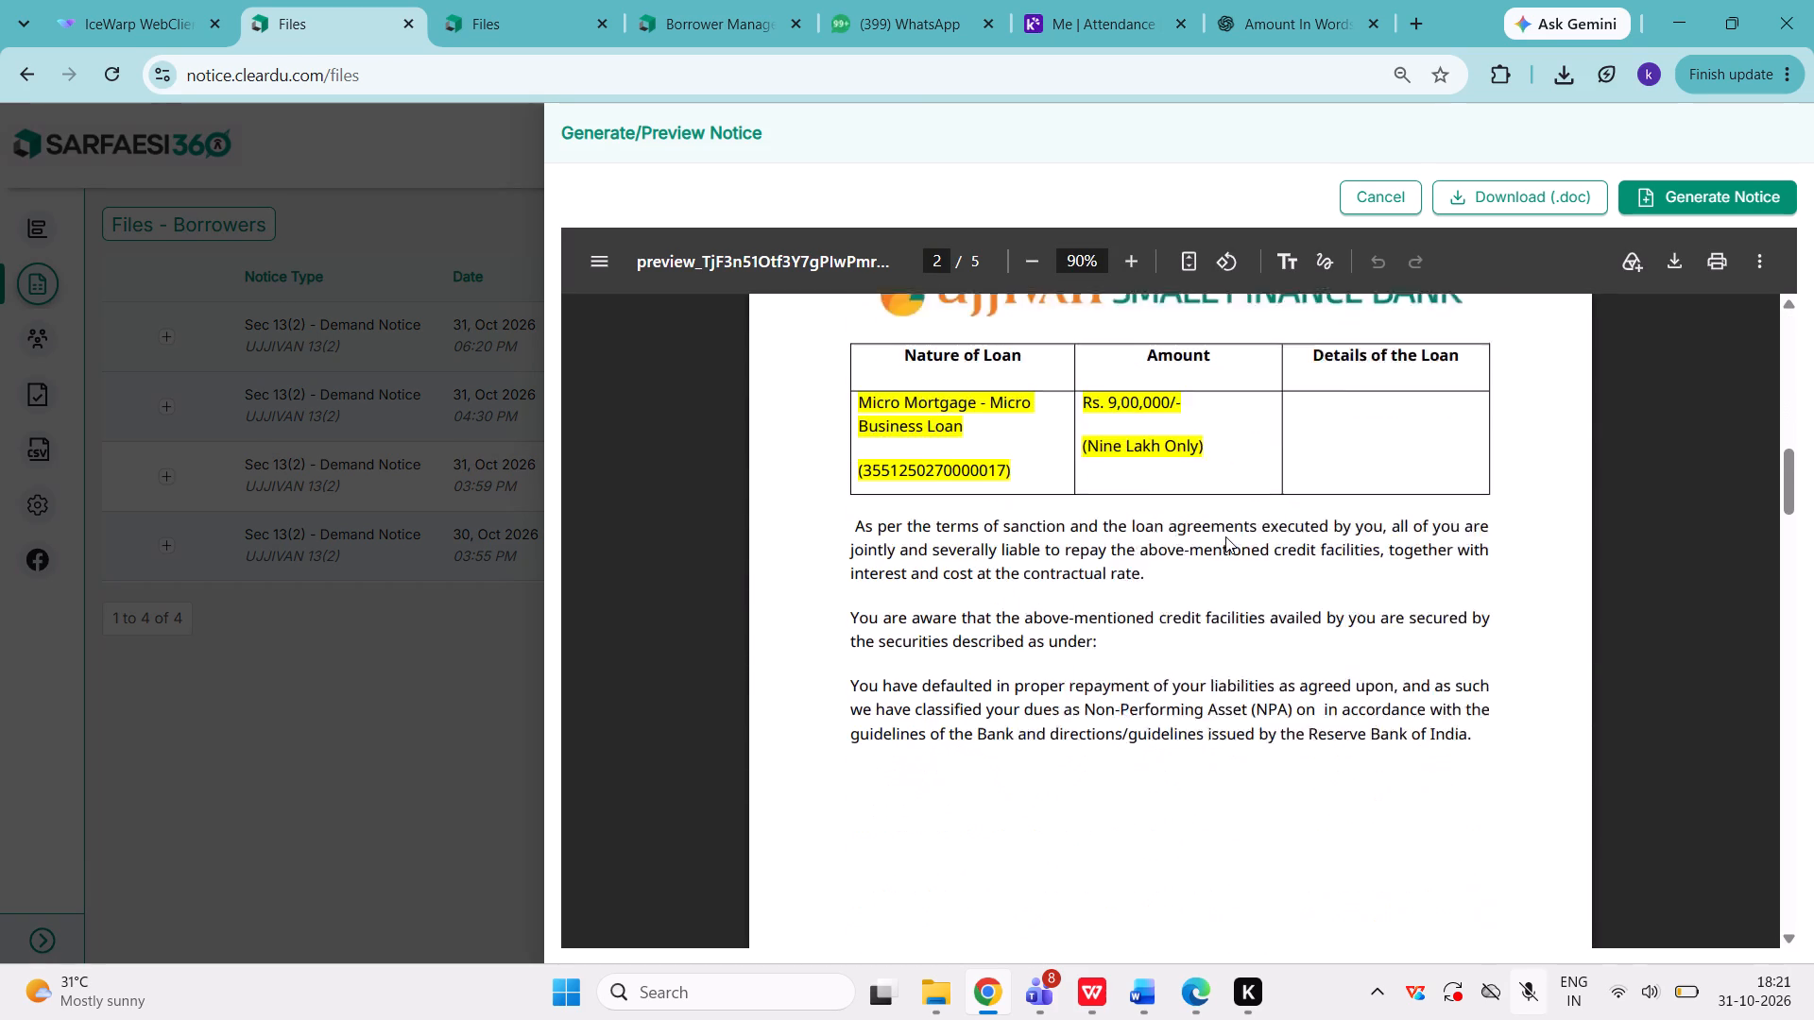
scroll(1225, 536, "down", 6)
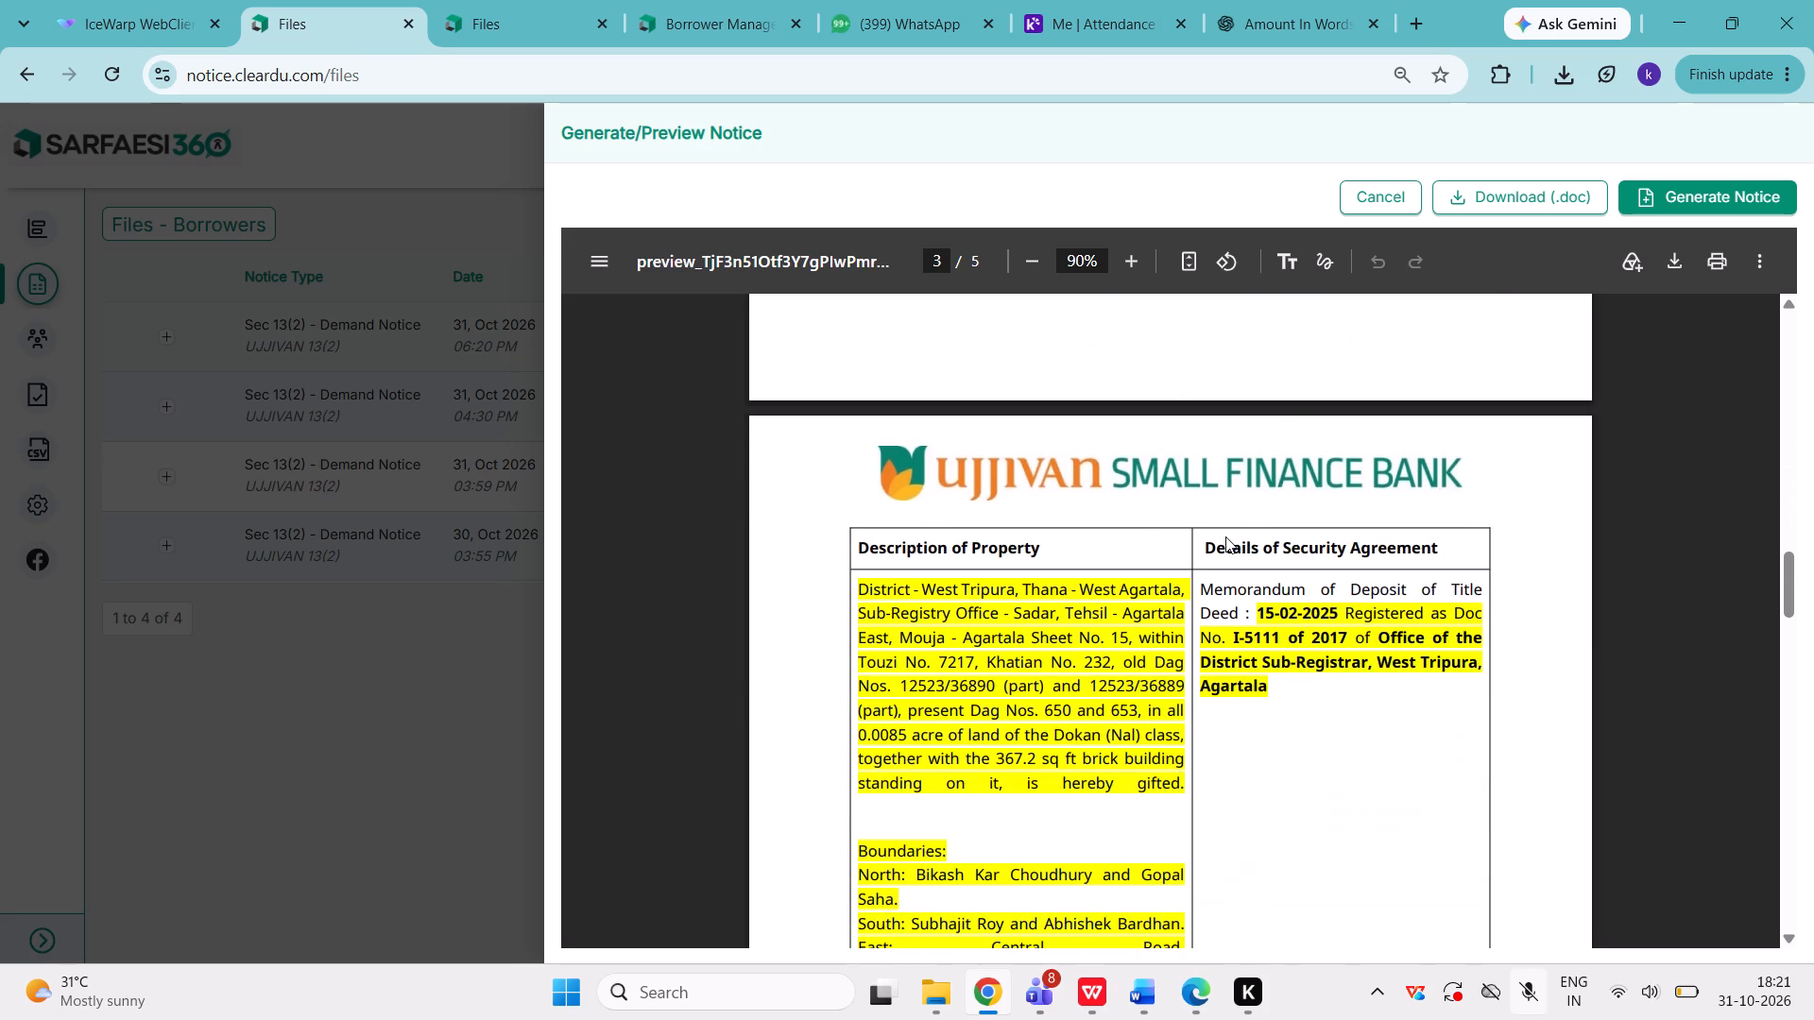
scroll(1225, 536, "down", 5)
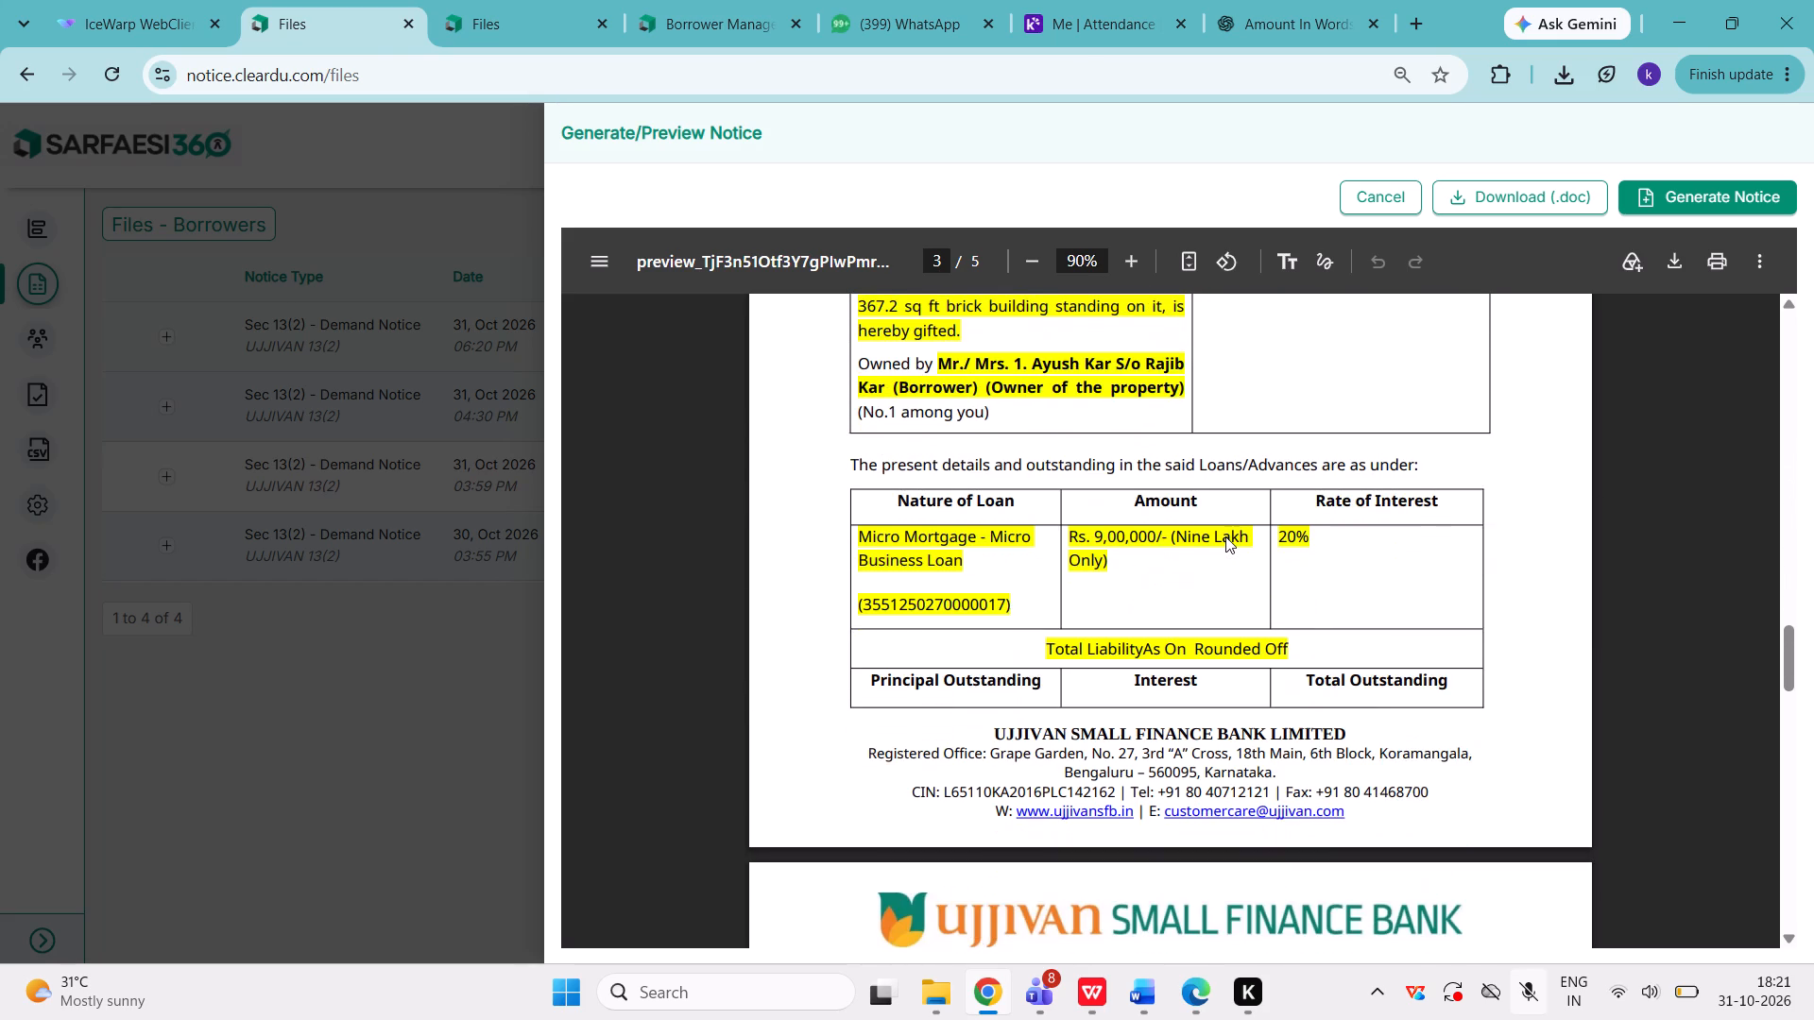
scroll(1225, 536, "down", 2)
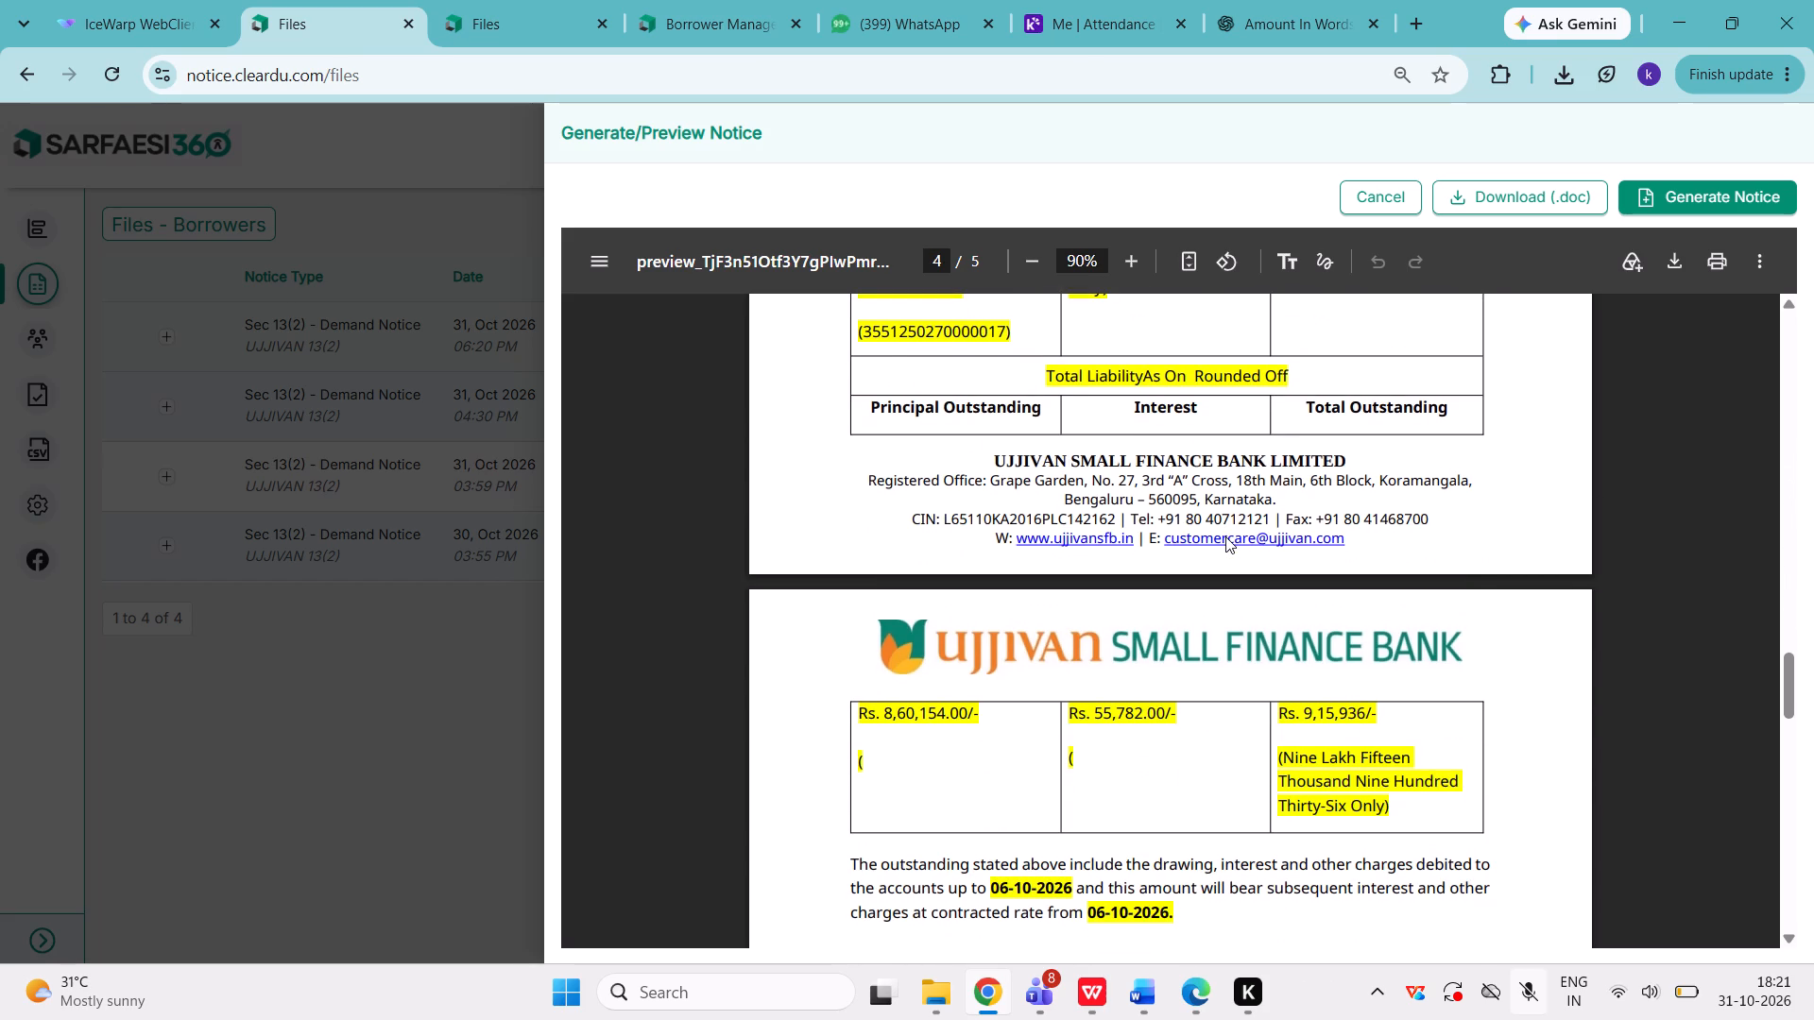
scroll(1225, 536, "up", 1)
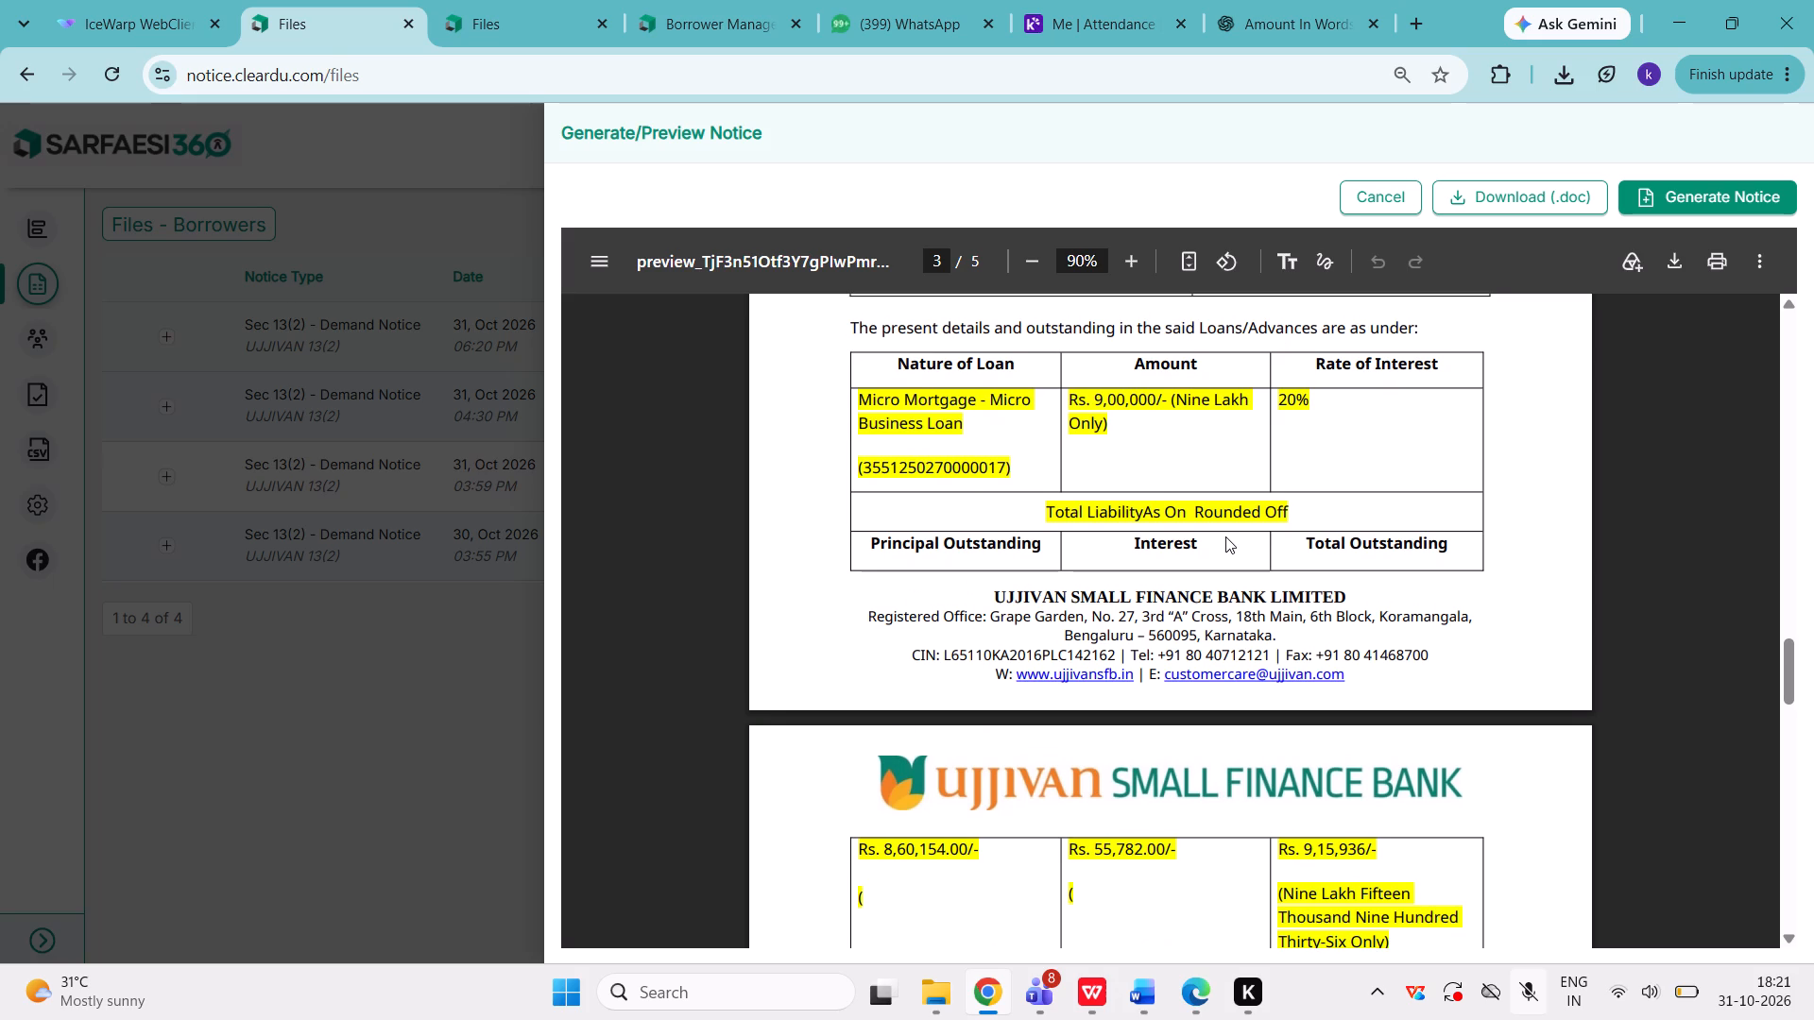
scroll(1225, 536, "down", 6)
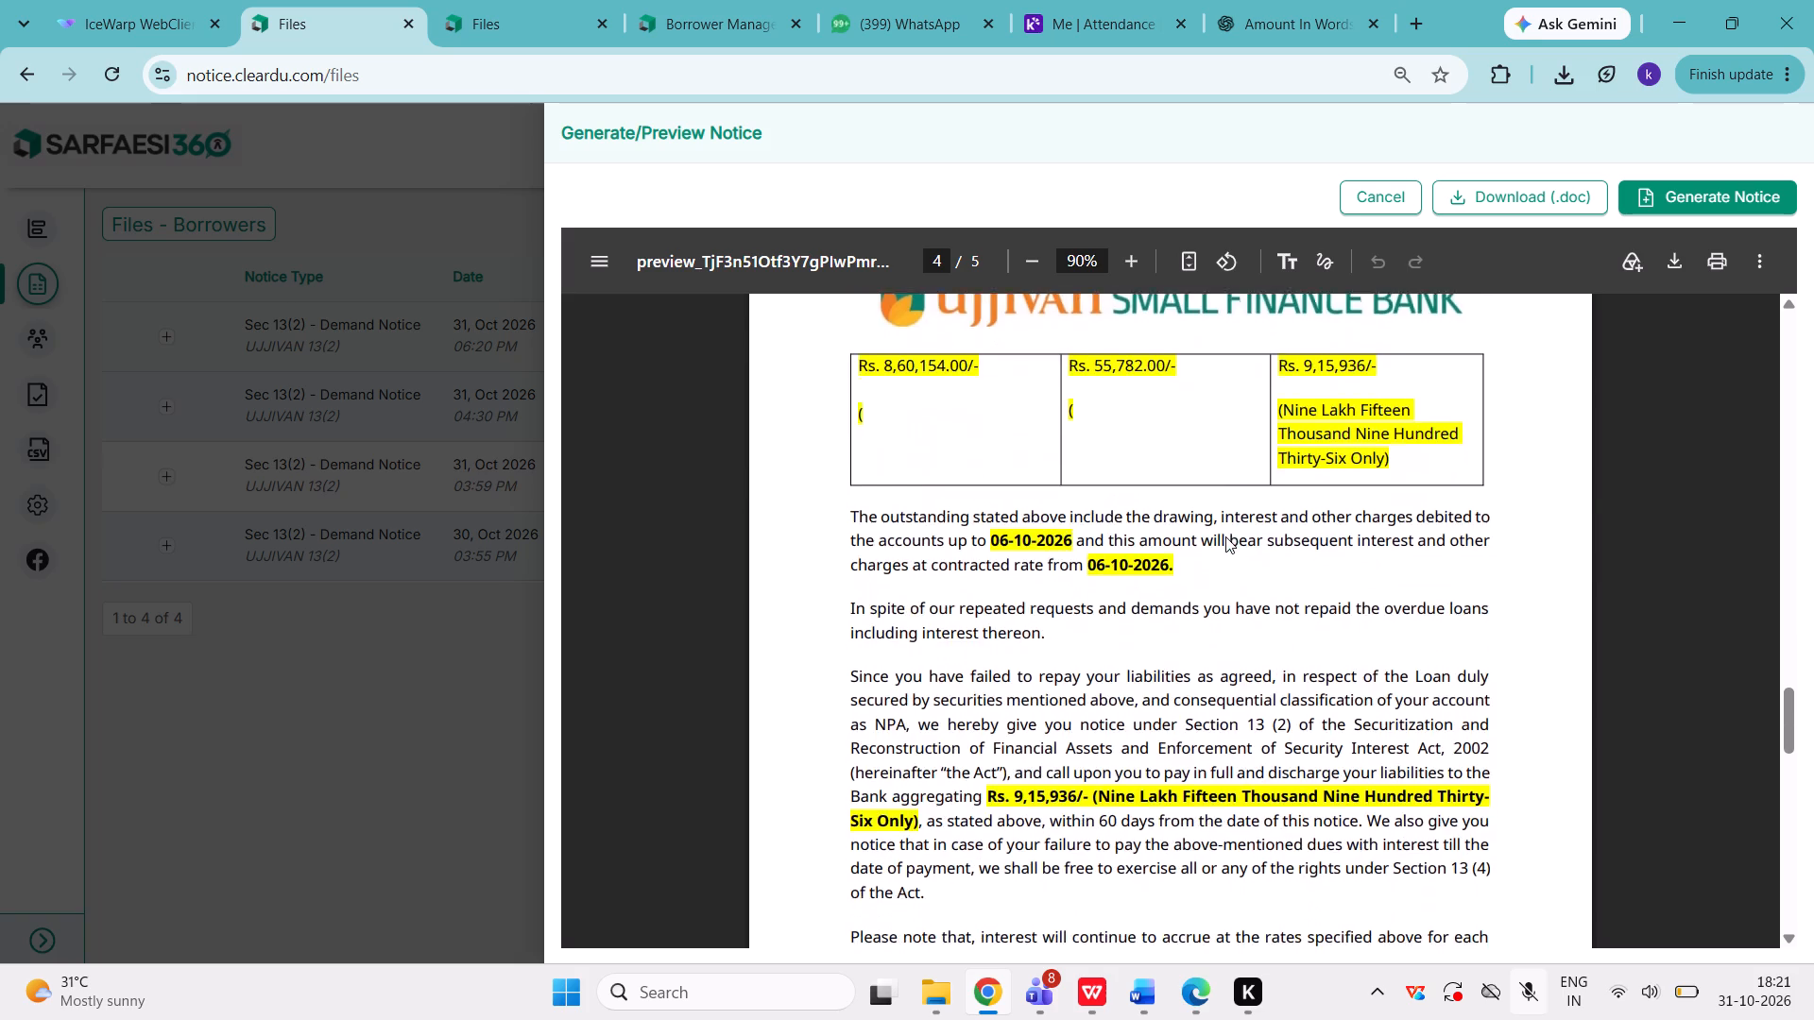
scroll(1225, 536, "down", 8)
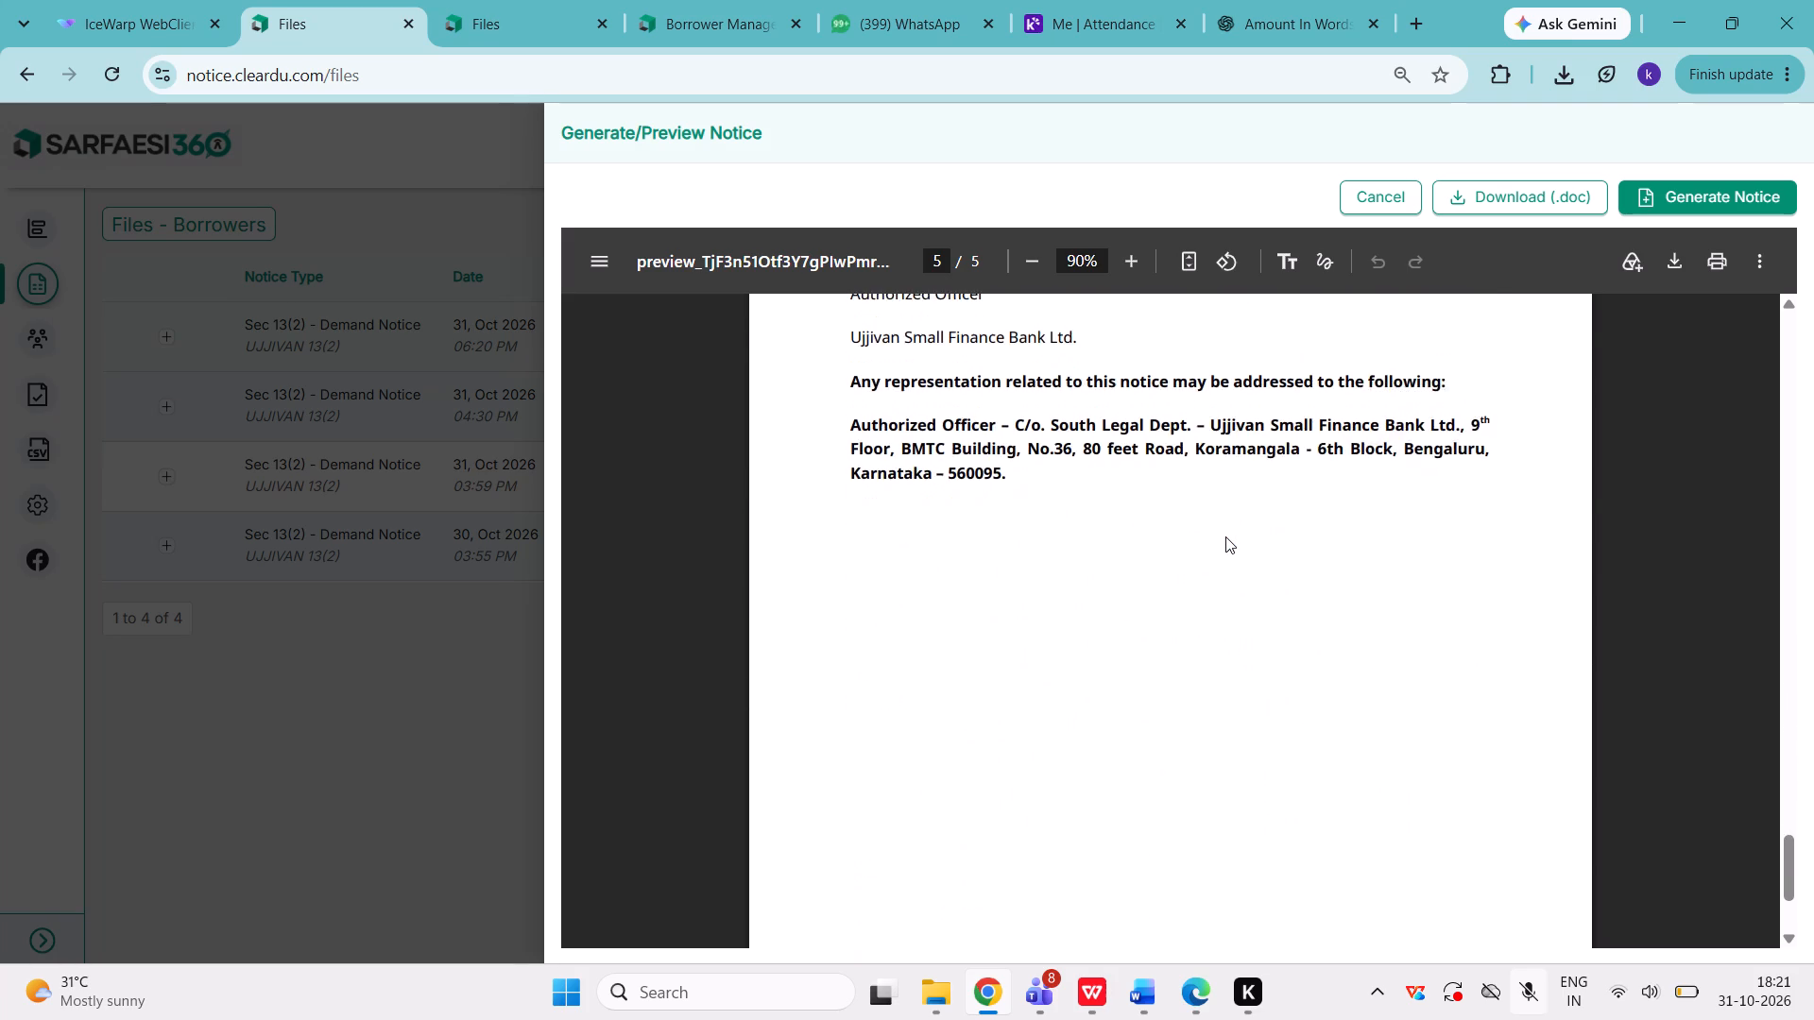
scroll(1225, 536, "down", 4)
scroll(1225, 536, "up", 8)
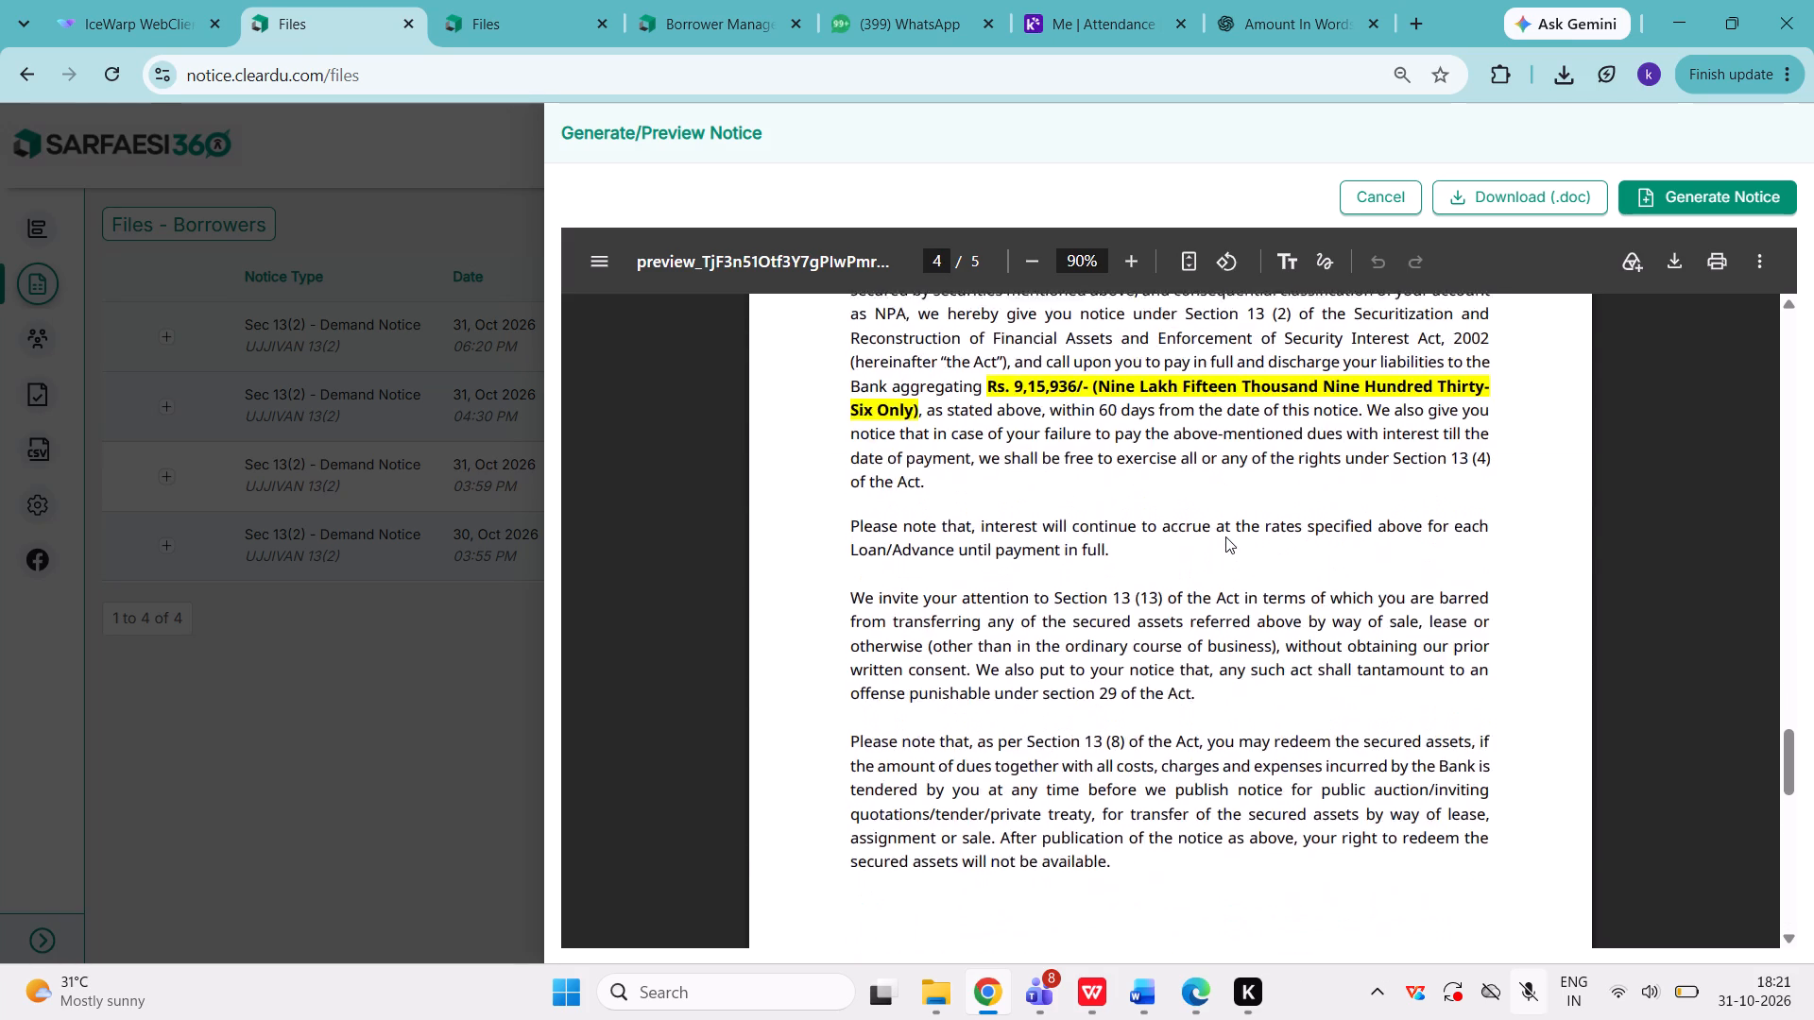
scroll(1225, 536, "up", 2)
scroll(1225, 536, "down", 2)
scroll(1225, 536, "up", 1)
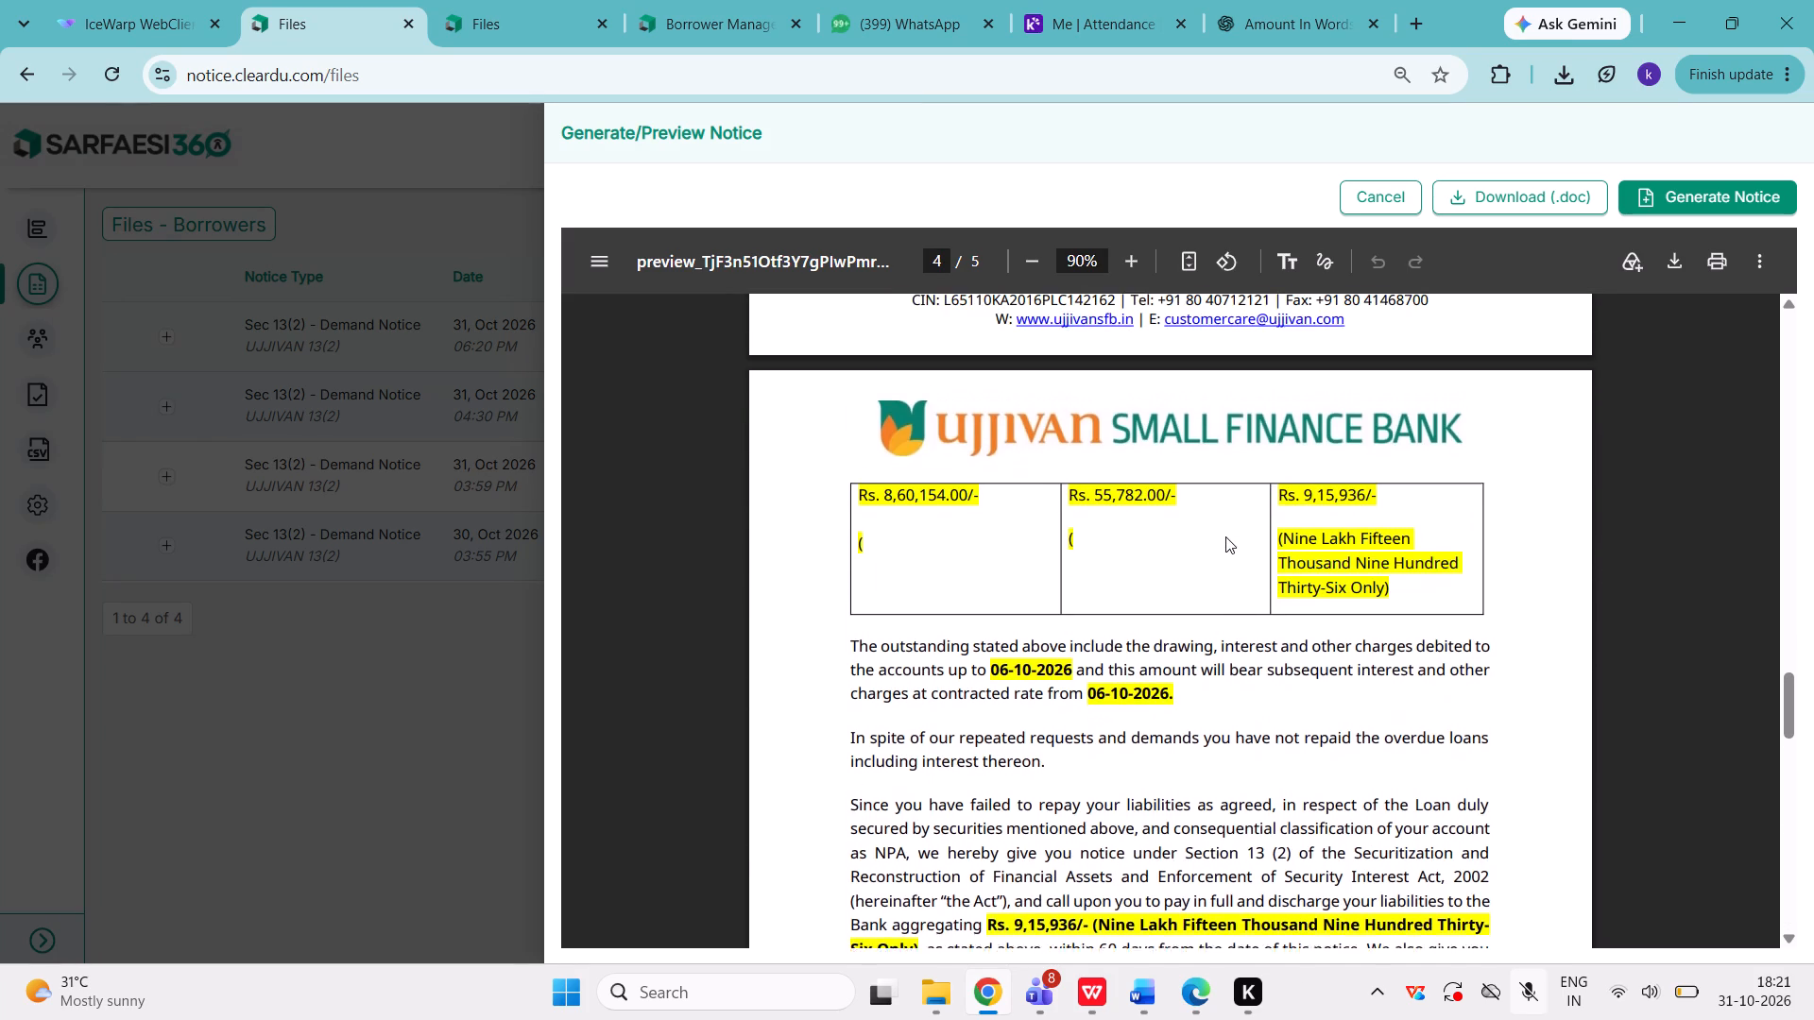
scroll(1225, 536, "up", 1)
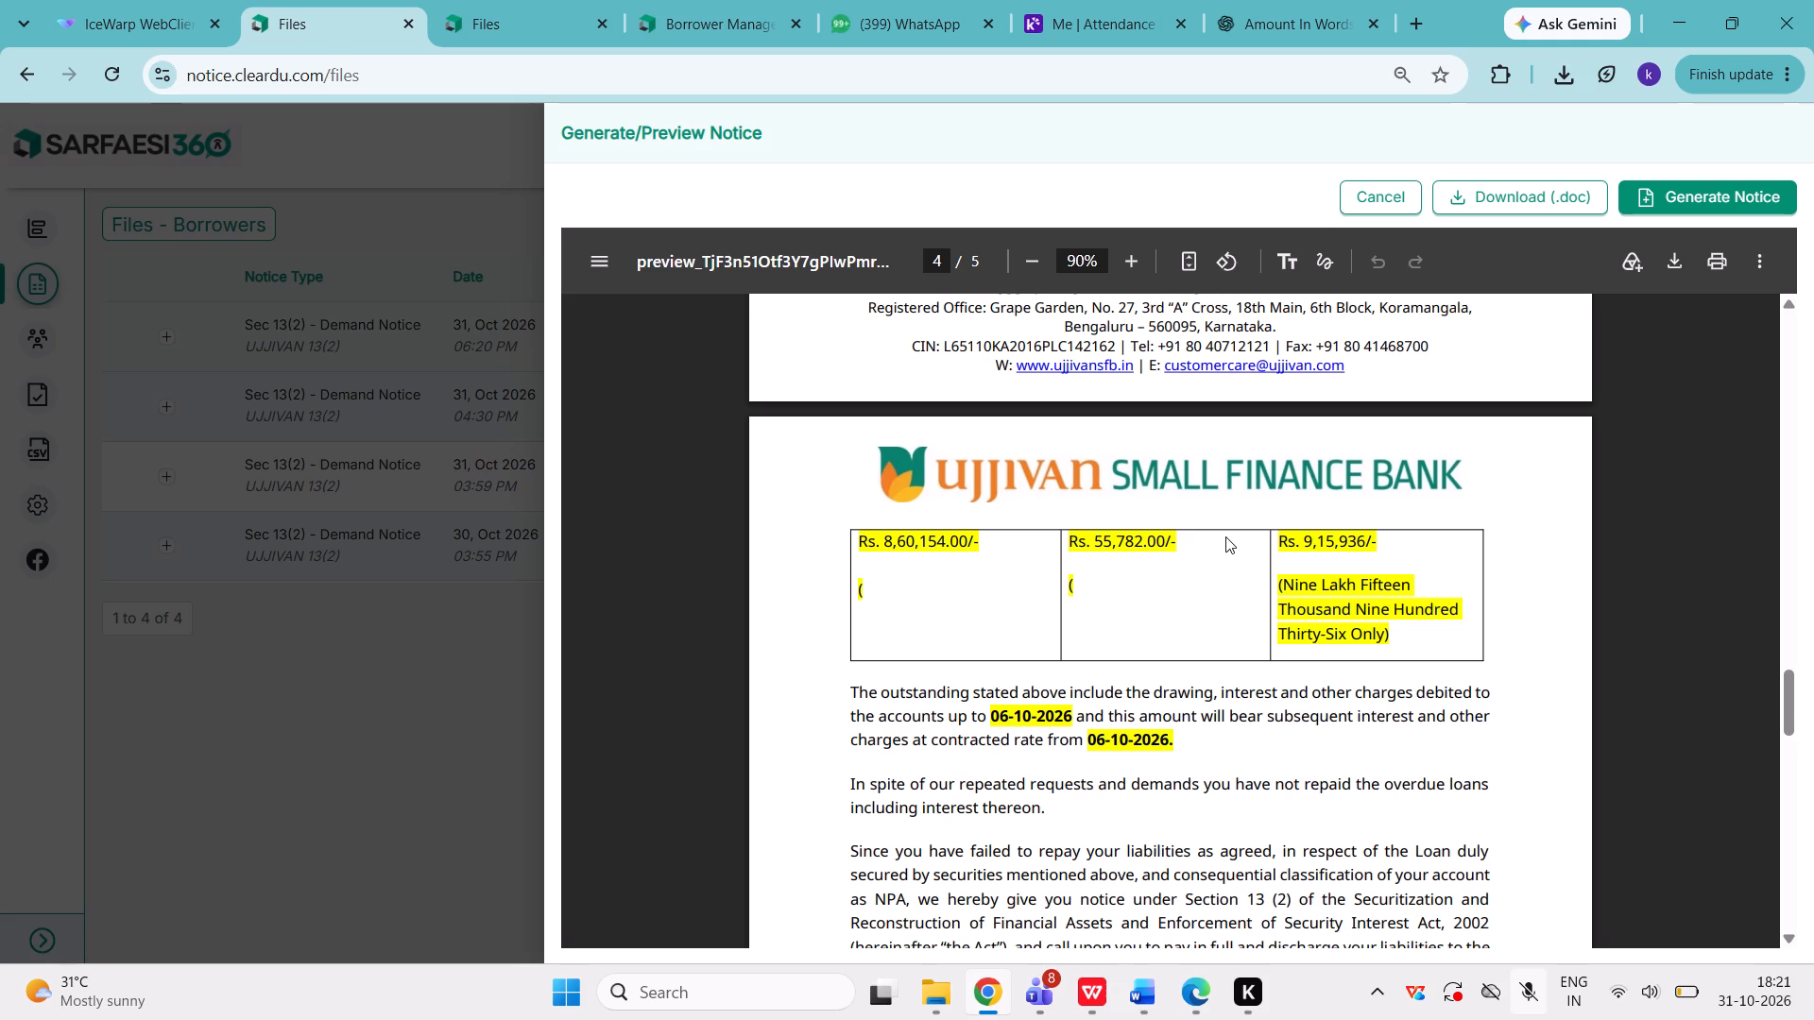
scroll(1225, 536, "up", 16)
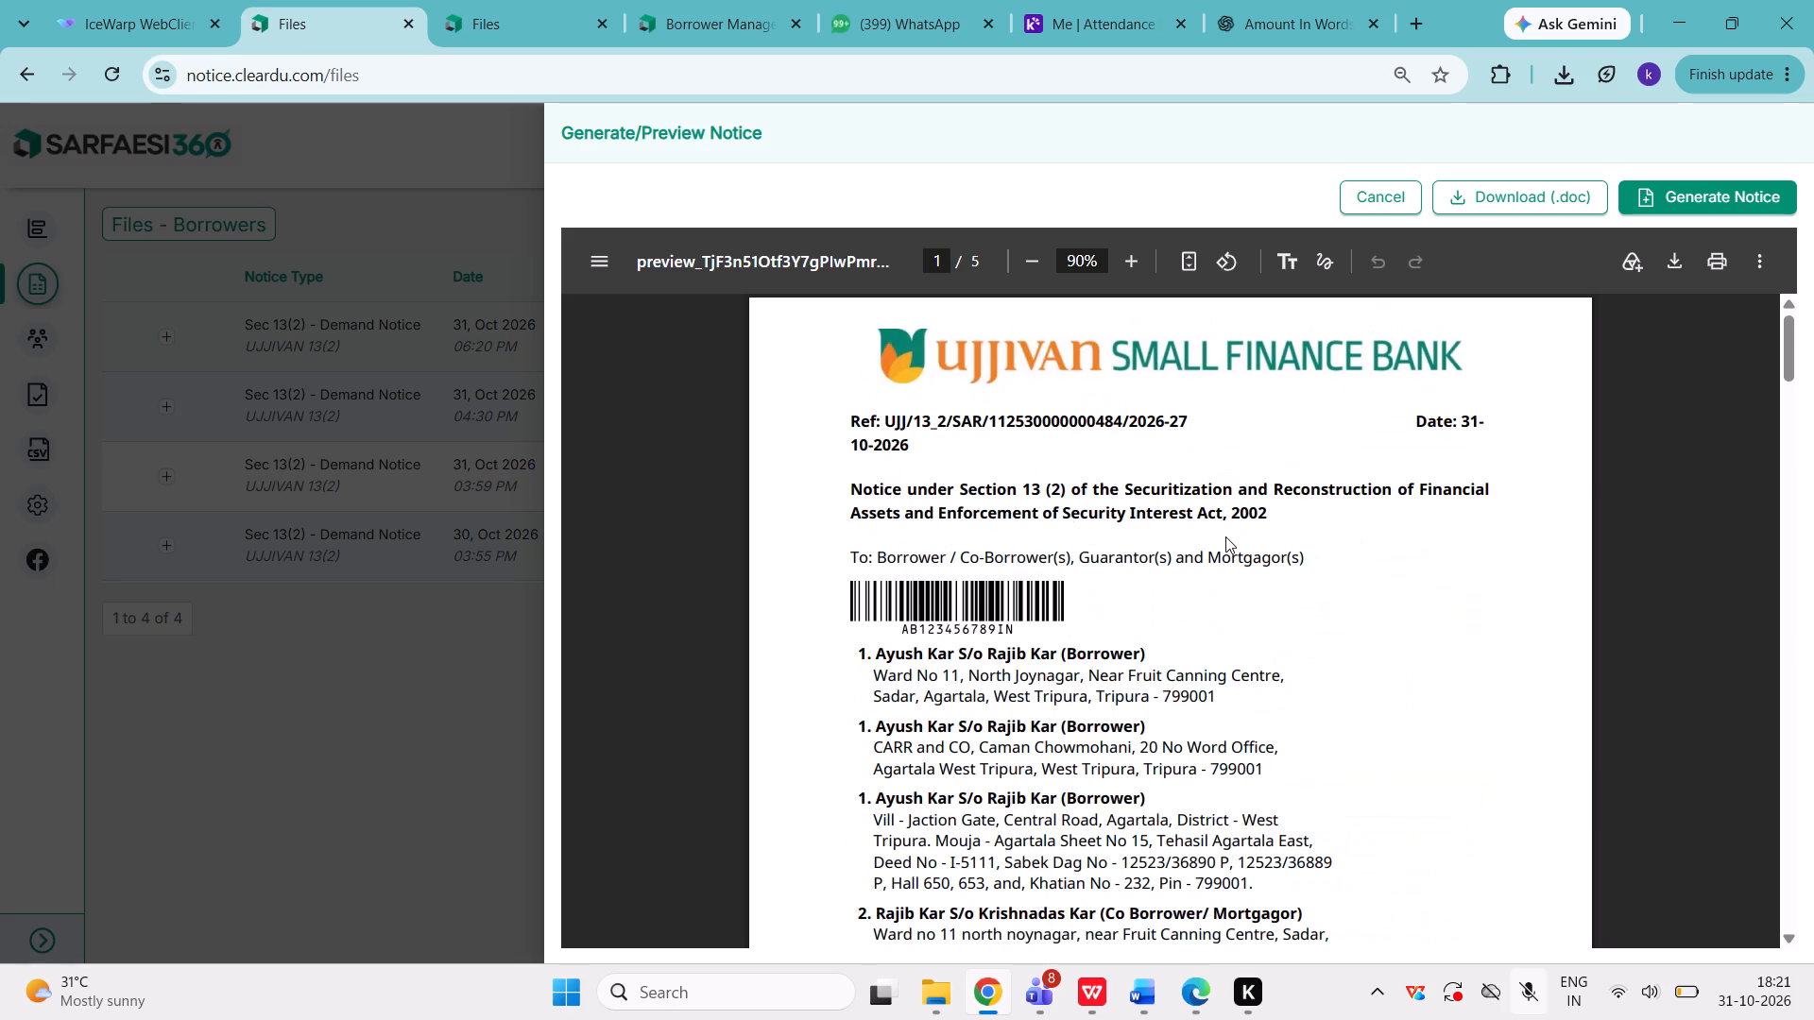
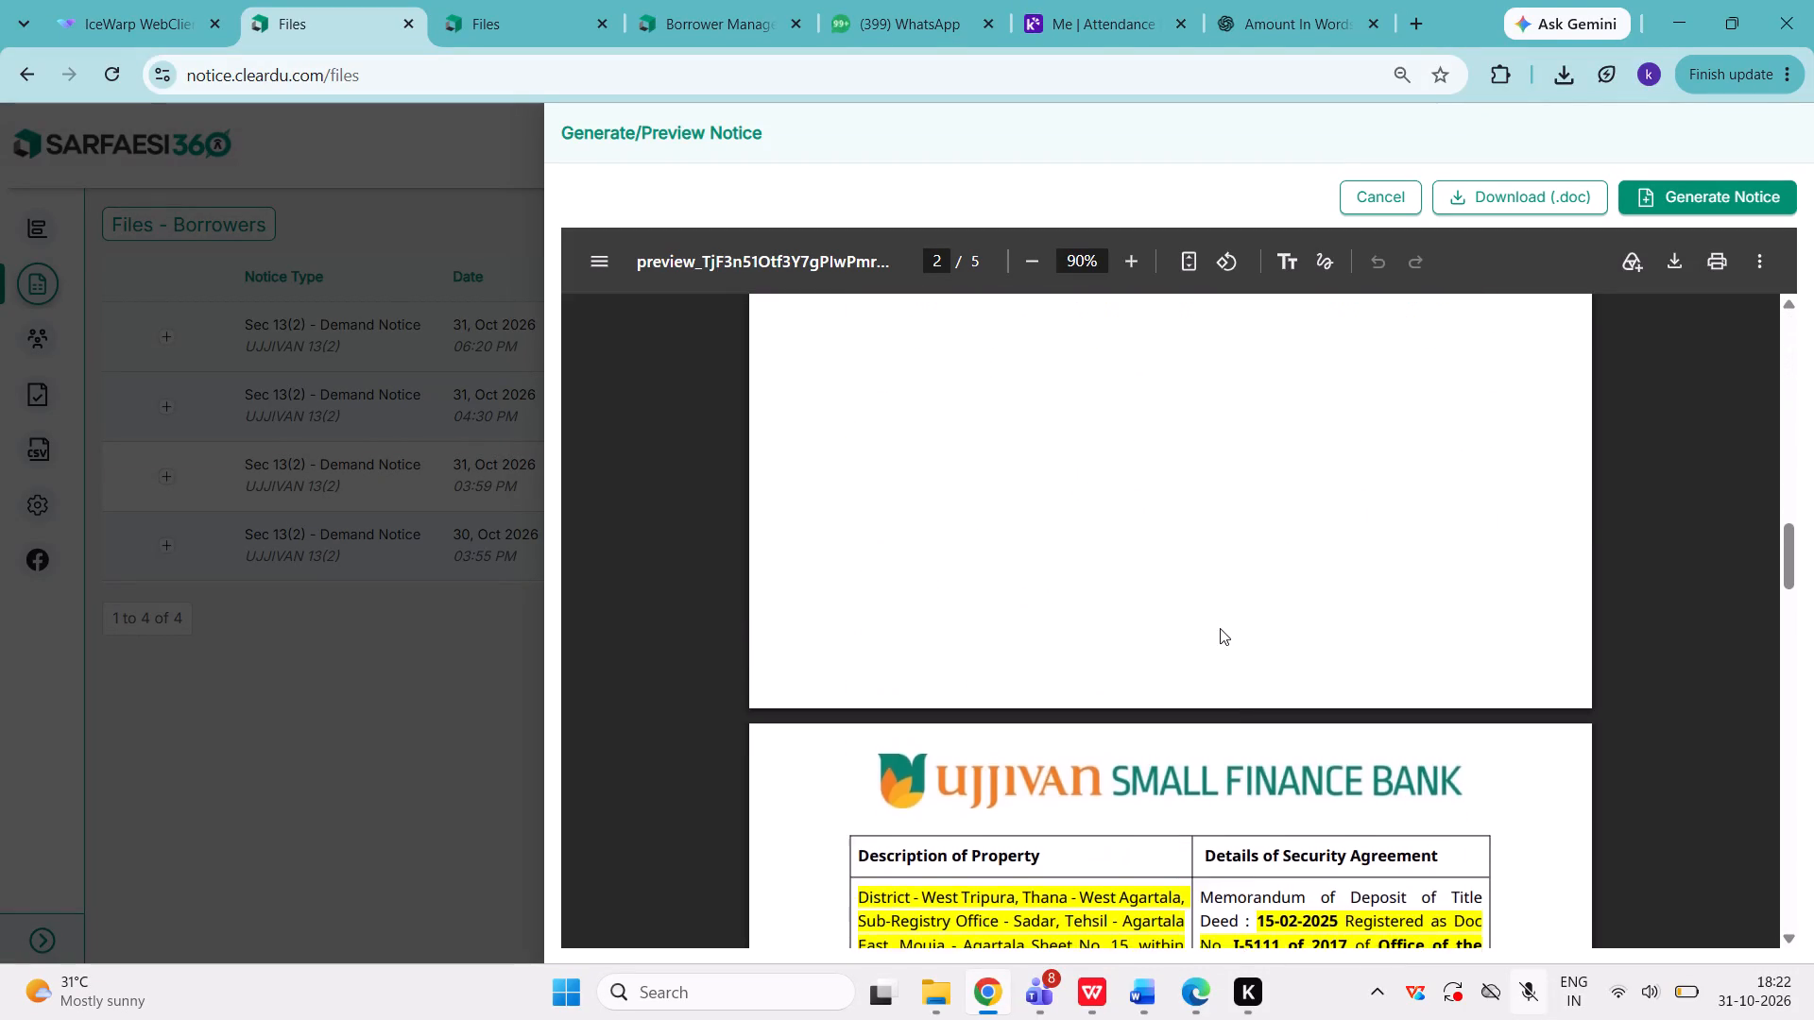
Recheck the loan details and the principal, interest and total outstanding table across pages 3 and 4 of the notice preview.
scroll(1220, 628, "down", 1)
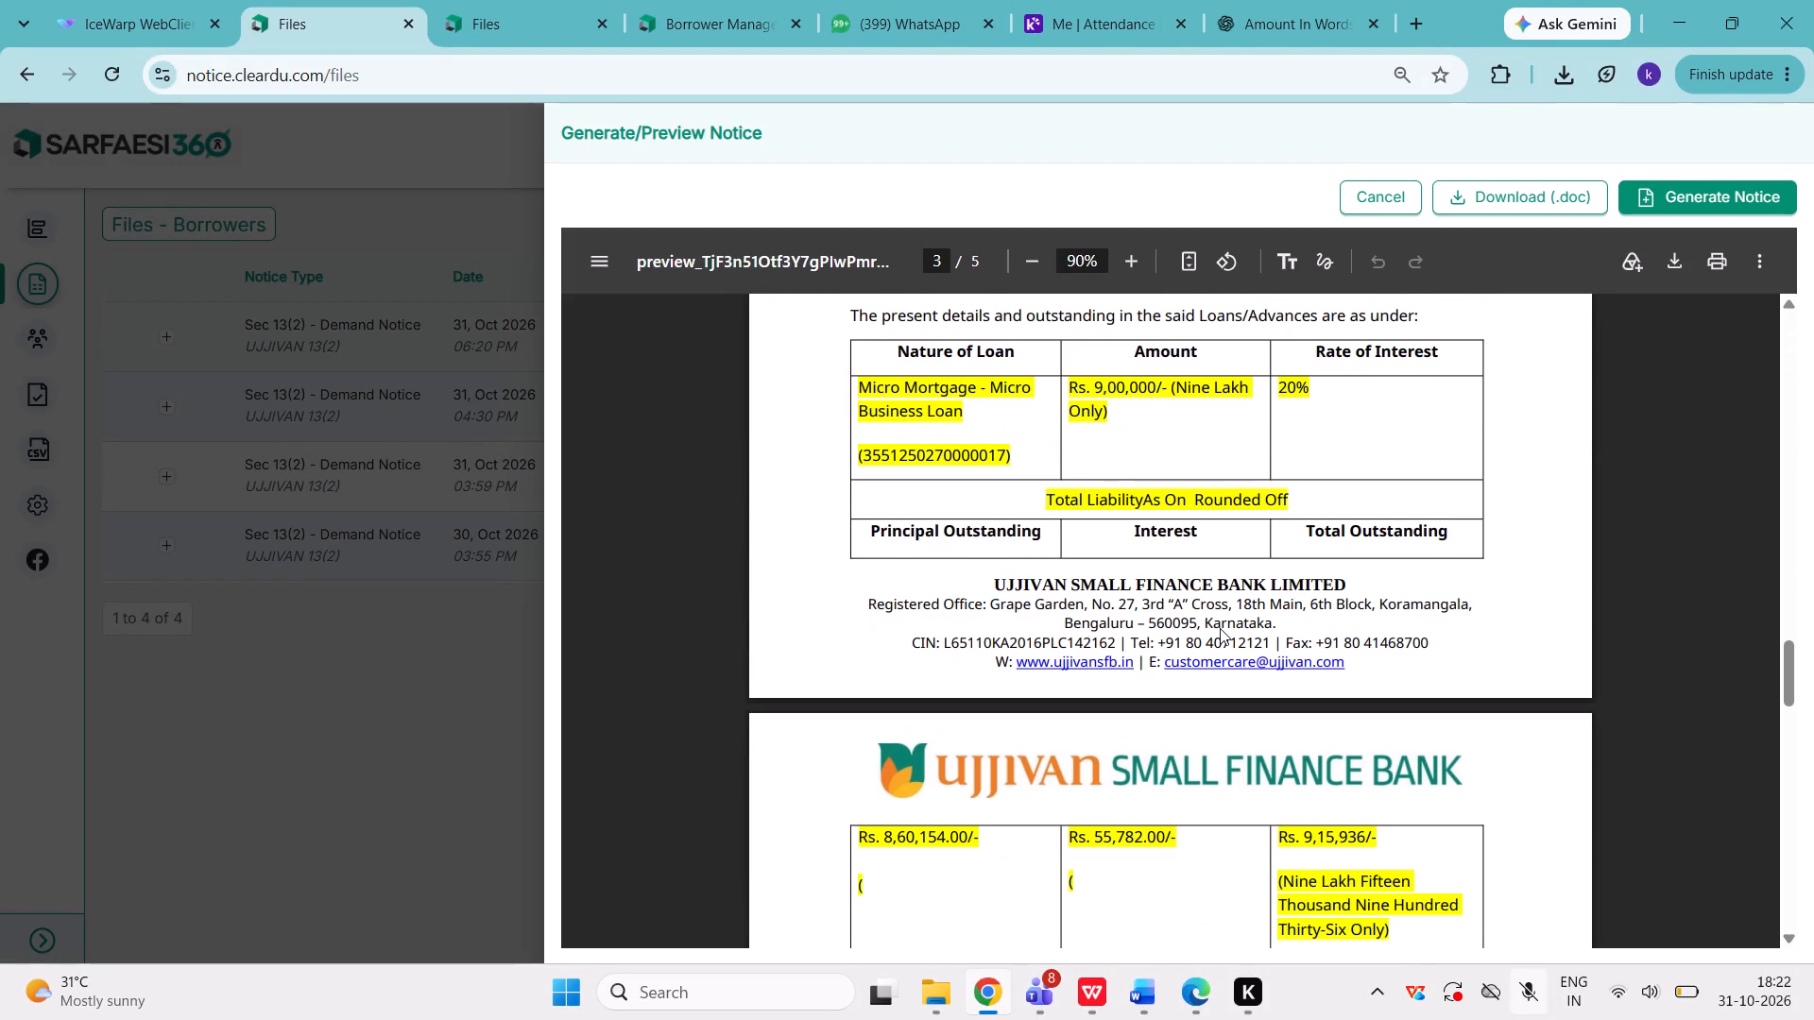
scroll(1220, 628, "down", 2)
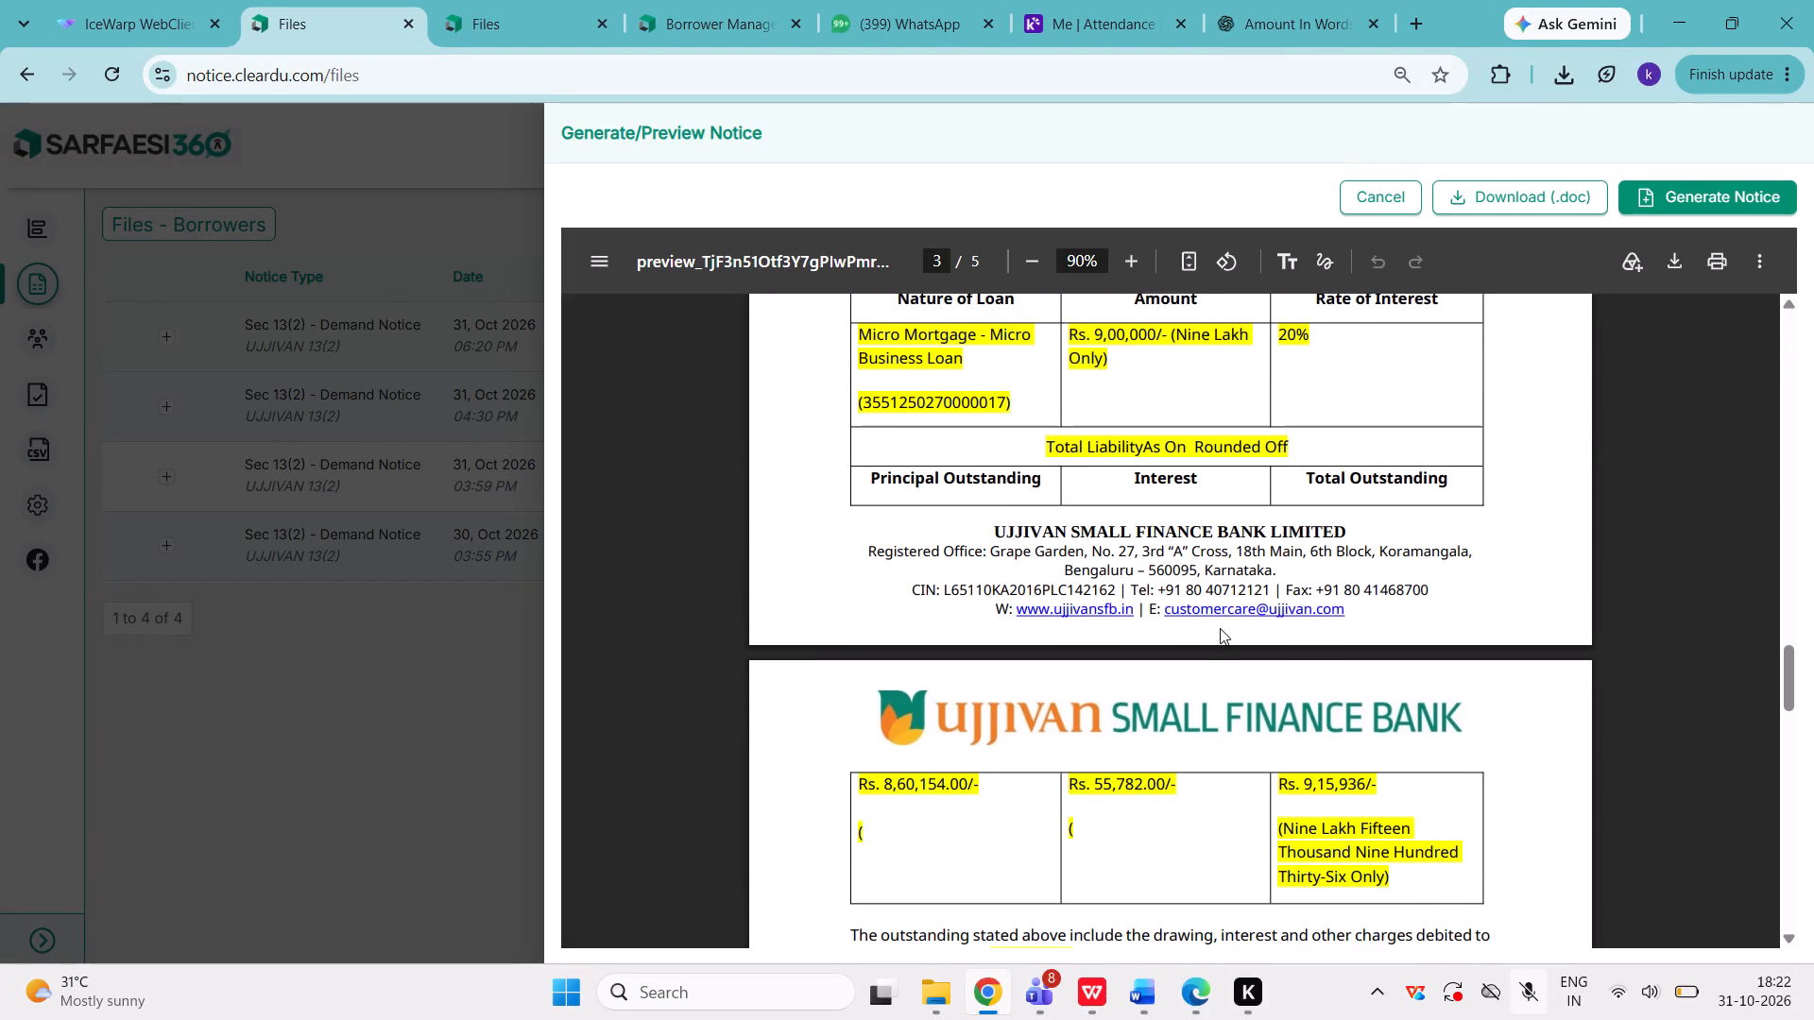
scroll(1220, 628, "up", 1)
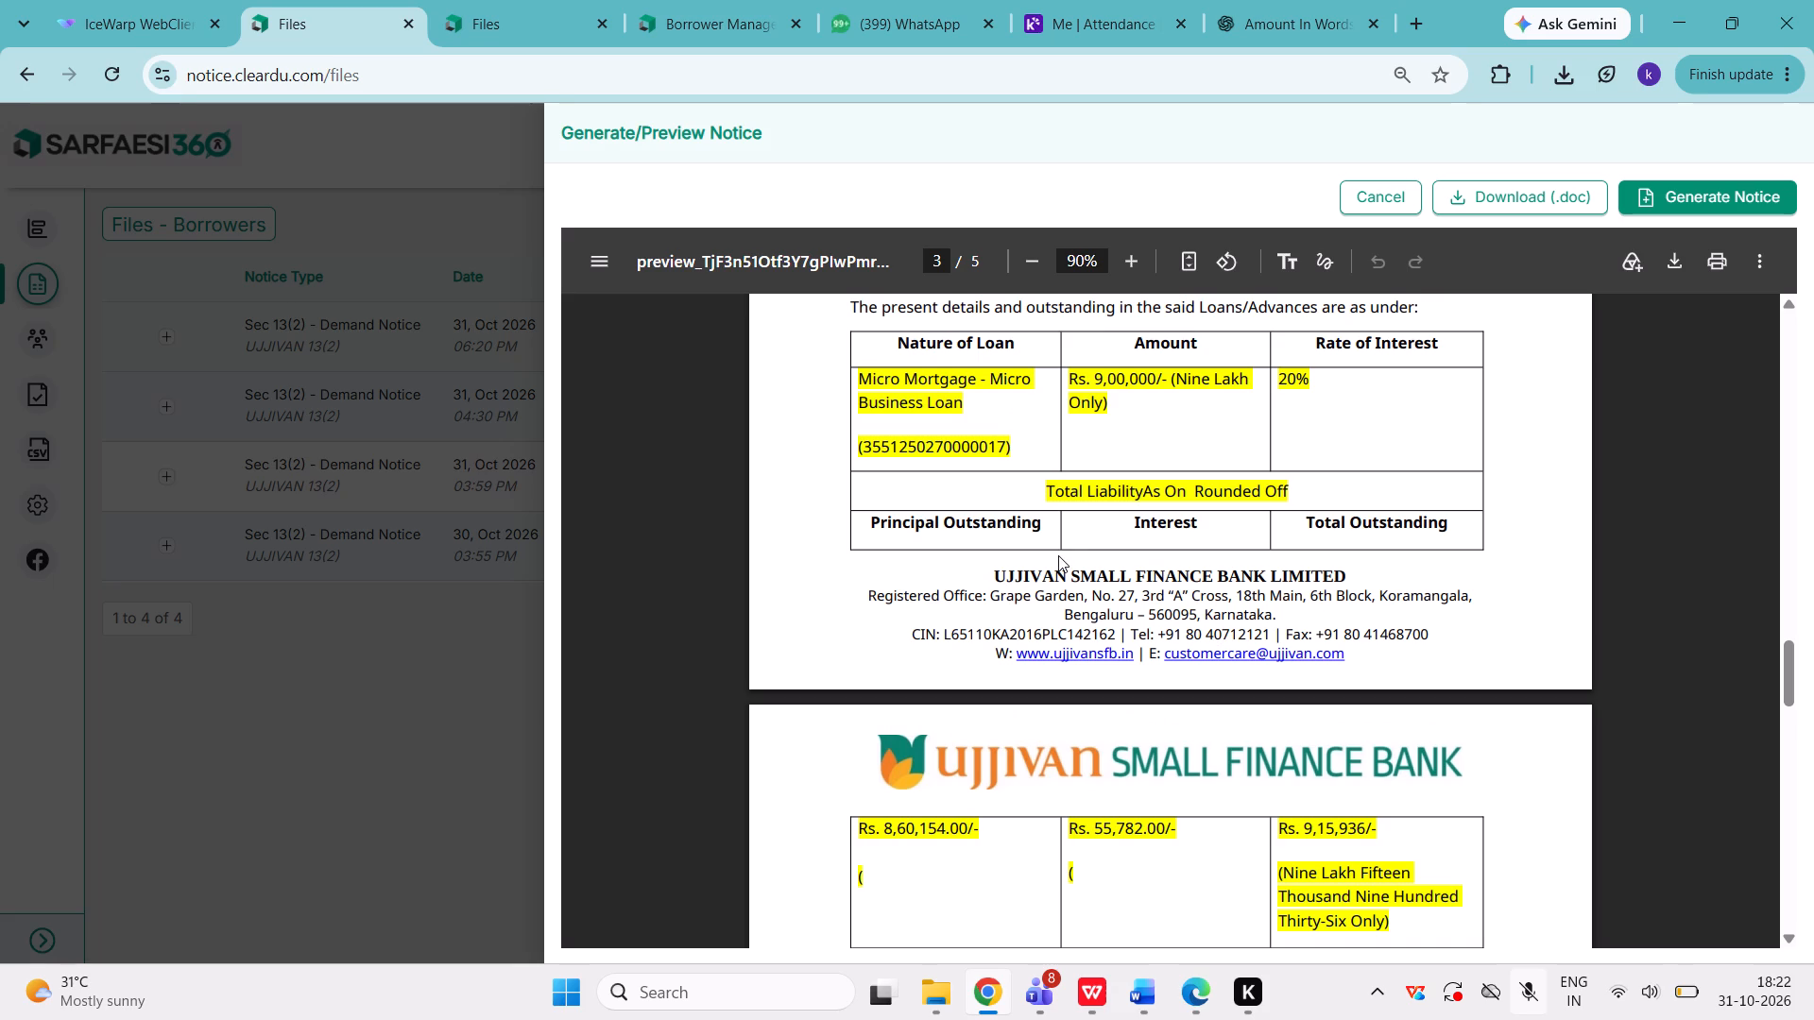
scroll(1058, 555, "down", 2)
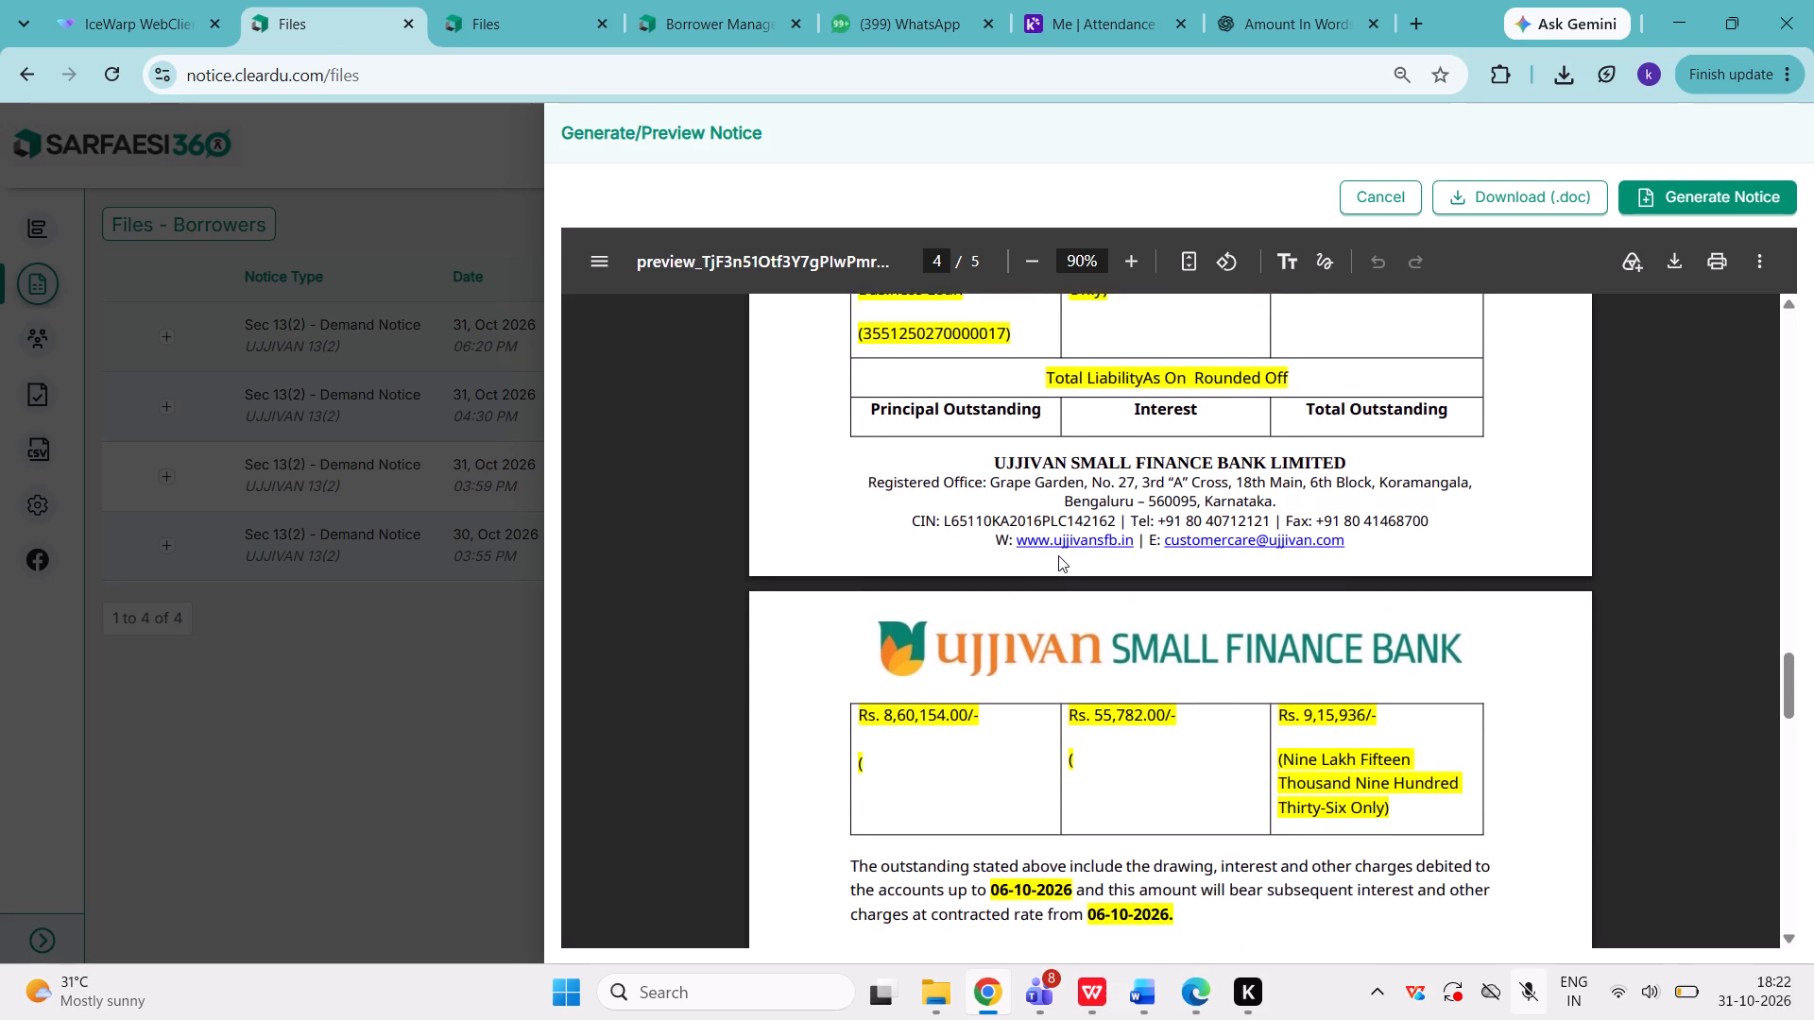
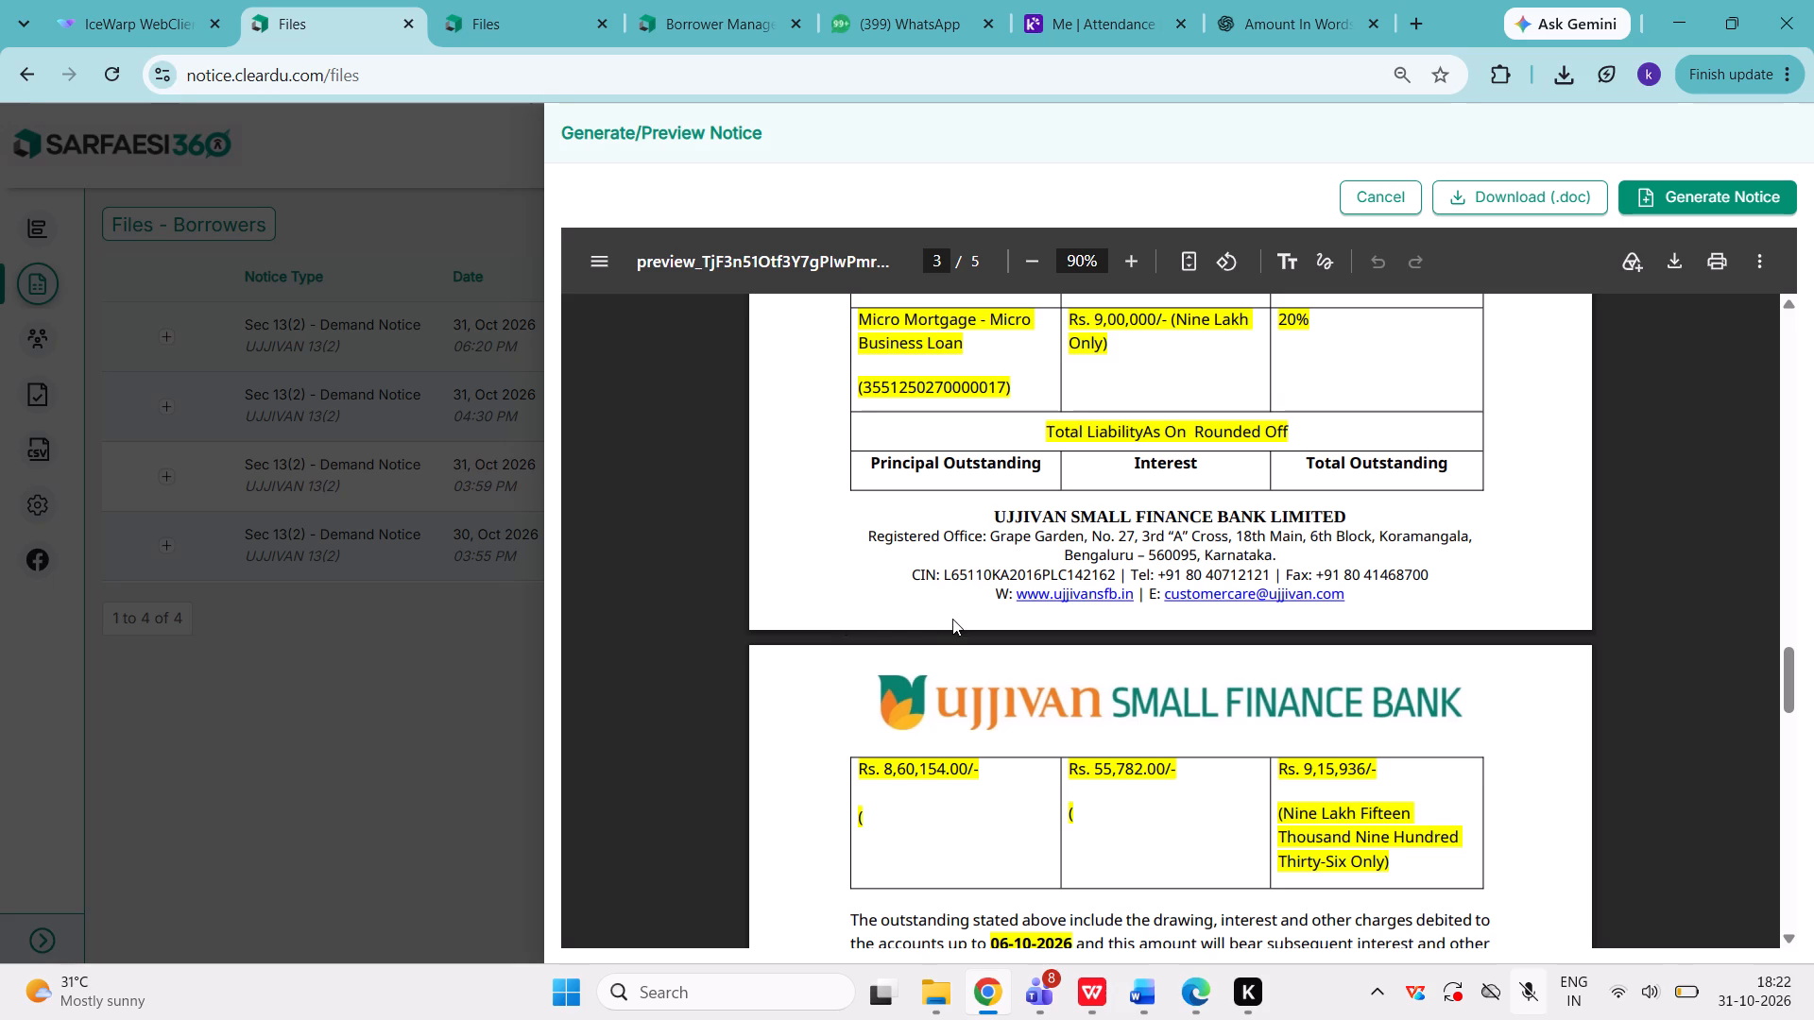
Review the notice preview again, from the borrower addresses on page 1 to the outstanding amounts table across pages 3 and 4.
scroll(952, 619, "up", 17)
scroll(952, 619, "down", 3)
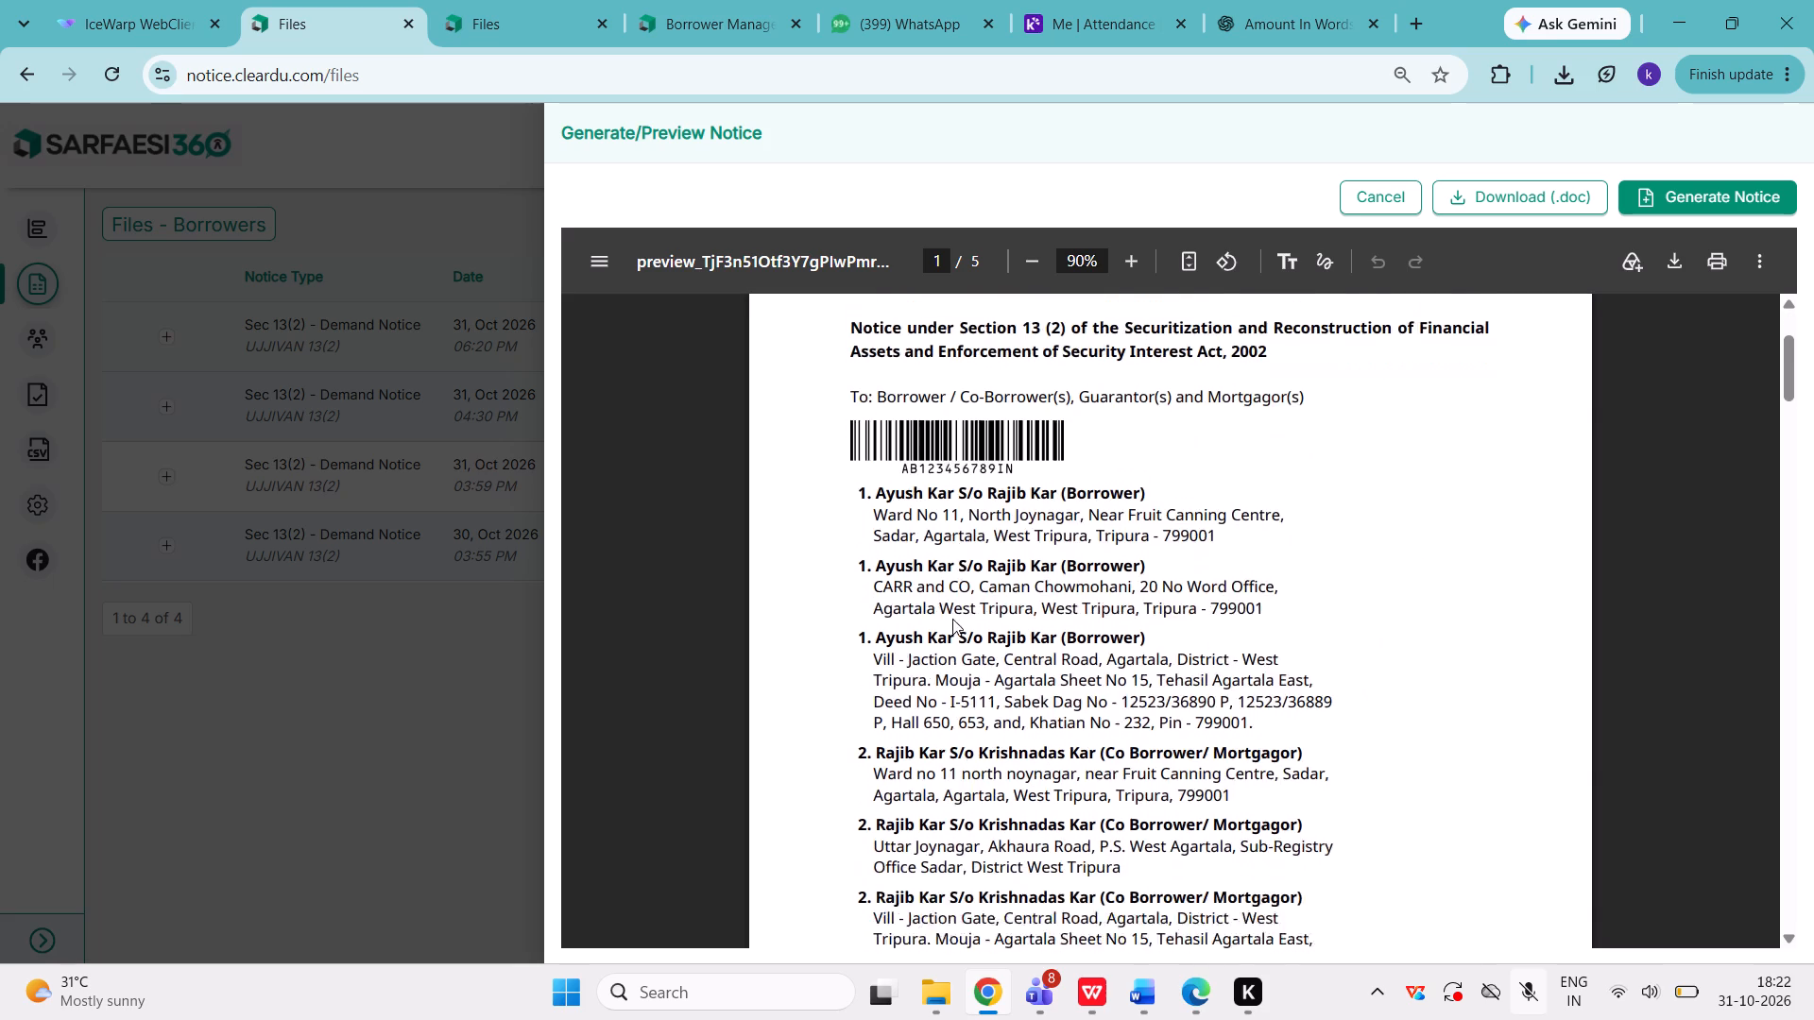
scroll(952, 619, "down", 7)
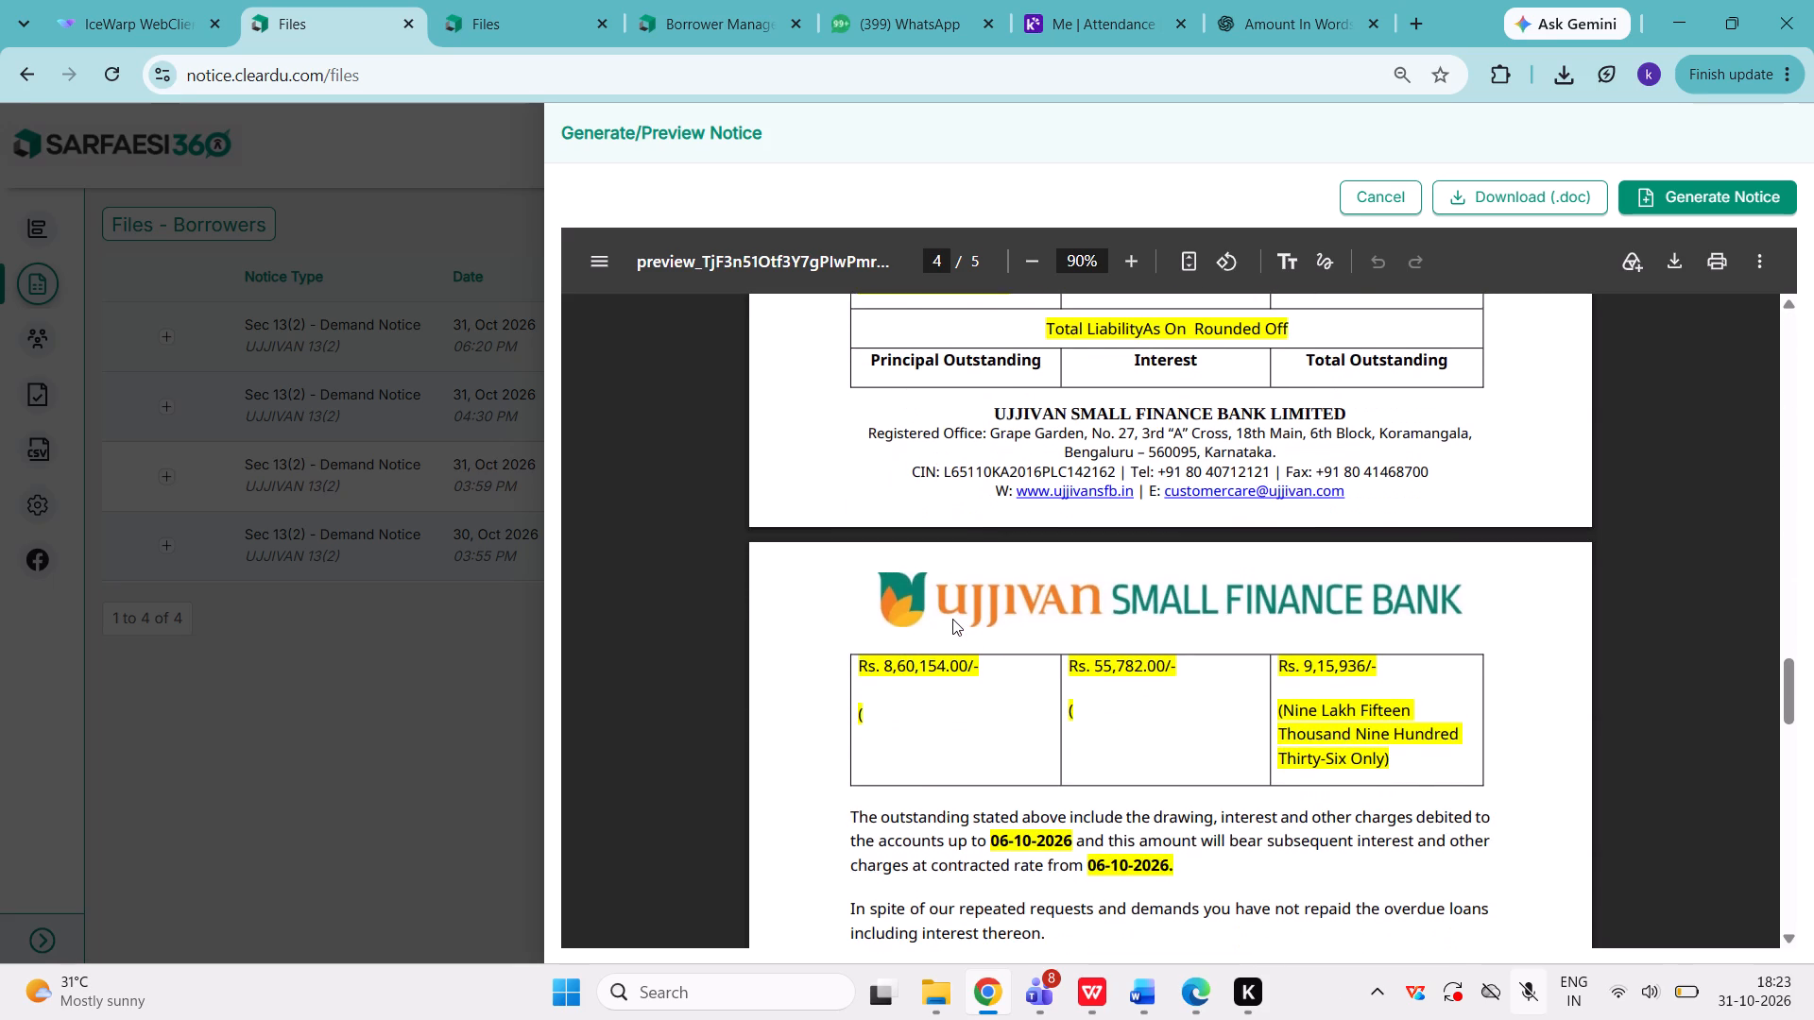
scroll(952, 619, "up", 1)
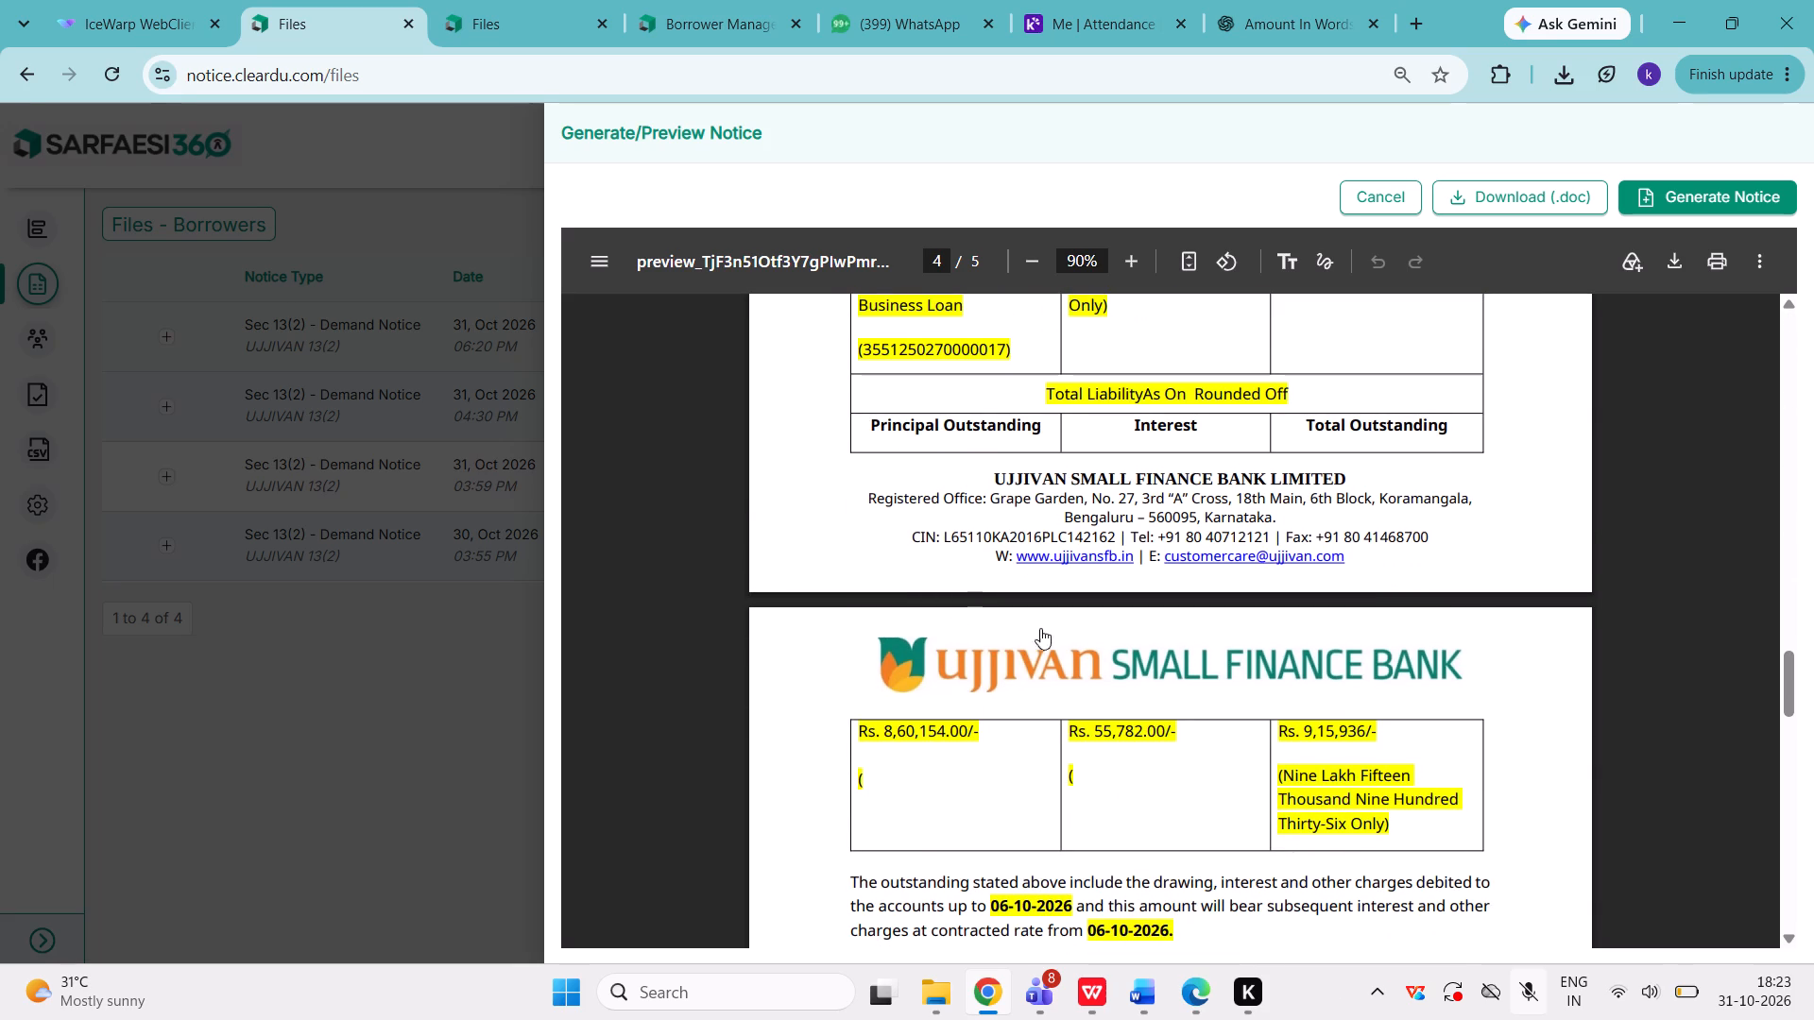
Bring up the open Microsoft Teams windows to choose from.
left_click(1041, 984)
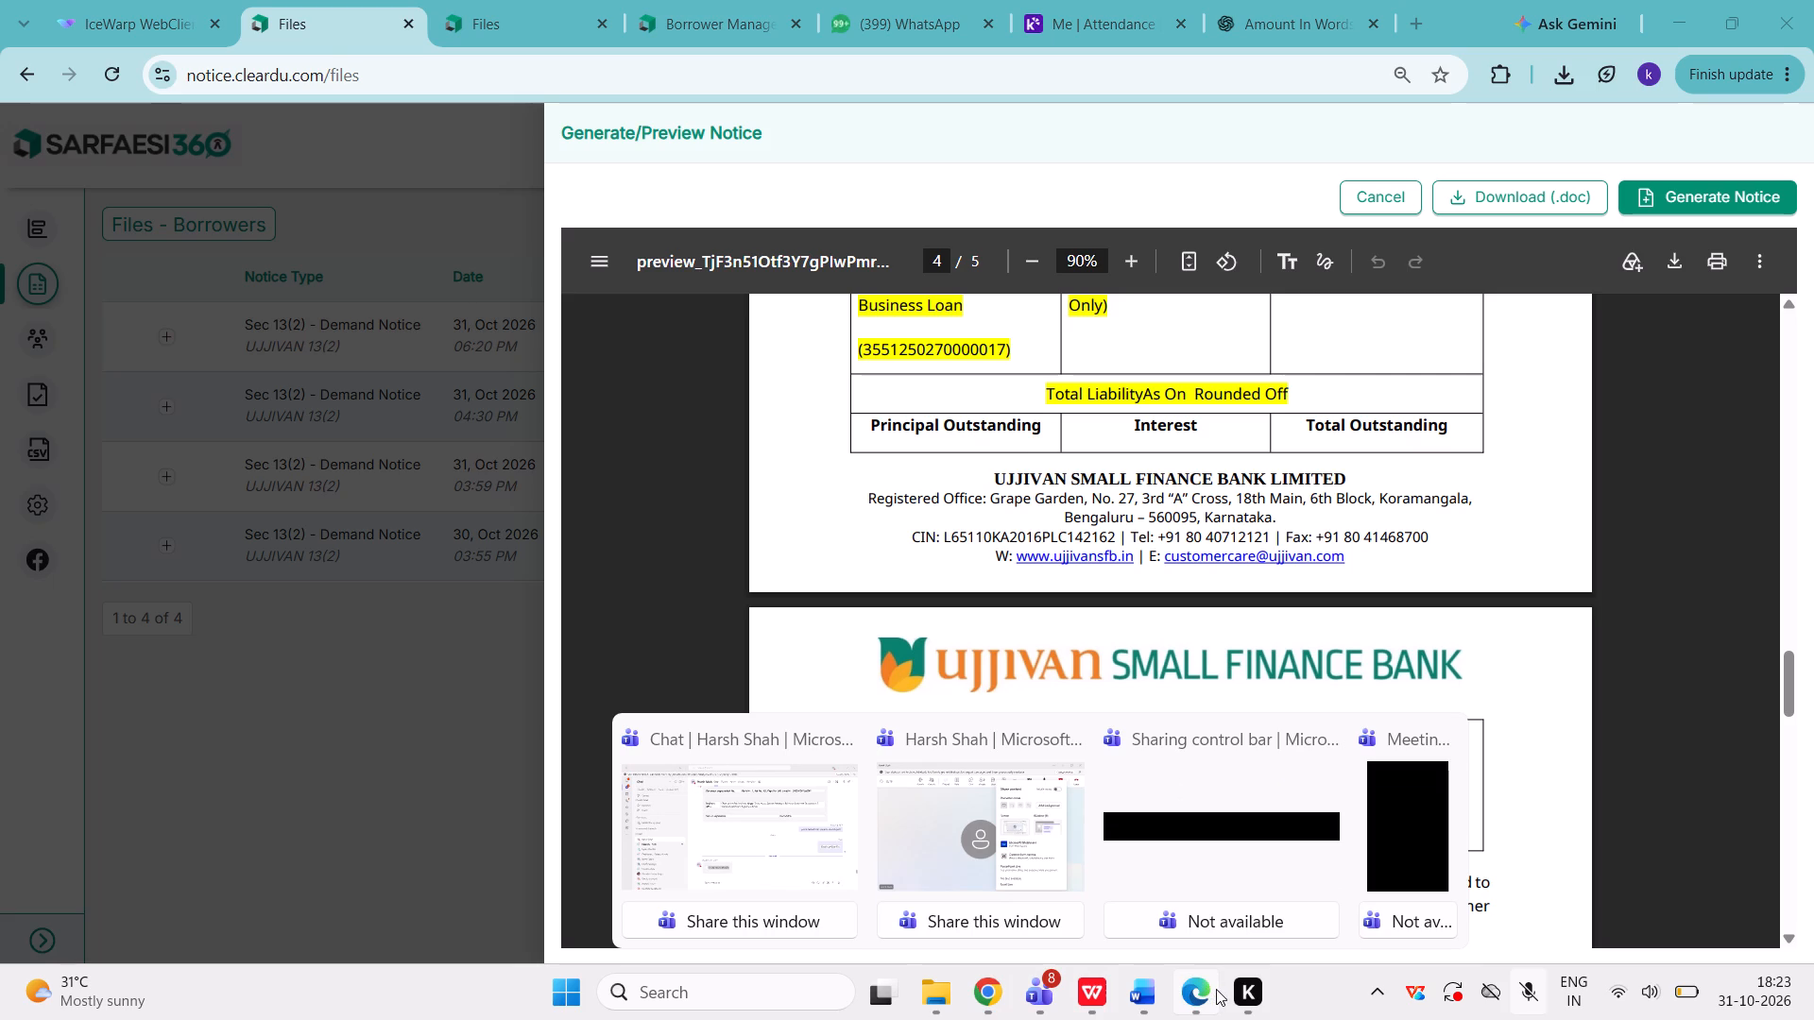
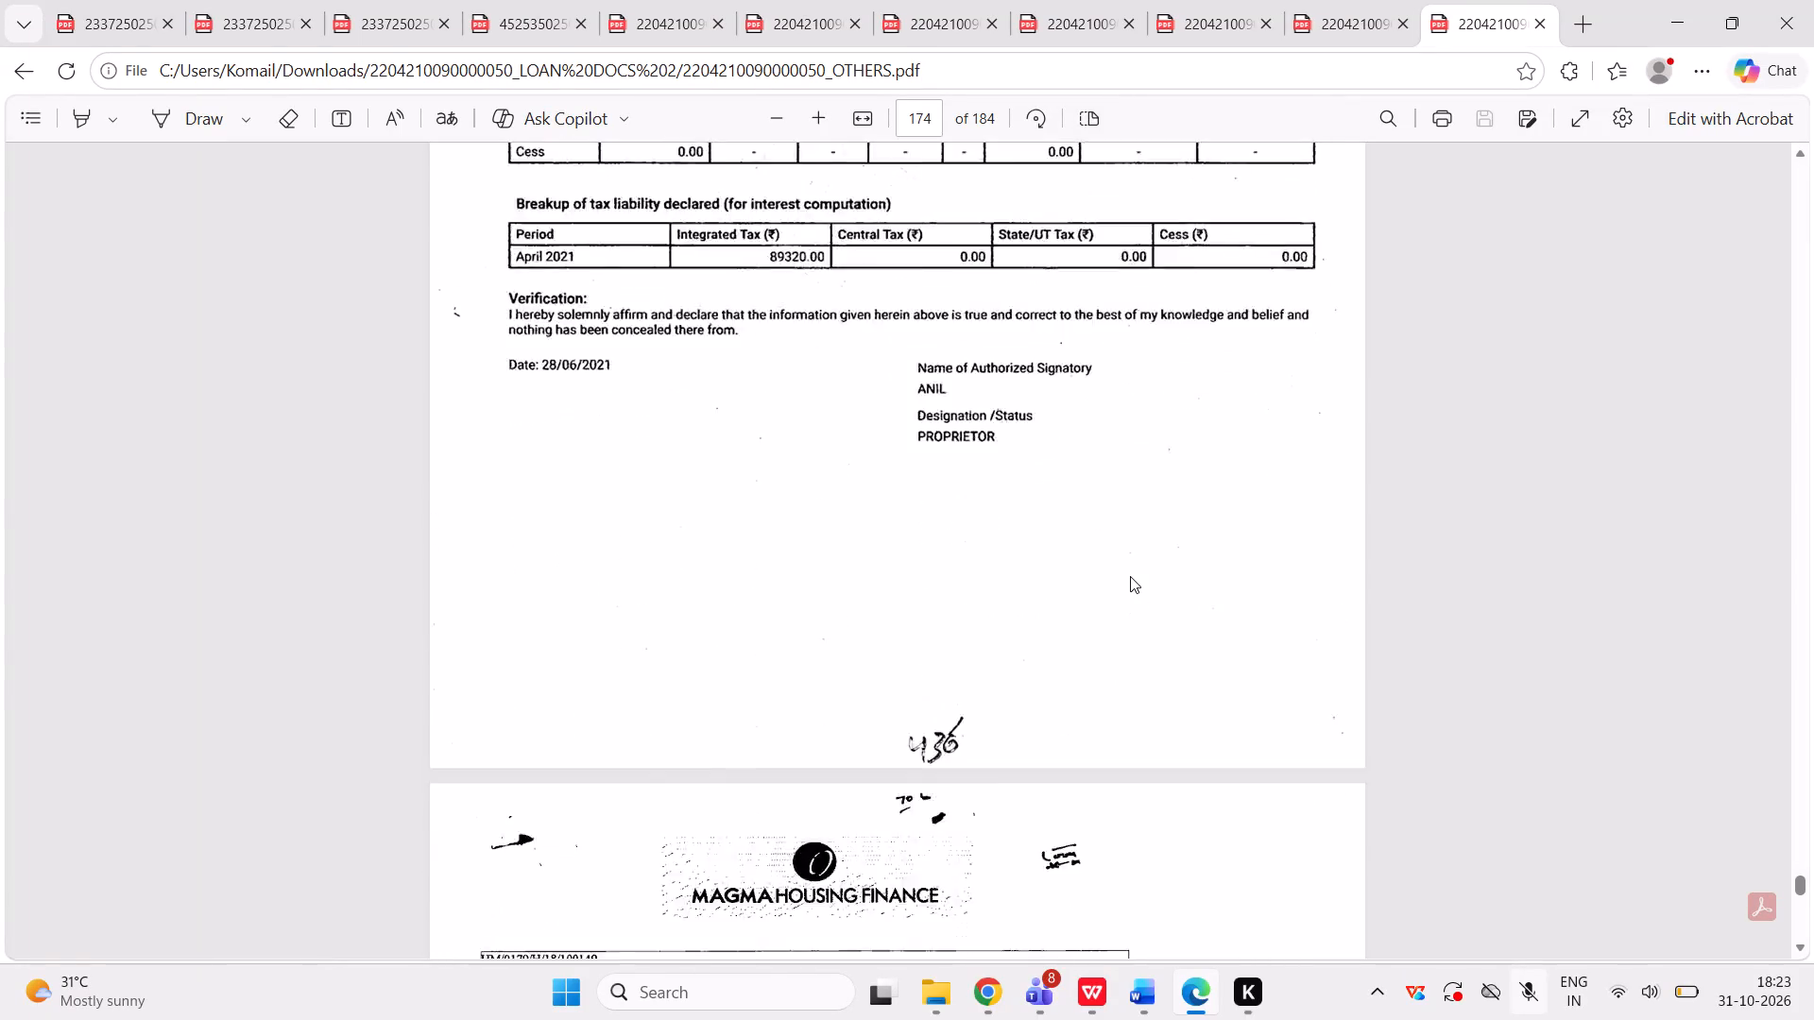
Skim the repayment schedule pages in the OTHERS loan PDF and close the Microsoft Edge window.
scroll(1130, 576, "down", 2)
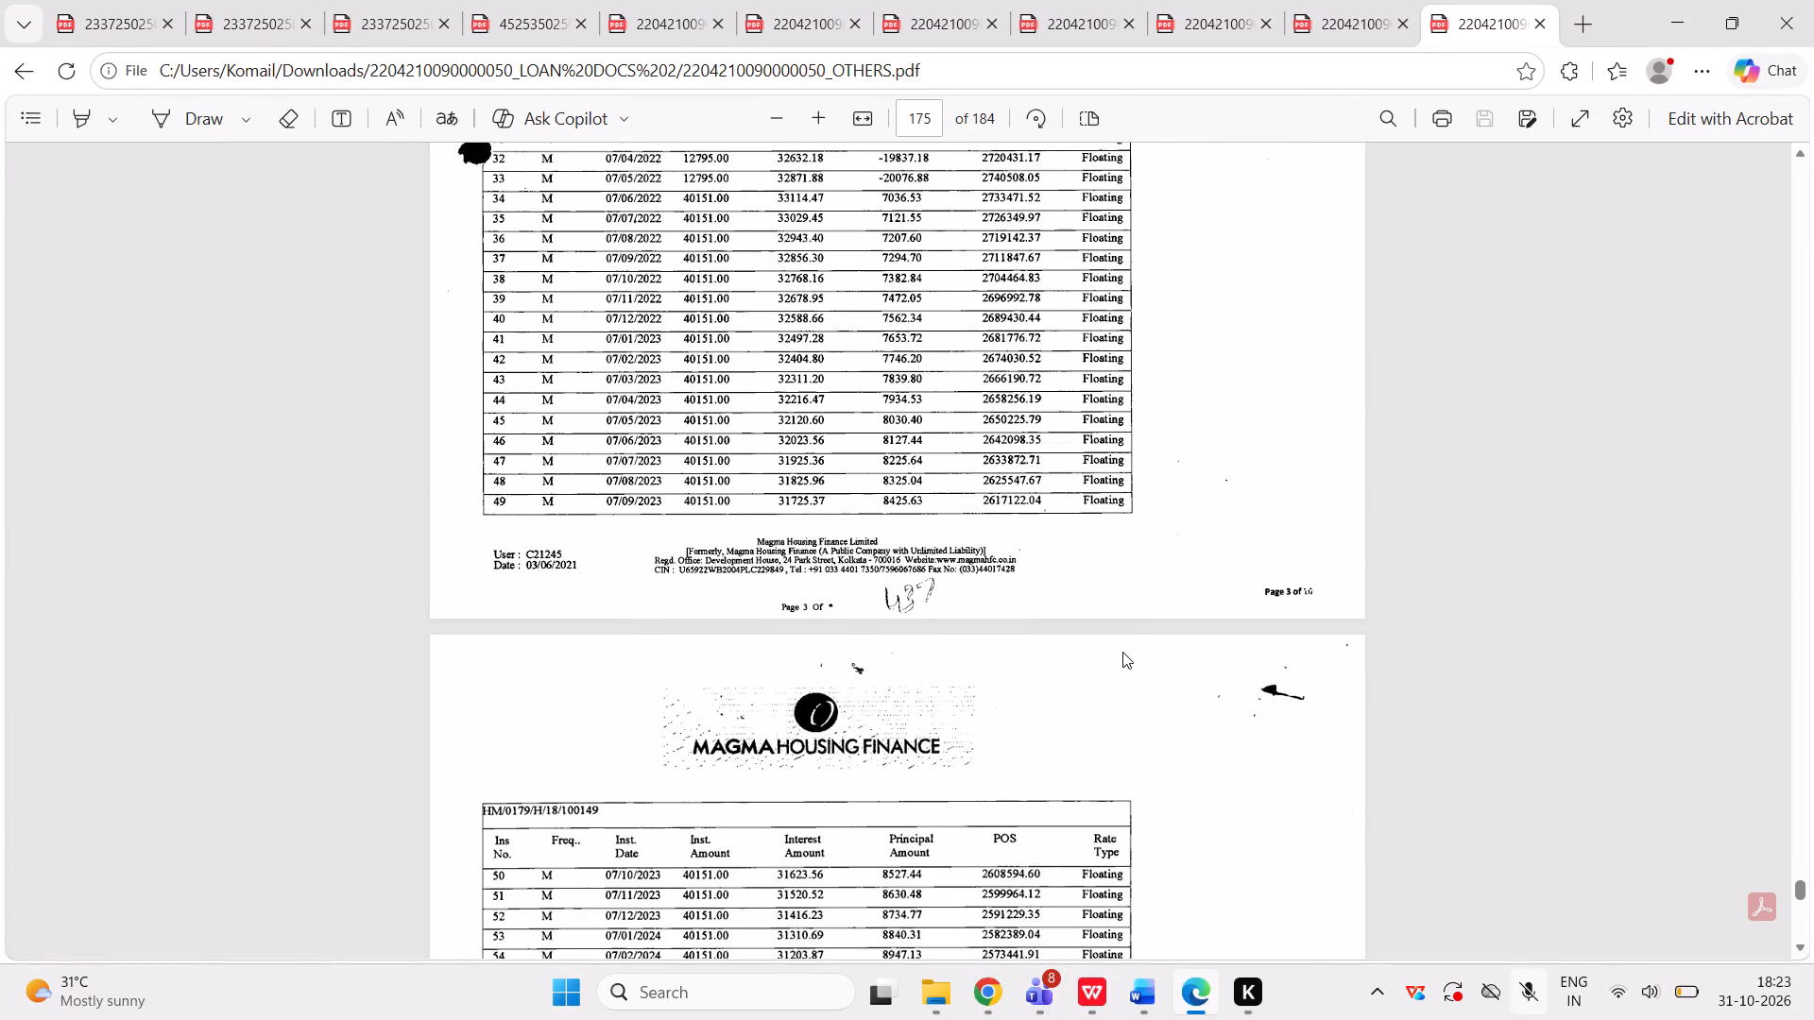
scroll(1122, 652, "down", 7)
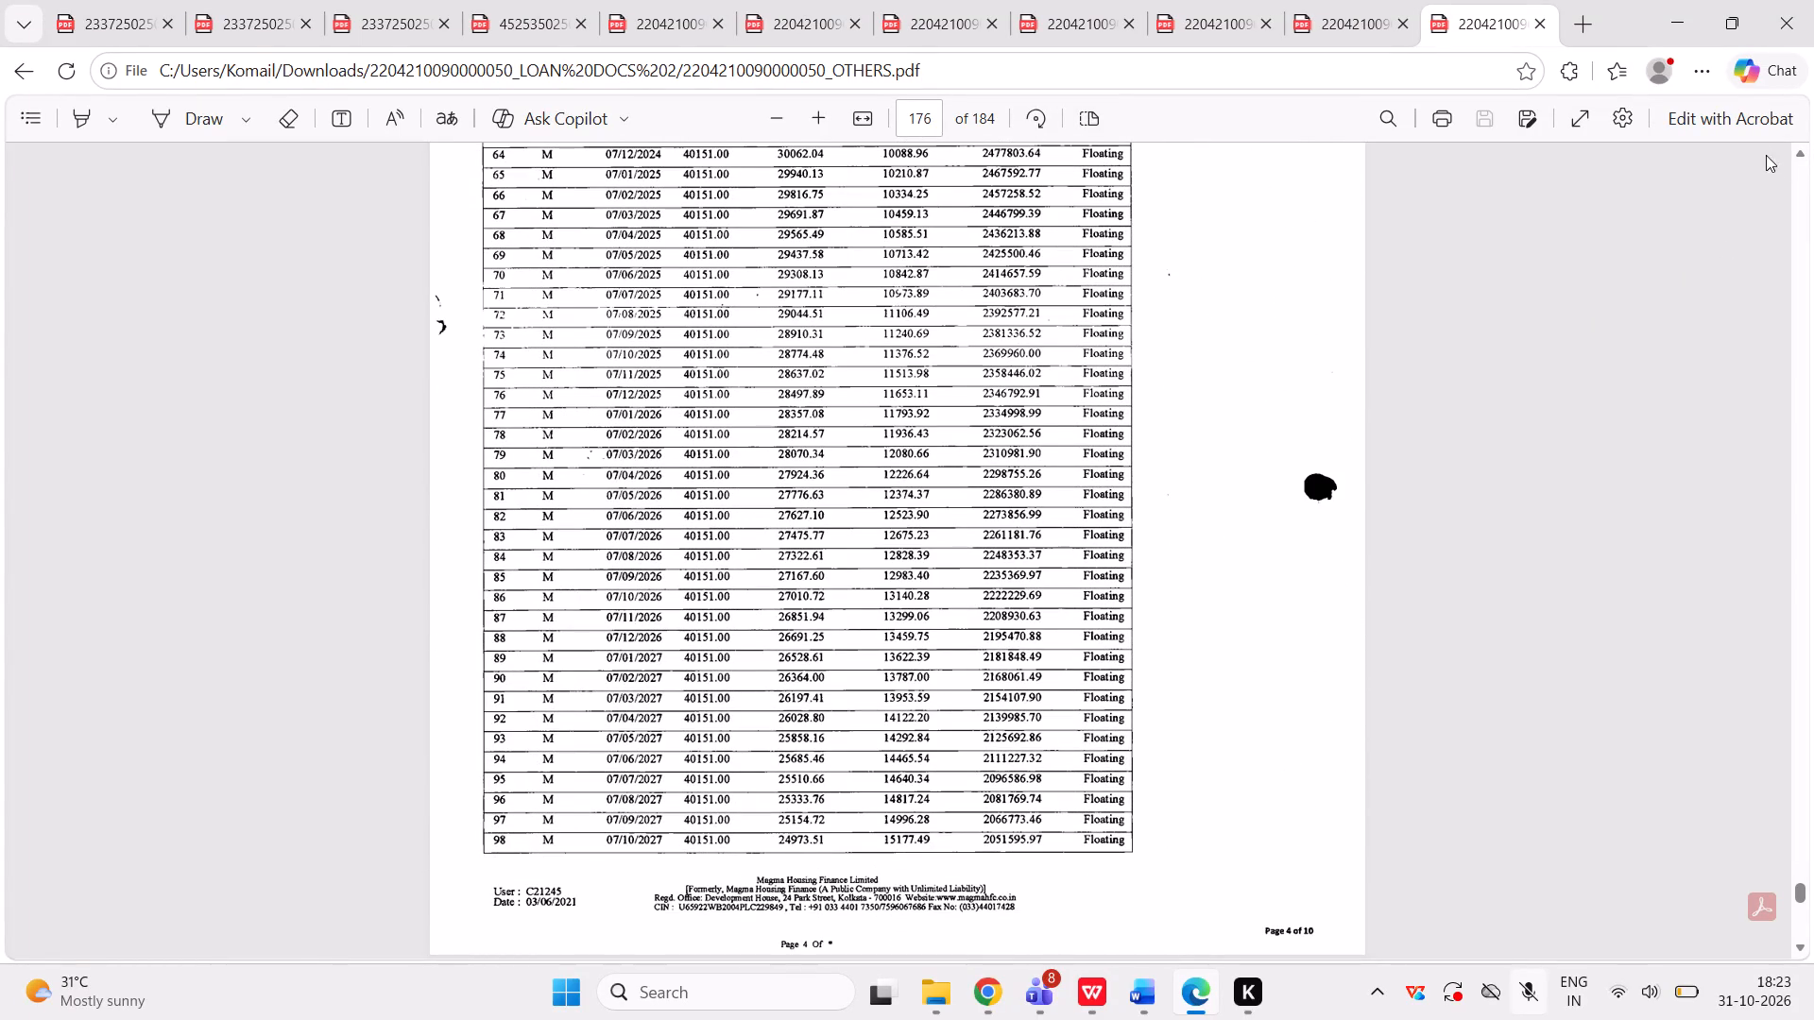
left_click(1812, 1)
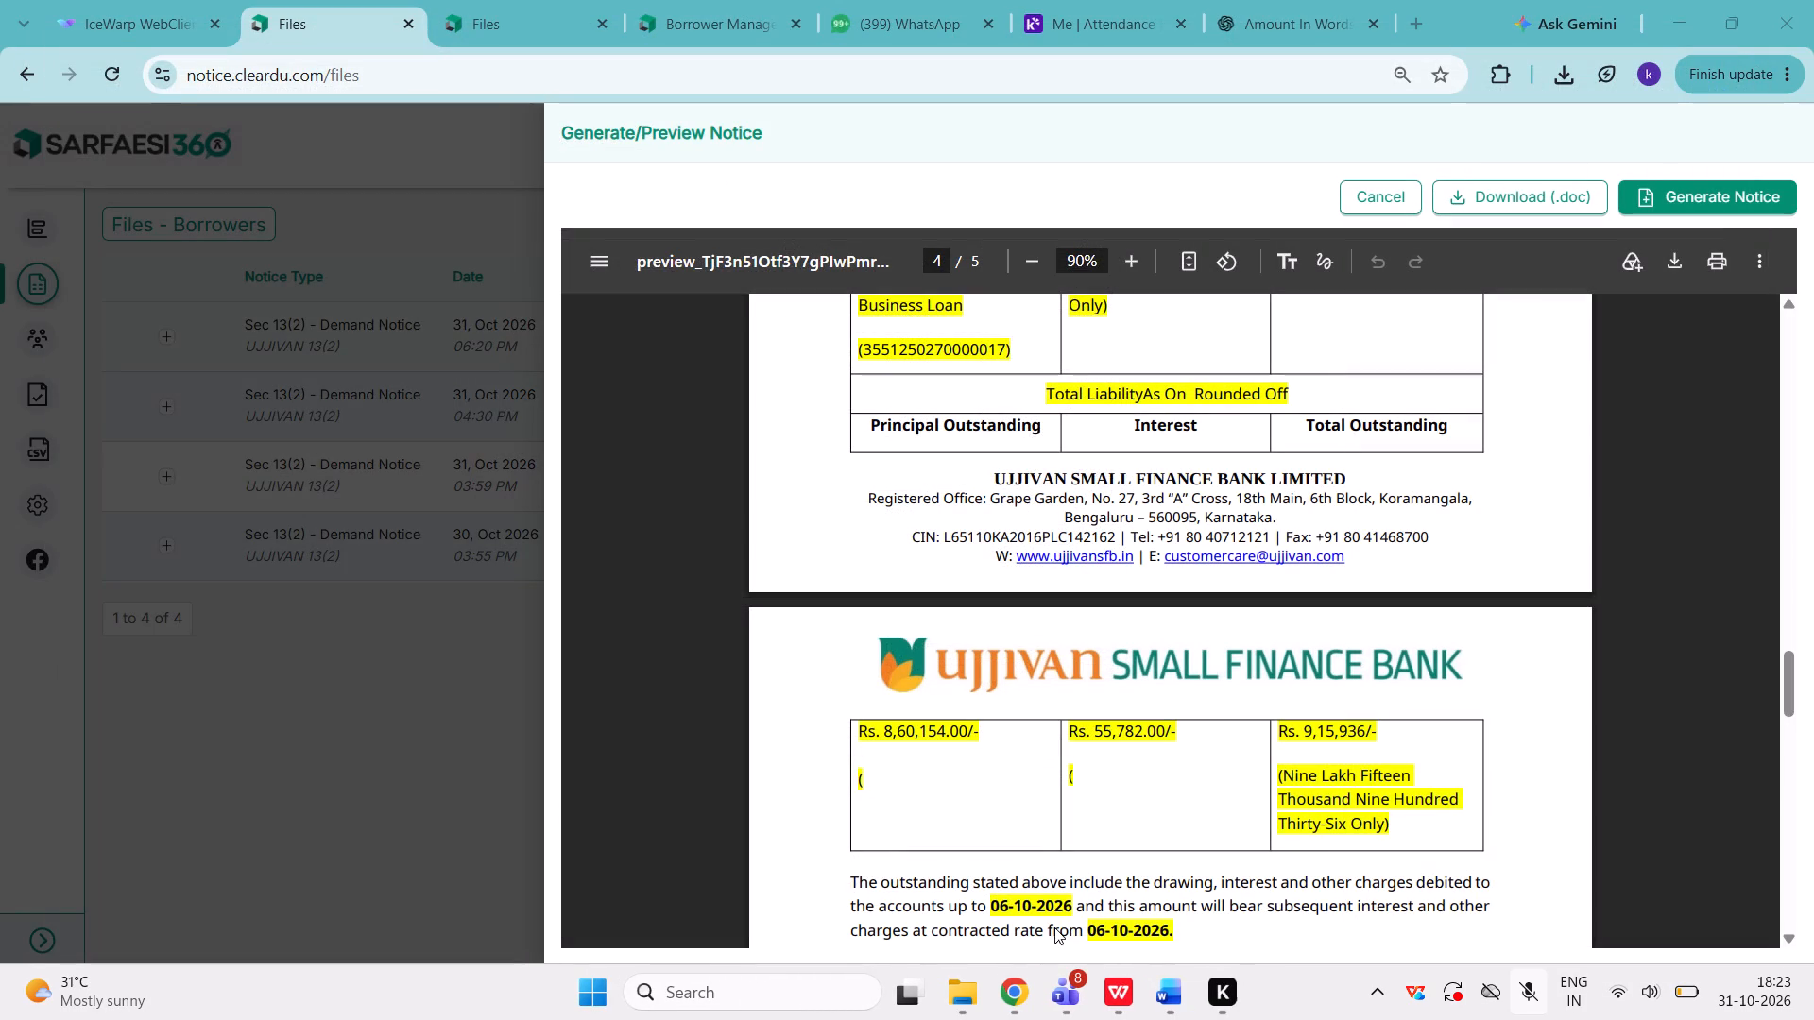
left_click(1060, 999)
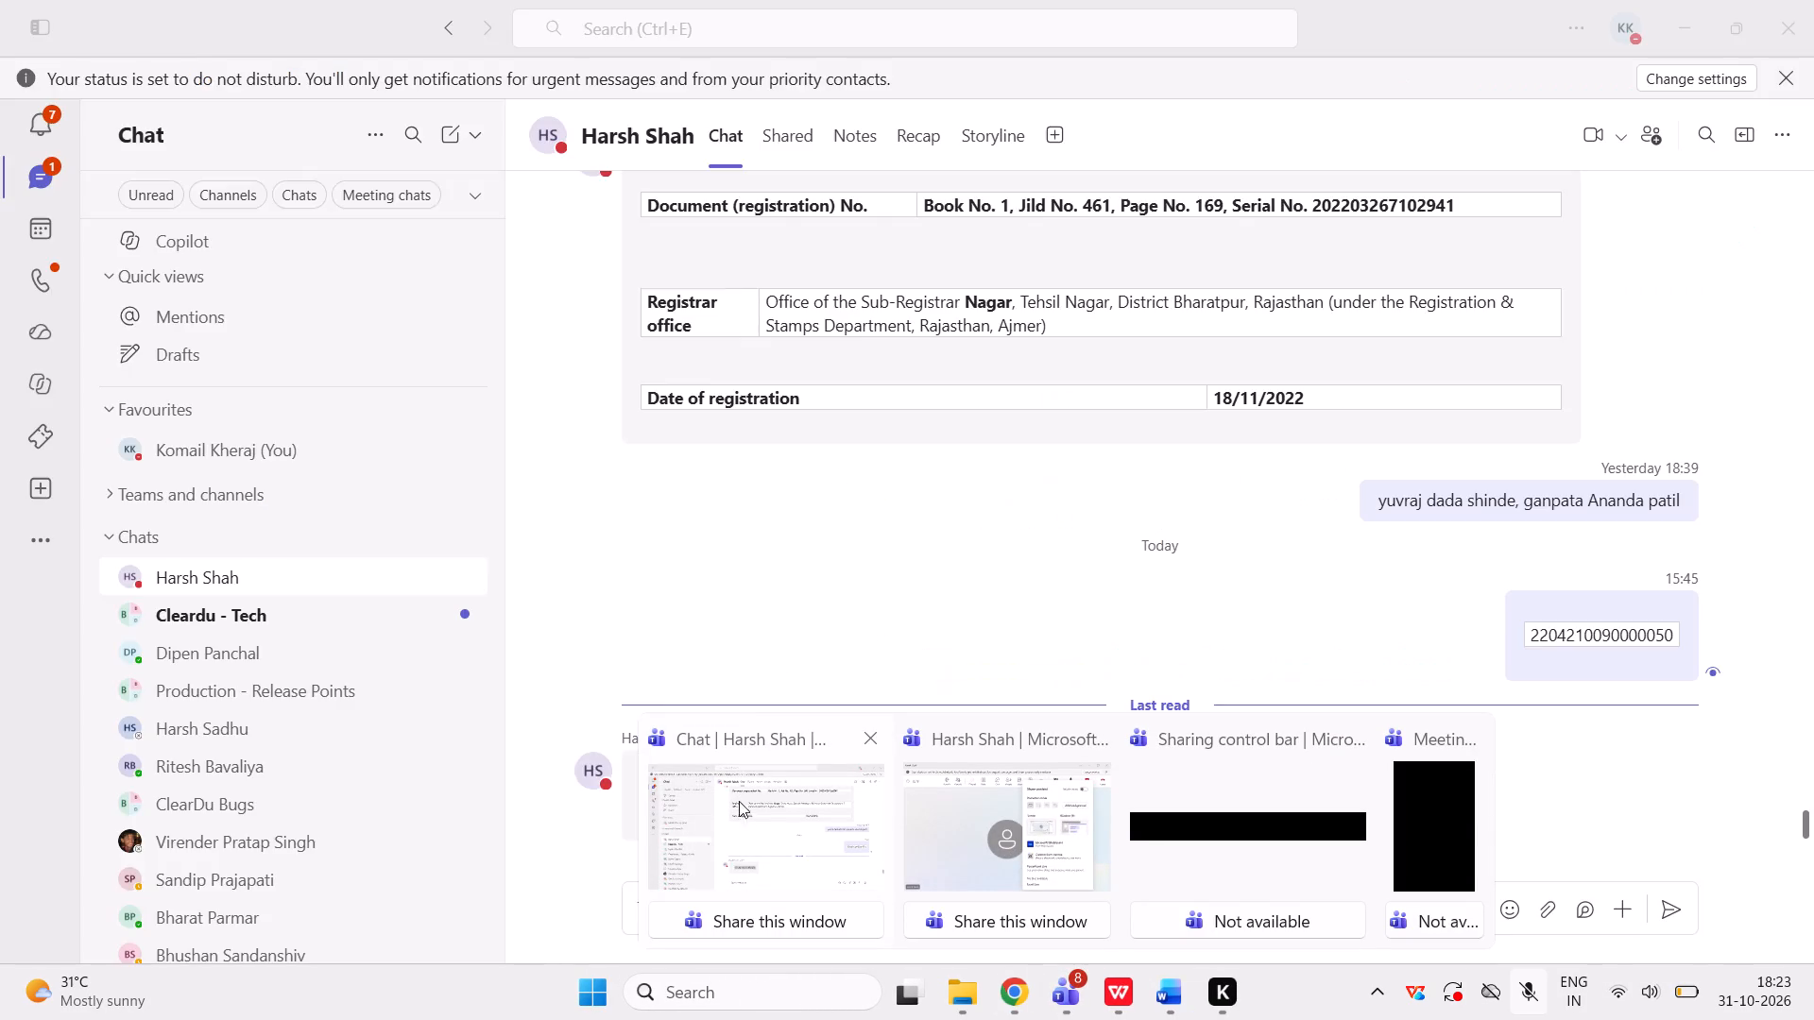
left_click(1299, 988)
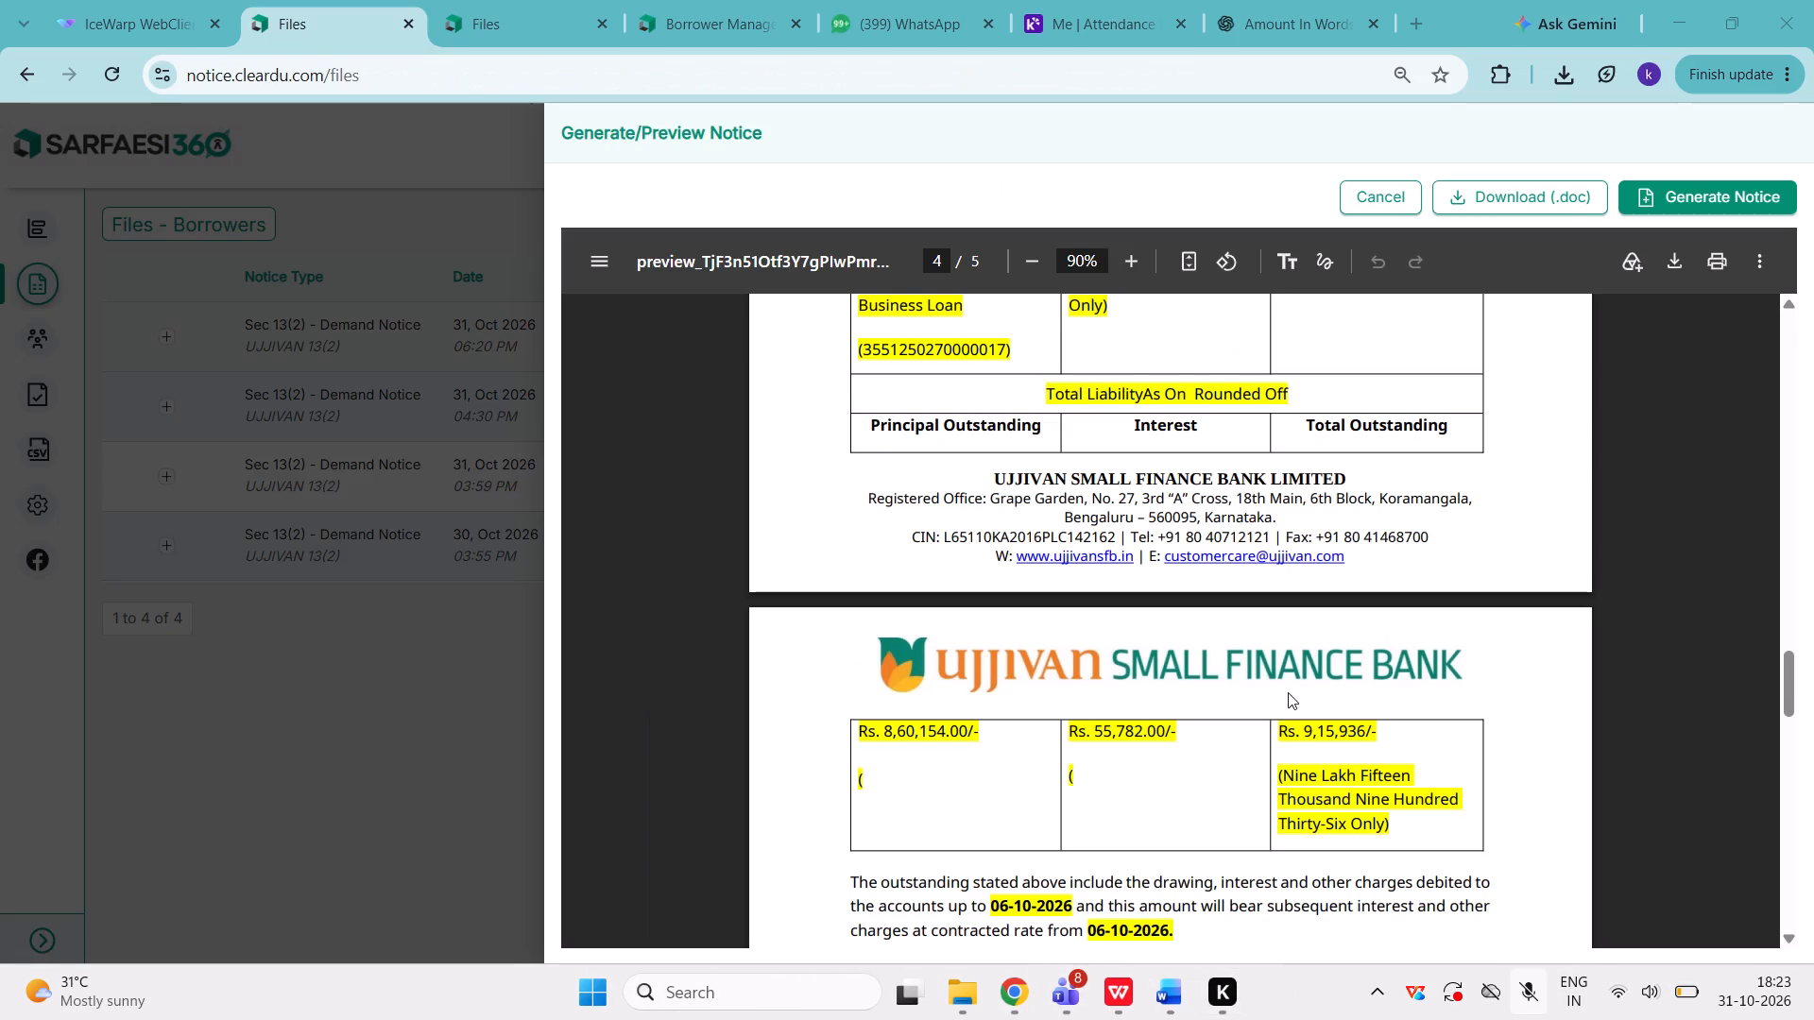
Recheck the notice preview, from the borrower addresses through the loan and property details to the outstanding amounts table.
scroll(1288, 692, "up", 2)
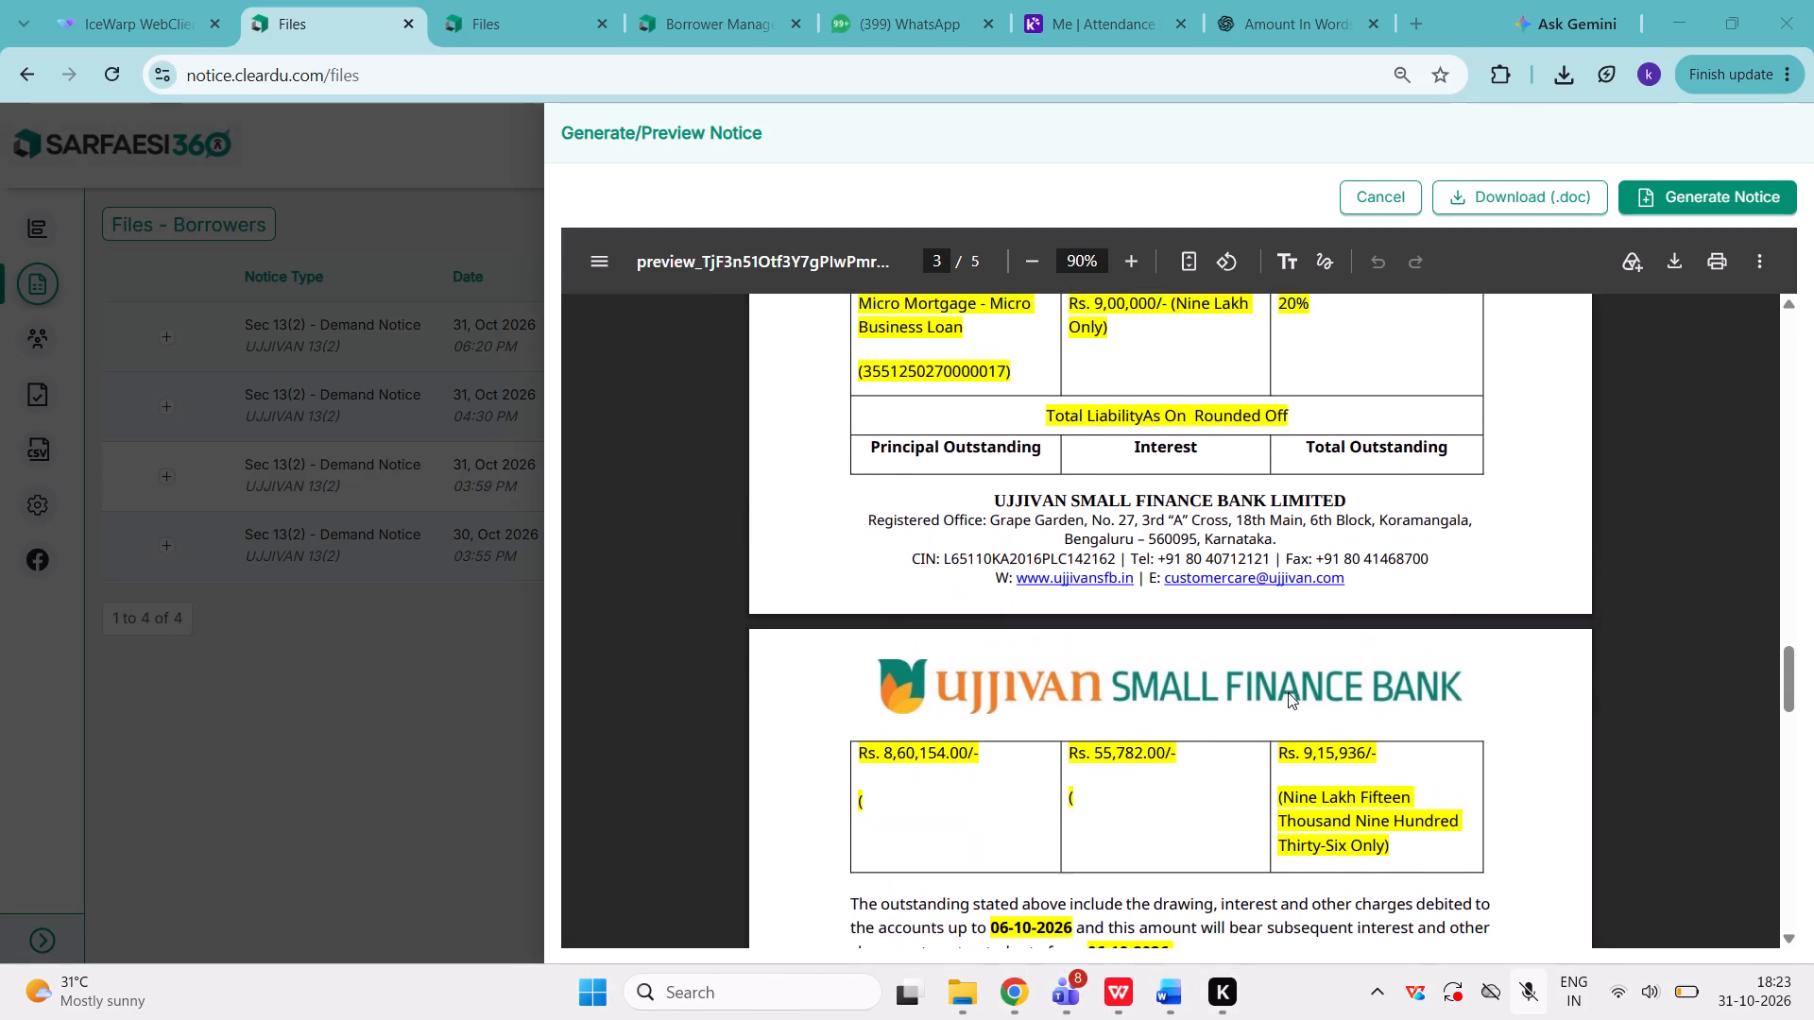
scroll(1288, 692, "up", 2)
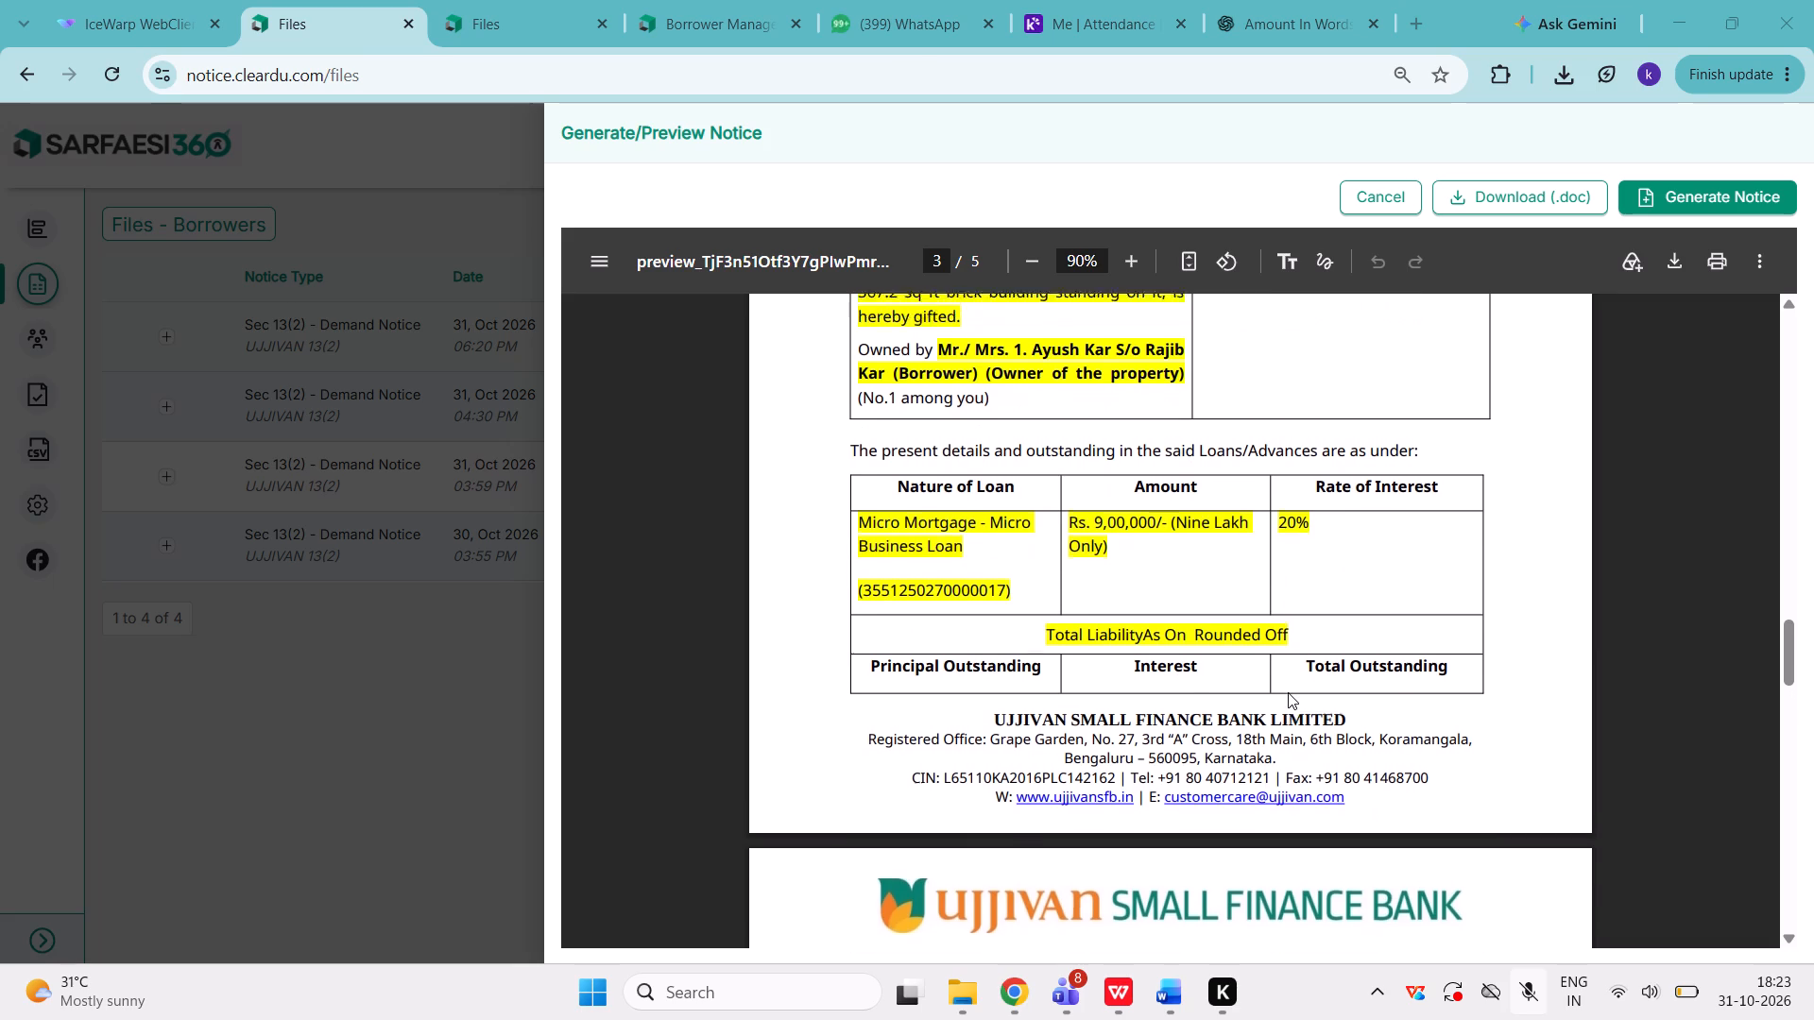
scroll(1288, 692, "up", 1)
scroll(1288, 692, "down", 1)
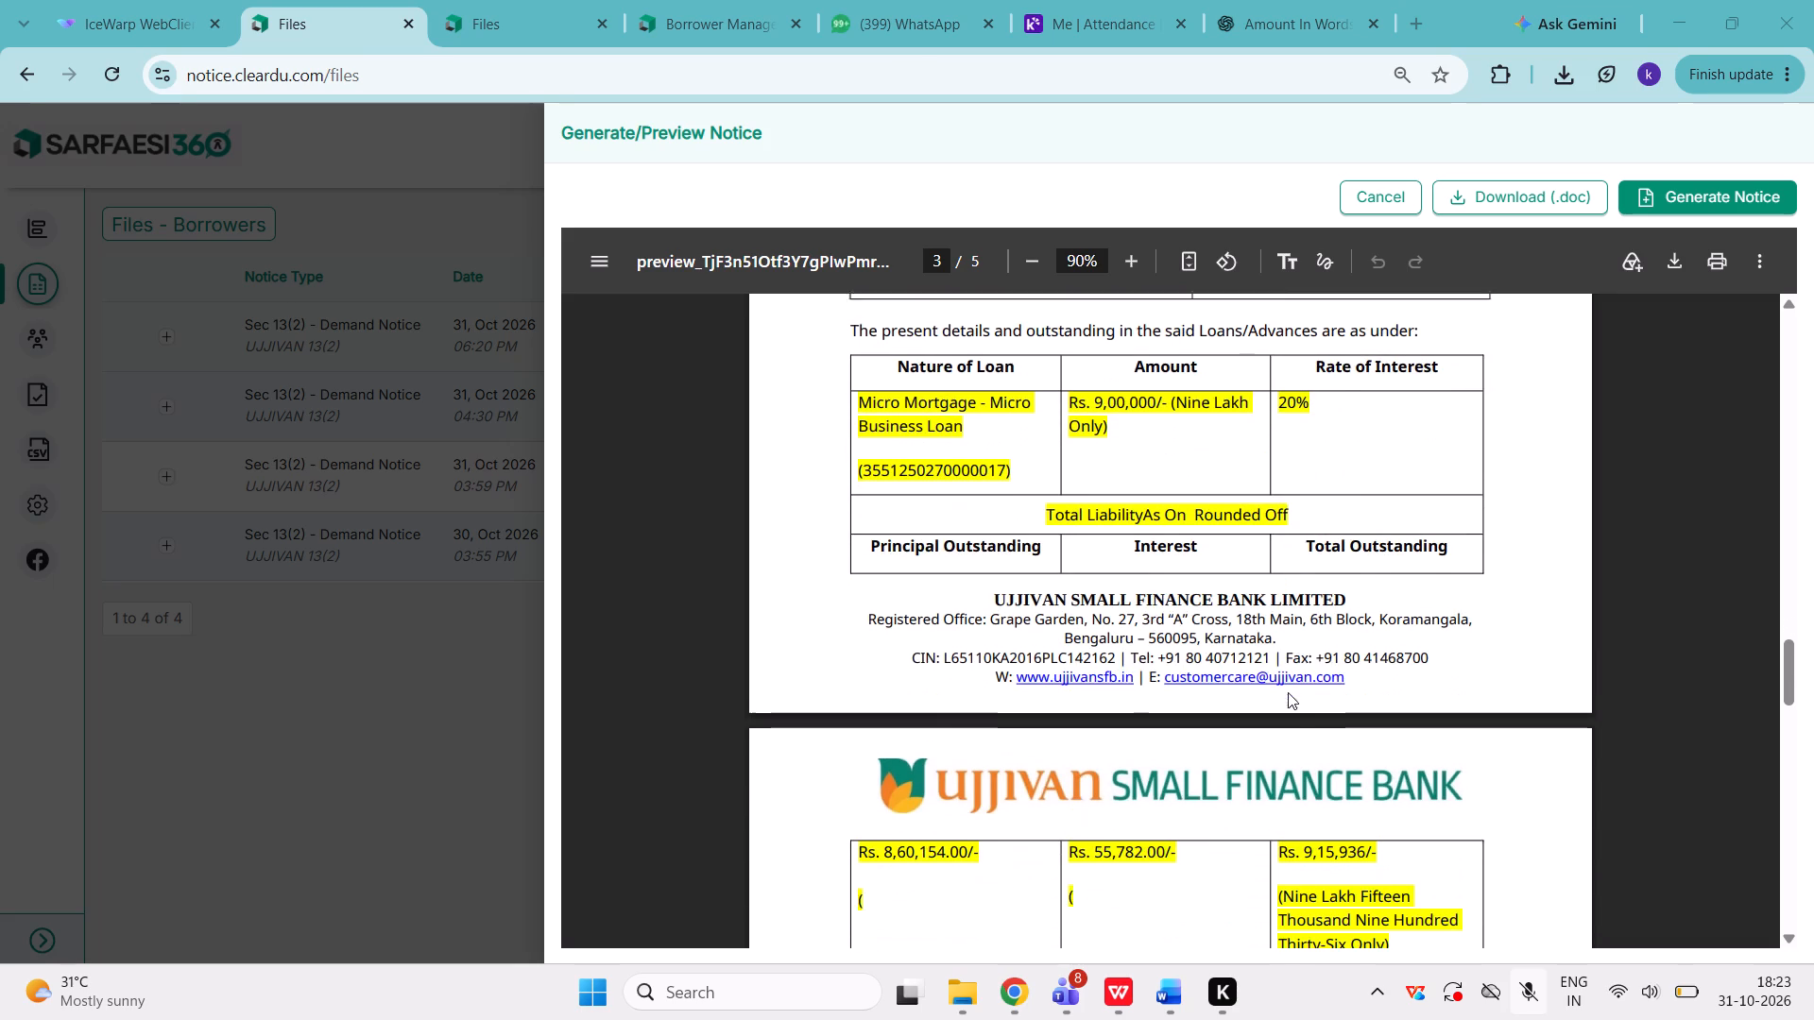
scroll(1288, 692, "down", 2)
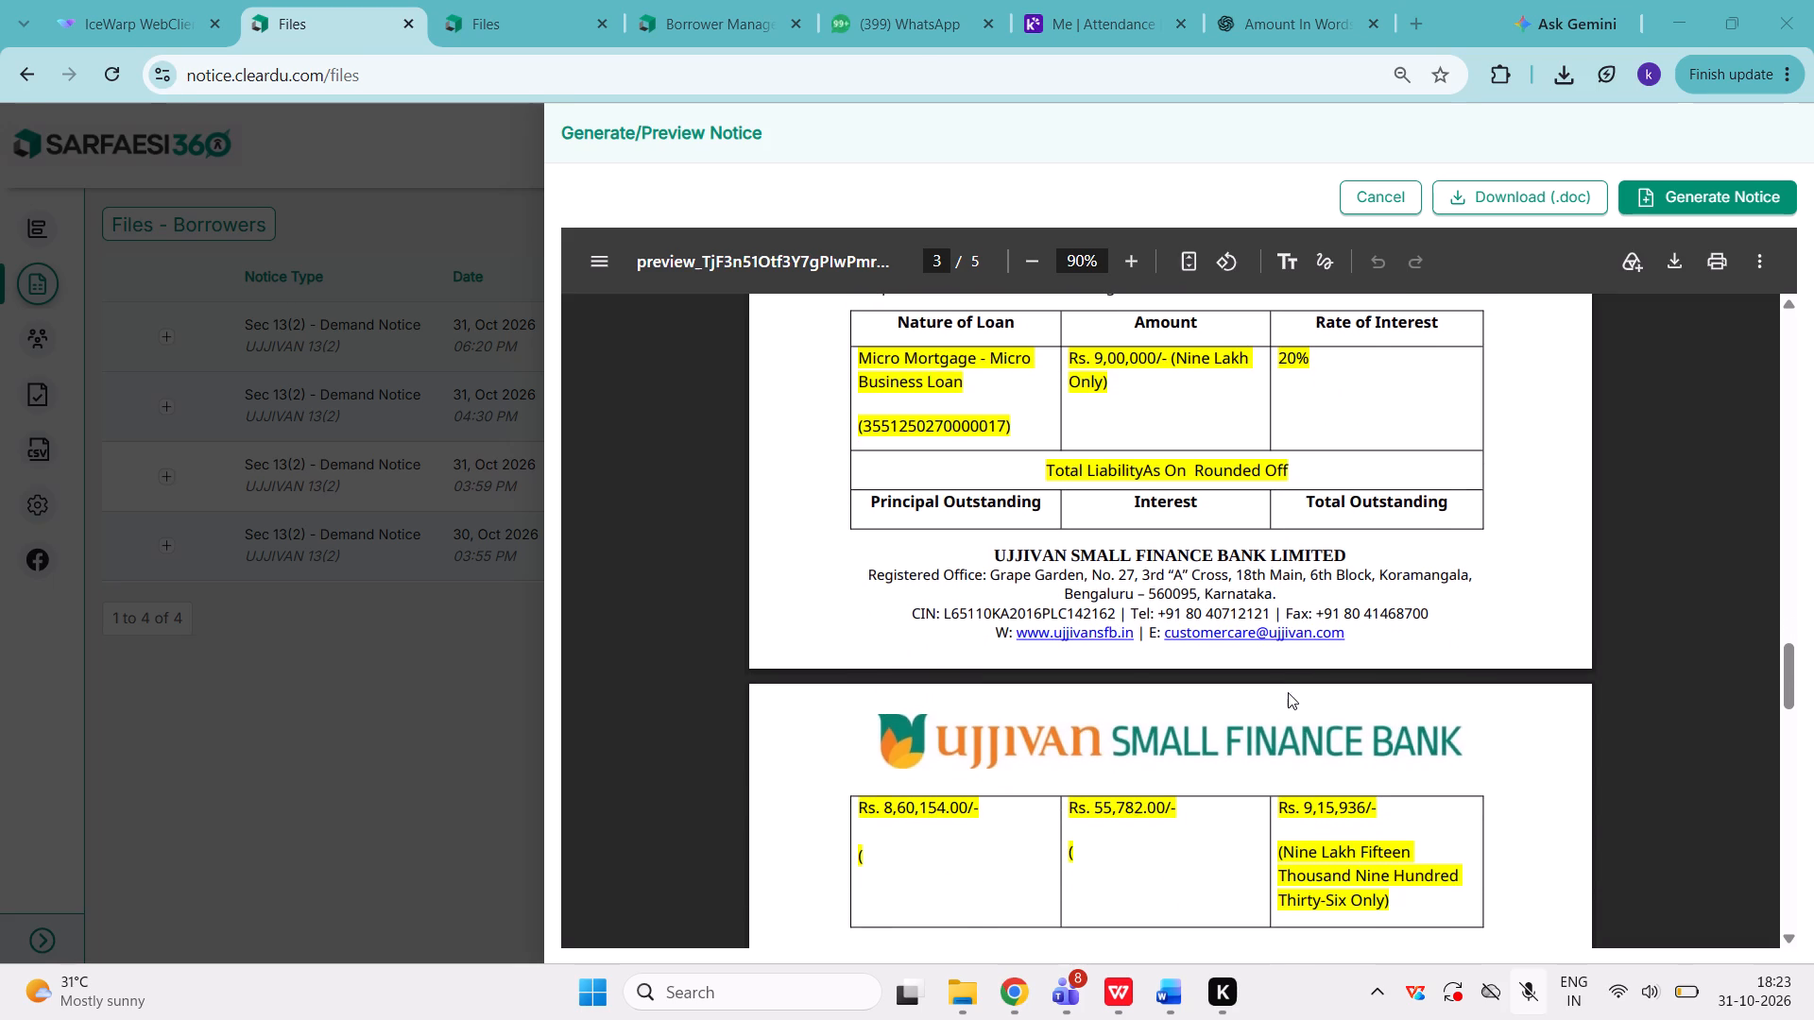
scroll(1288, 692, "up", 9)
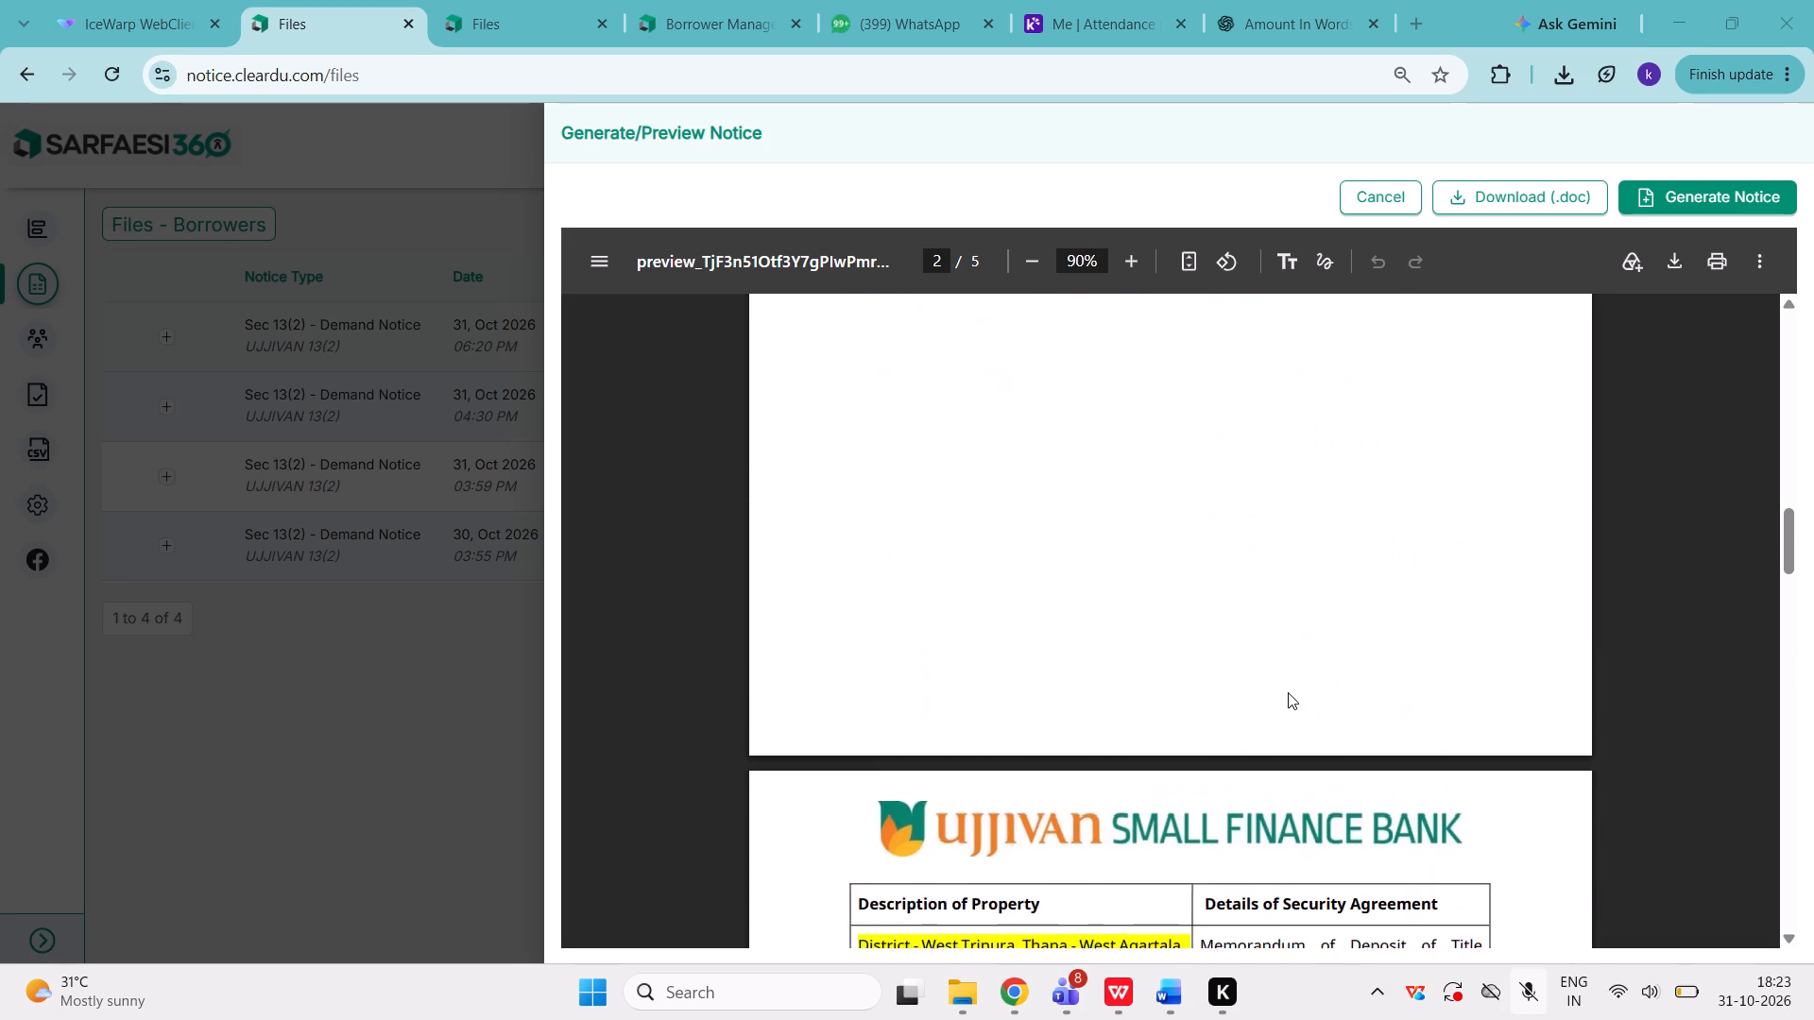
scroll(1288, 692, "up", 2)
scroll(1288, 692, "down", 3)
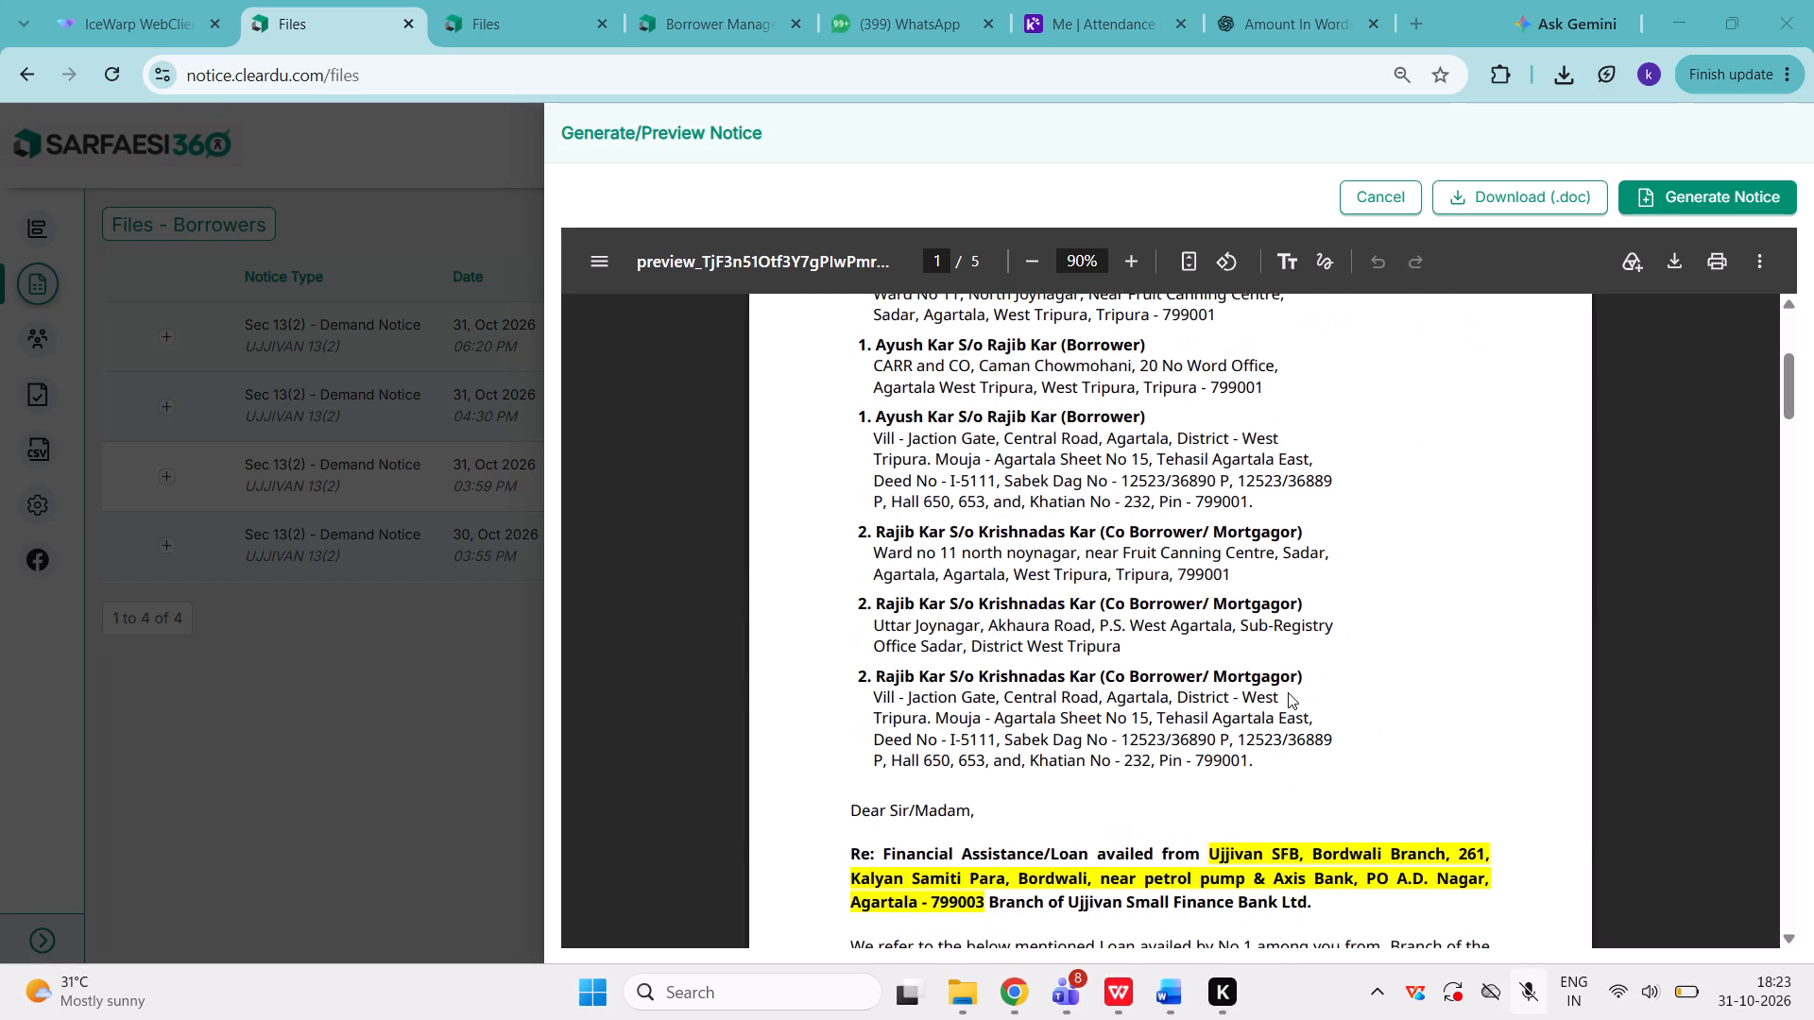
scroll(1288, 692, "down", 5)
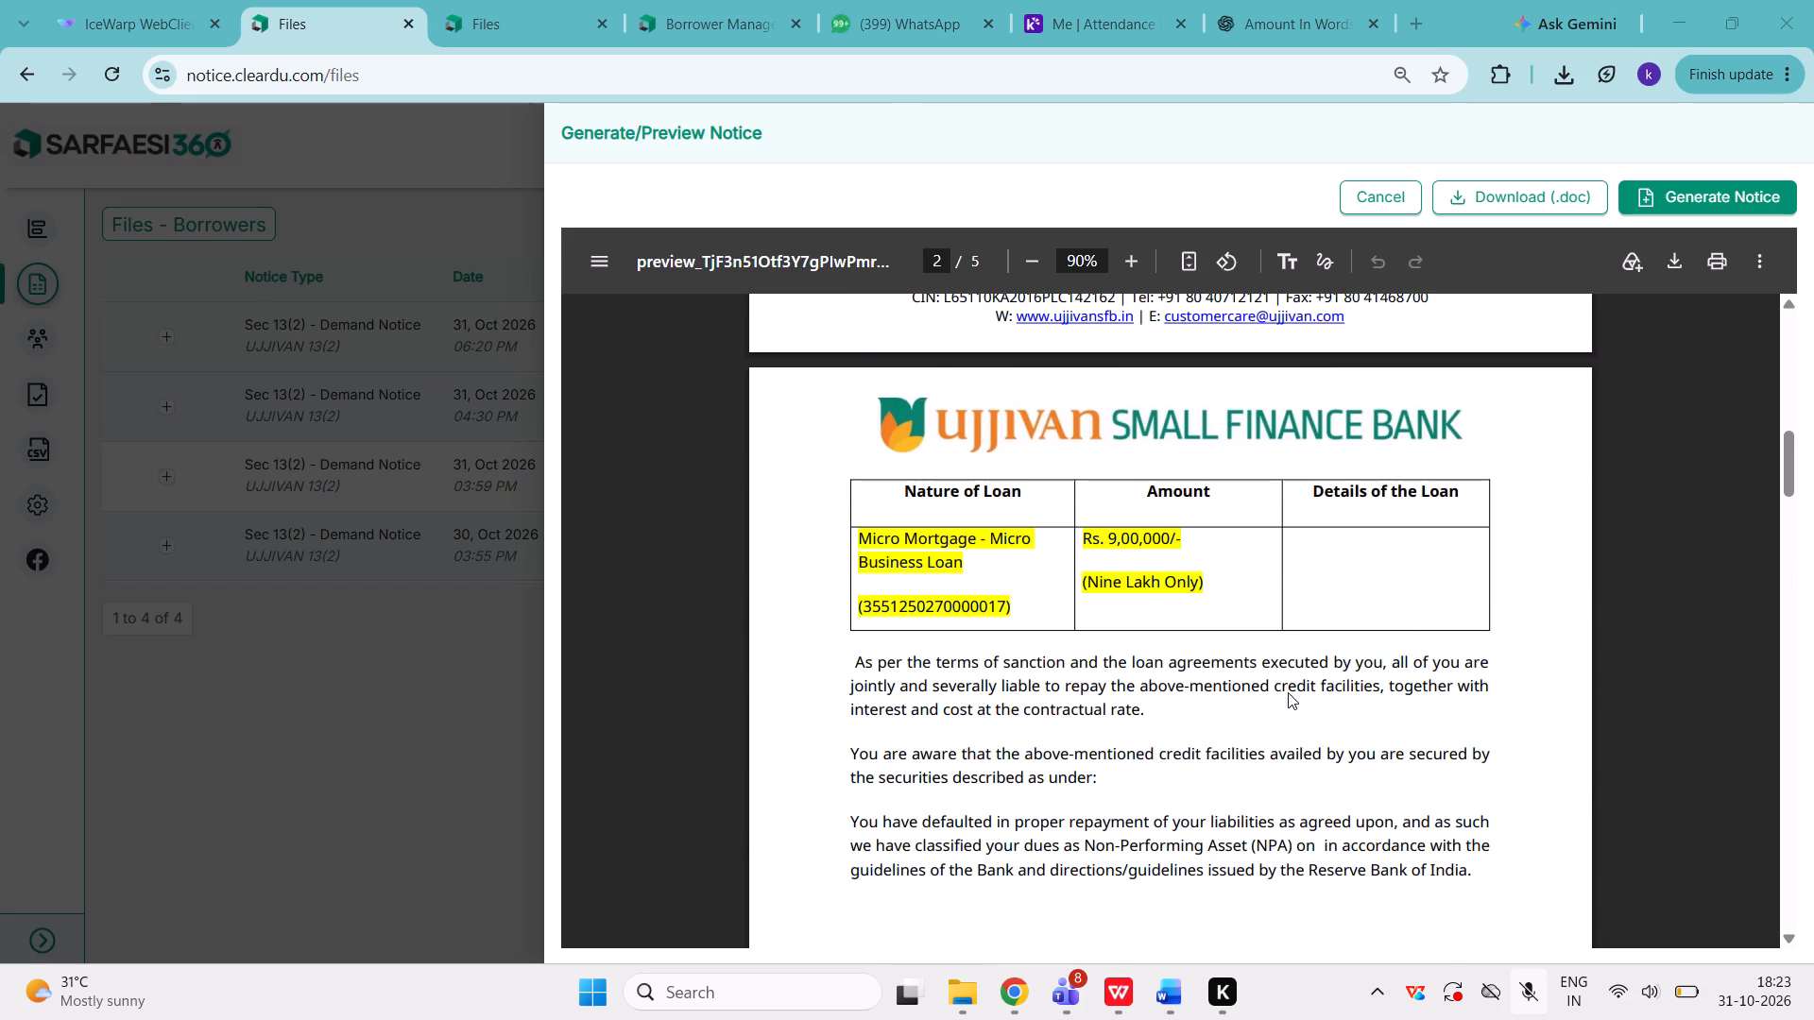
scroll(1288, 692, "down", 8)
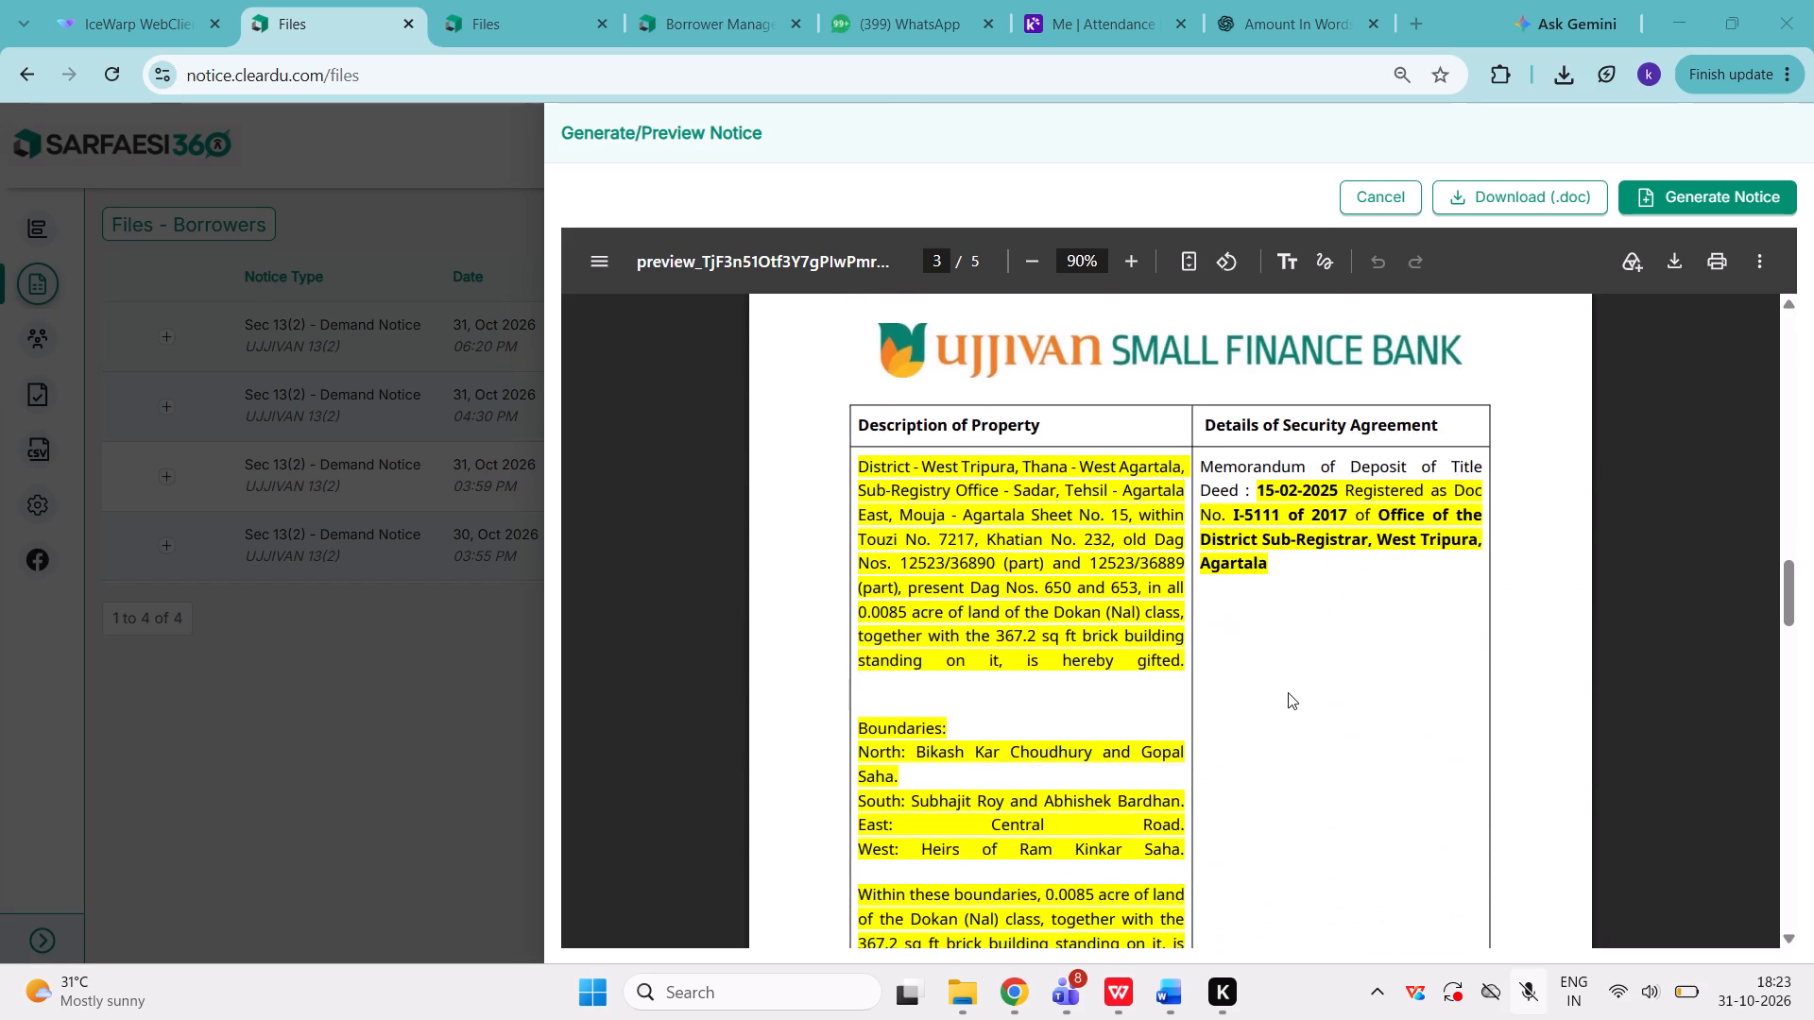
scroll(1288, 692, "down", 6)
scroll(1288, 692, "up", 1)
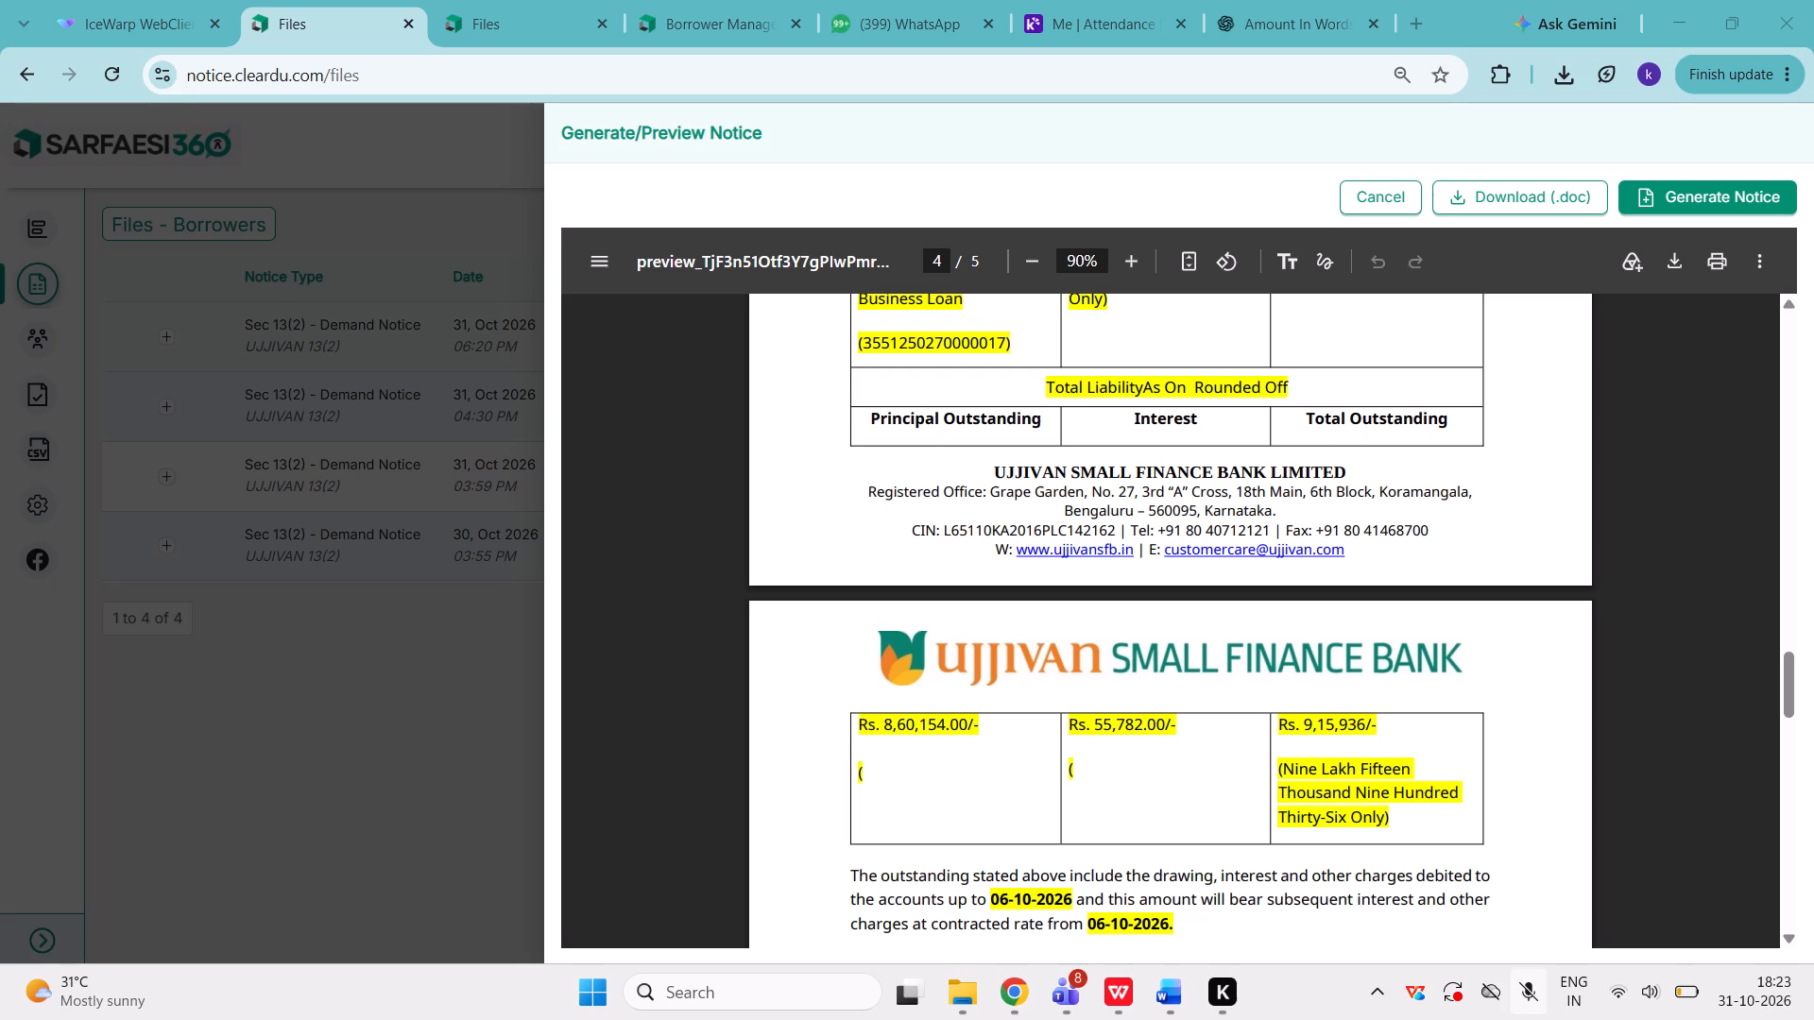
key("super+e")
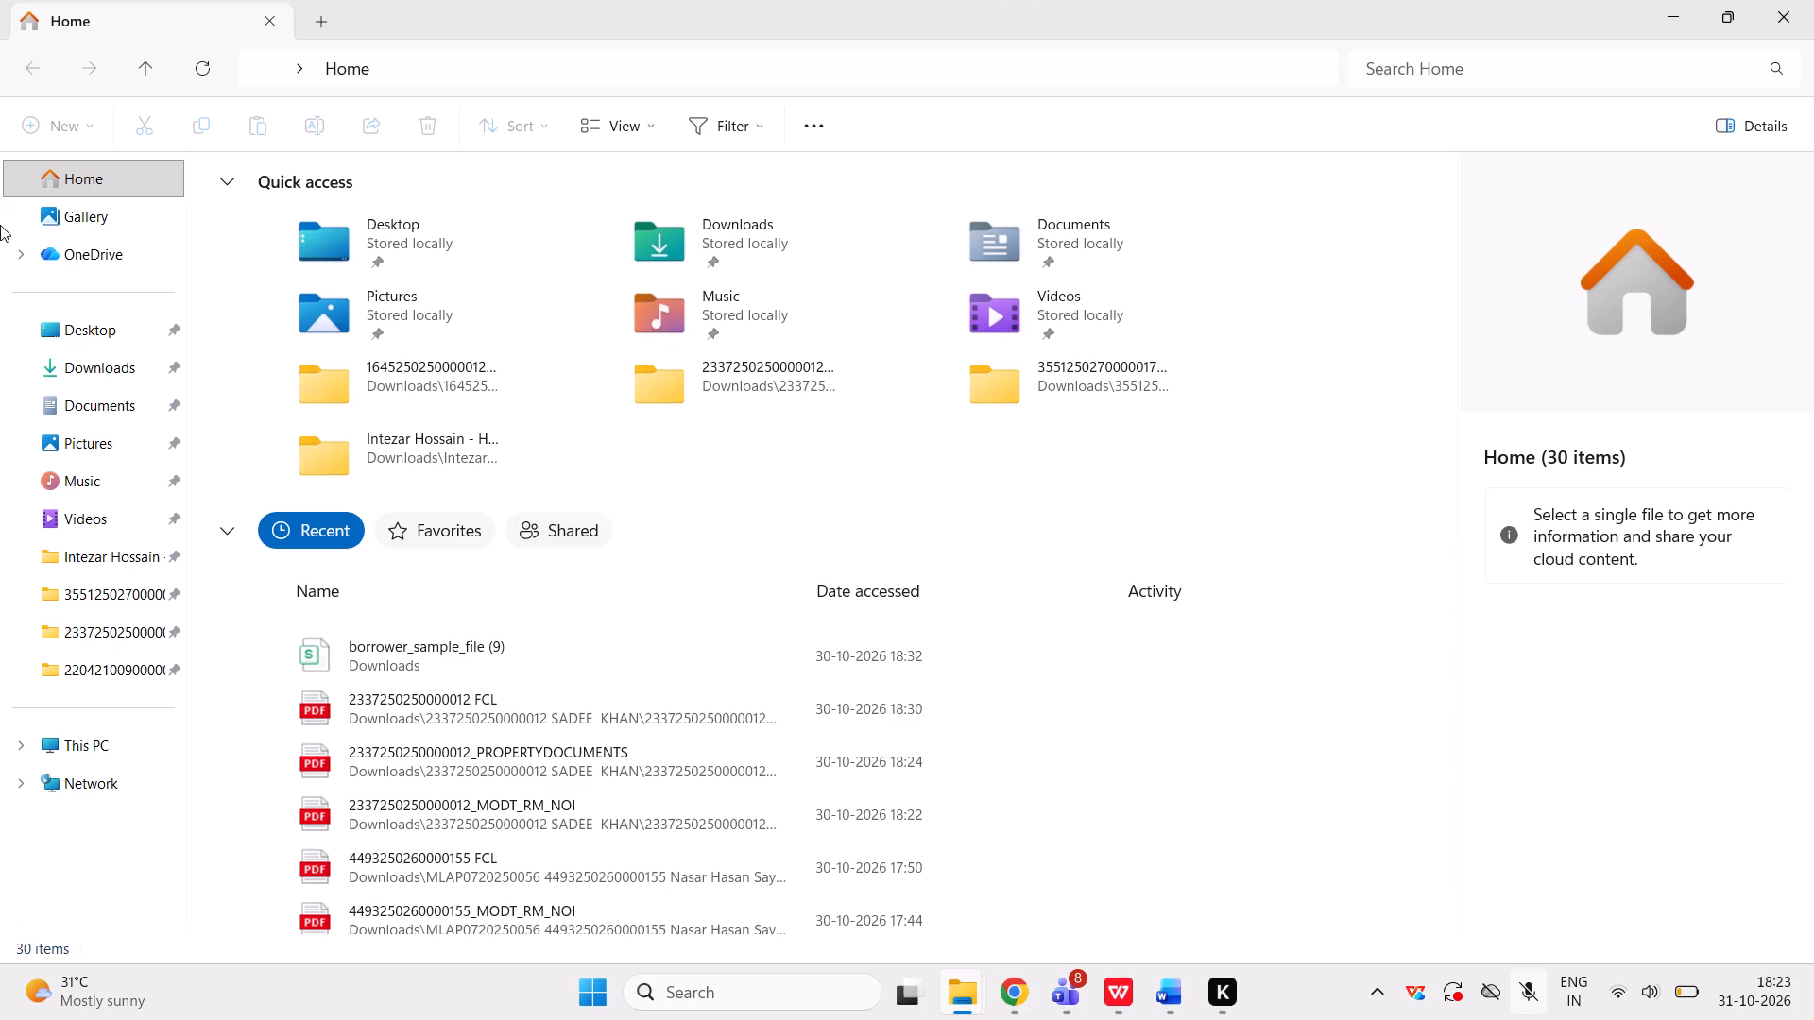
left_click(92, 357)
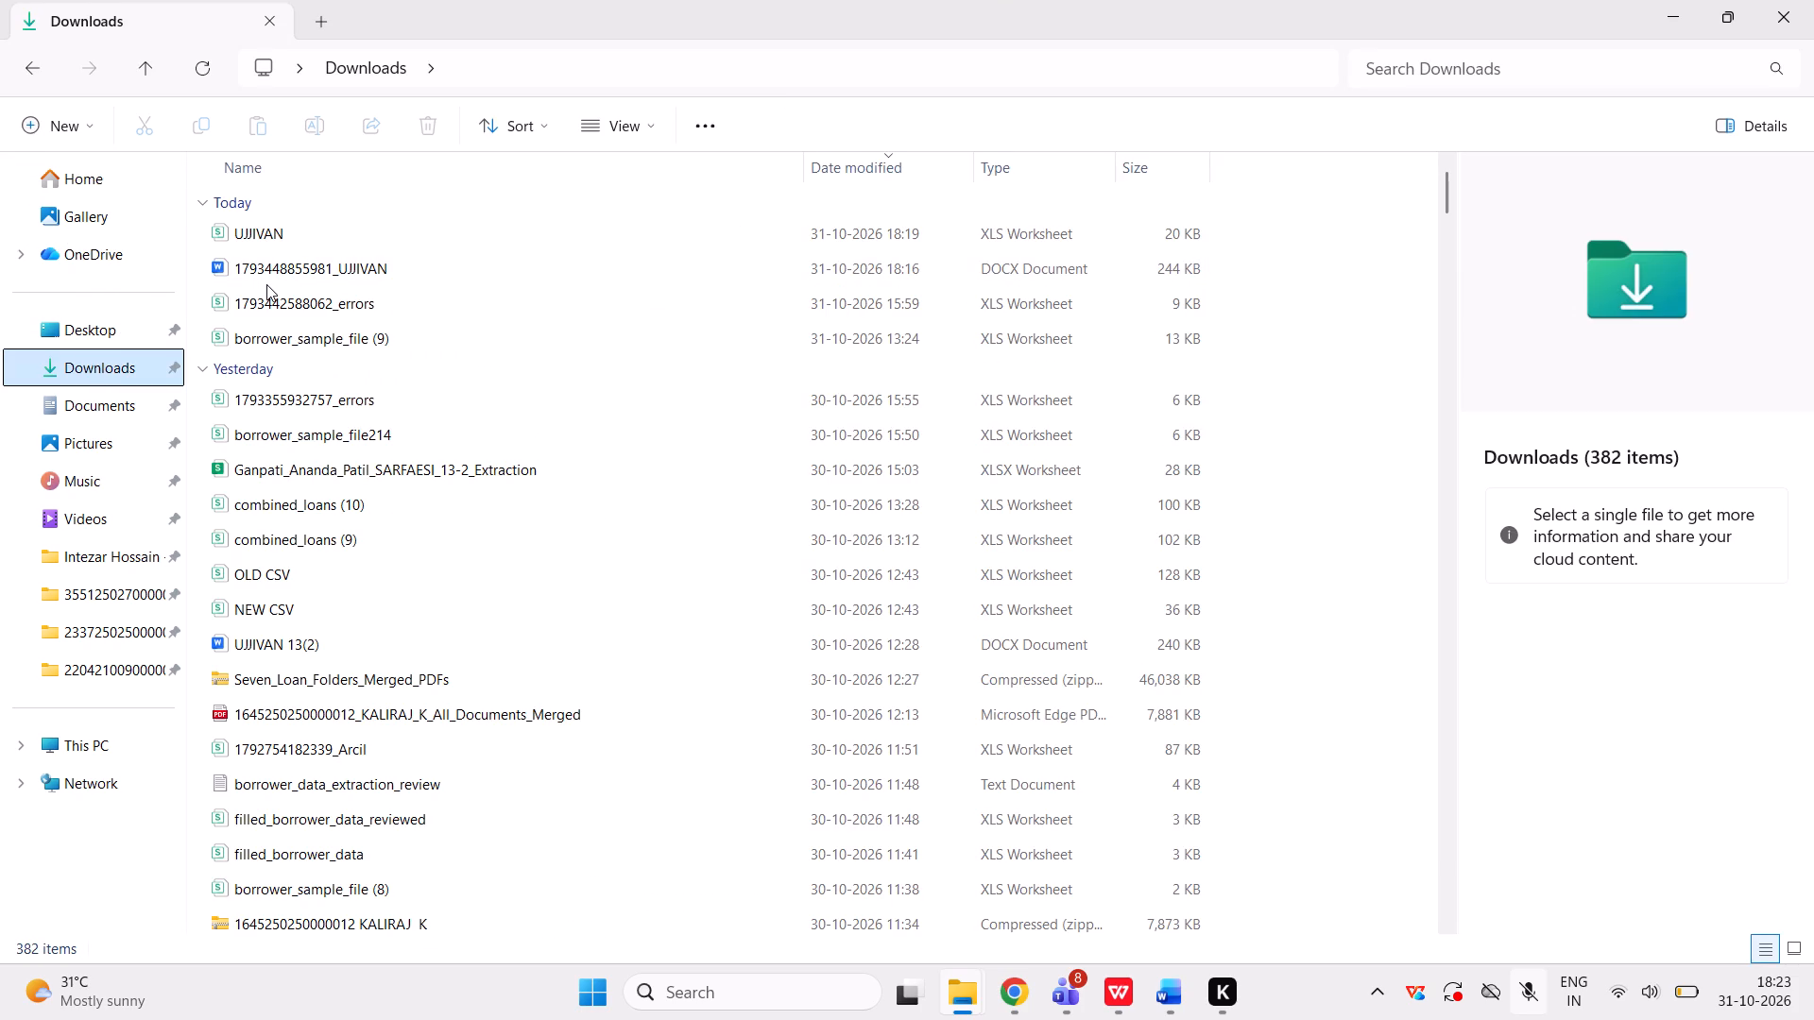
double_click(320, 269)
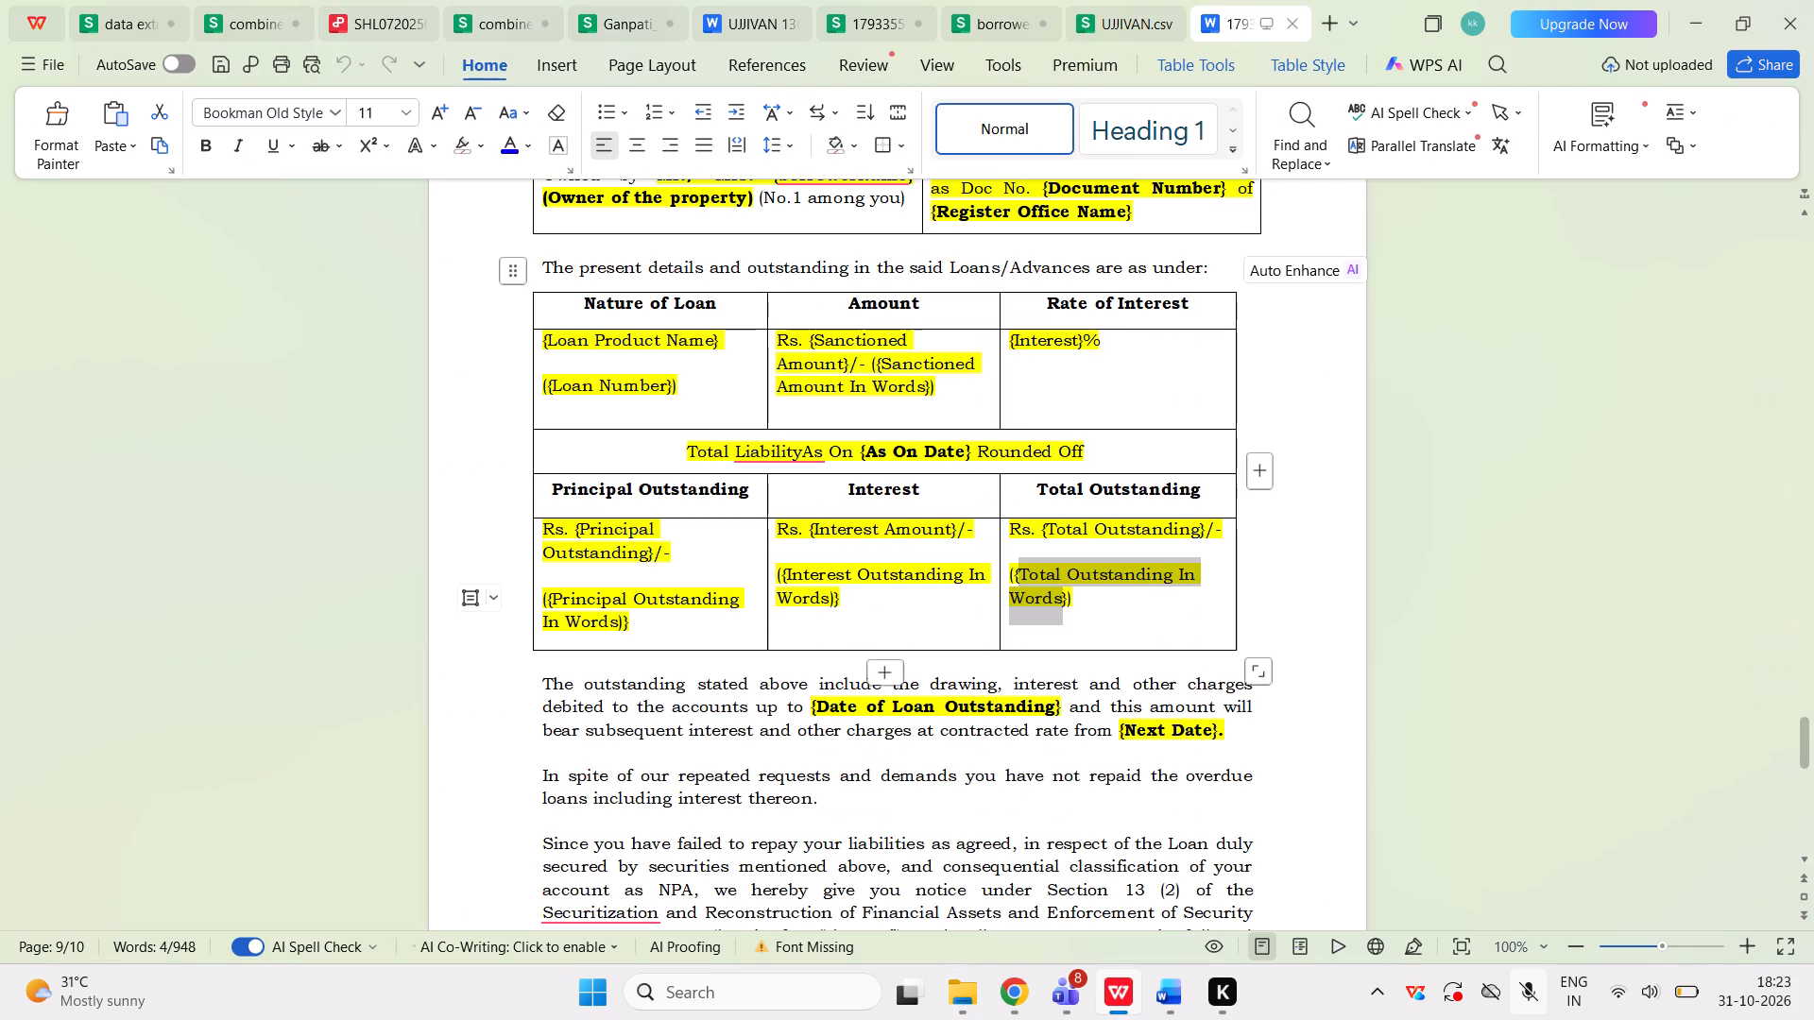
scroll(565, 579, "up", 1)
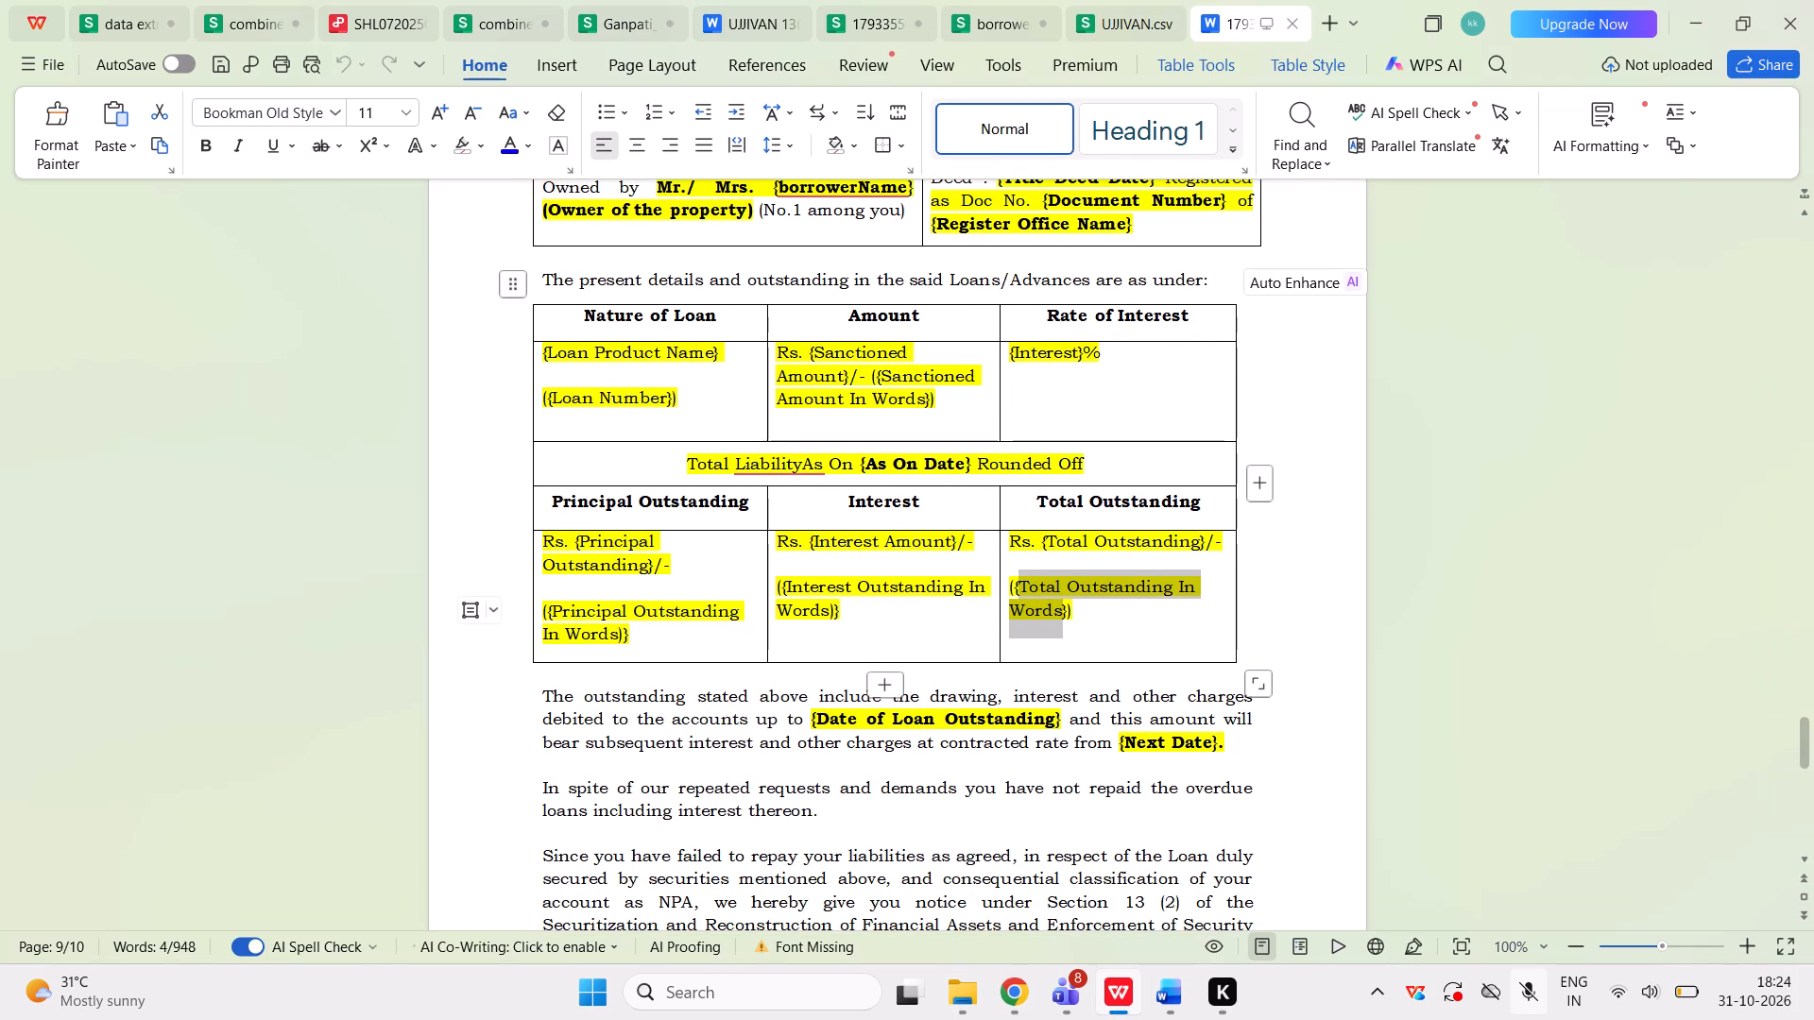
key("alt+Tab")
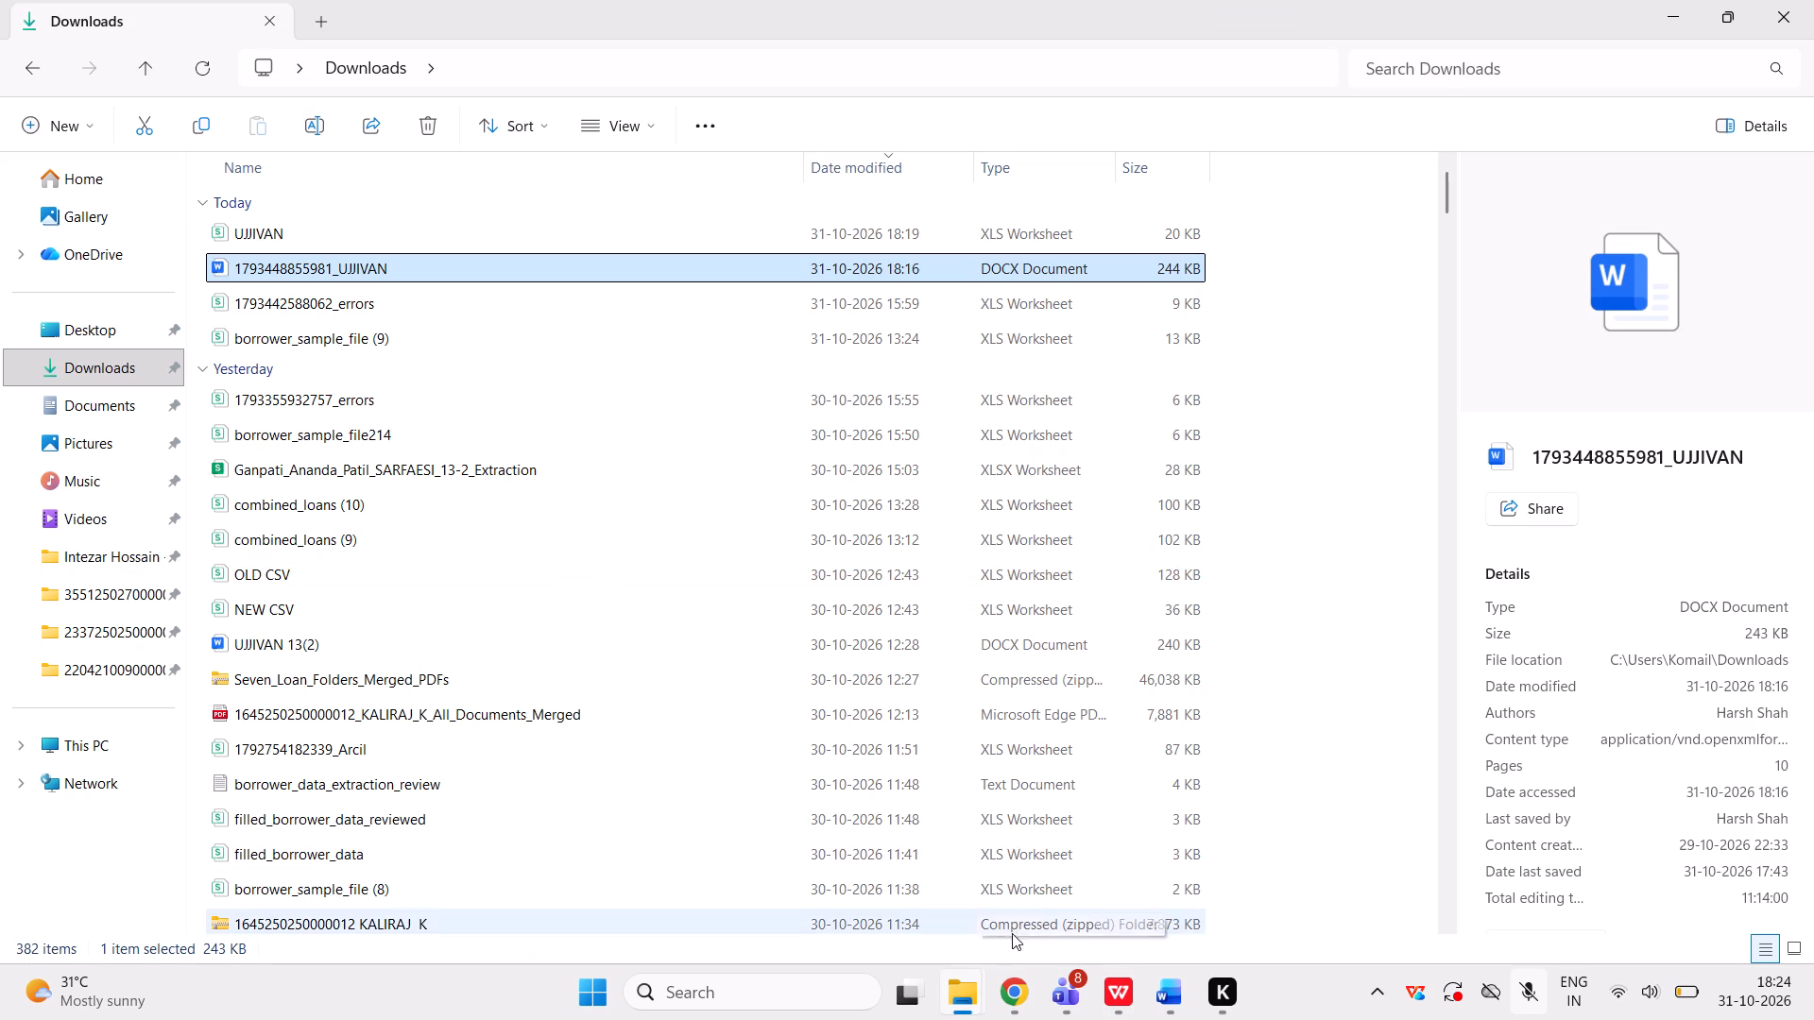
left_click(1010, 994)
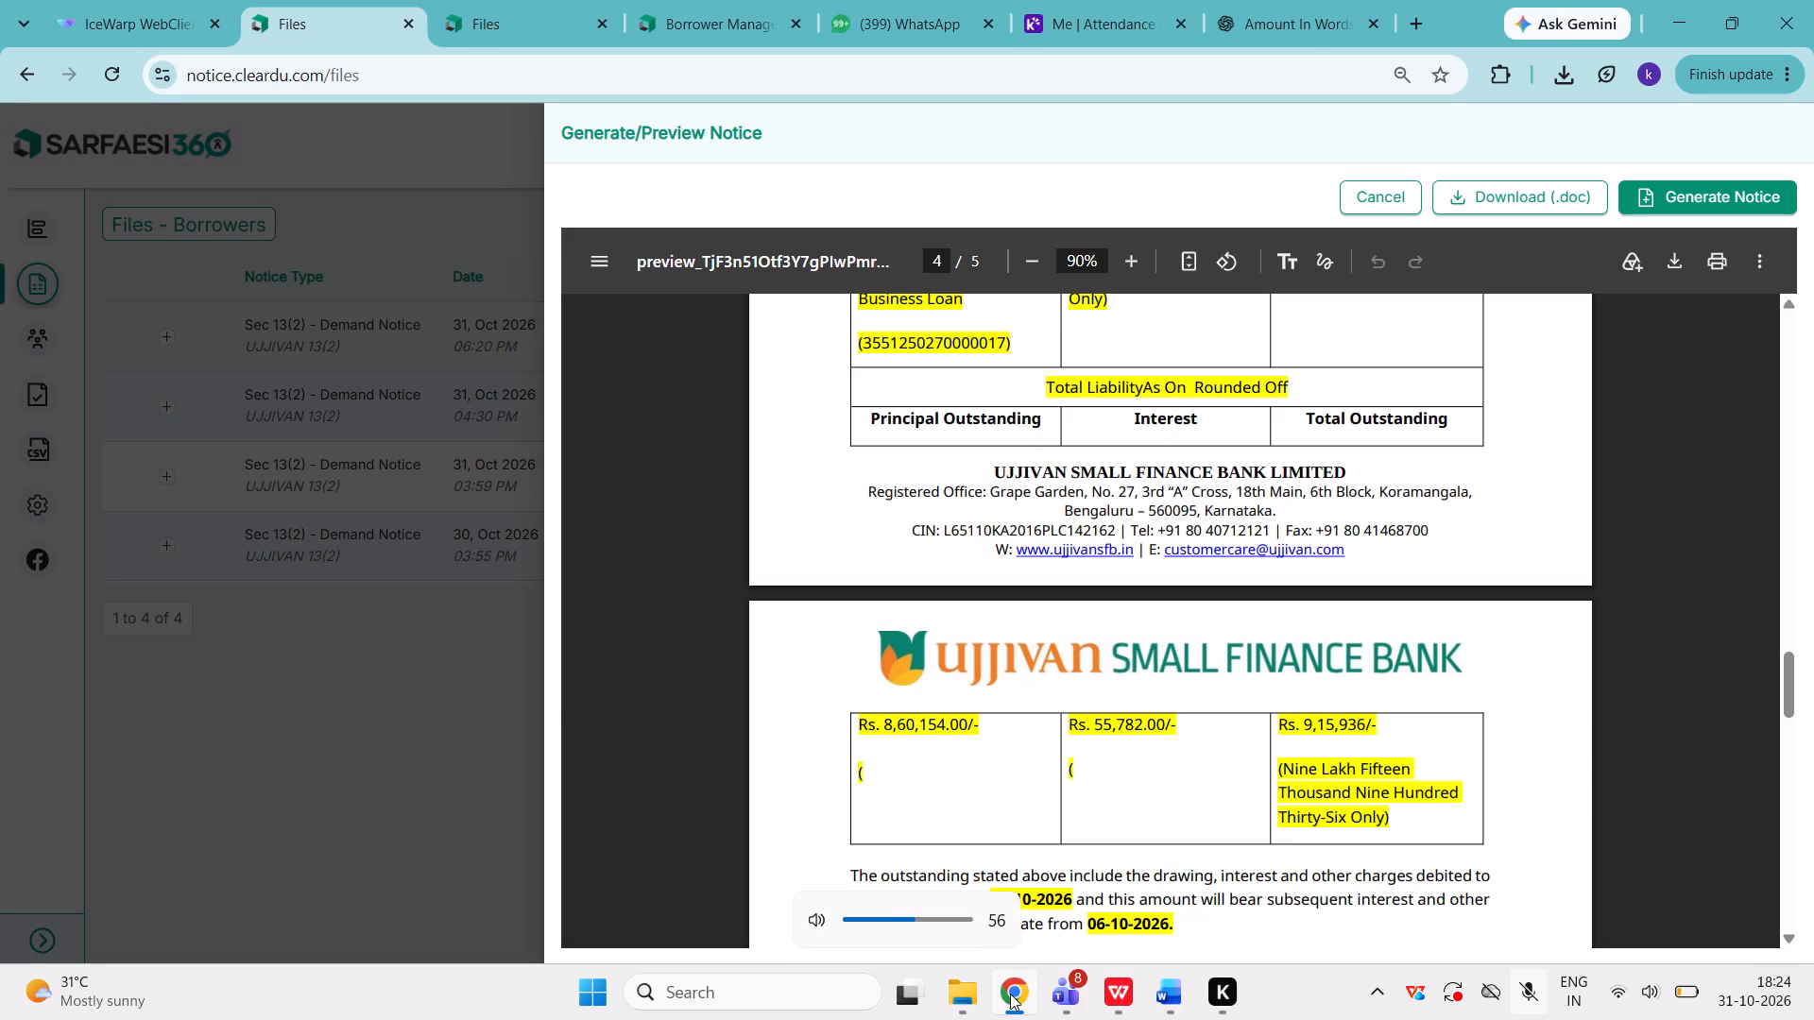
key("alt+Tab")
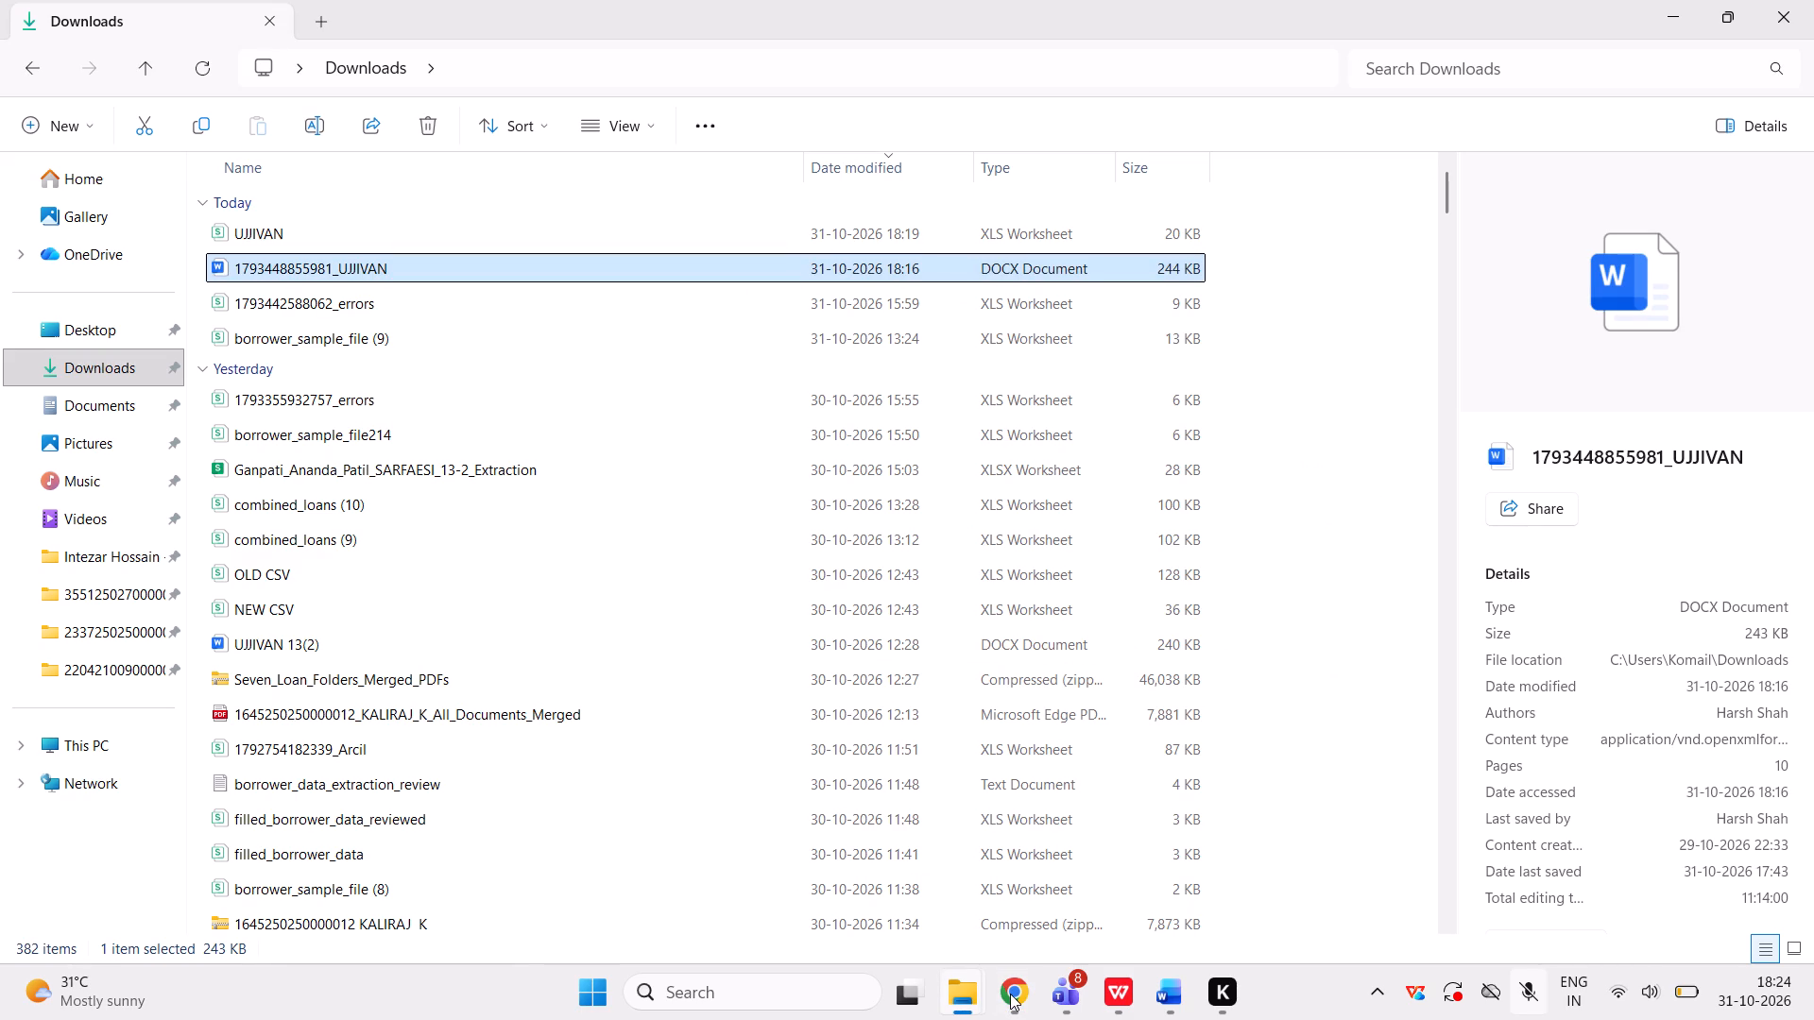
left_click(1001, 1000)
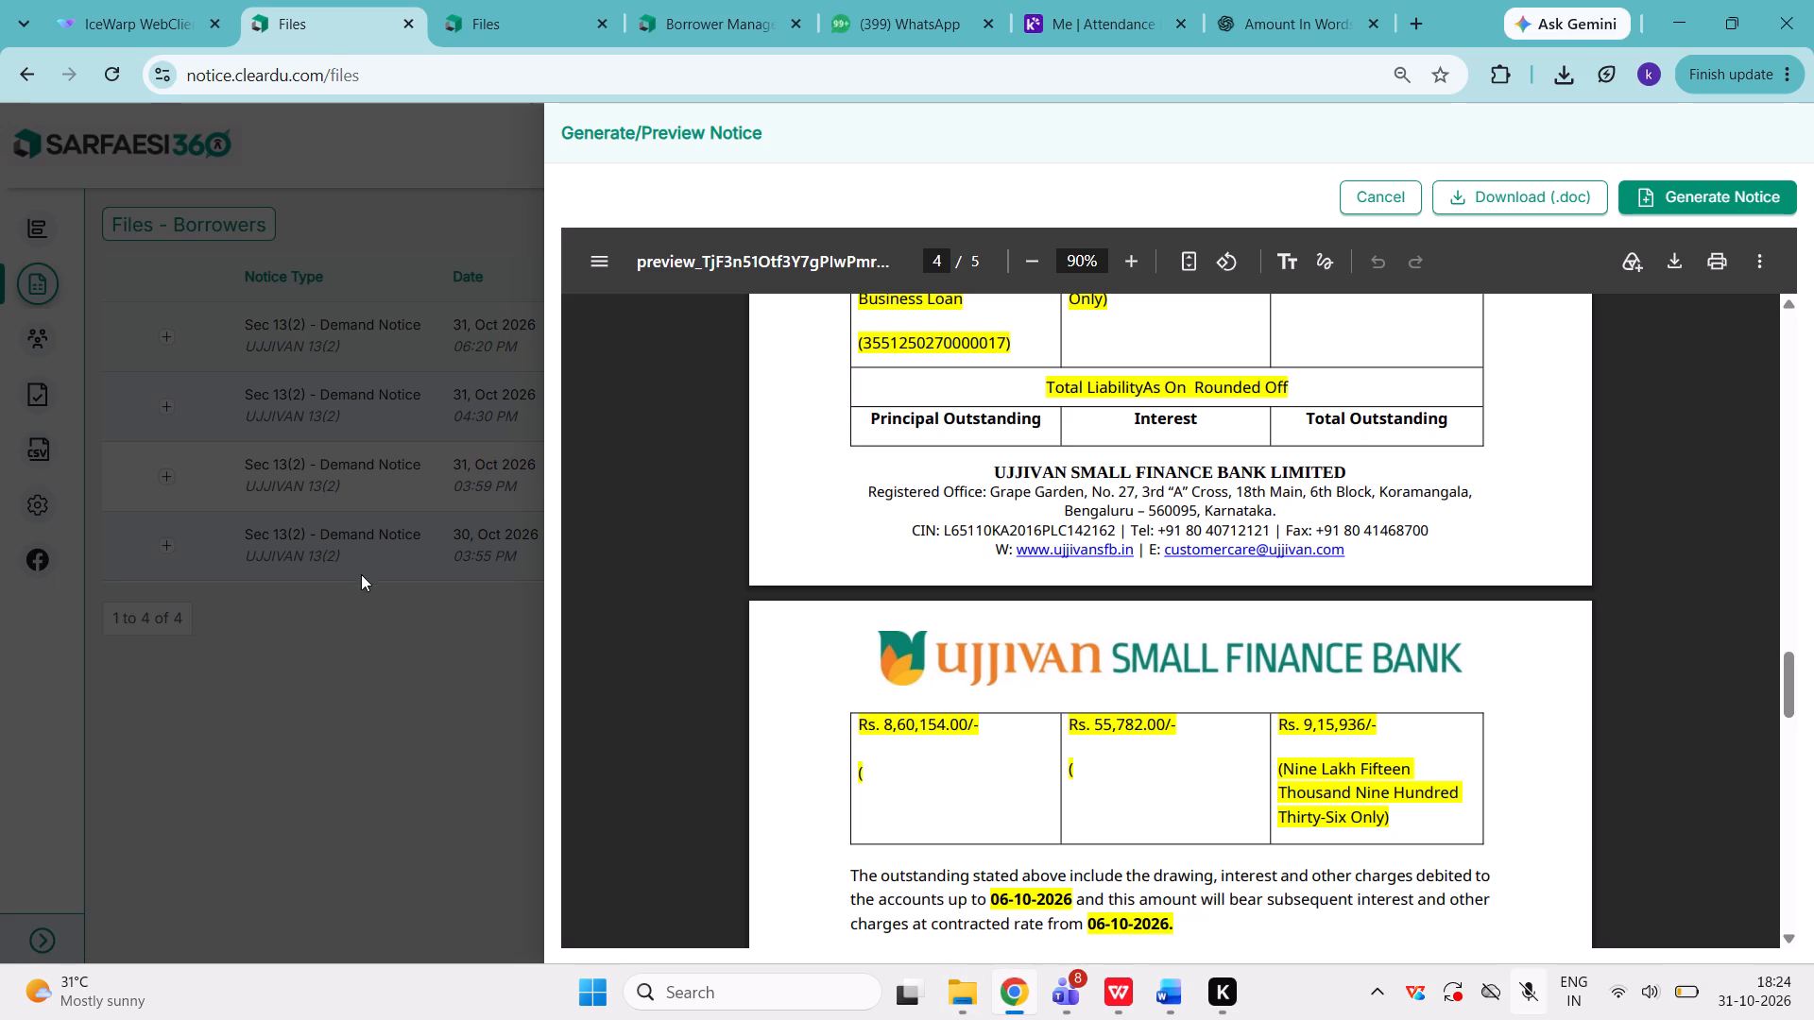
Open Fields Config in the SARFAESI360 setup and check the field titles for the interest and total outstanding amounts and words.
left_click(504, 0)
left_click(41, 483)
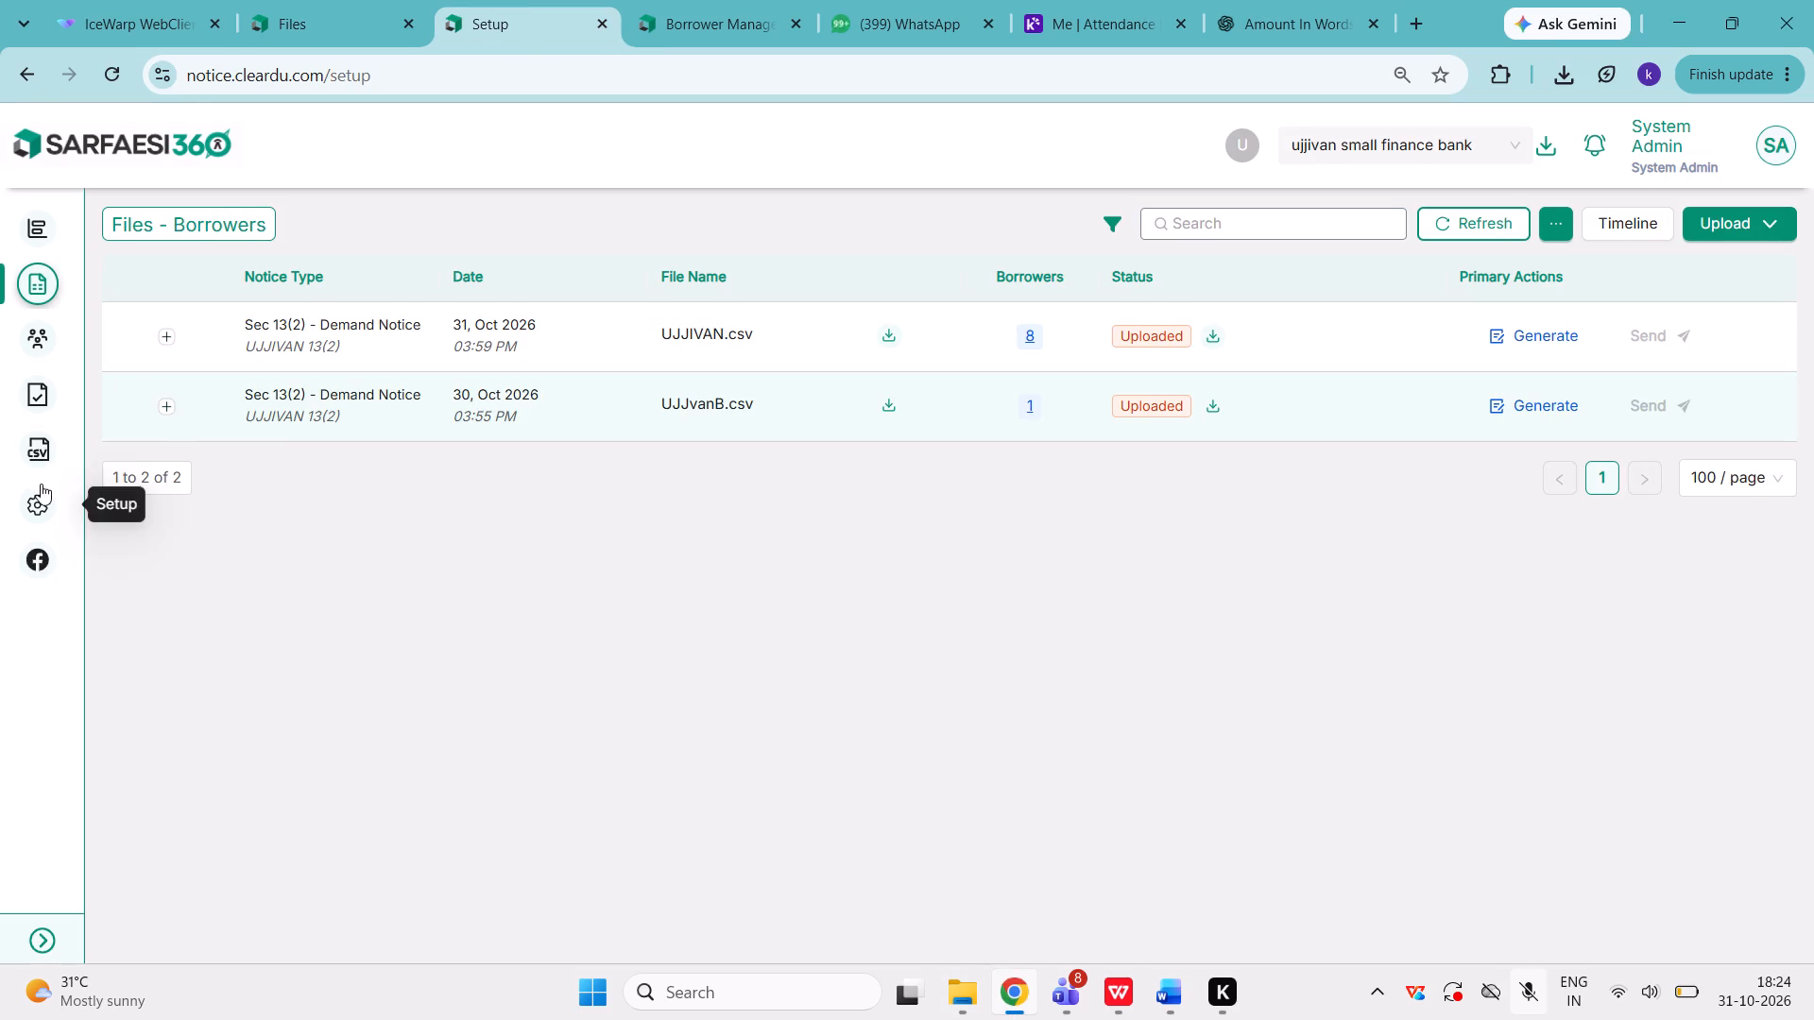
left_click(394, 218)
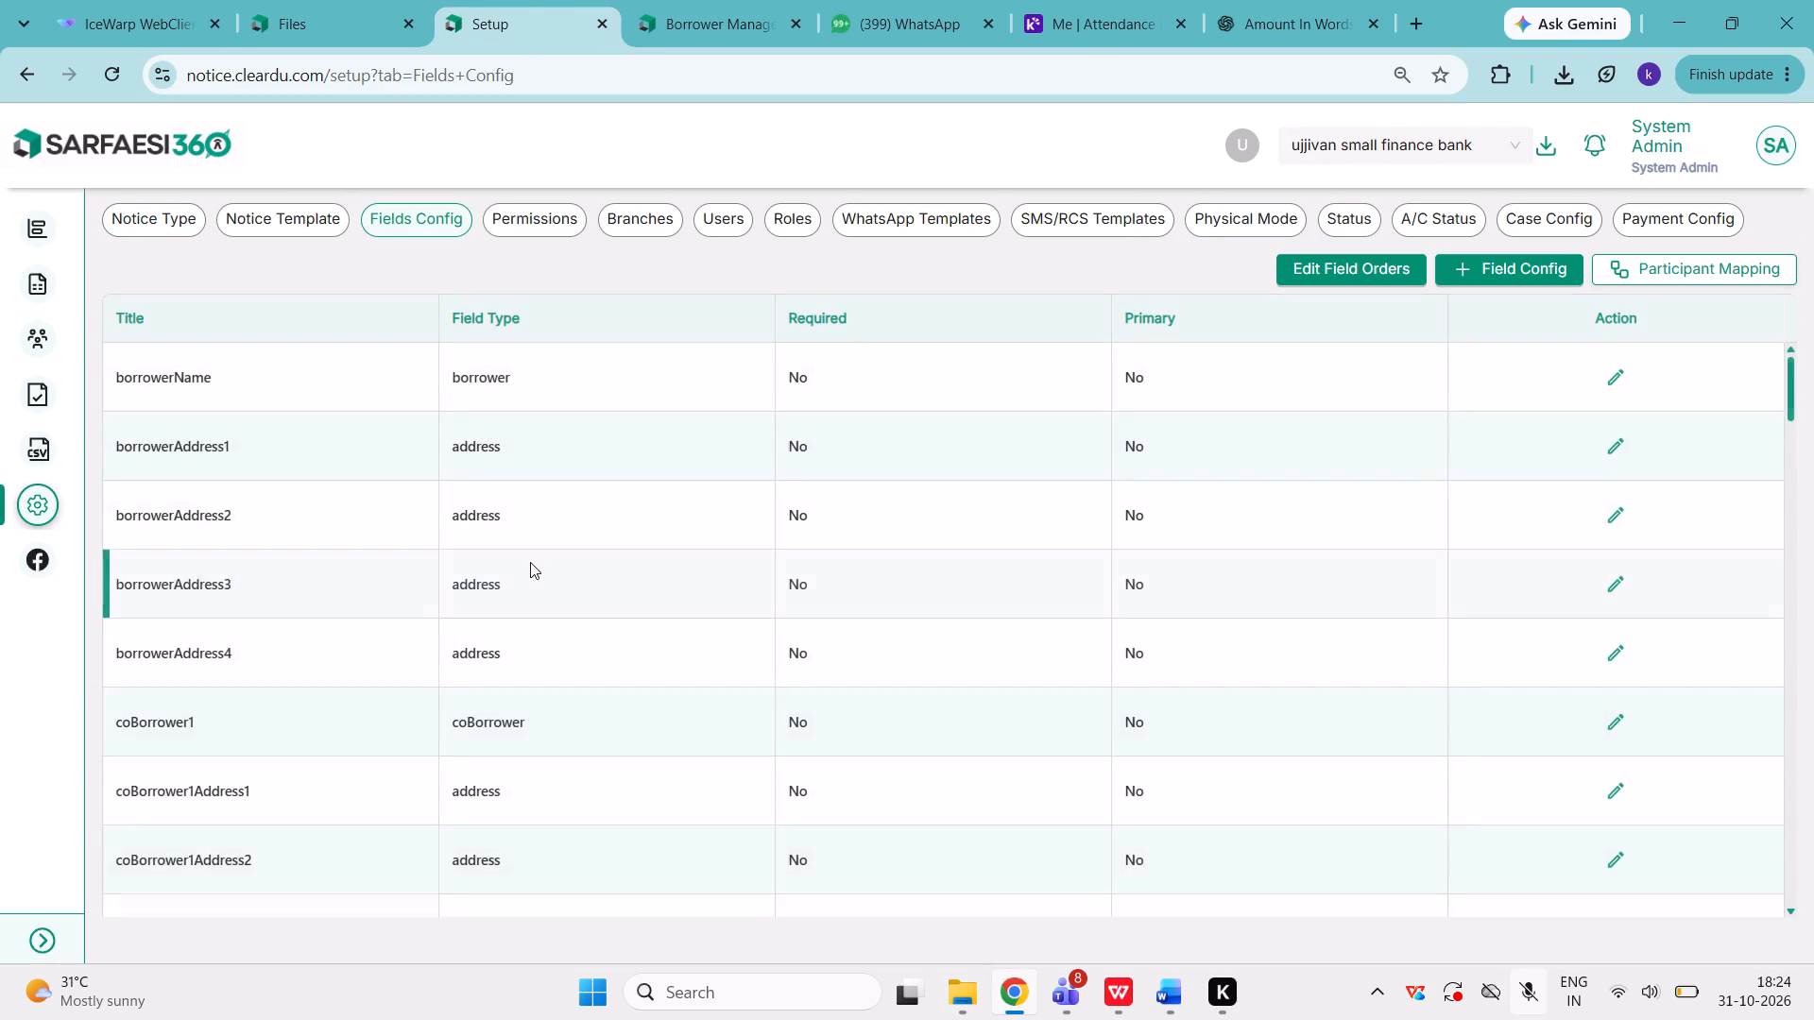
scroll(530, 562, "down", 19)
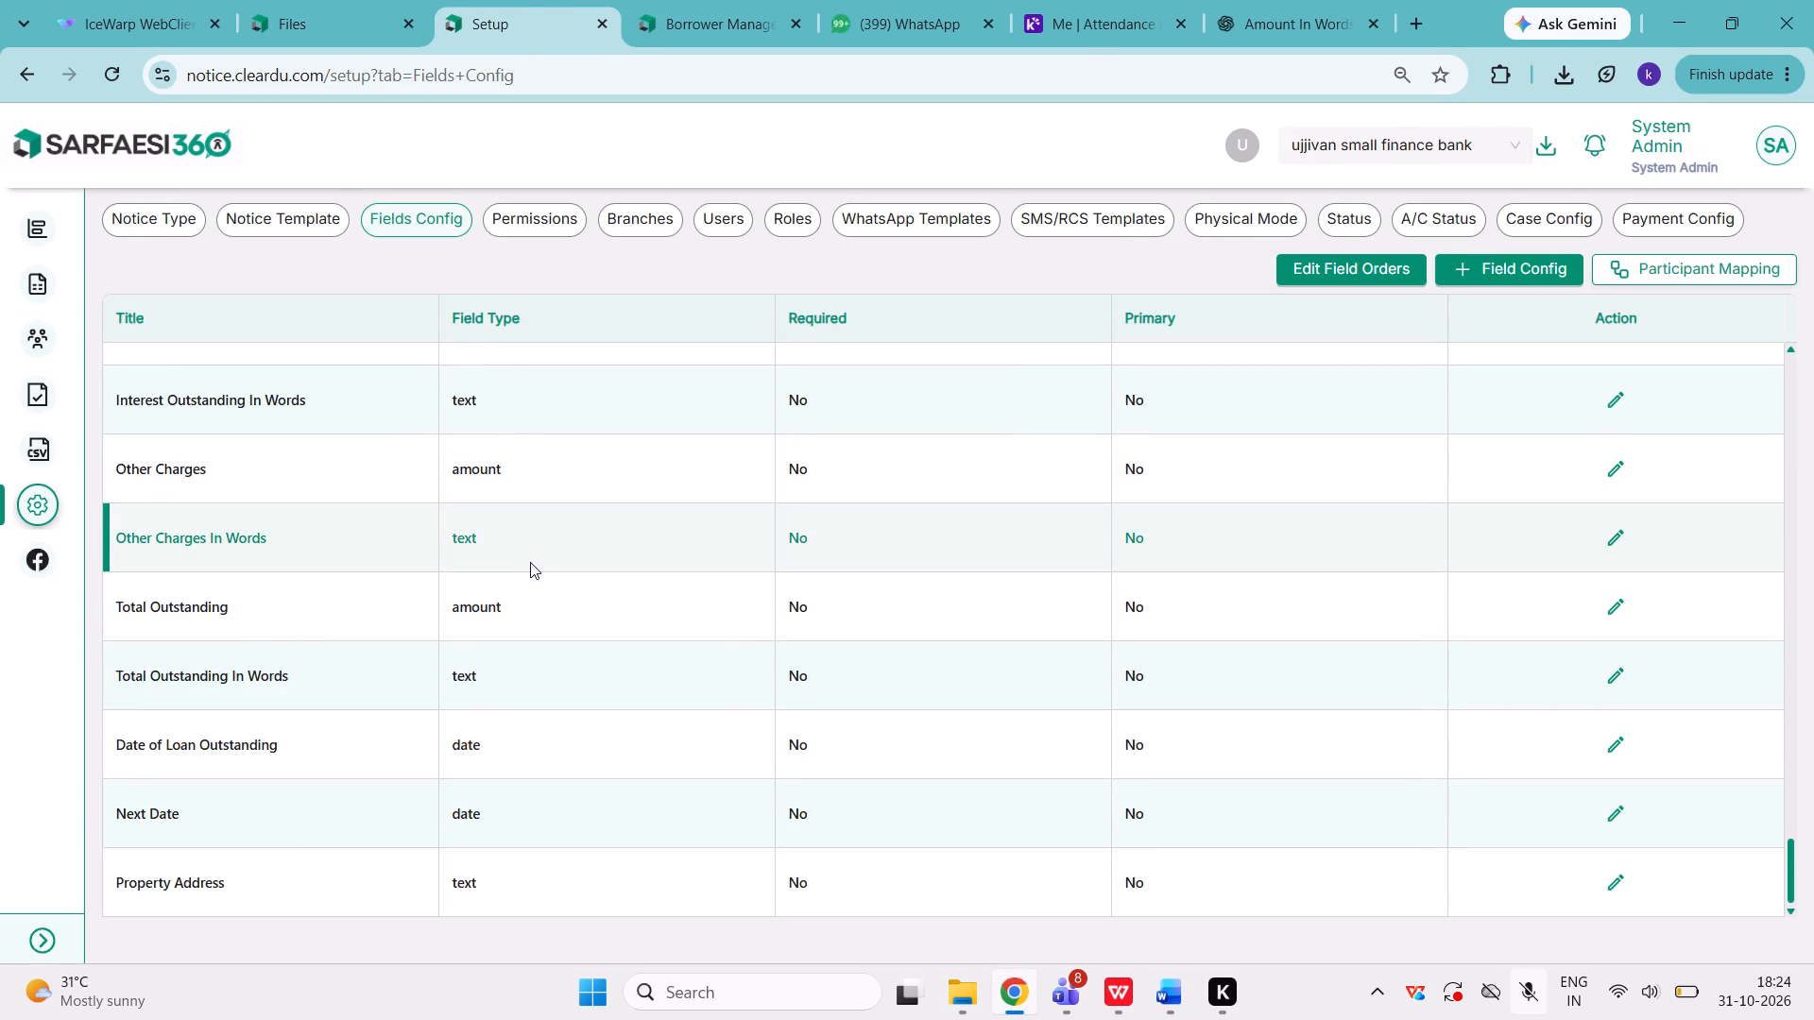
scroll(530, 562, "up", 1)
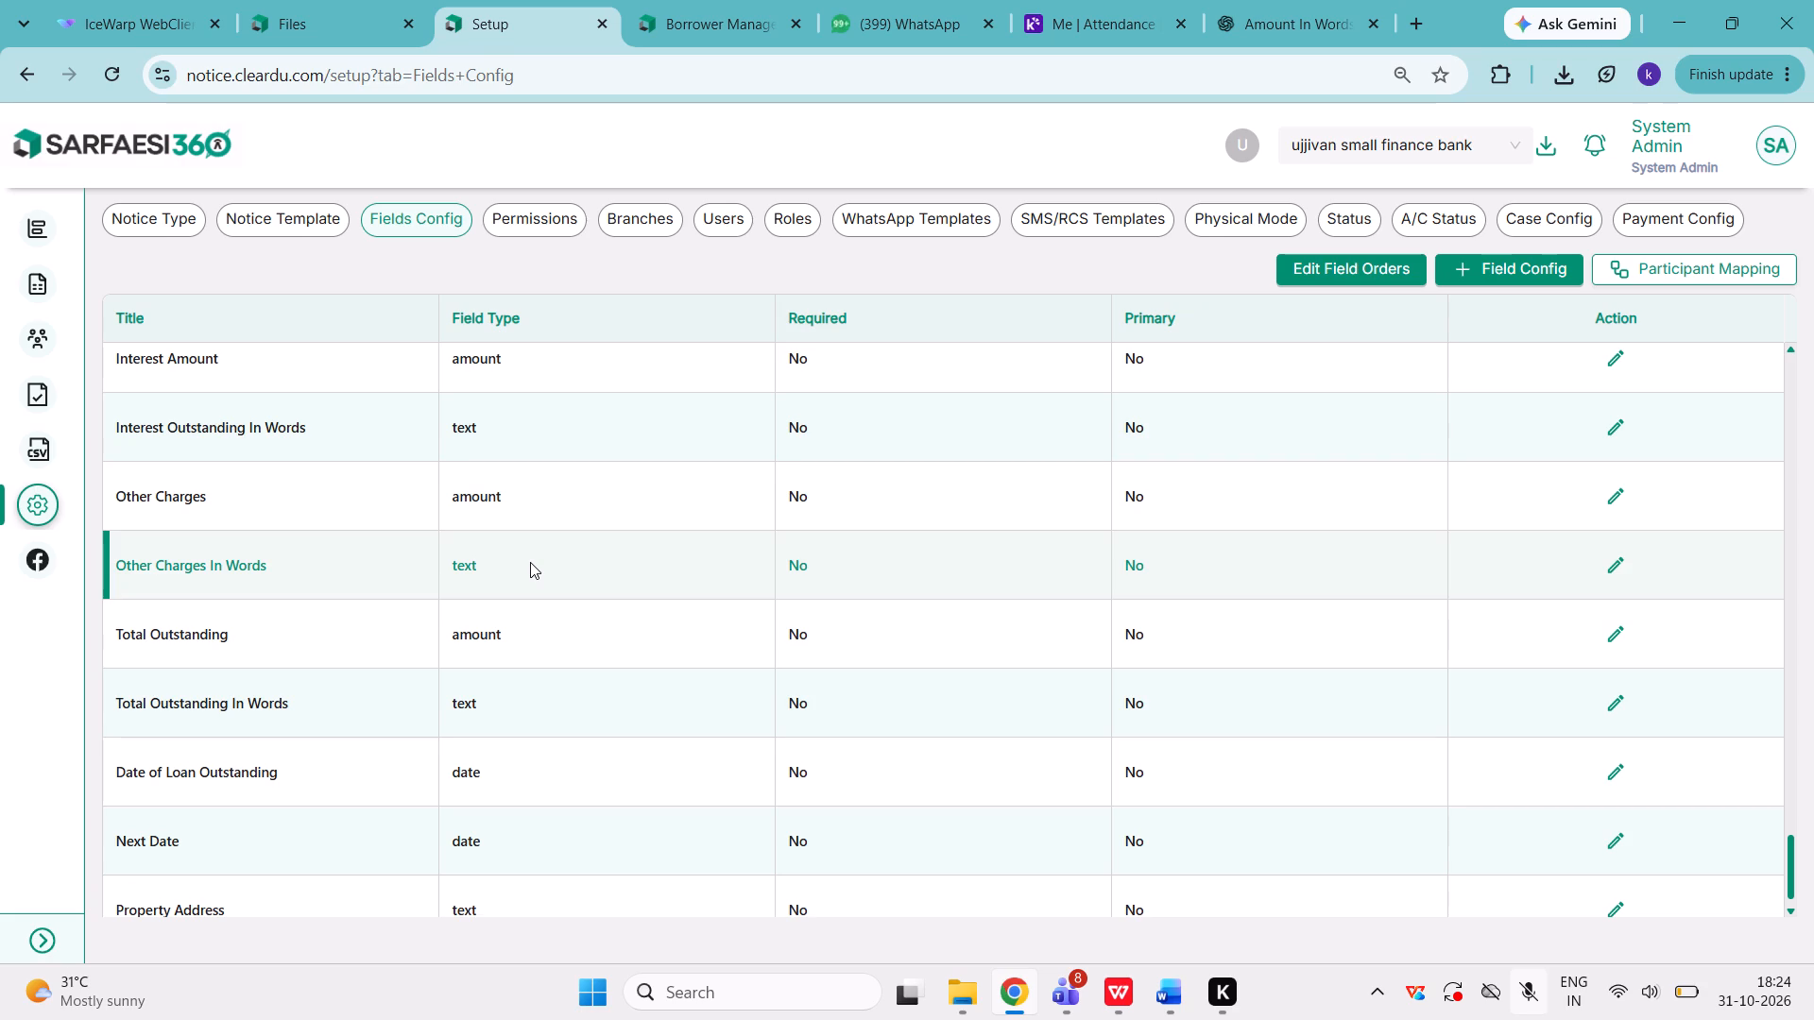
Switch back to the UJJIVAN template in WPS Office and examine the principal, interest and total outstanding placeholders against the configured titles.
key("alt+Tab")
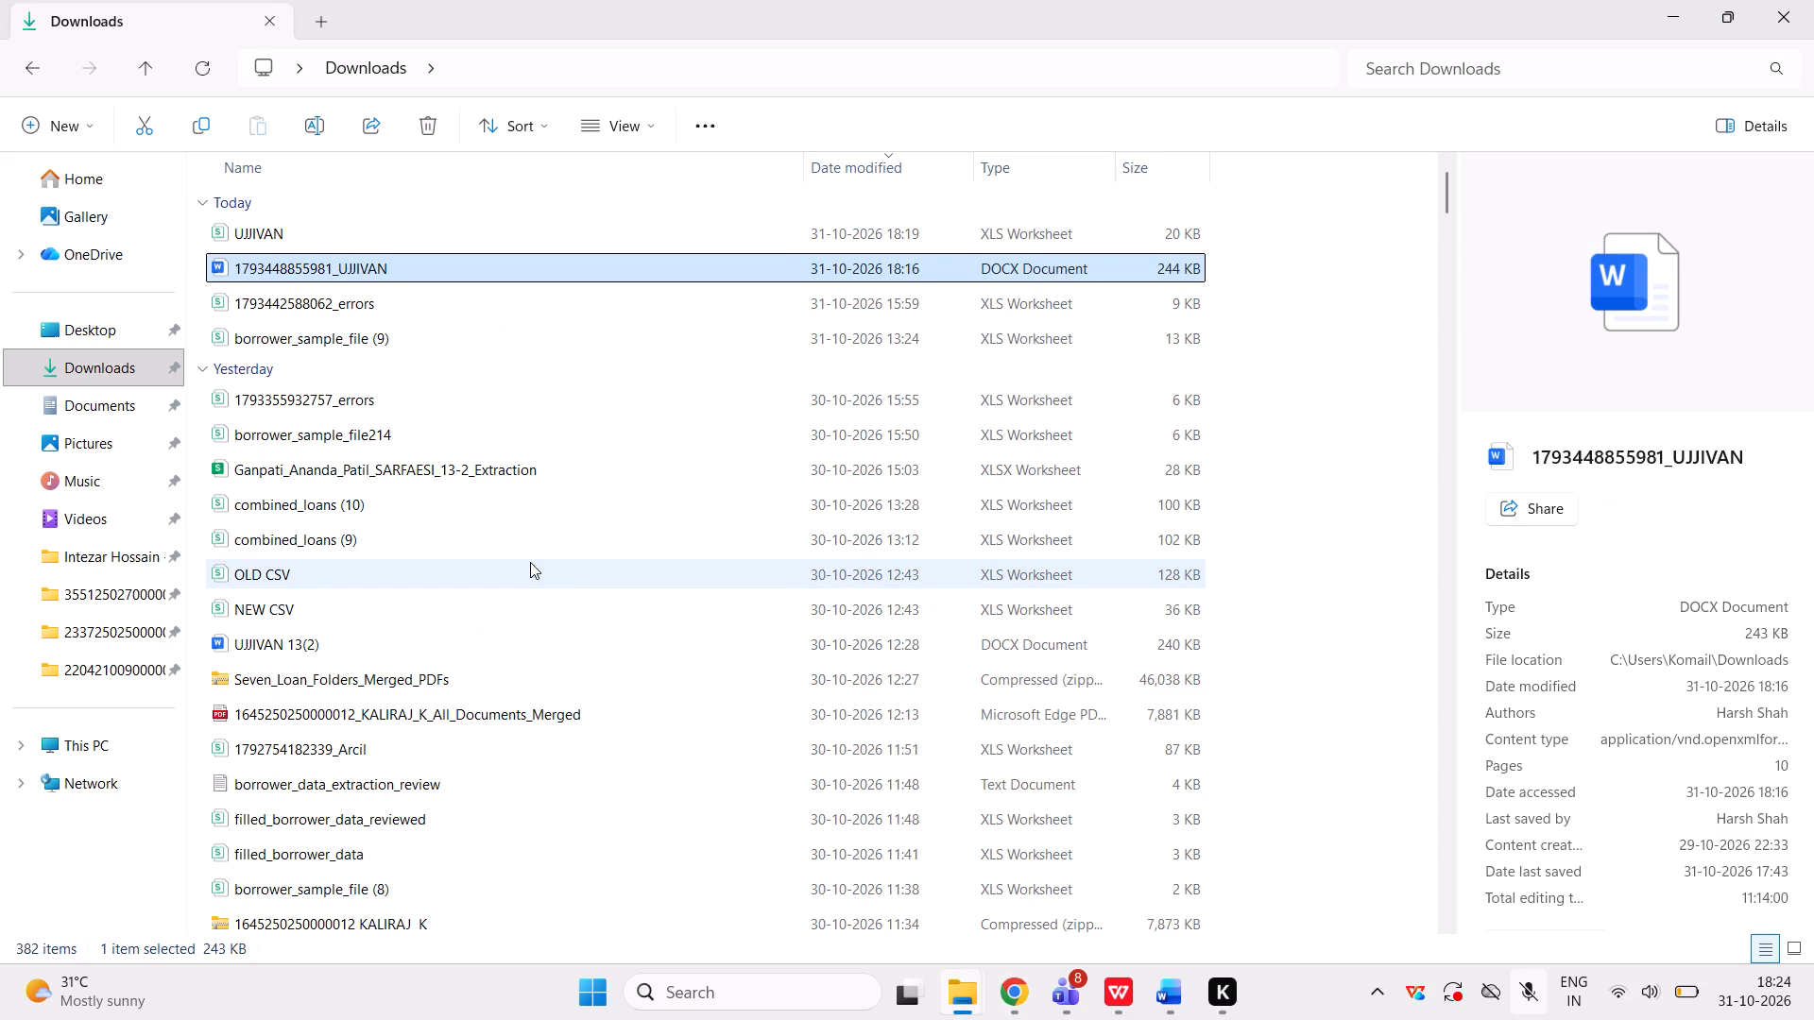
key("alt+Tab")
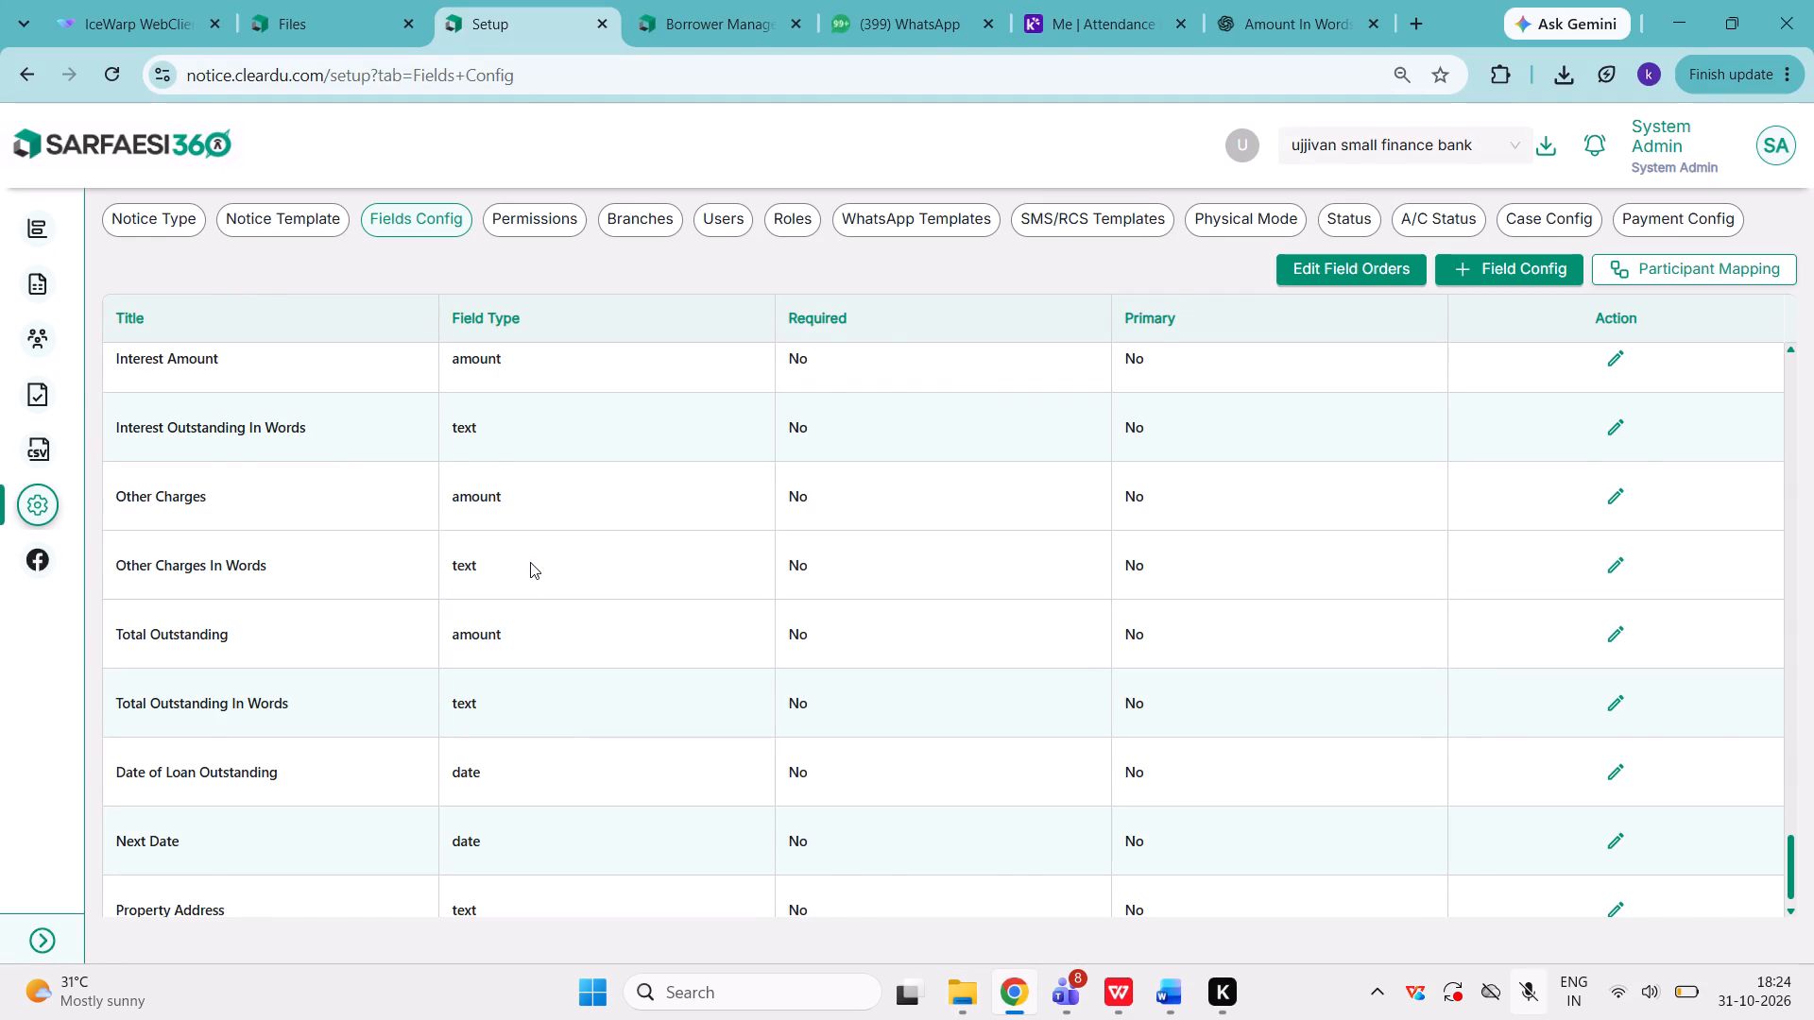
key("alt+Tab")
key("alt+Tab")
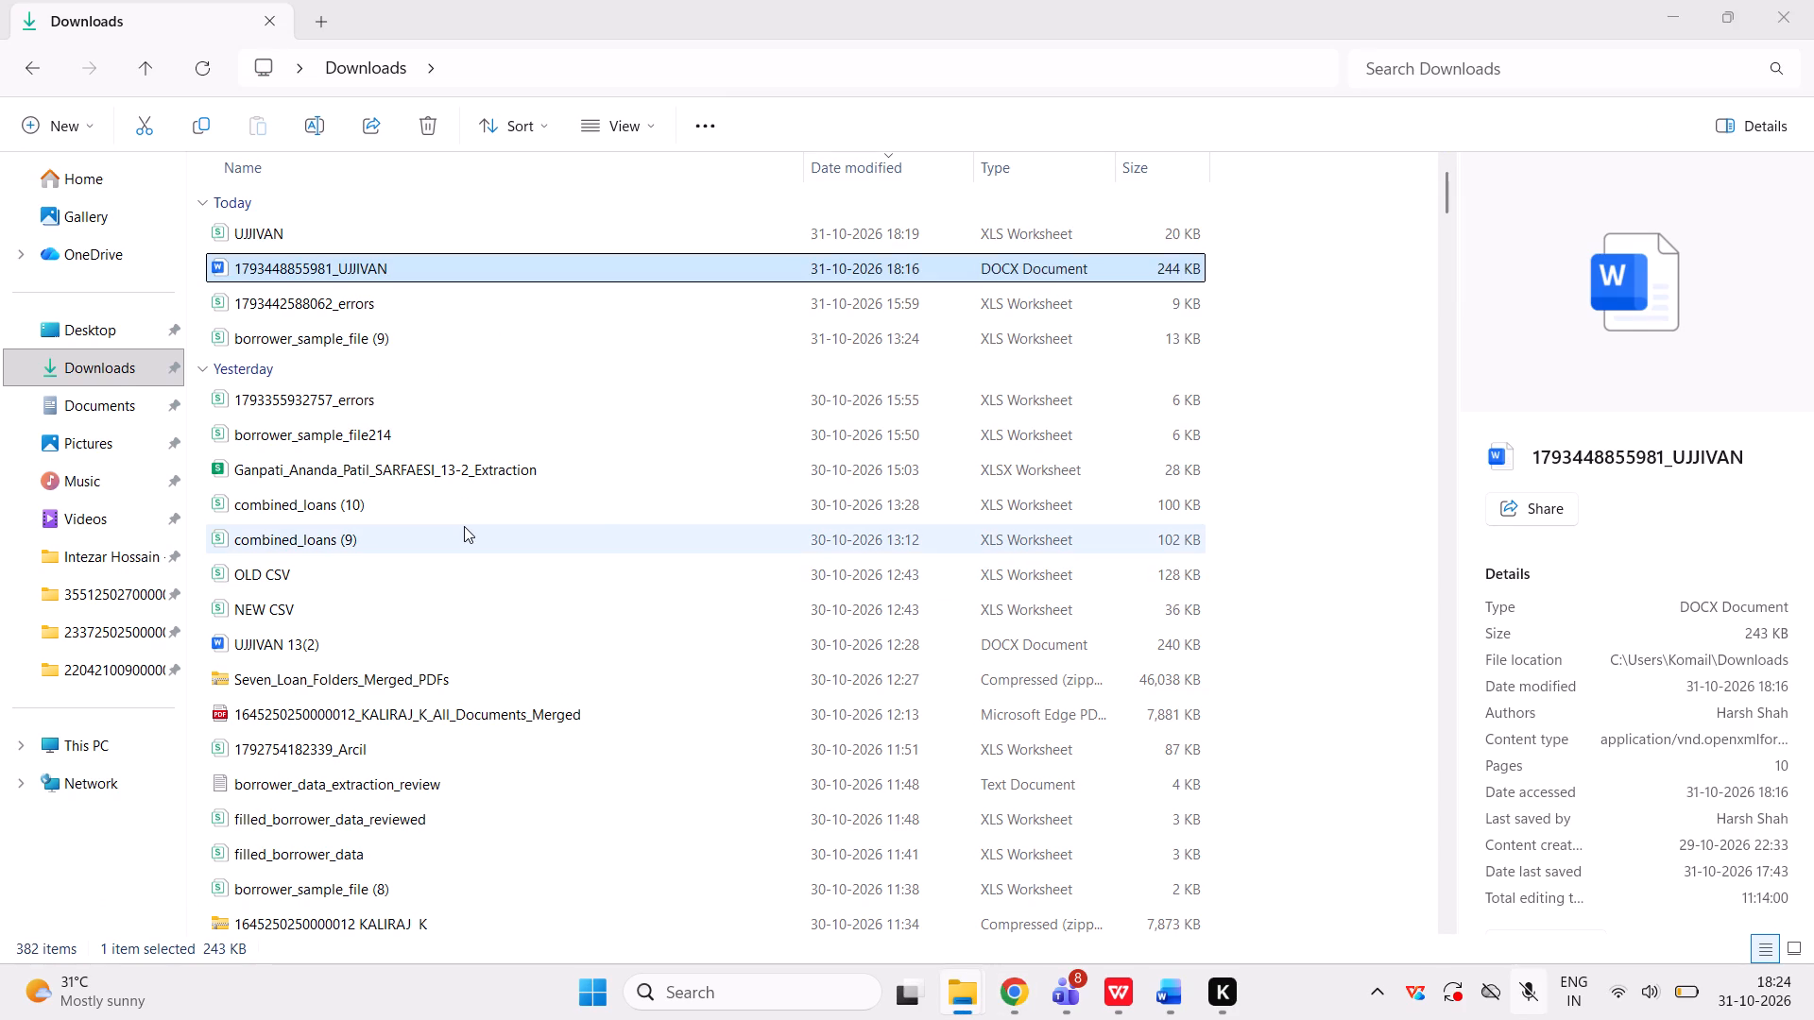
left_click(347, 0)
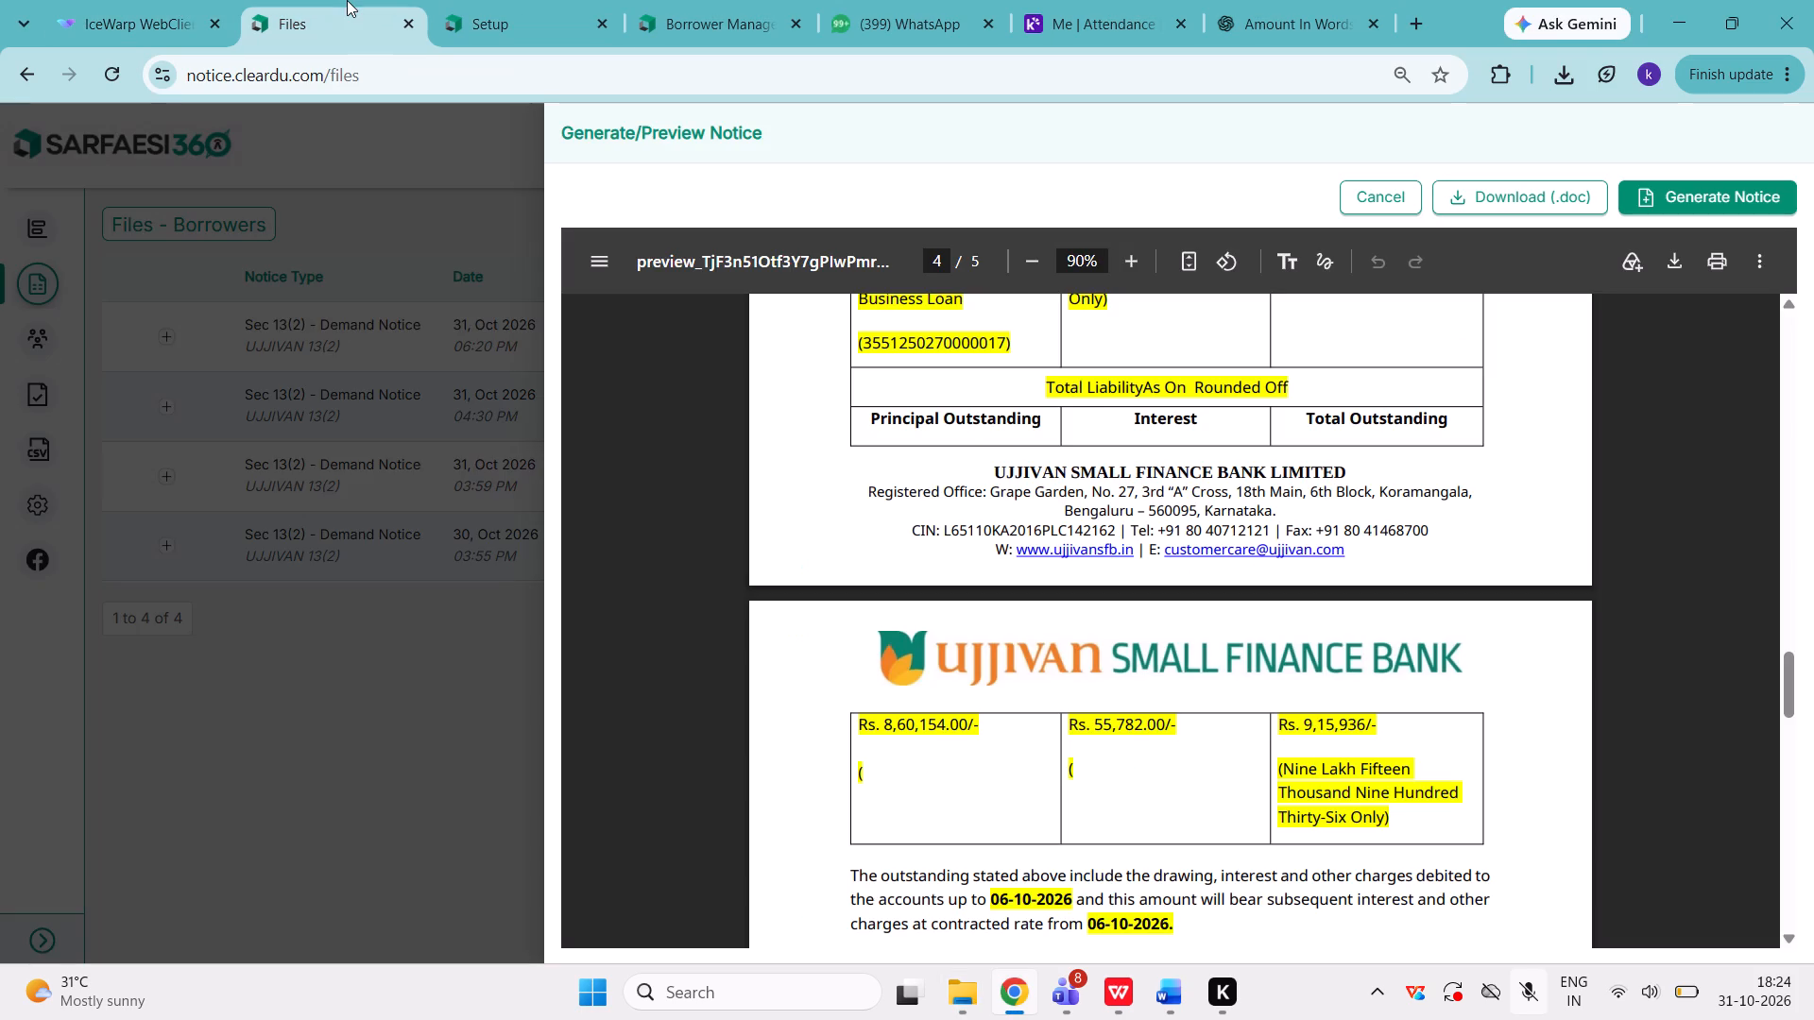
left_click(1073, 993)
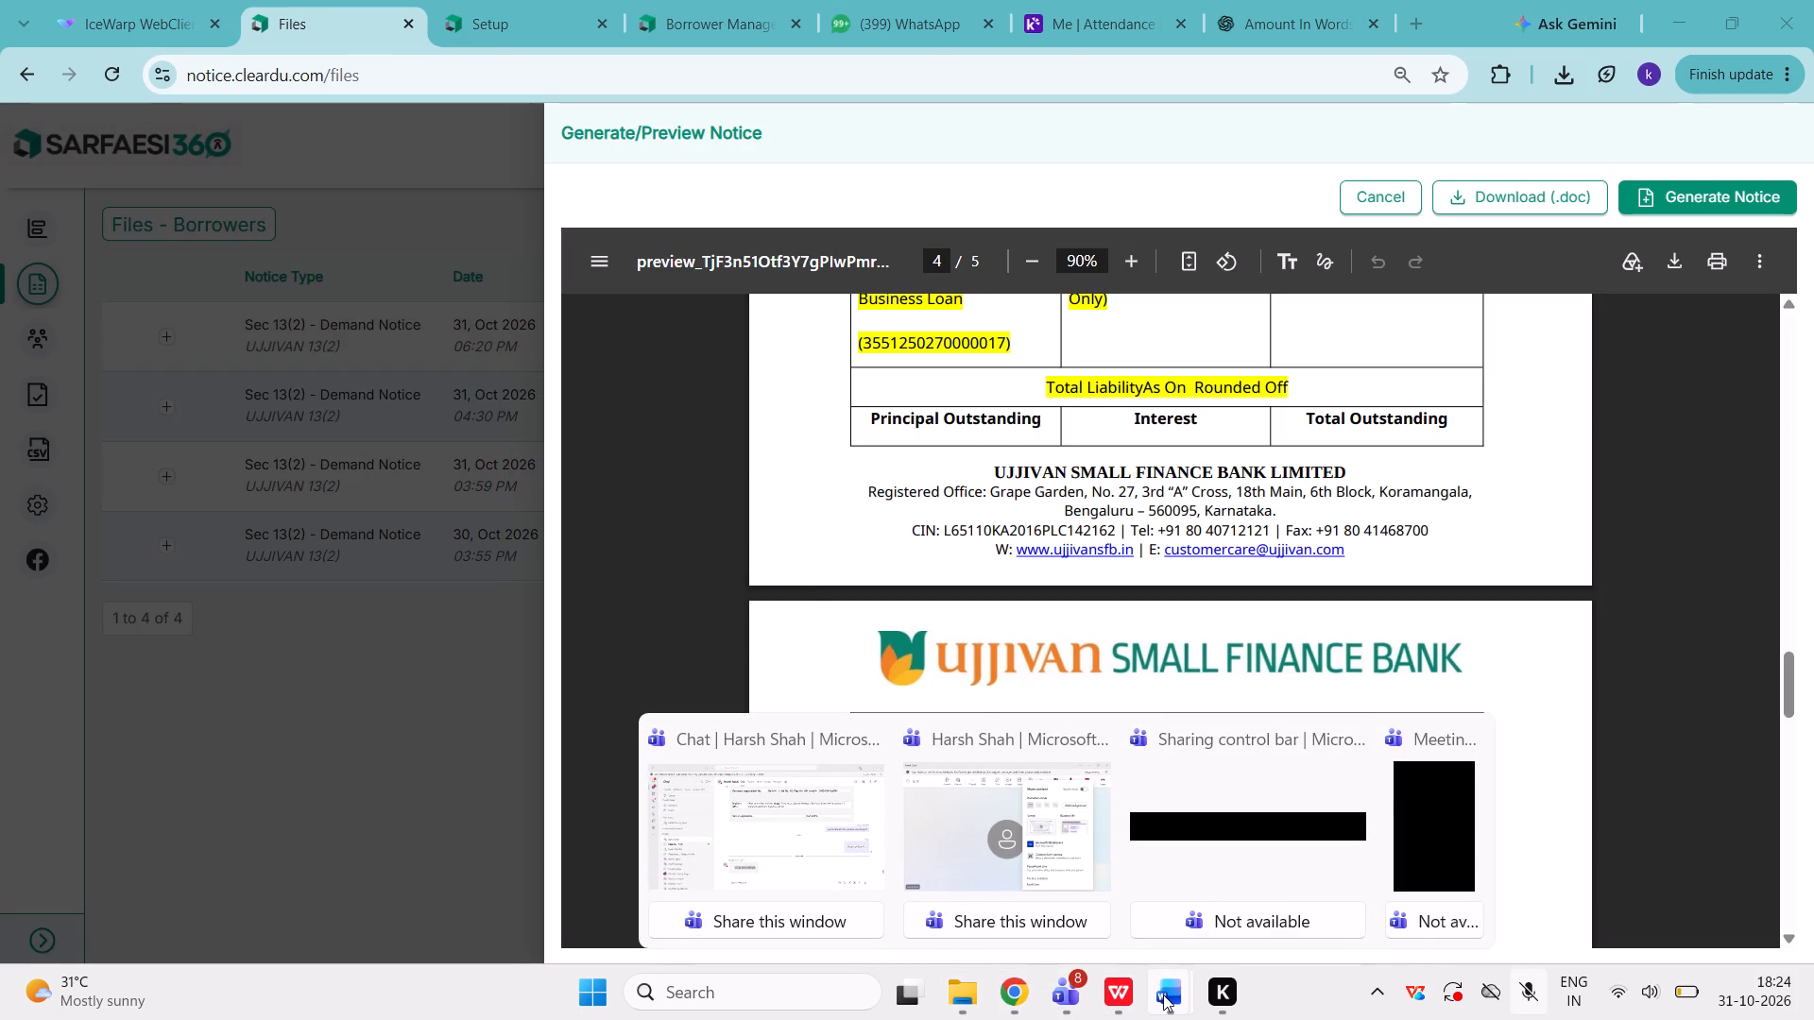
left_click(1163, 994)
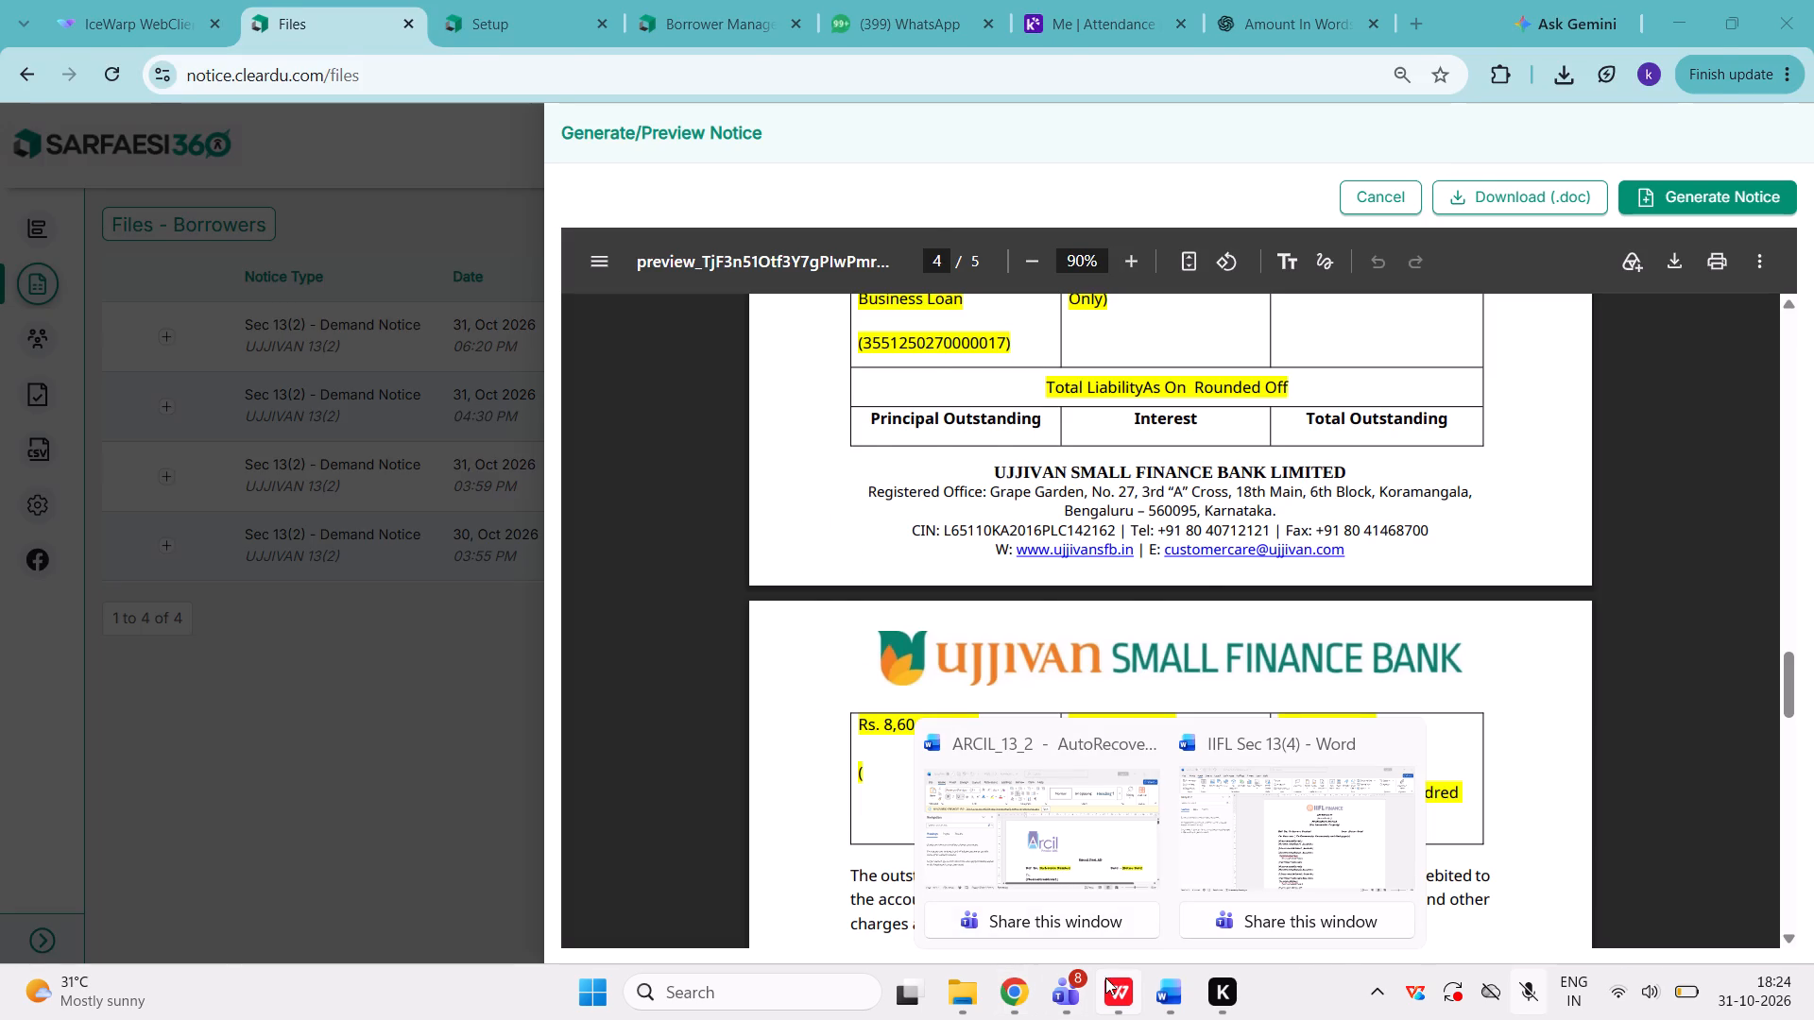
left_click(1105, 977)
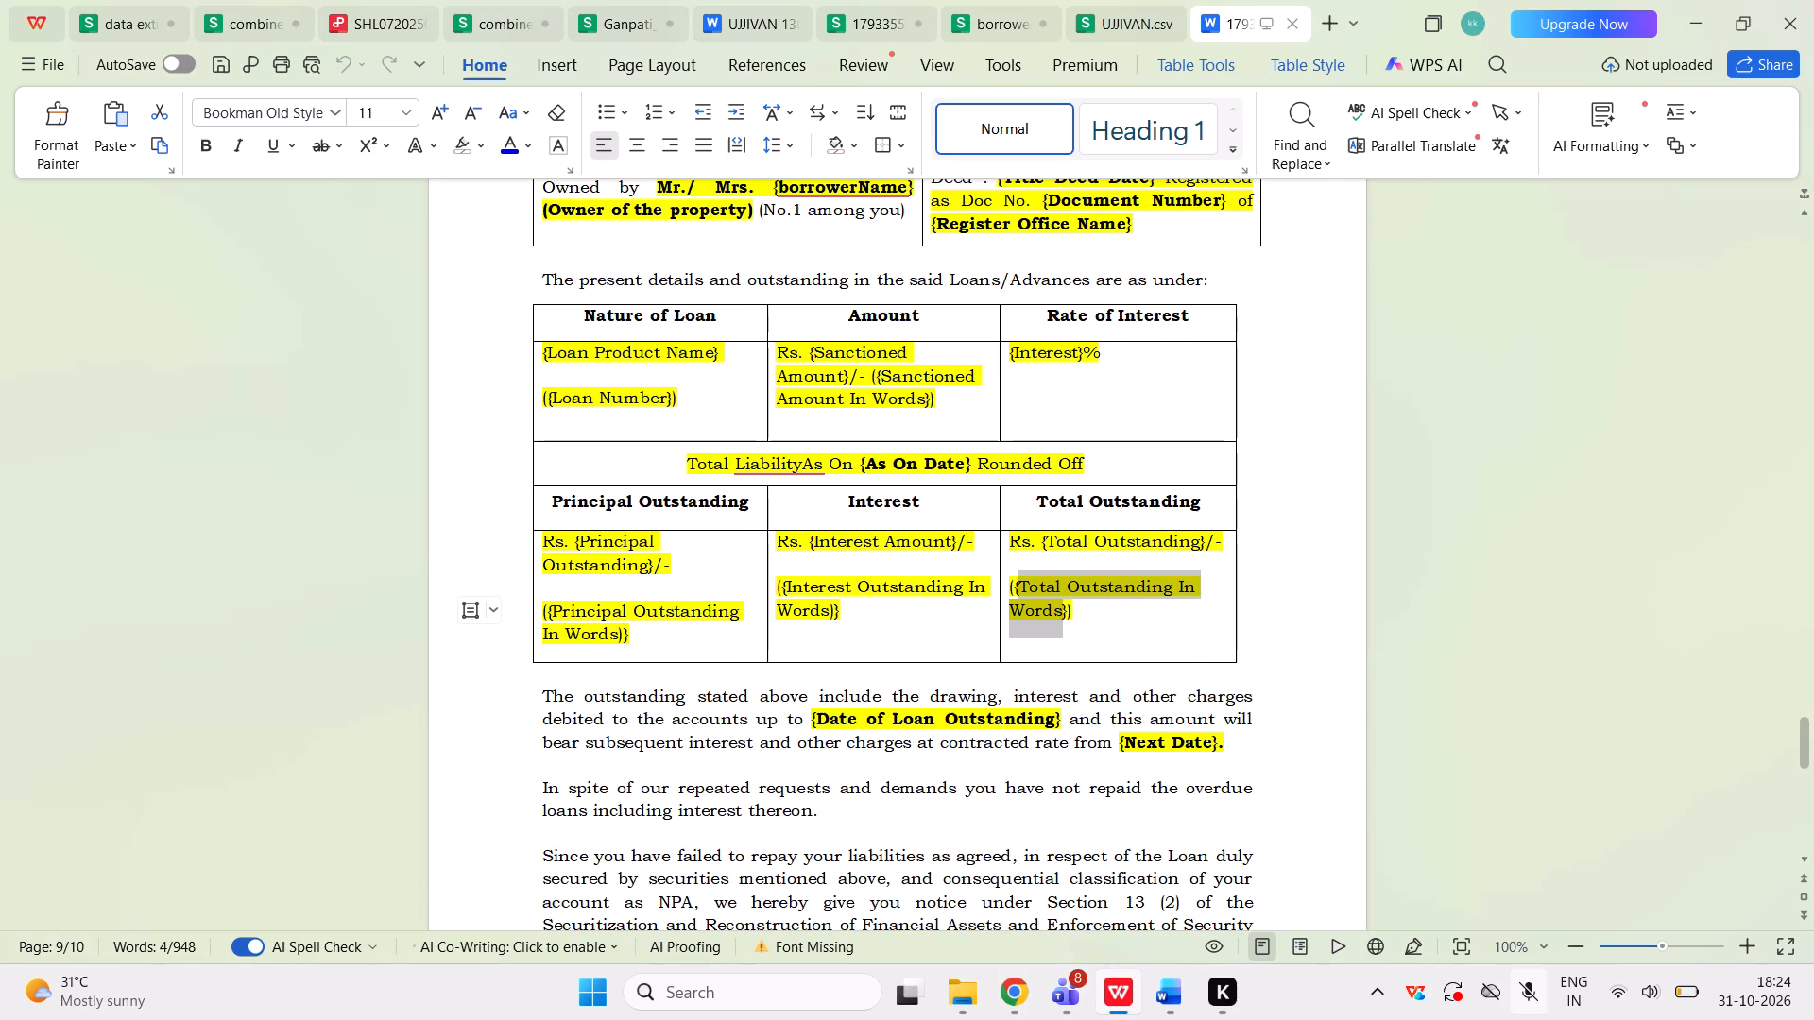
left_click(927, 587)
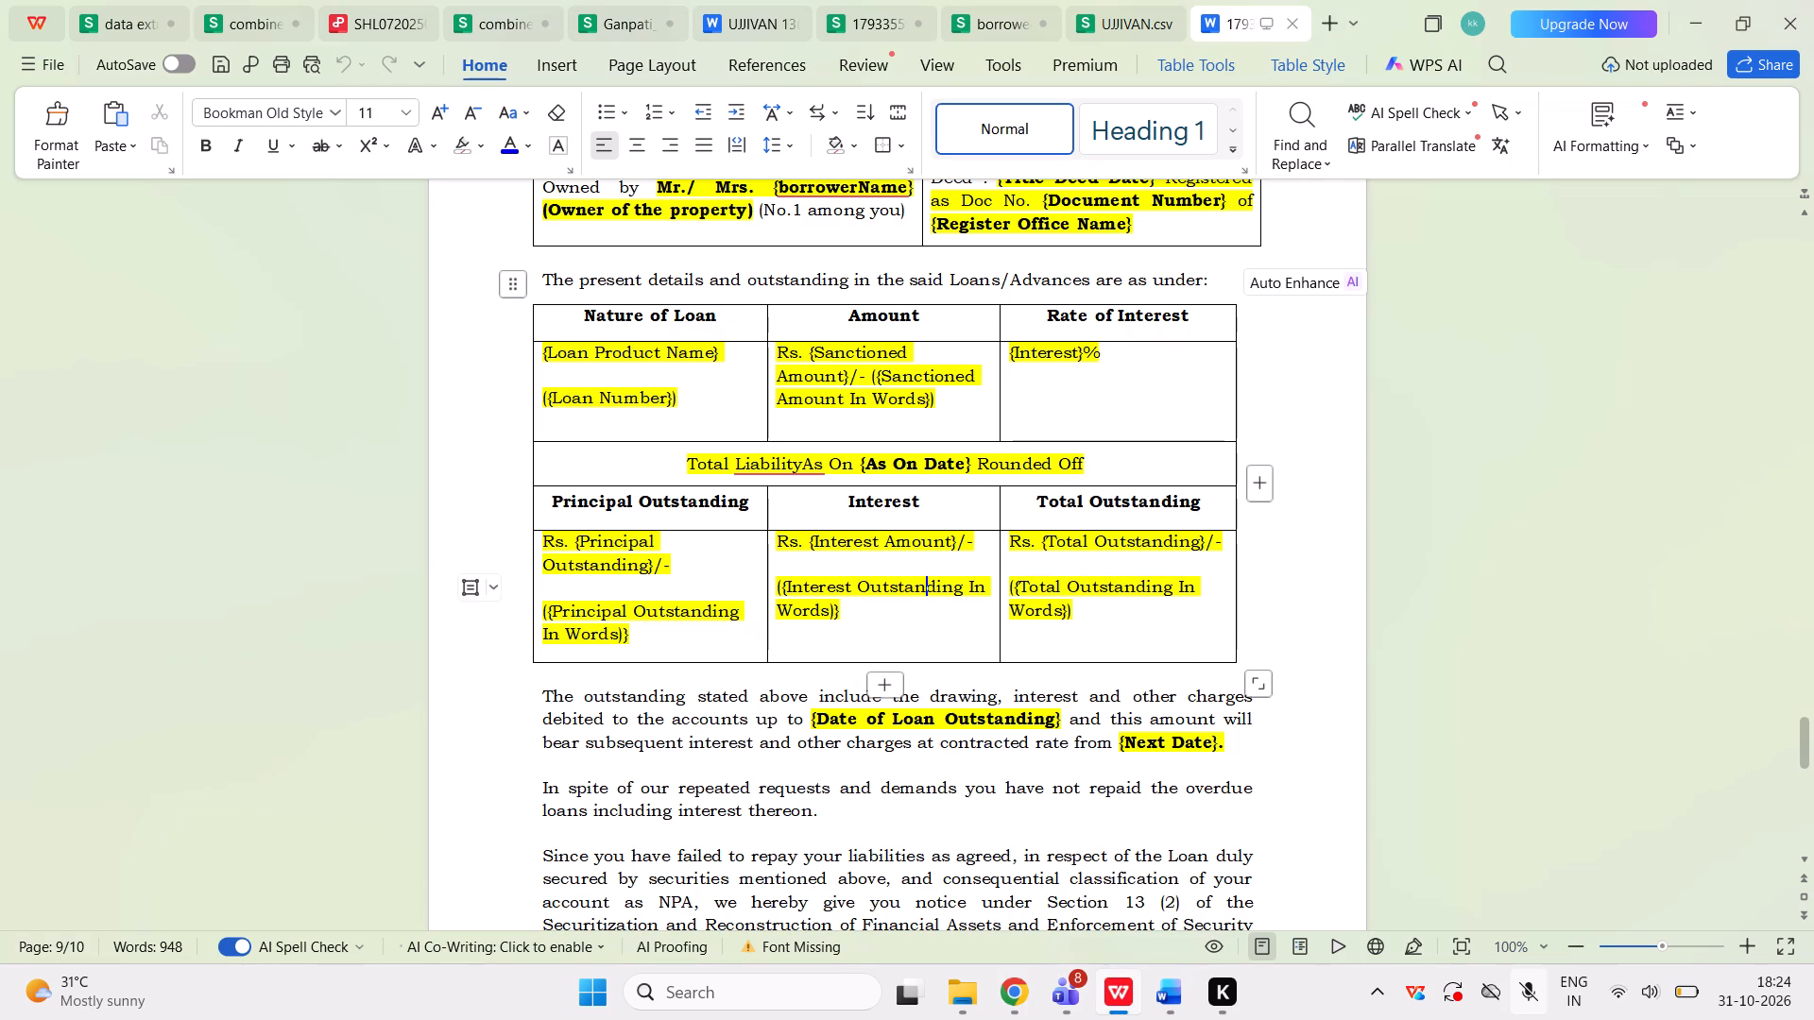
scroll(927, 587, "up", 1)
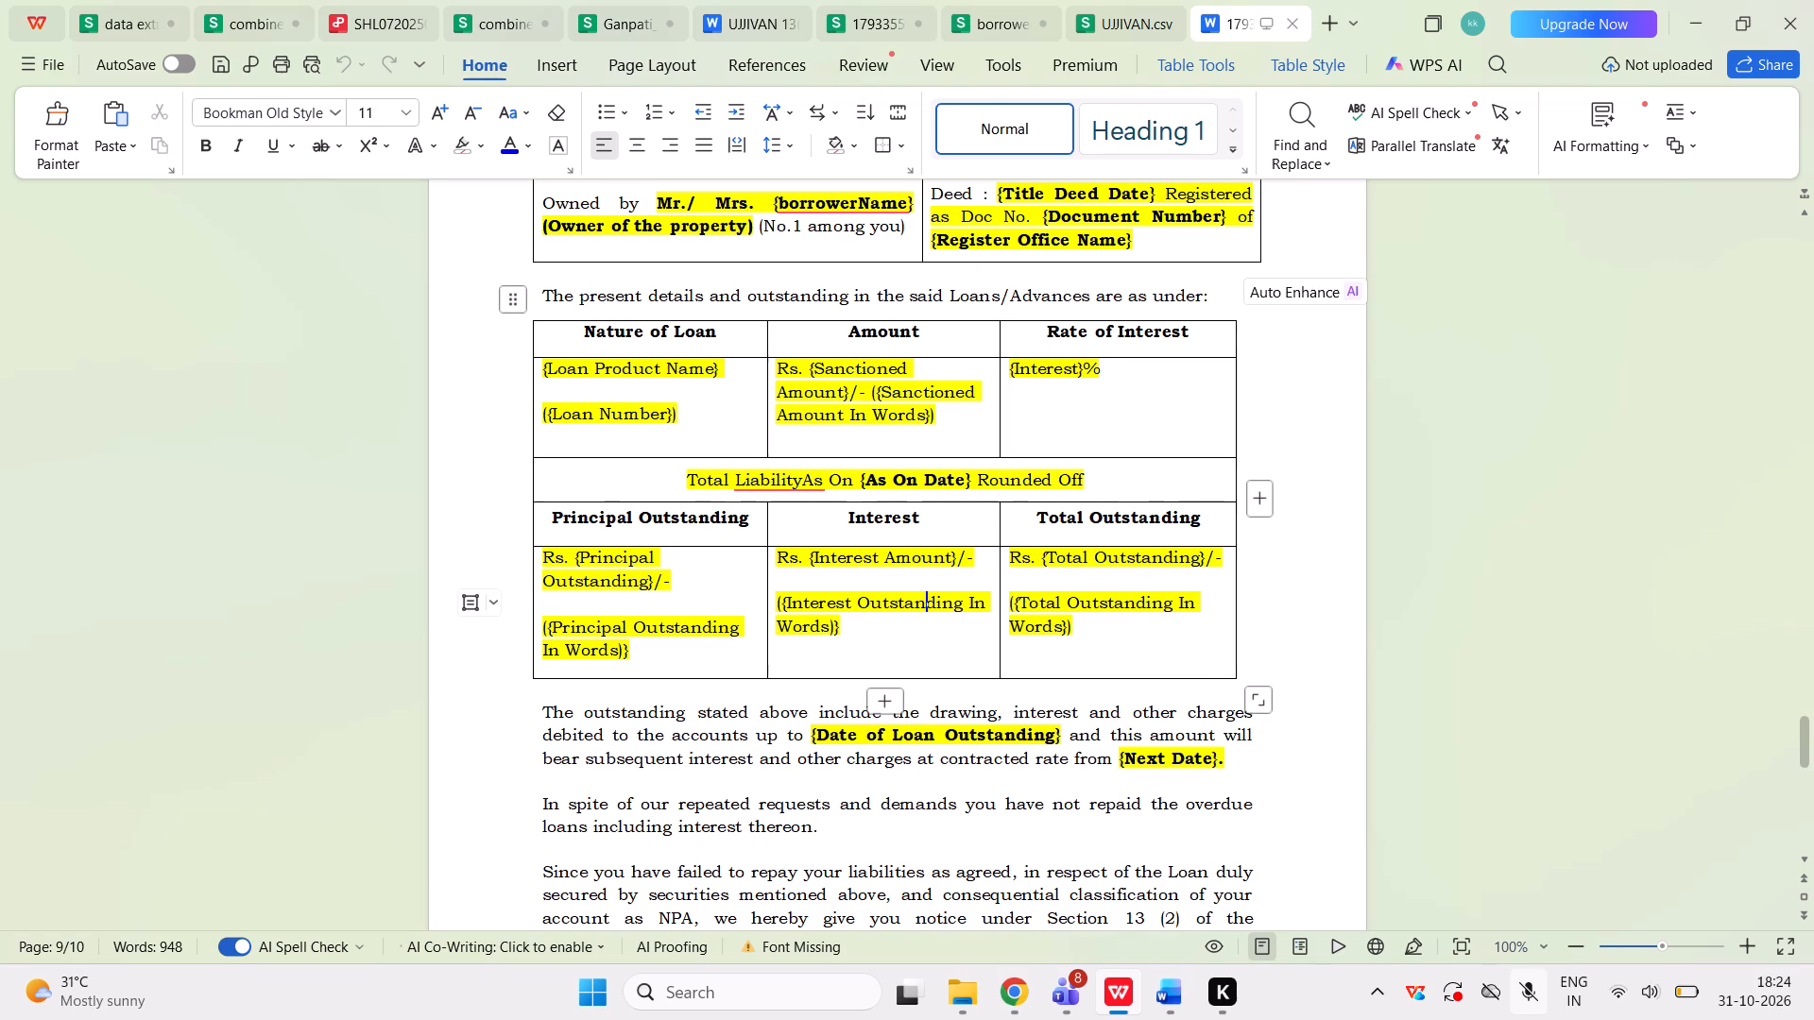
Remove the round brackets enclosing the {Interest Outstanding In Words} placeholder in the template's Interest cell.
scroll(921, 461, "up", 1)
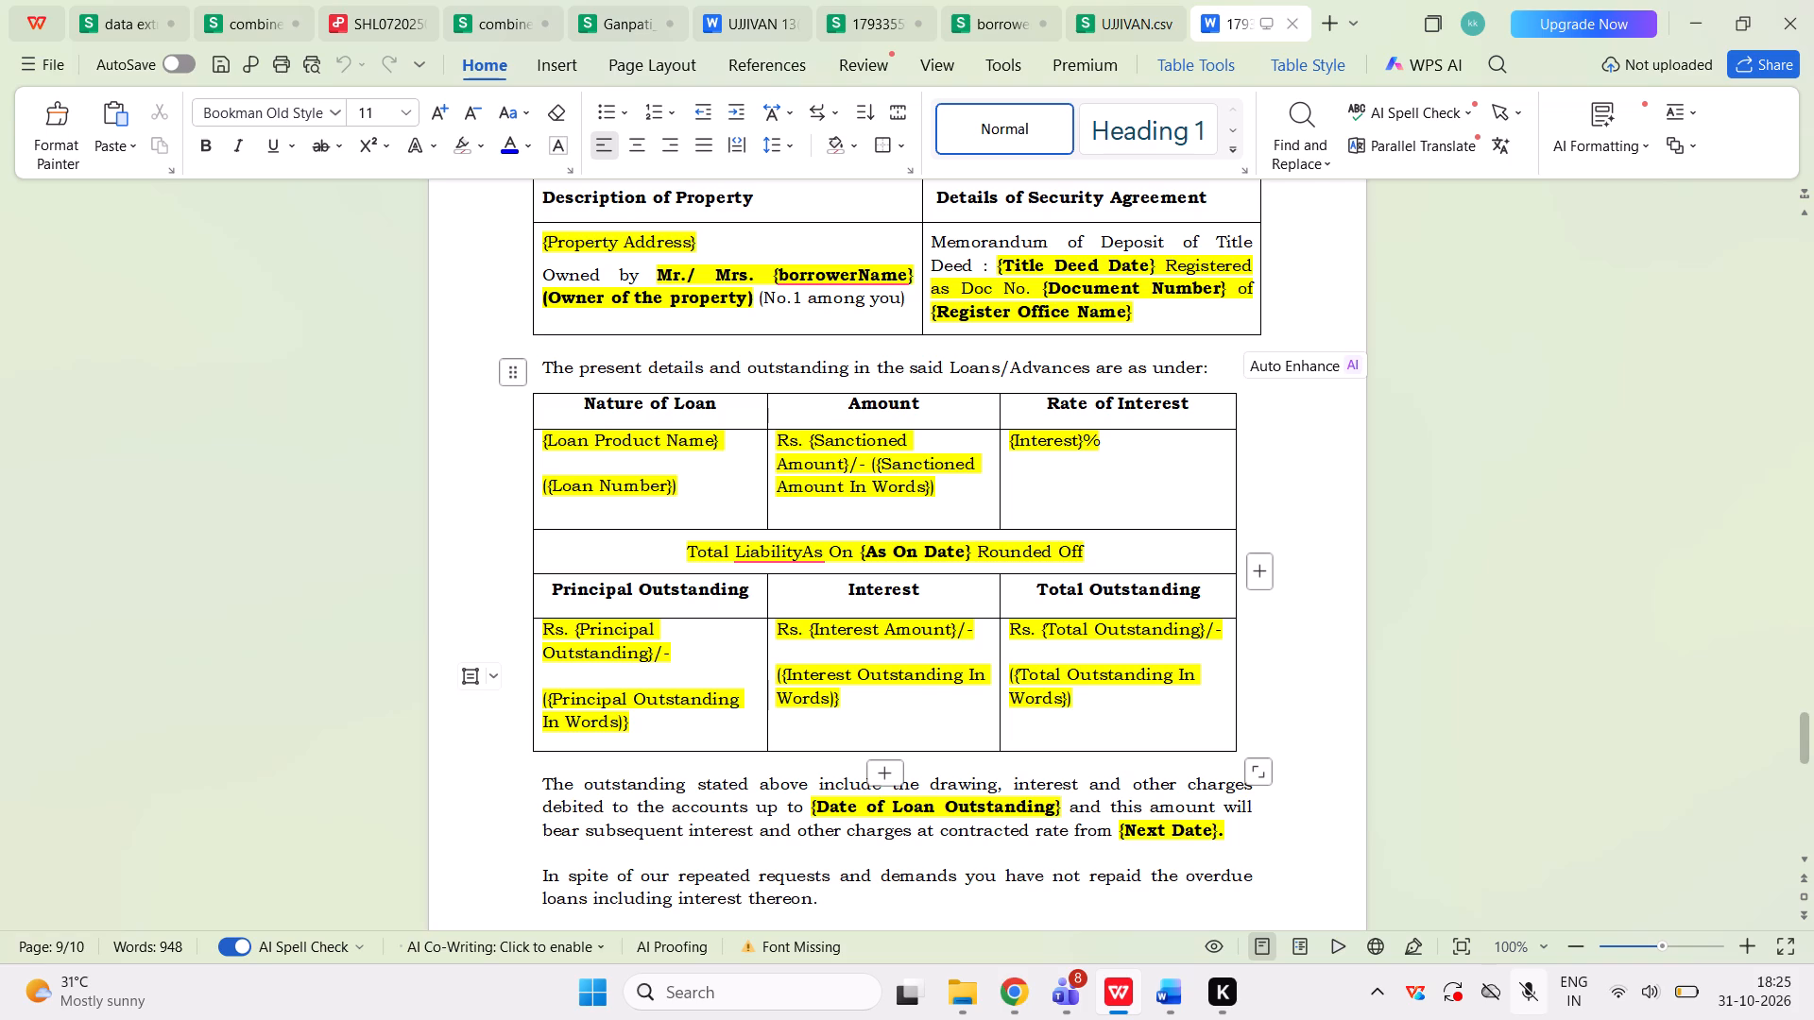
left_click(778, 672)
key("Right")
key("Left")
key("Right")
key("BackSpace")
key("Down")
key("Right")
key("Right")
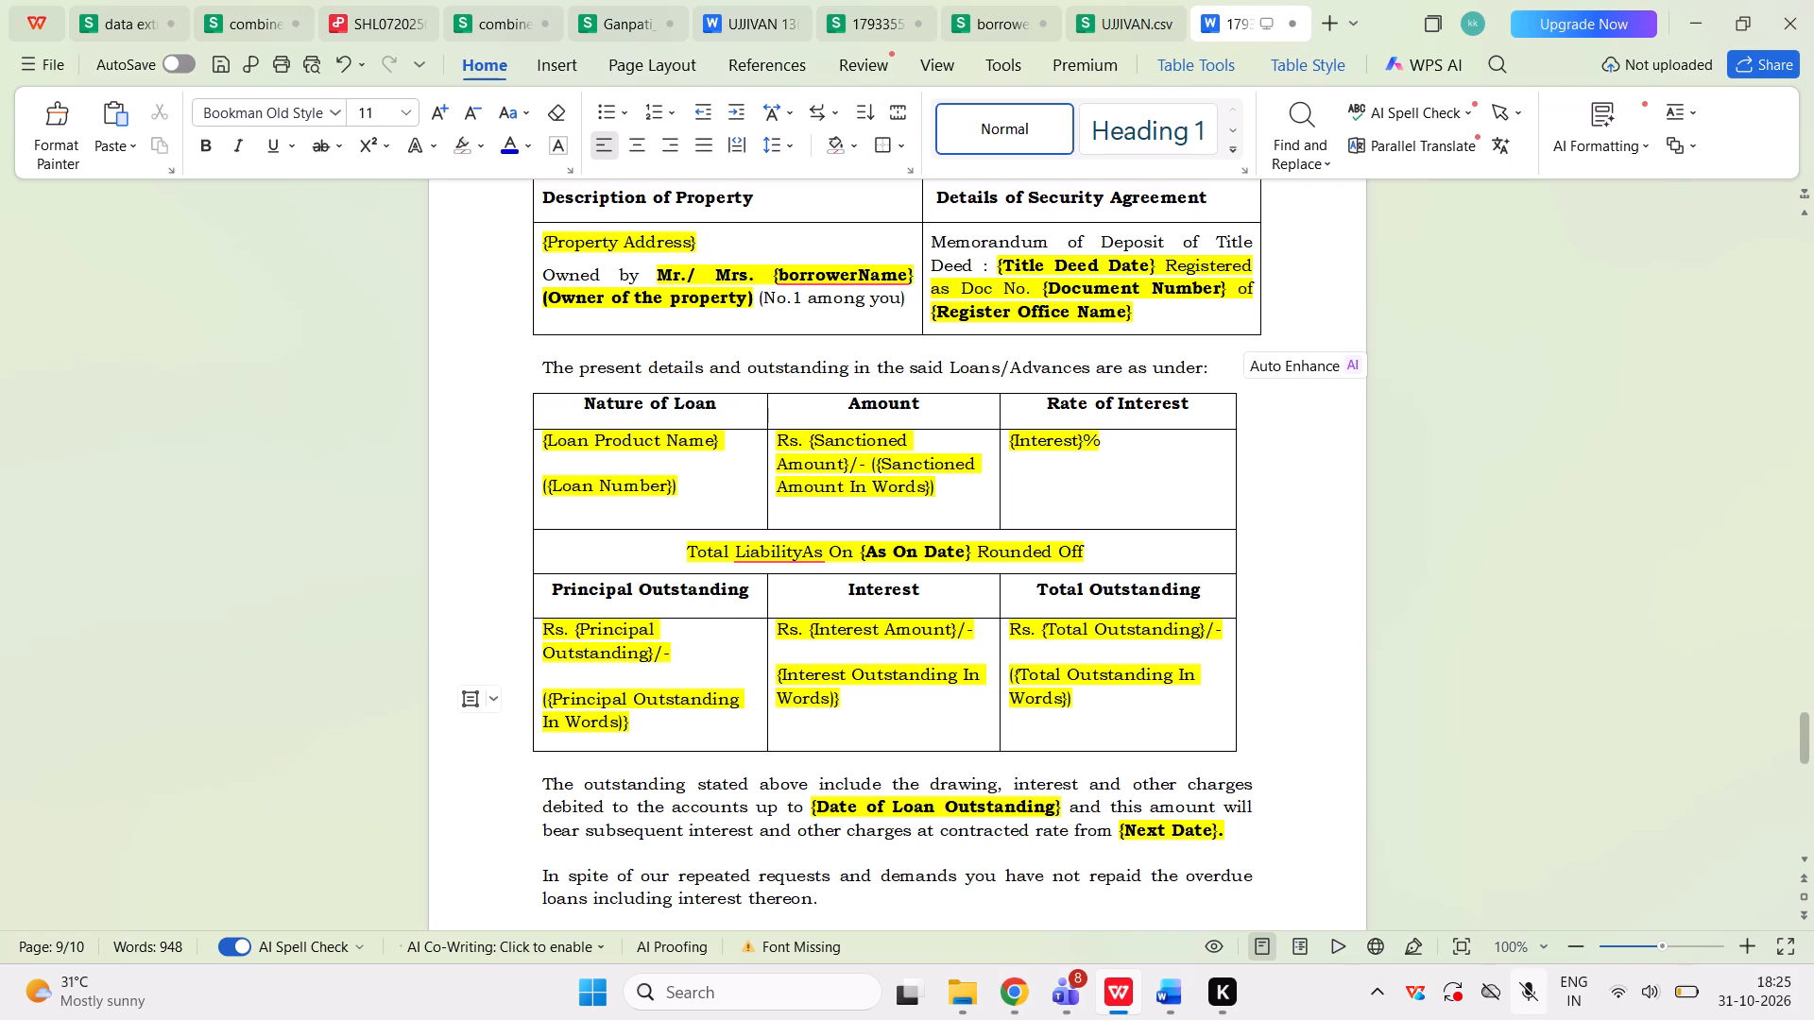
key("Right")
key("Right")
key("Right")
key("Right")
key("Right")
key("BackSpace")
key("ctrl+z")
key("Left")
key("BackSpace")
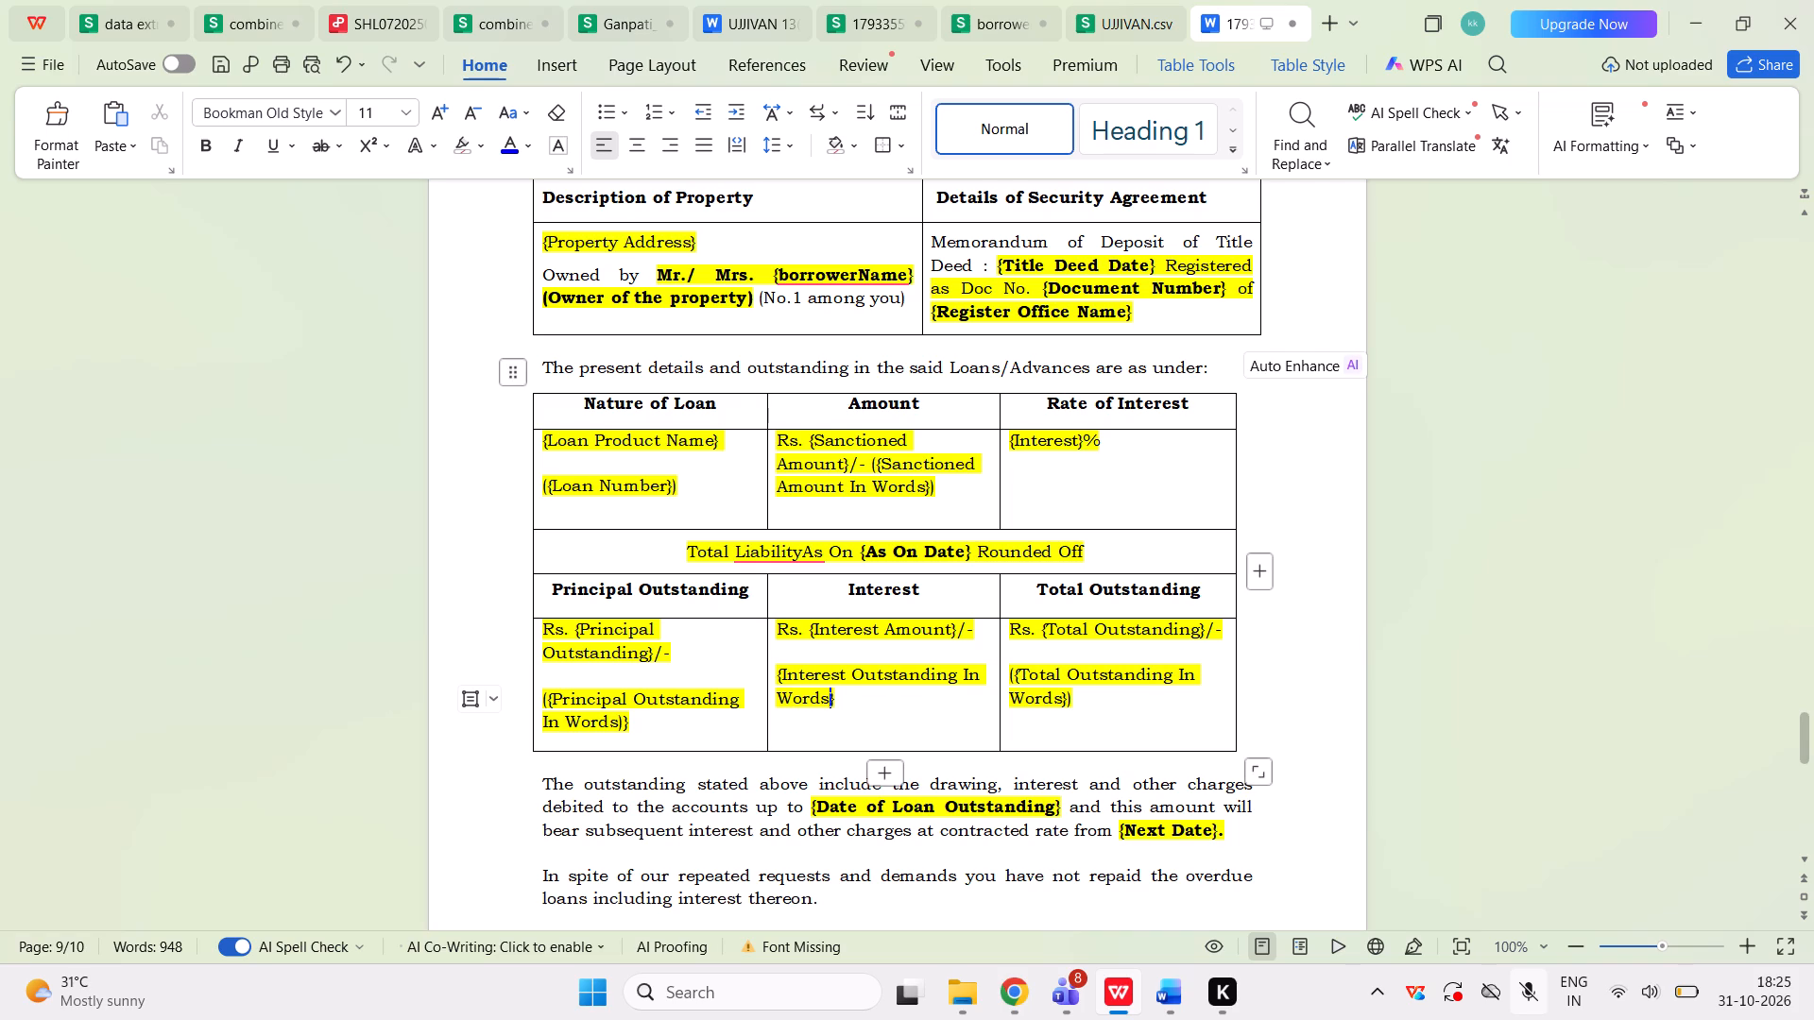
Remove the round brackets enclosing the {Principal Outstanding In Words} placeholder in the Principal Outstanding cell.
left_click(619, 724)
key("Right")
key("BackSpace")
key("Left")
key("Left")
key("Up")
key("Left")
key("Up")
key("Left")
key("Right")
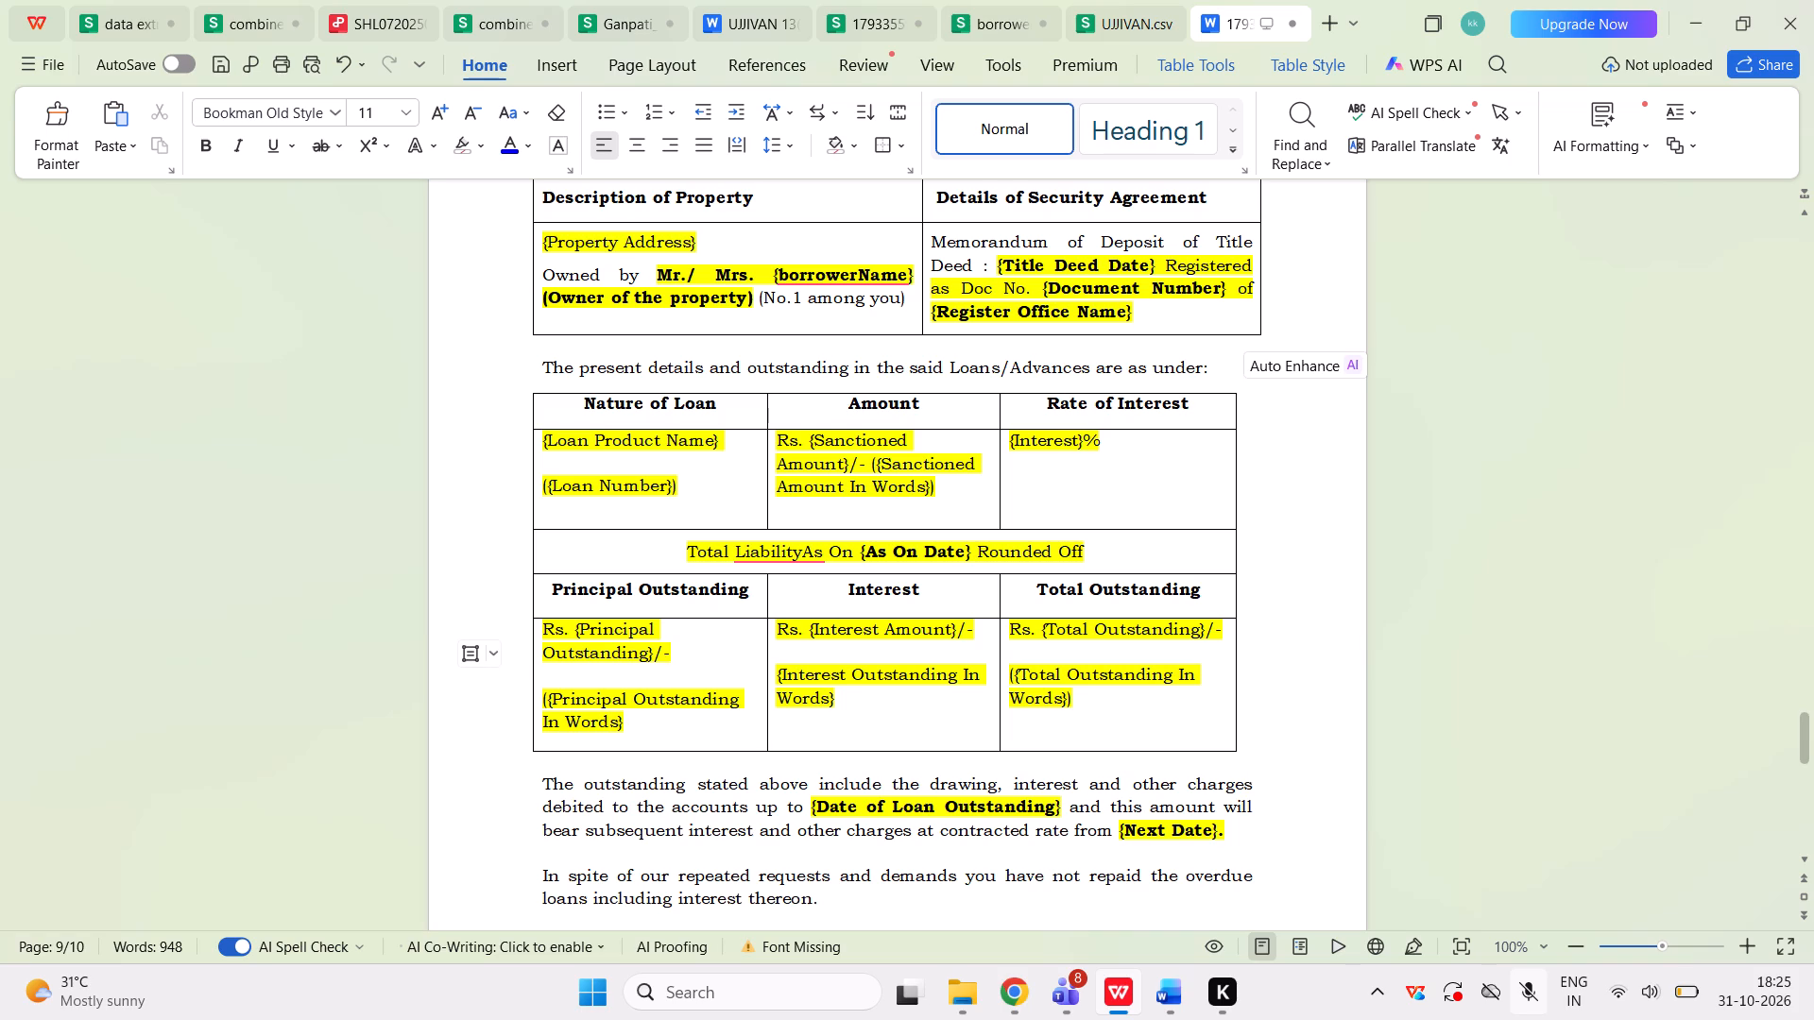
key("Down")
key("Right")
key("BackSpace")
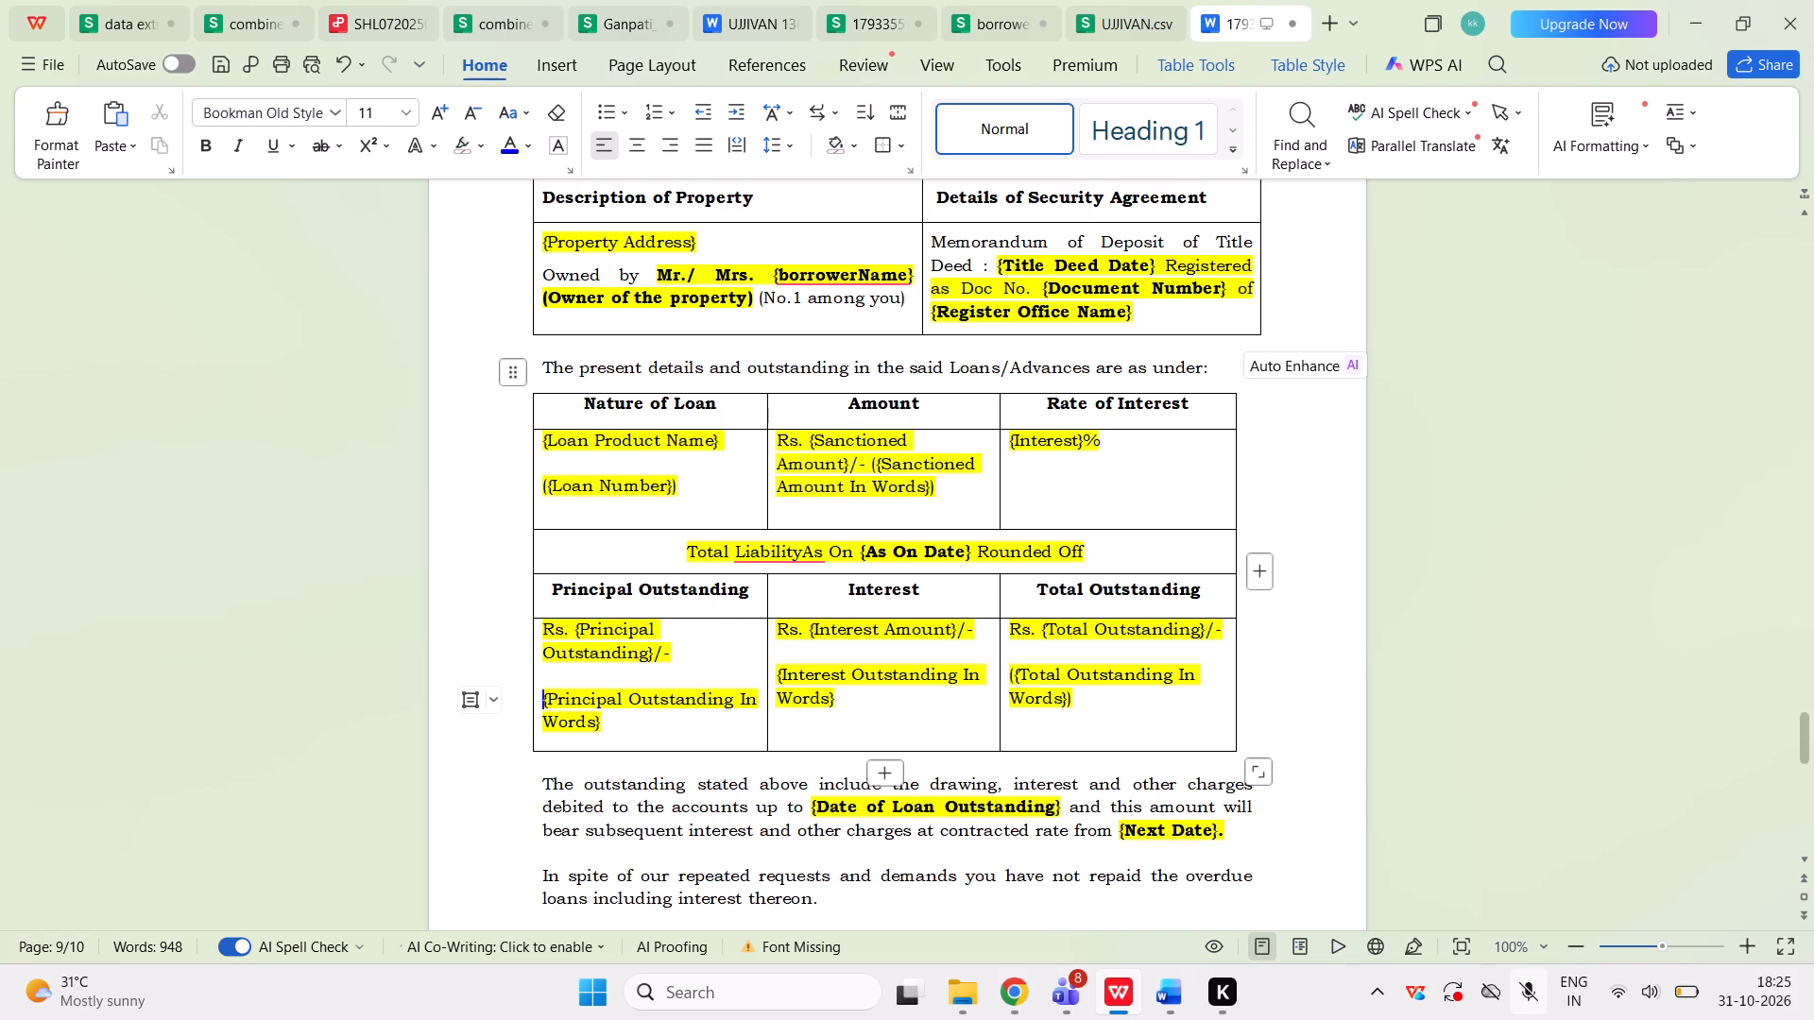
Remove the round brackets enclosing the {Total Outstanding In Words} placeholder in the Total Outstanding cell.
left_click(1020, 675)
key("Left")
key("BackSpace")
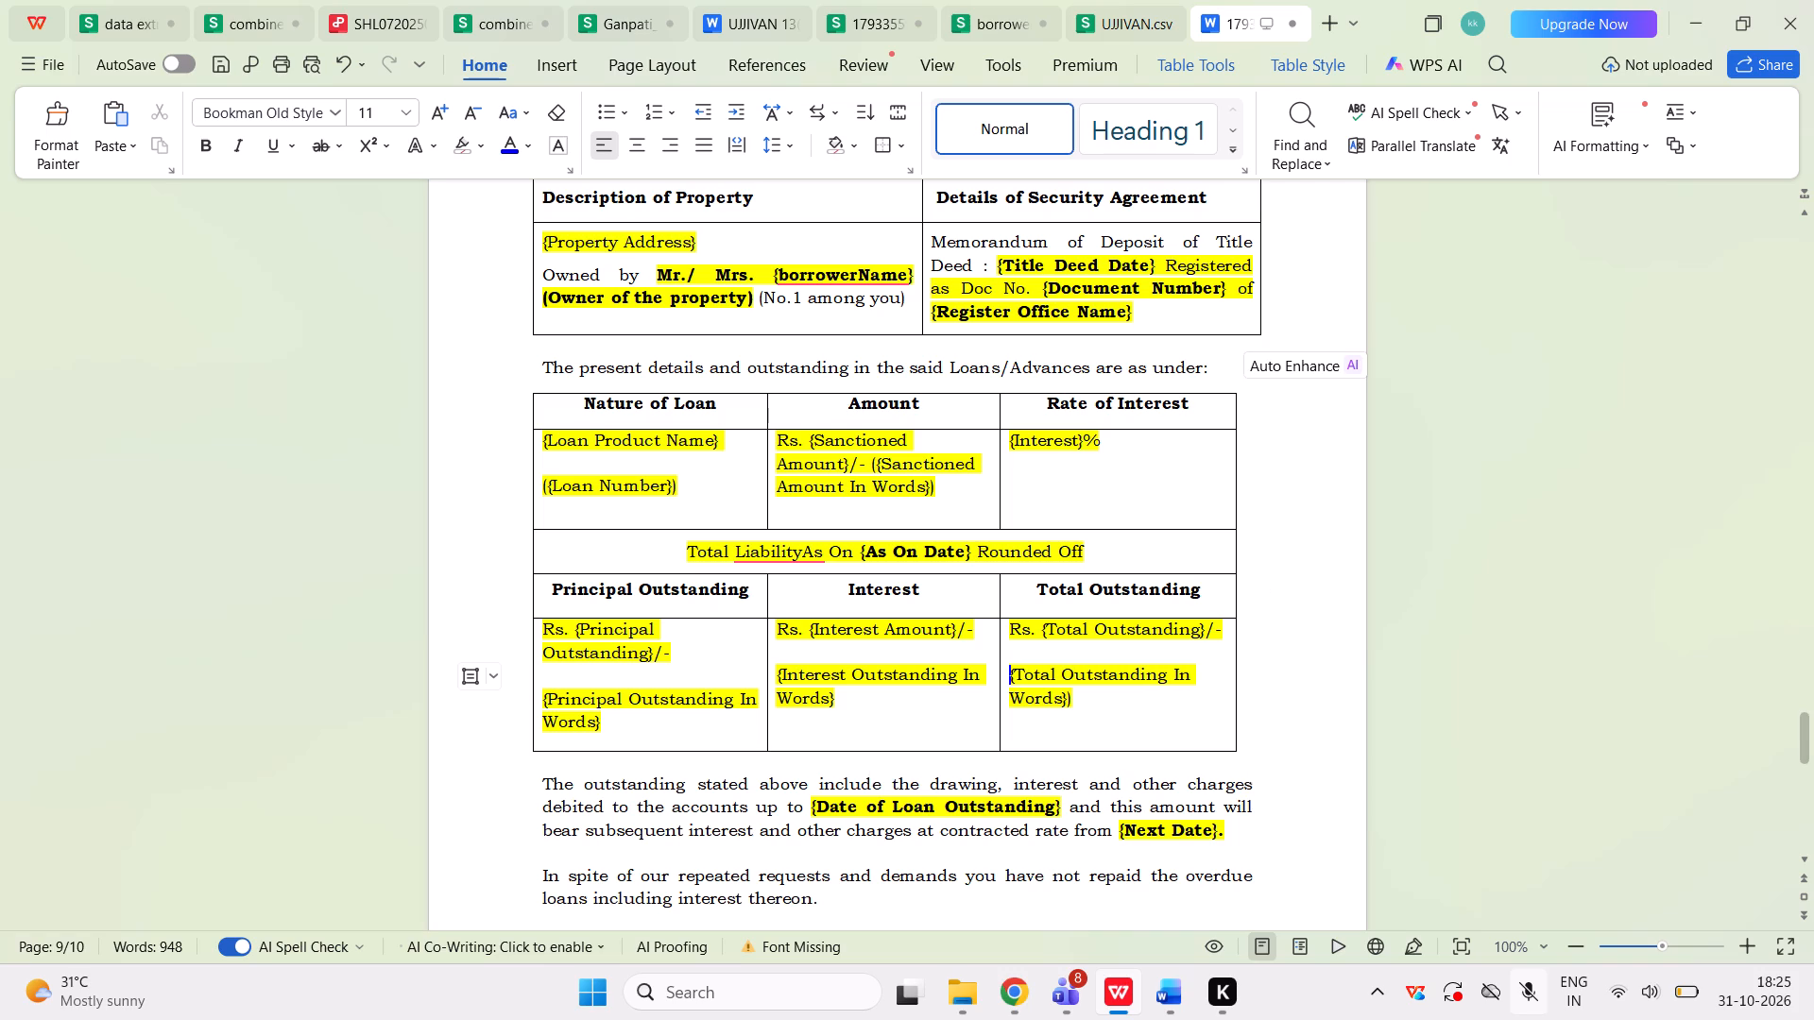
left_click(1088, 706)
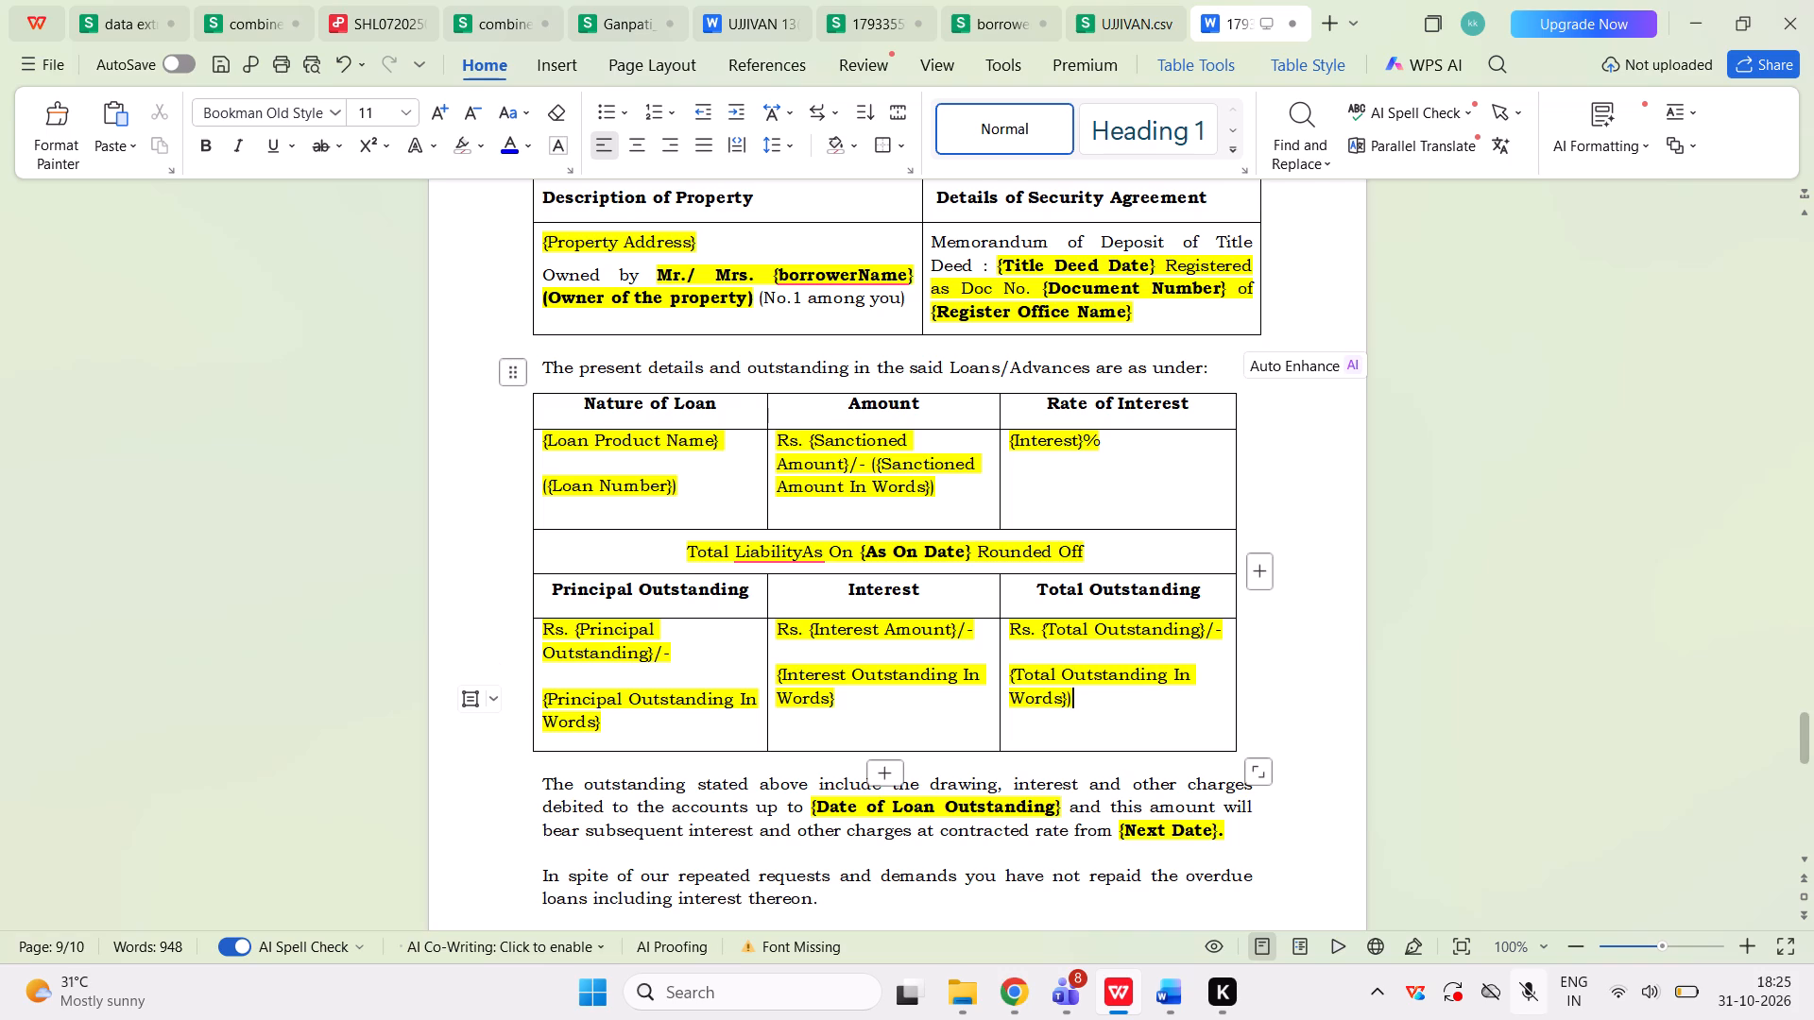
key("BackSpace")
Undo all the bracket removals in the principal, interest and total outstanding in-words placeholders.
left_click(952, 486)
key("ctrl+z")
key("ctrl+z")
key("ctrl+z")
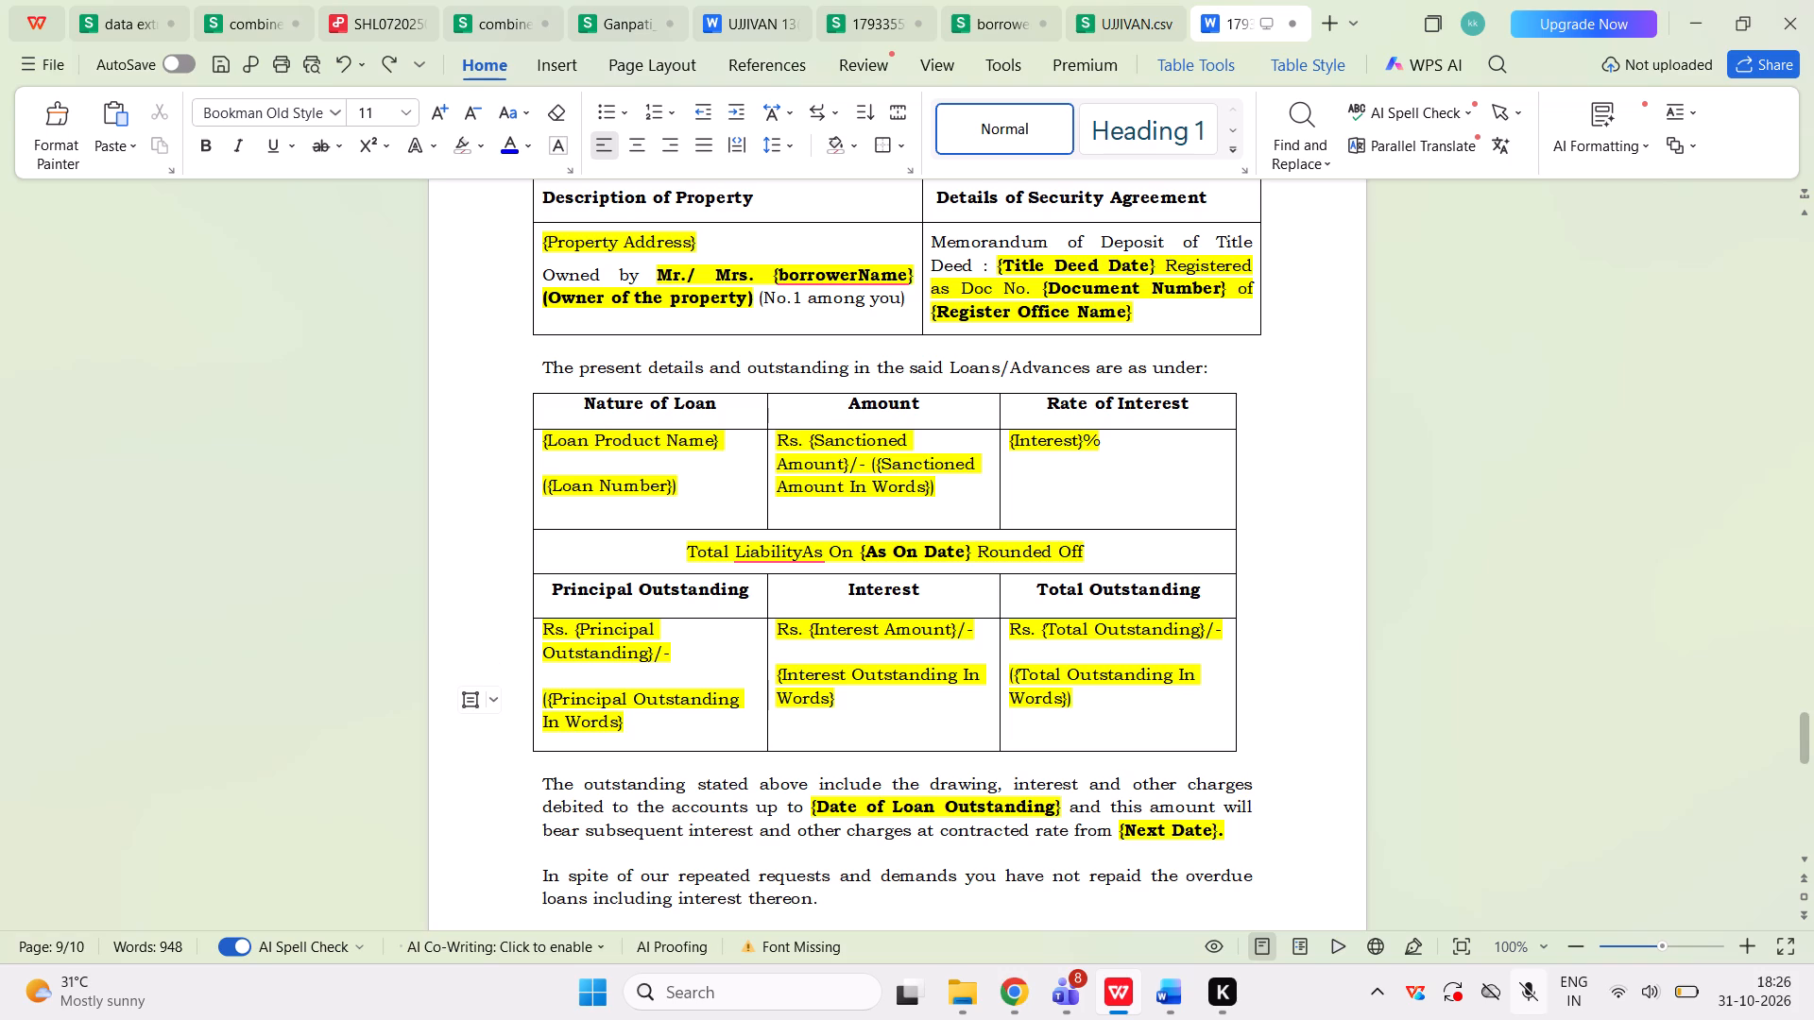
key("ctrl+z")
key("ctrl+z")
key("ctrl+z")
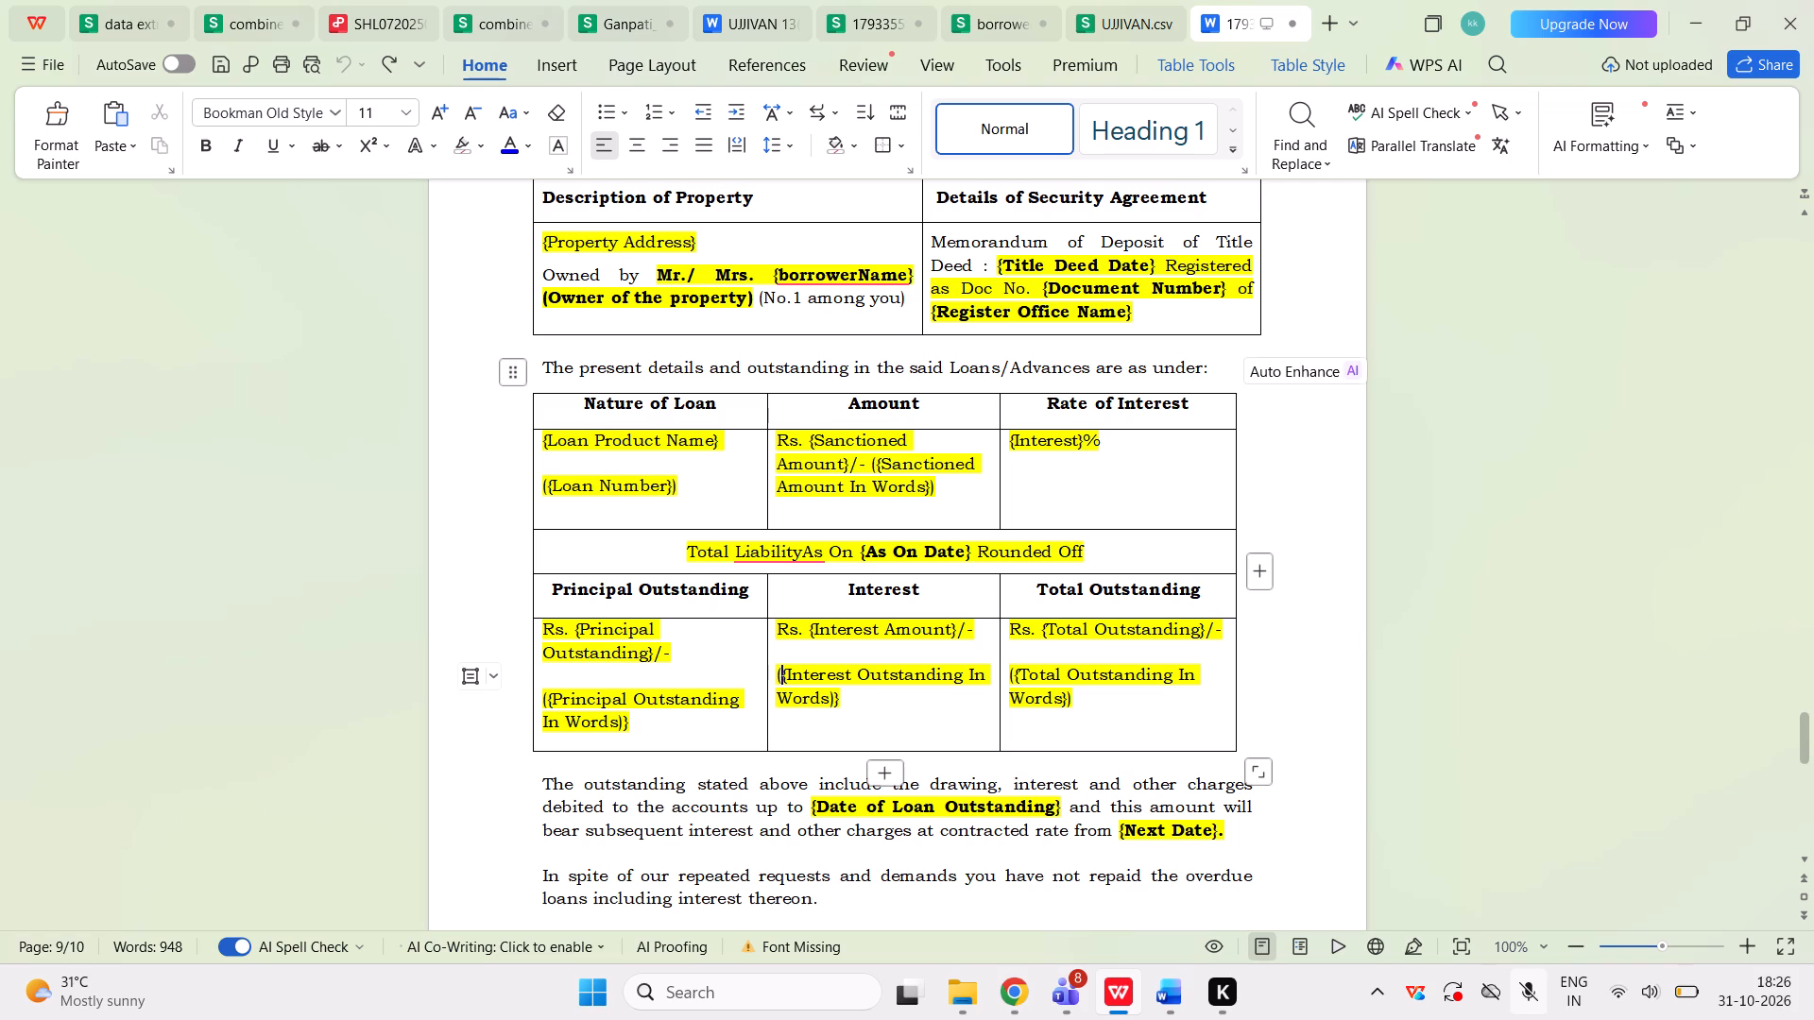
Examine the brackets and braces around the Sanctioned Amount In Words placeholder in the loan table's Amount cell.
left_click(880, 461)
left_click(952, 497)
key("Left")
key("Up")
key("Left")
key("Left")
key("Left")
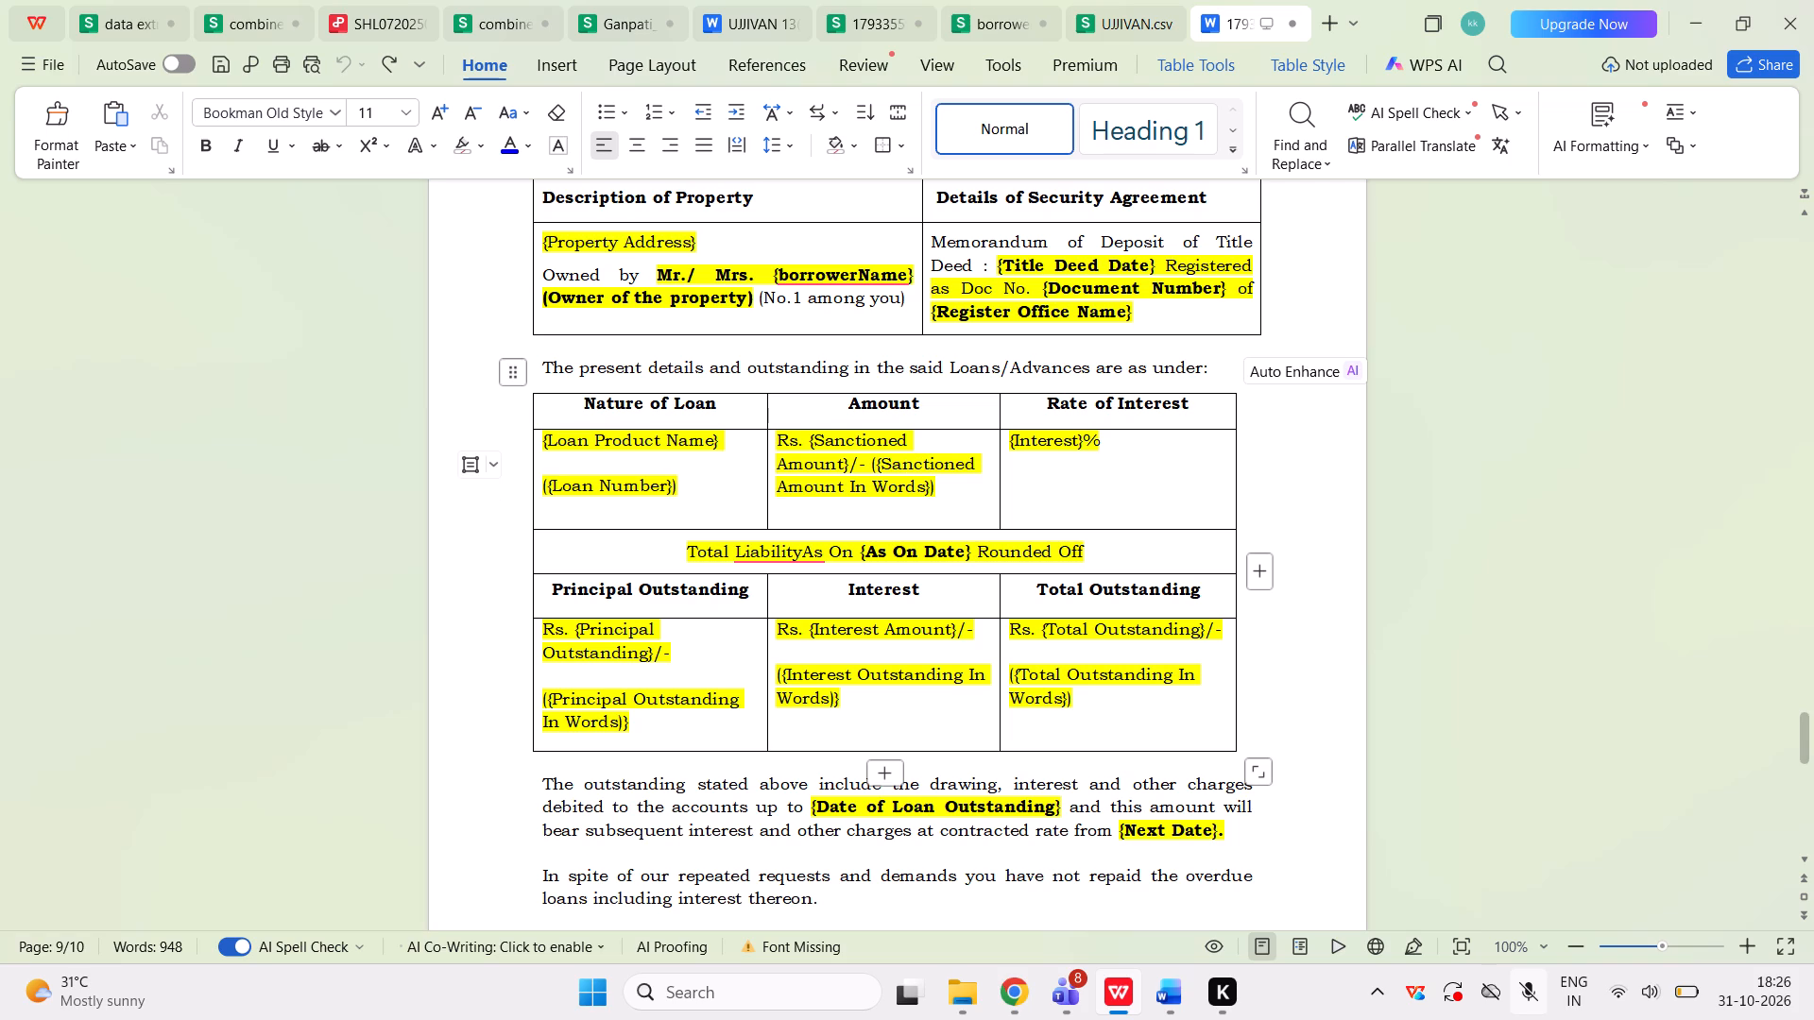
key("Left")
key("Down")
key("Right")
key("Right")
key("Right")
key("Right")
key("Right")
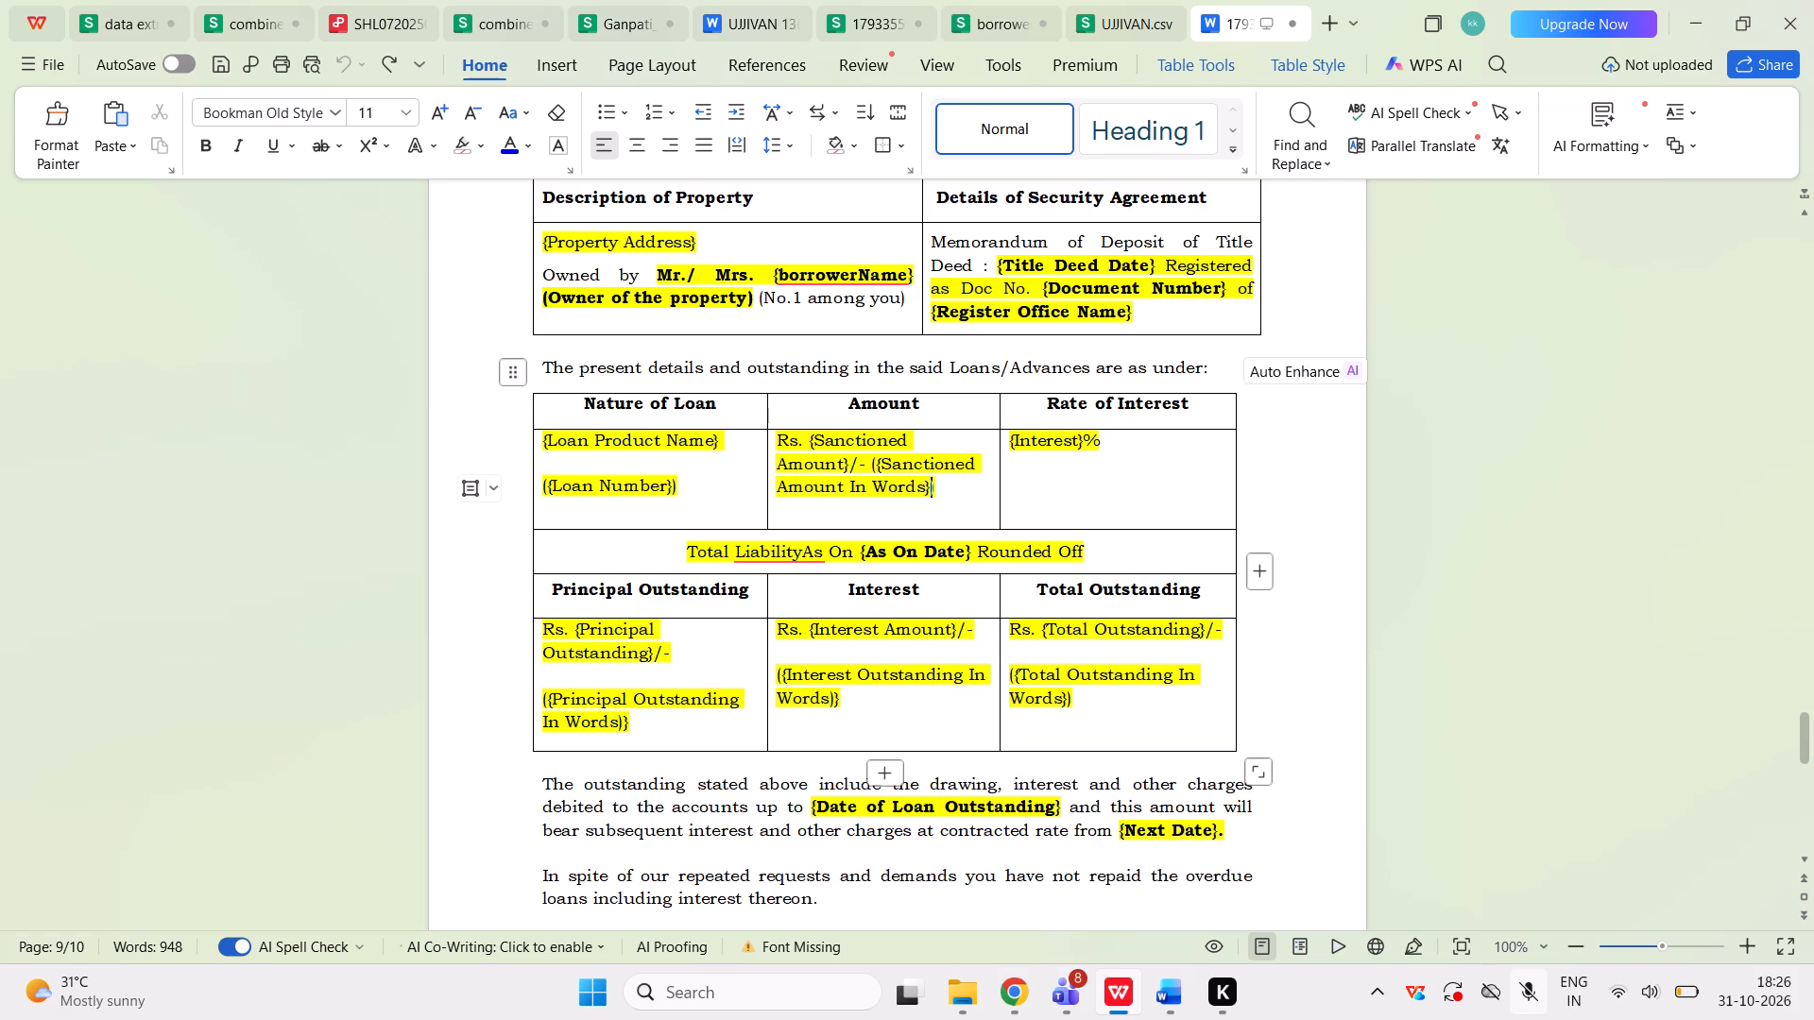
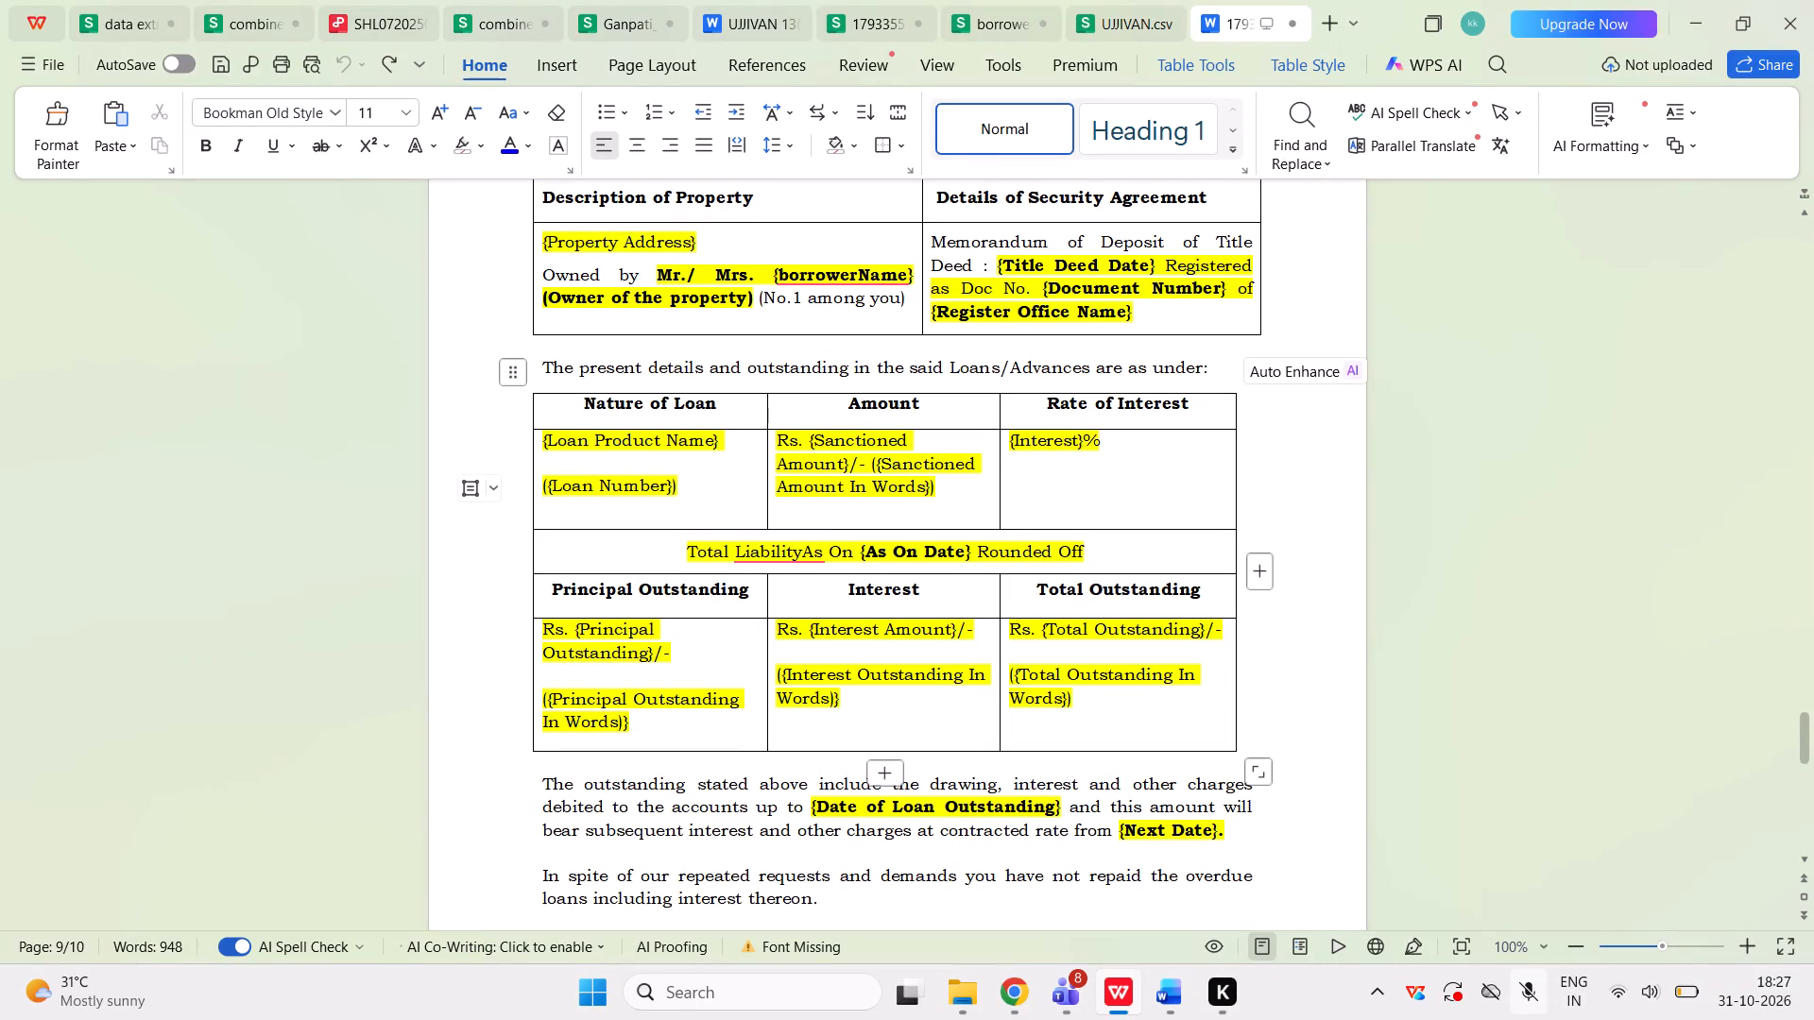
Switch to the notice preview in Chrome and examine the in-words amounts in the loan and outstanding tables.
left_click(1001, 986)
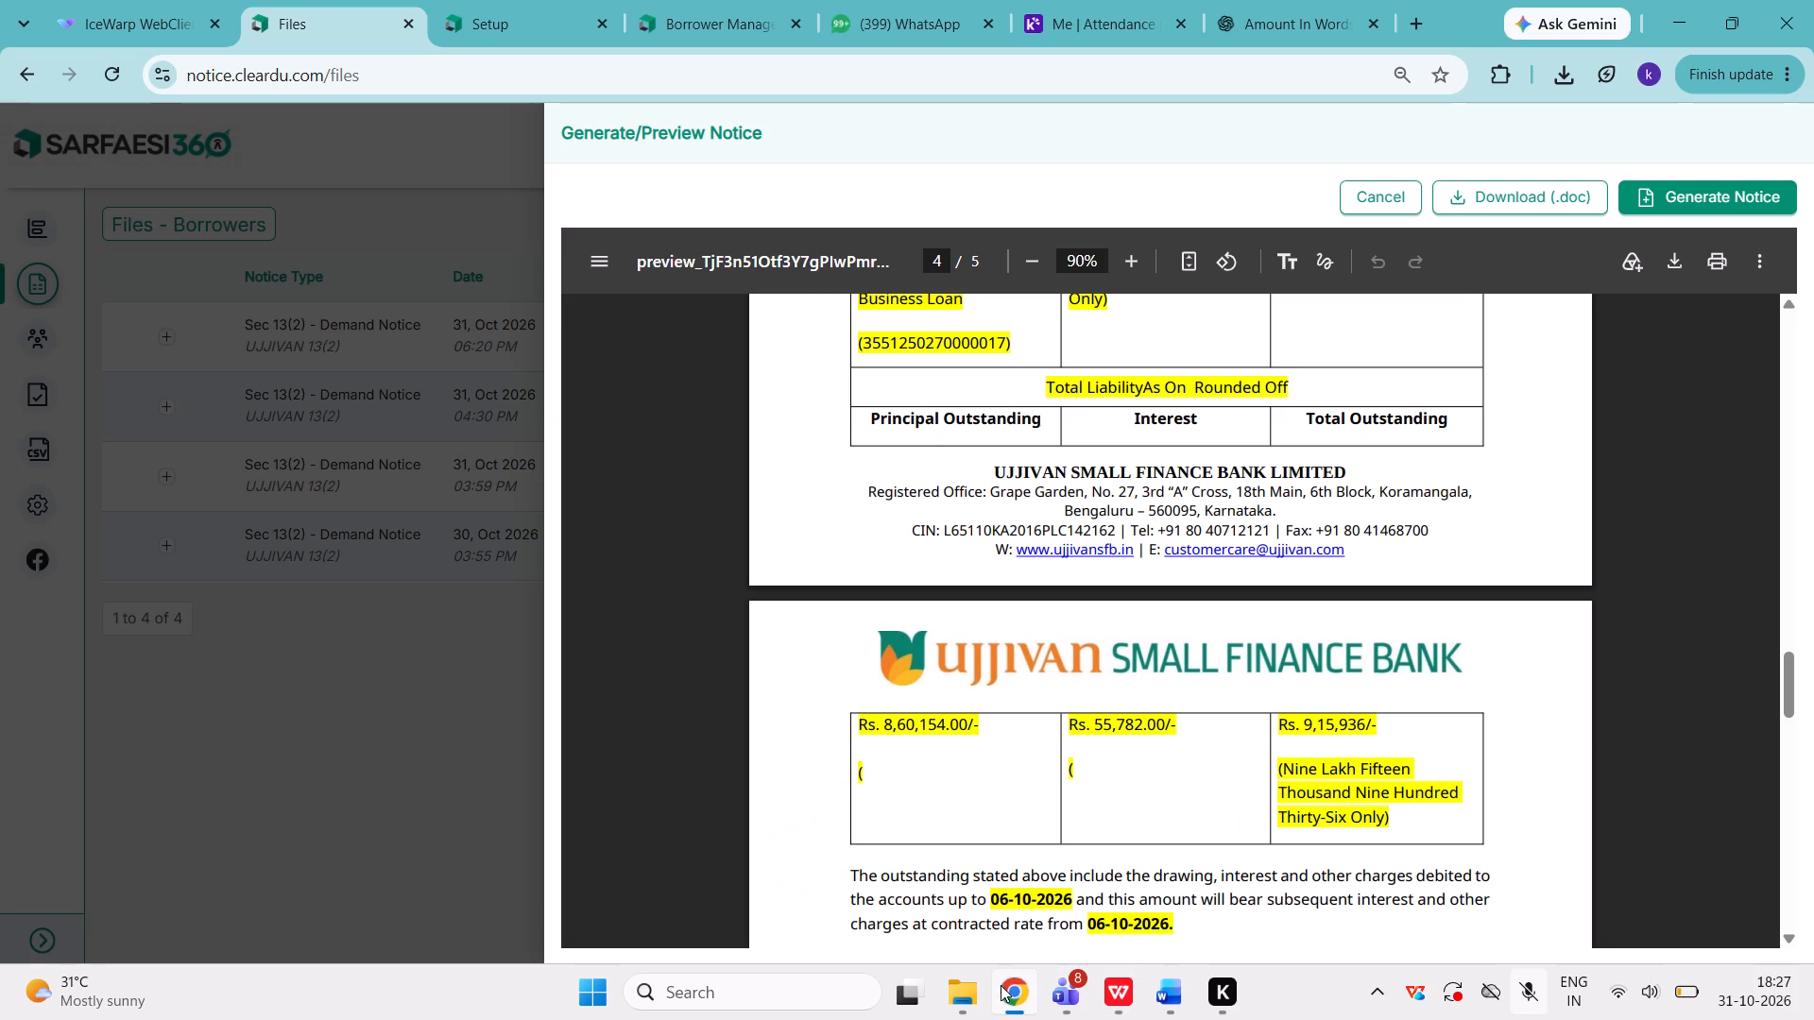
scroll(1018, 739, "up", 1)
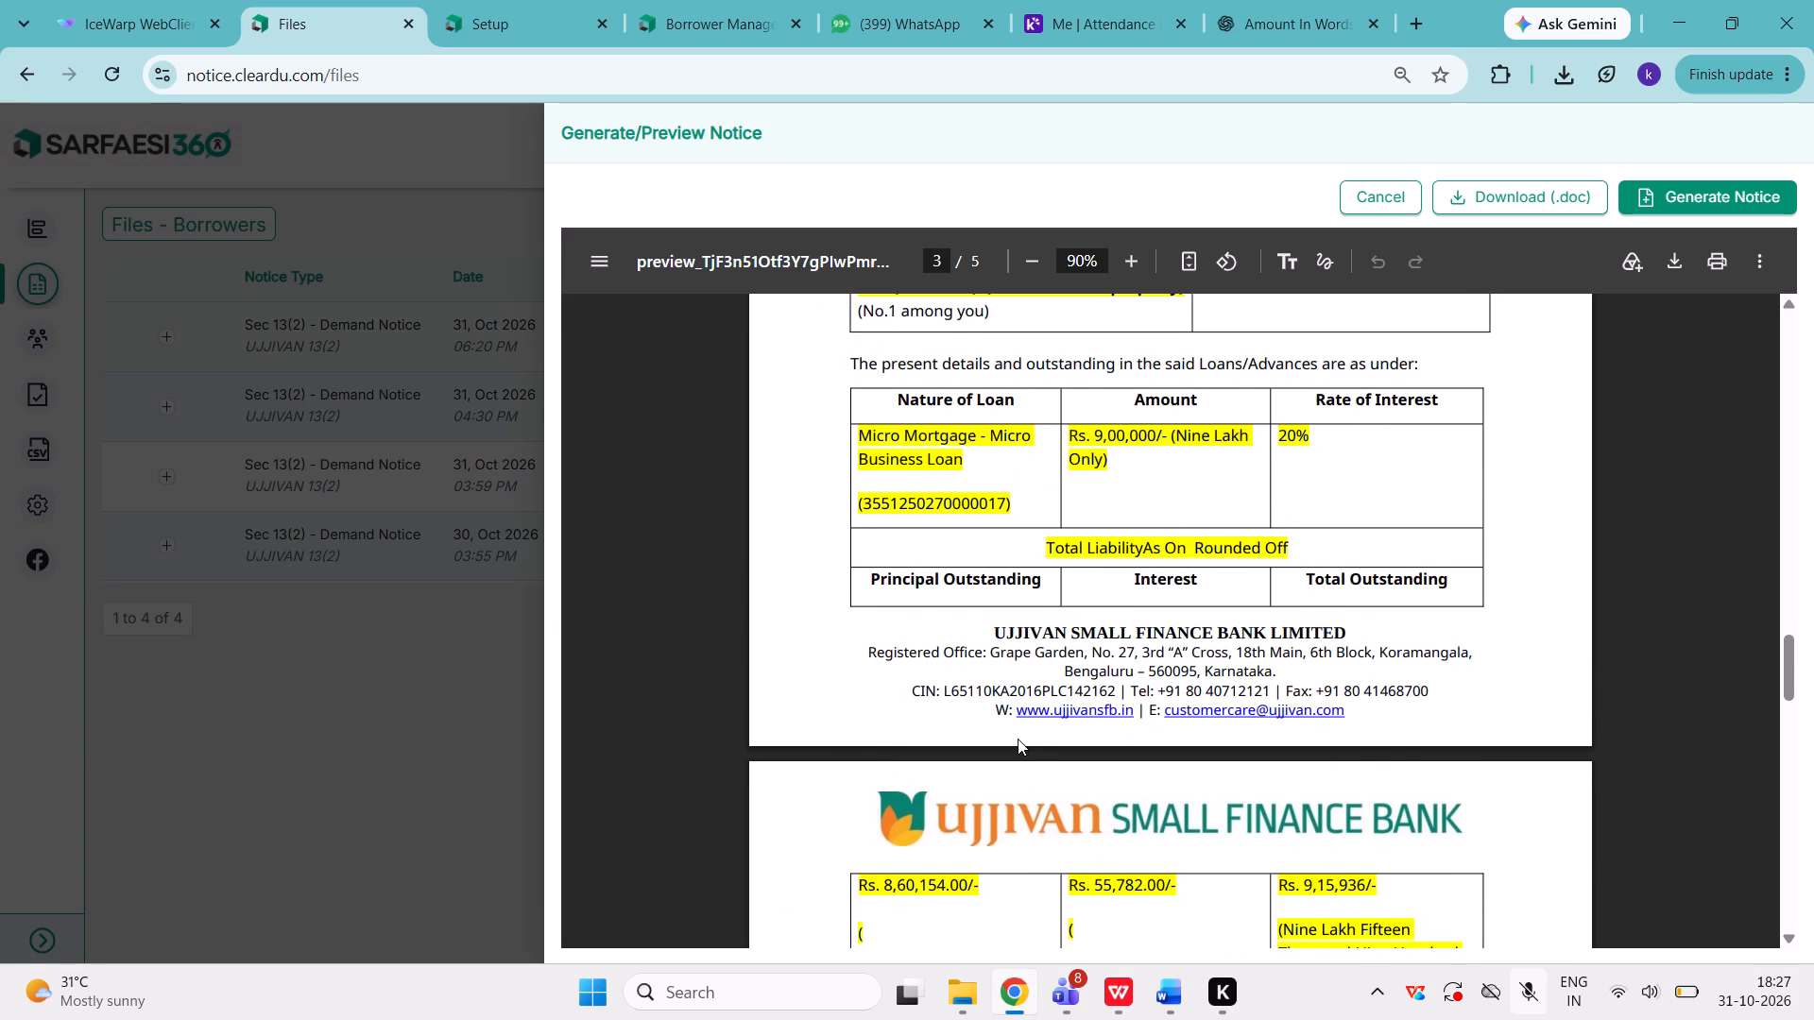
scroll(1018, 739, "up", 1)
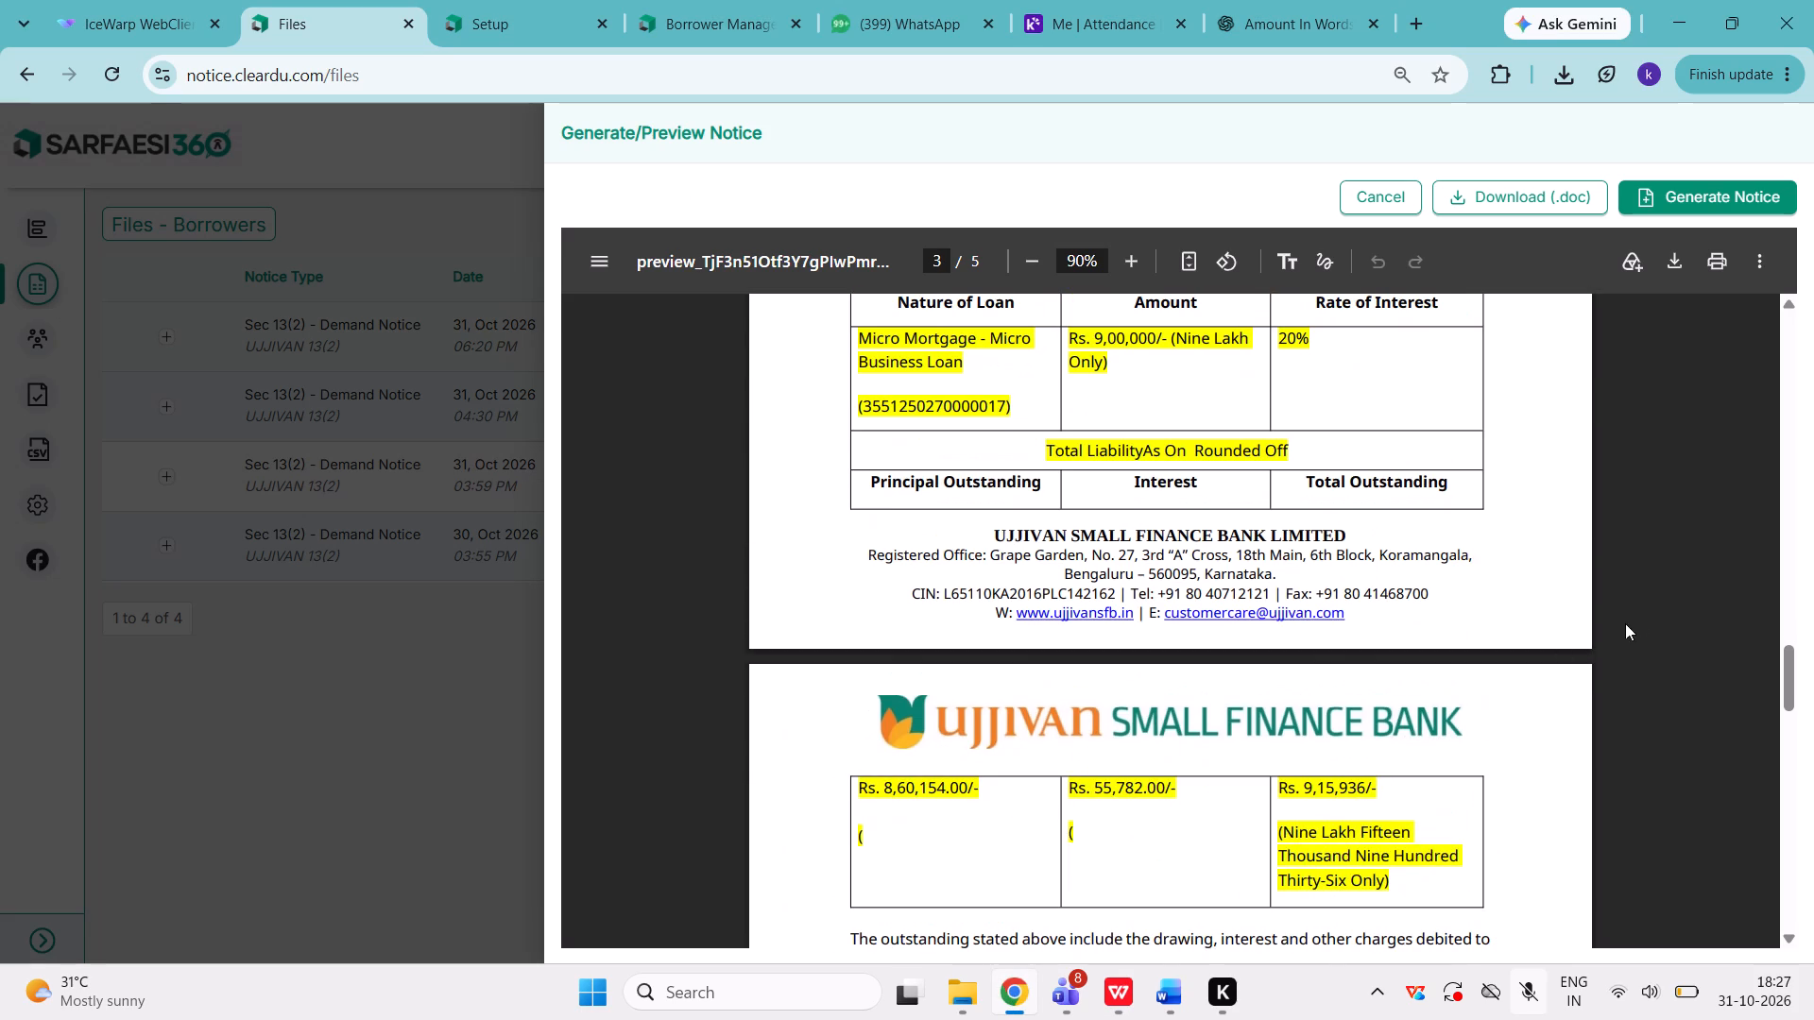
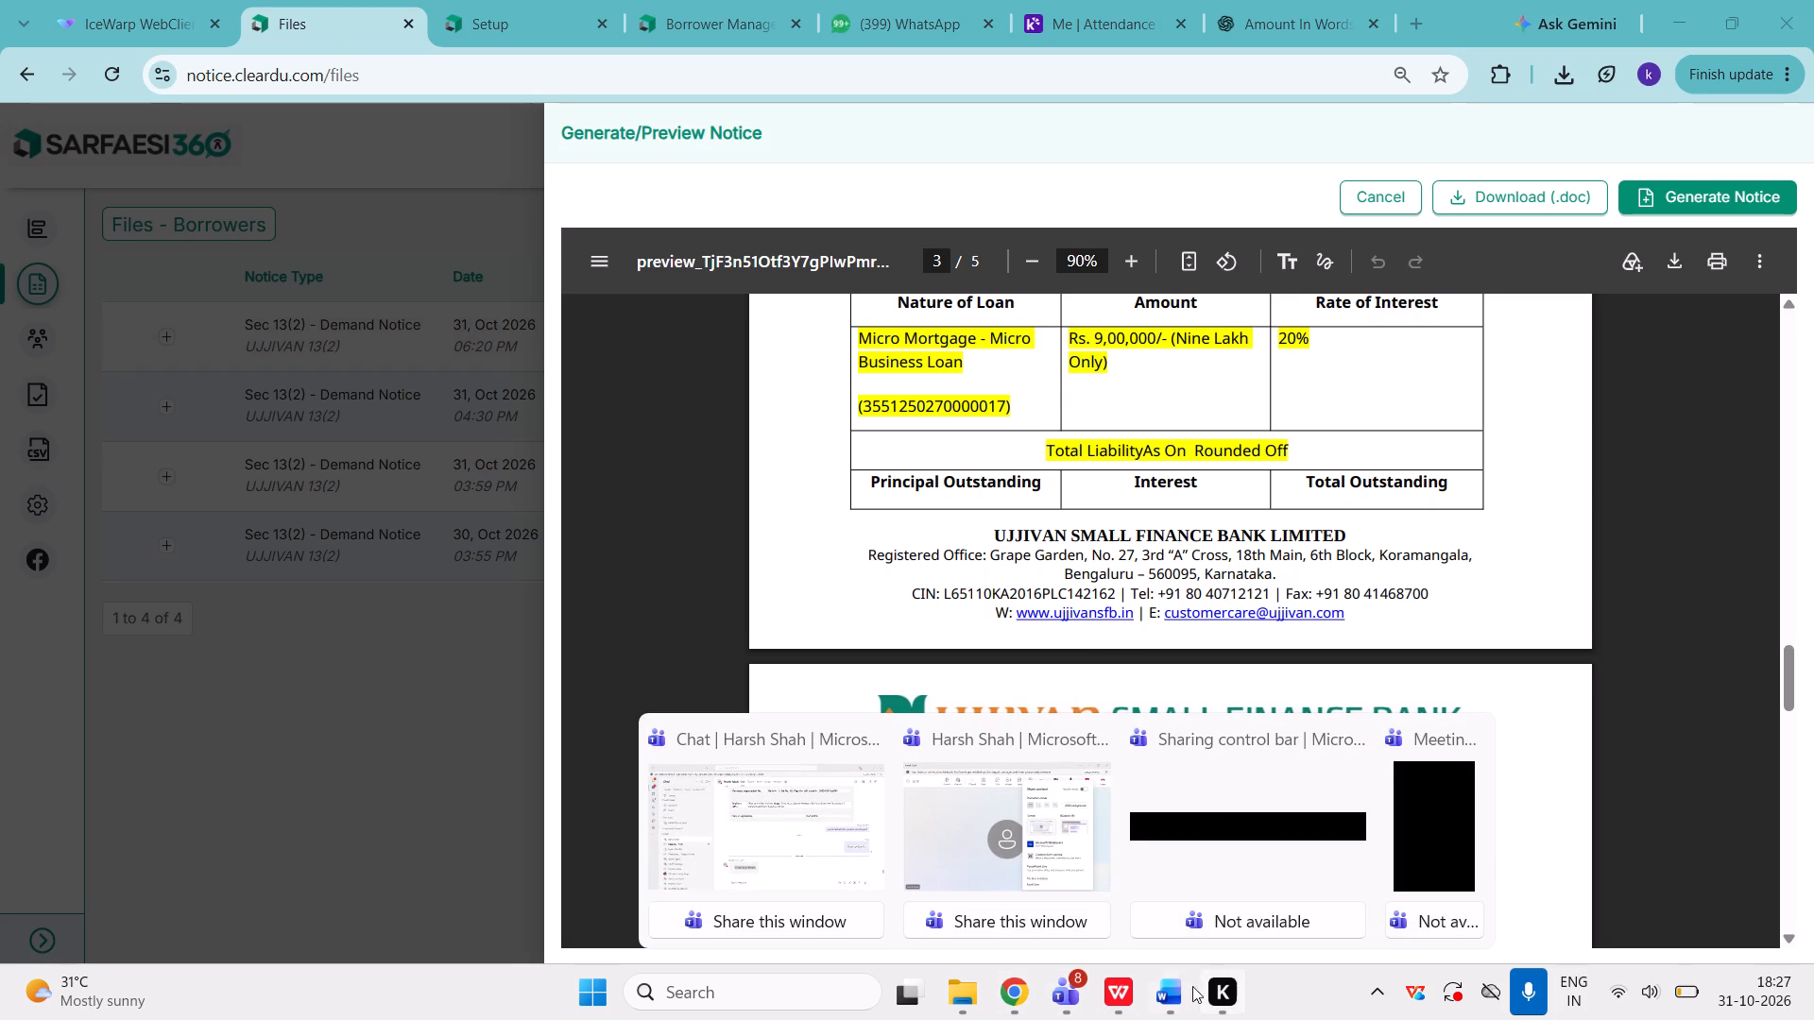
Switch to the notice template in WPS Office and examine the brackets around the Interest Outstanding In Words placeholder in the outstanding table.
left_click(1181, 988)
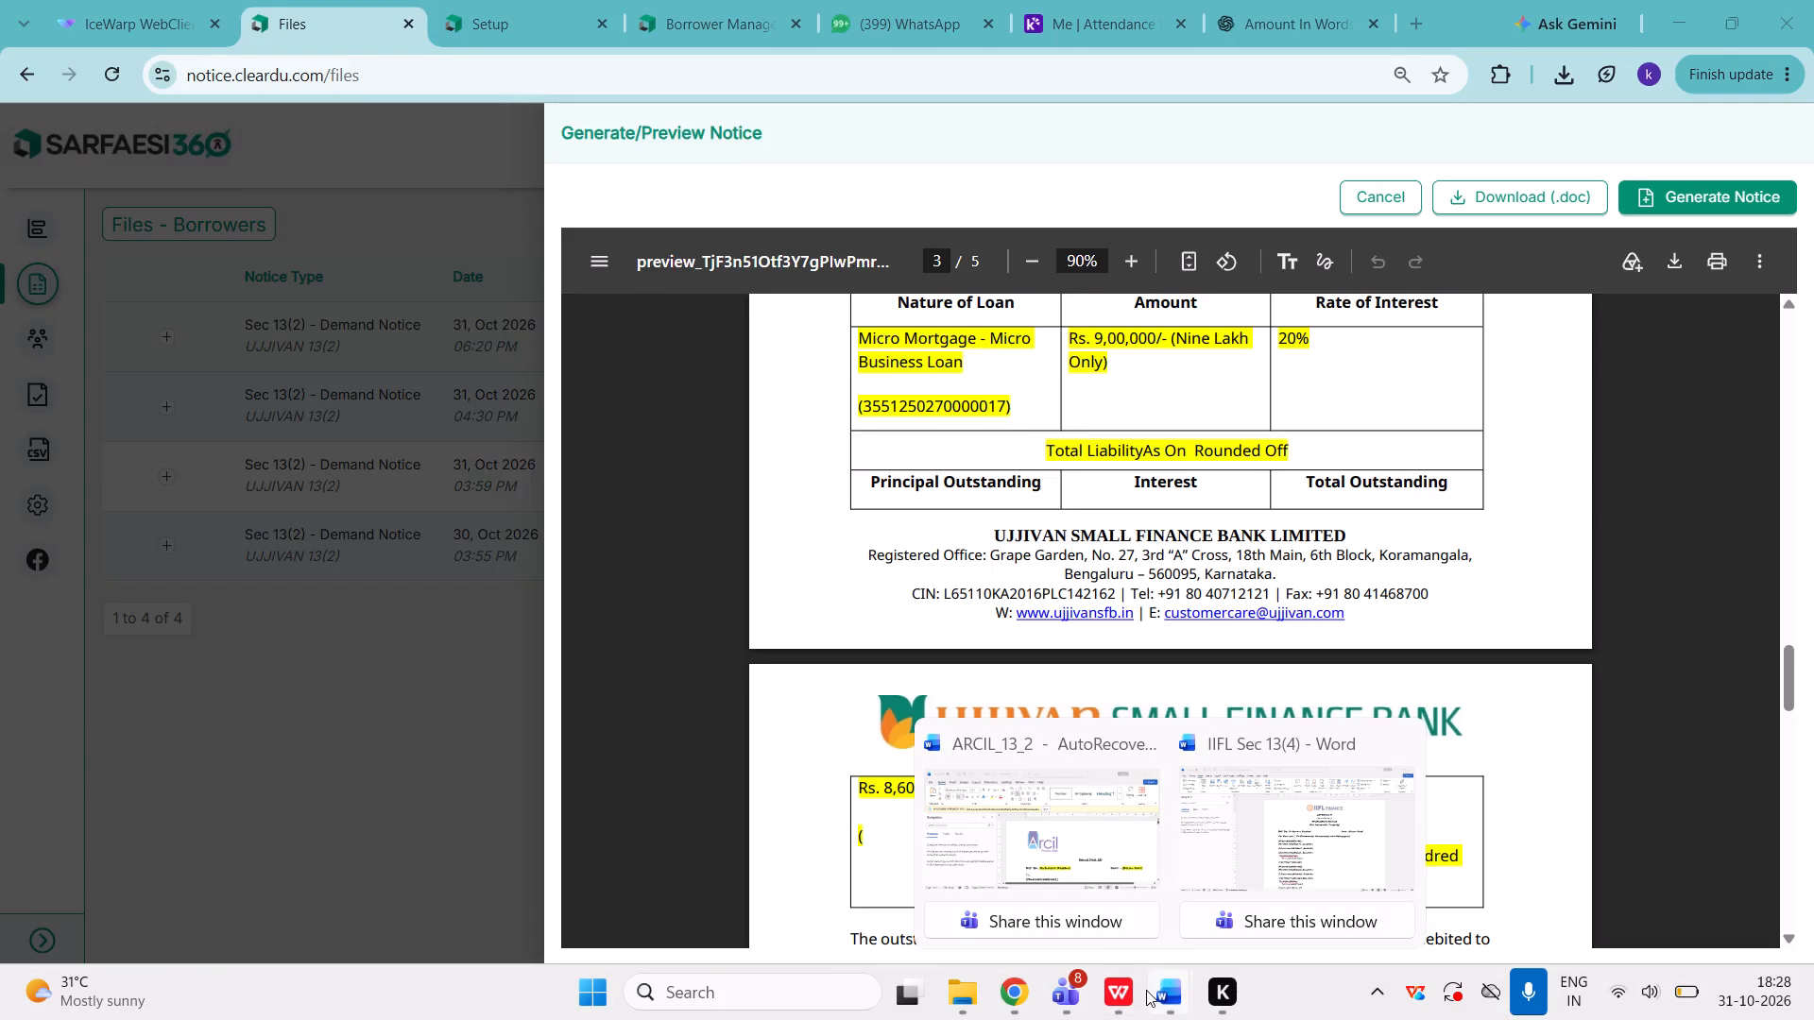
left_click(1122, 990)
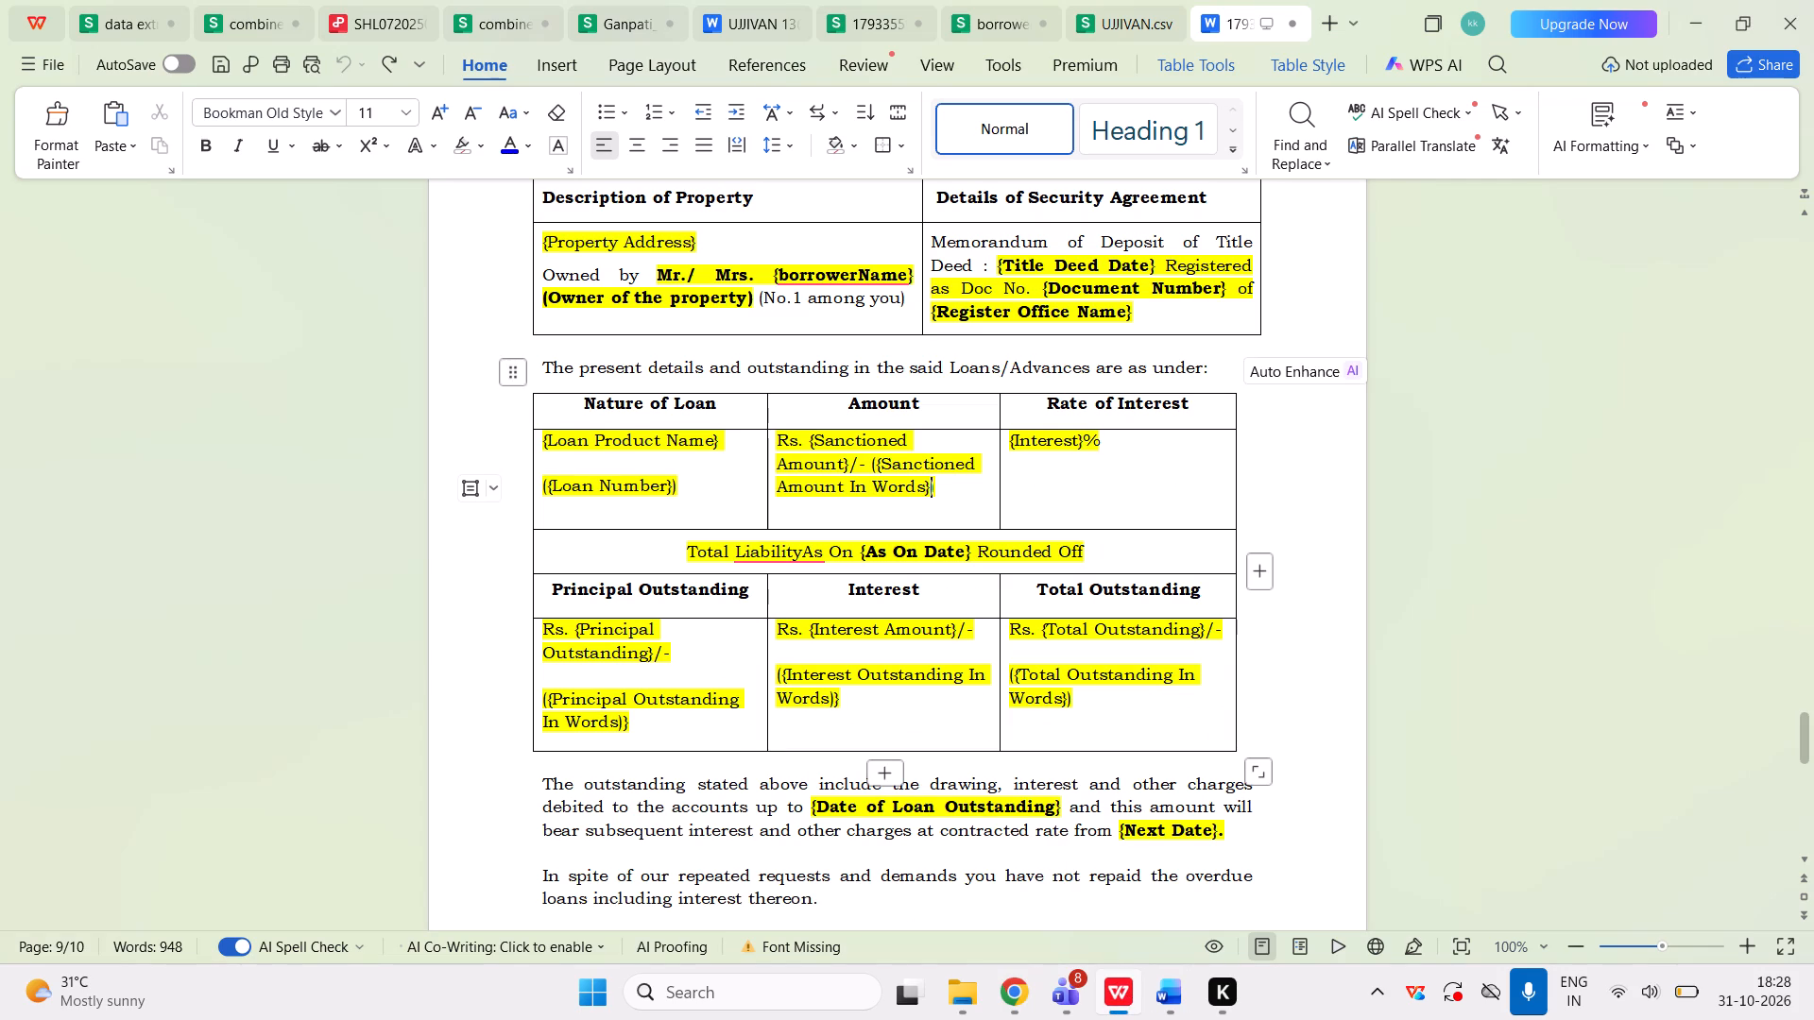
left_click(925, 716)
left_click(782, 681)
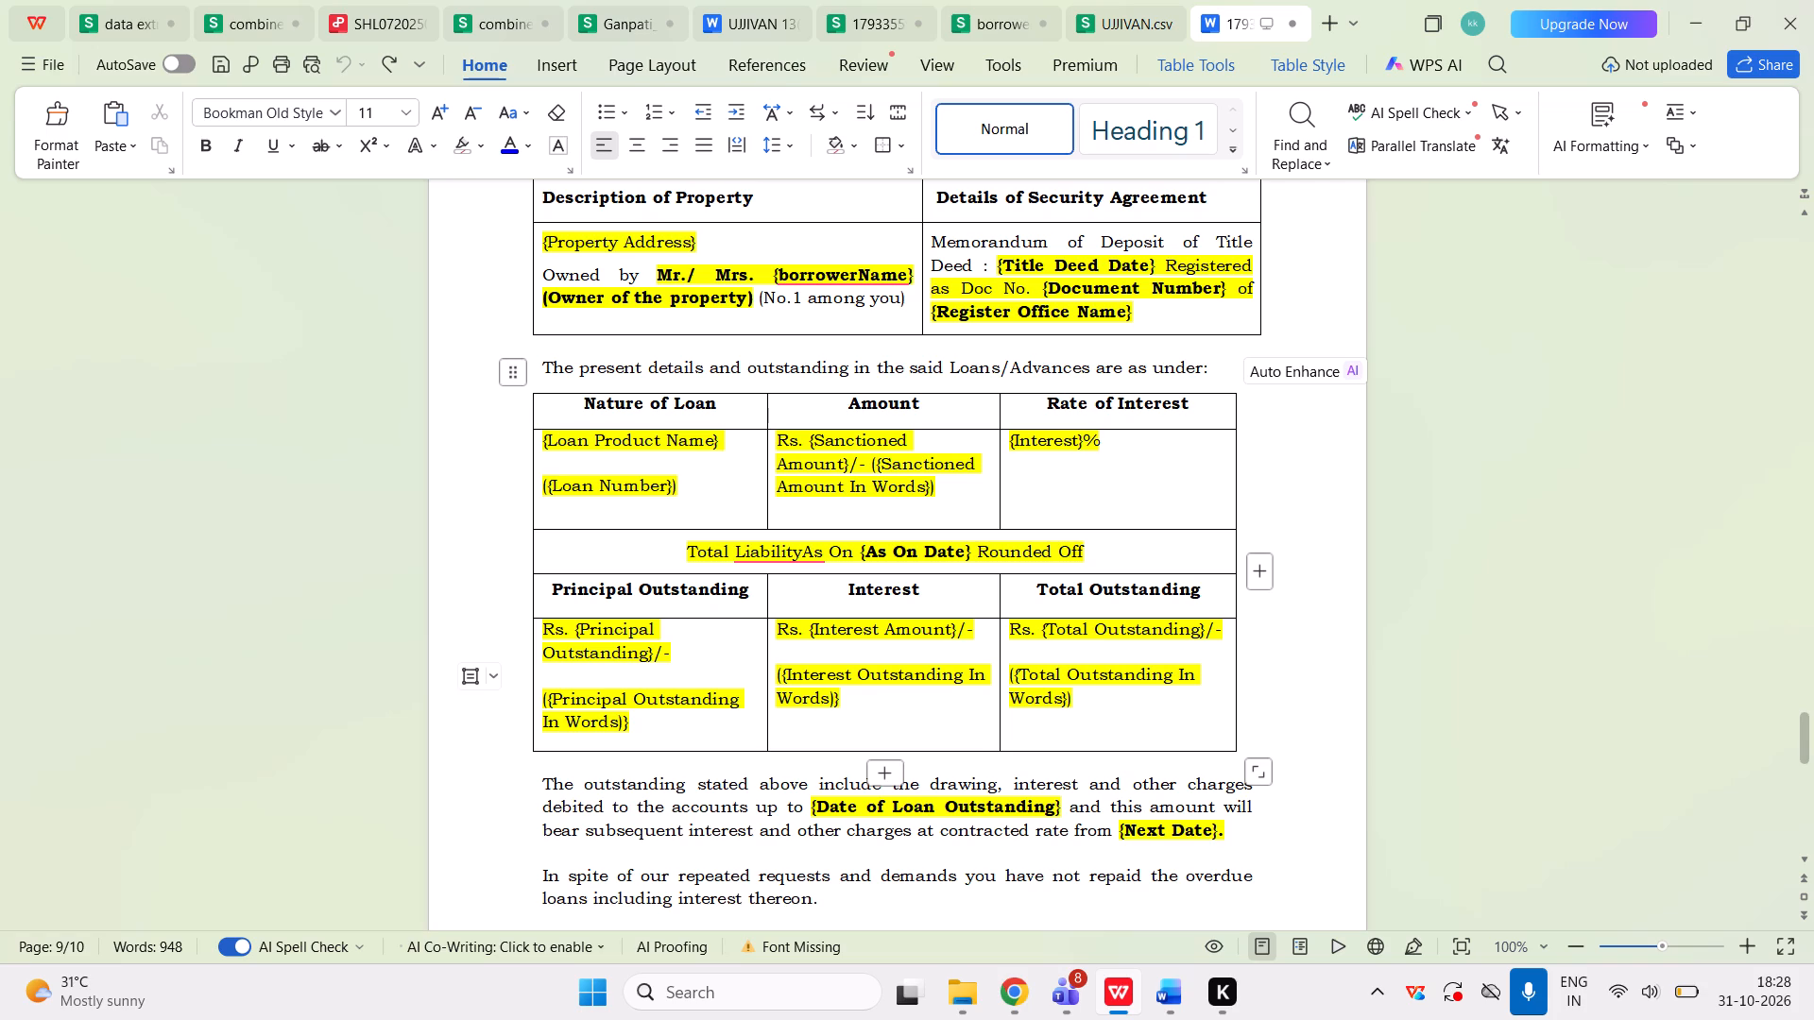
left_click(788, 680)
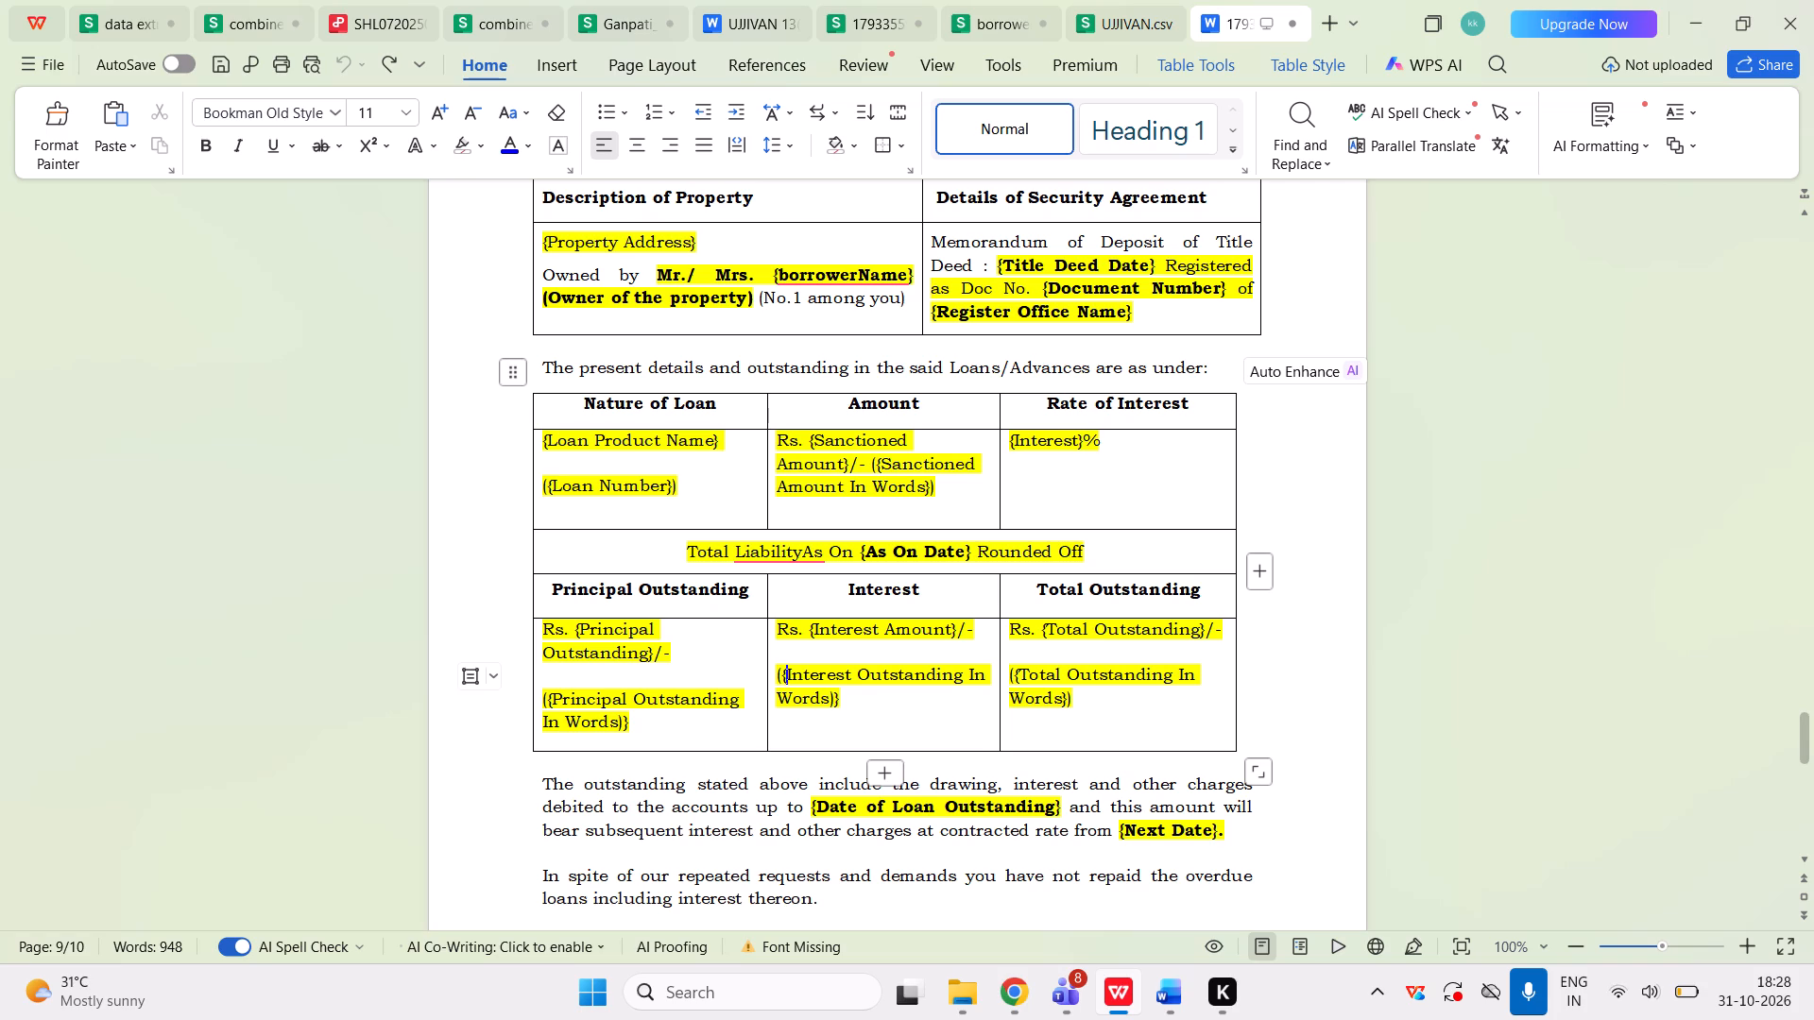
left_click(780, 679)
left_click(840, 702)
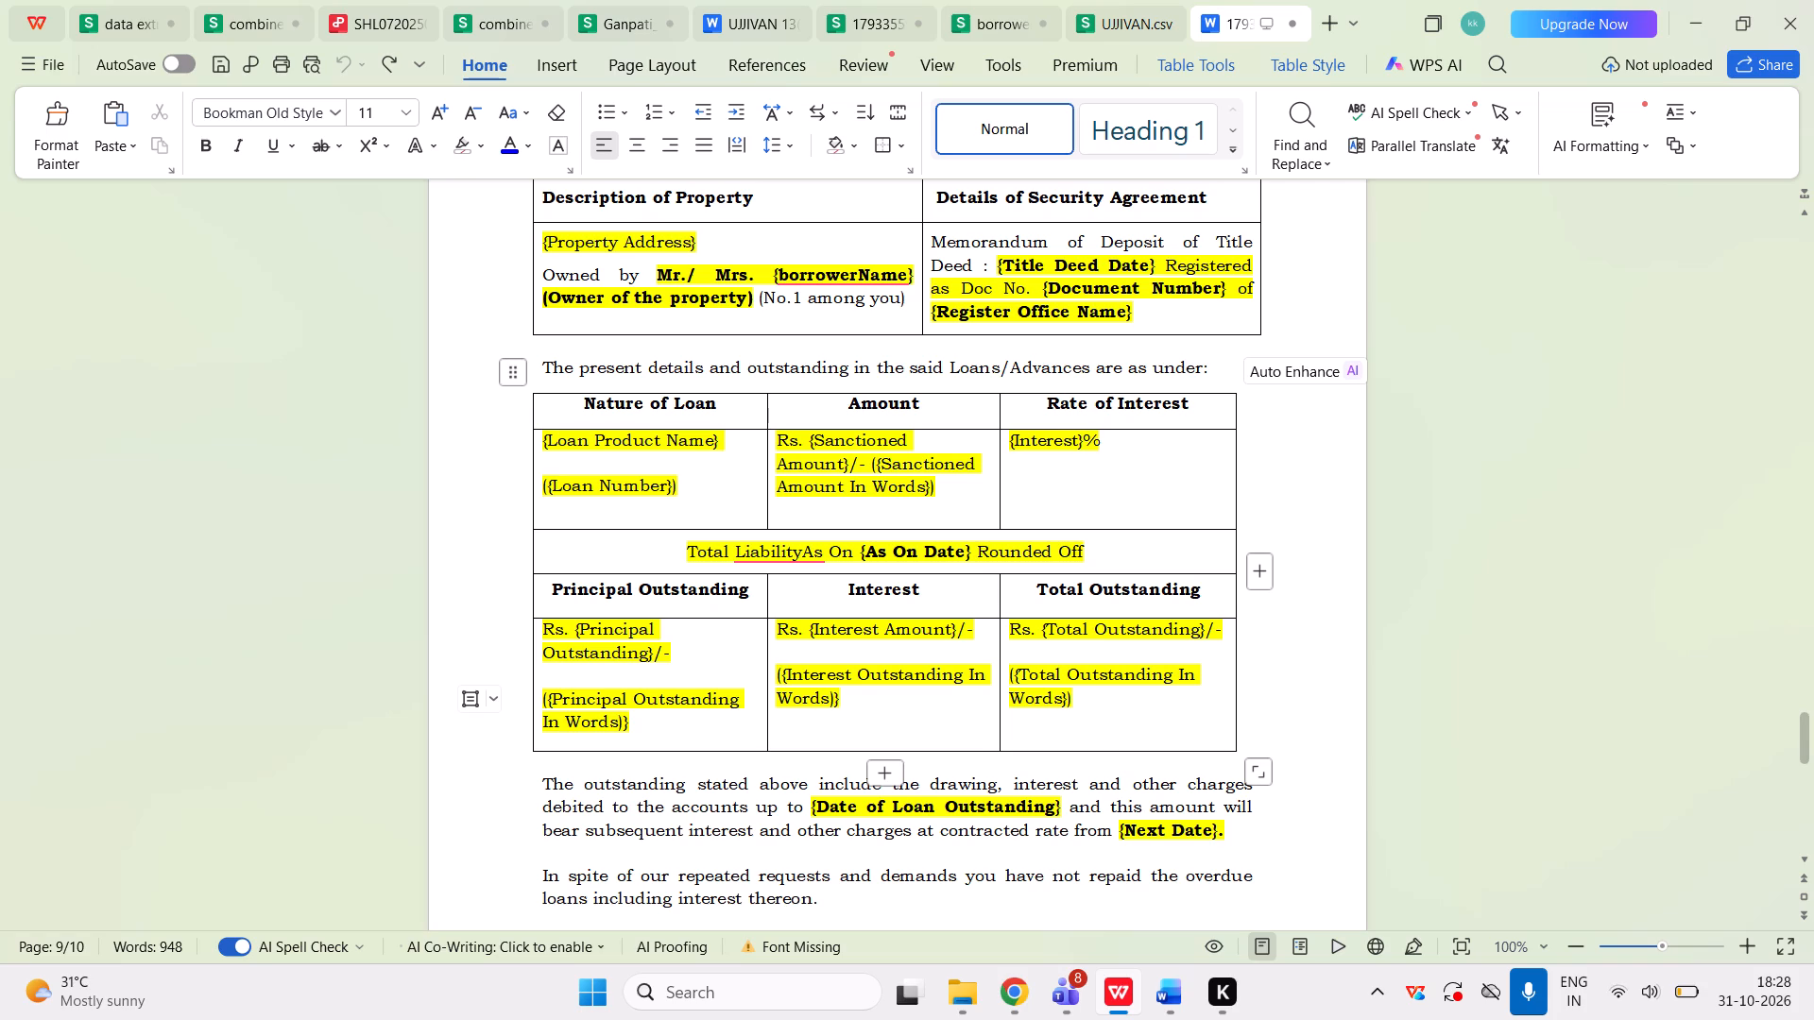
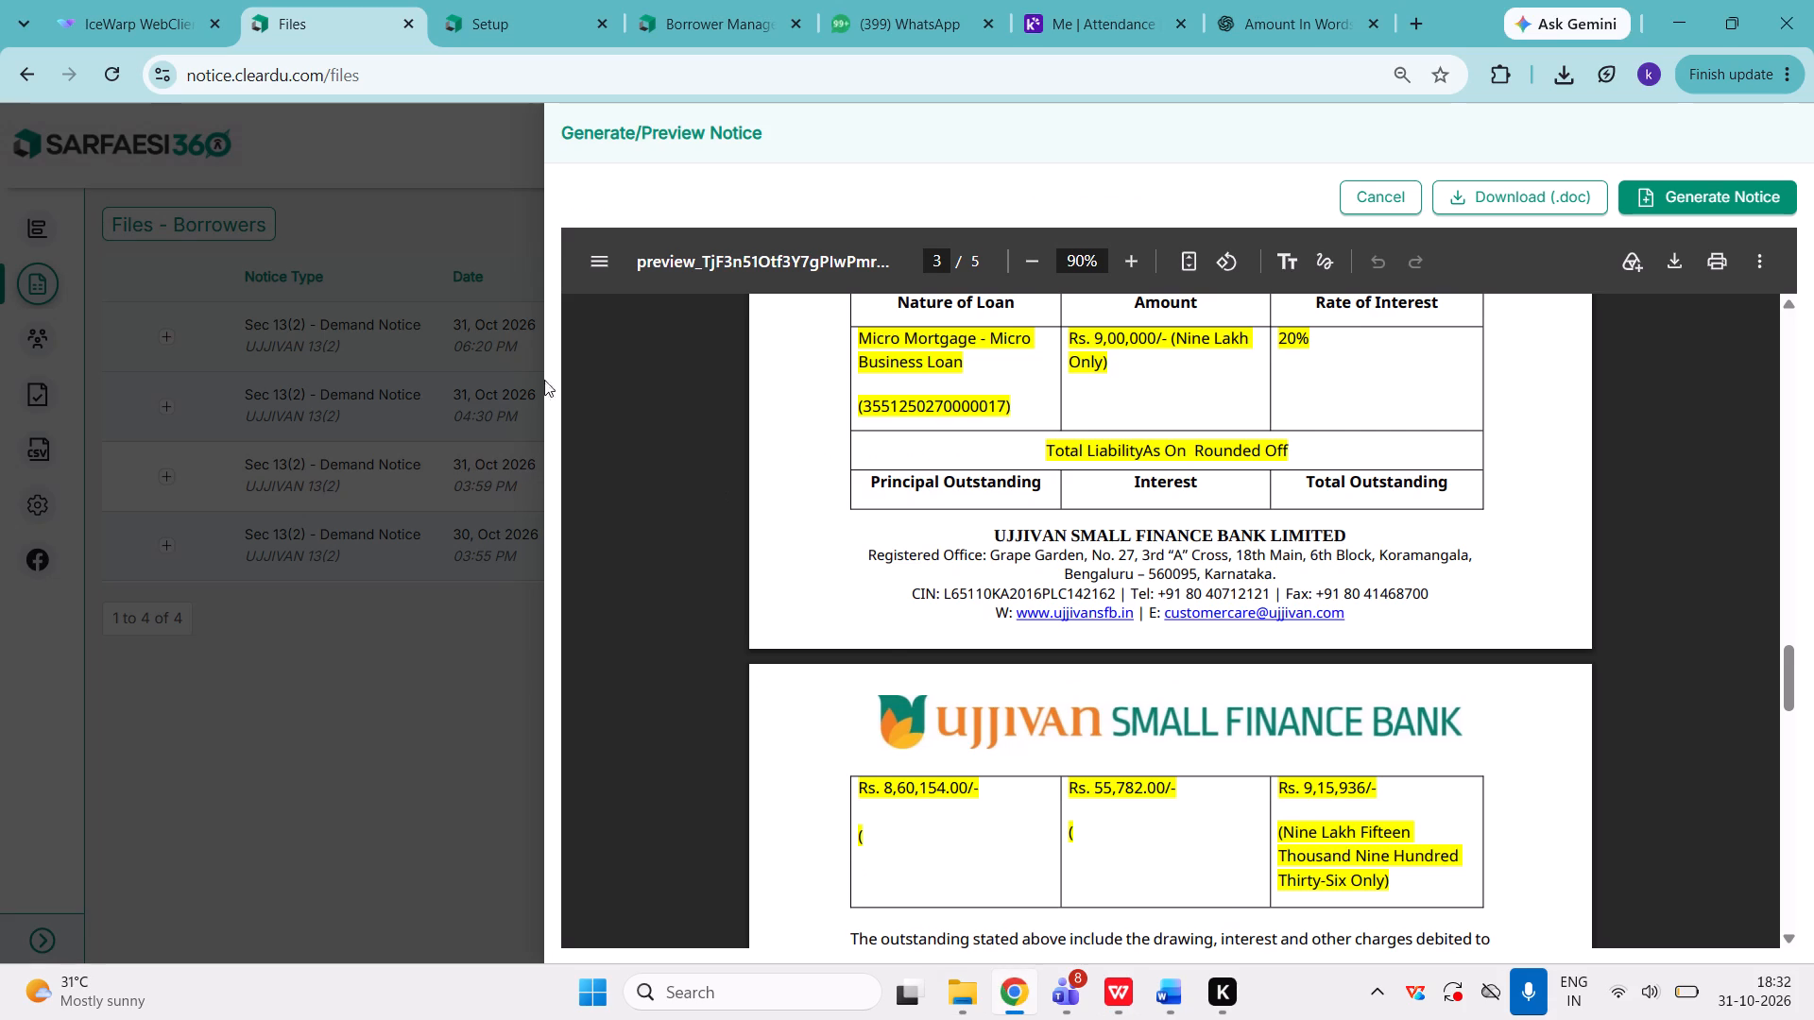
Close the current preview, reload the files page and preview the 06:20 PM UJJIVAN.csv notice in Physical Mode by Speed Post for all parties.
left_click(469, 330)
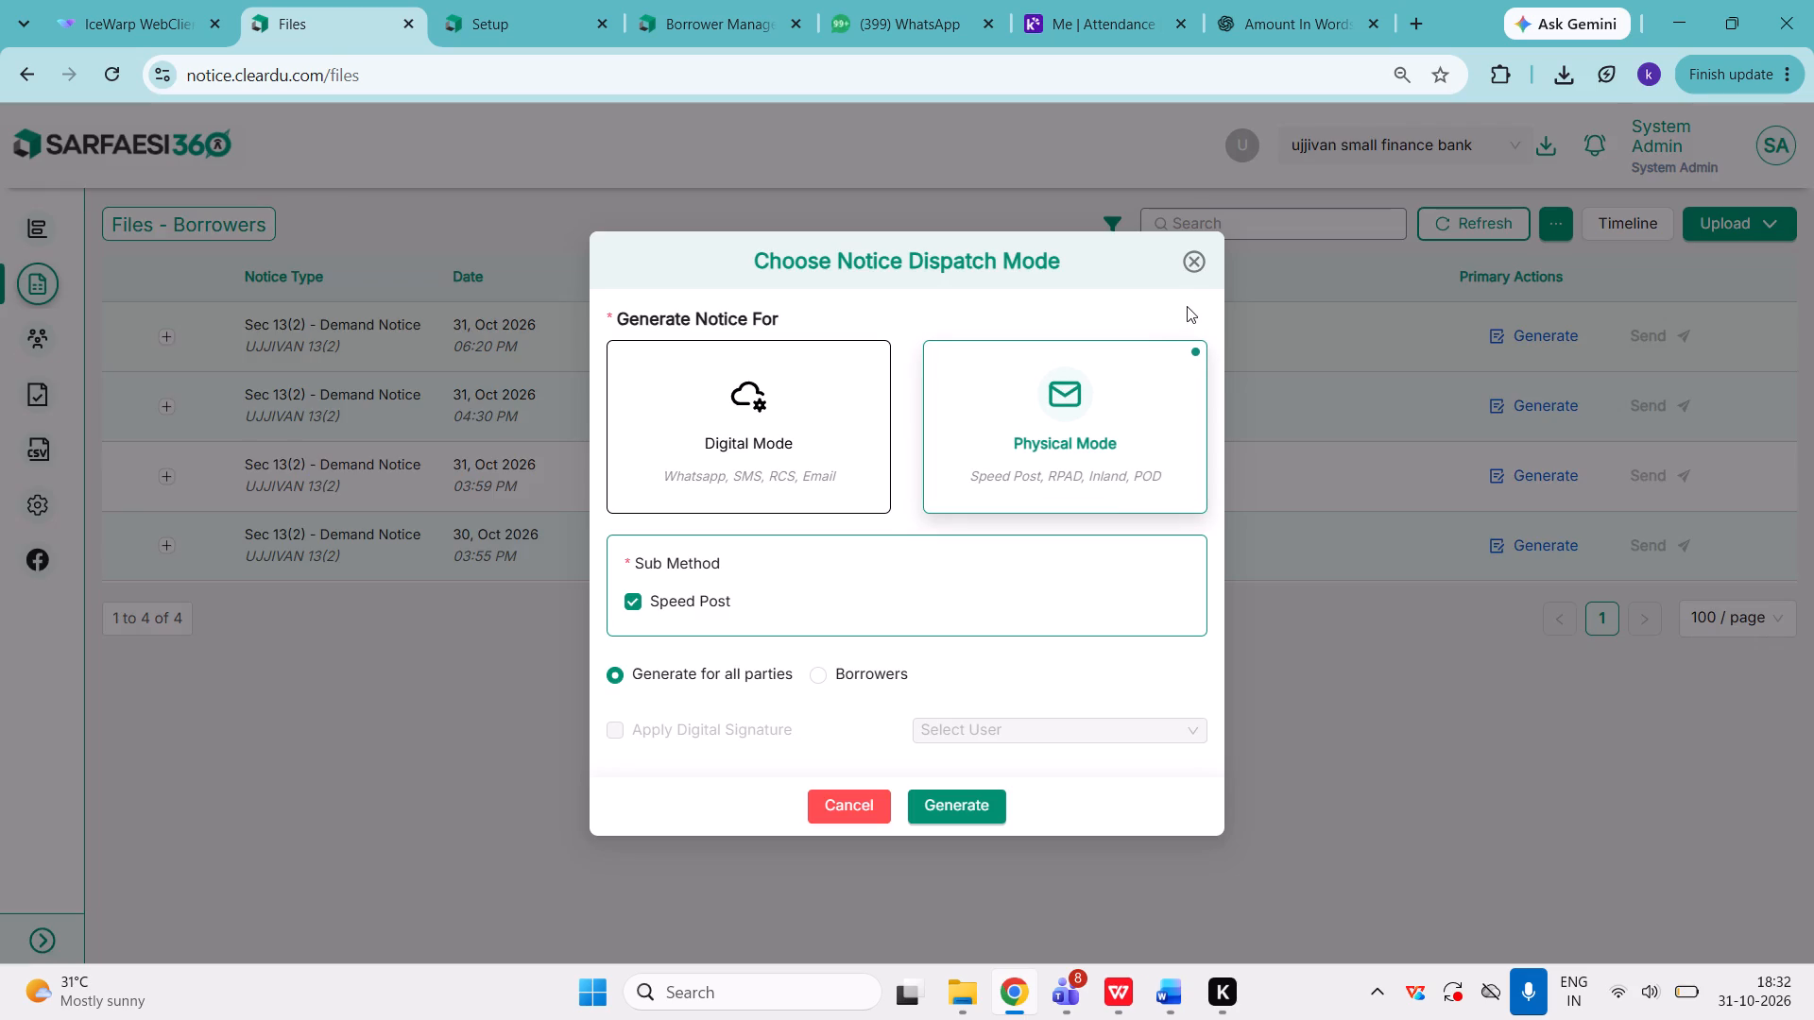
left_click(1195, 257)
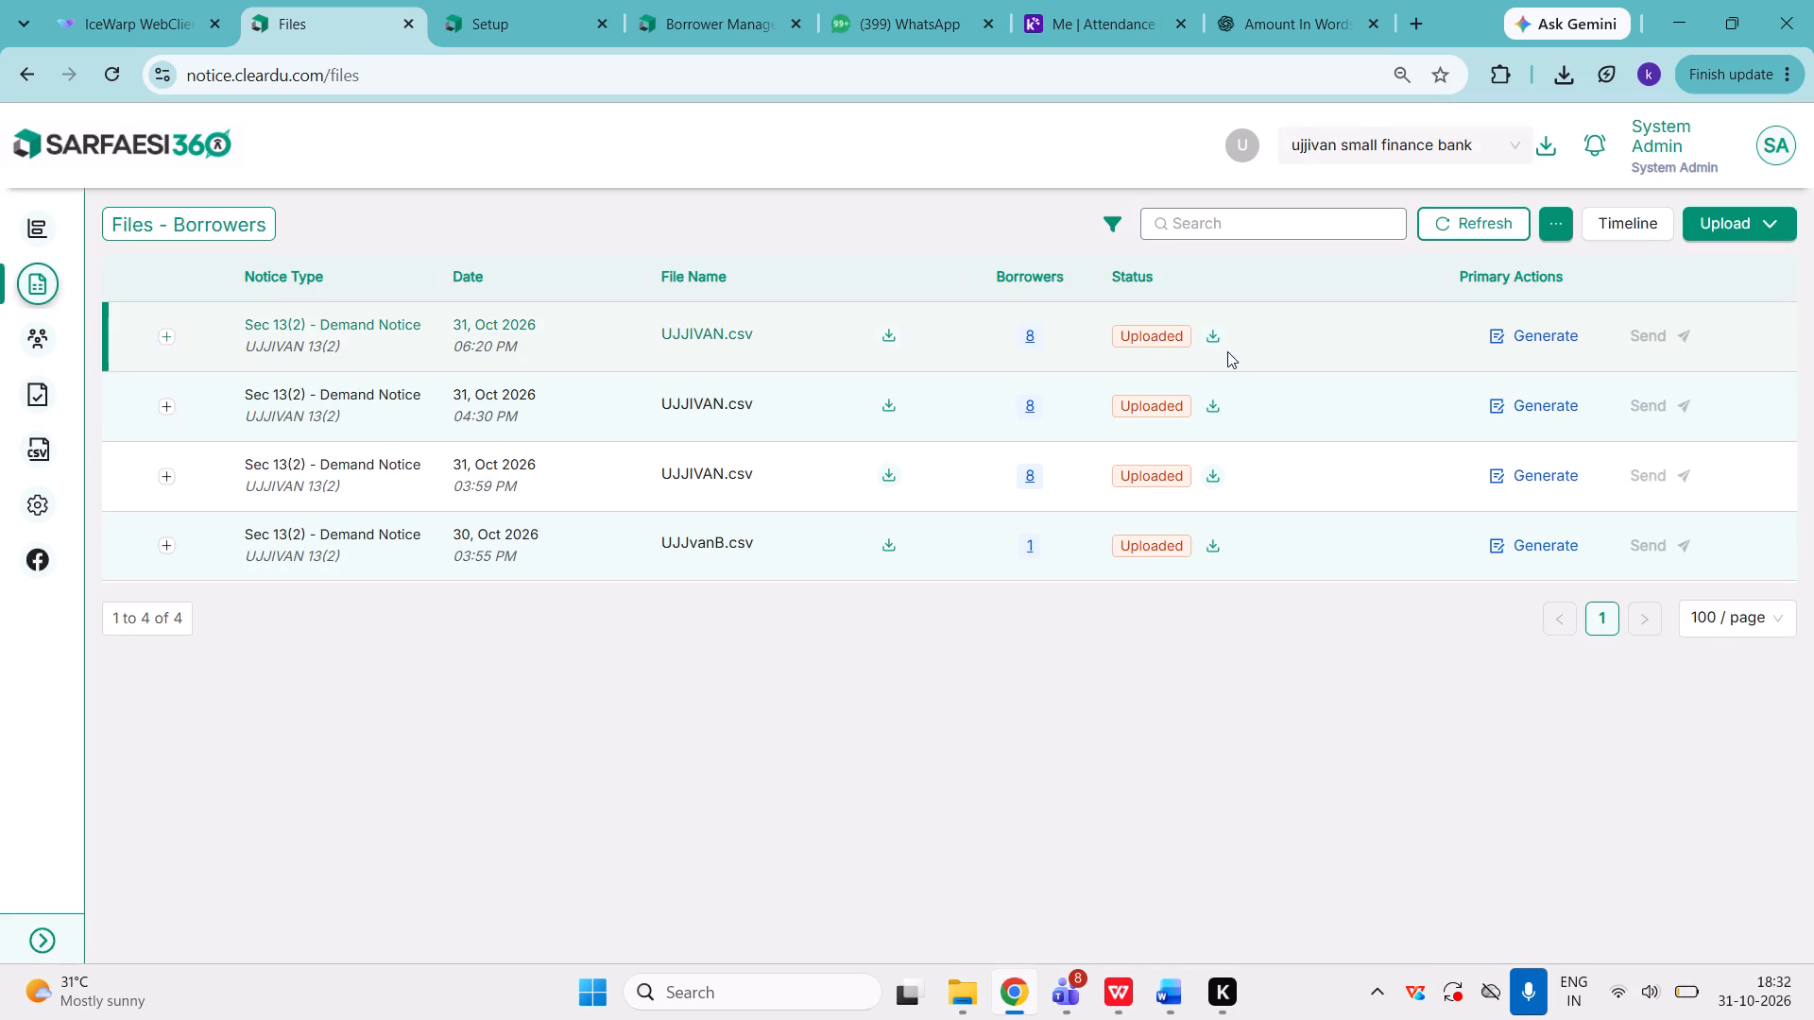
left_click(114, 79)
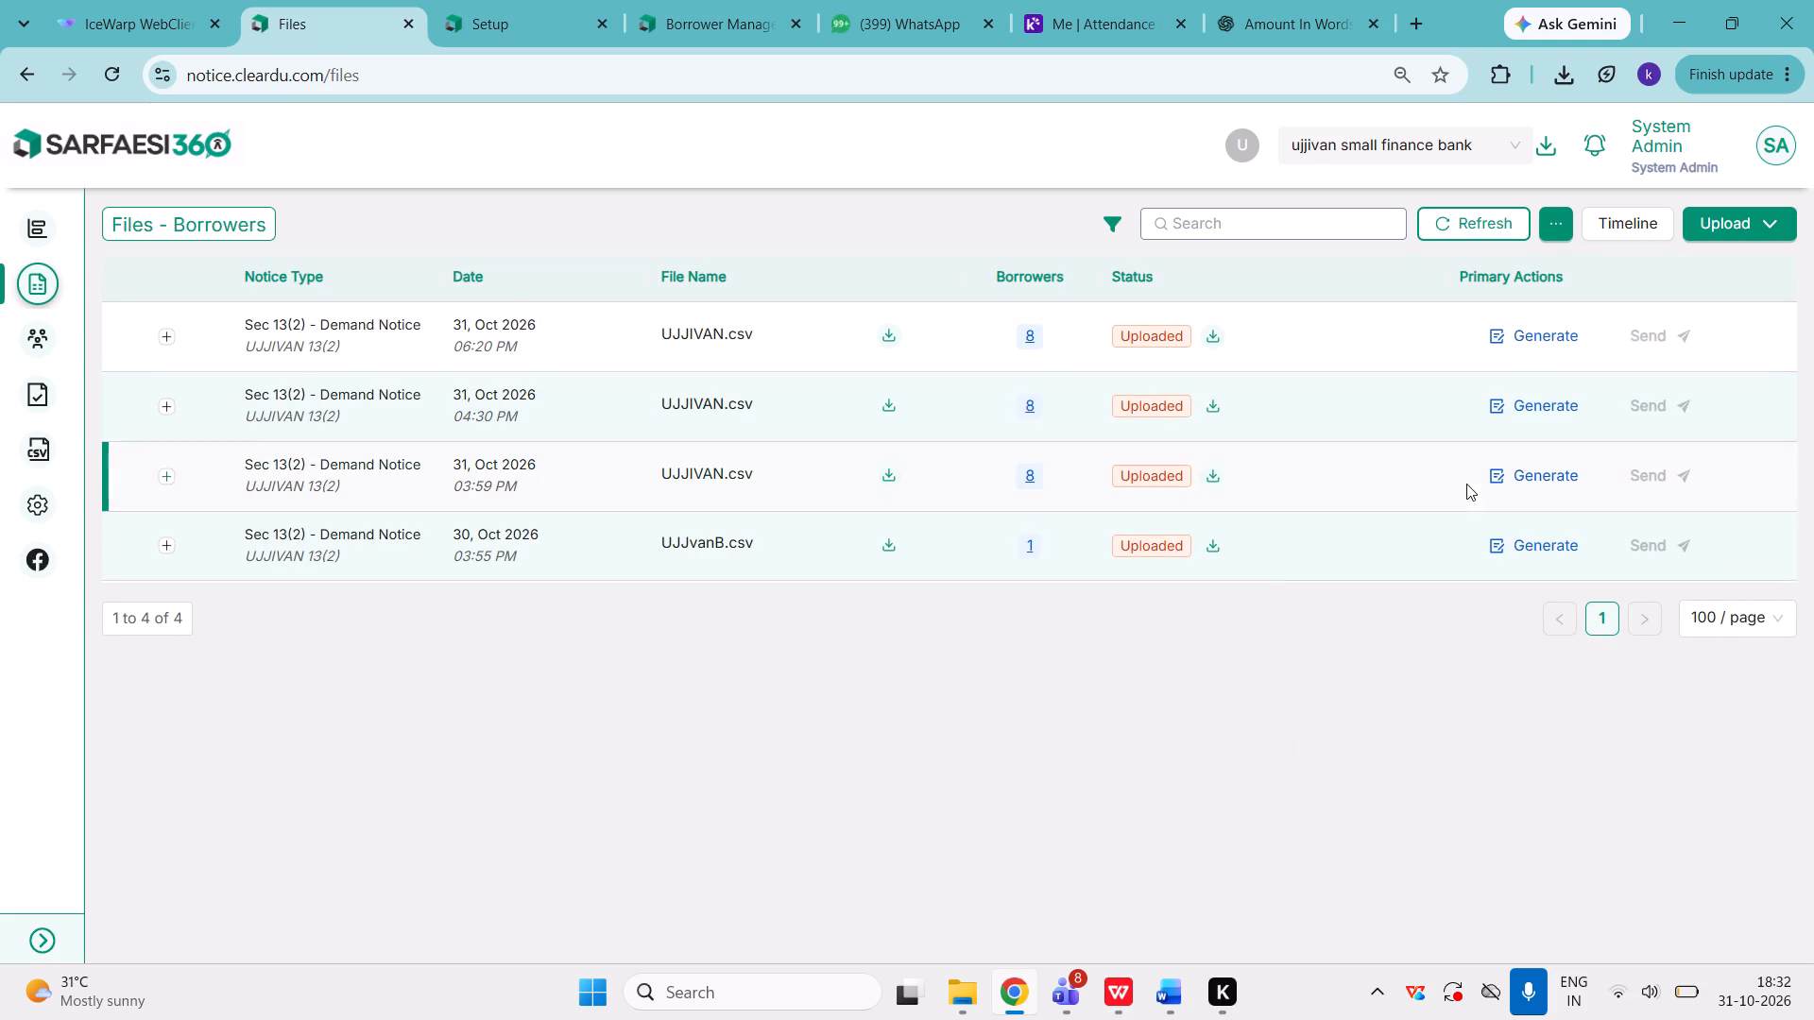
left_click(1569, 331)
left_click(1007, 505)
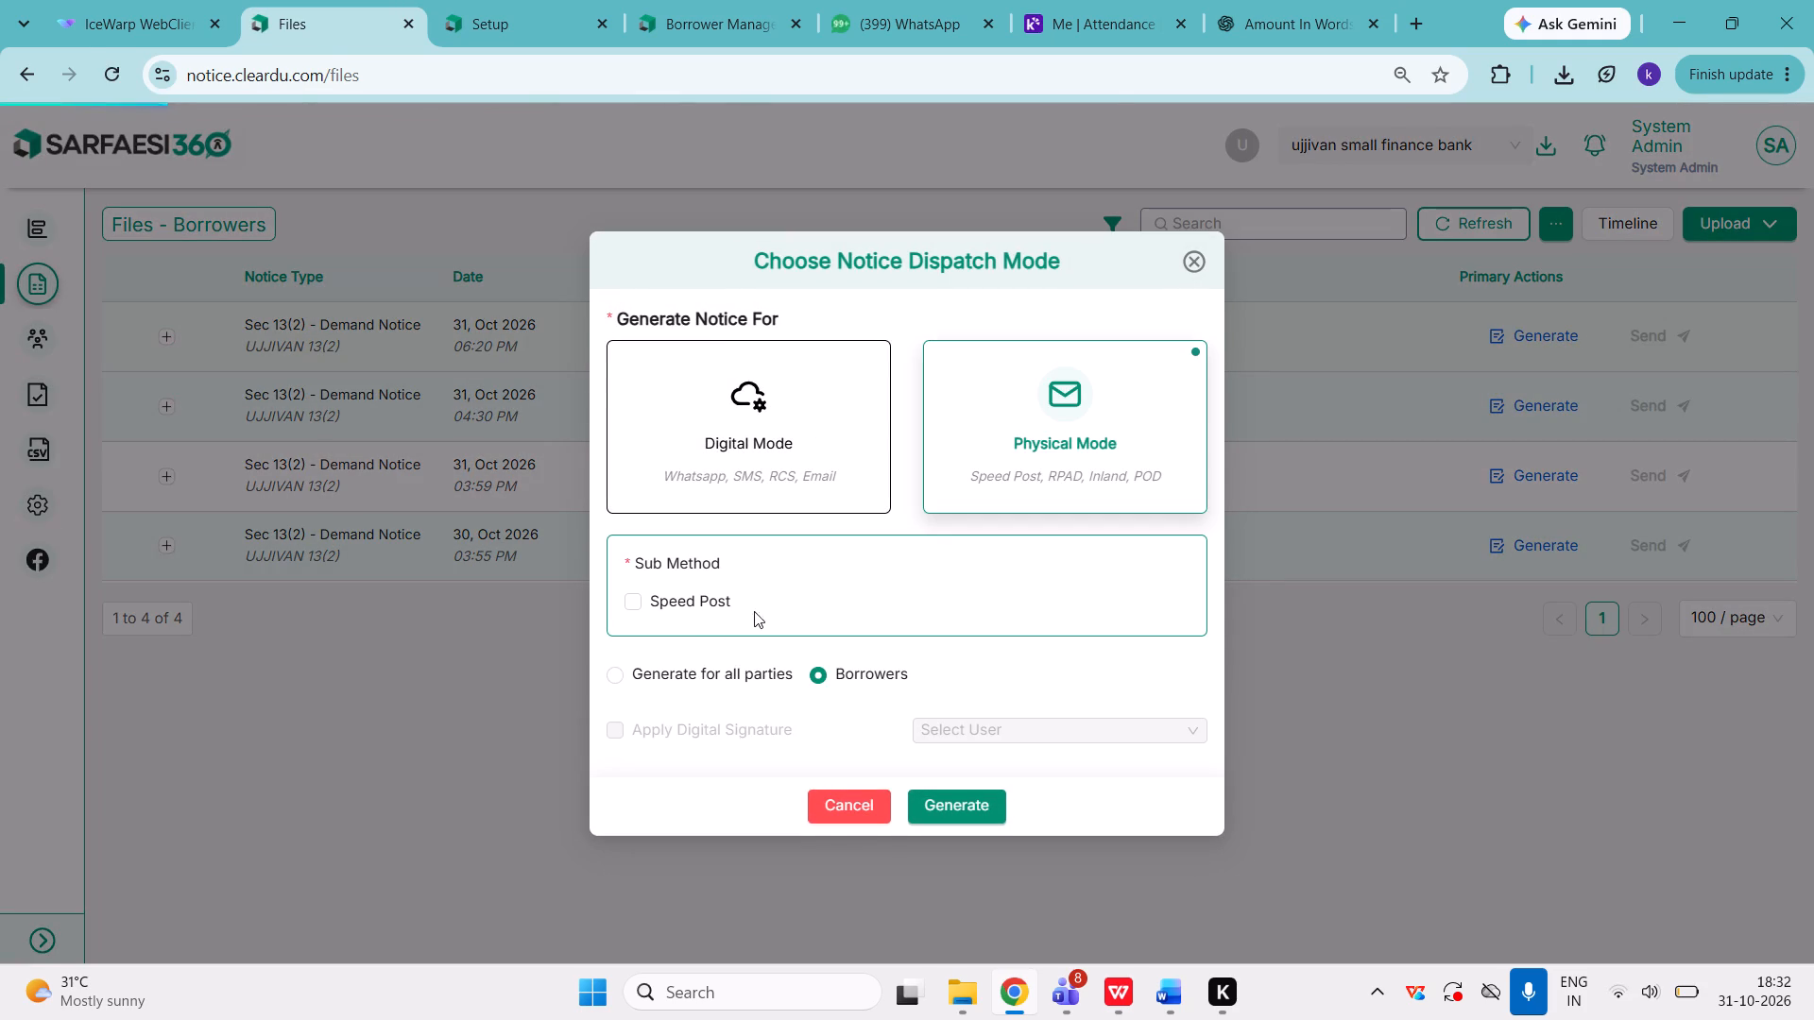
left_click(709, 652)
left_click(701, 669)
left_click(648, 603)
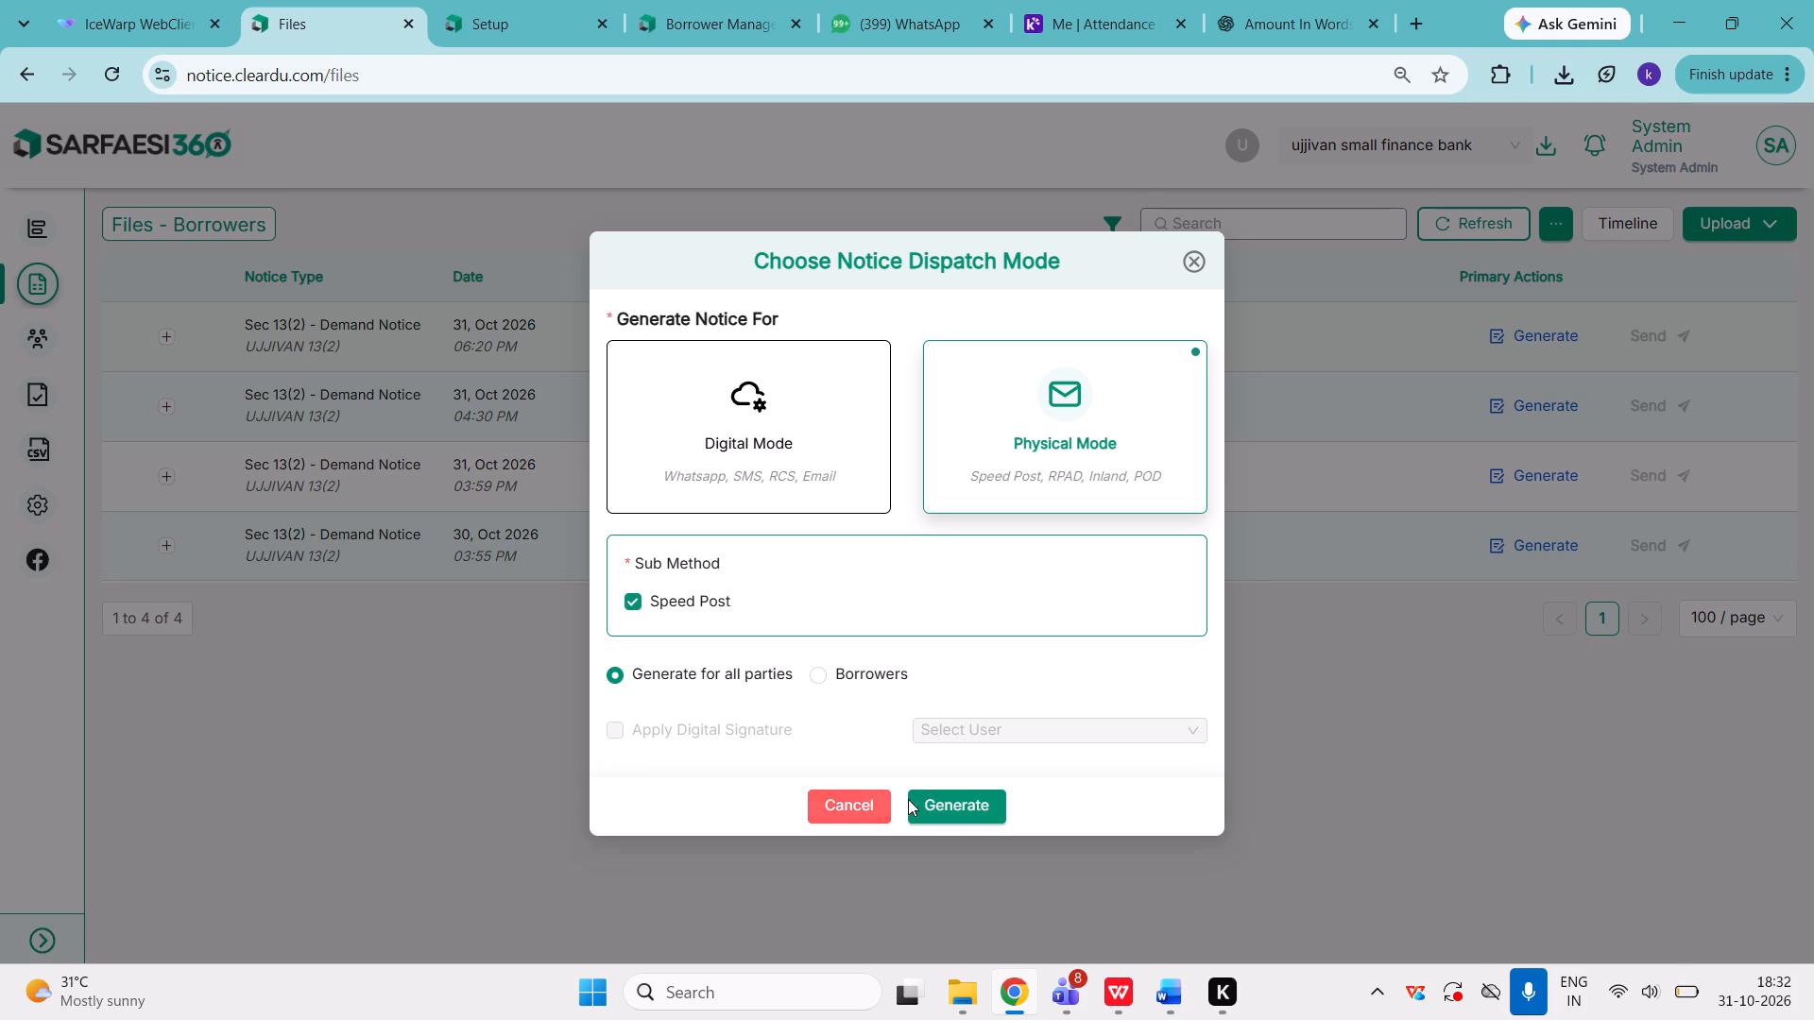
left_click(954, 807)
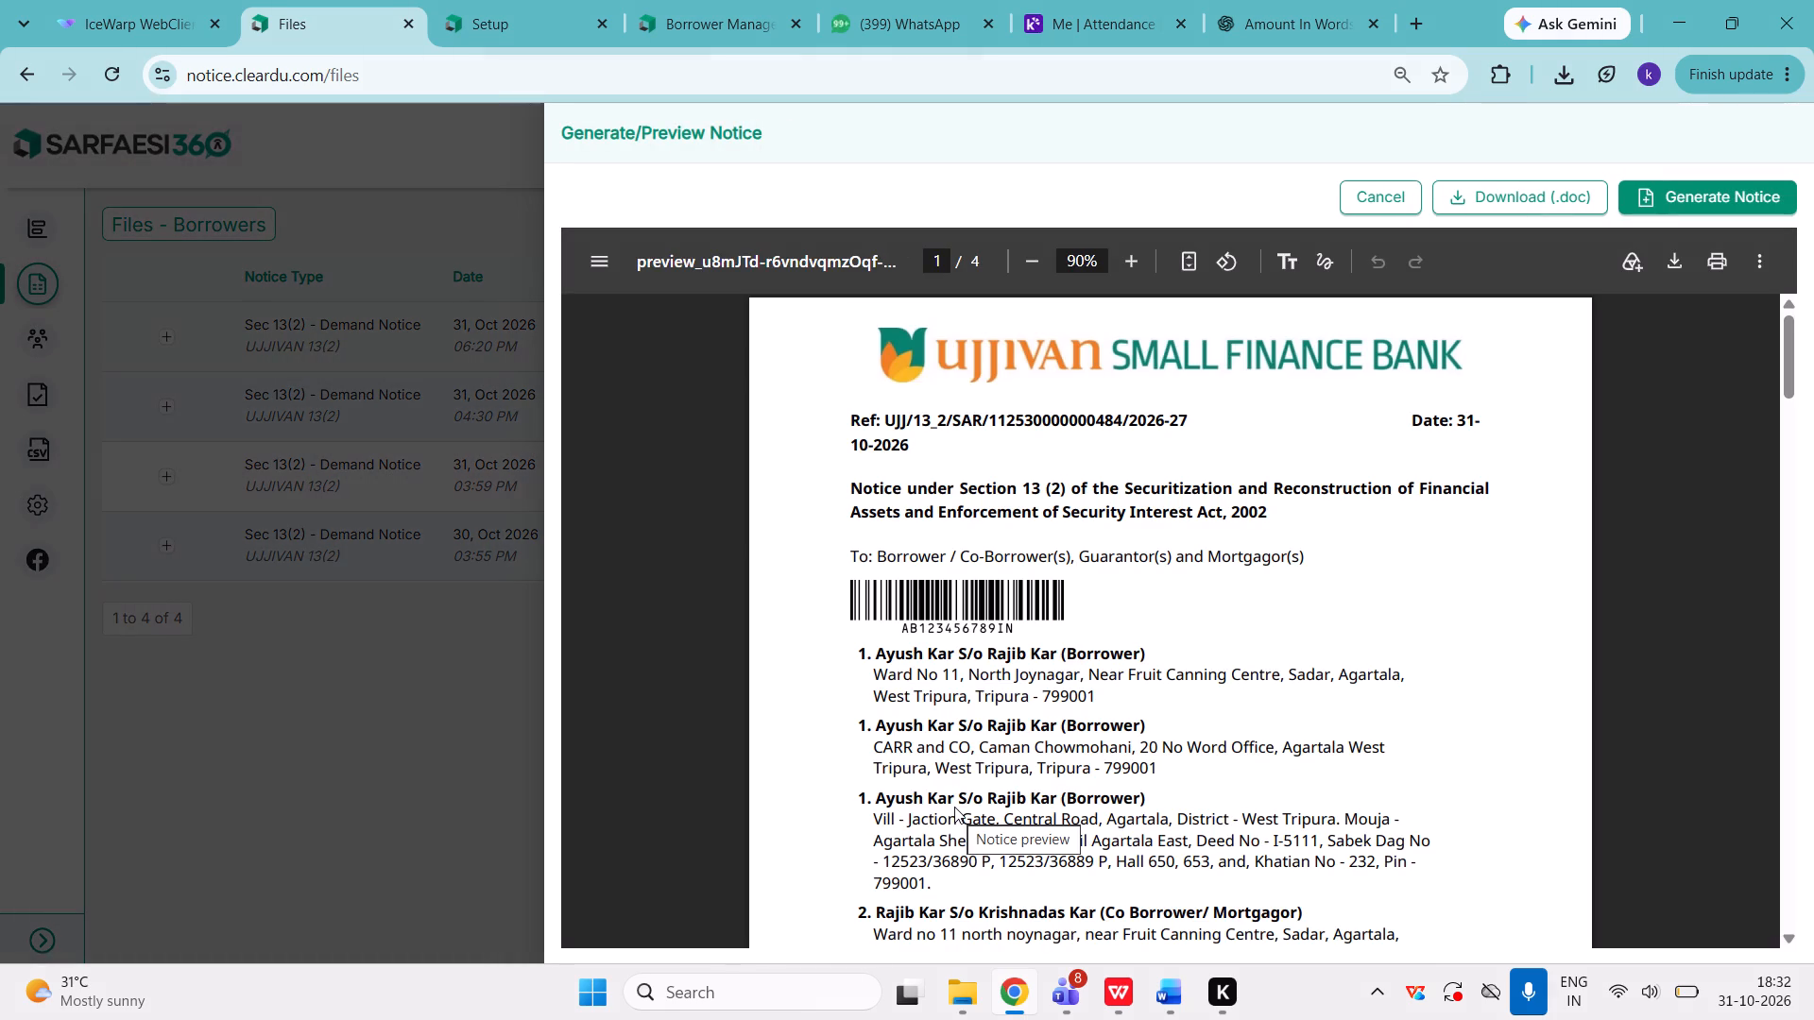
Examine the reference, date, borrower and co-borrower addresses and branch details on the first page of the notice preview.
scroll(954, 807, "down", 2)
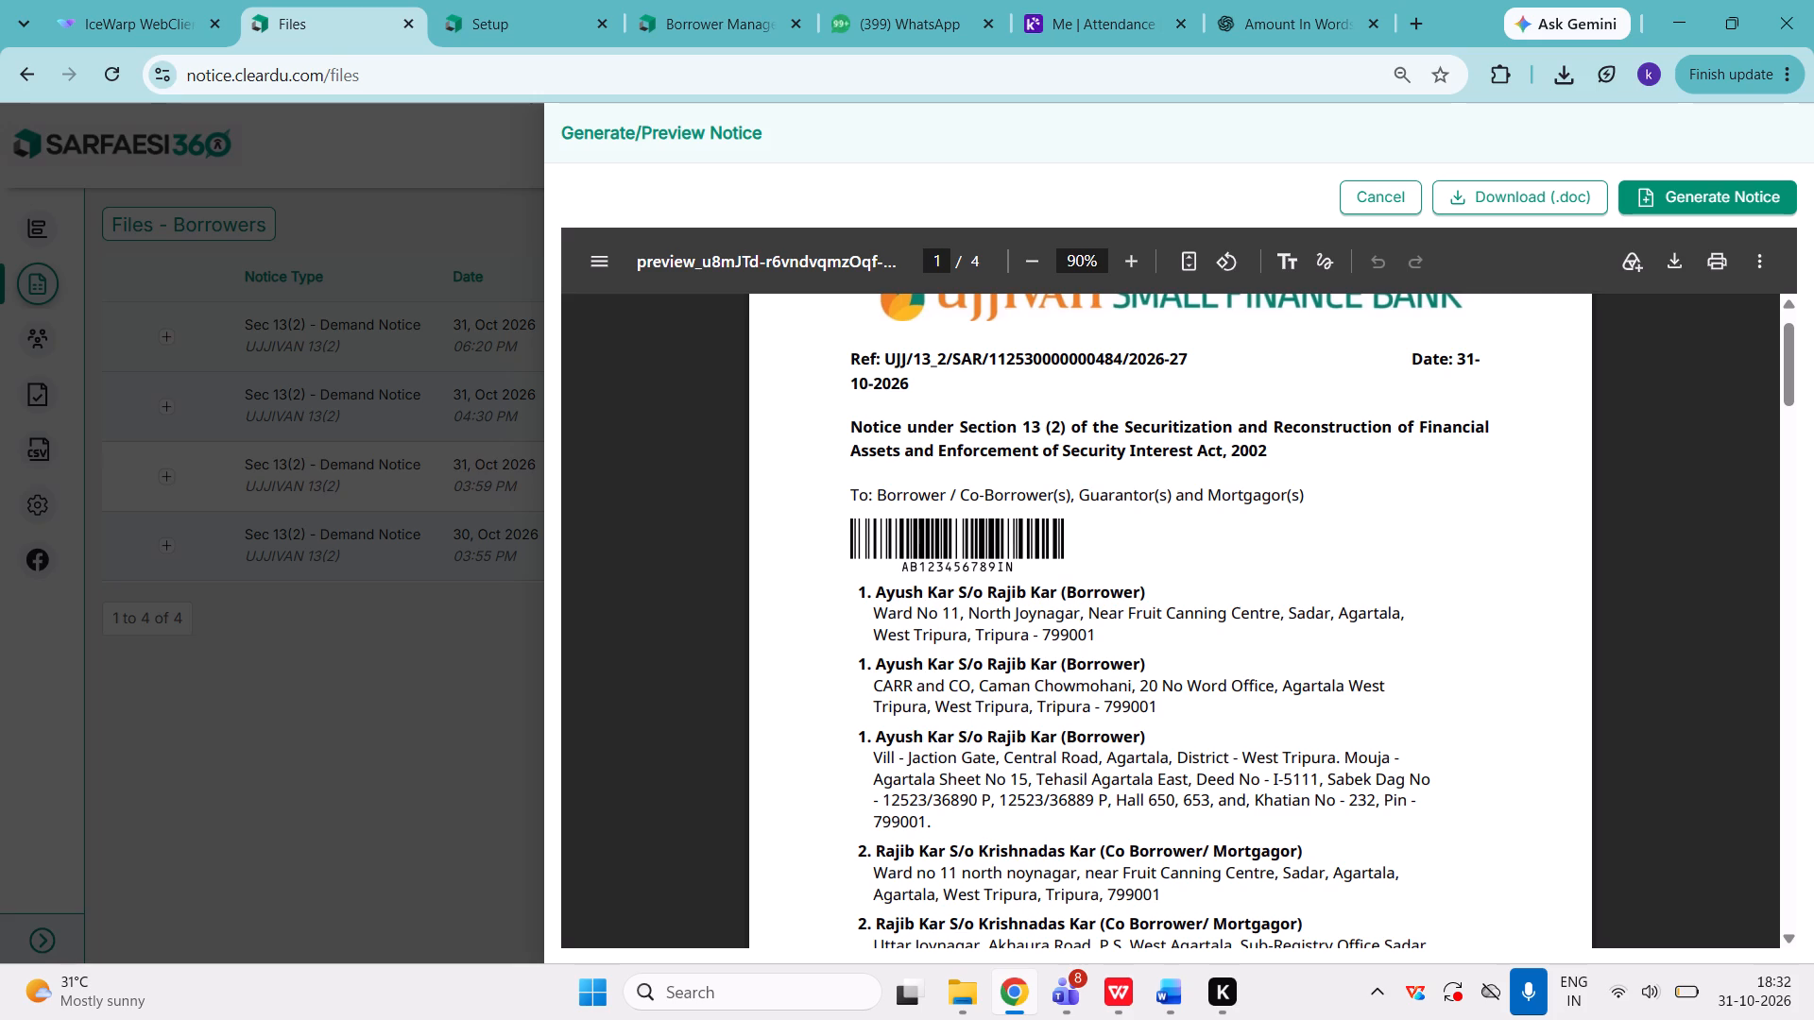
double_click(1412, 355)
scroll(1191, 501, "down", 1)
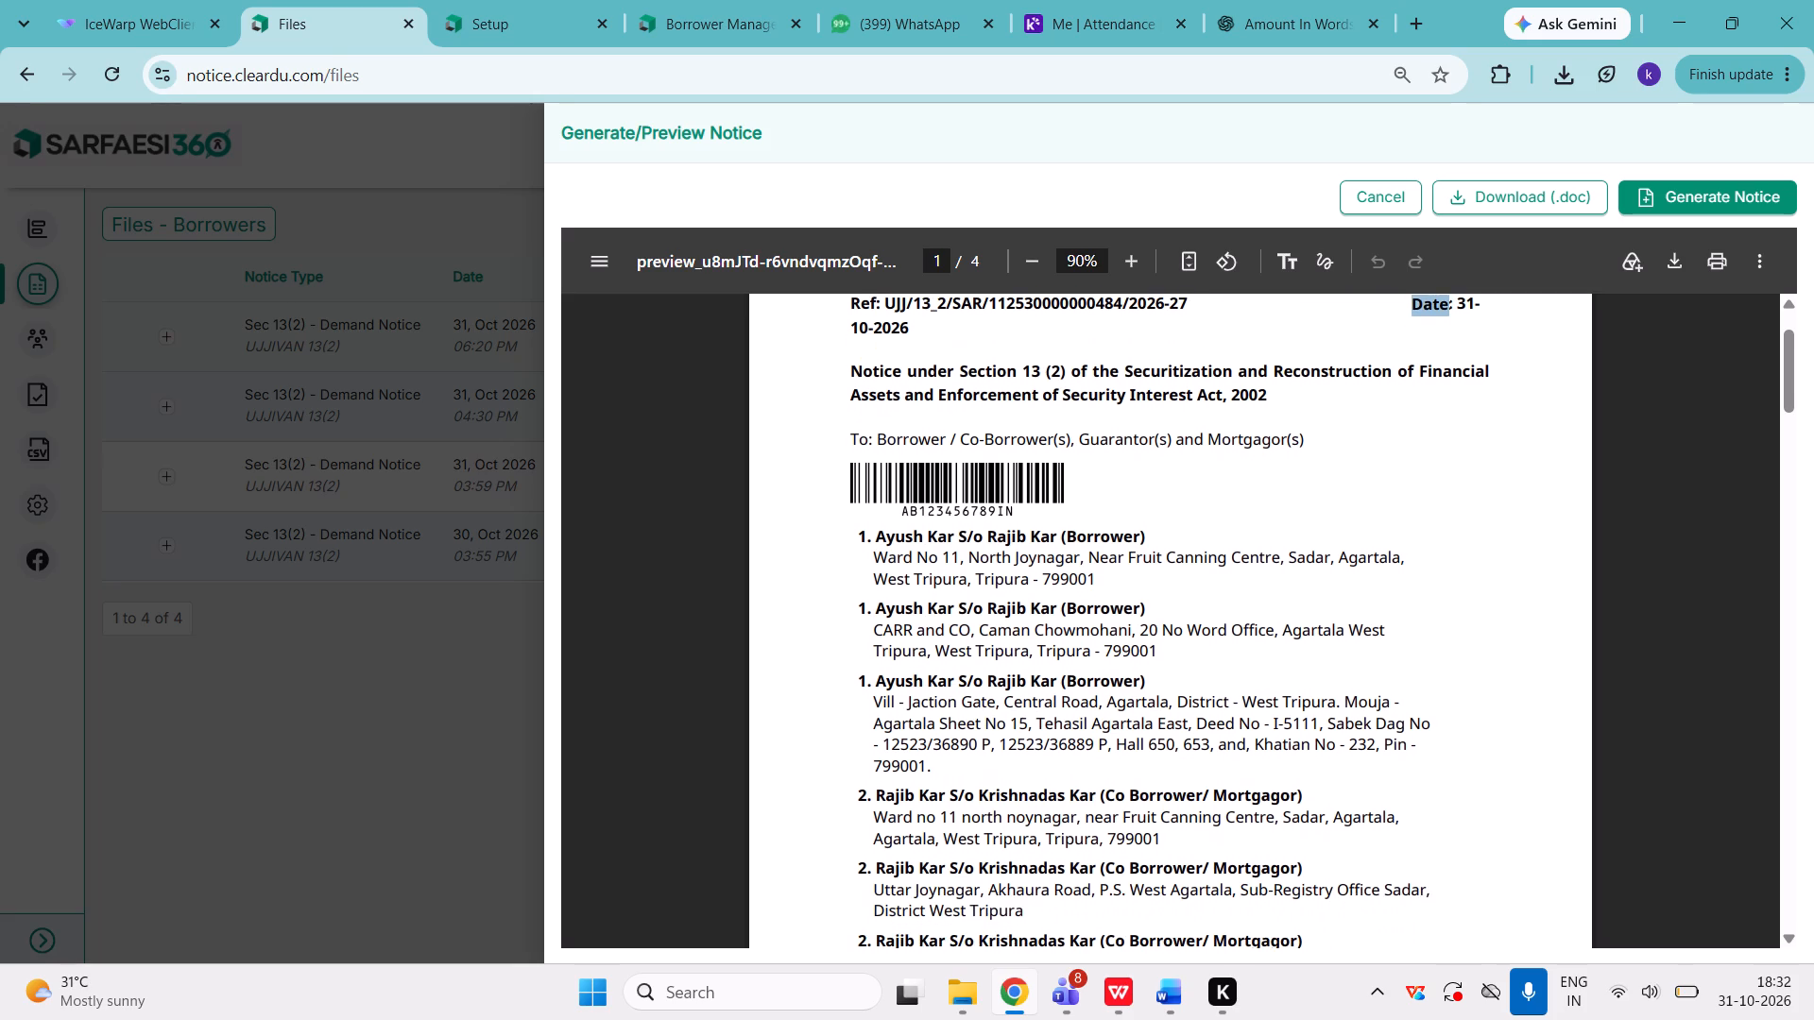
scroll(1191, 501, "down", 3)
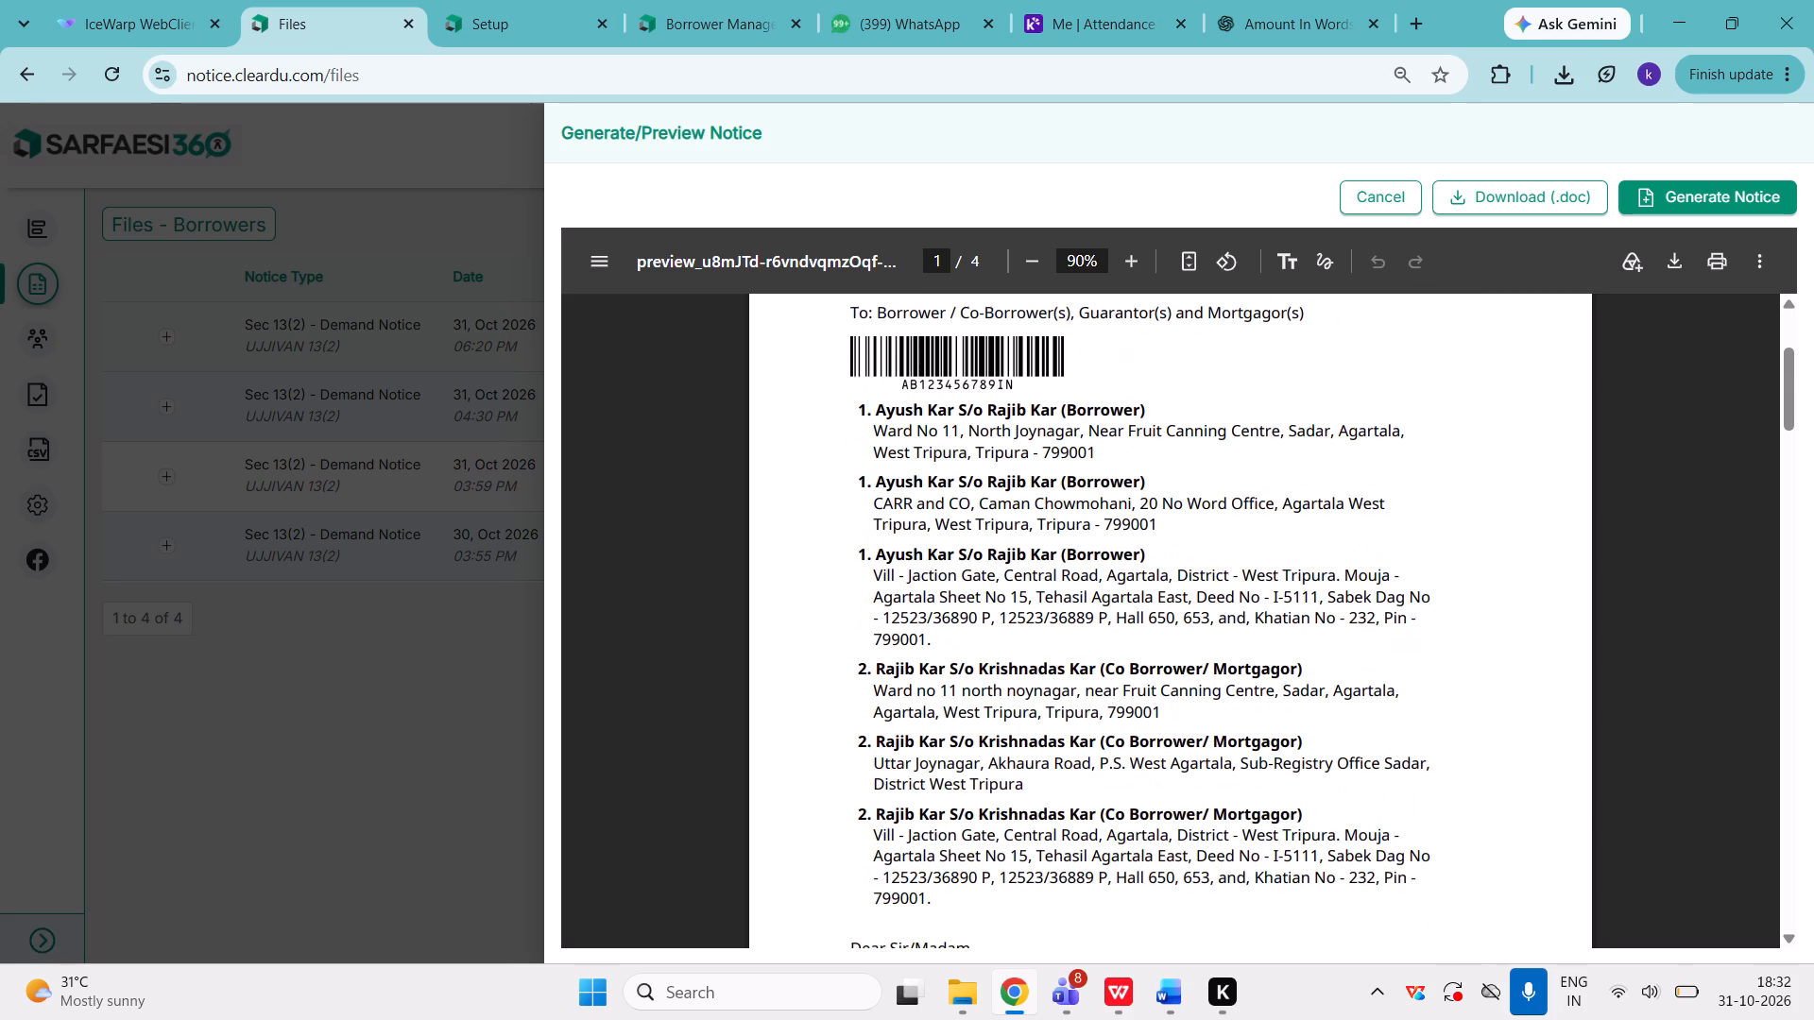
scroll(1191, 501, "down", 1)
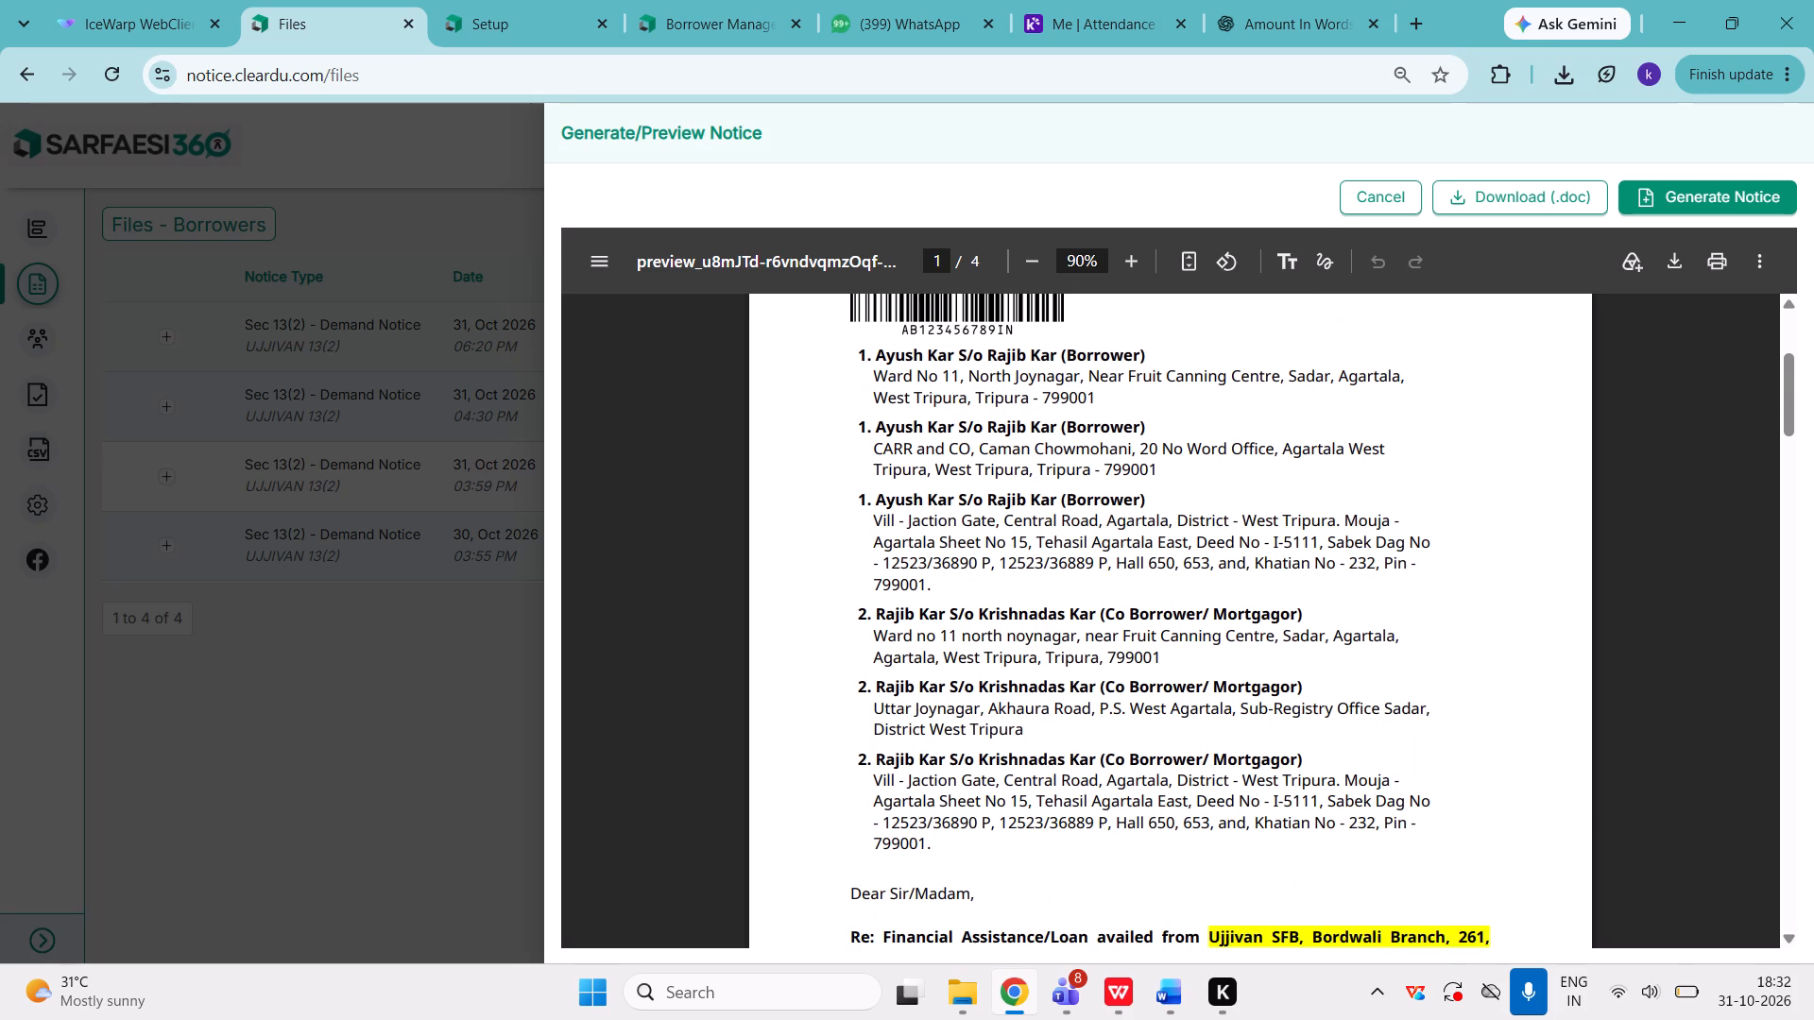
scroll(1191, 501, "down", 1)
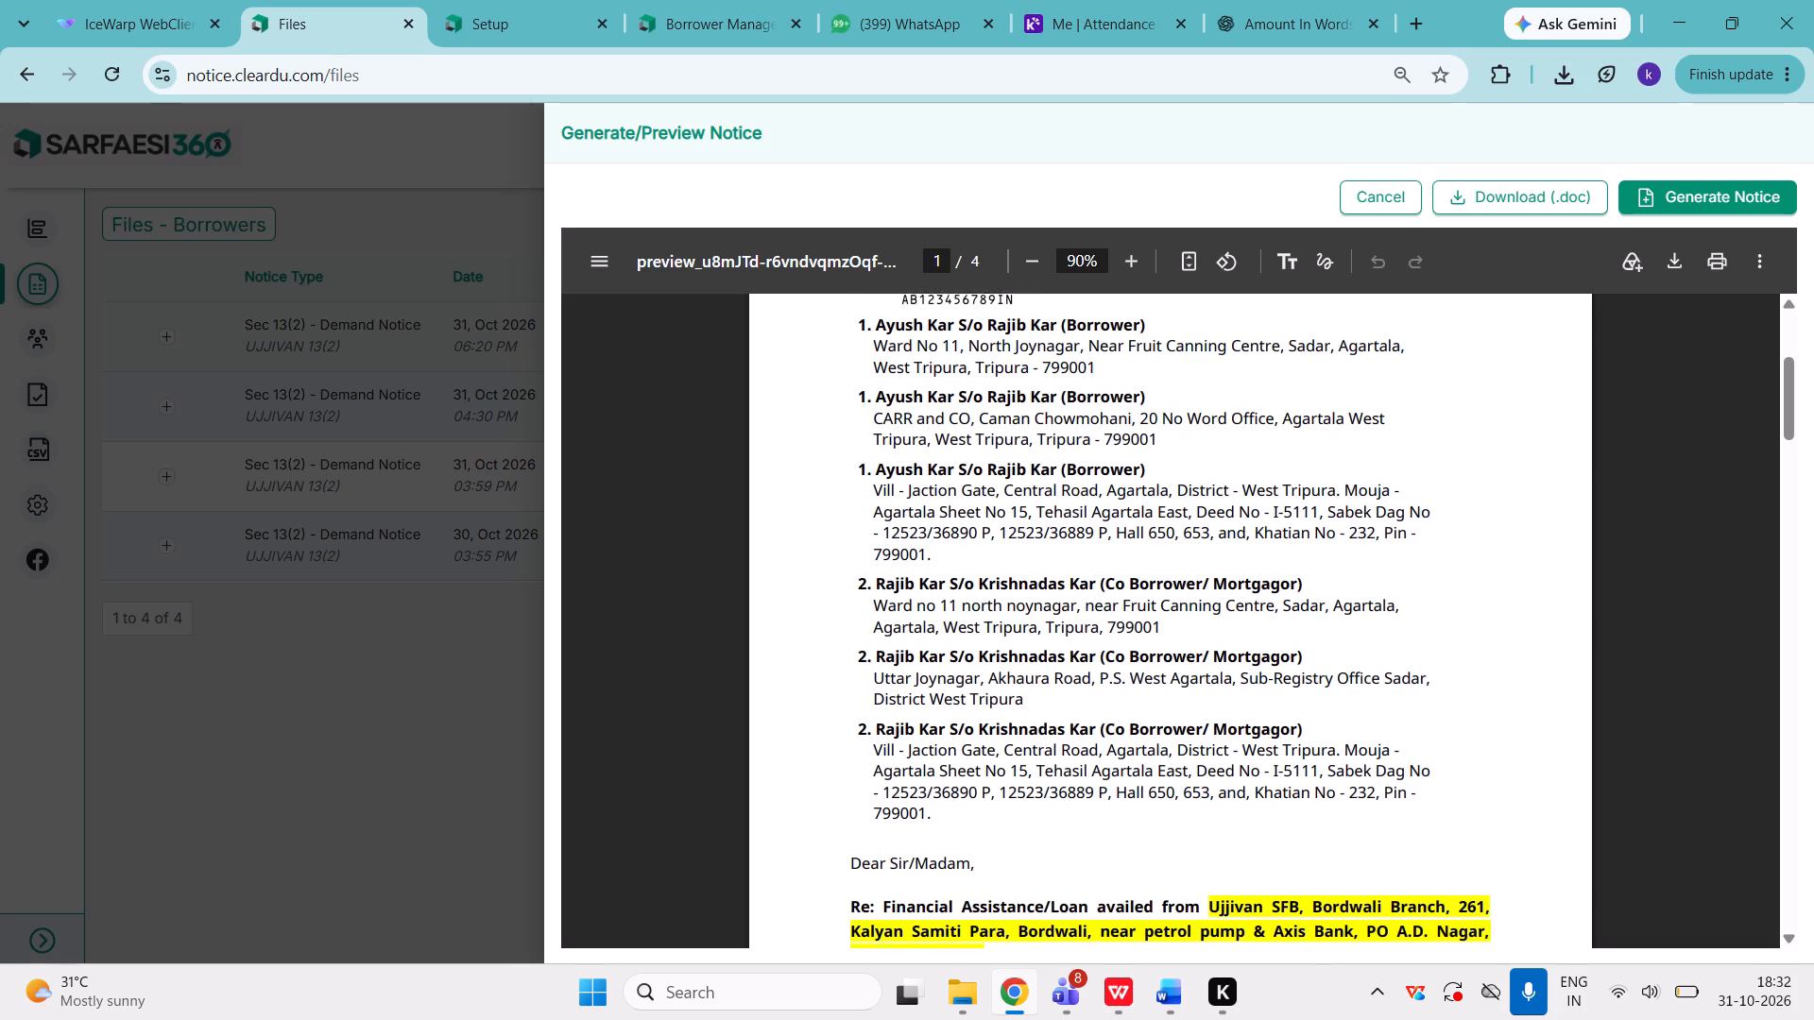
scroll(1191, 501, "down", 2)
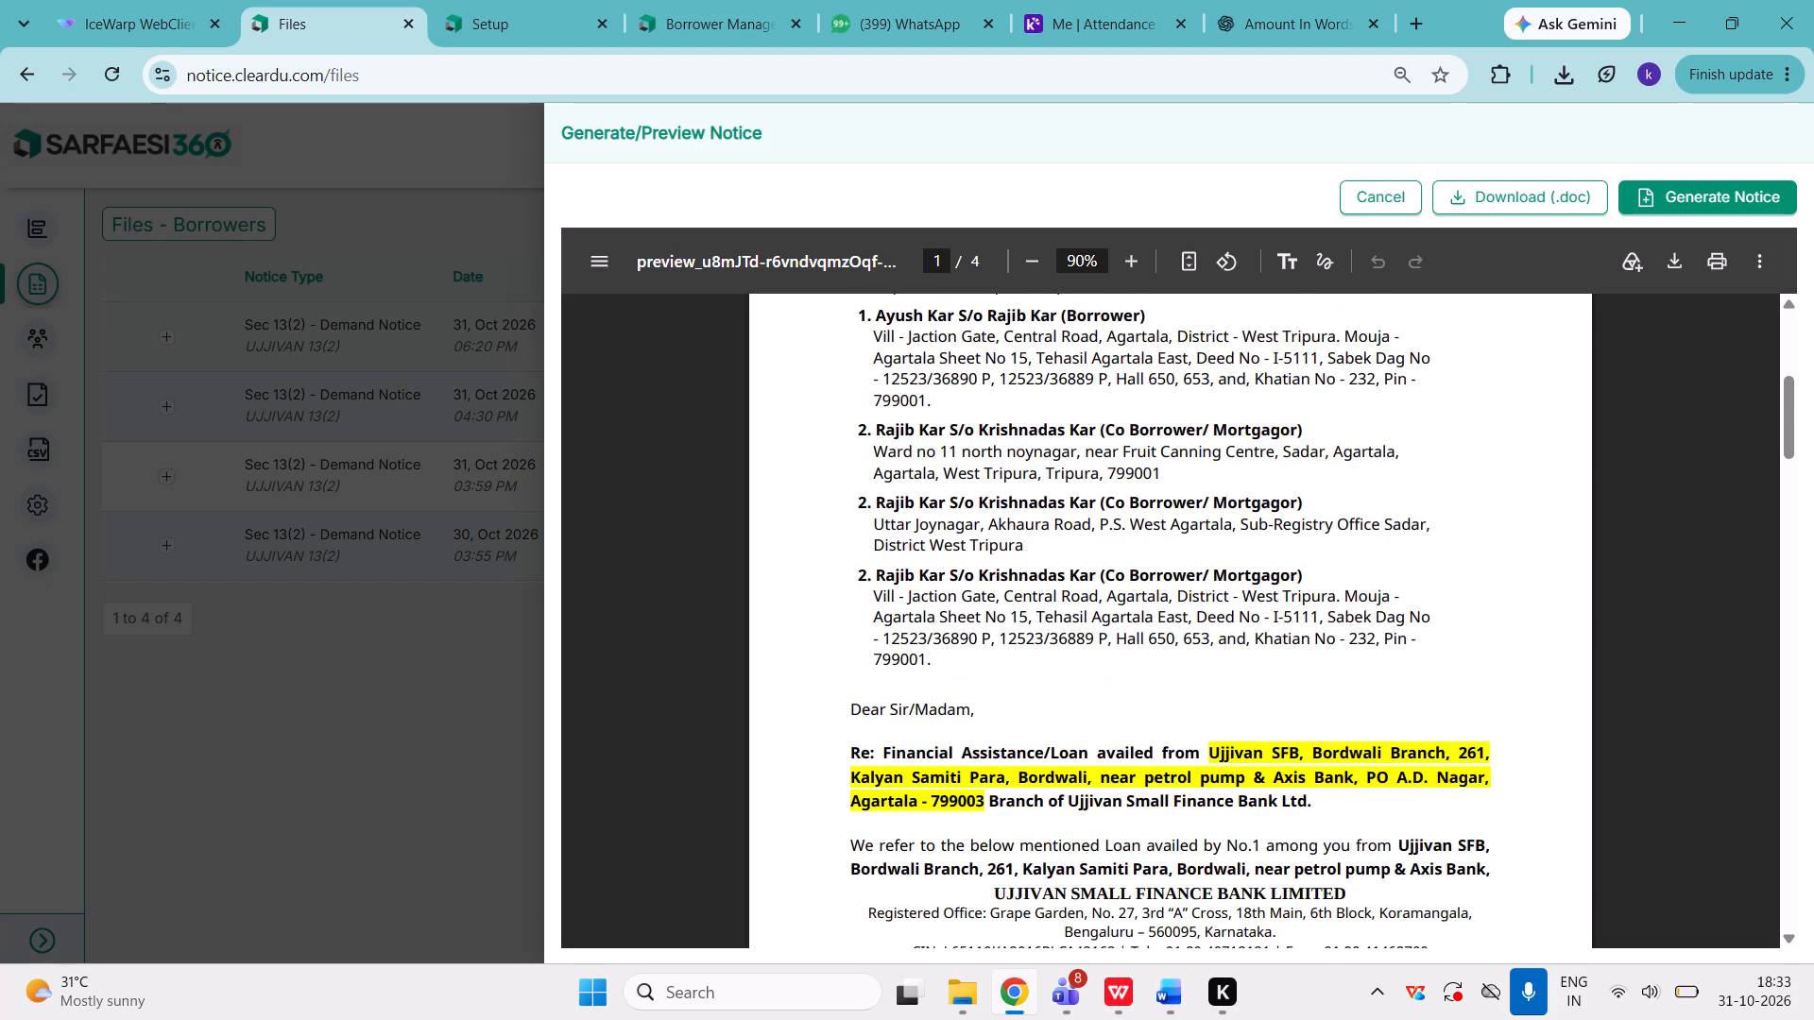
scroll(1191, 501, "down", 1)
scroll(1191, 501, "up", 2)
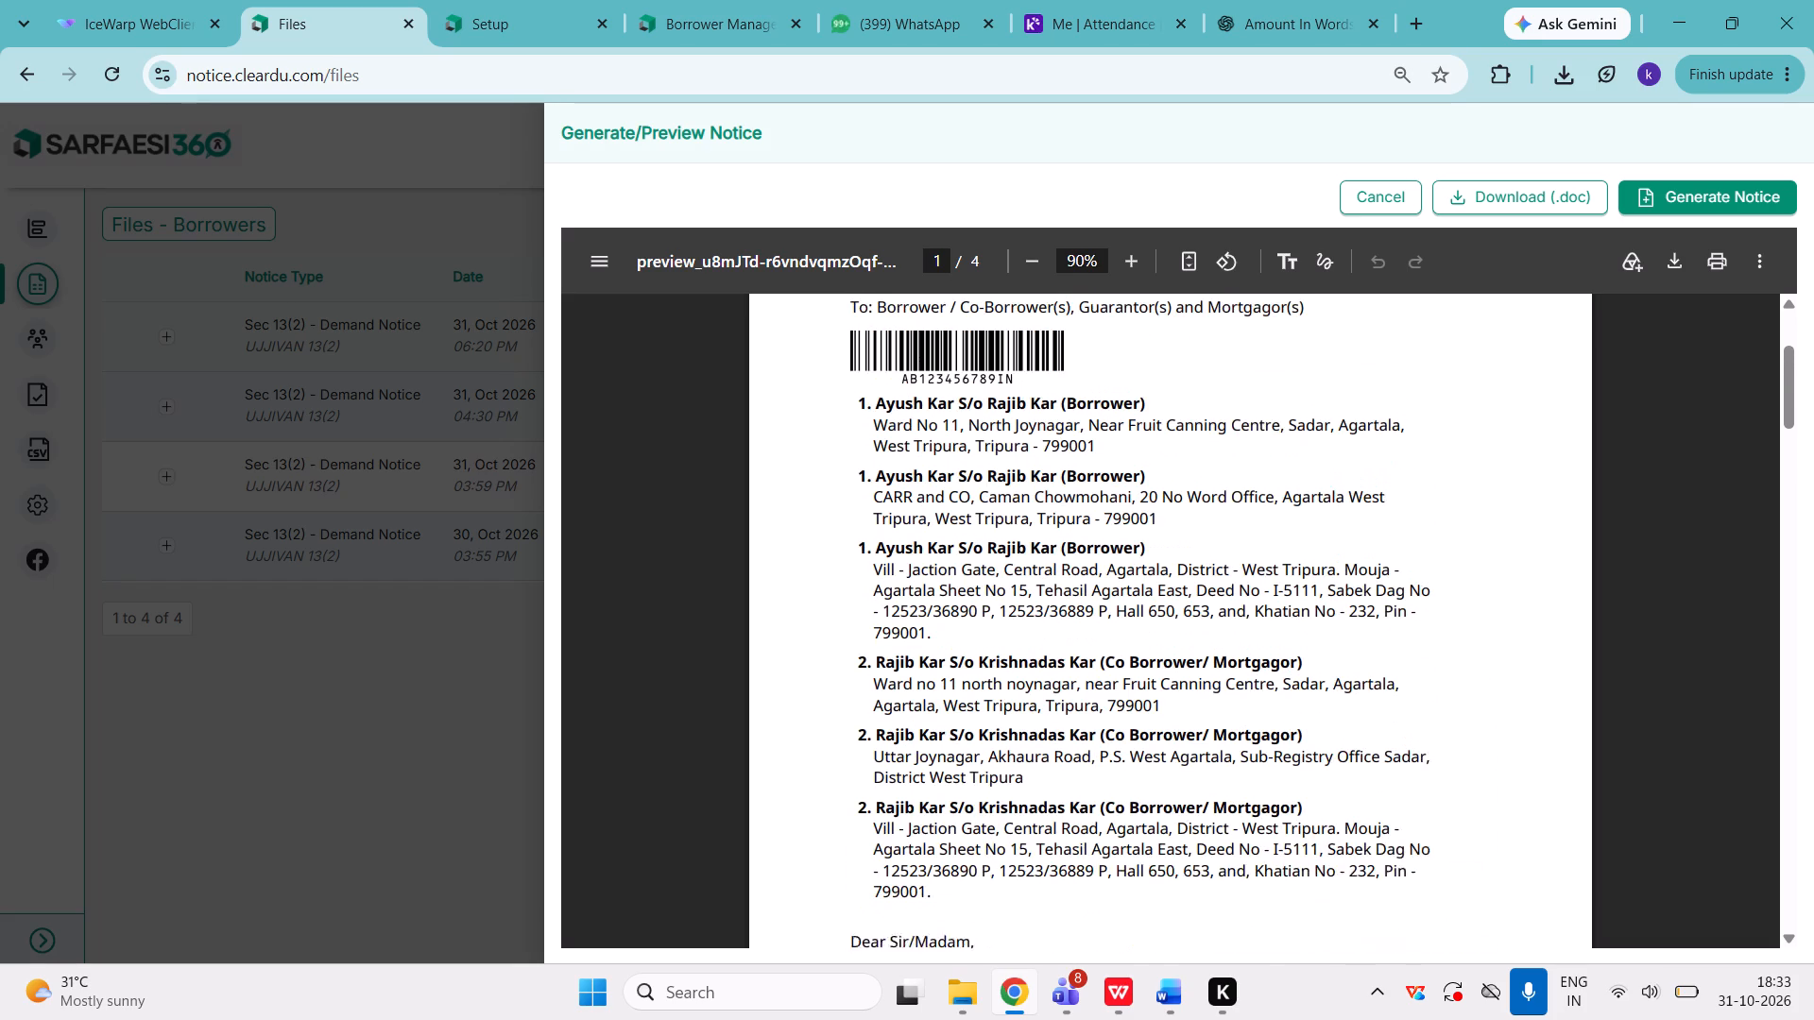
scroll(1191, 501, "up", 2)
scroll(1191, 501, "down", 1)
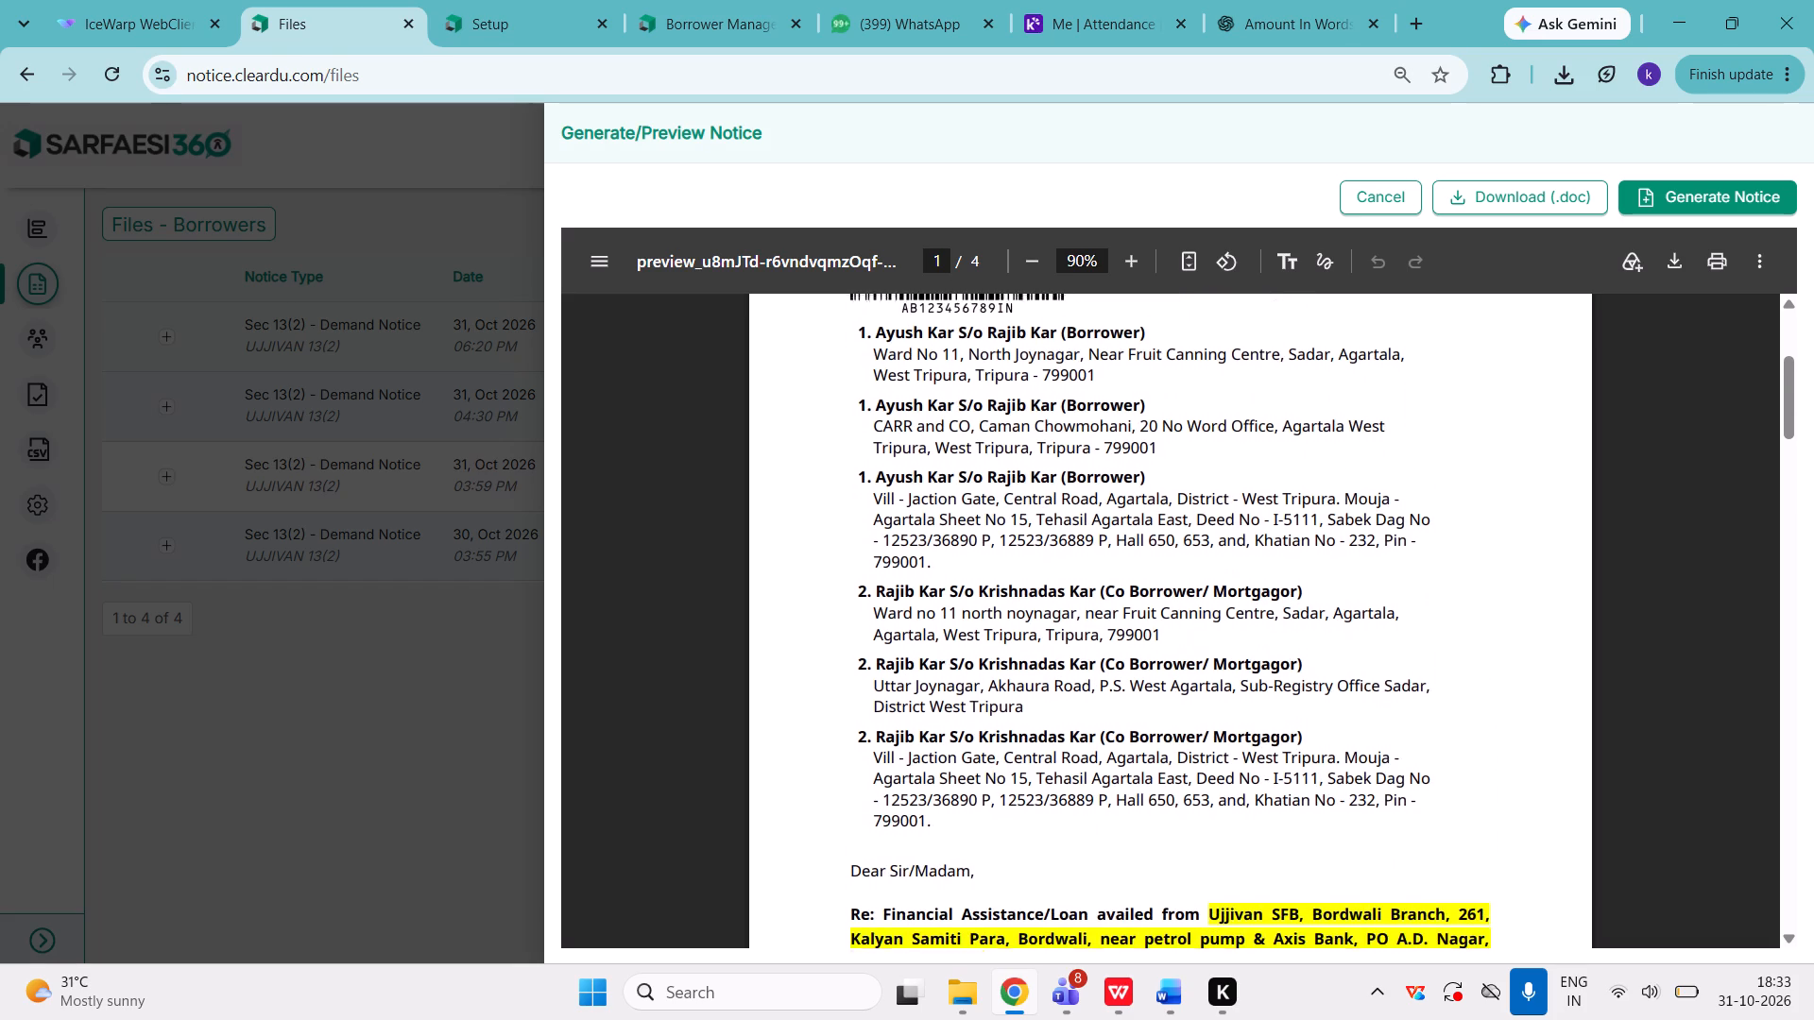
scroll(1191, 501, "down", 6)
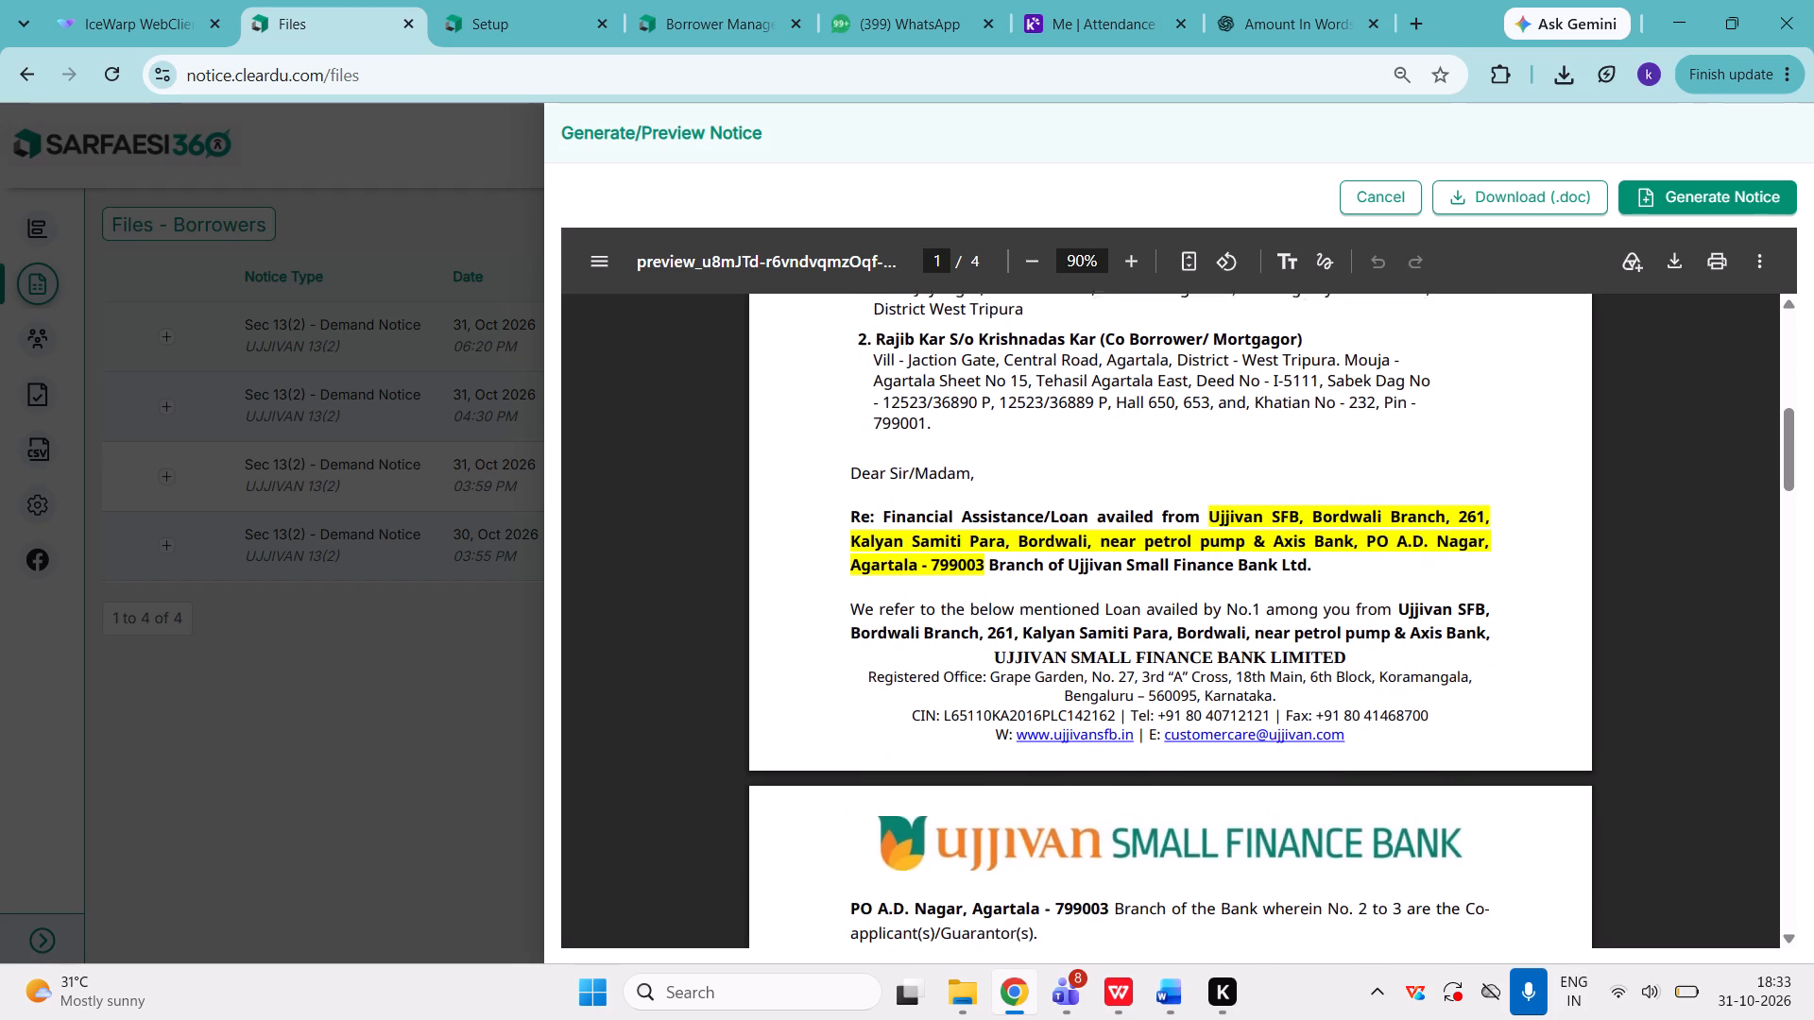
Examine the loan details table, the NPA classification paragraph and the Description of Property table on page 2 of the preview.
scroll(1191, 501, "down", 3)
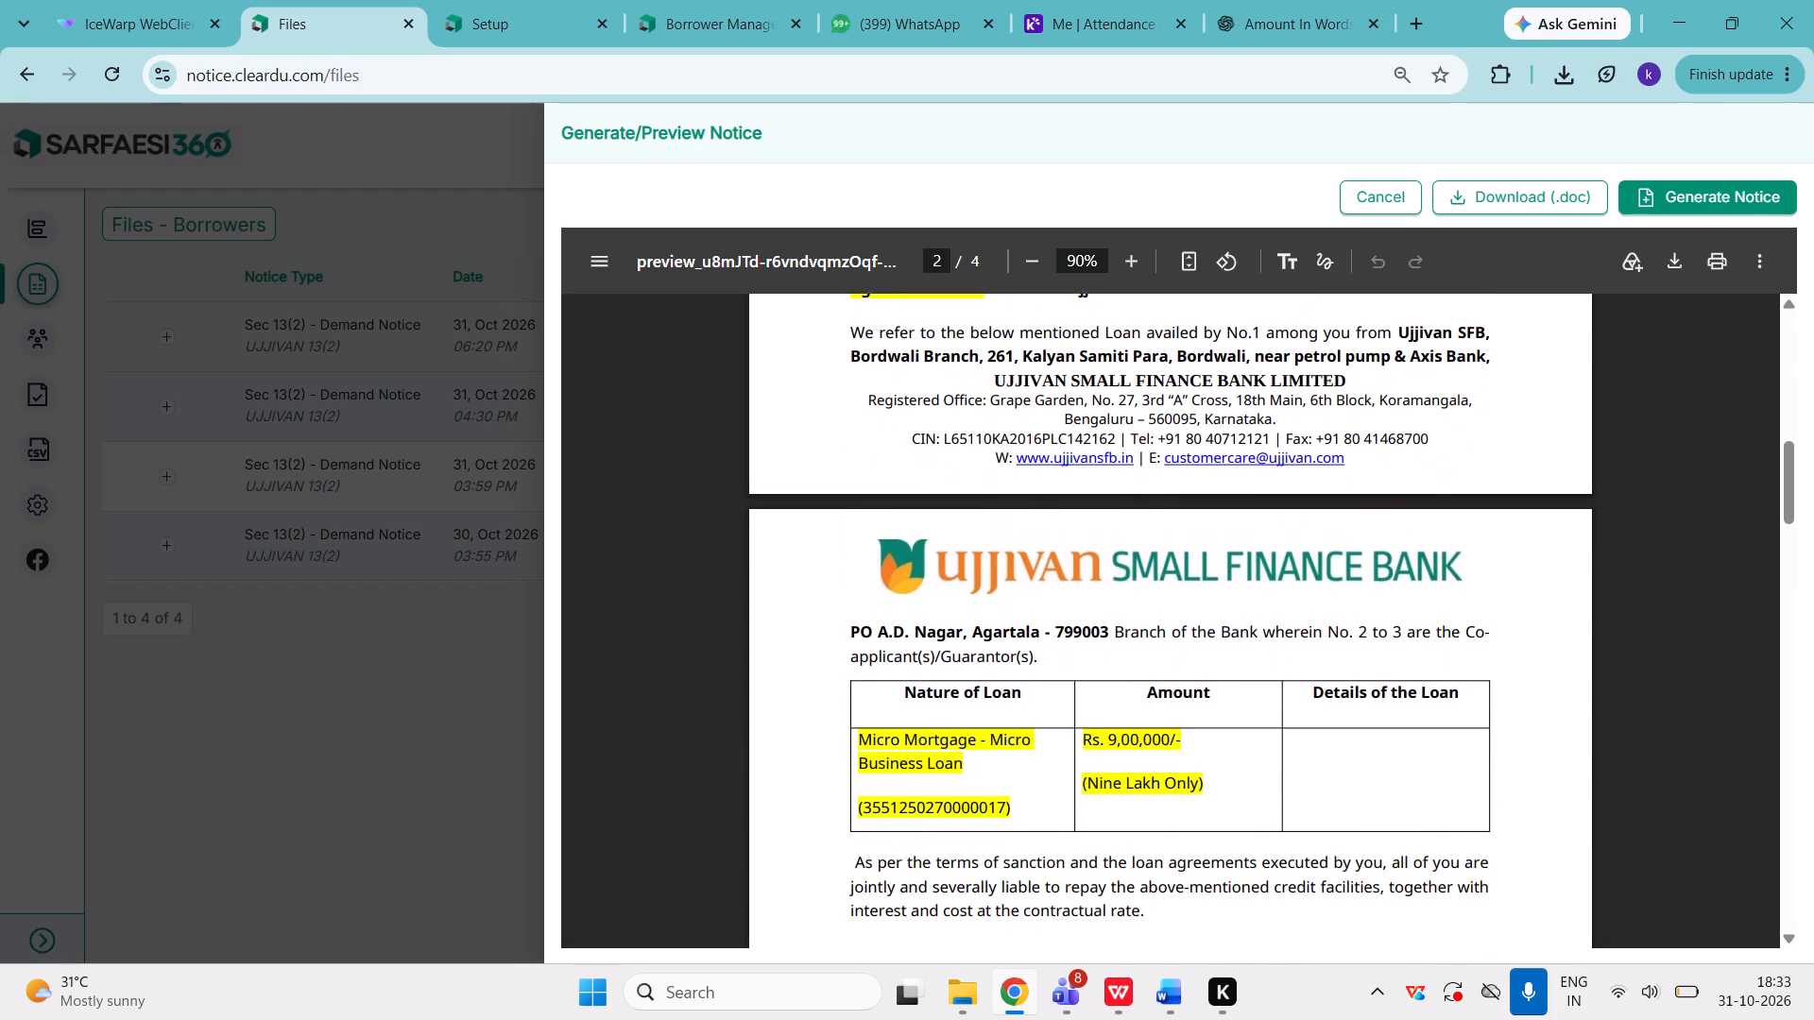
scroll(1191, 501, "down", 2)
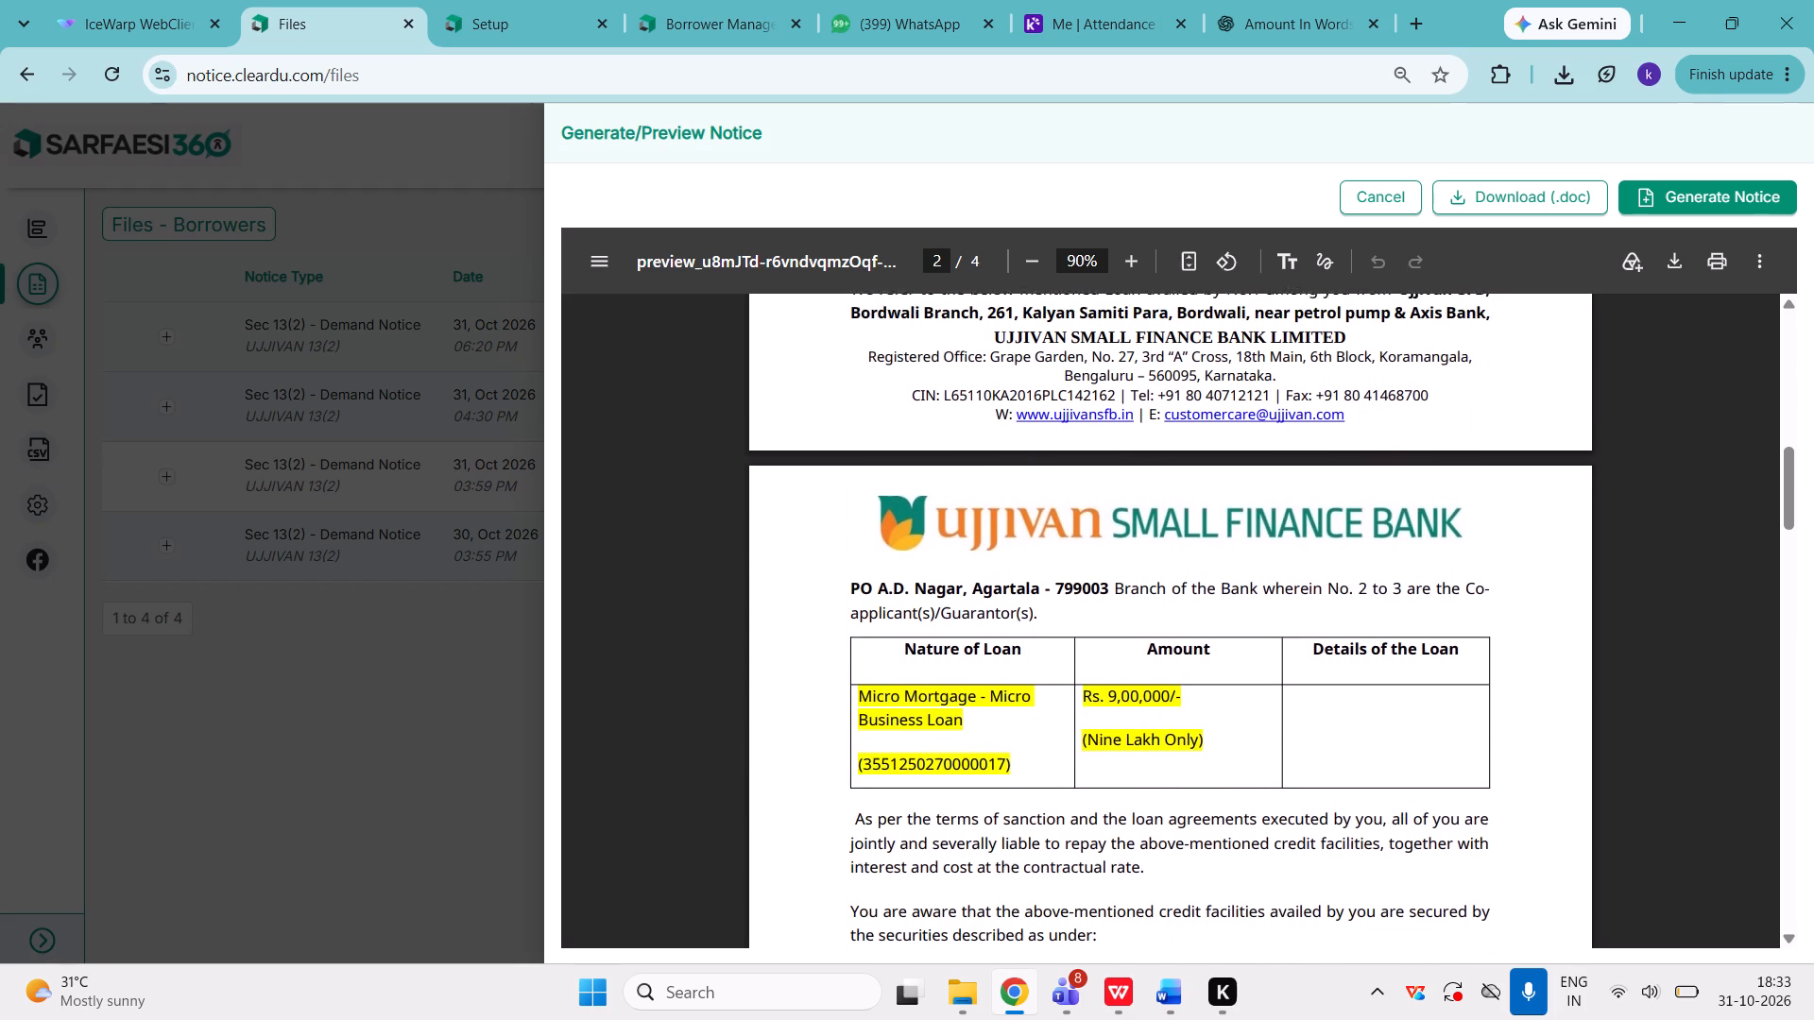
scroll(1191, 501, "down", 2)
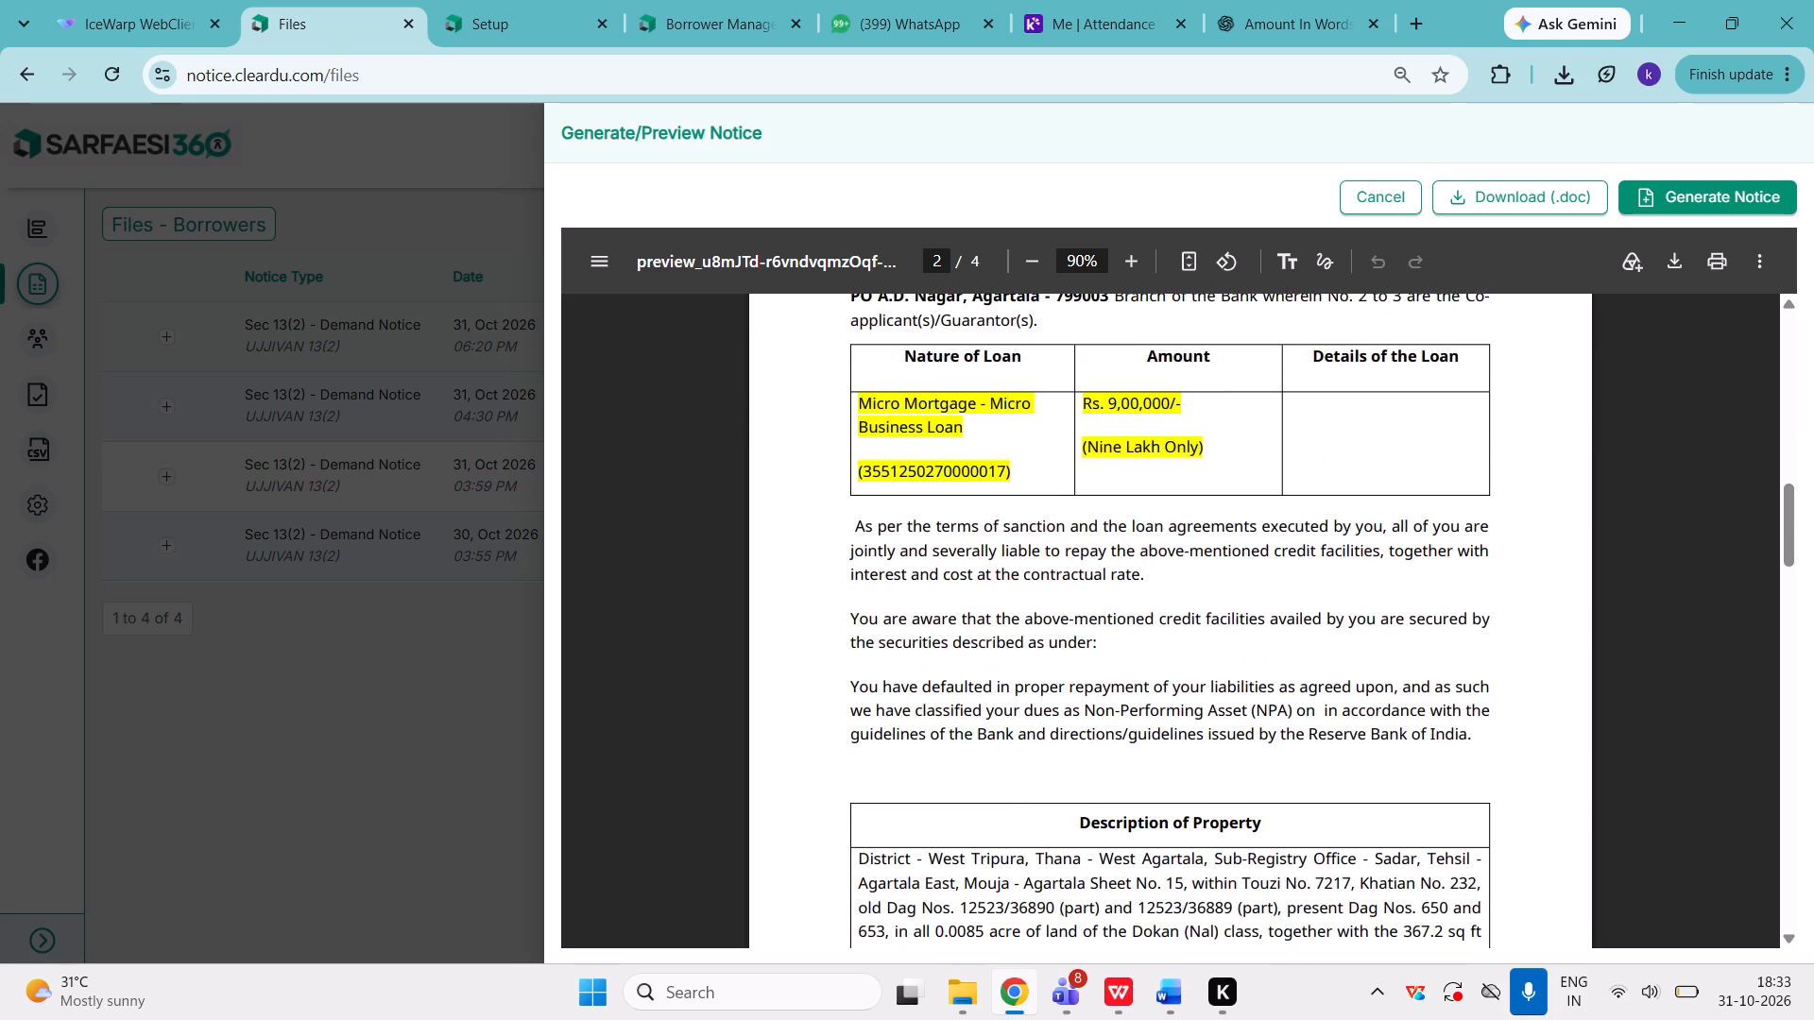
scroll(1191, 501, "down", 3)
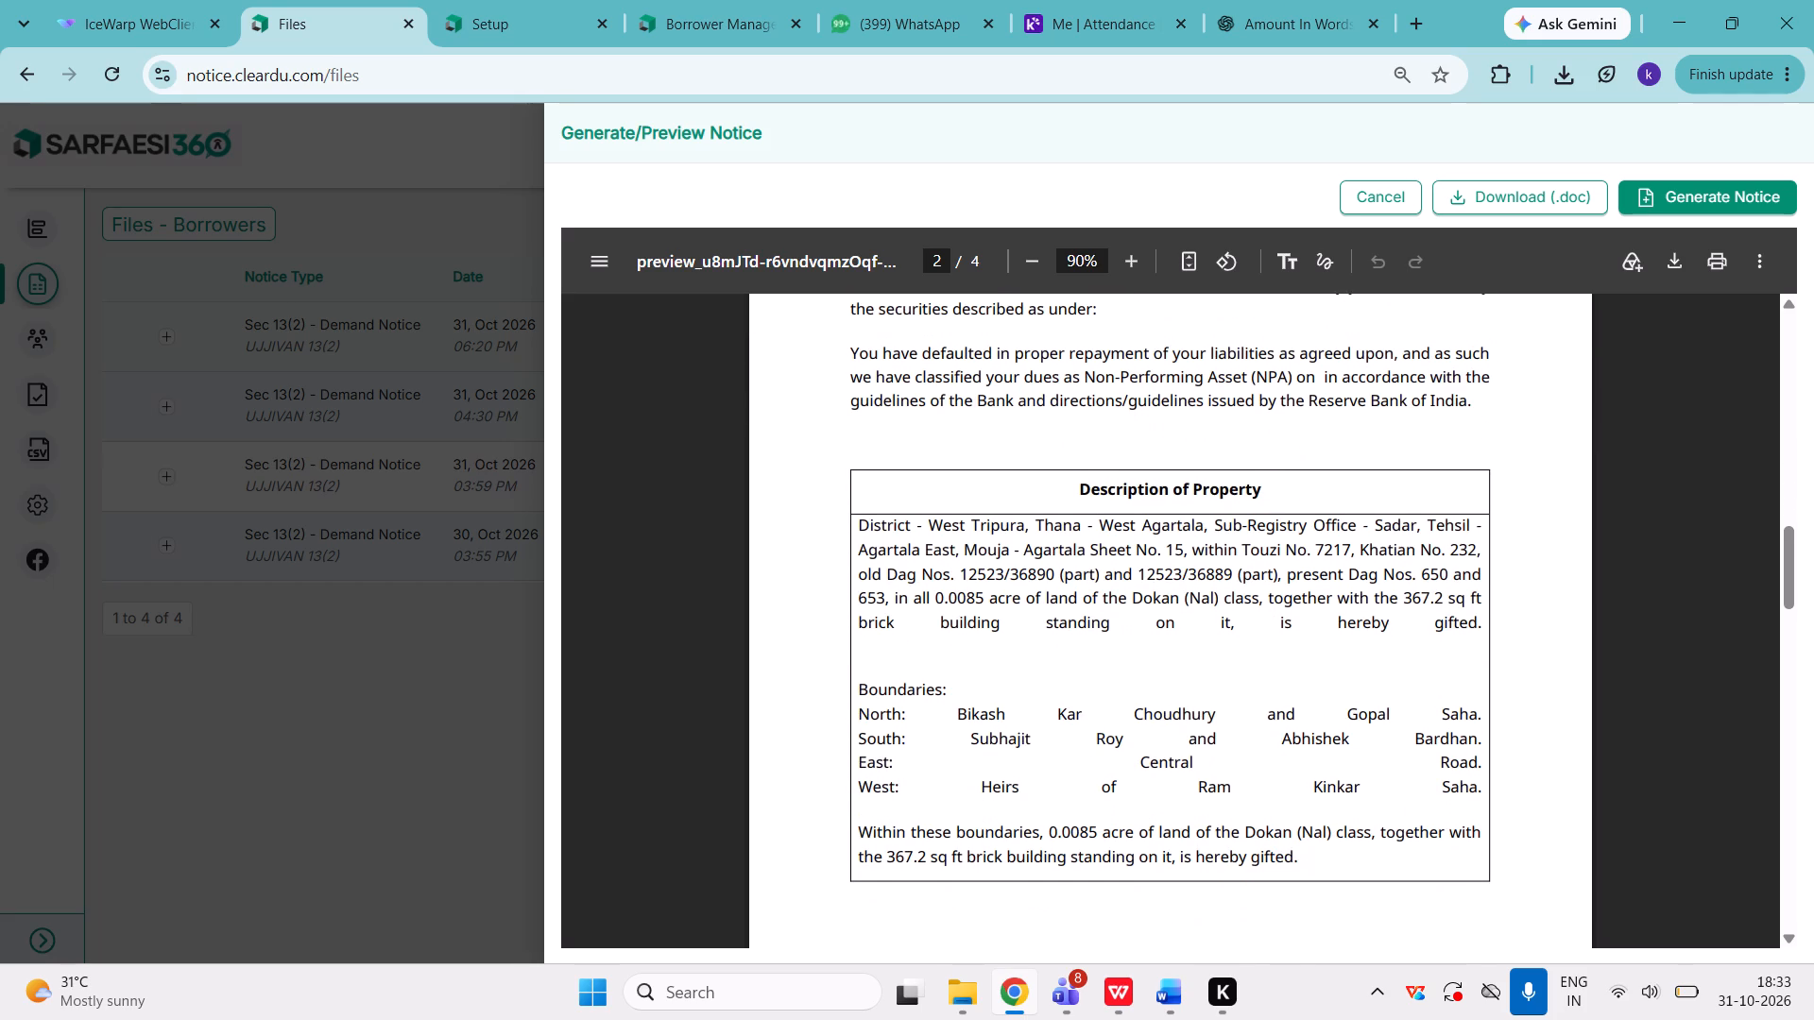
Examine the property owner, the security agreement details and the amounts in words in the outstanding table on page 3 of the preview.
scroll(1131, 761, "down", 2)
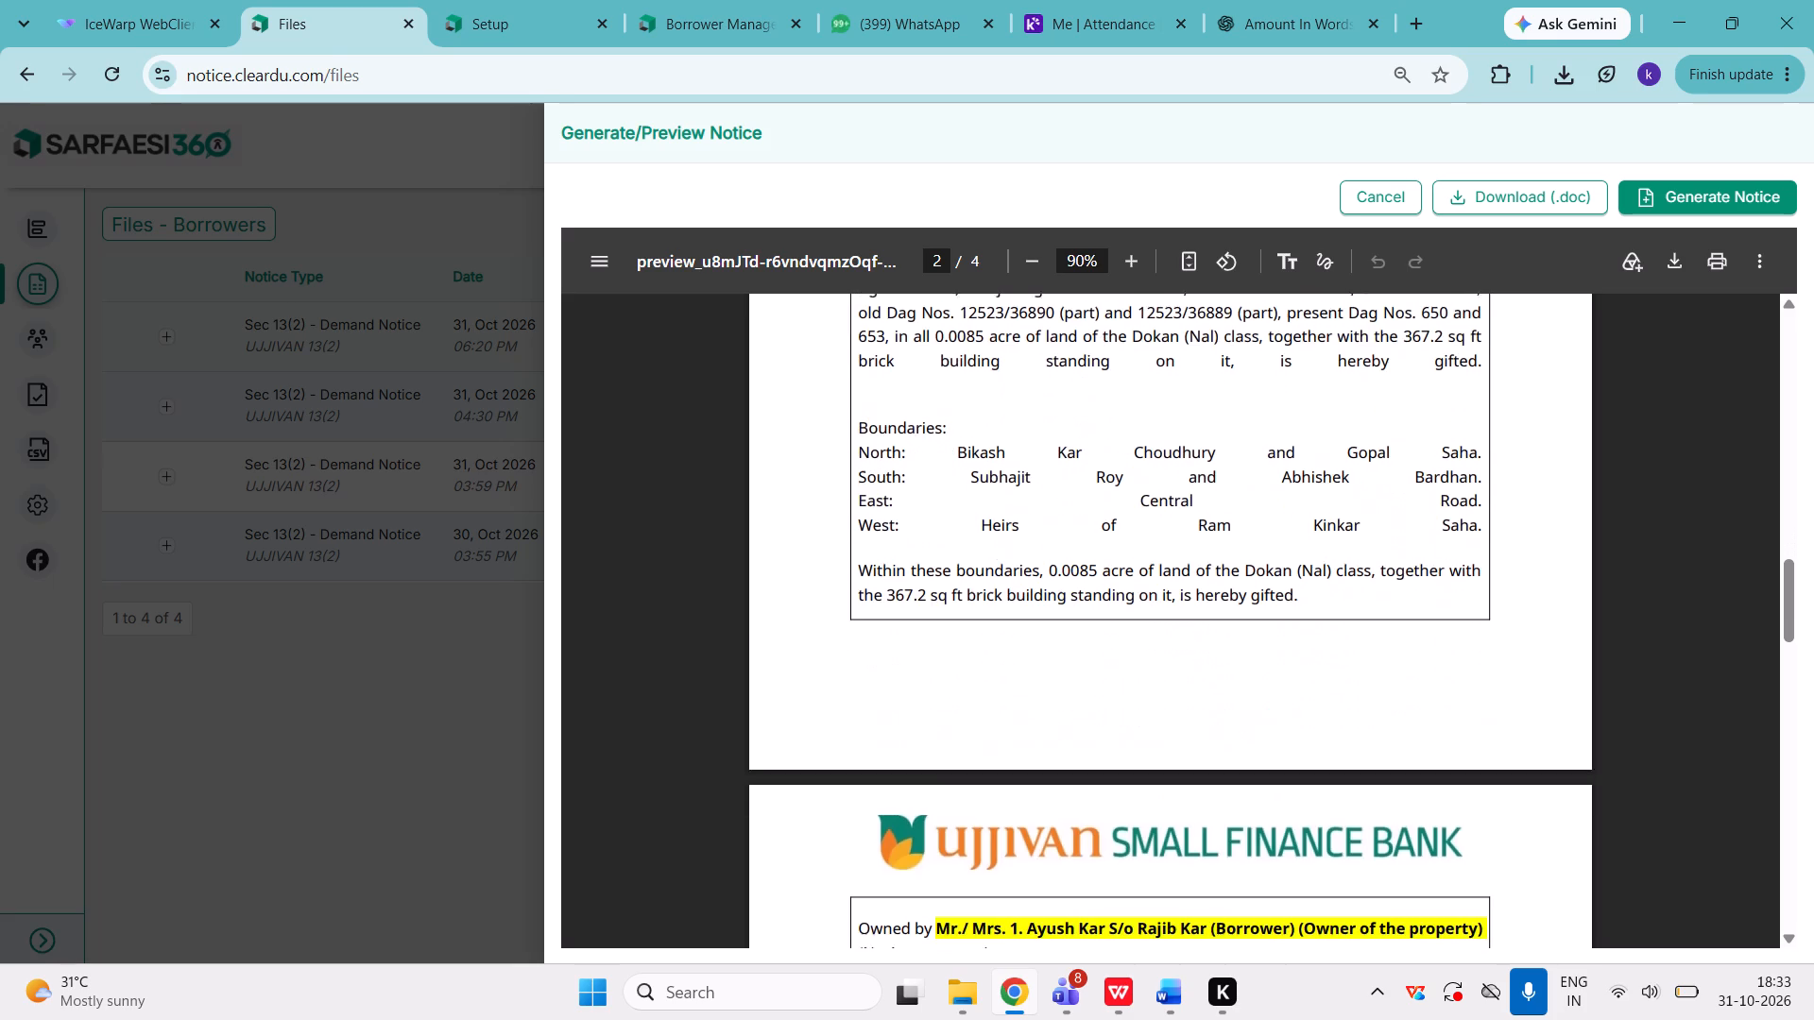
scroll(1131, 761, "down", 1)
scroll(1131, 761, "up", 1)
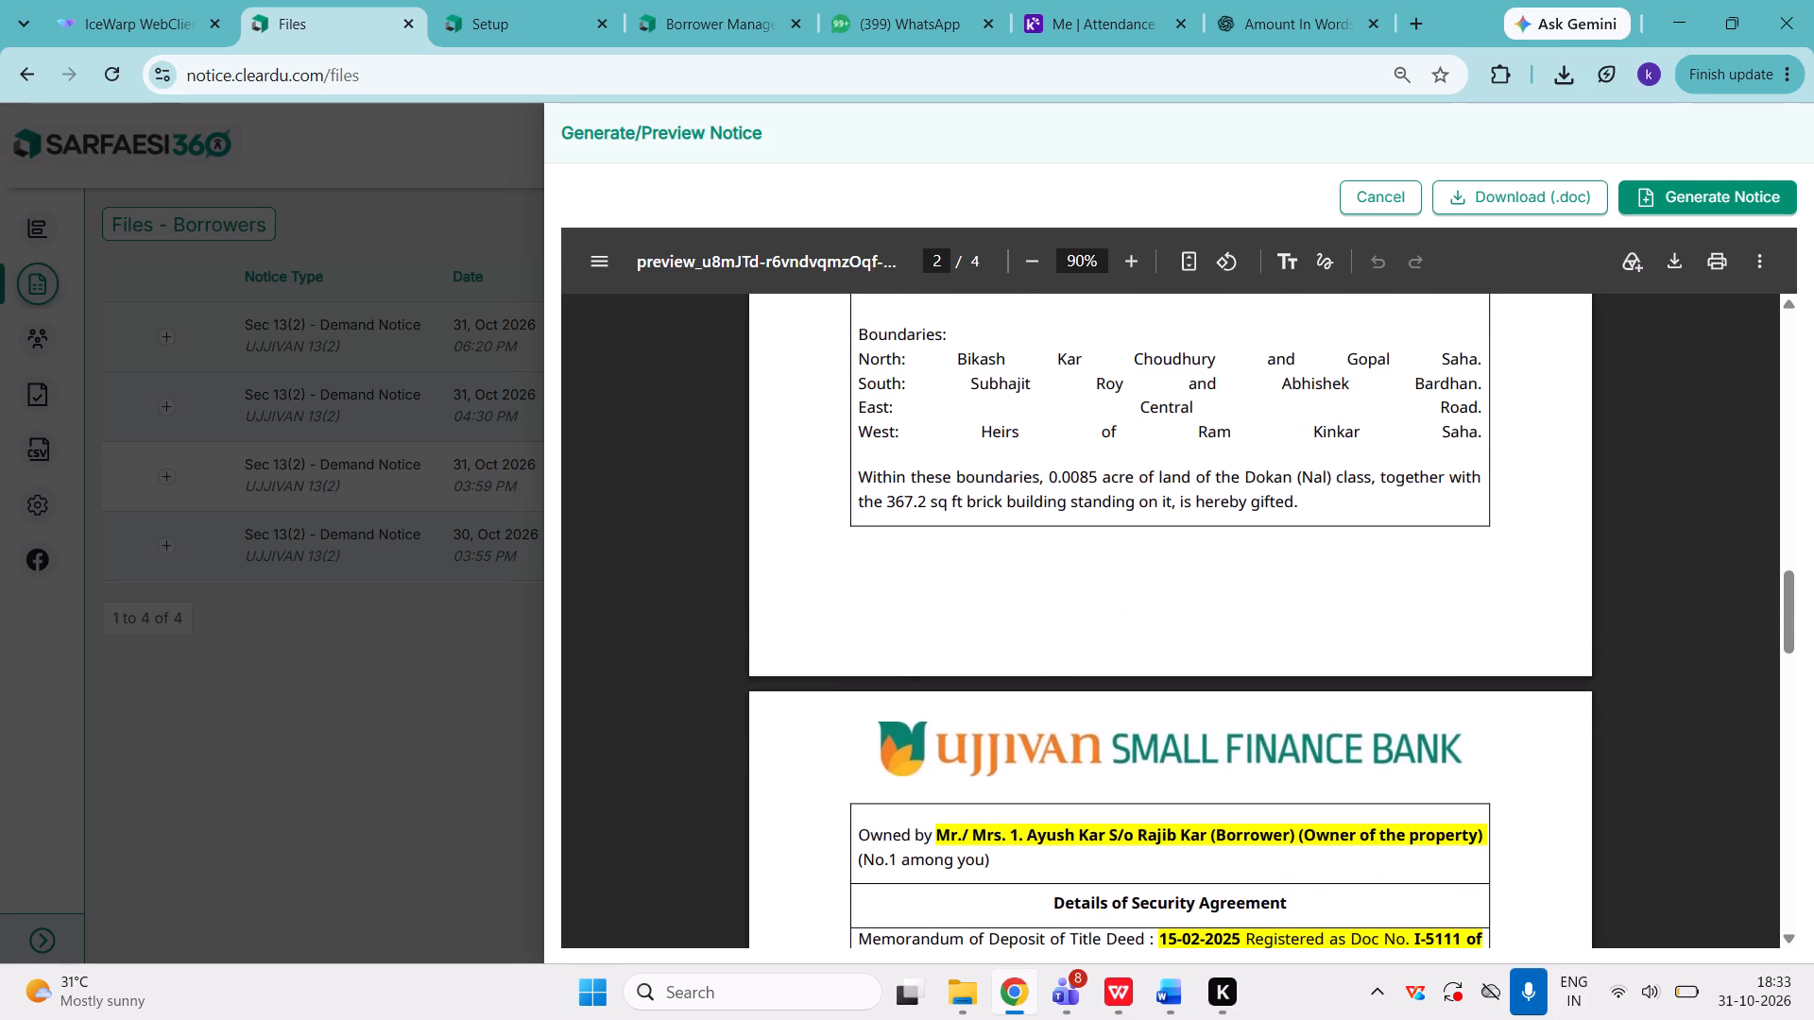
scroll(1131, 761, "down", 1)
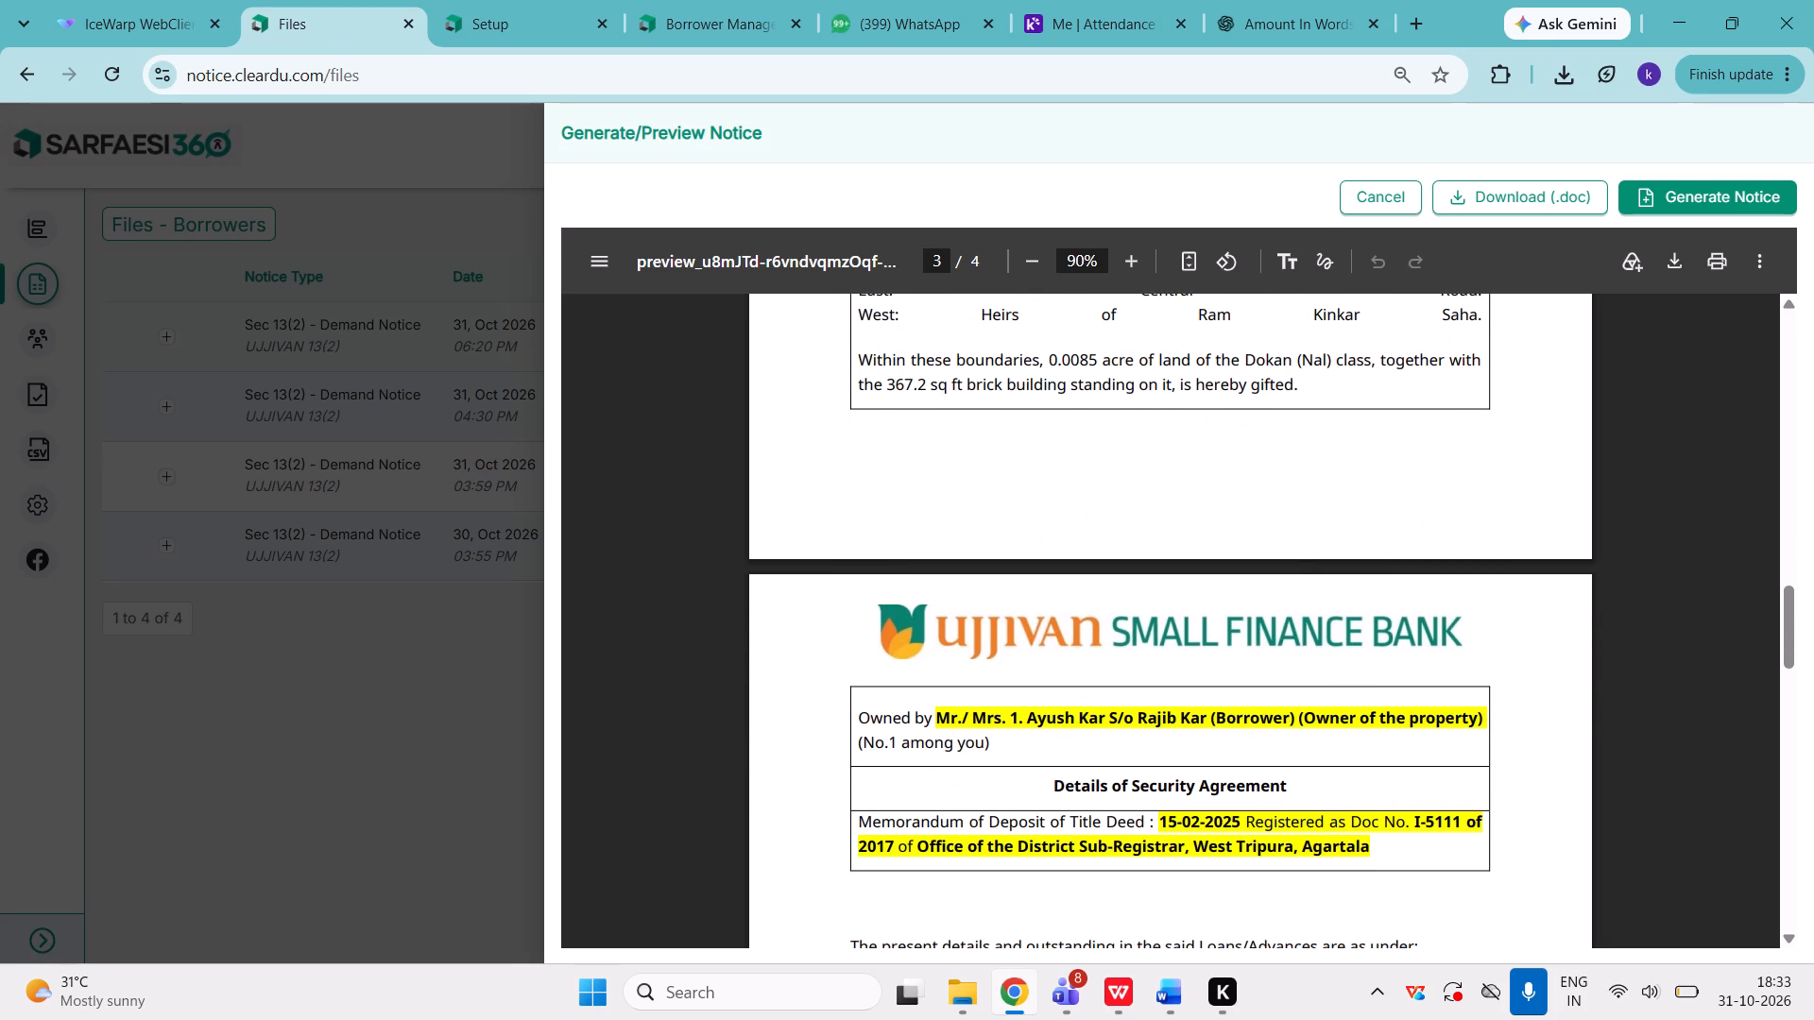
scroll(1131, 761, "down", 3)
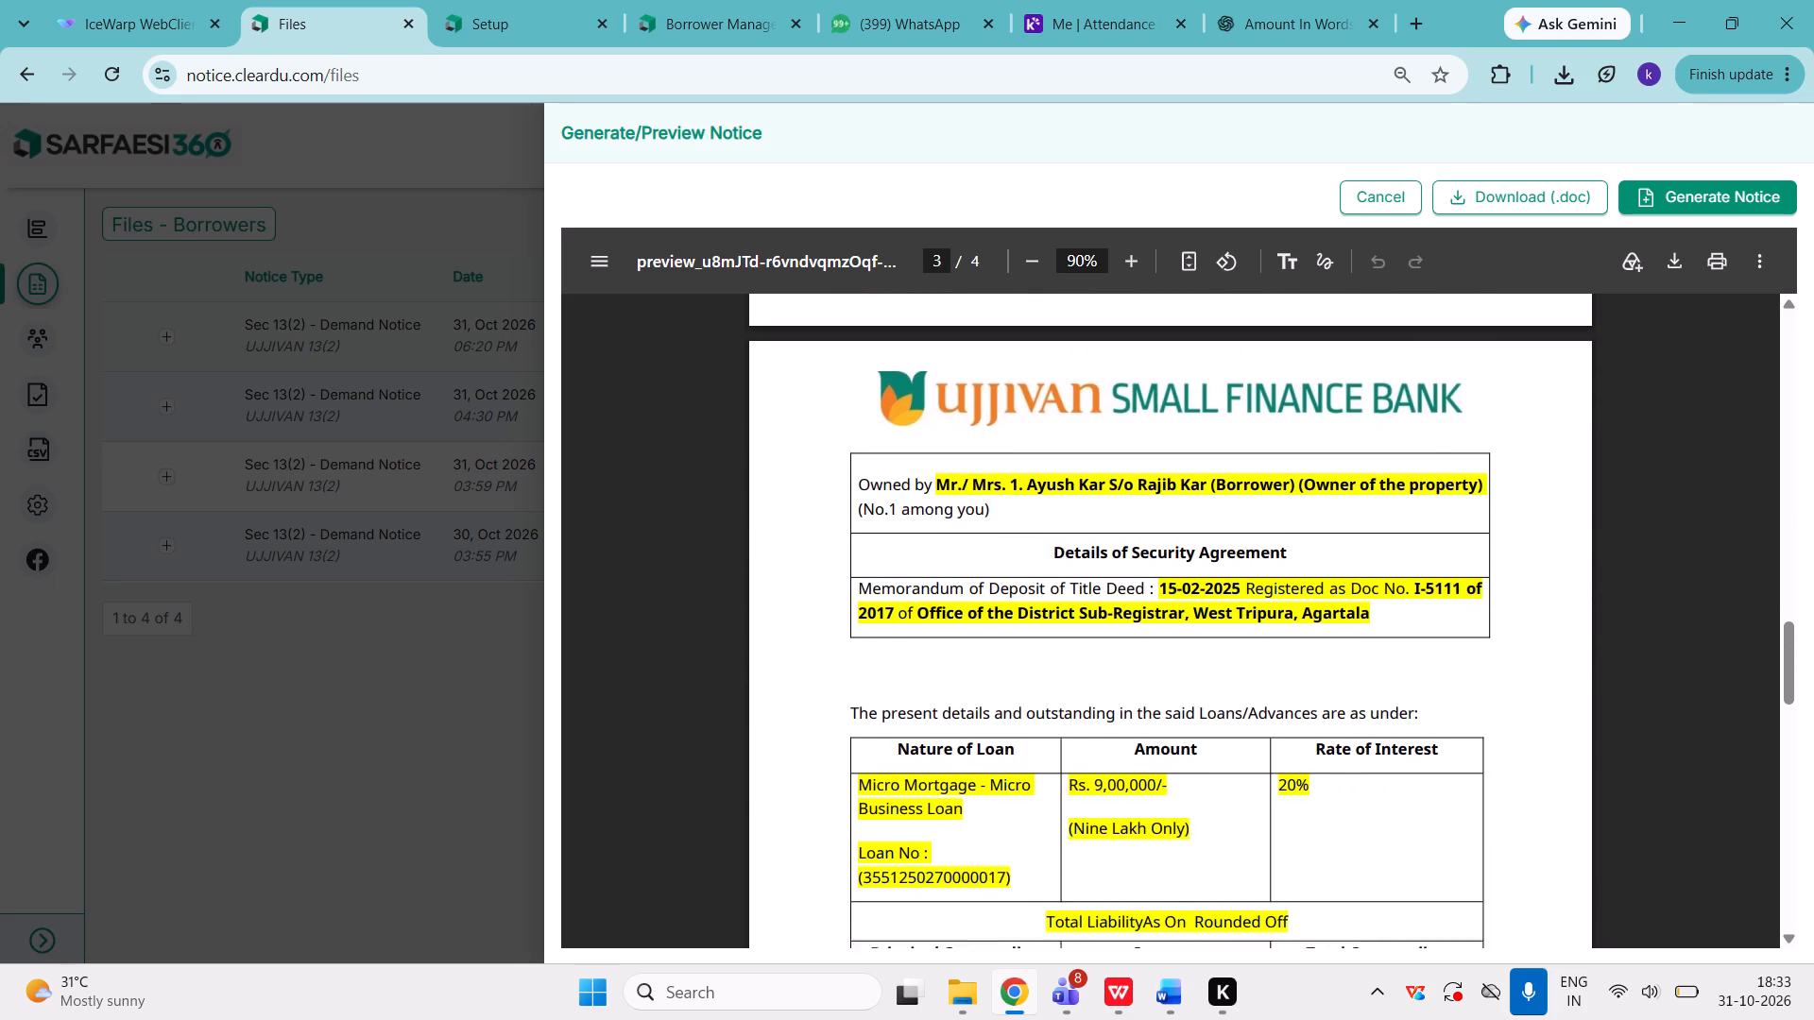
scroll(1131, 761, "down", 2)
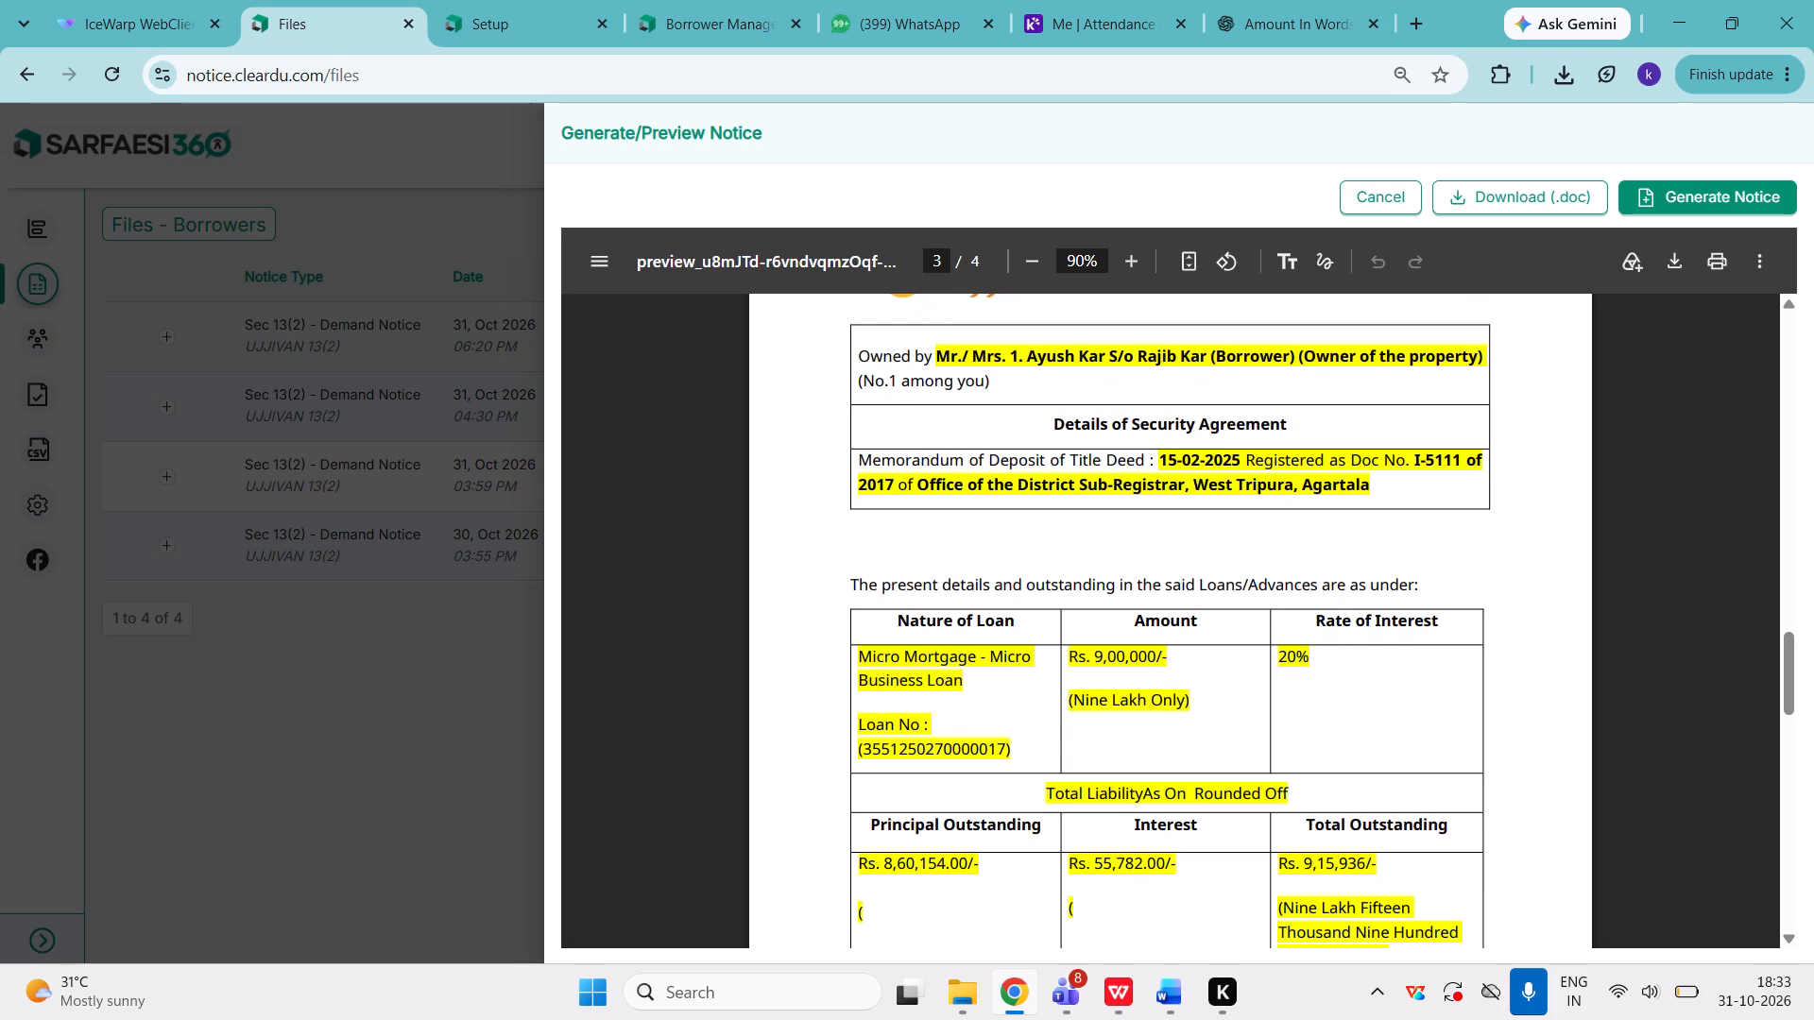
scroll(1131, 761, "down", 2)
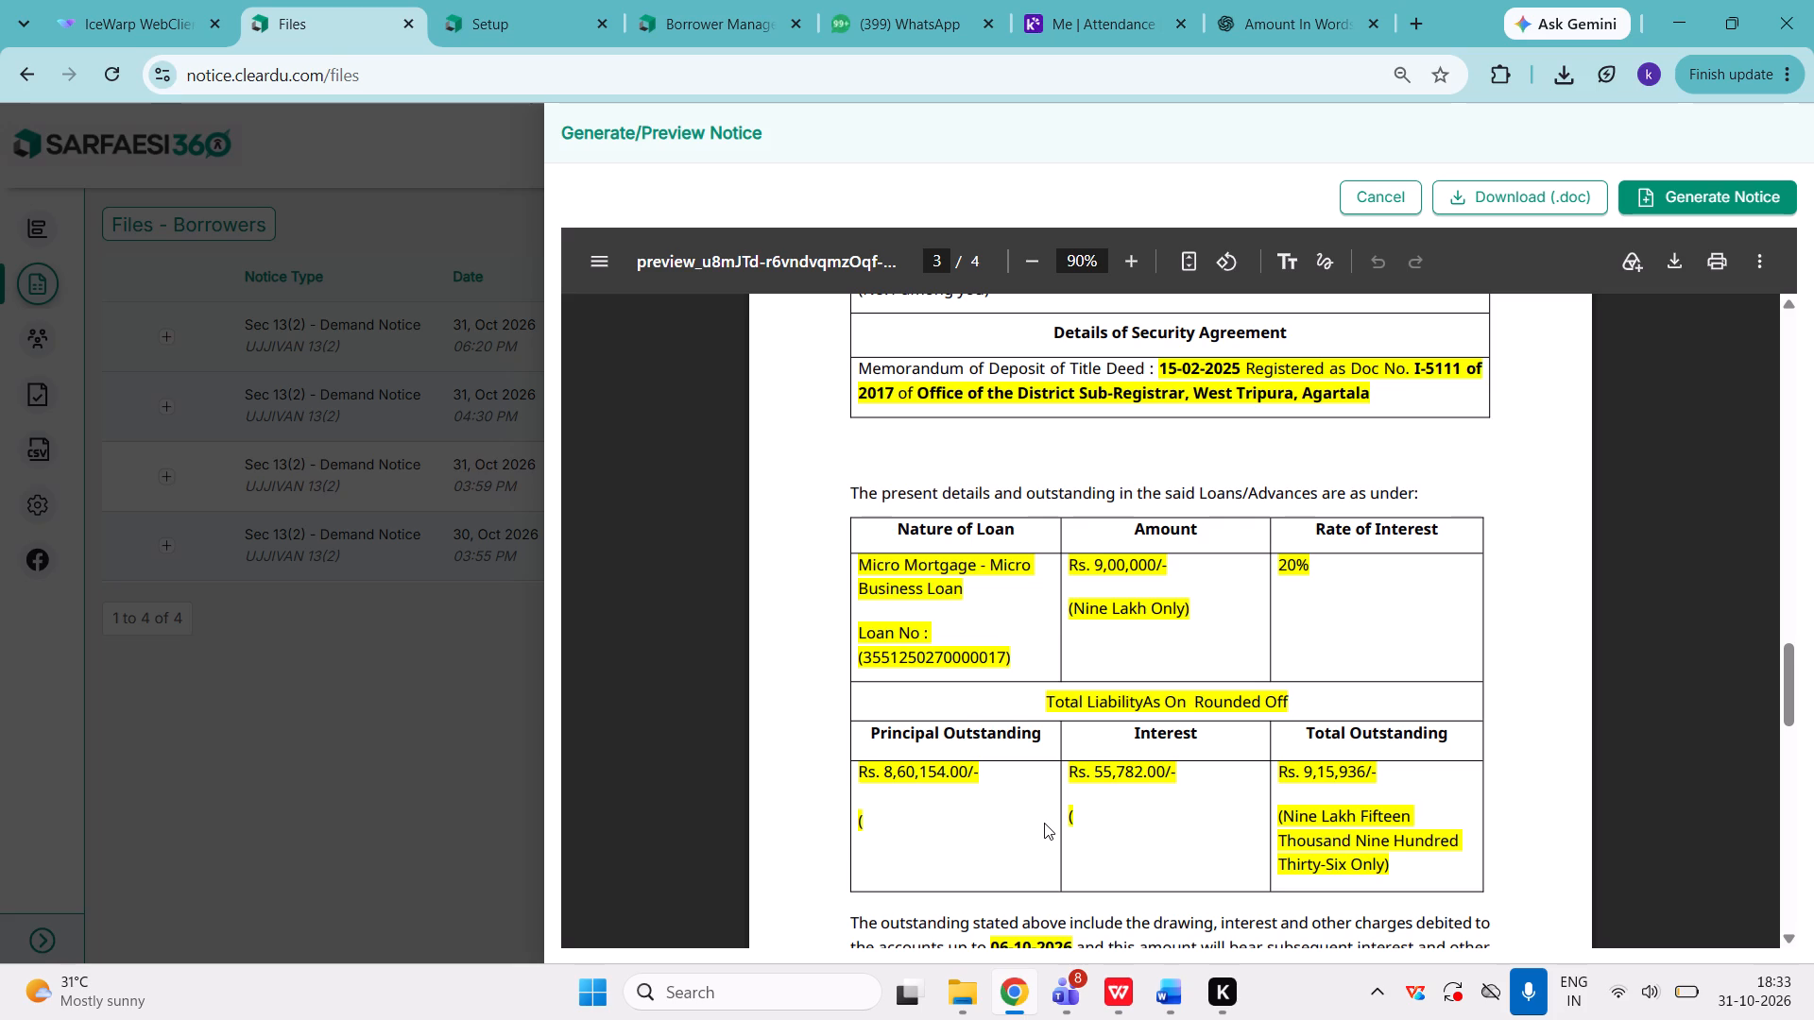
scroll(1044, 823, "down", 1)
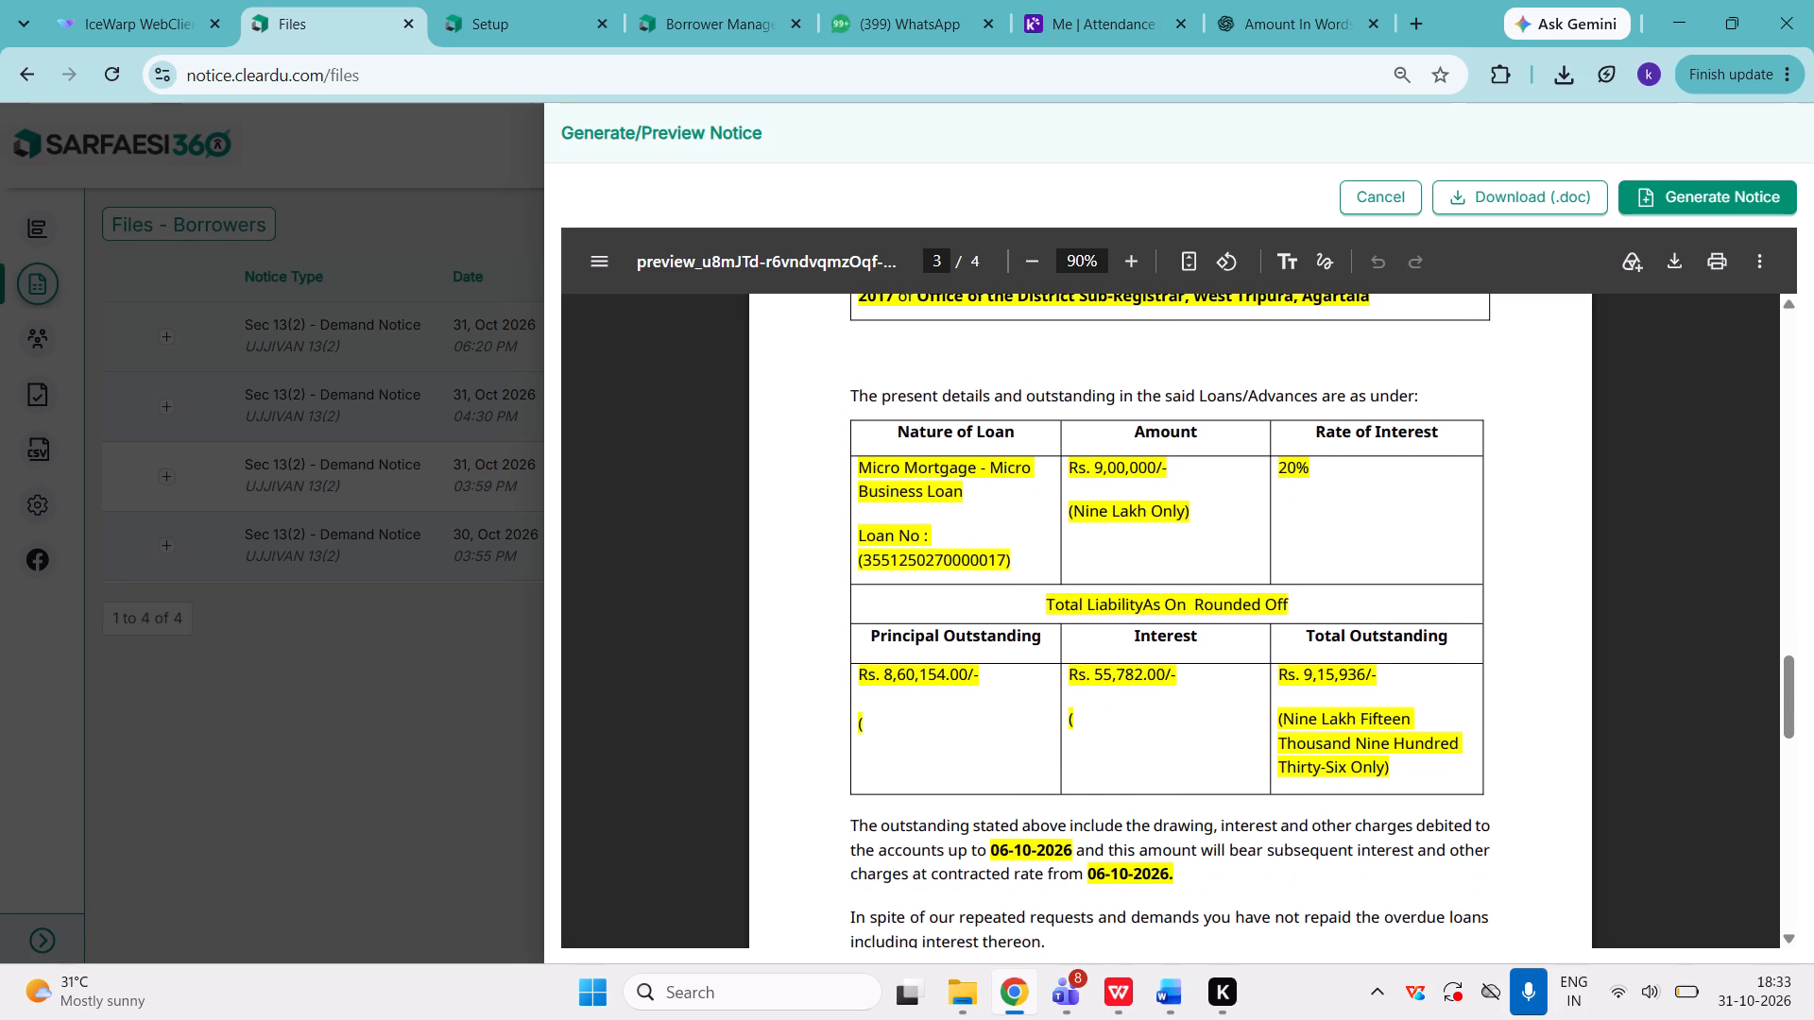
Switch to the notice template in WPS Office and examine the Interest Outstanding In Words placeholder in the outstanding table.
left_click(1161, 1000)
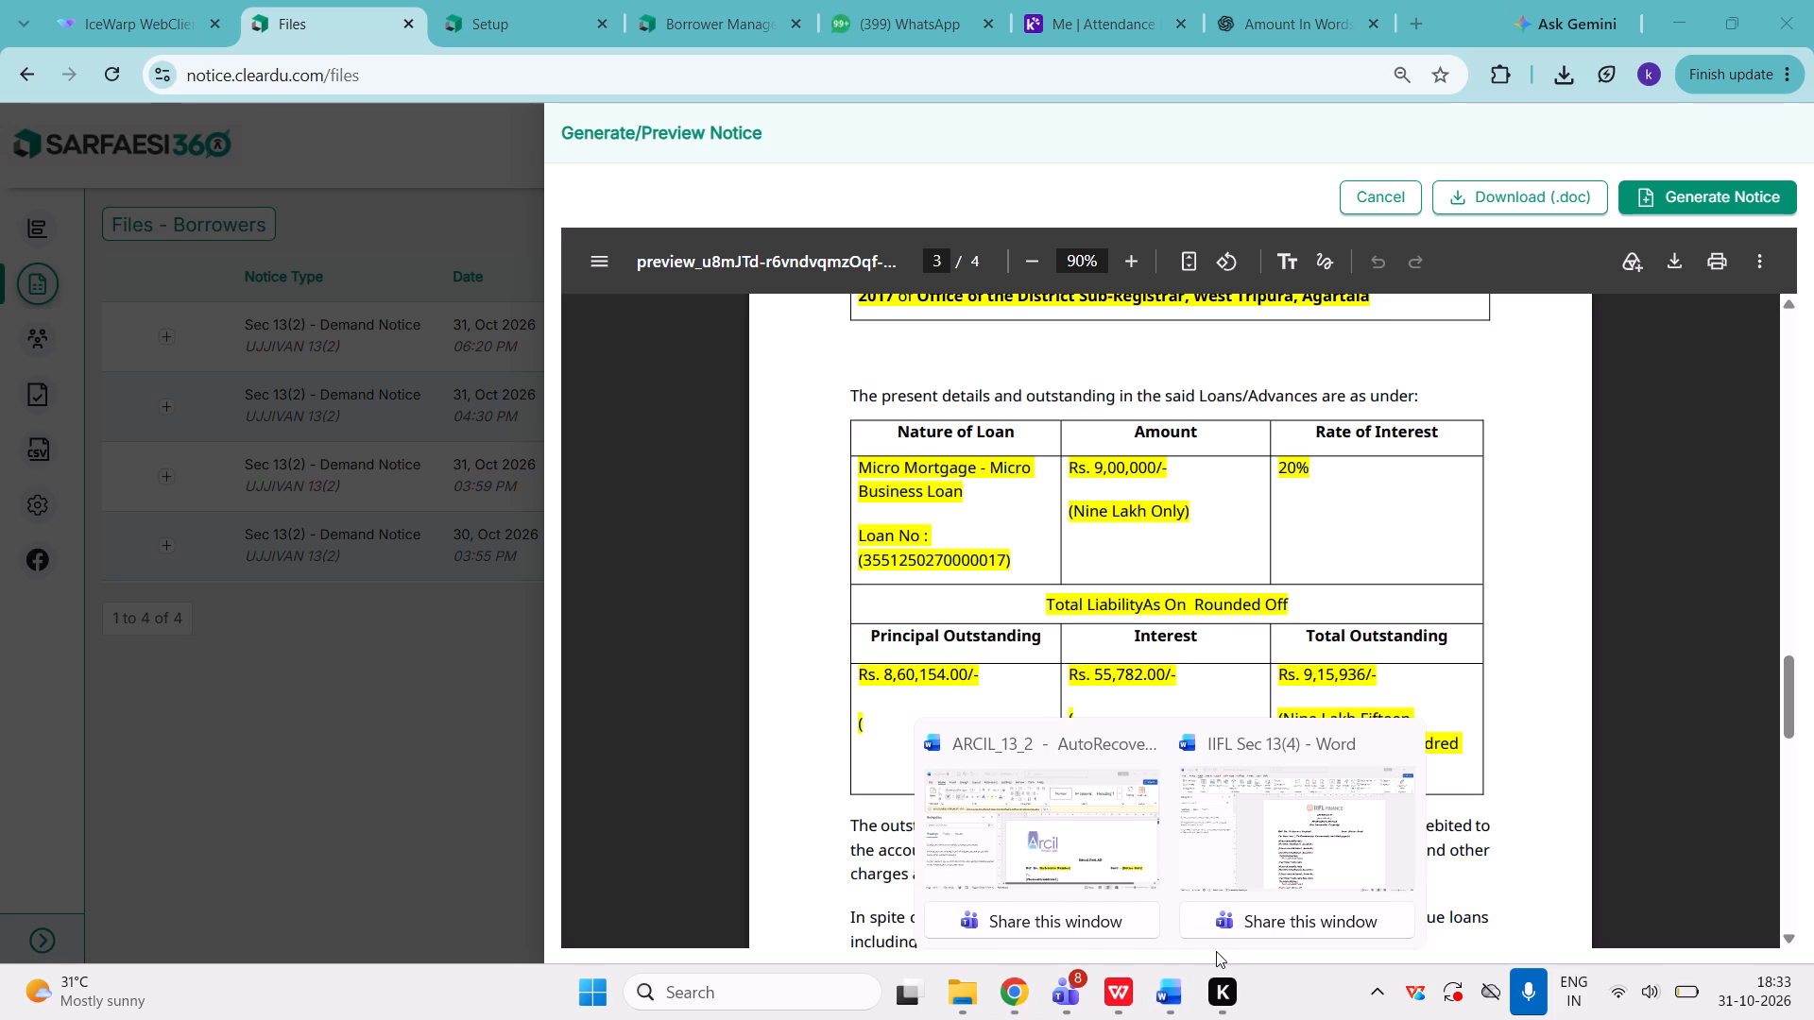
left_click(1259, 980)
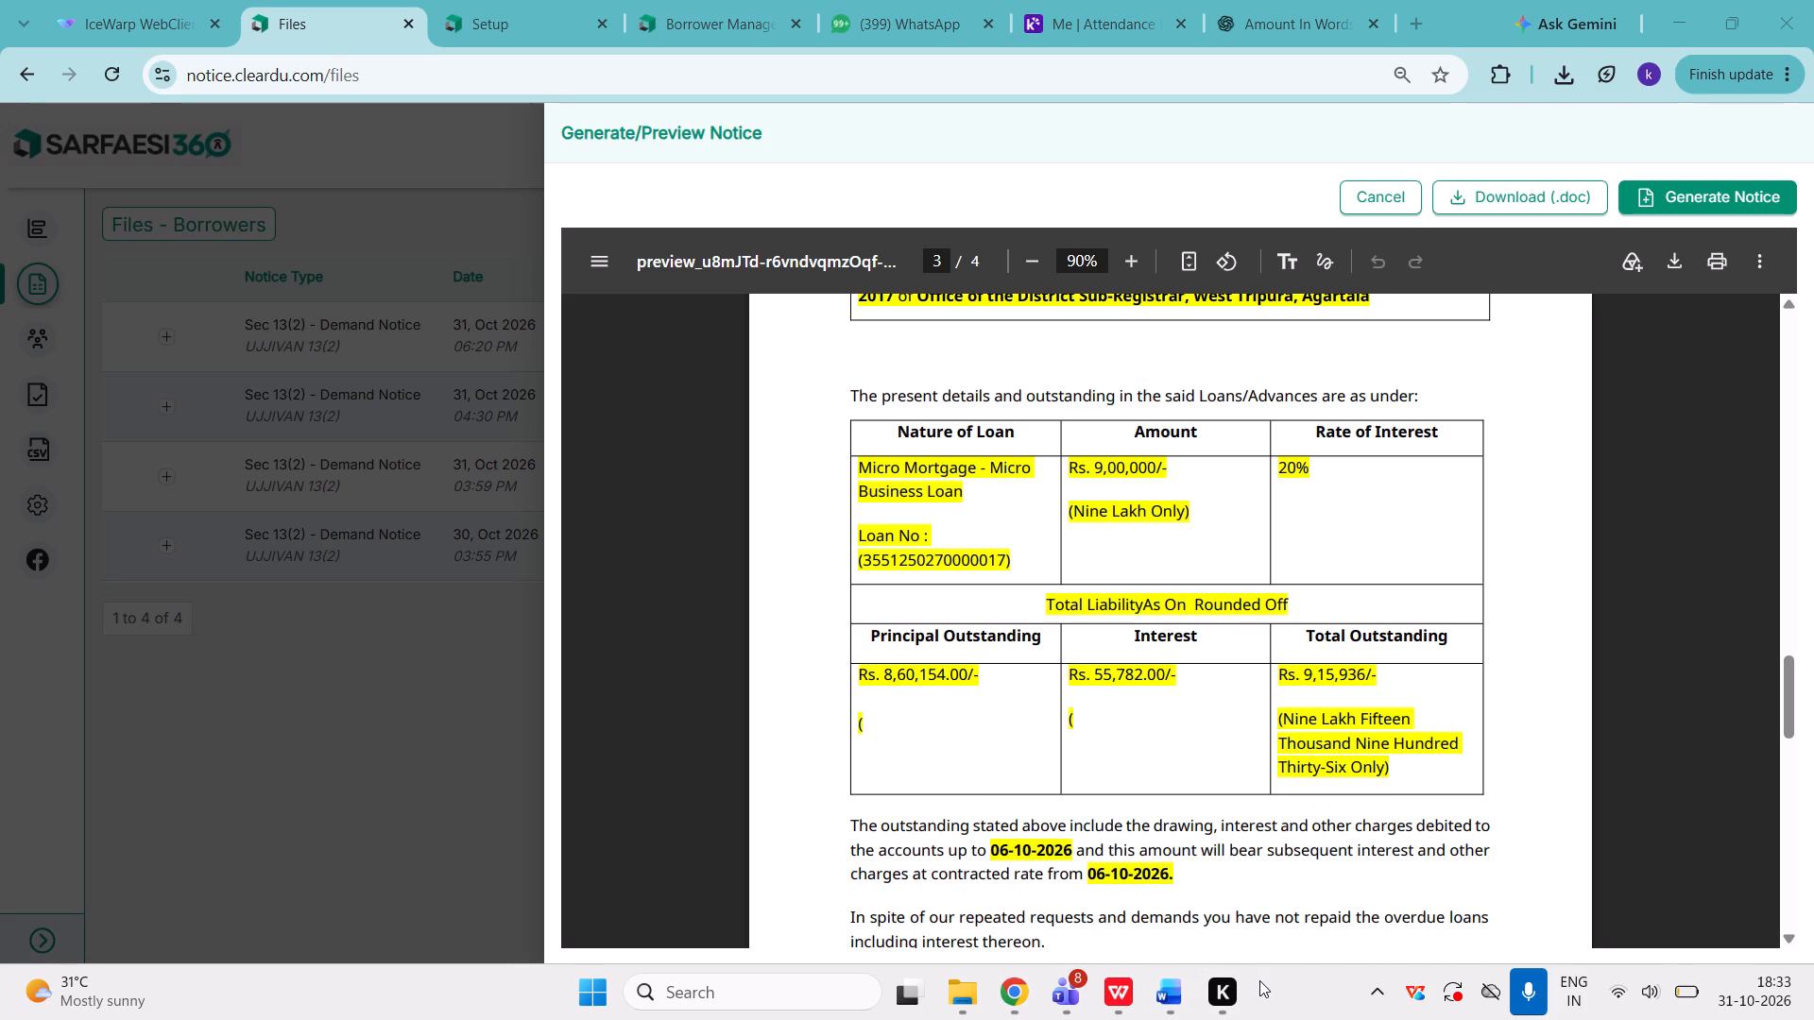
left_click(1075, 990)
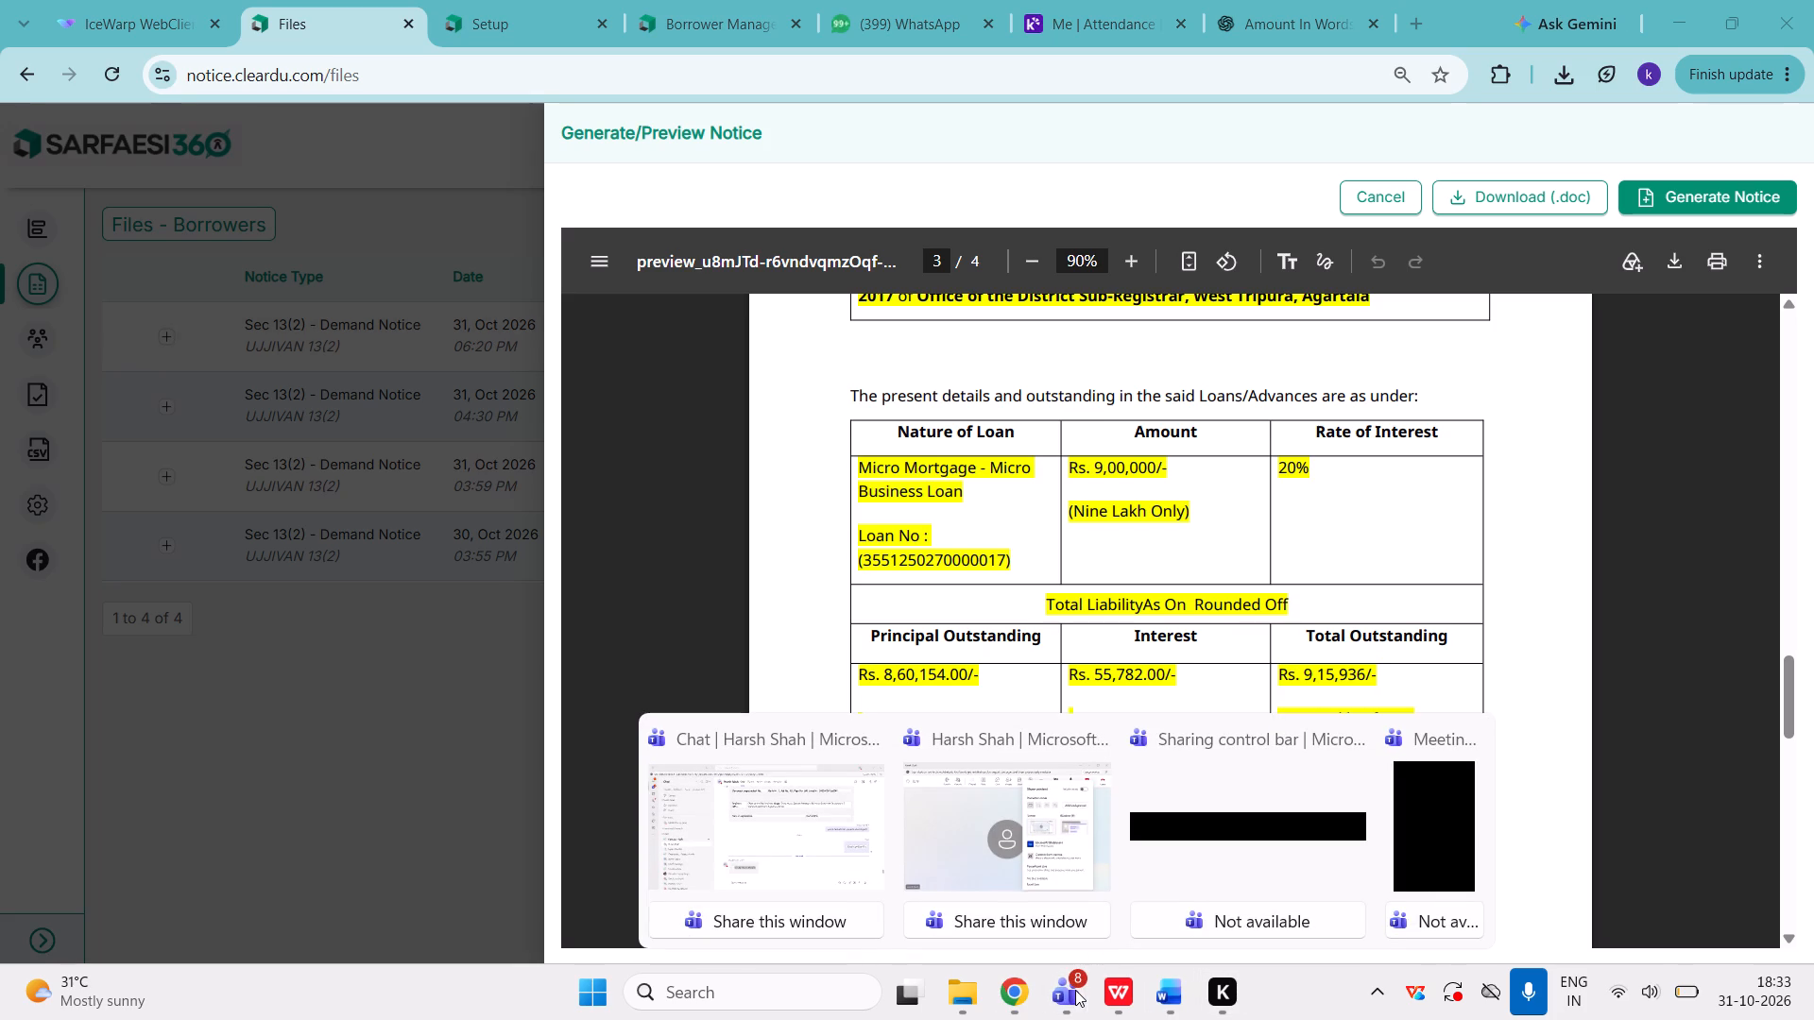
left_click(1125, 990)
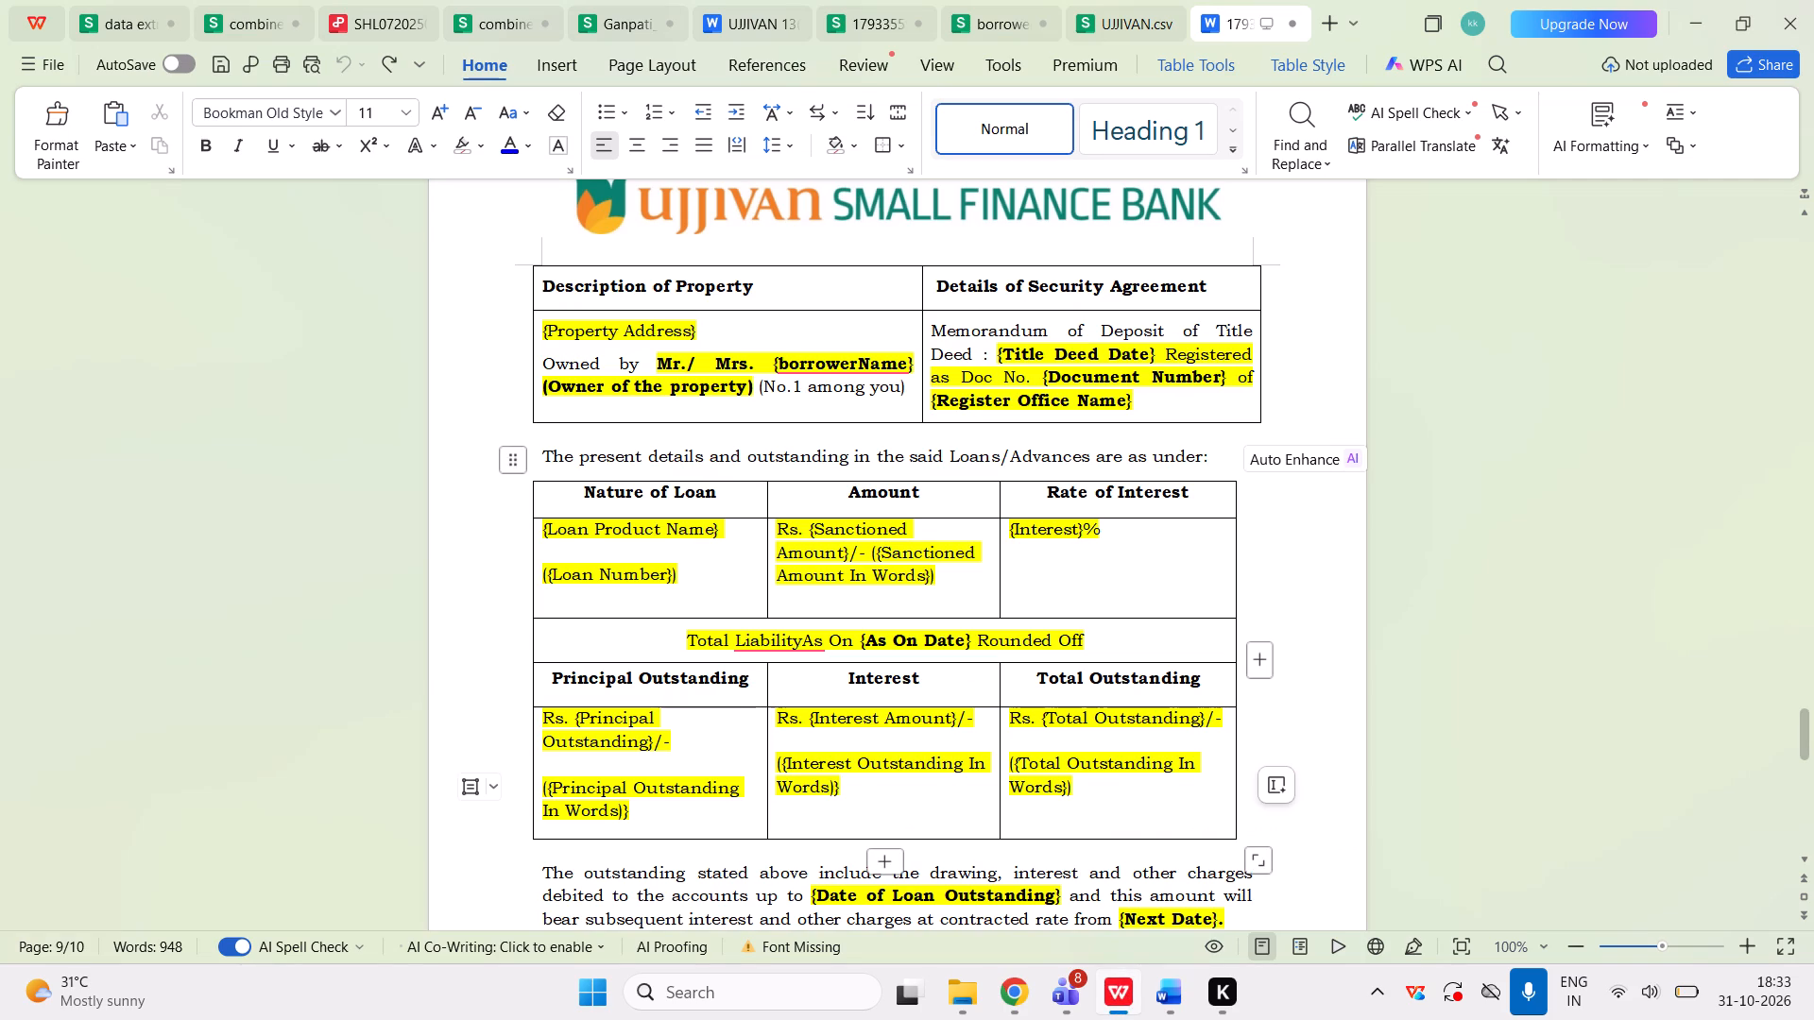
scroll(836, 785, "down", 2)
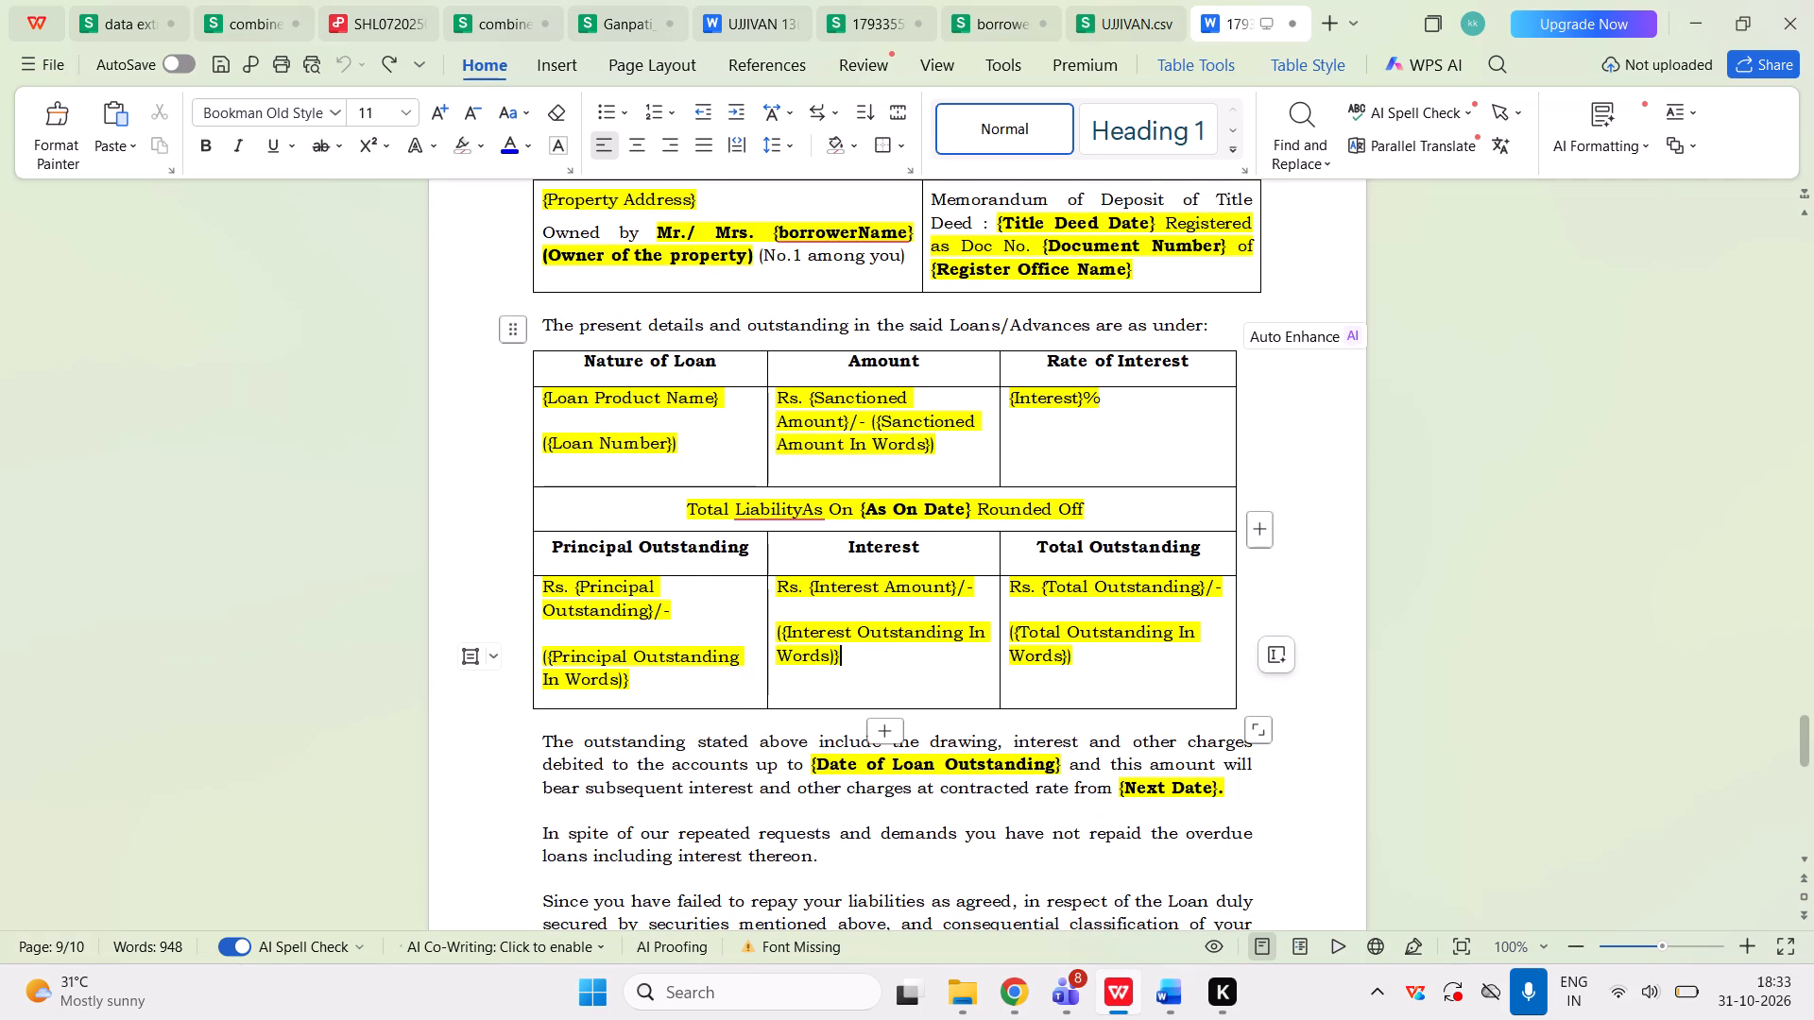
left_click(779, 640)
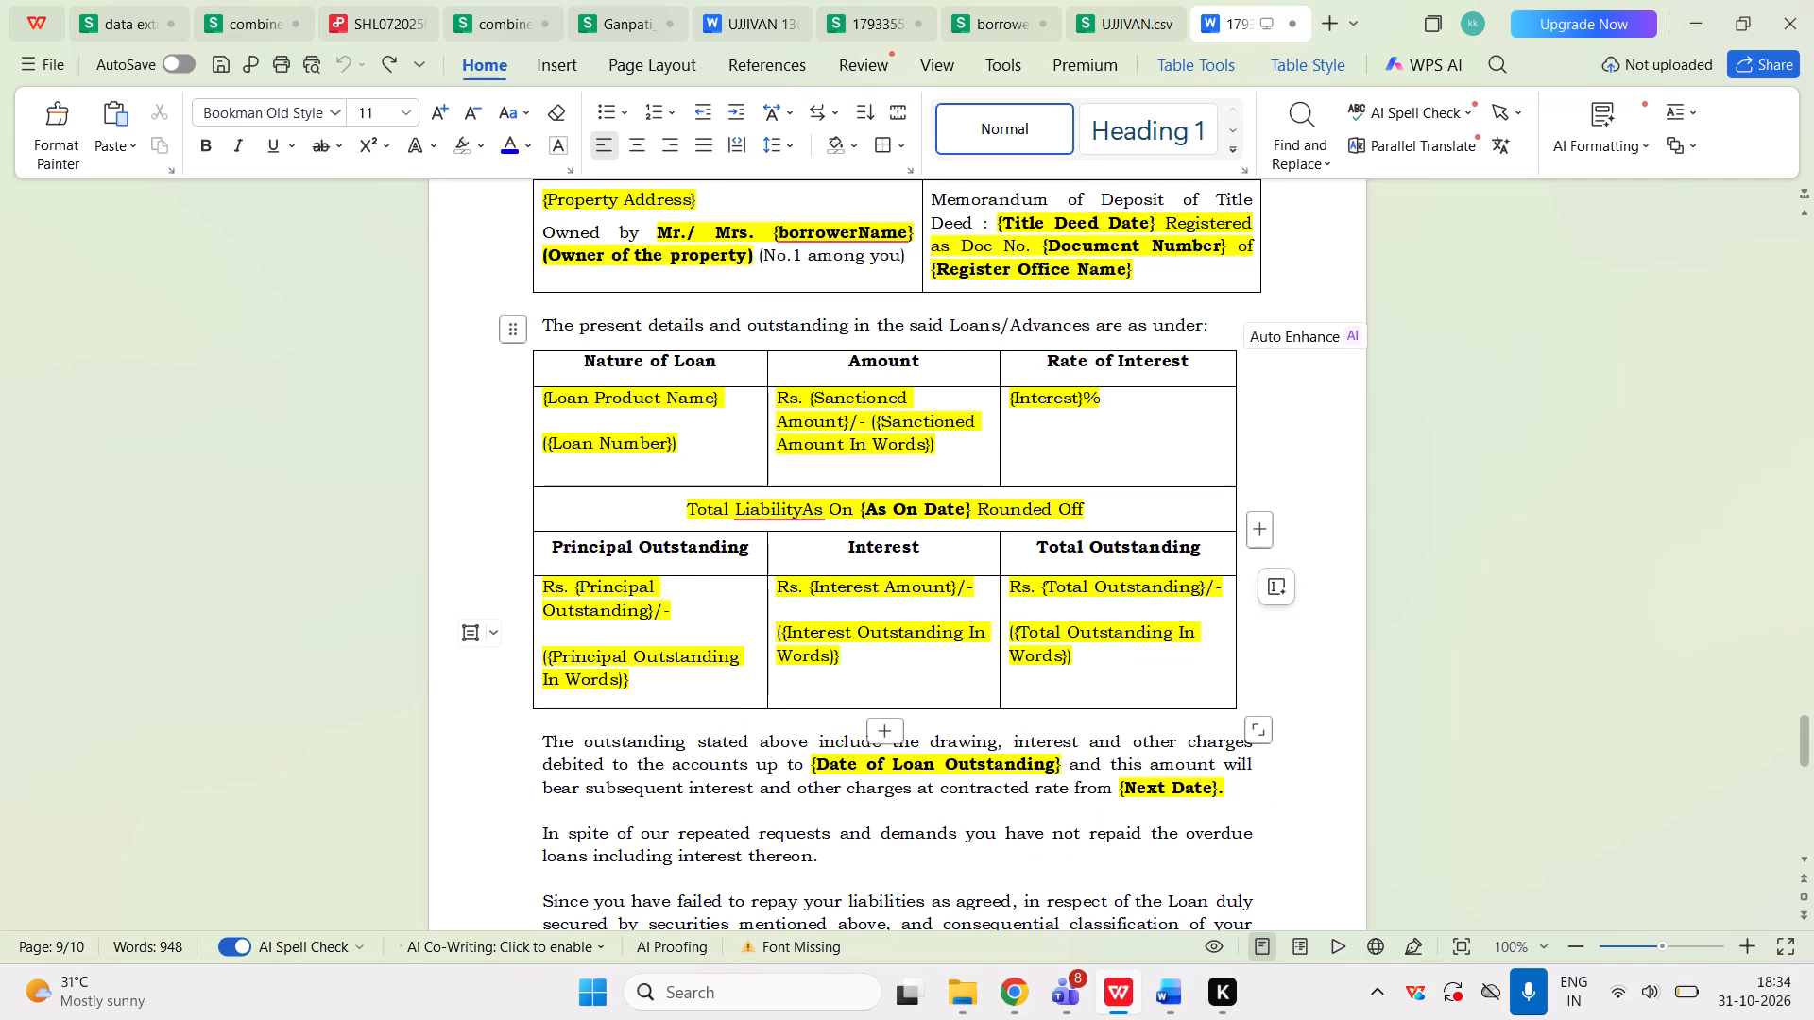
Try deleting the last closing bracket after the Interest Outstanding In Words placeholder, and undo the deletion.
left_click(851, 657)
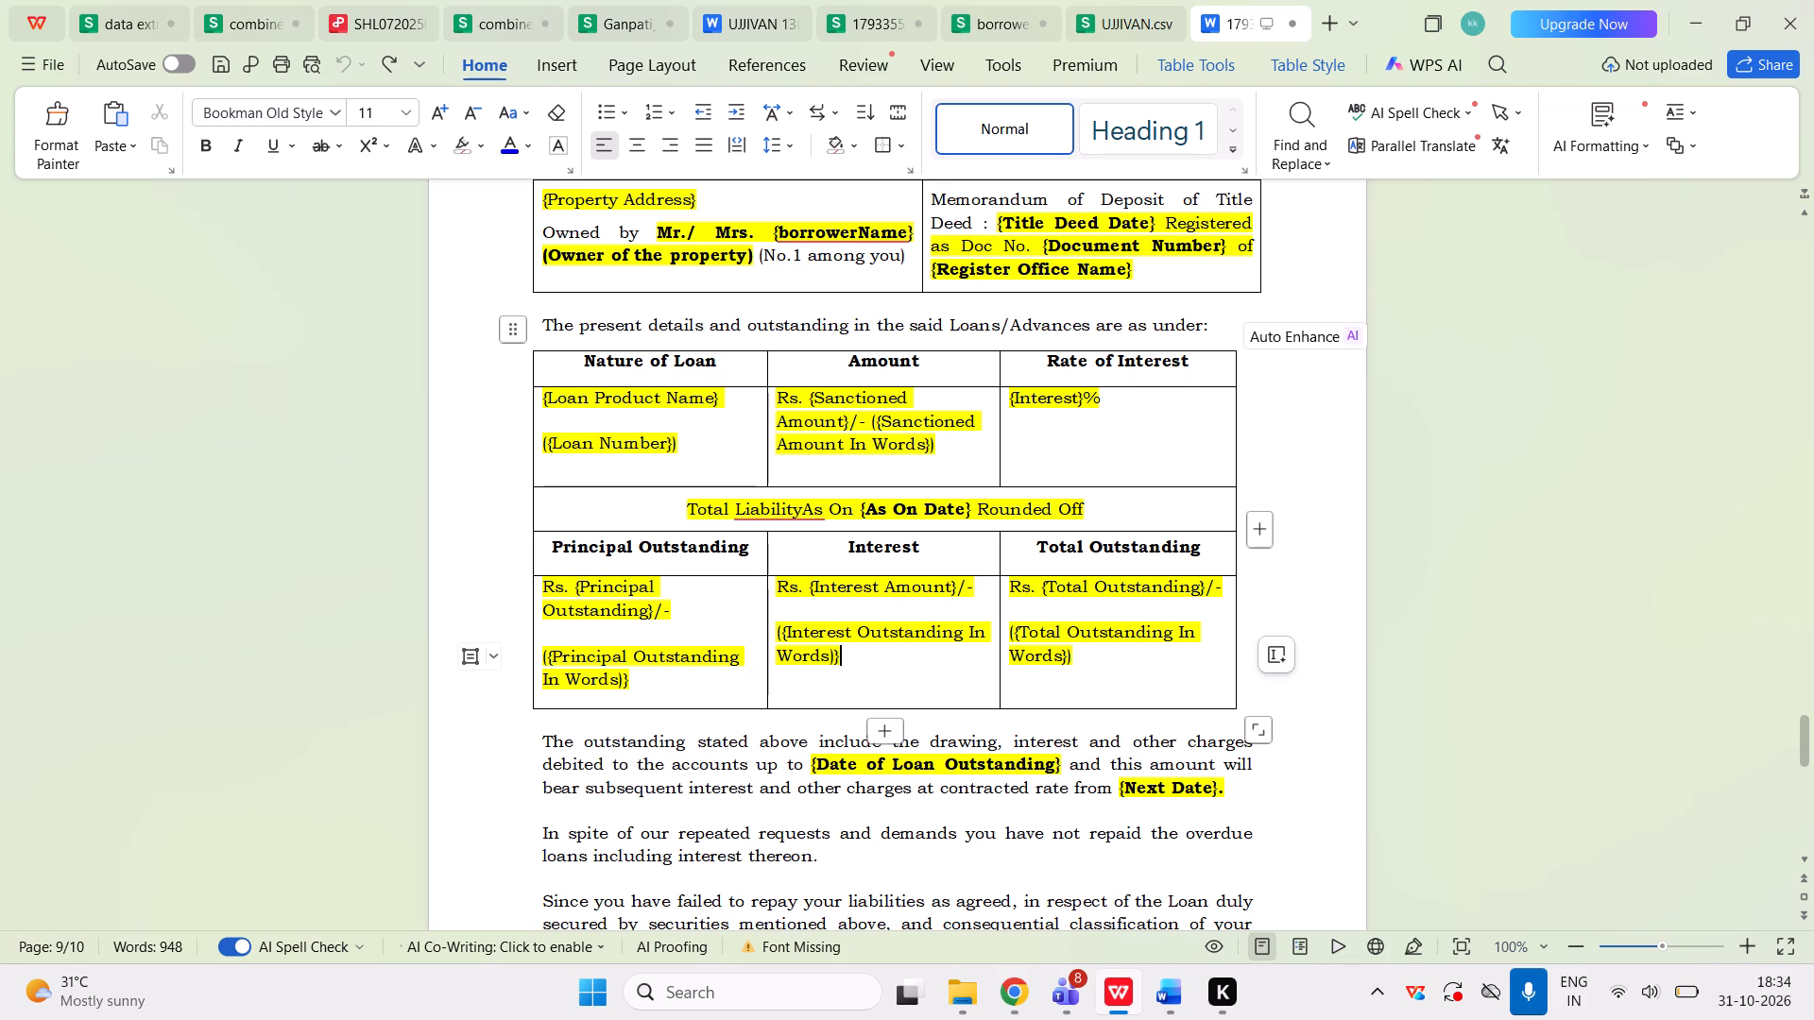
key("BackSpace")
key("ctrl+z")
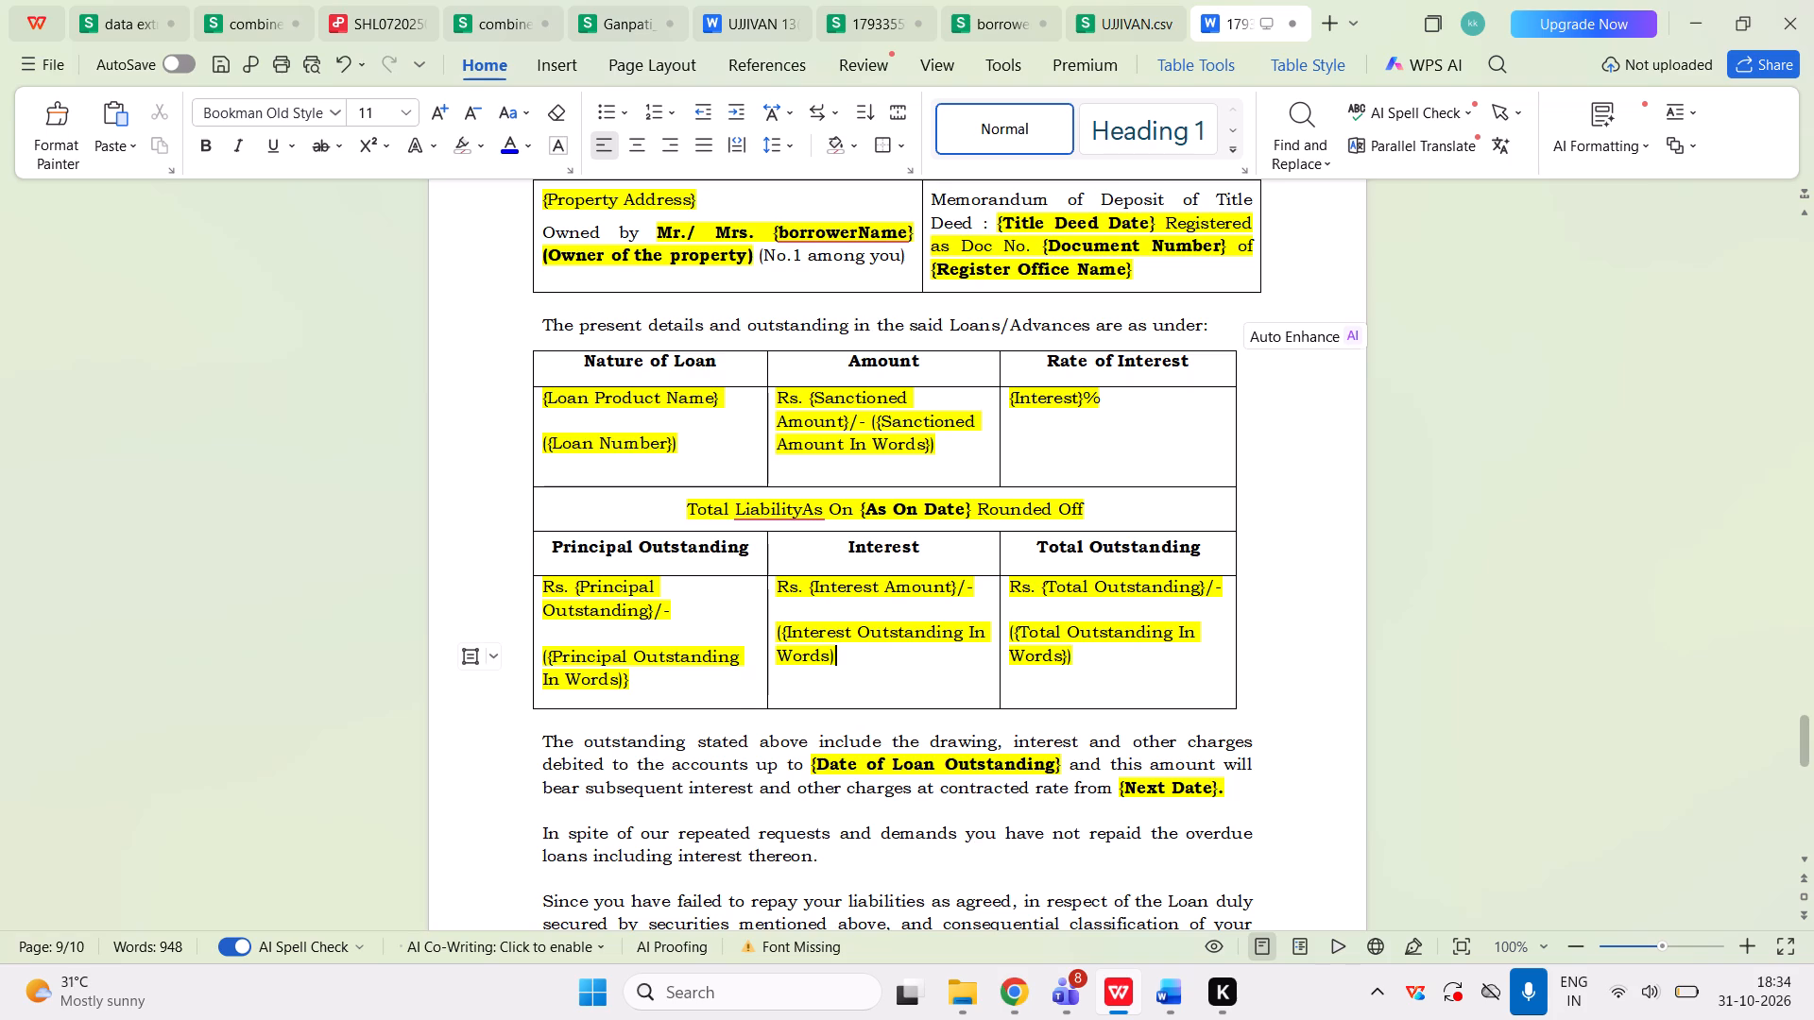
Switch back to the notice preview in Chrome and examine the closing paragraphs and Authorized Officer address block on page 4.
key("Left")
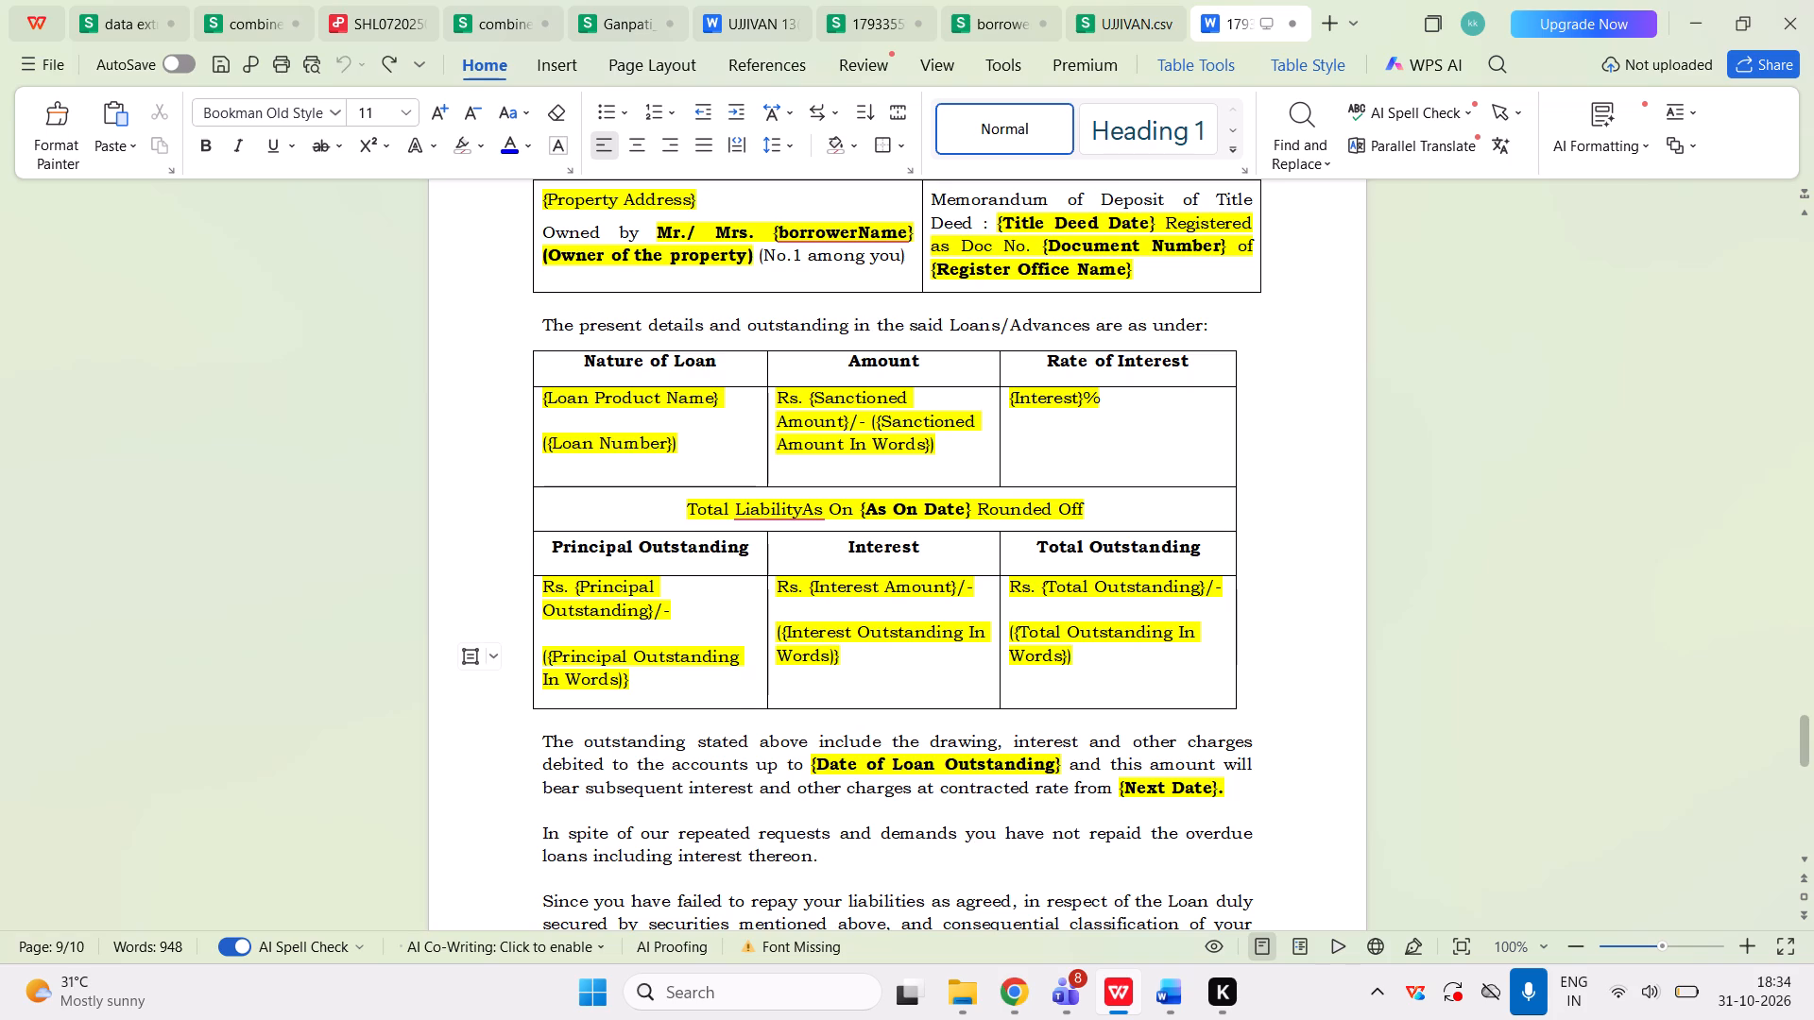
left_click(997, 999)
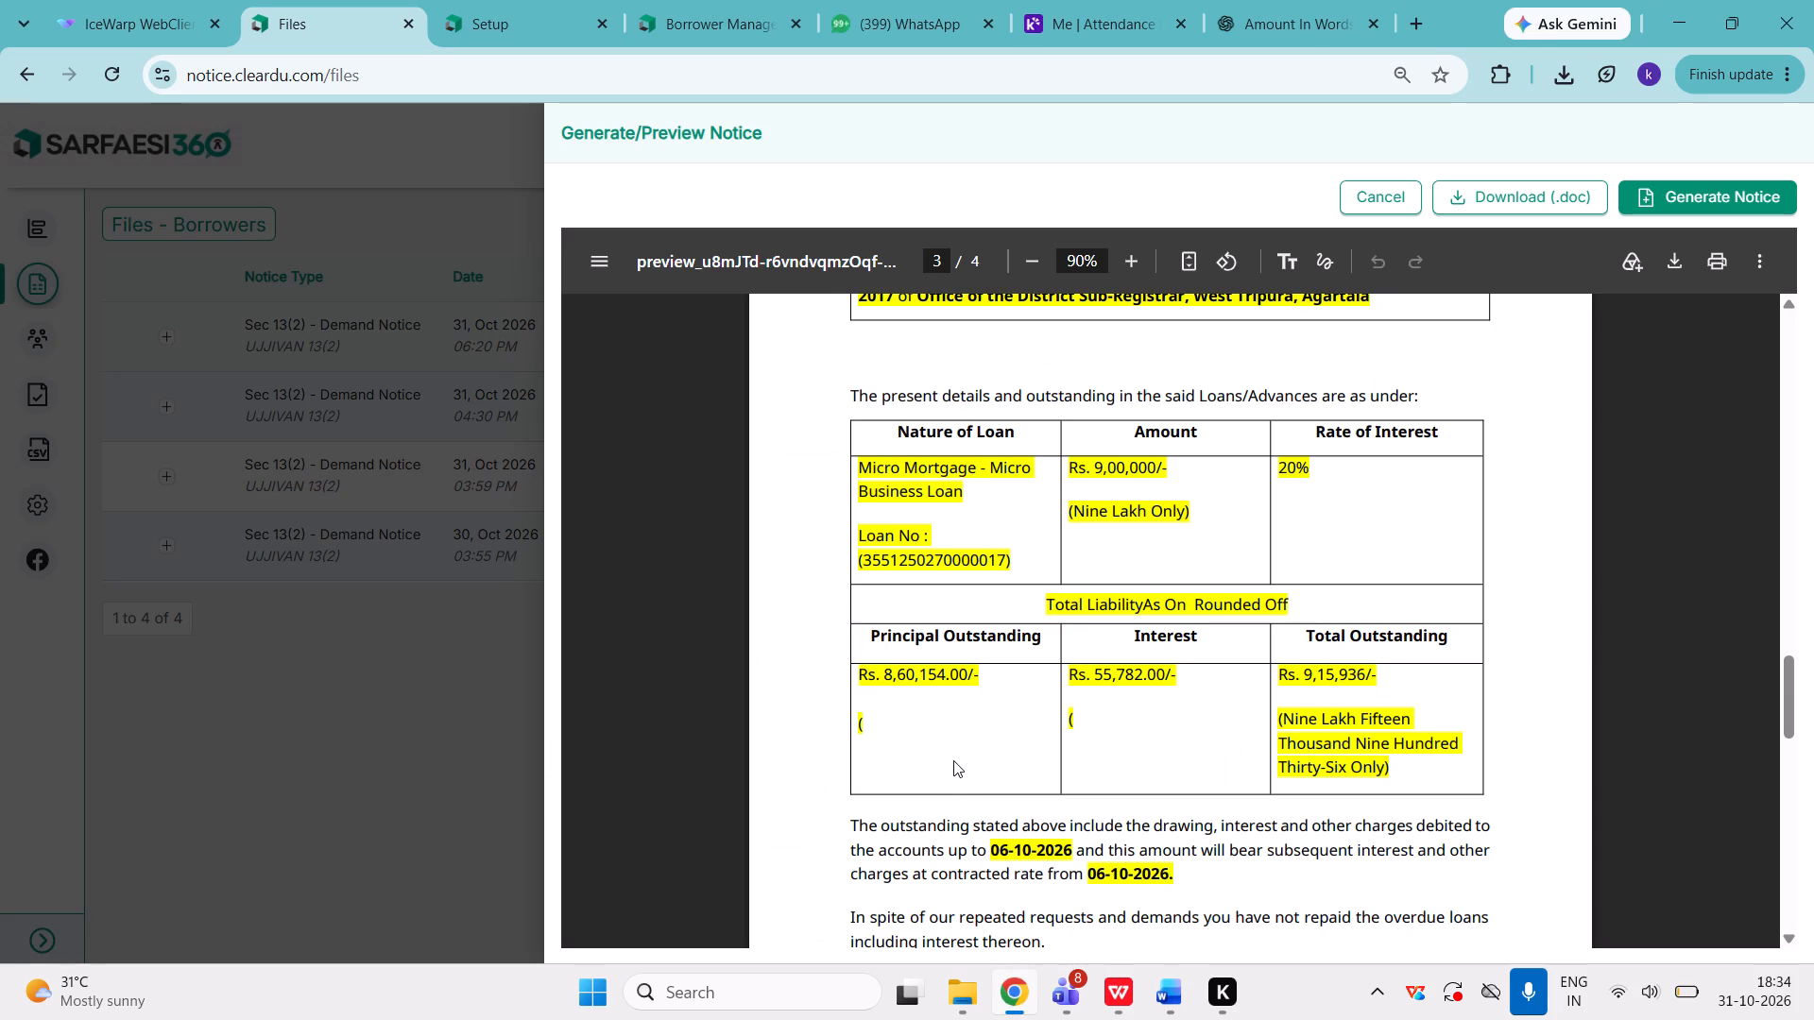
scroll(1106, 766, "down", 7)
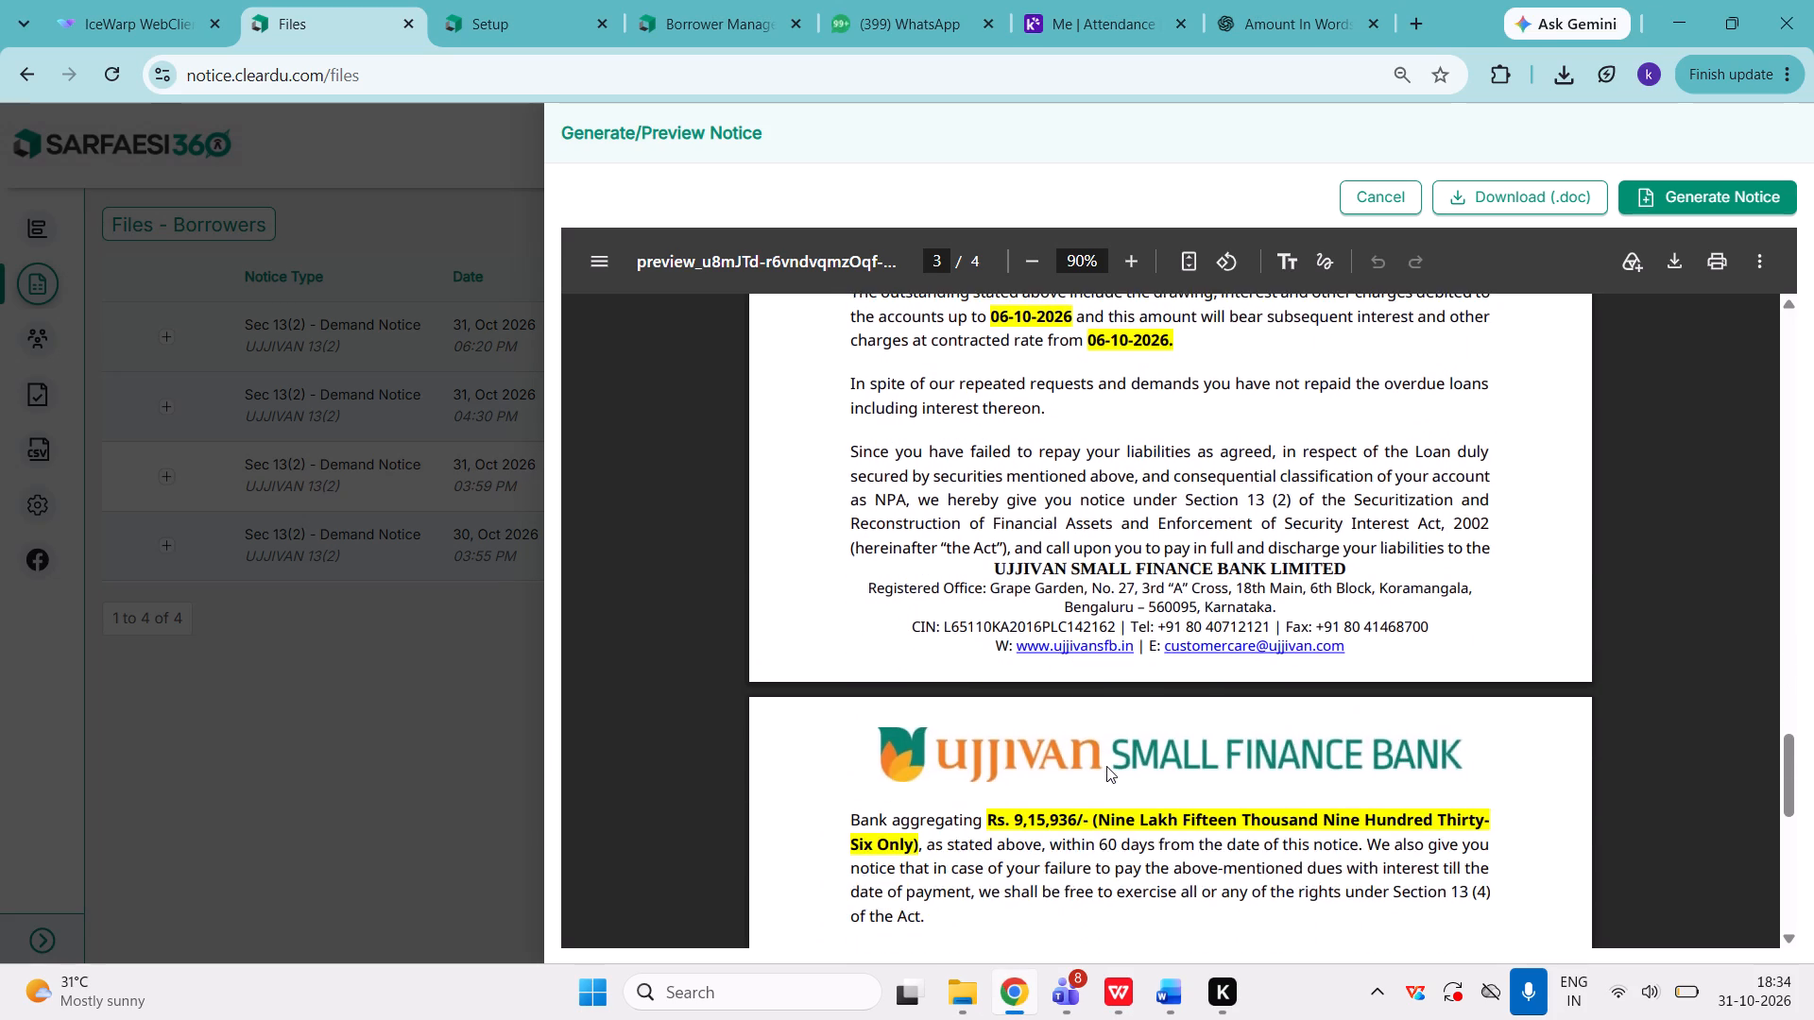
scroll(1106, 766, "down", 6)
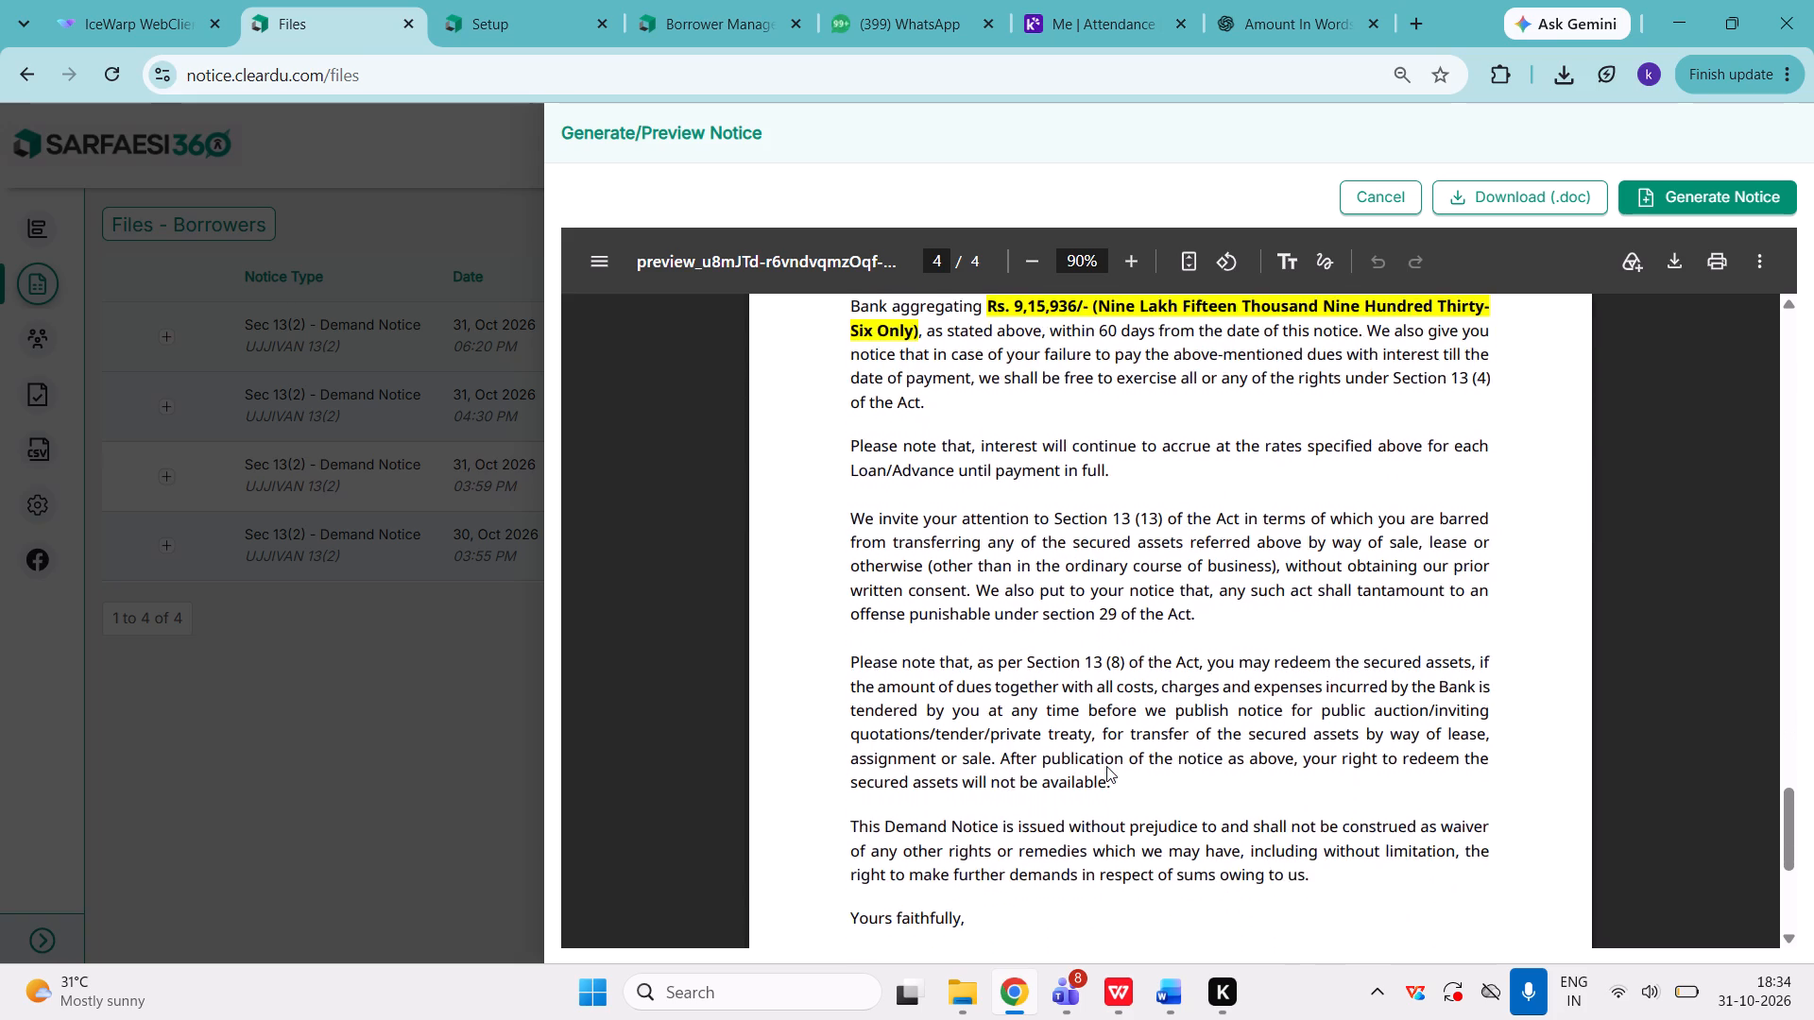
scroll(1106, 766, "down", 6)
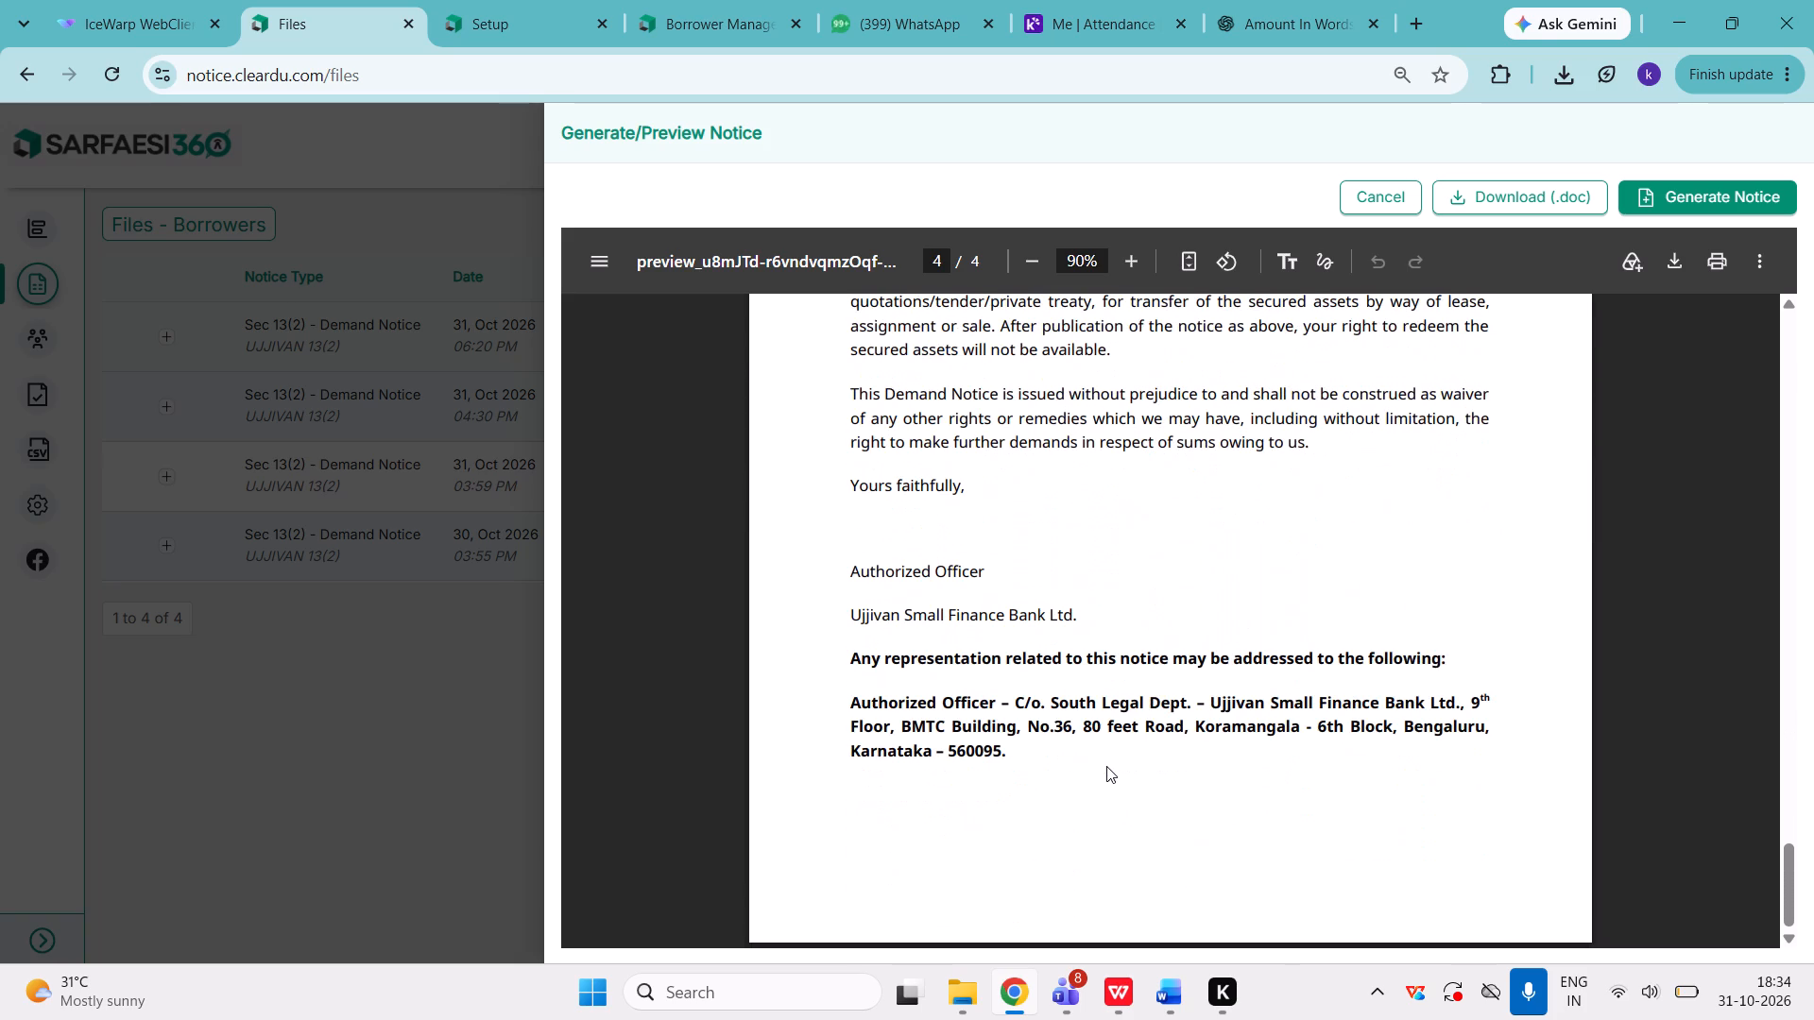
scroll(1106, 766, "up", 2)
scroll(1106, 766, "down", 3)
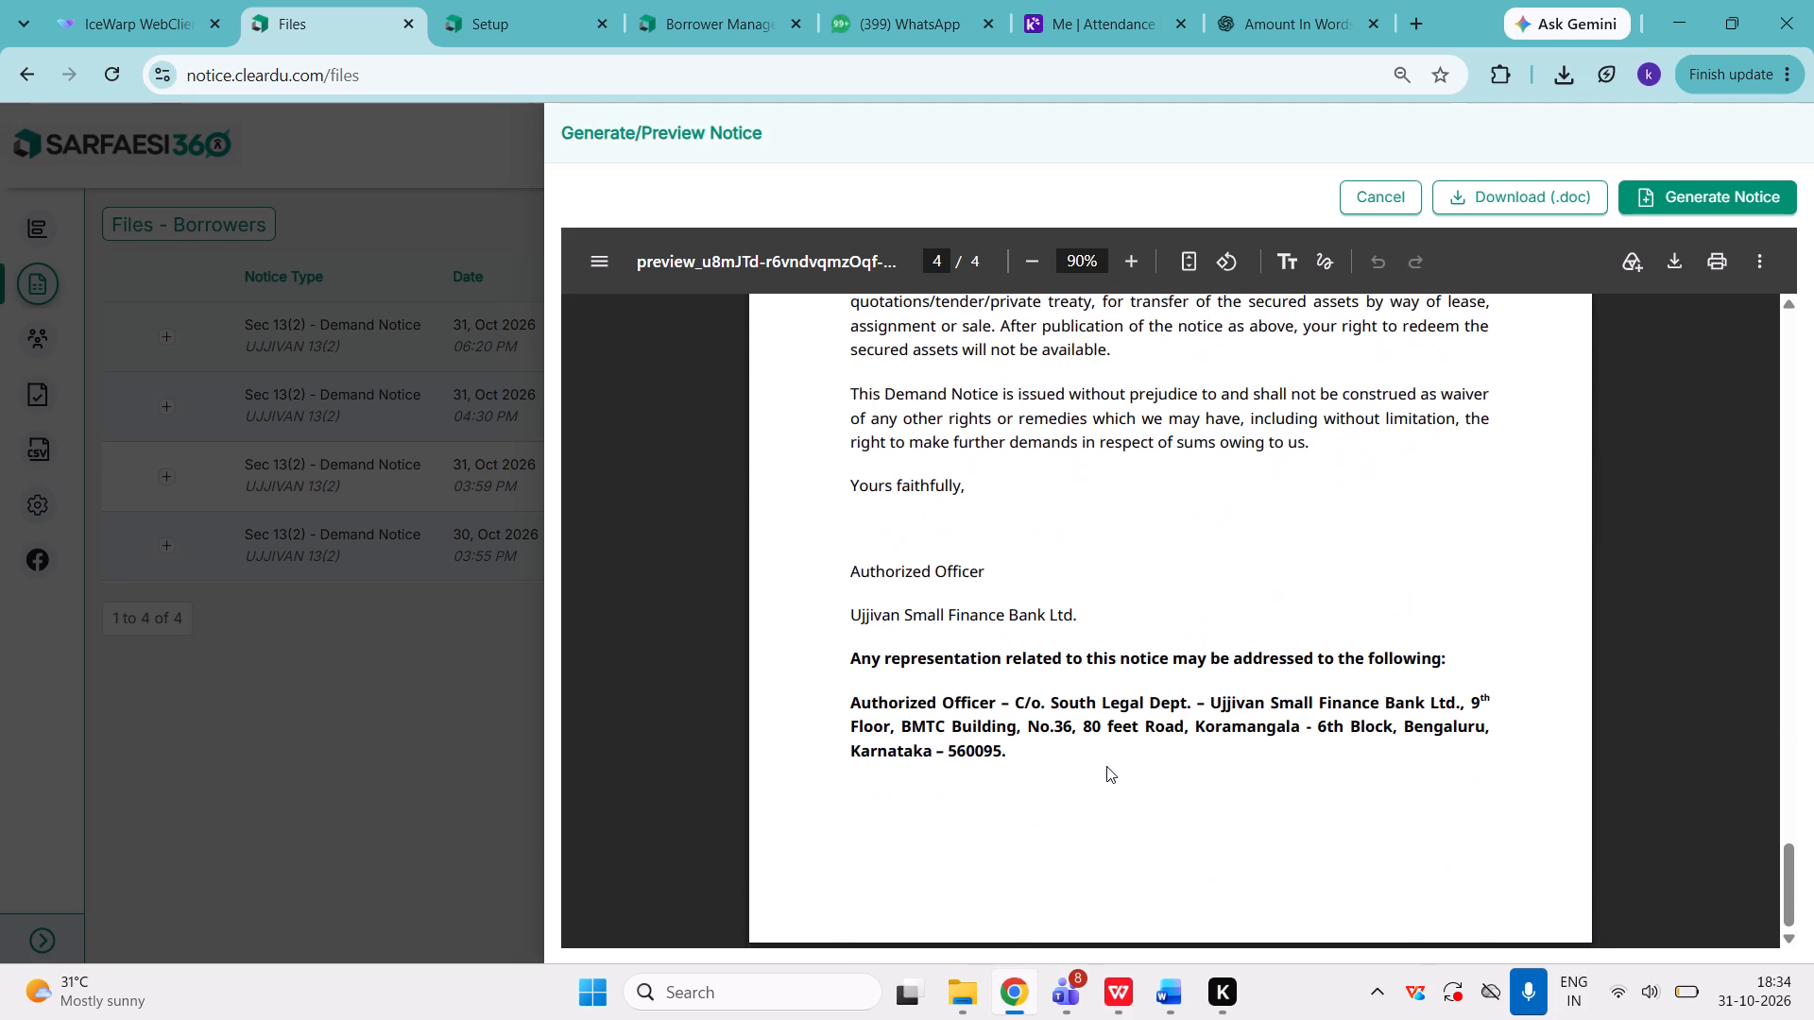
scroll(1106, 766, "up", 3)
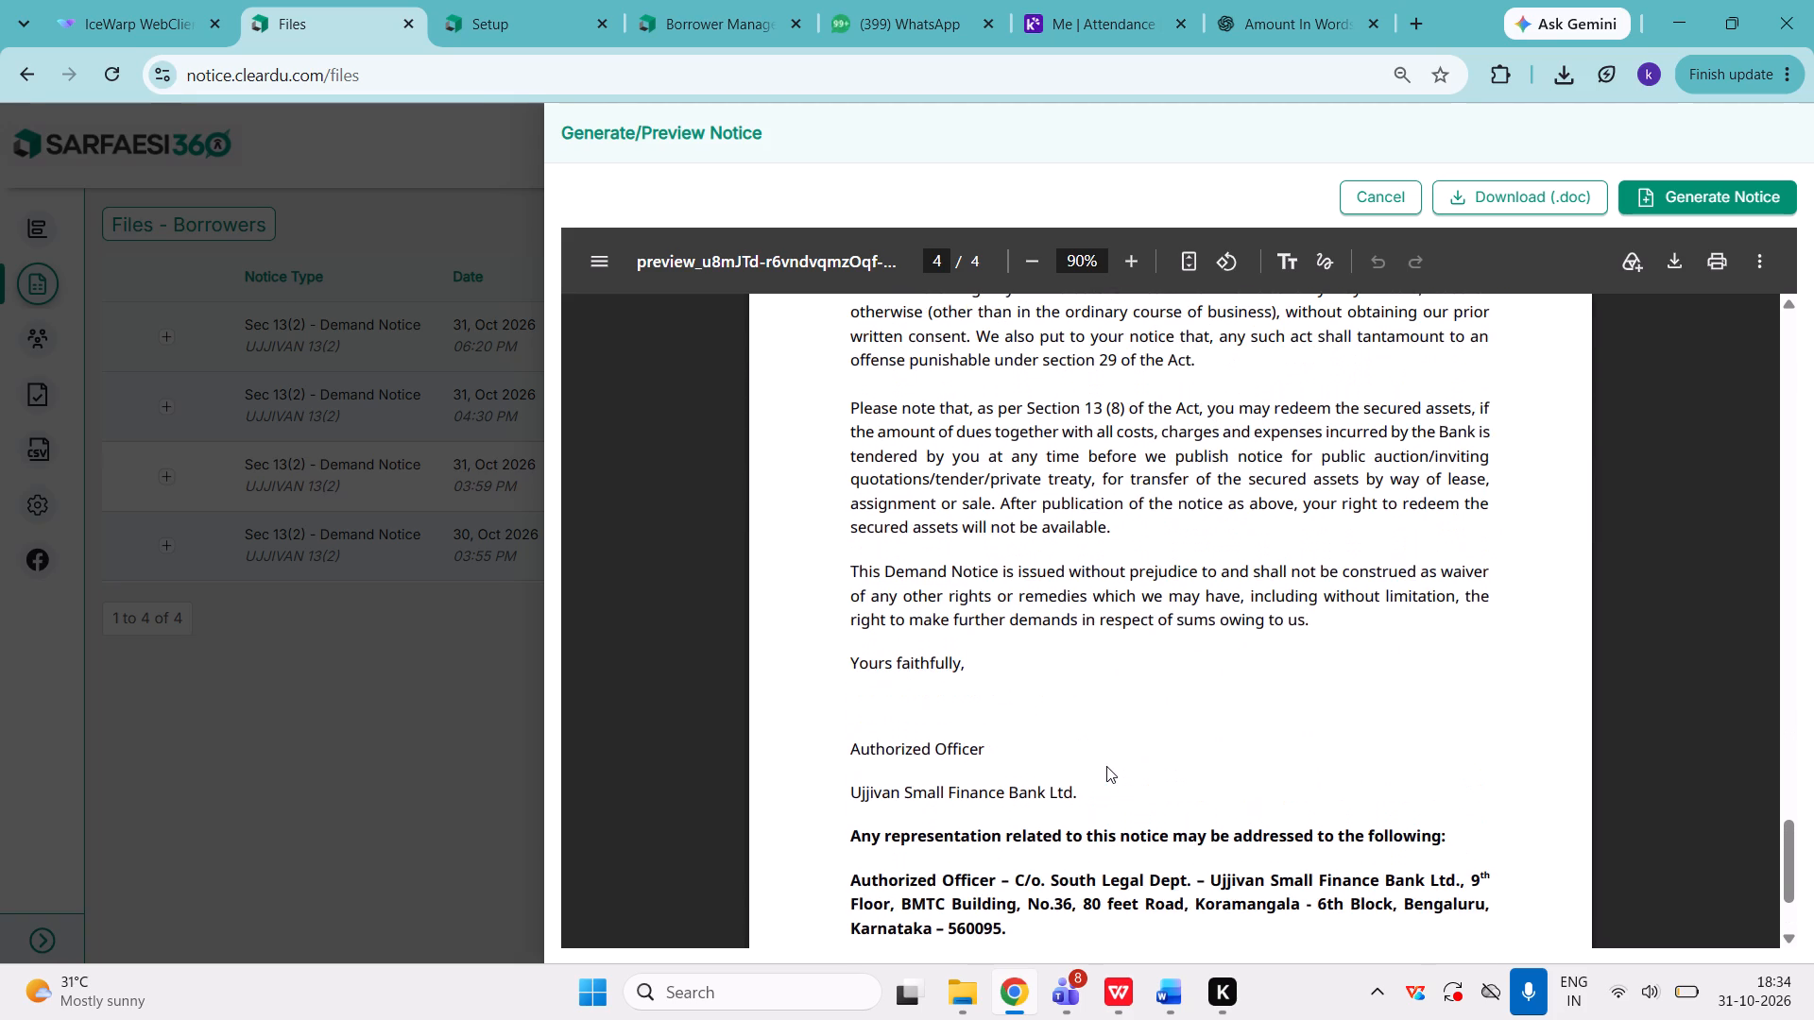
scroll(1106, 766, "up", 2)
scroll(1106, 766, "down", 1)
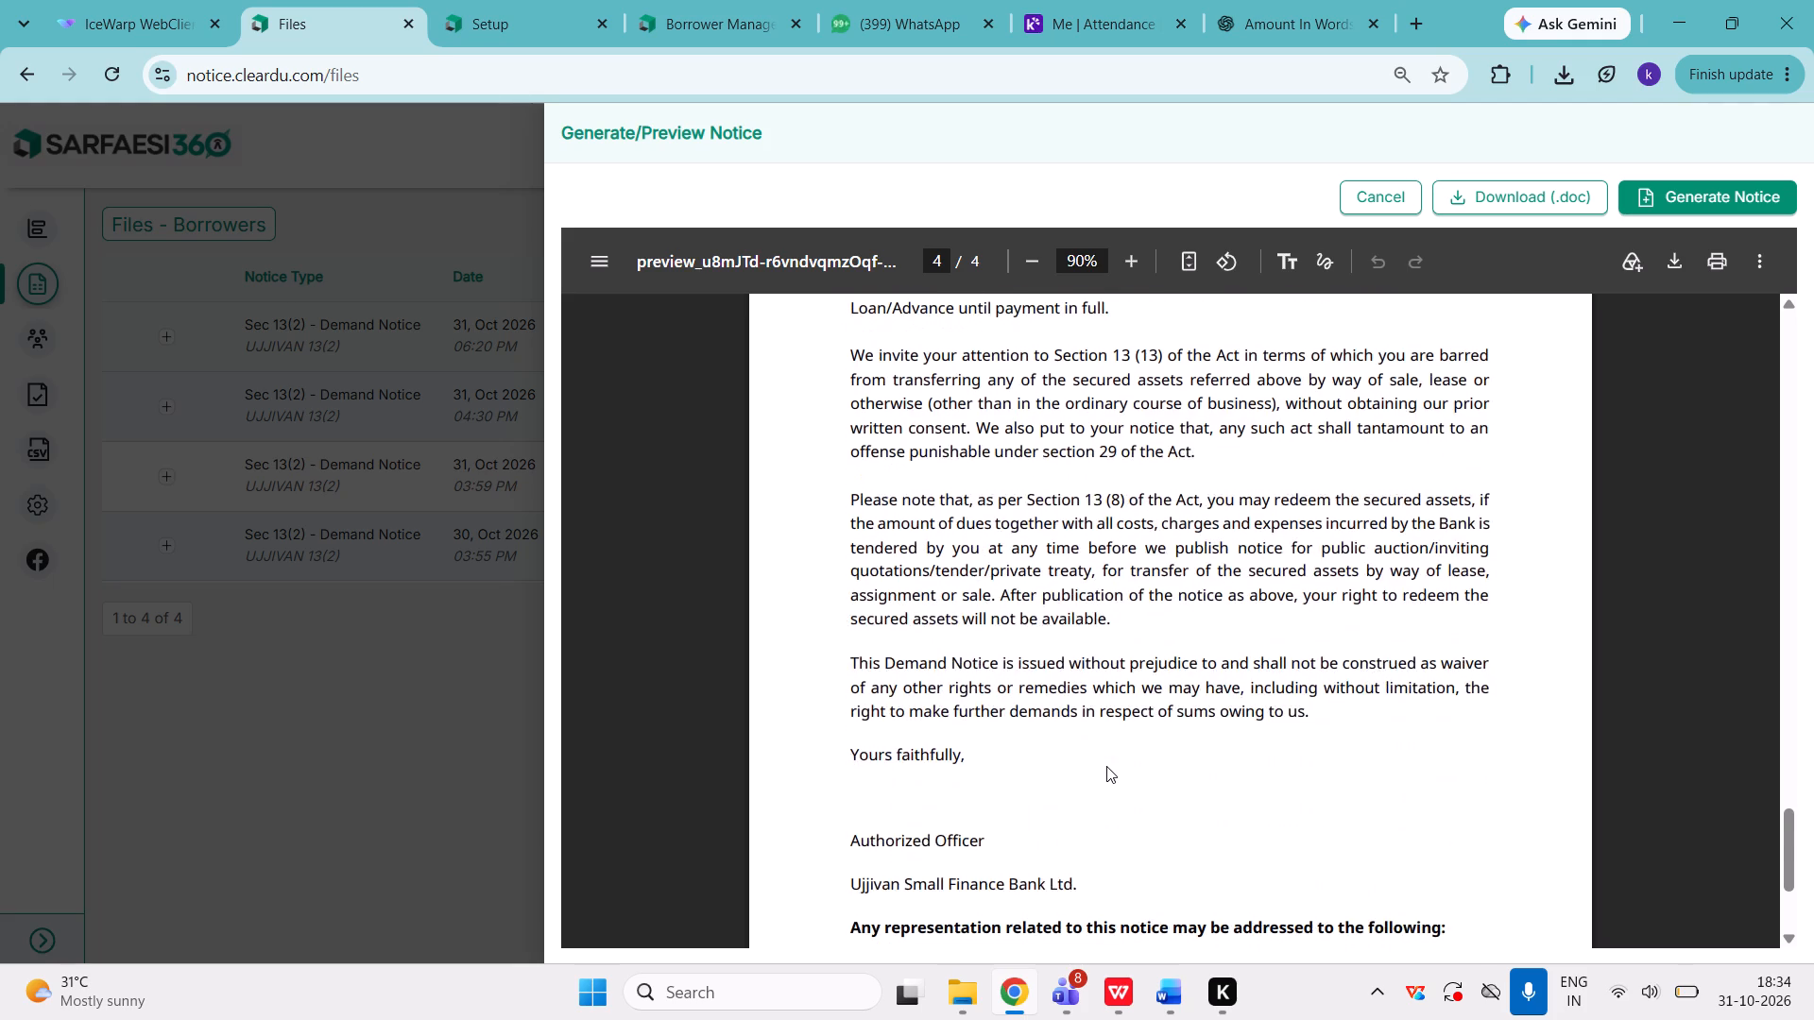
scroll(1106, 766, "down", 3)
scroll(1106, 766, "up", 1)
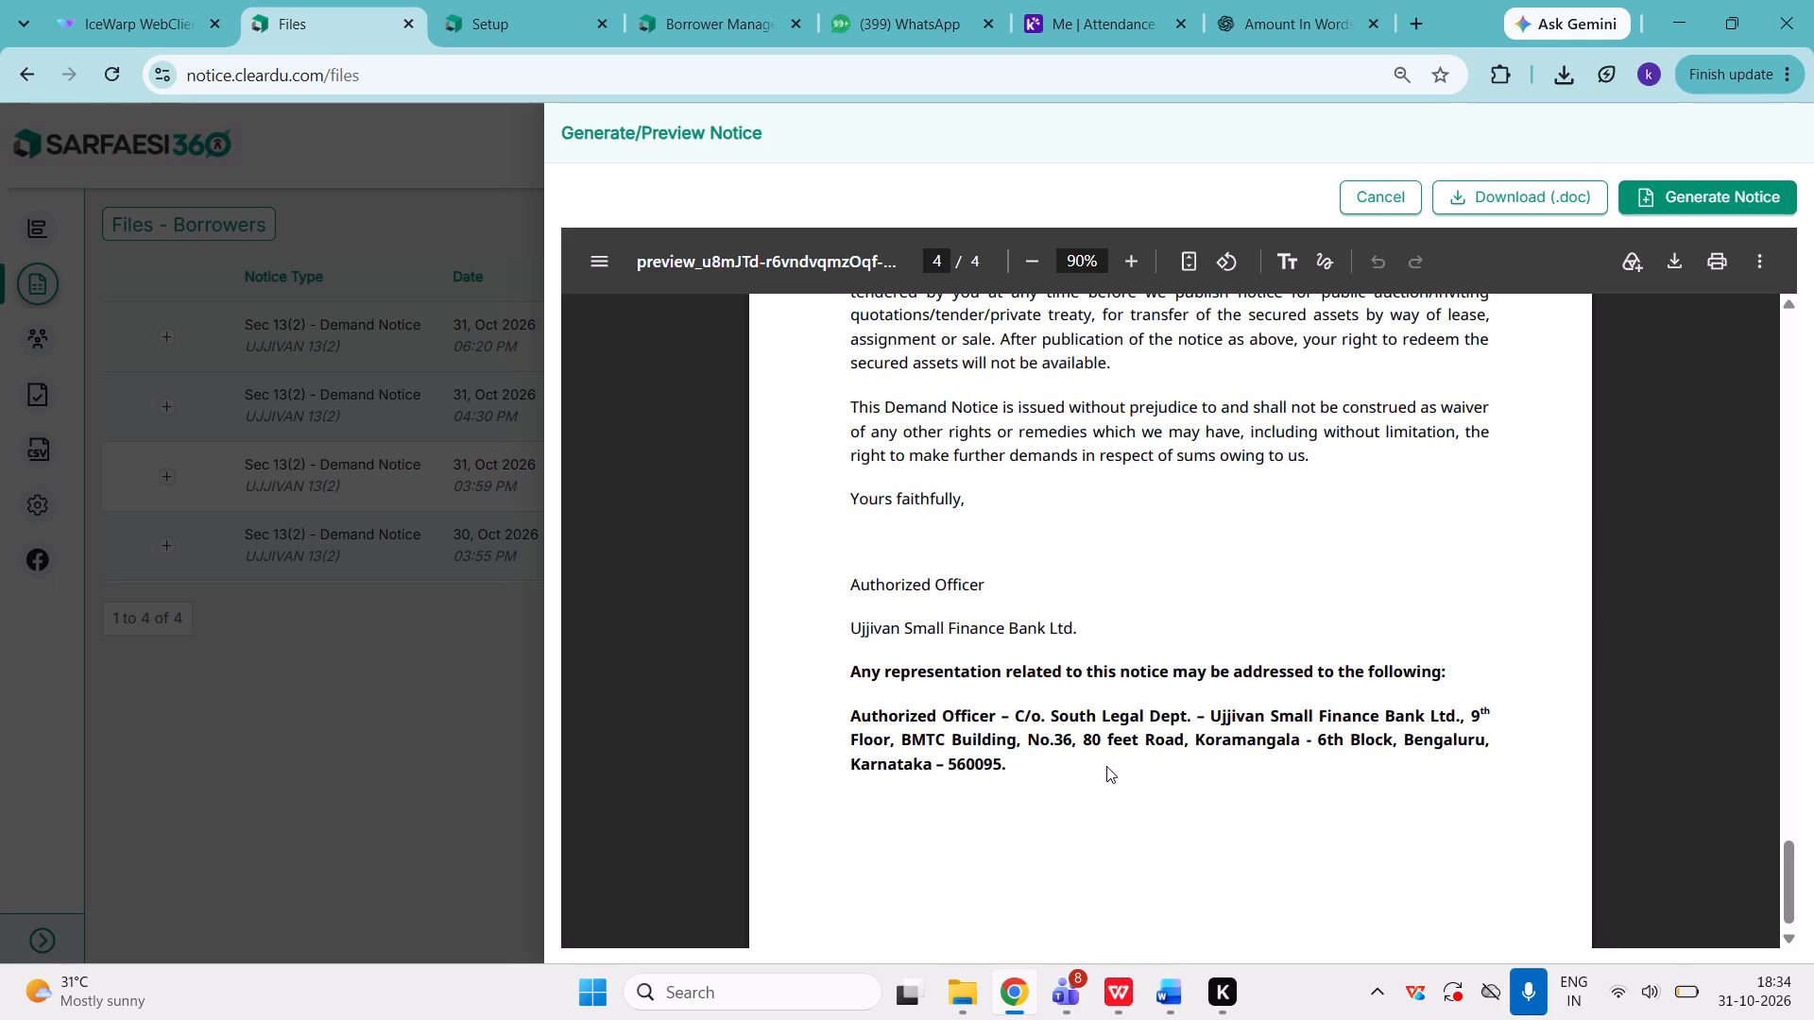
scroll(1106, 766, "up", 1)
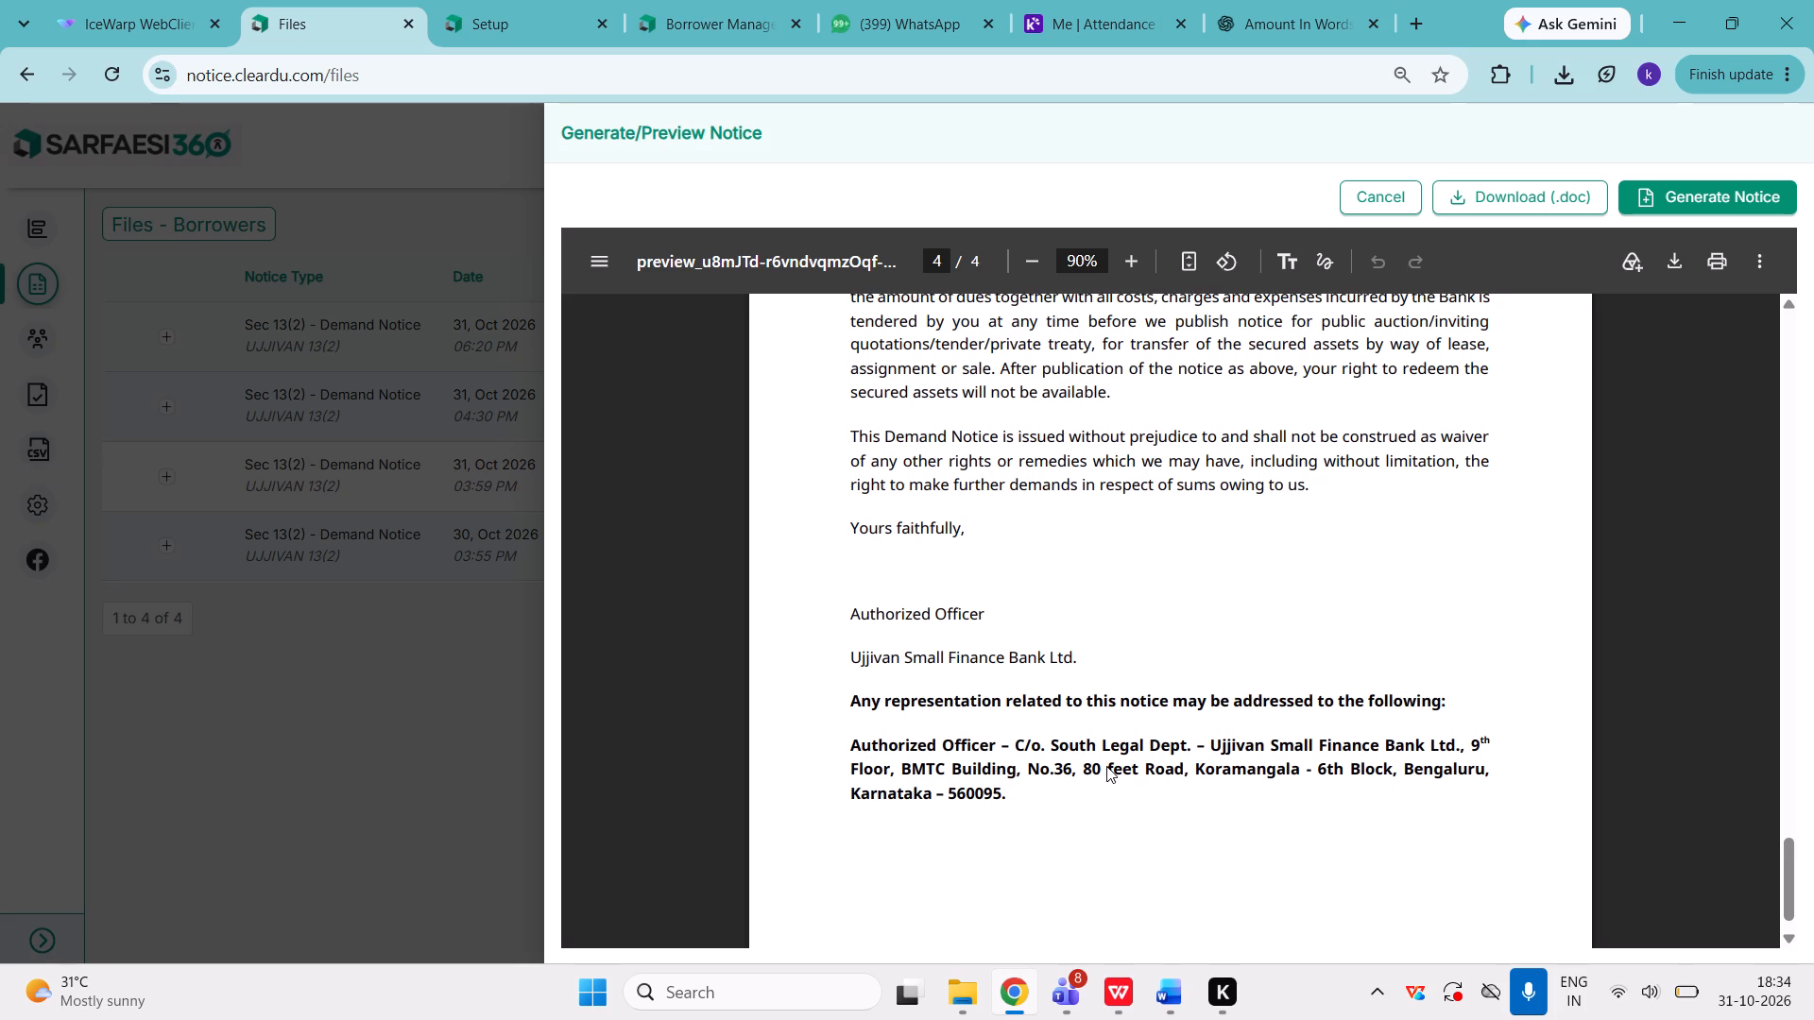
Examine the aggregate amount in words on page 4 and the outstanding table and dates on page 3 of the preview.
scroll(1106, 766, "up", 3)
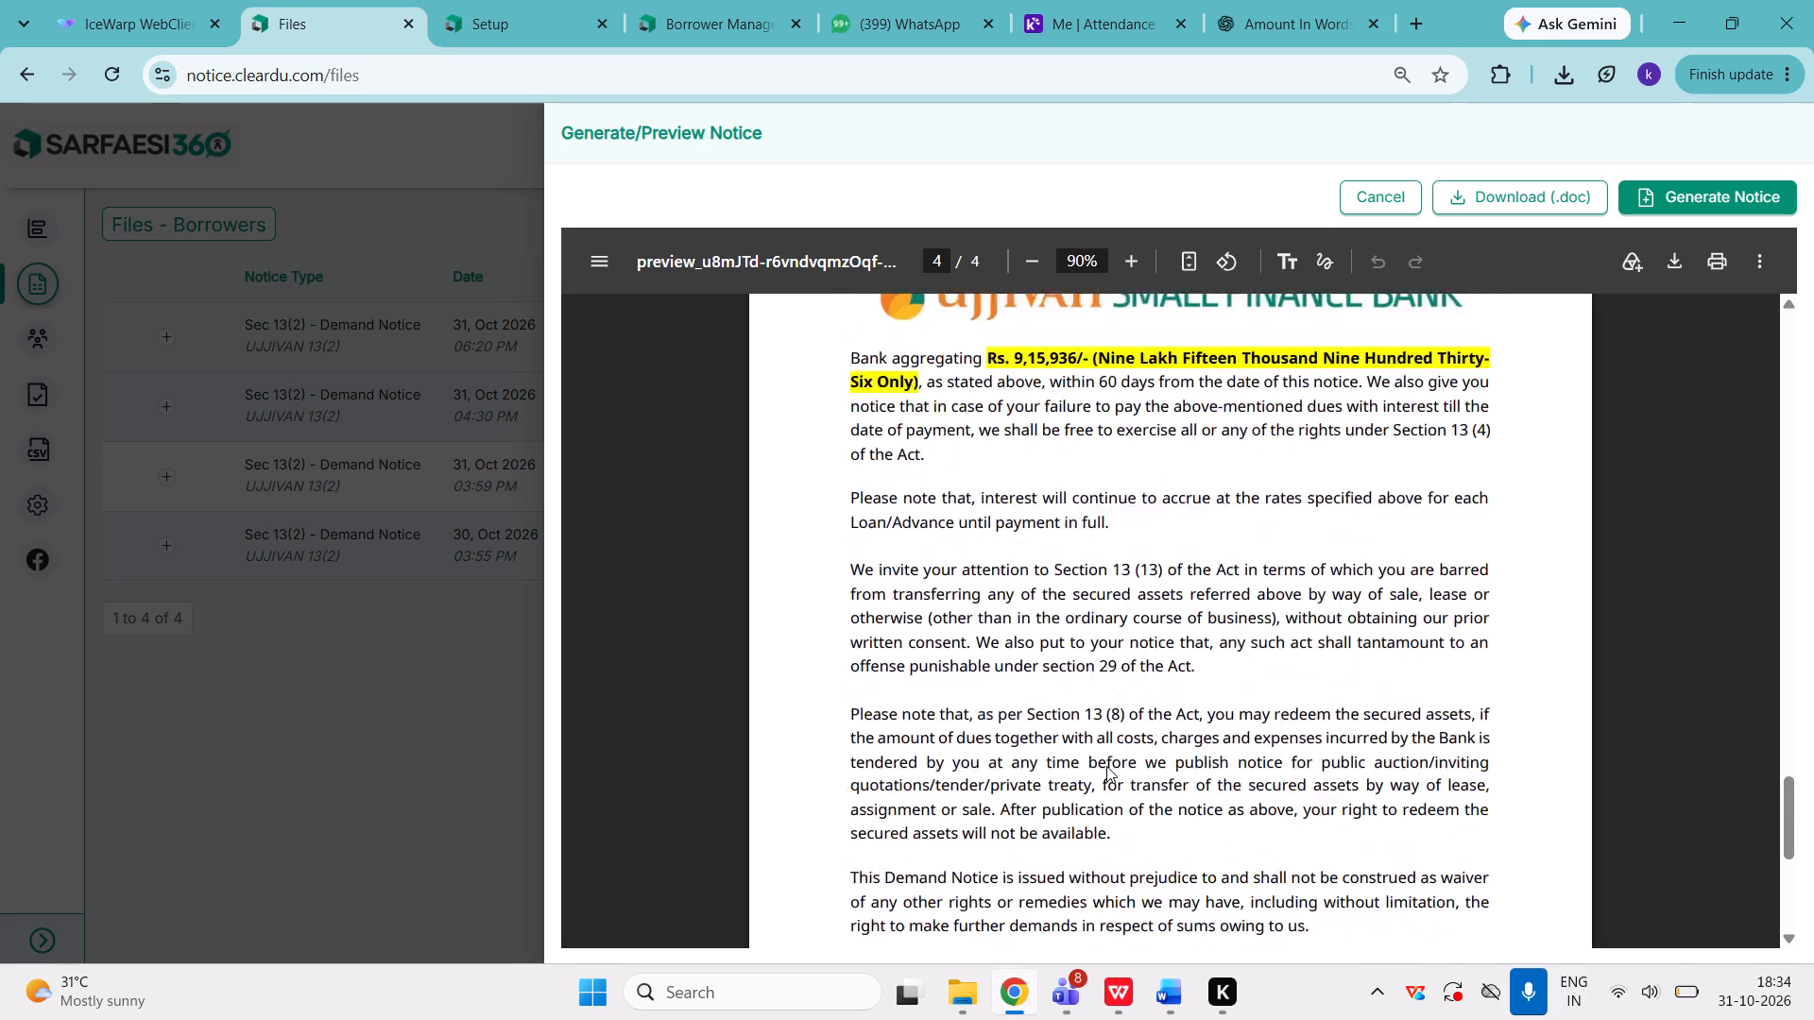
scroll(1106, 766, "up", 2)
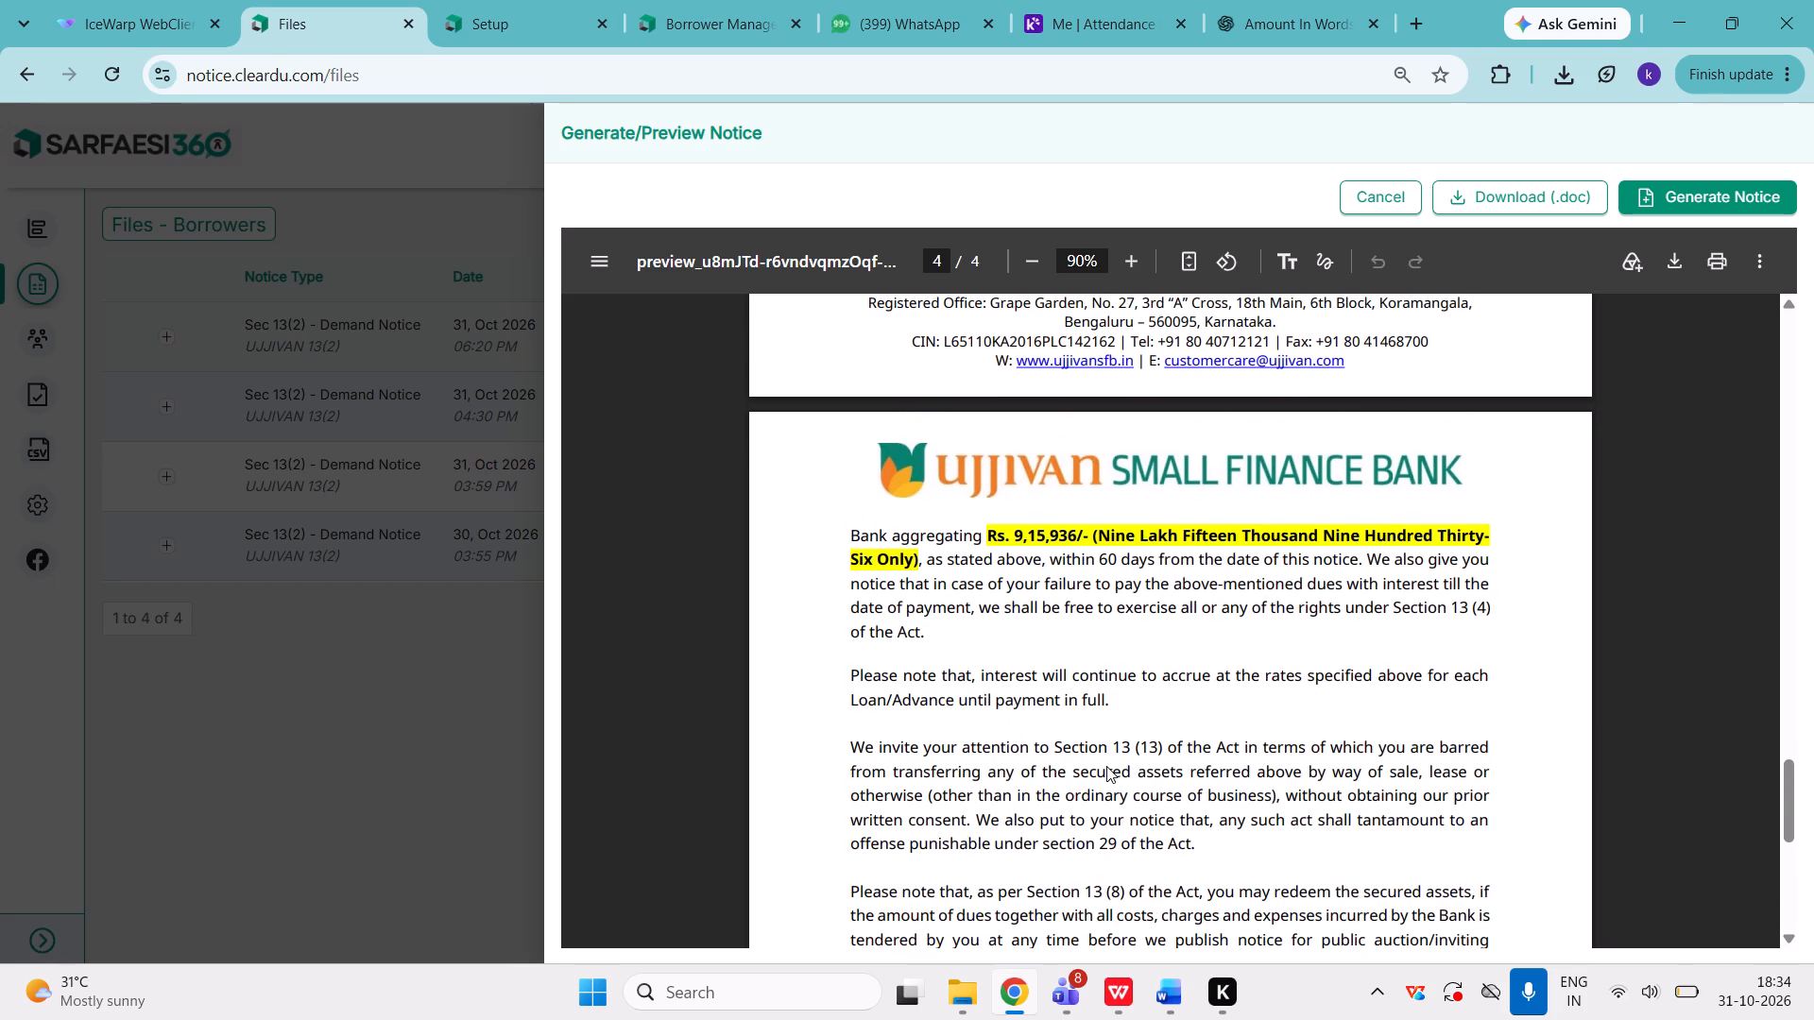
scroll(1106, 766, "up", 4)
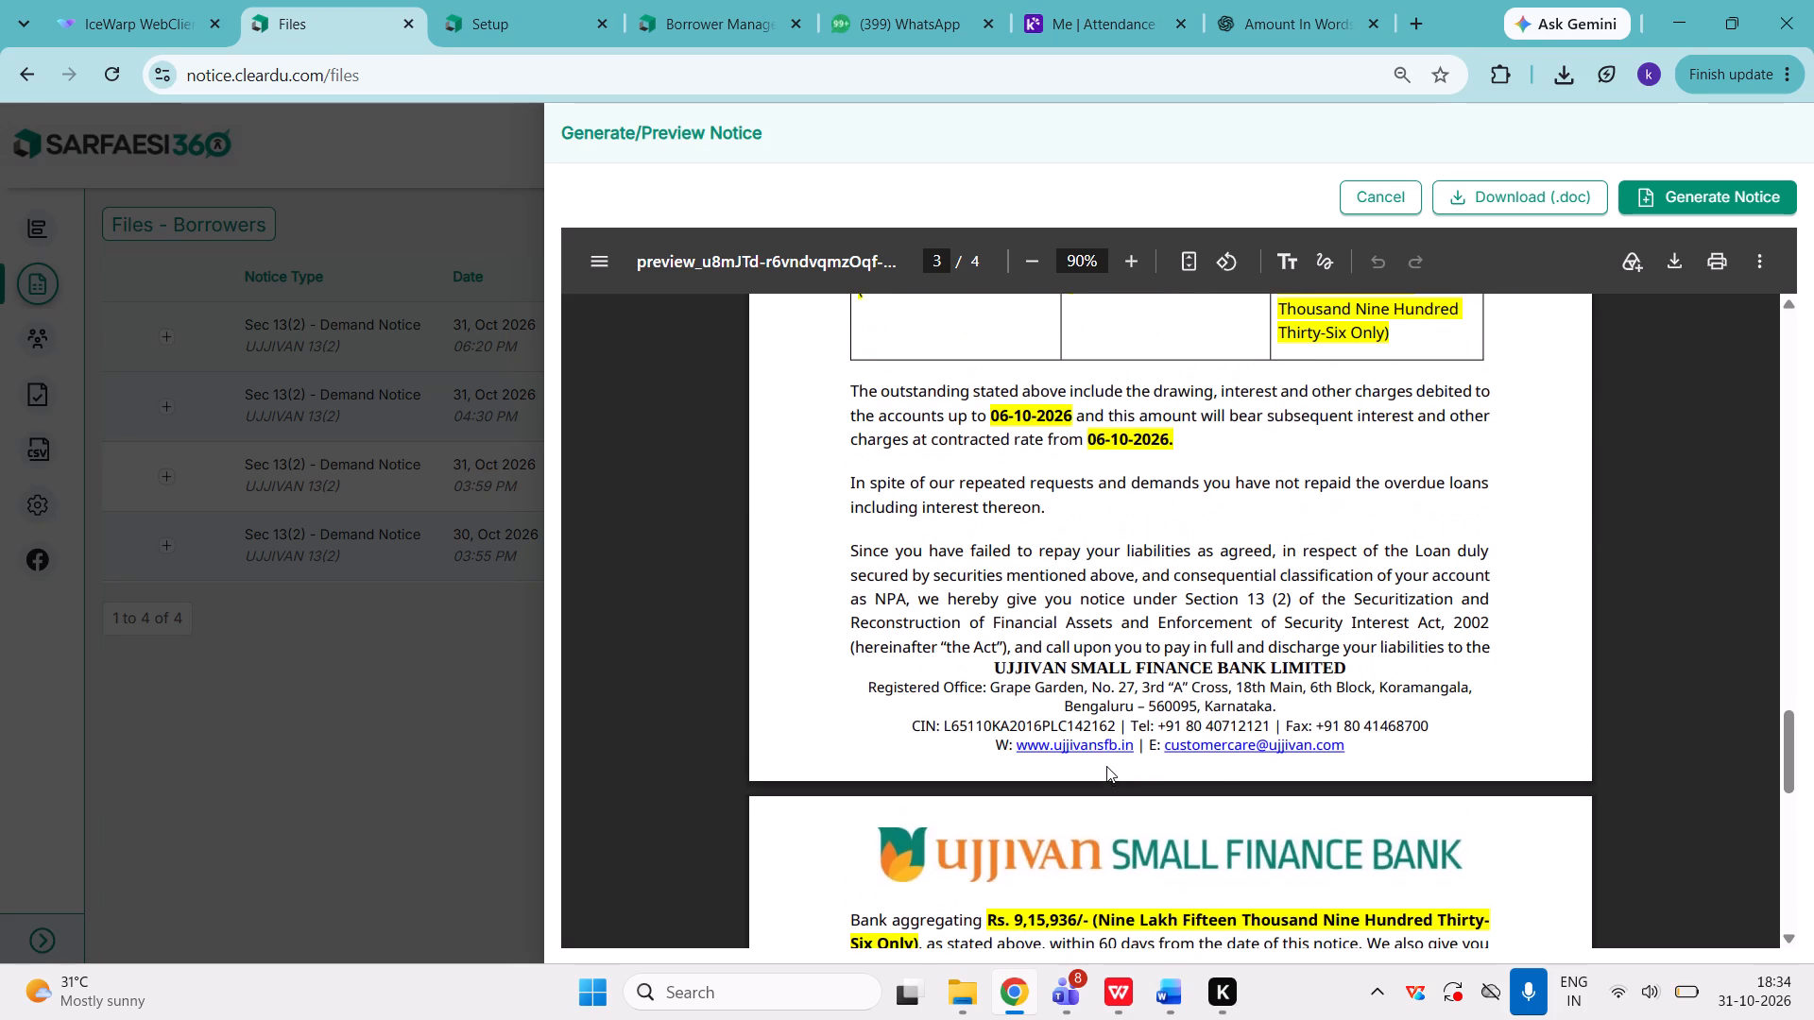
scroll(1106, 766, "up", 2)
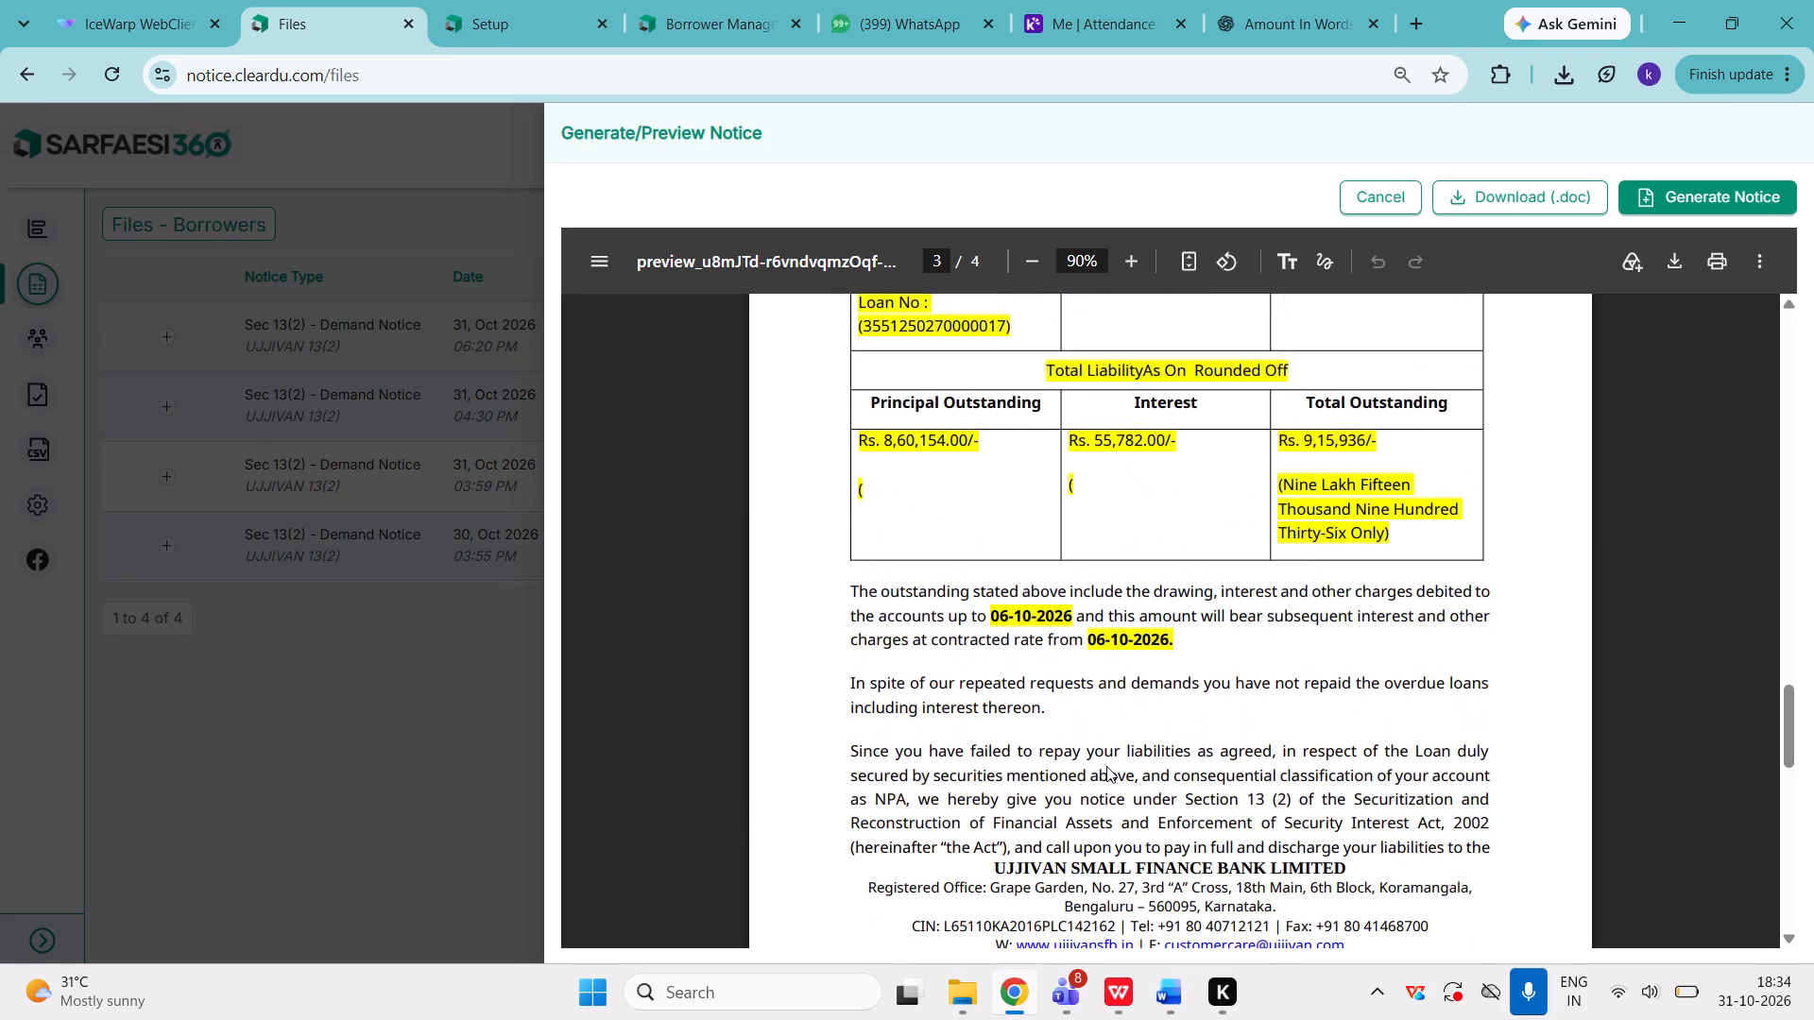
scroll(1106, 766, "up", 2)
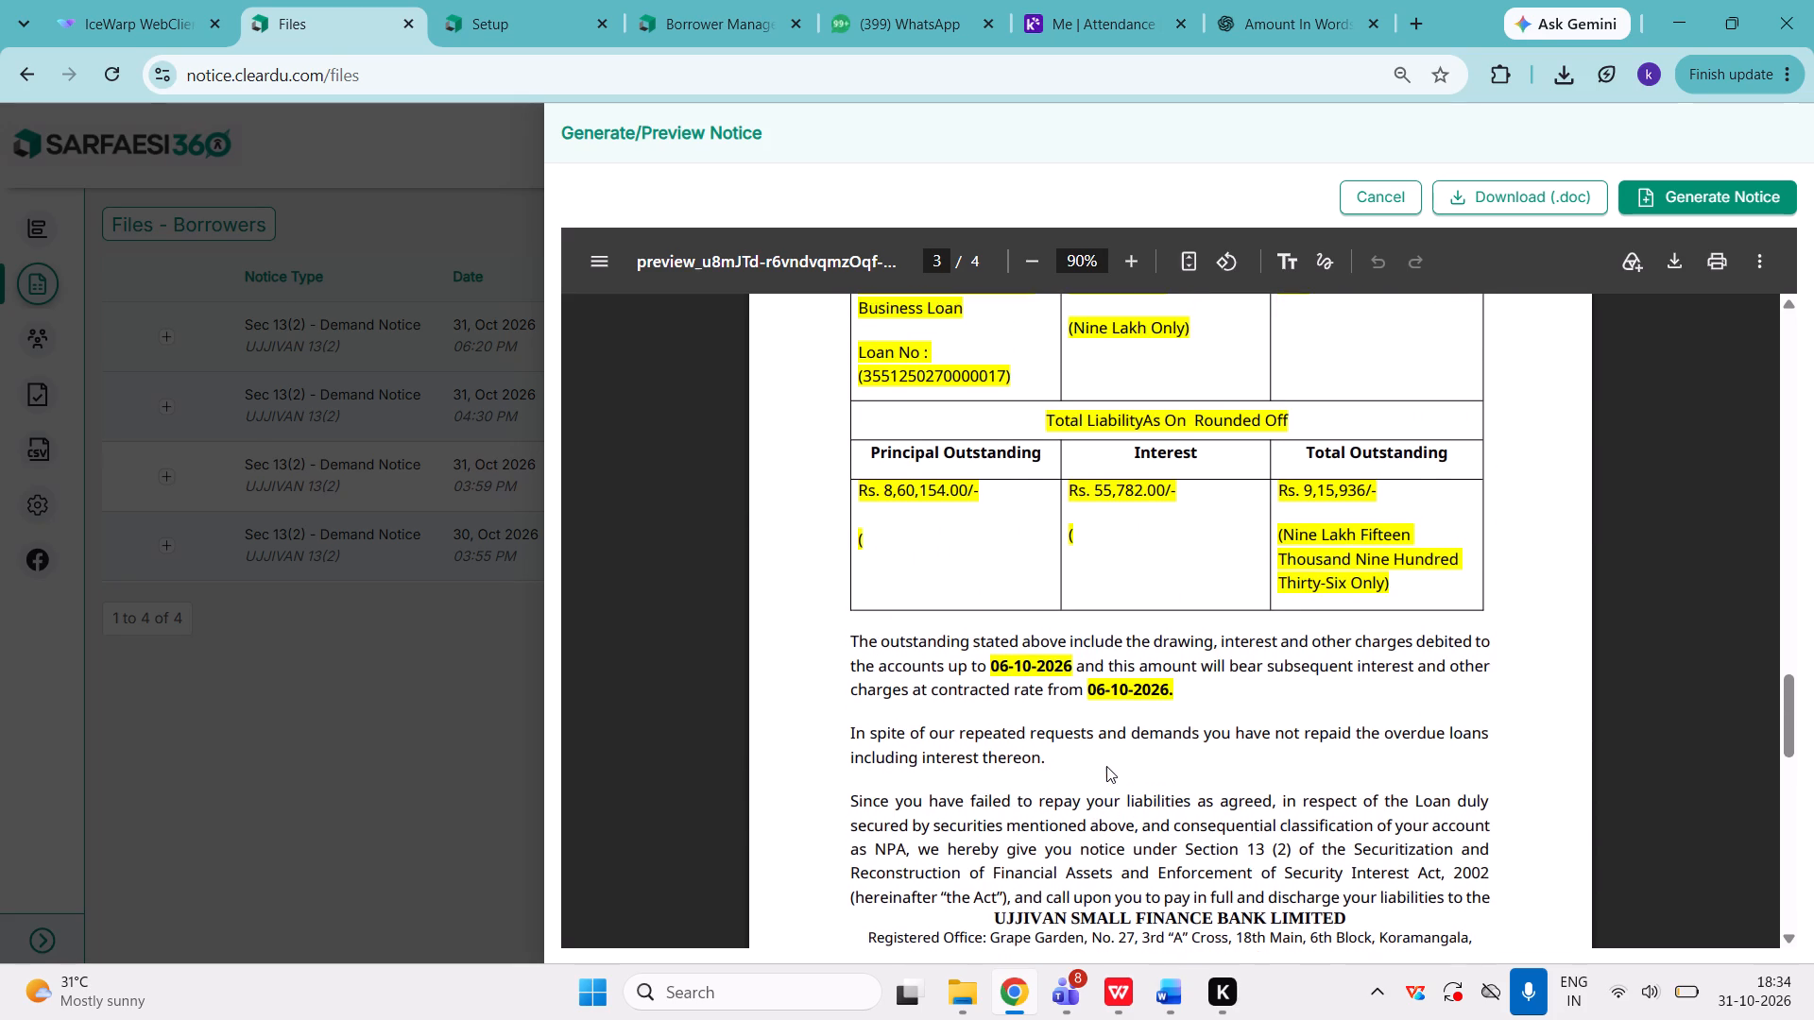
Recheck the property boundaries on page 2 and the outstanding table on page 3, and return to page 1 of the preview.
scroll(1106, 766, "up", 6)
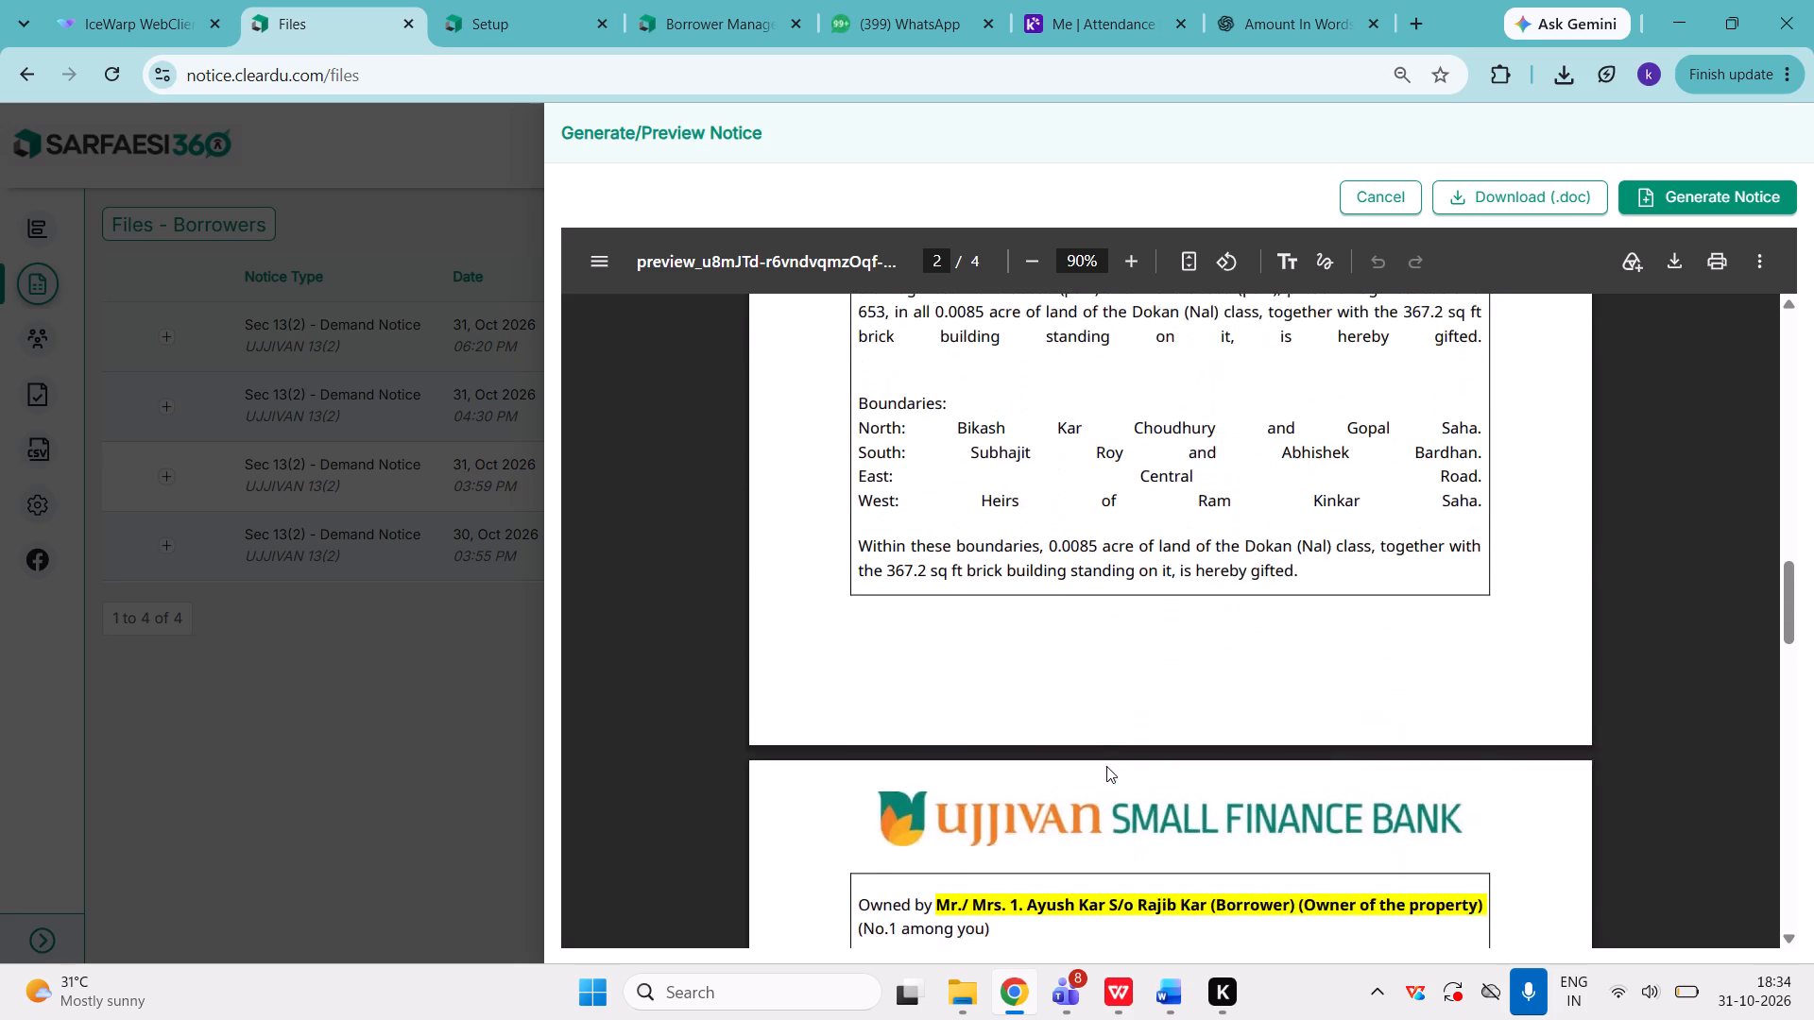
scroll(1106, 766, "up", 3)
scroll(1106, 766, "down", 2)
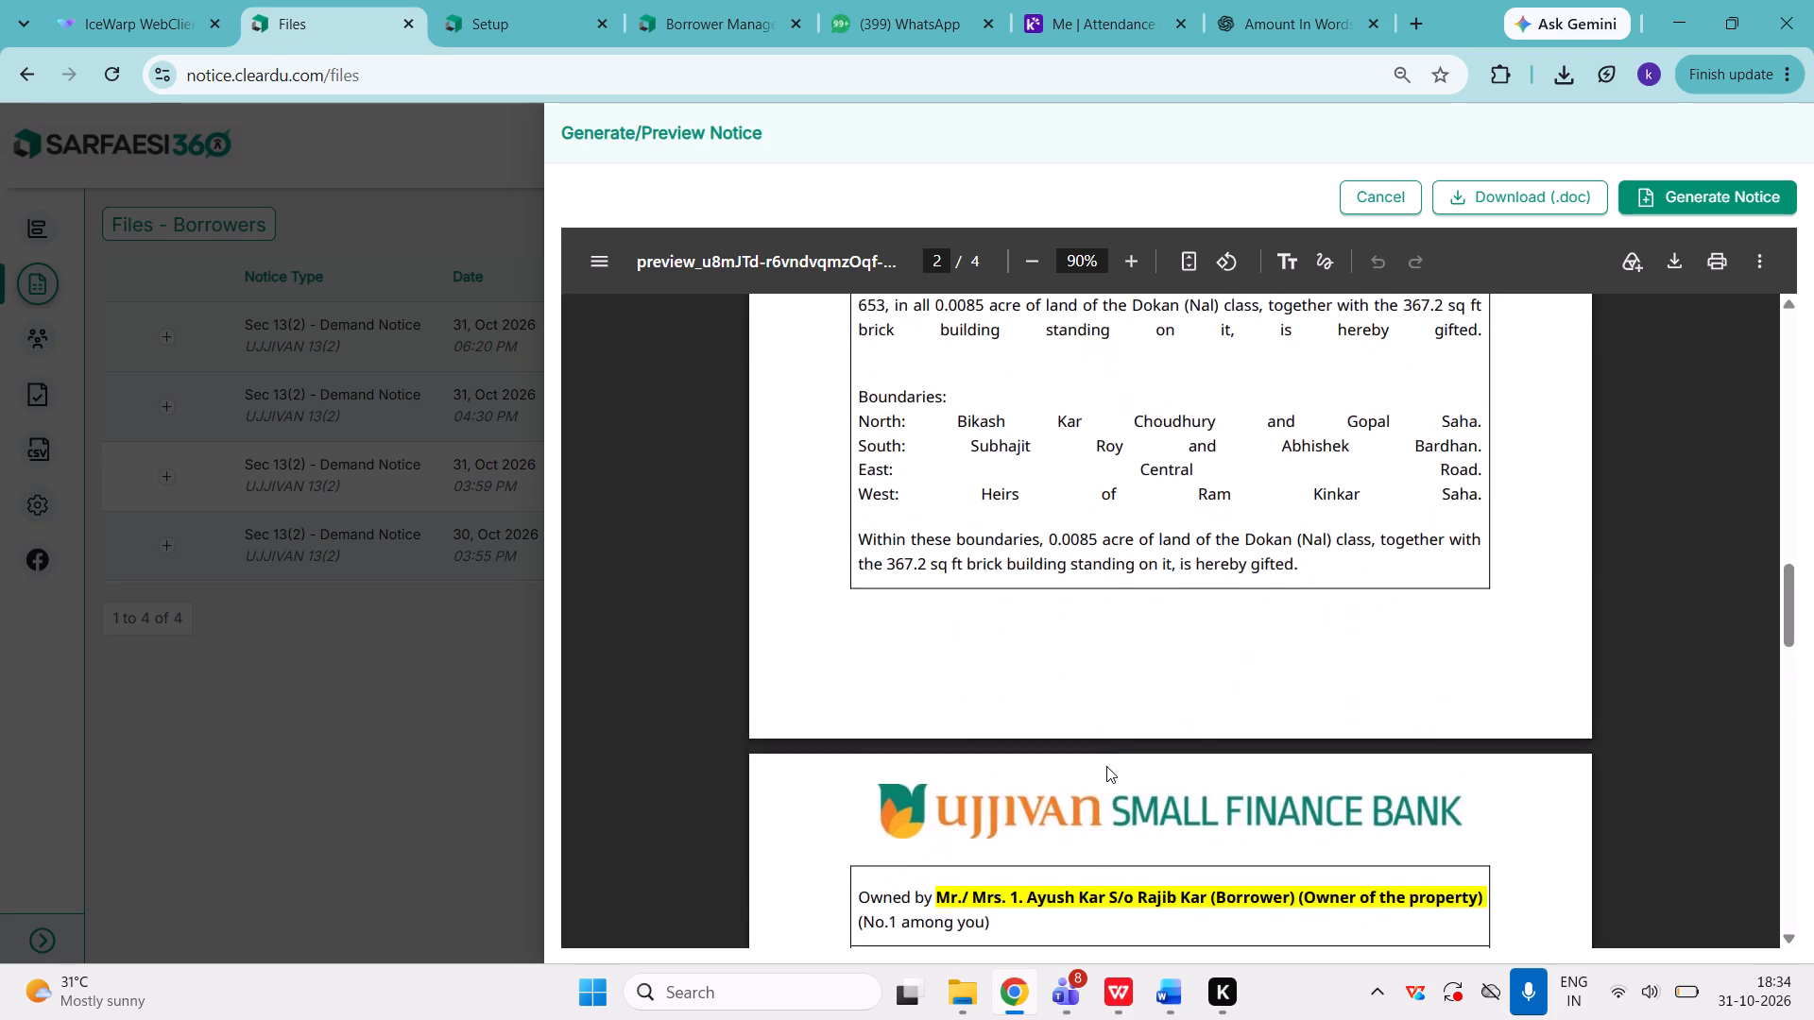
scroll(1106, 766, "down", 6)
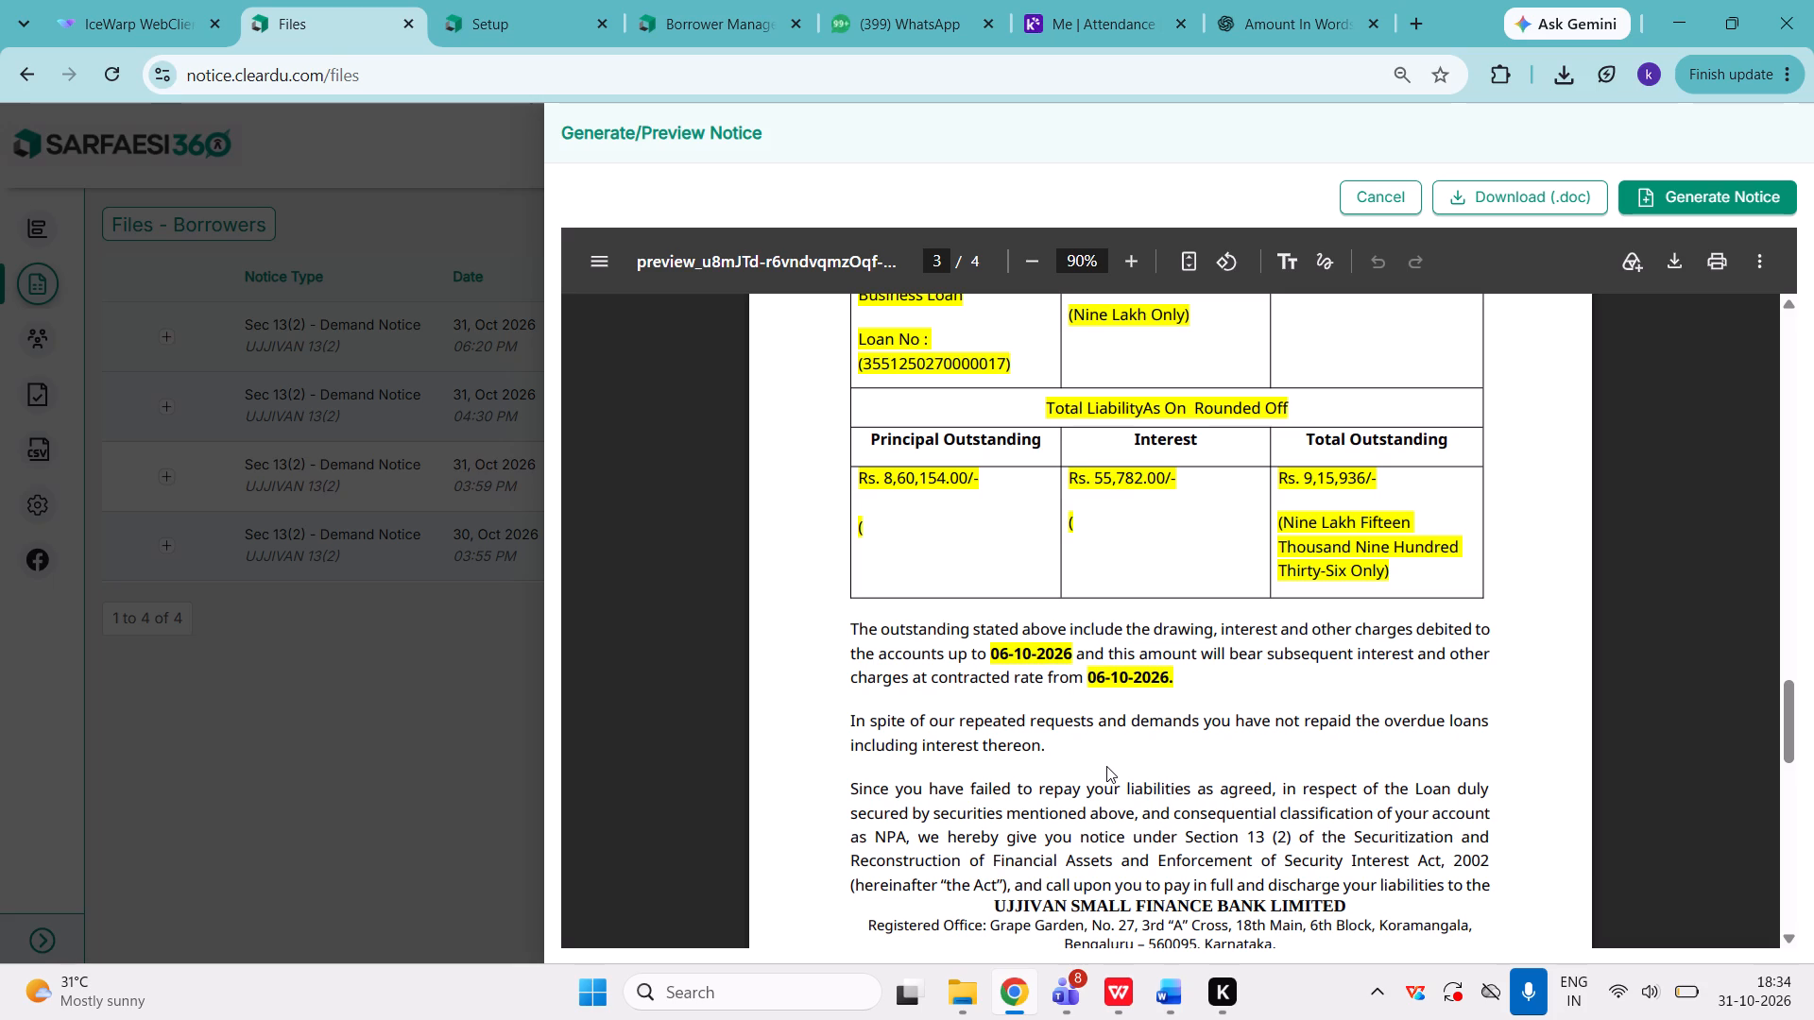
scroll(1106, 766, "up", 1)
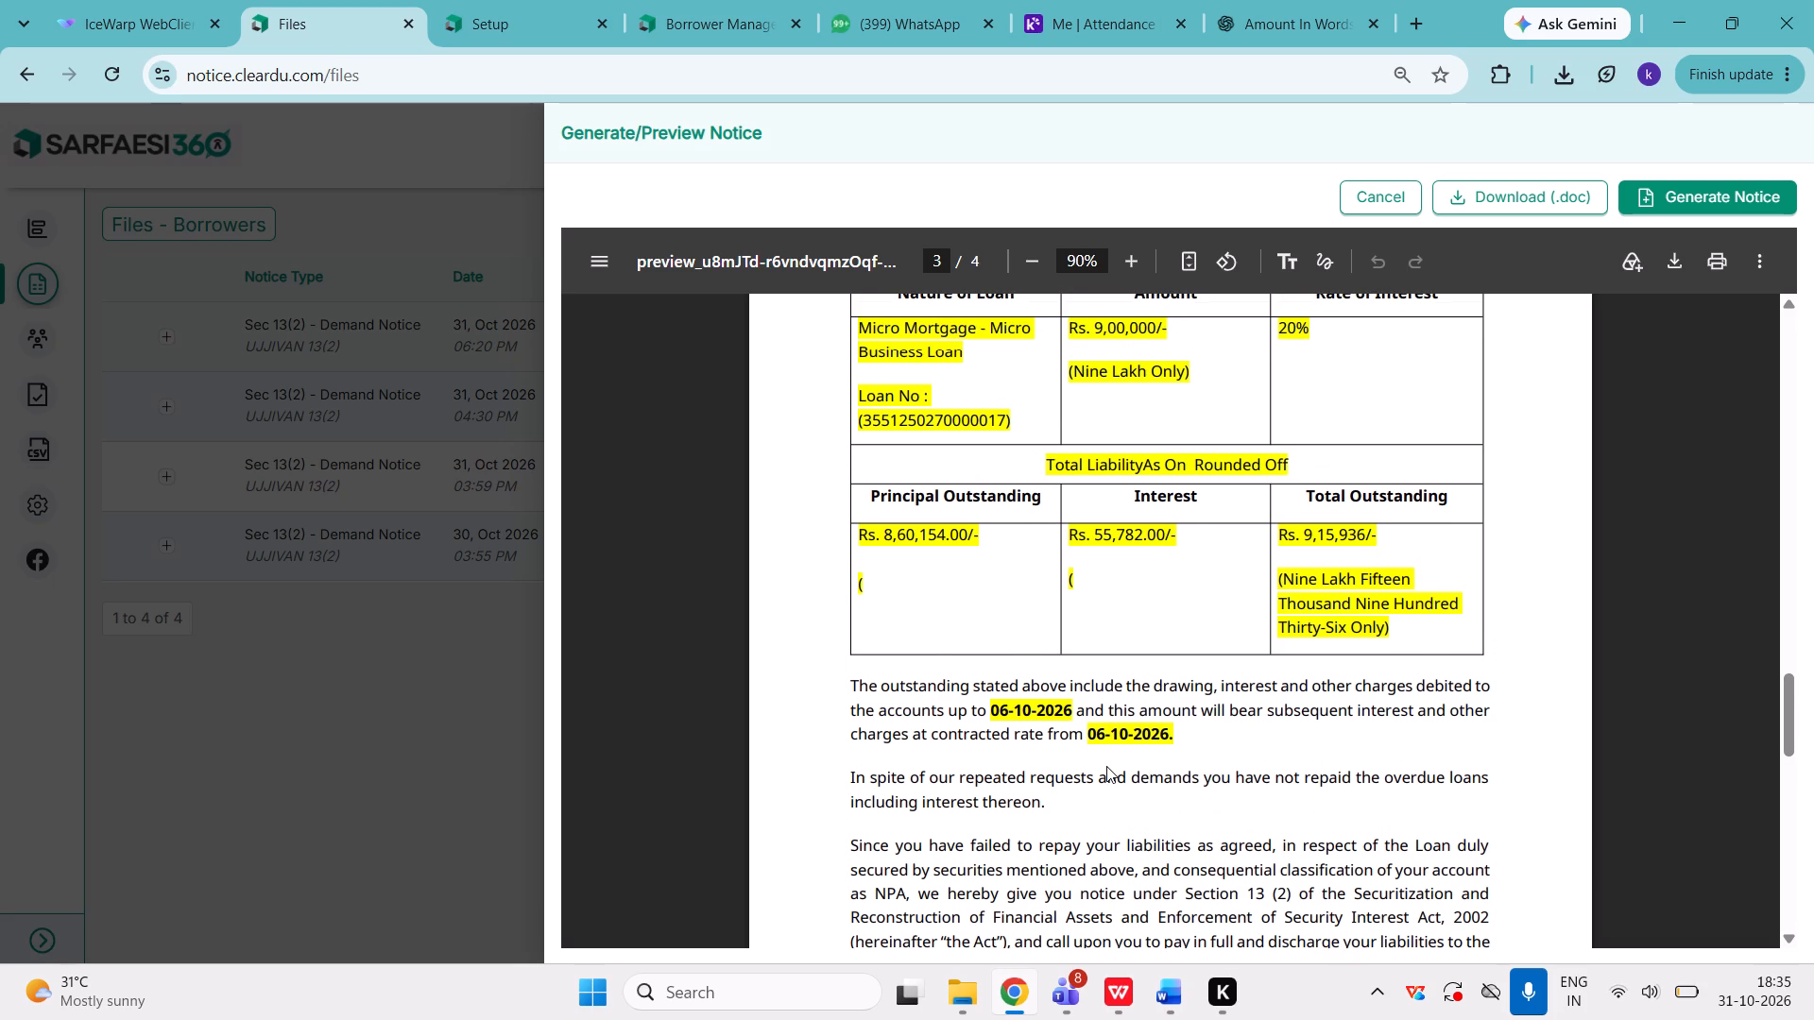
scroll(1029, 644, "up", 7)
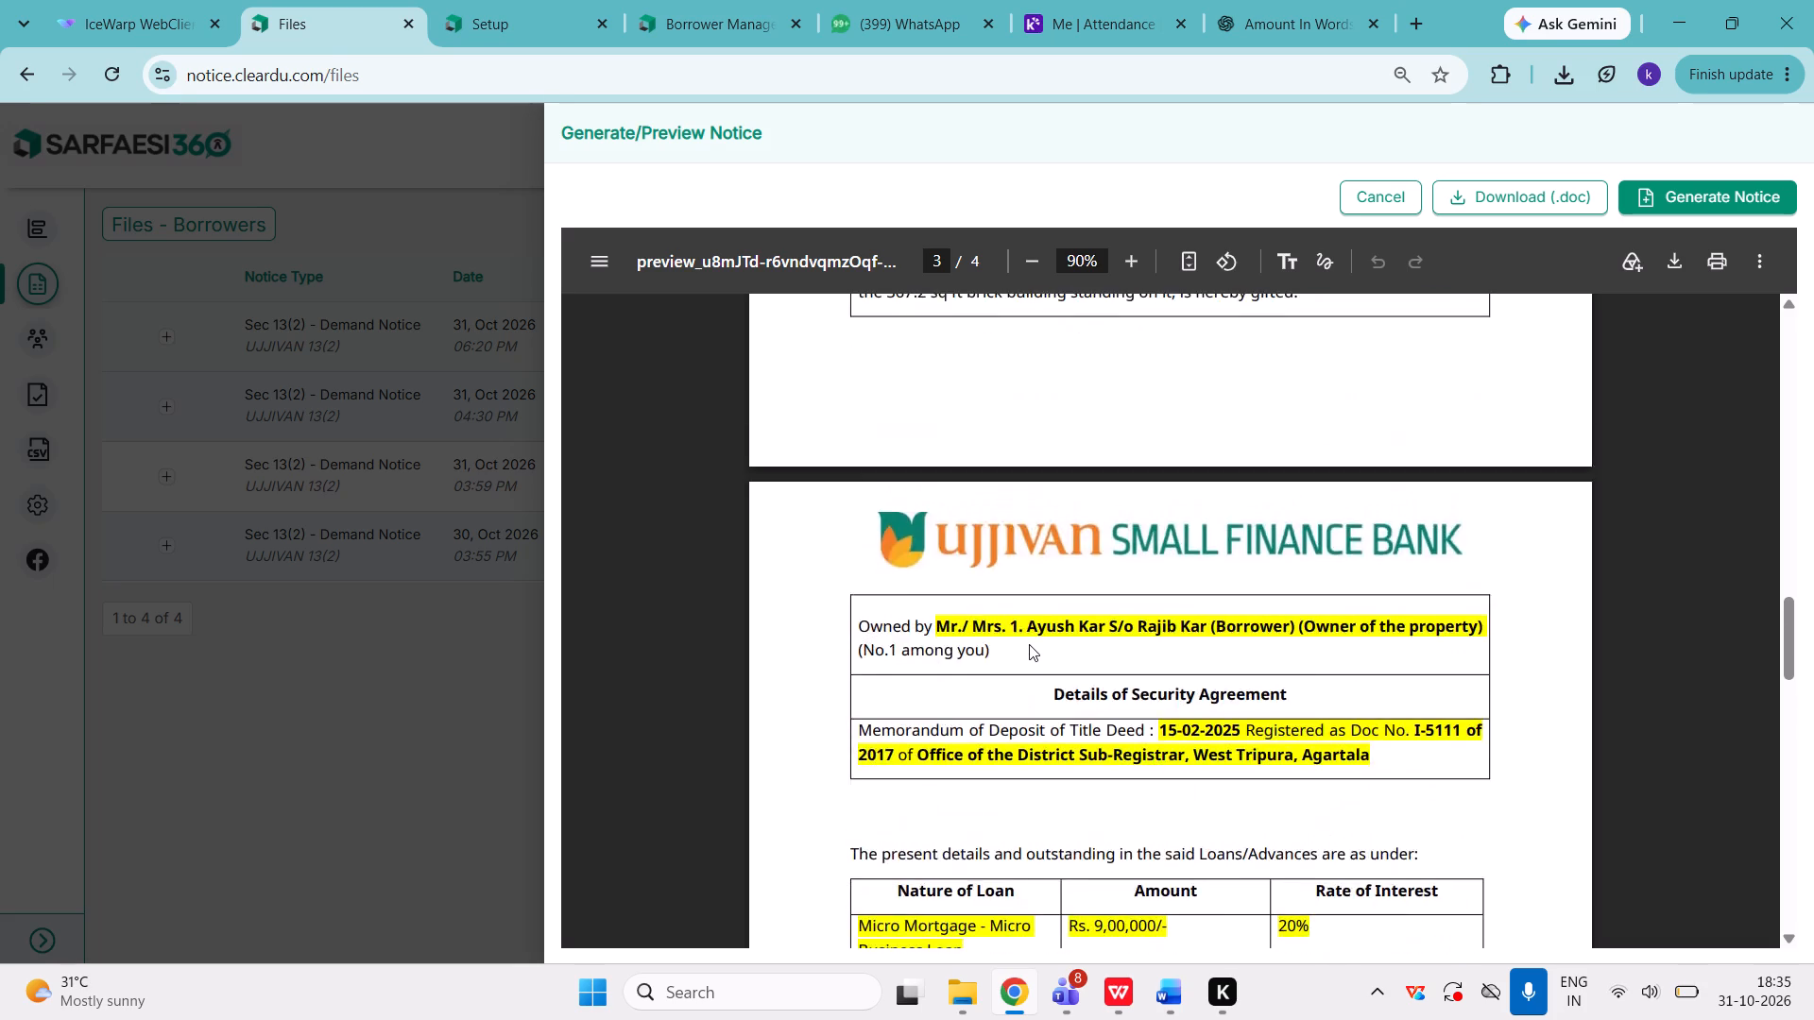
scroll(1029, 644, "up", 14)
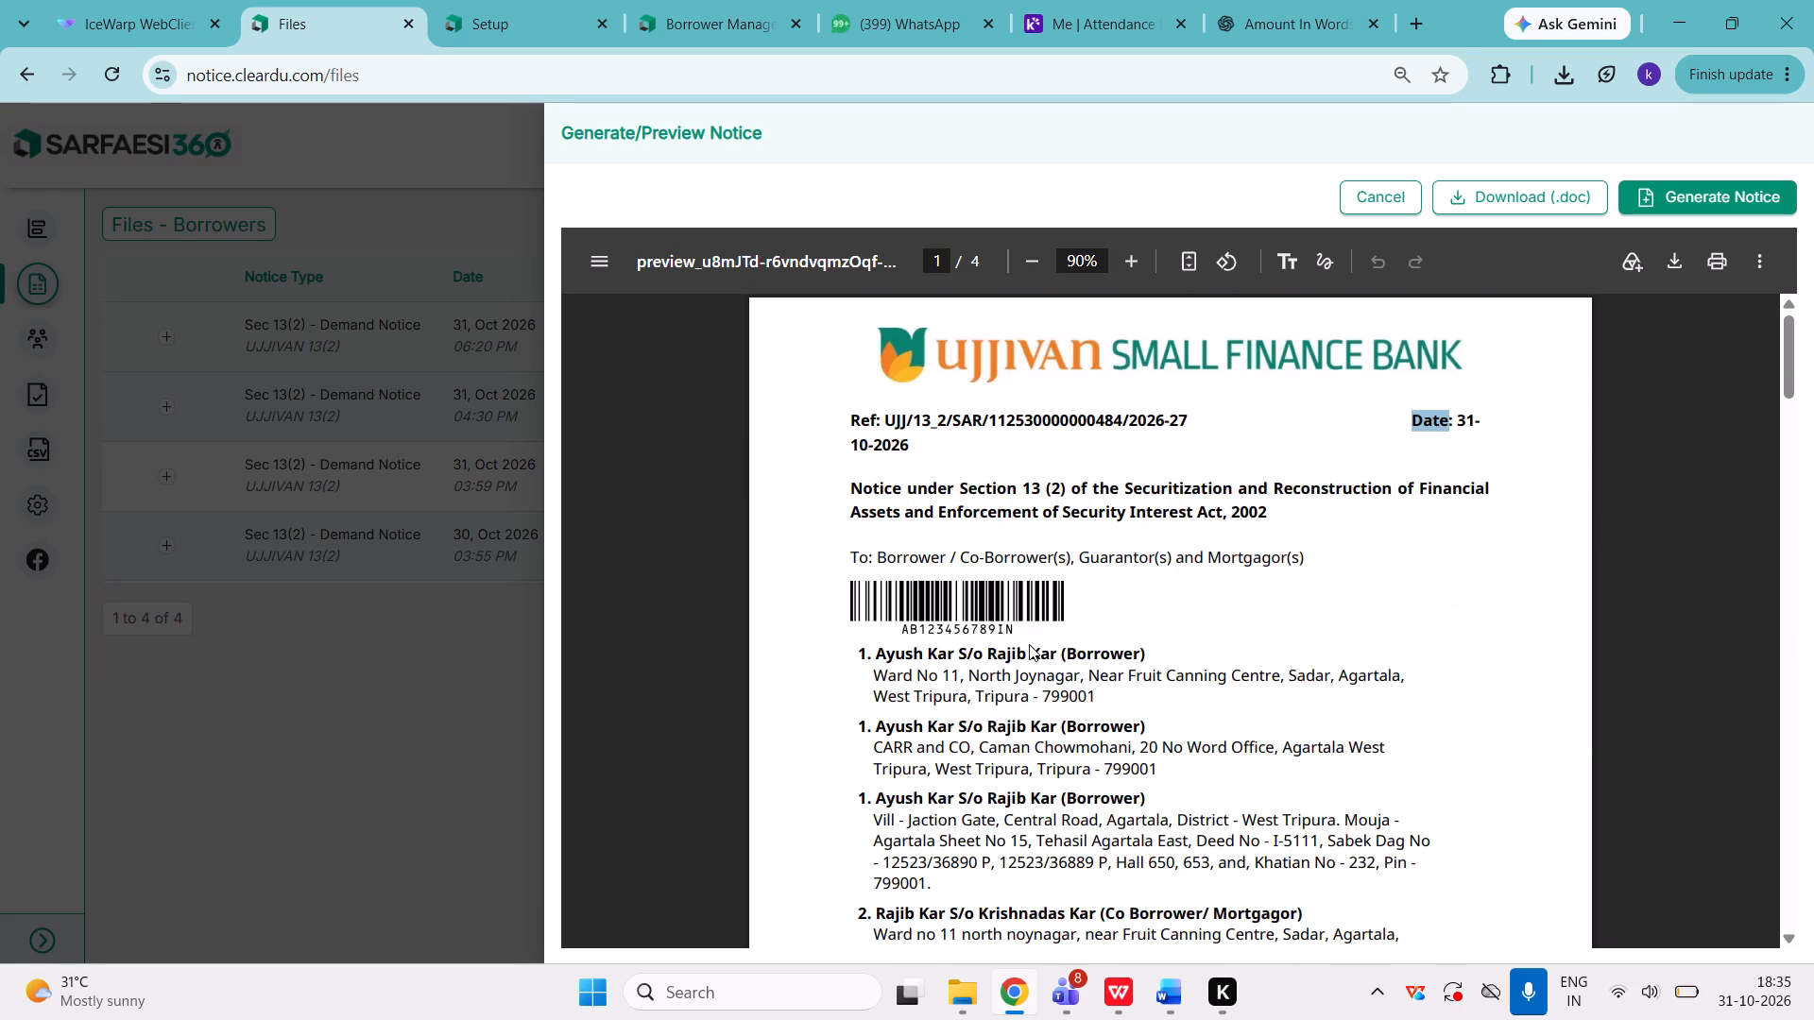
scroll(1029, 644, "up", 2)
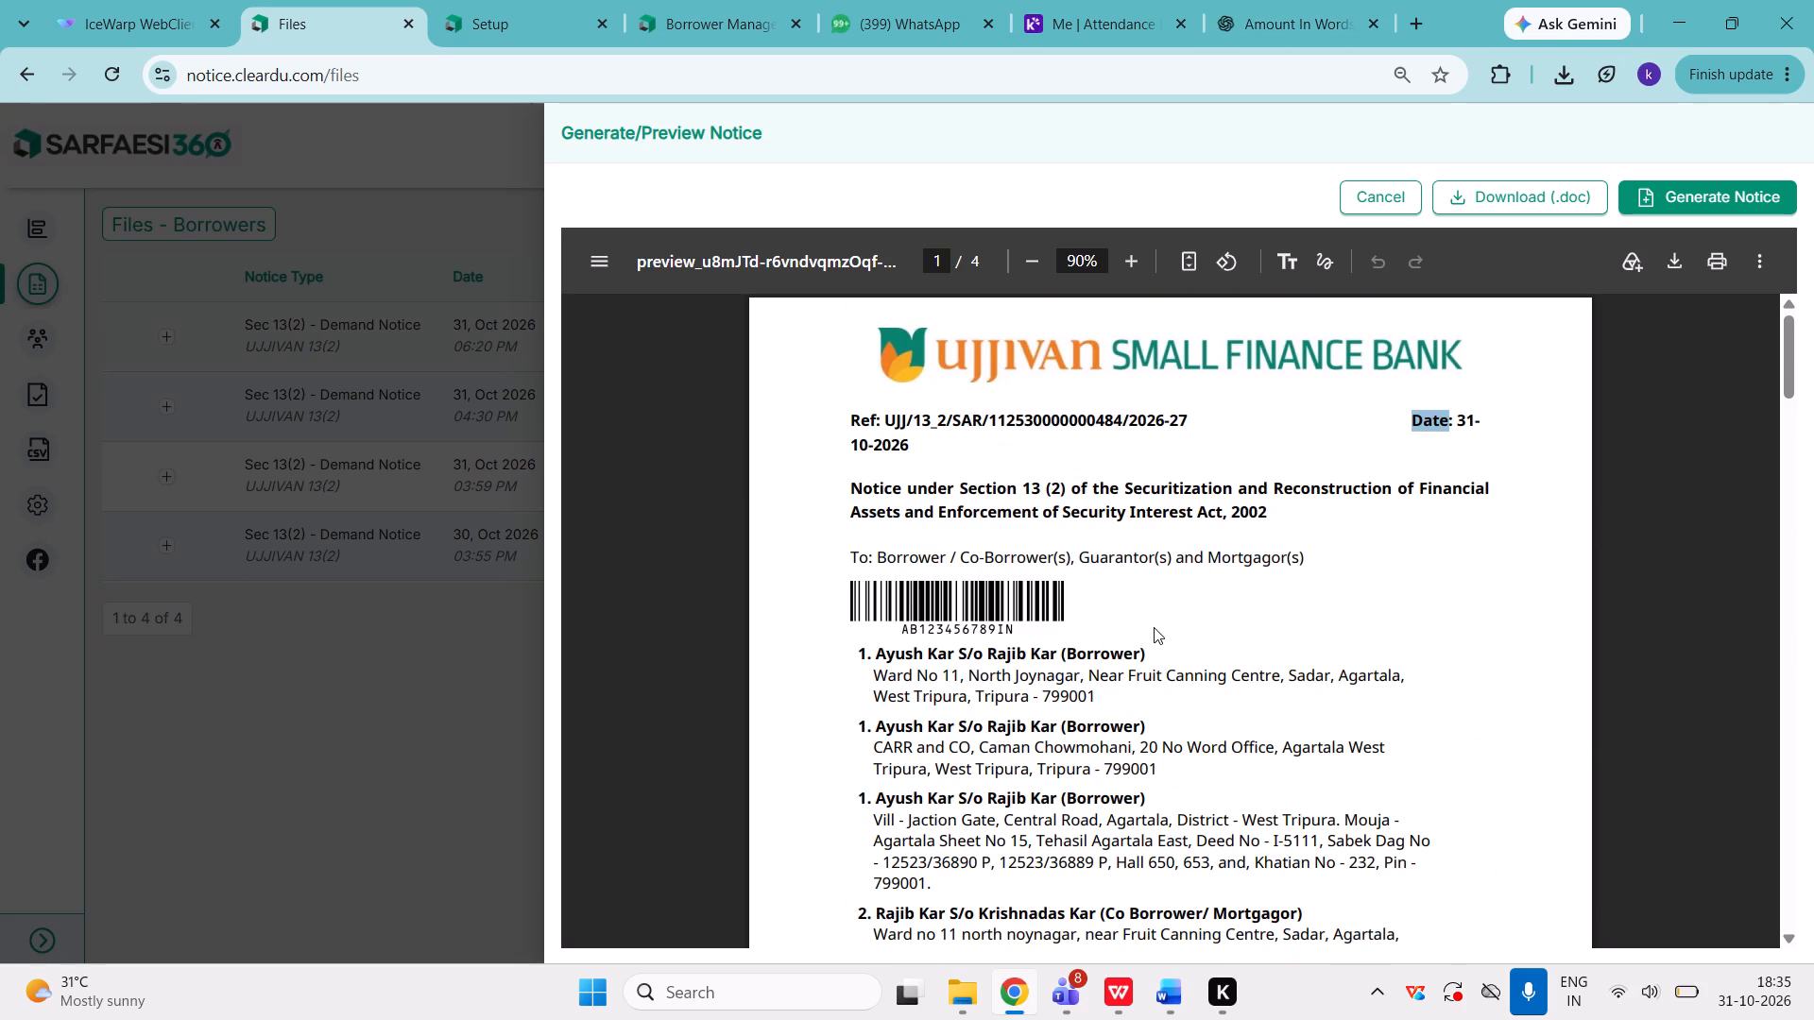
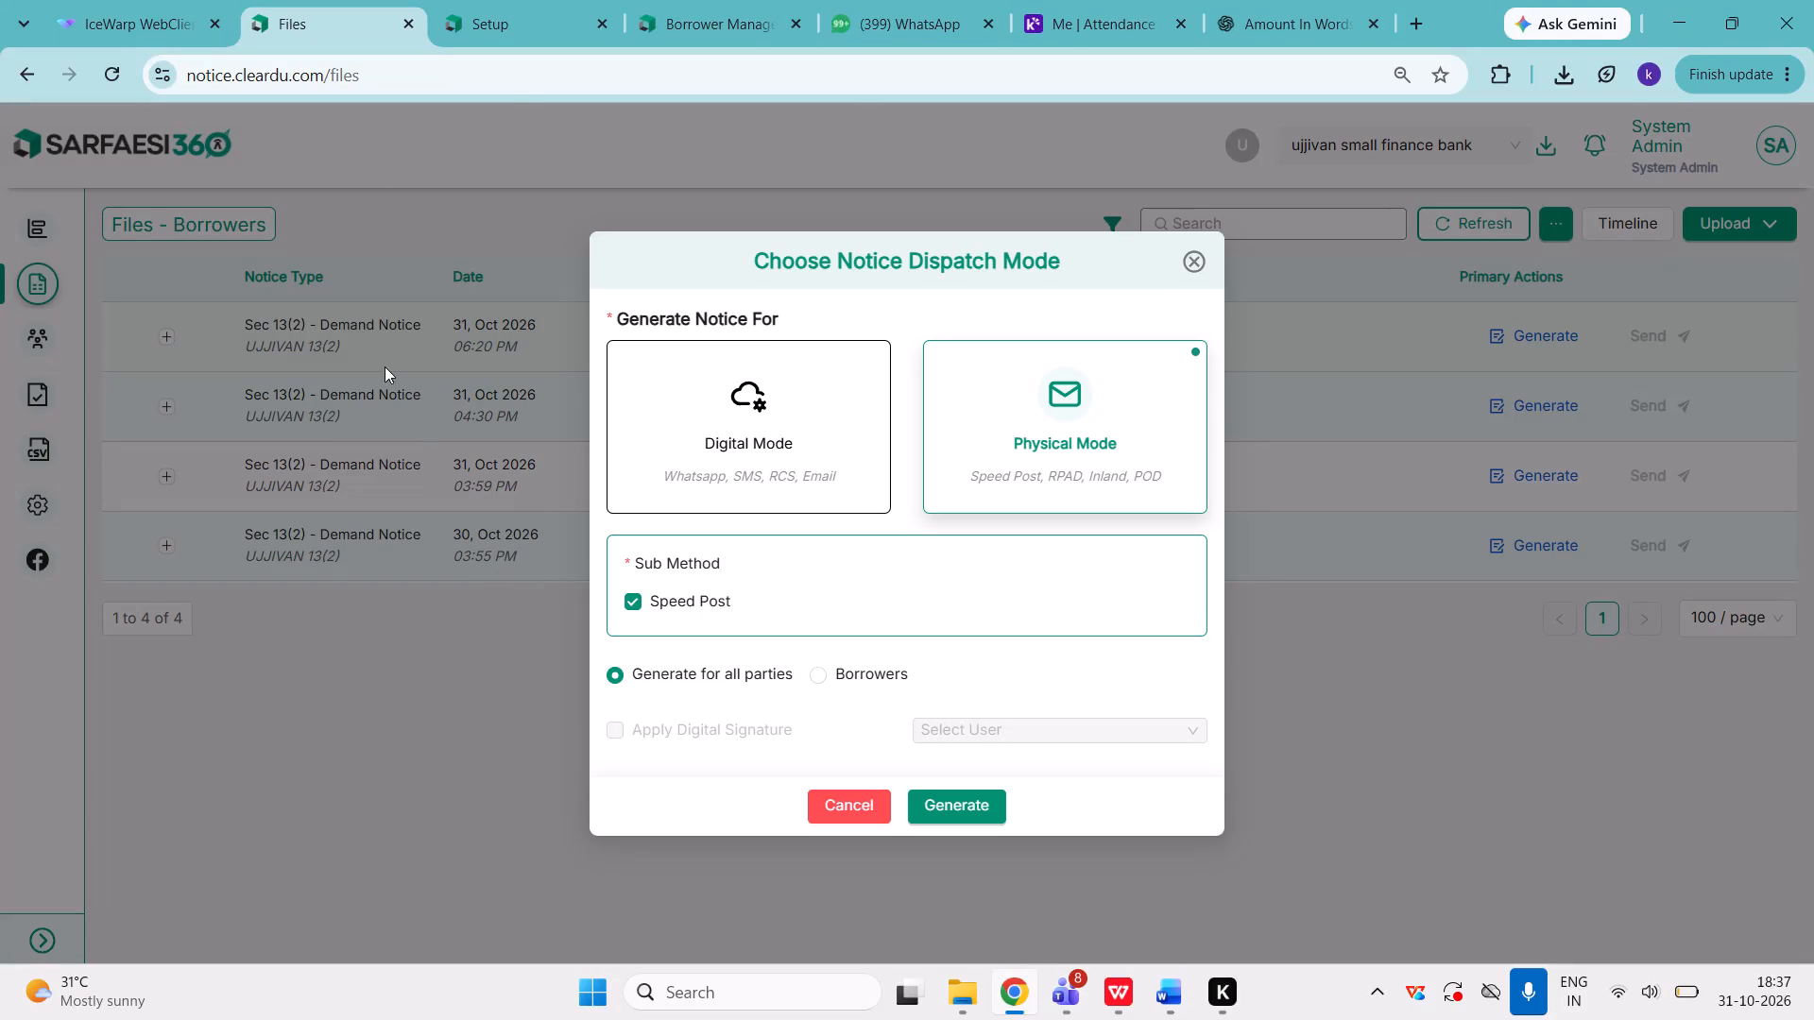
Refresh the files list and open the 06:20 PM UJJIVAN.csv notice preview using Physical Mode, Speed Post and all parties.
left_click(1196, 262)
left_click(1486, 228)
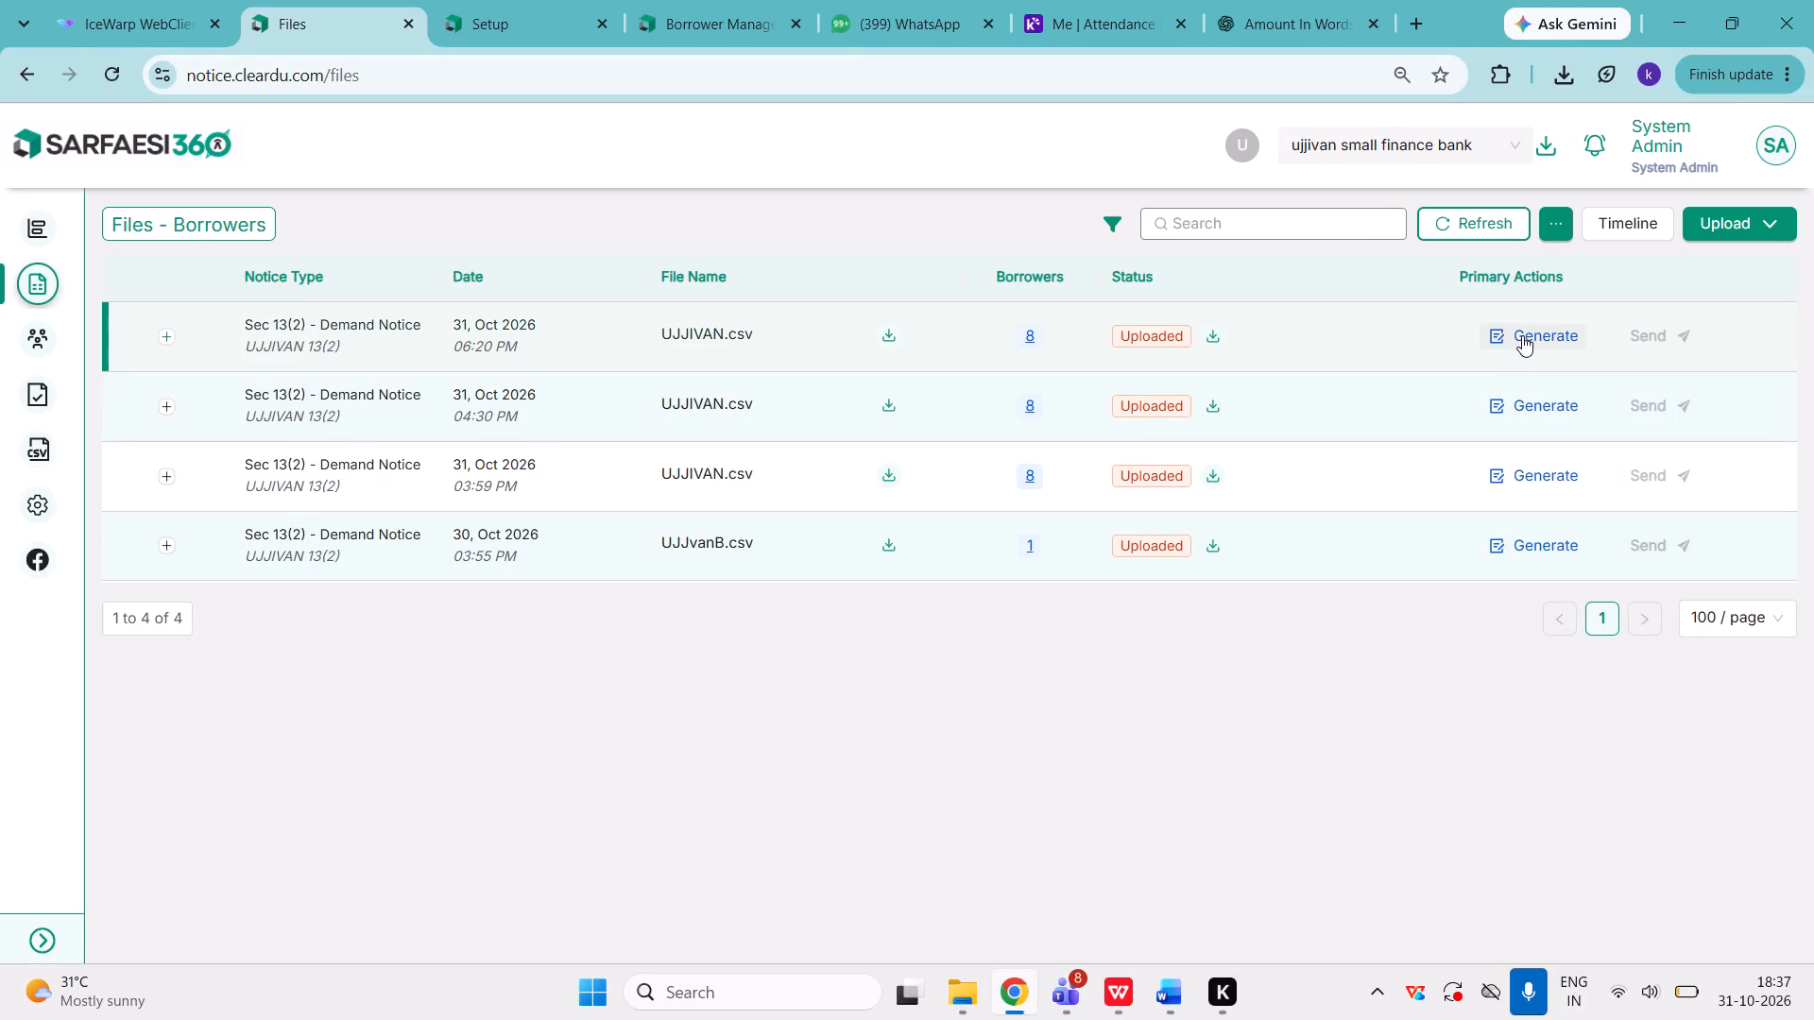
left_click(1525, 334)
left_click(1041, 481)
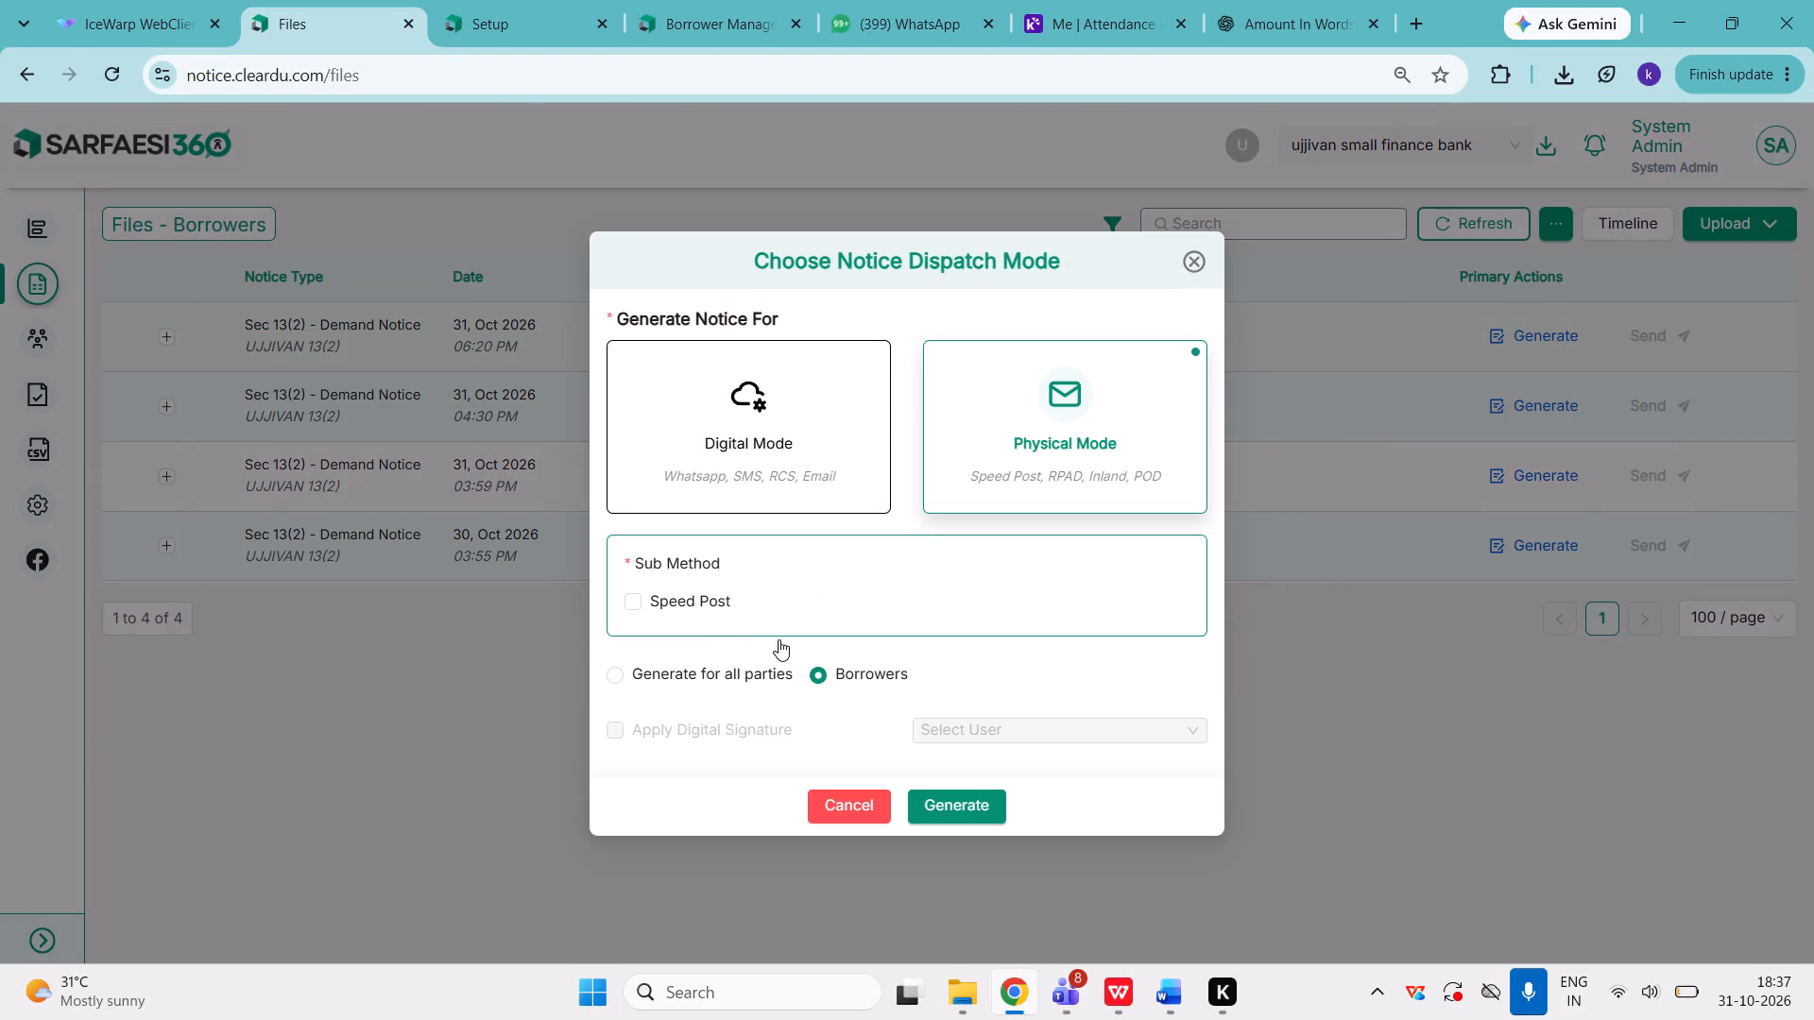
left_click_drag(711, 668, 672, 587)
left_click(672, 587)
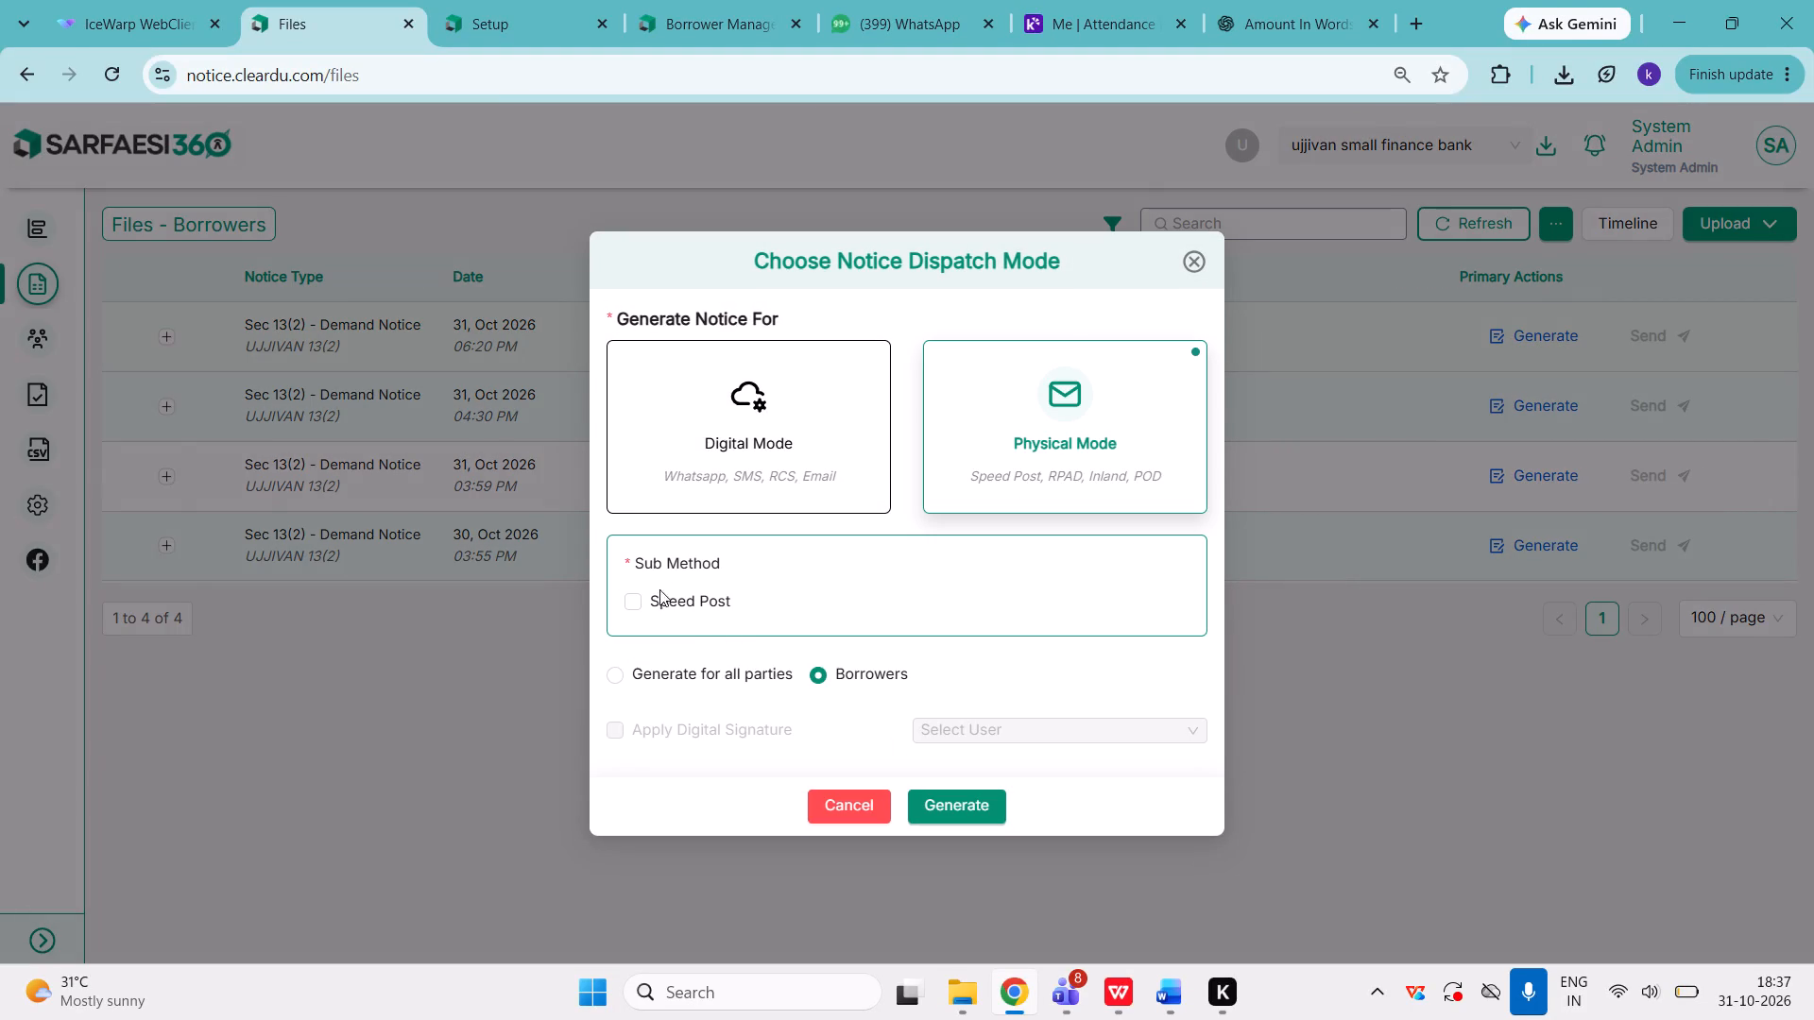
left_click(640, 598)
left_click(618, 674)
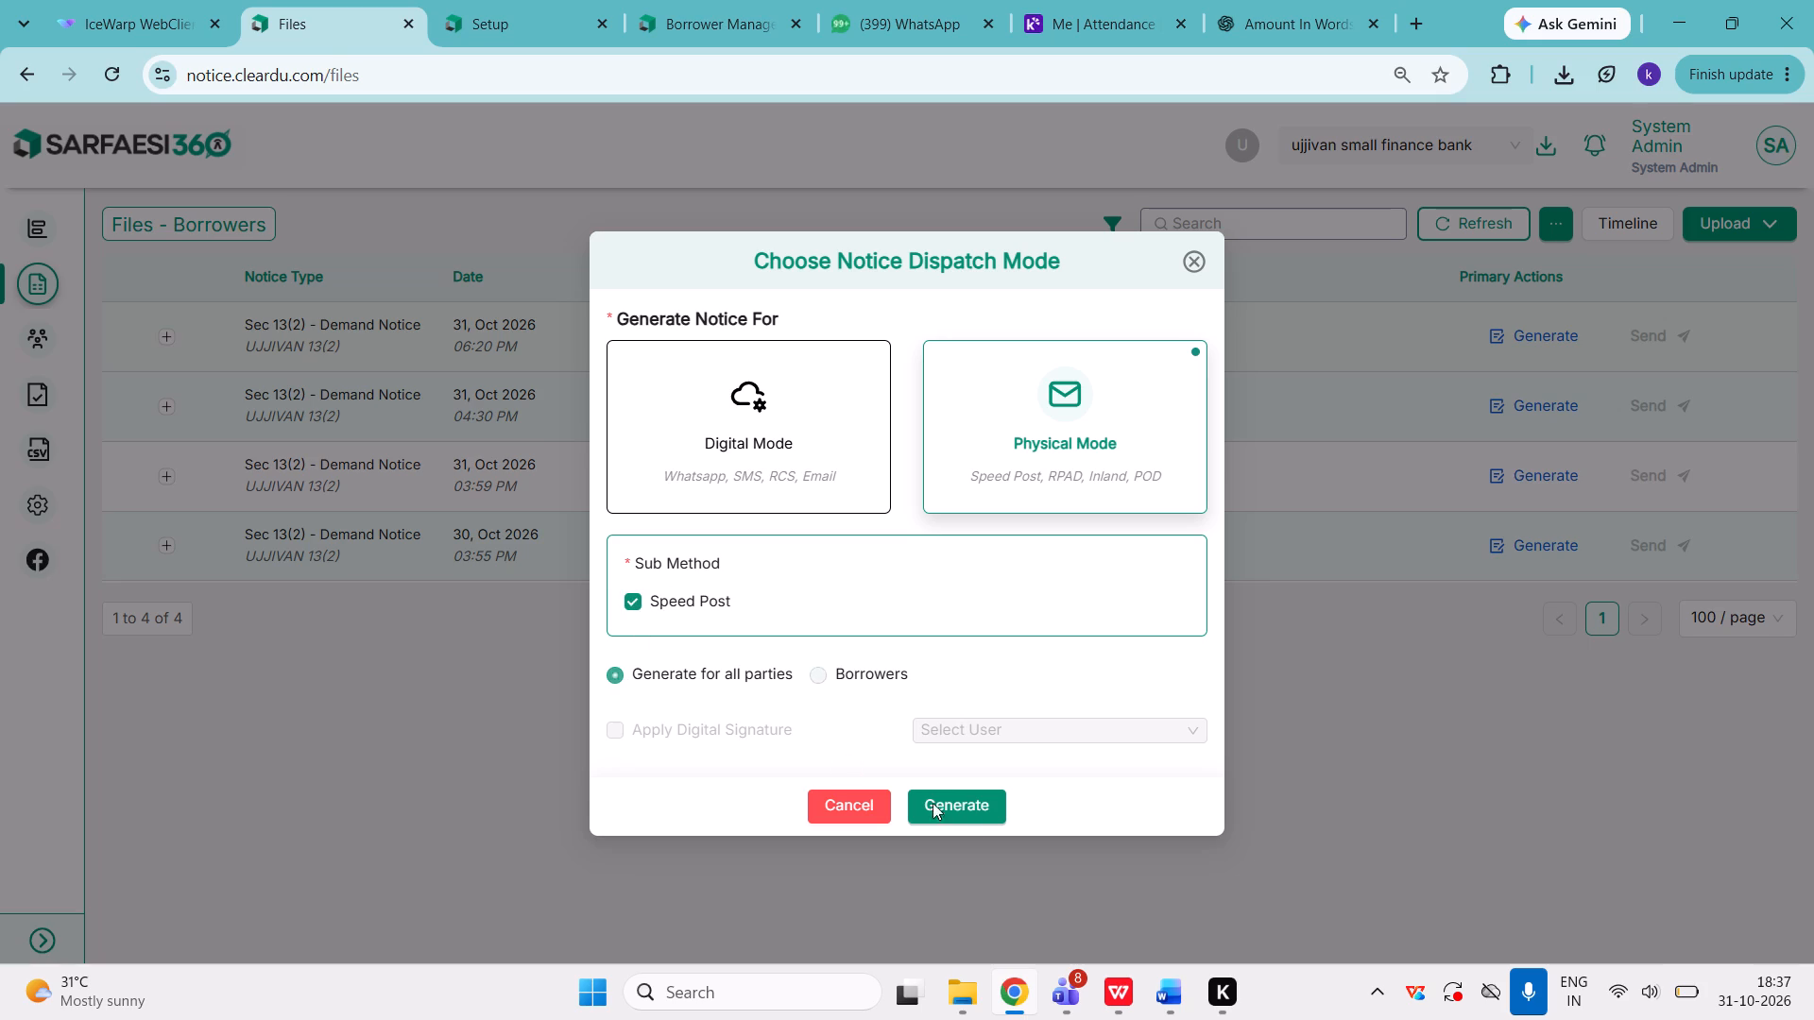
left_click(958, 807)
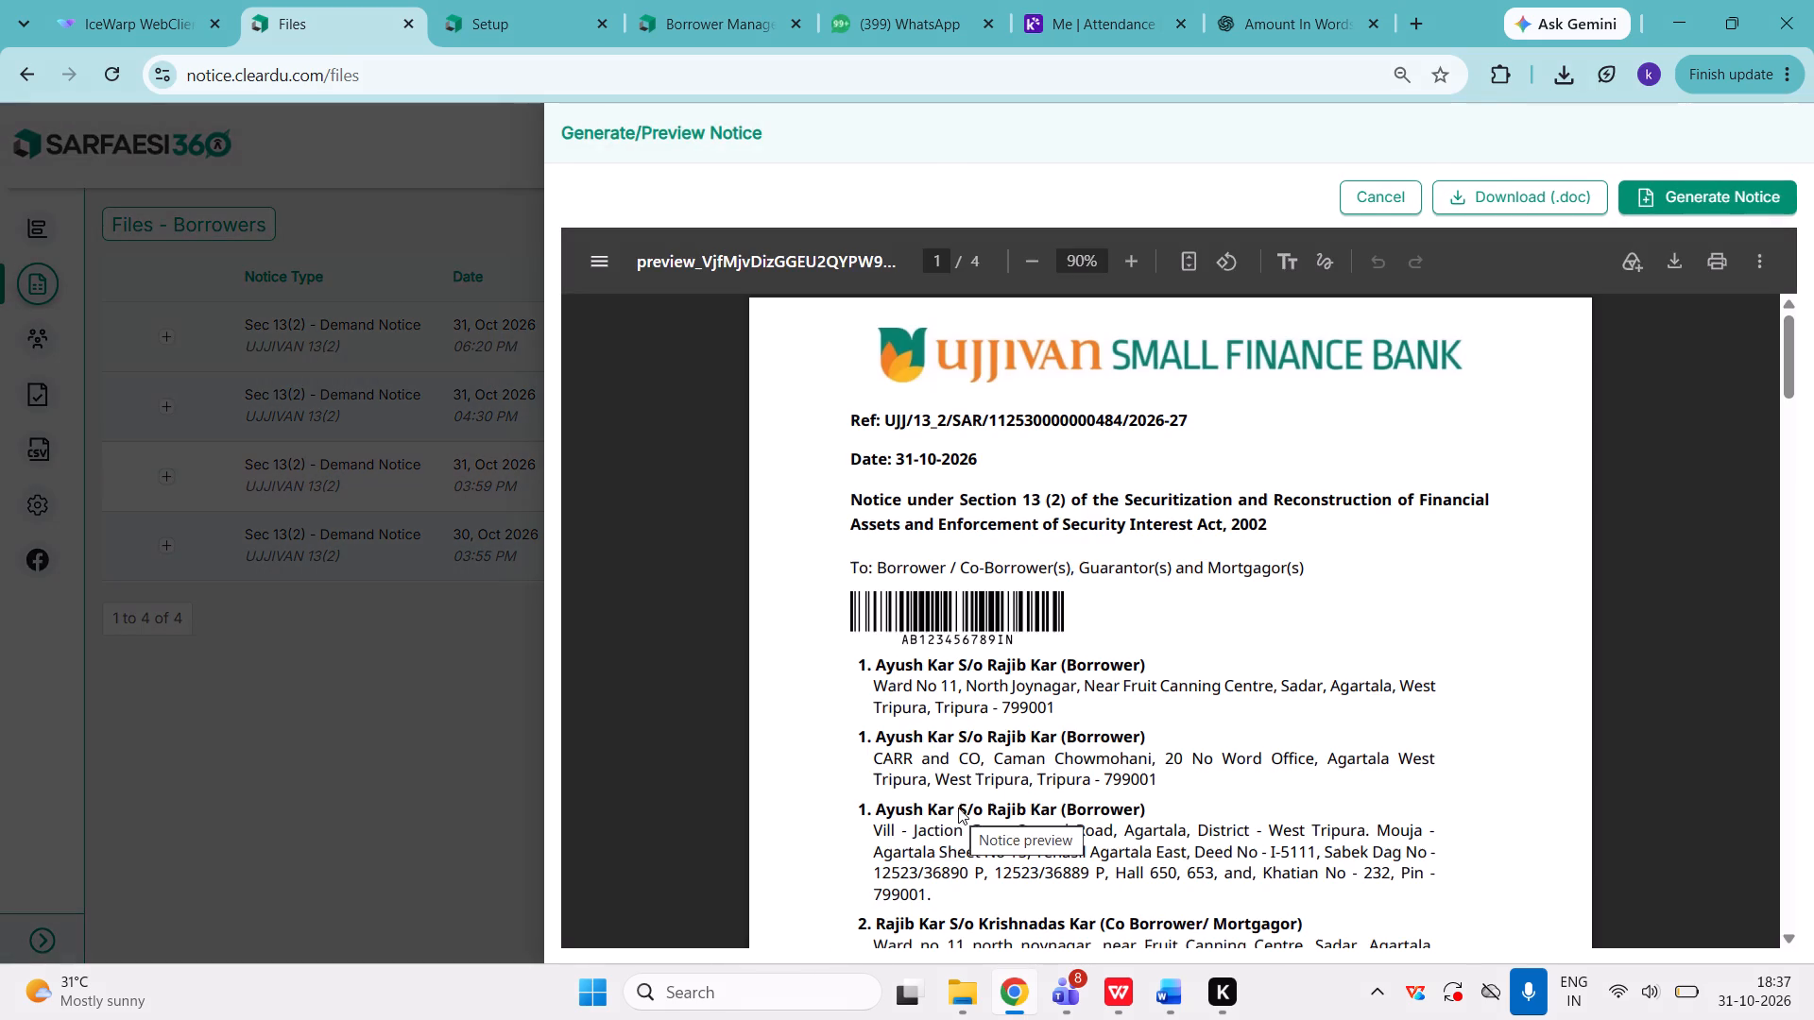
Examine the reference, date, borrower and co-borrower addresses, and branch reference on page 1 of the preview.
scroll(1024, 484, "down", 1)
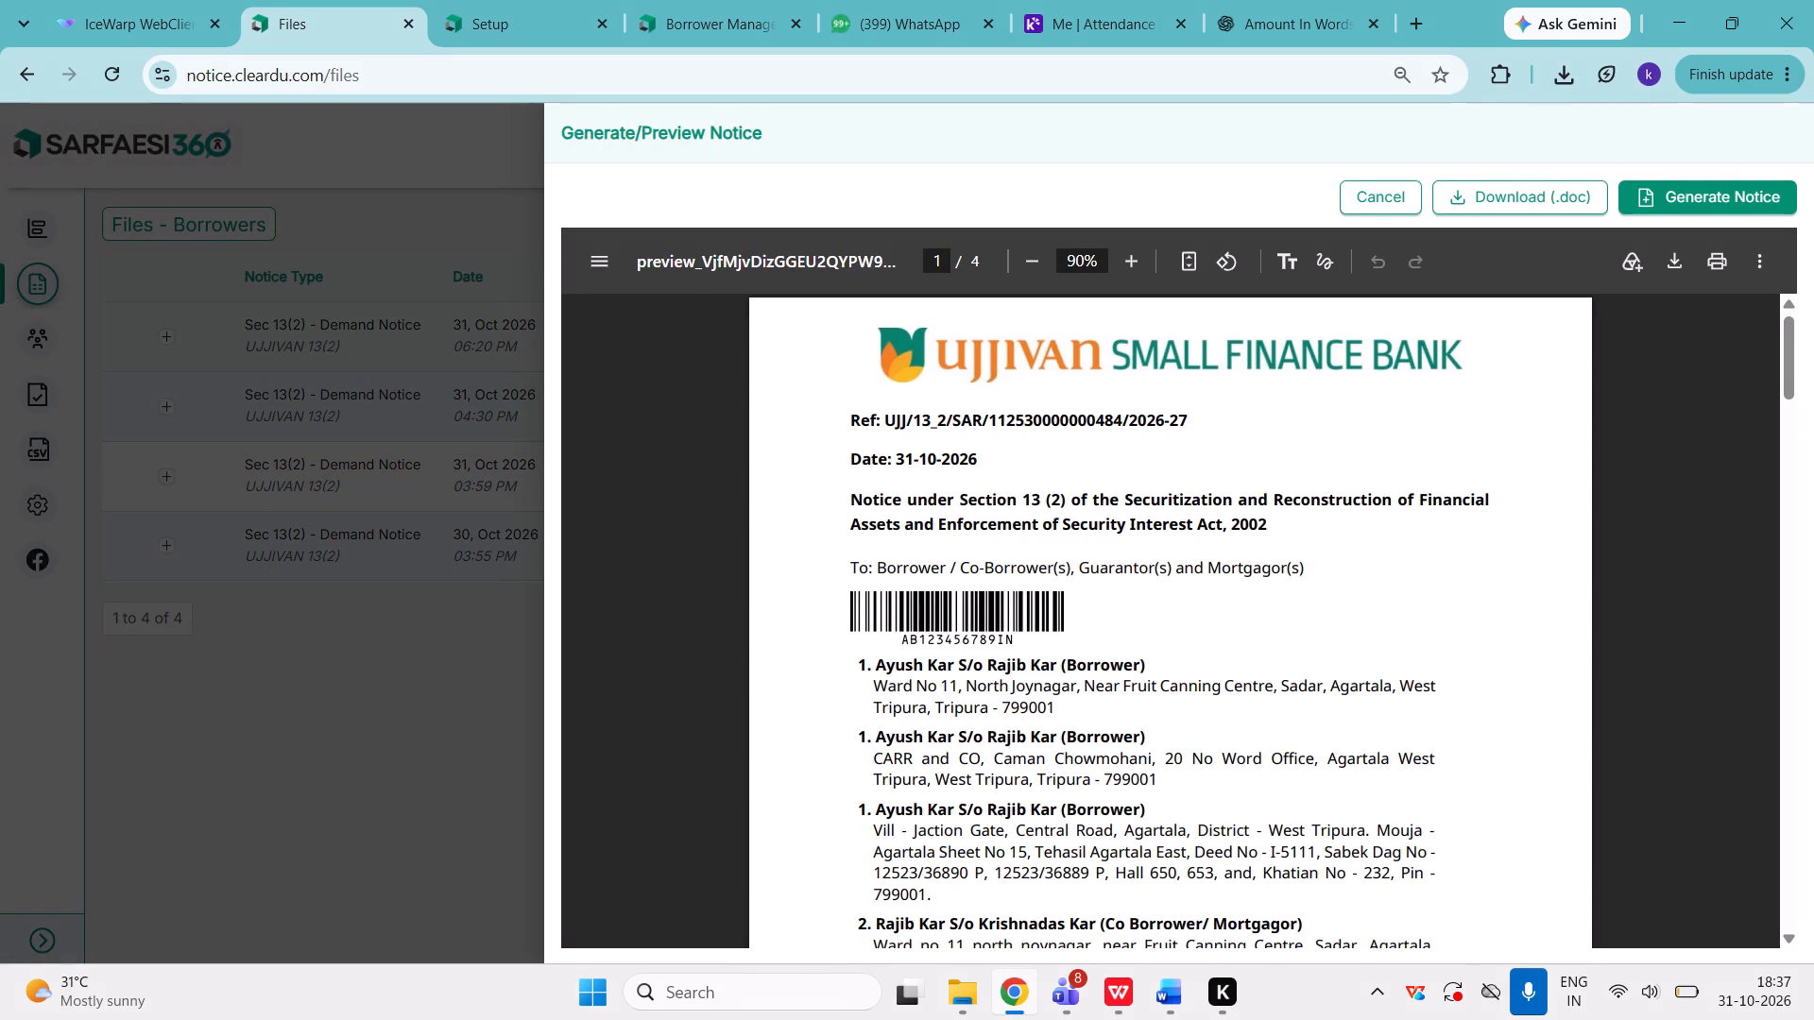
scroll(1024, 484, "down", 3)
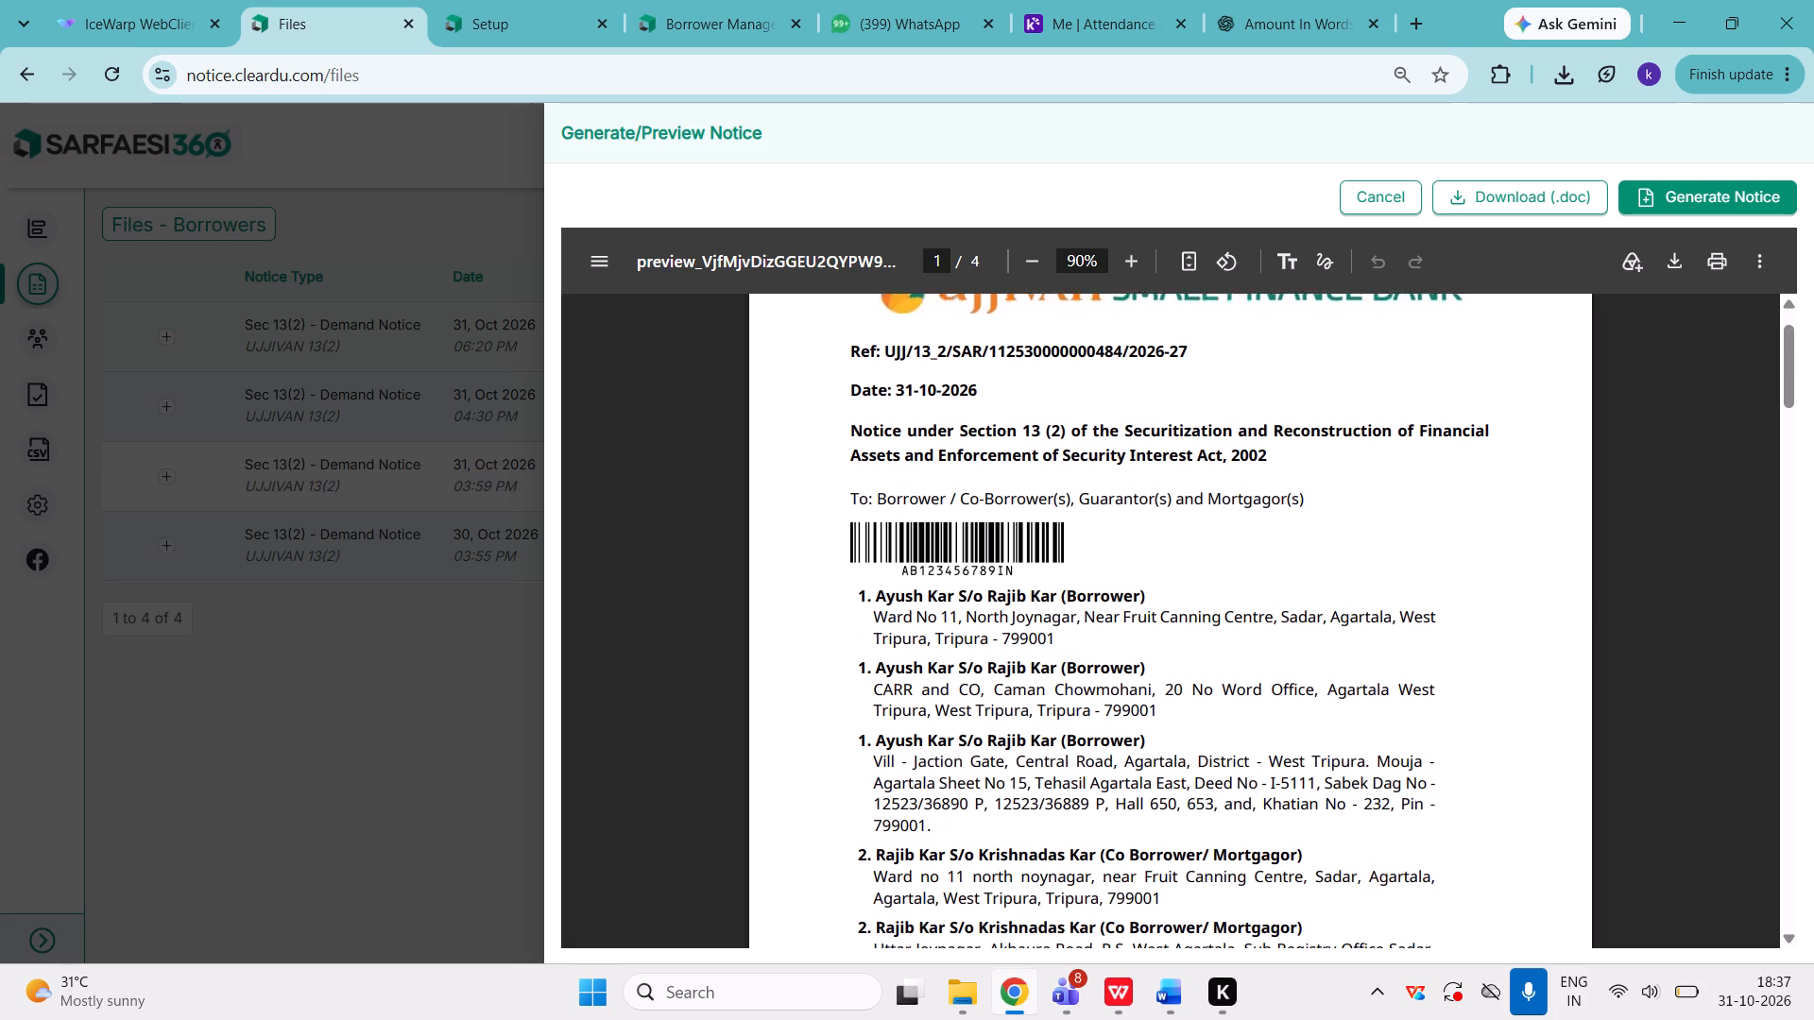
scroll(1024, 484, "down", 1)
scroll(1024, 484, "up", 1)
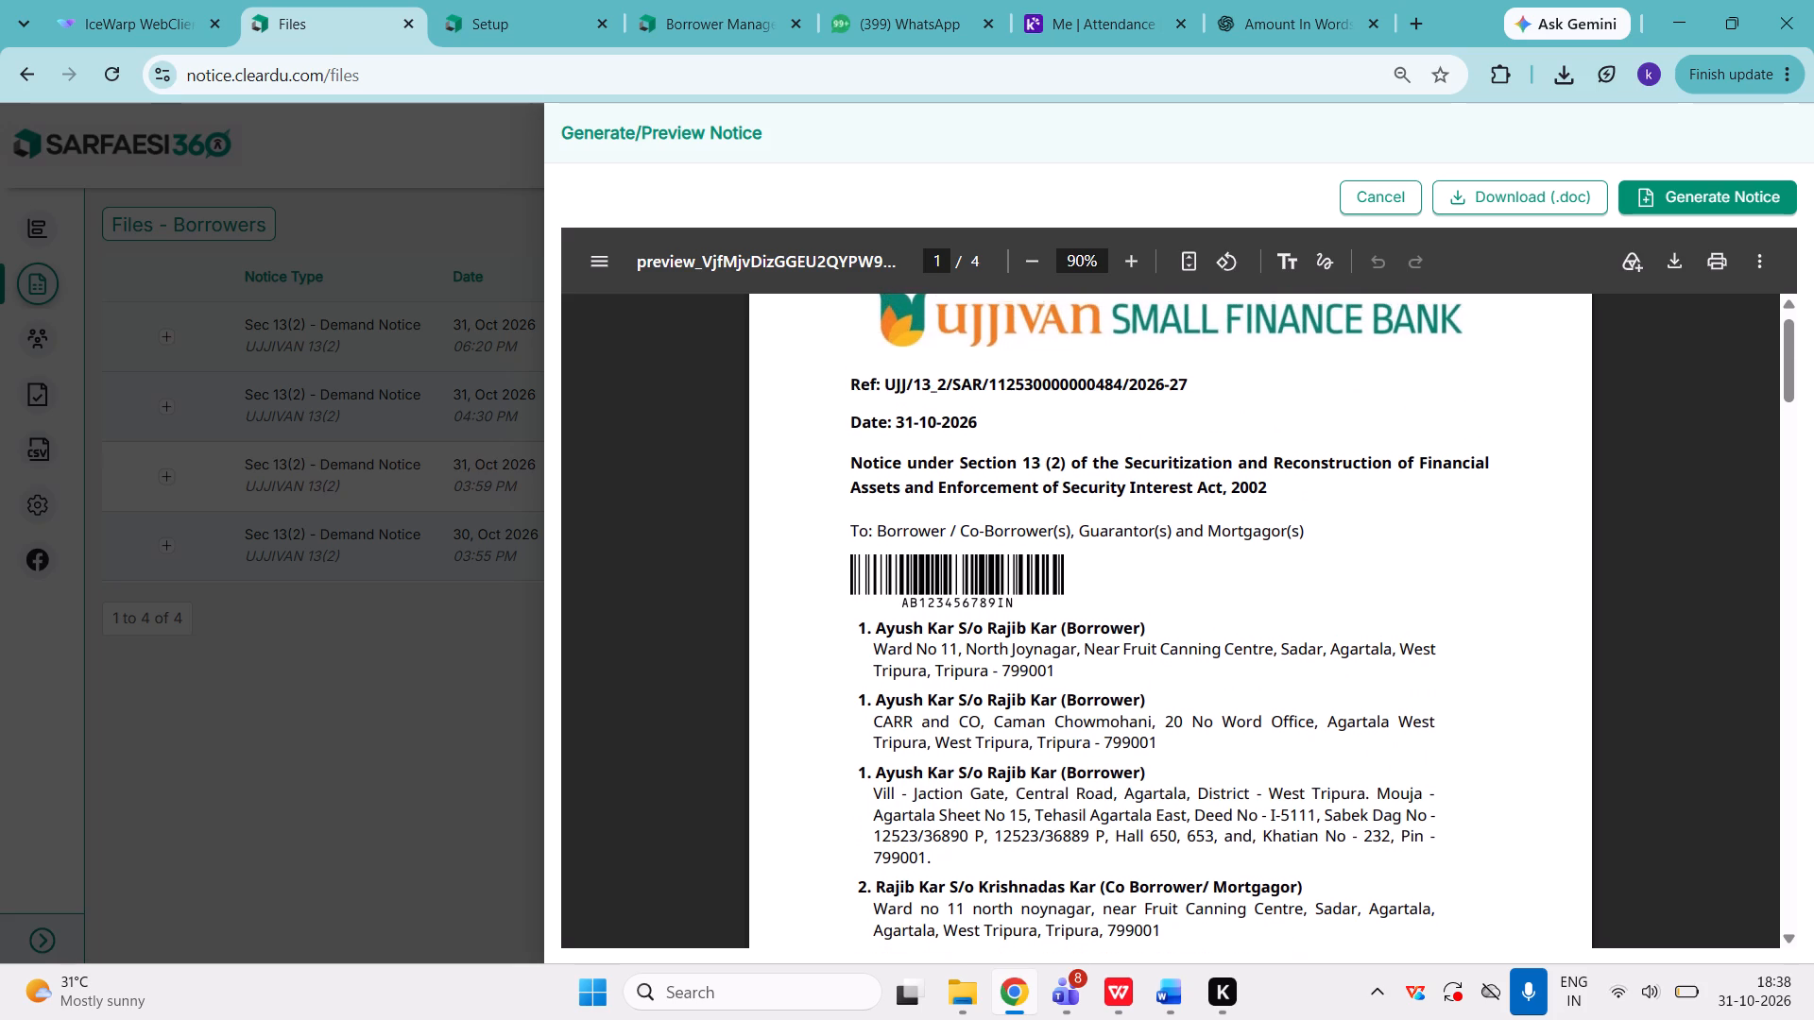
scroll(925, 428, "down", 2)
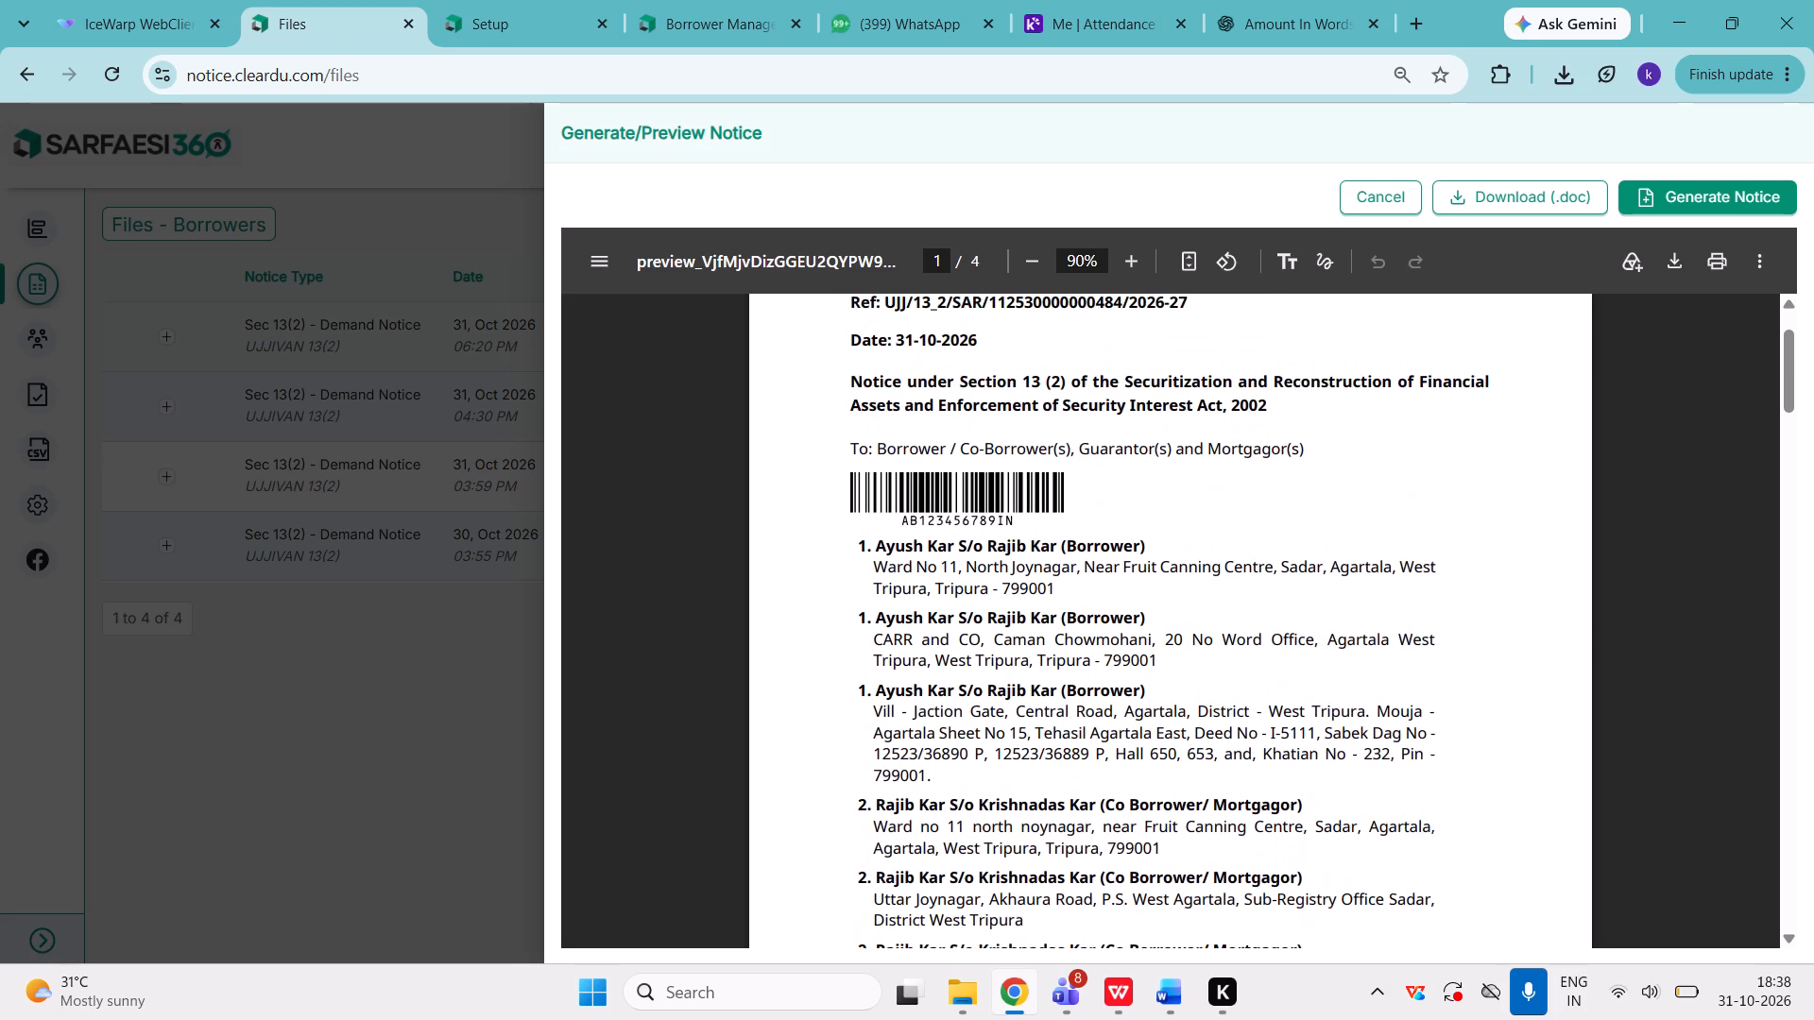
scroll(925, 428, "down", 3)
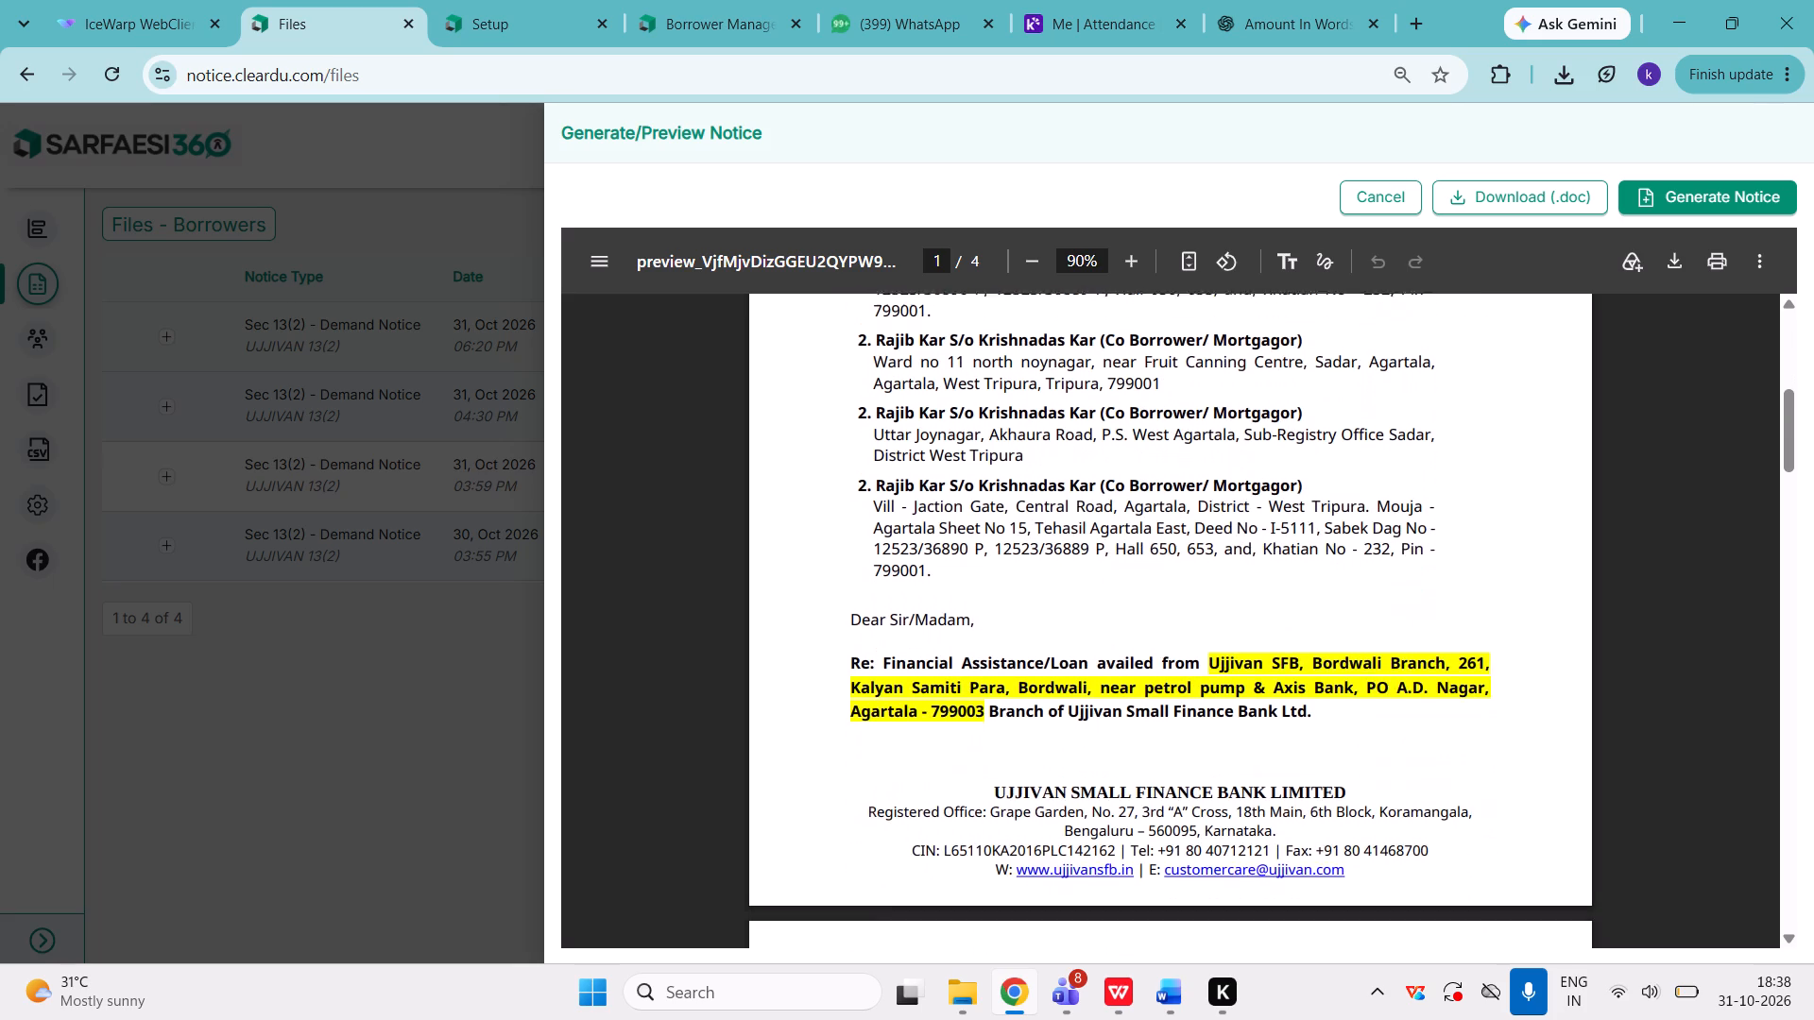
scroll(925, 428, "down", 2)
scroll(925, 428, "up", 2)
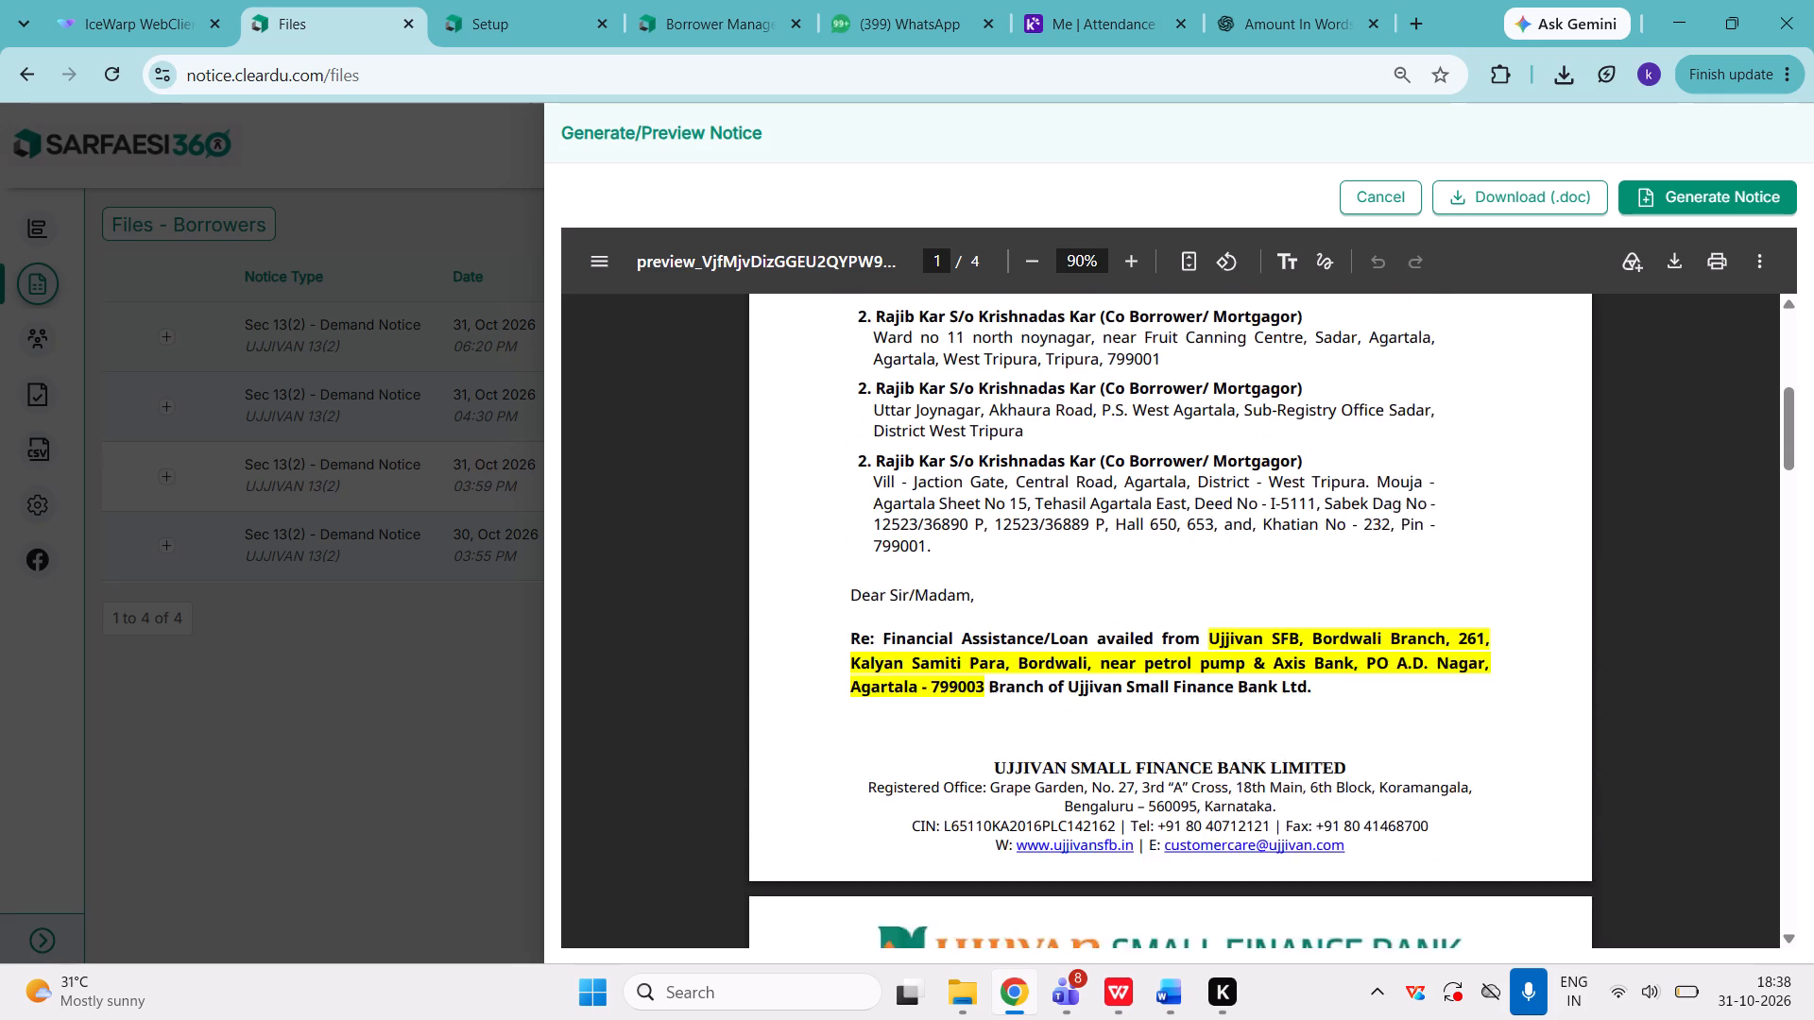
scroll(925, 428, "up", 2)
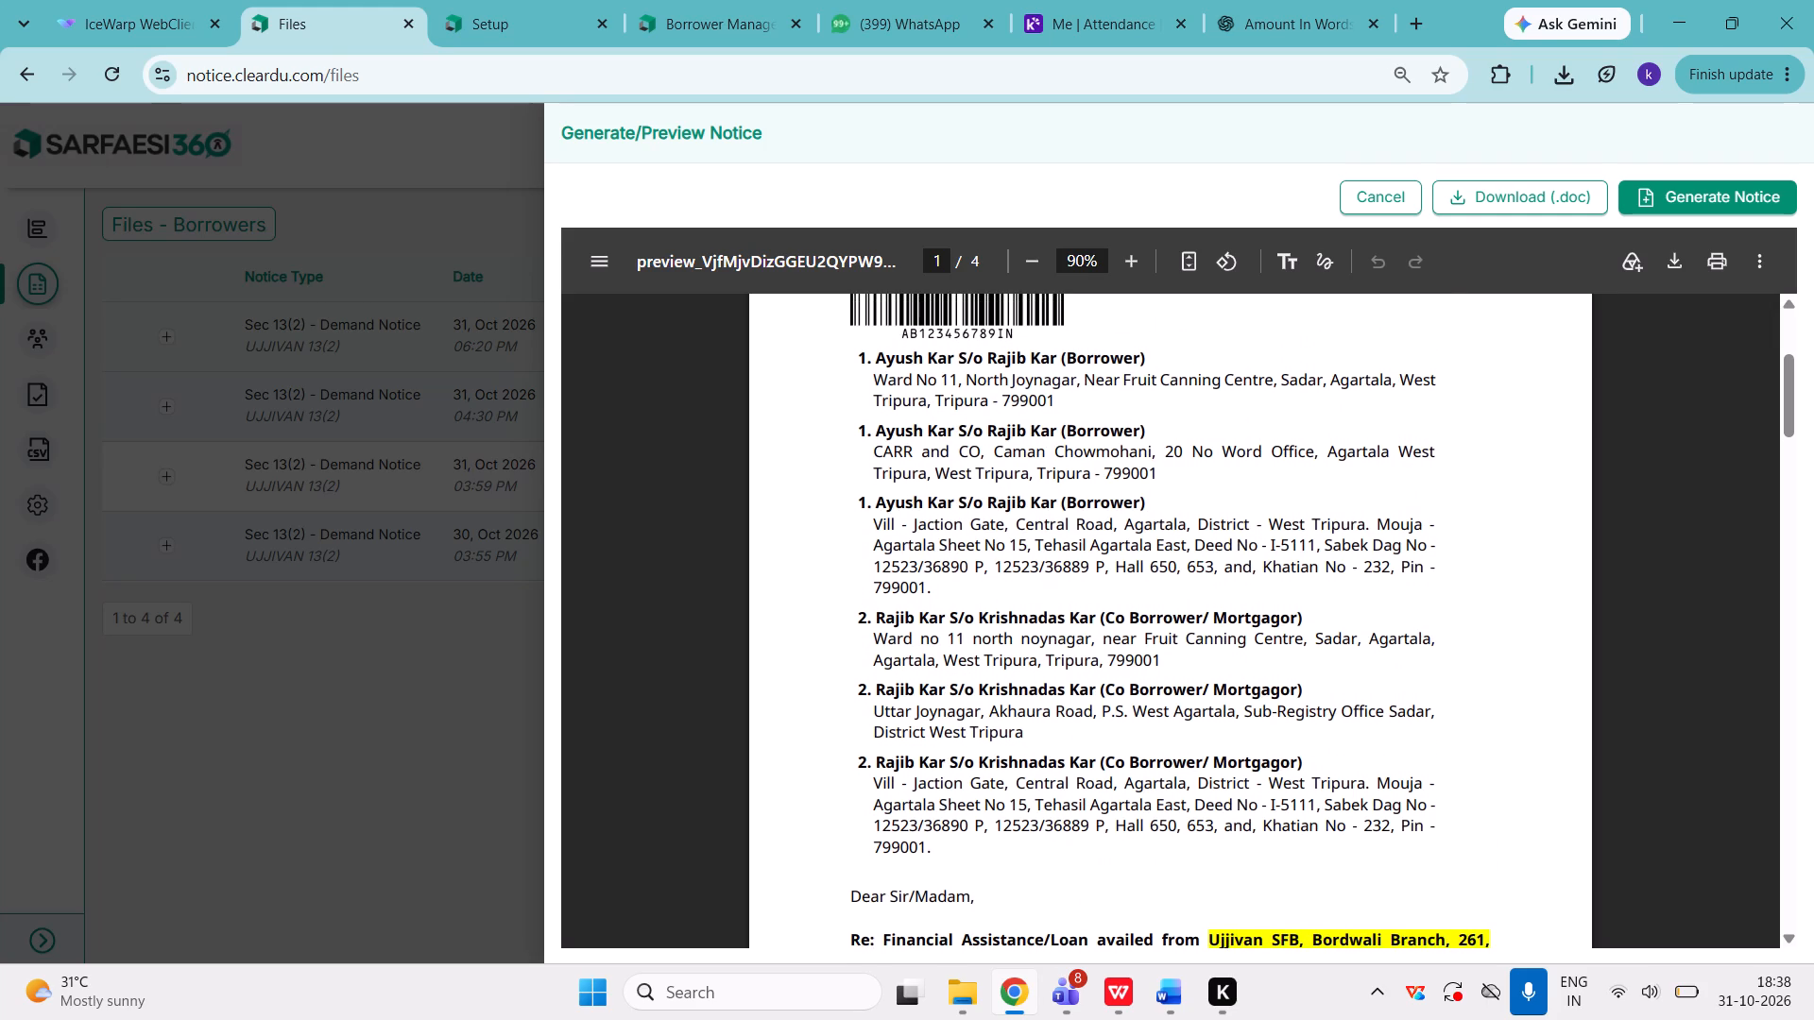
scroll(925, 428, "down", 3)
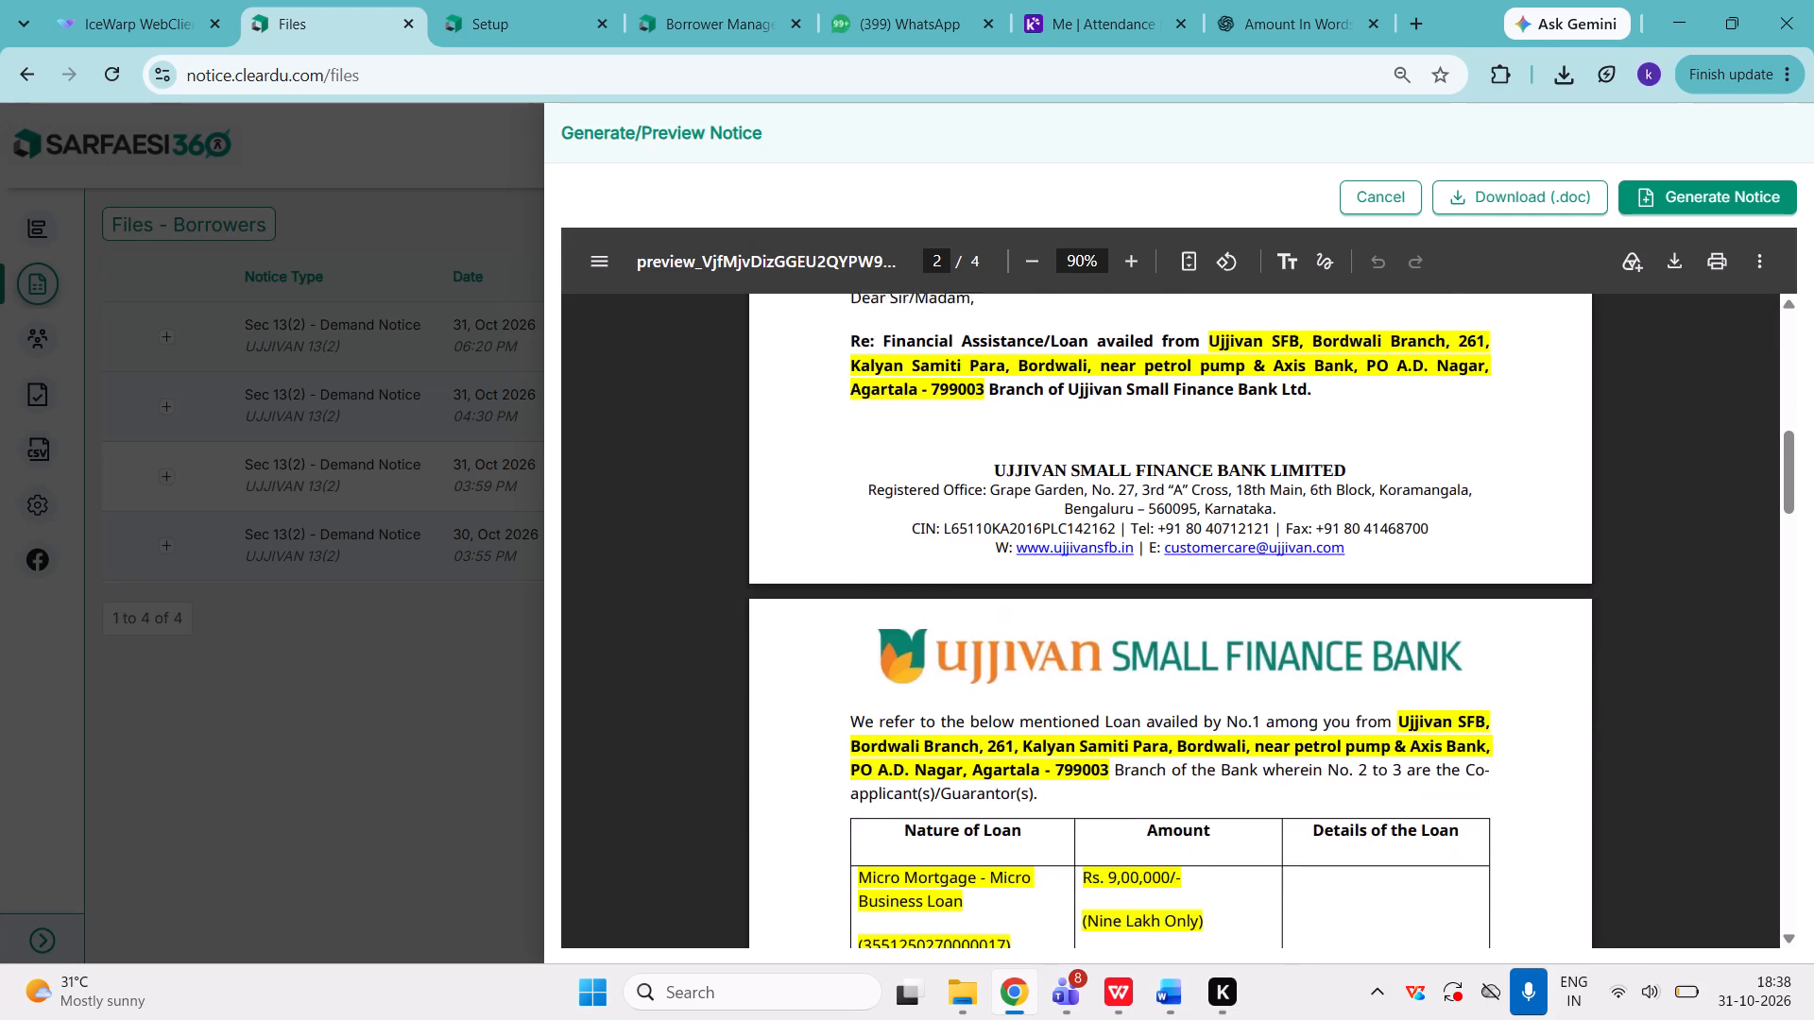
Examine the loan table, NPA paragraph and property description on page 2, dismissing the battery warning.
scroll(925, 428, "down", 5)
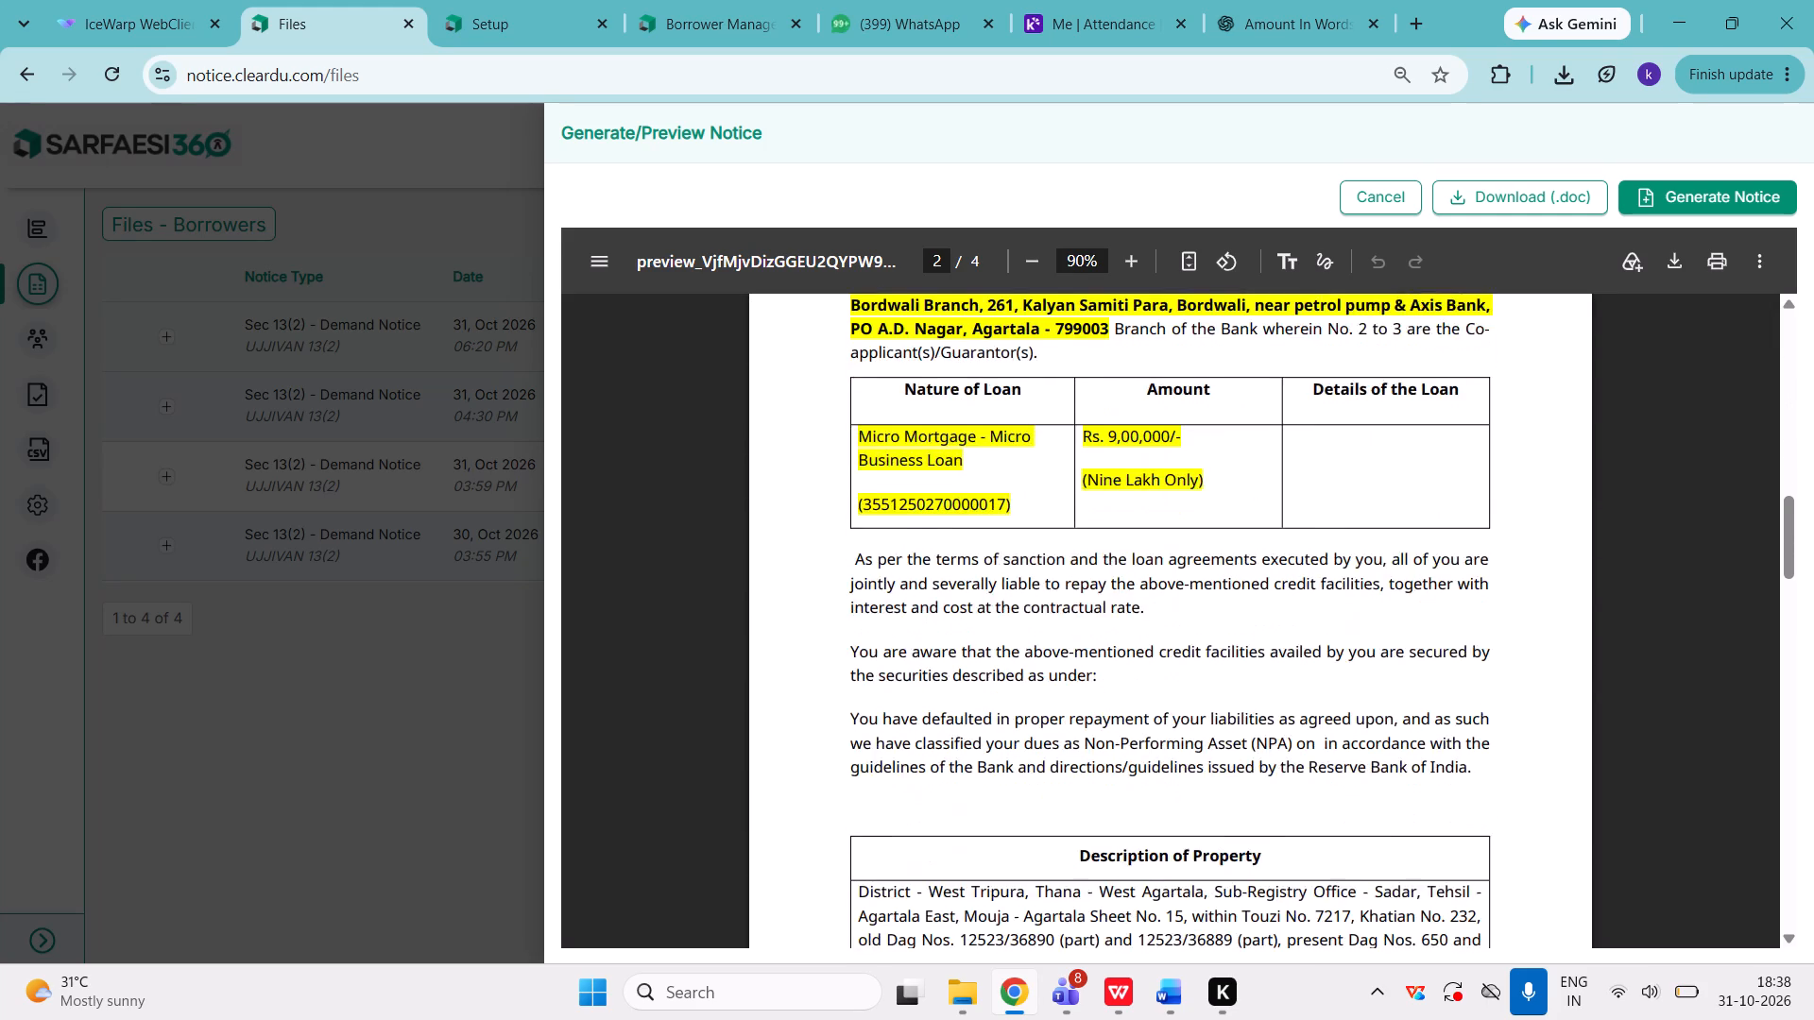
scroll(925, 428, "down", 4)
scroll(925, 428, "up", 1)
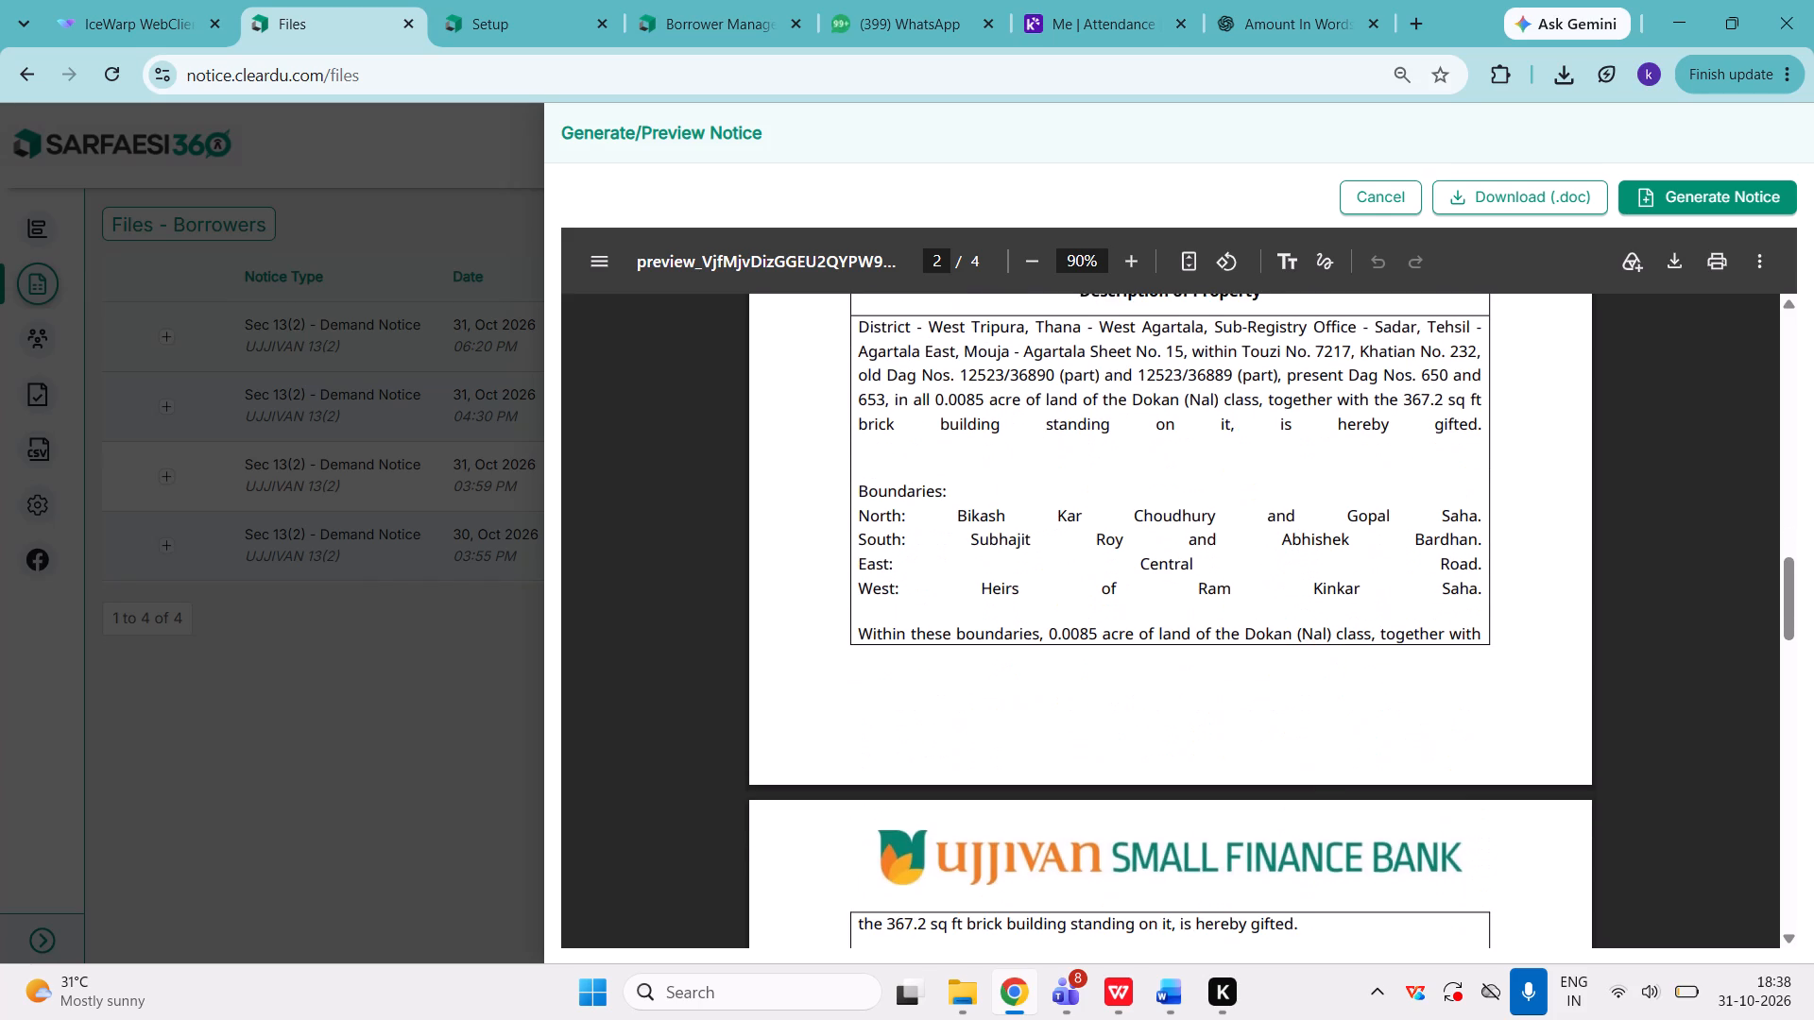
scroll(925, 428, "up", 1)
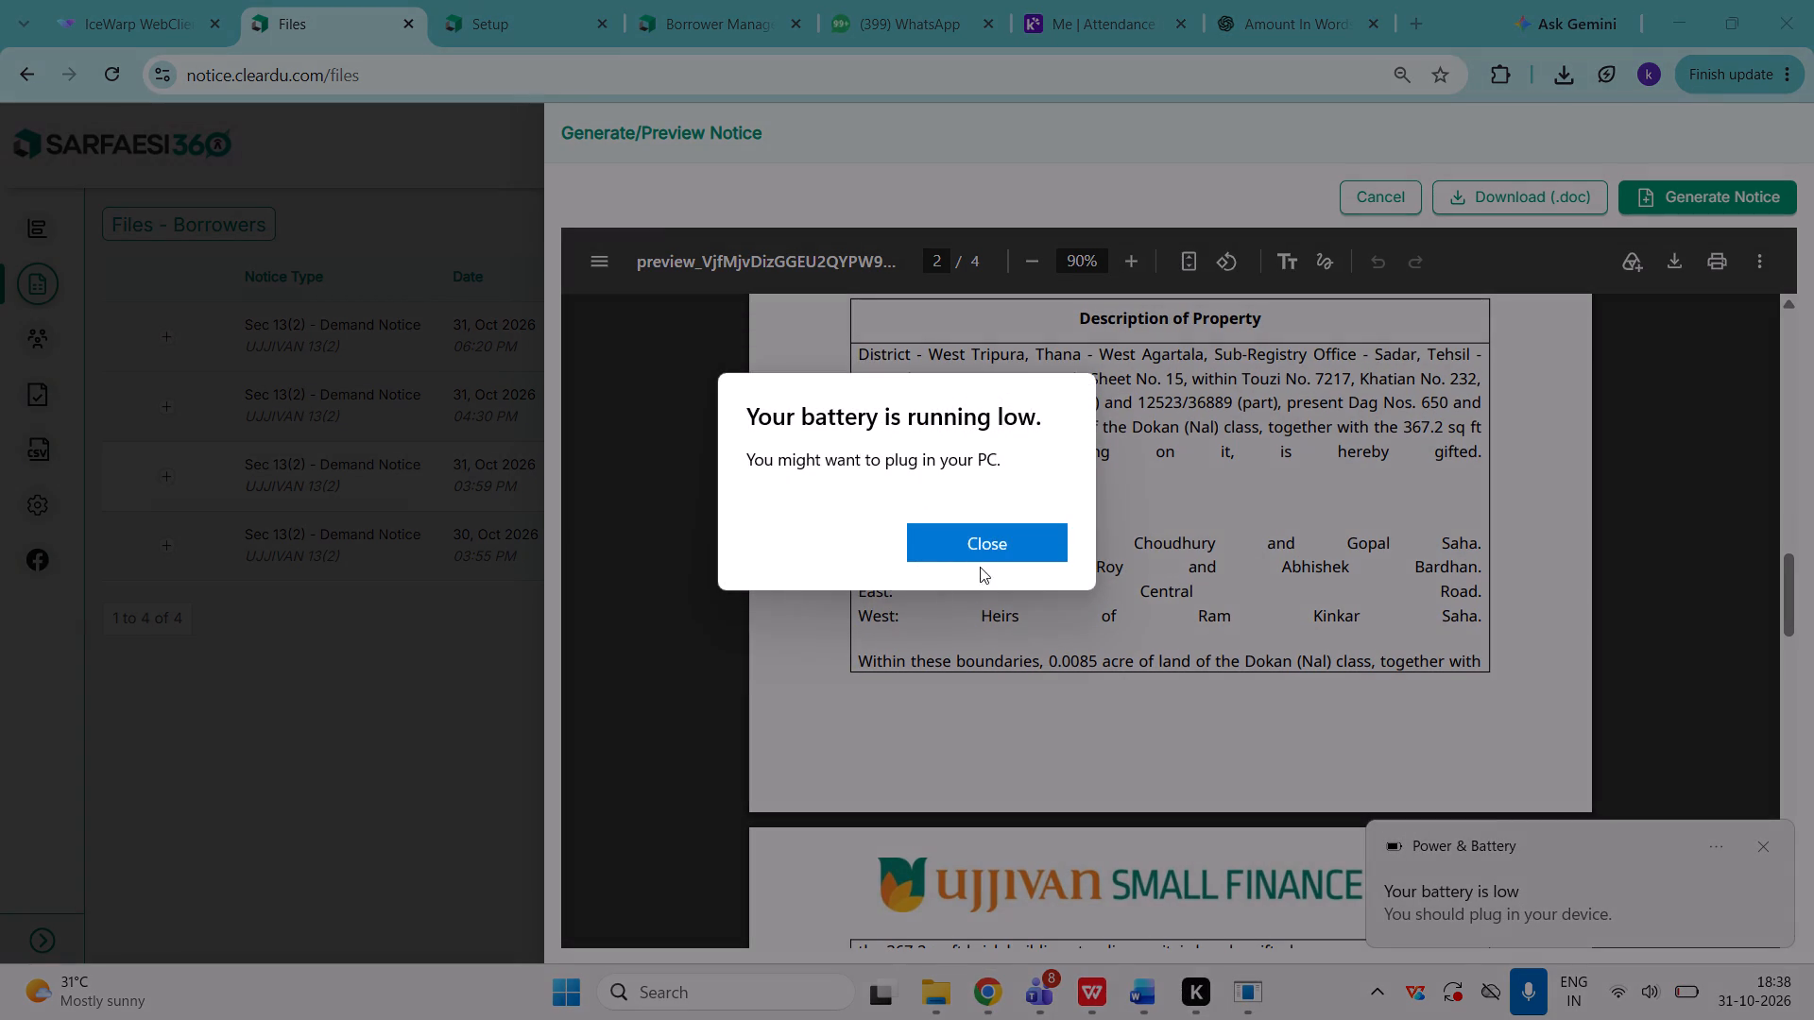
left_click(980, 554)
Examine the property ownership, security agreement details, outstanding table and interest dates on page 3 of the preview.
scroll(980, 554, "down", 2)
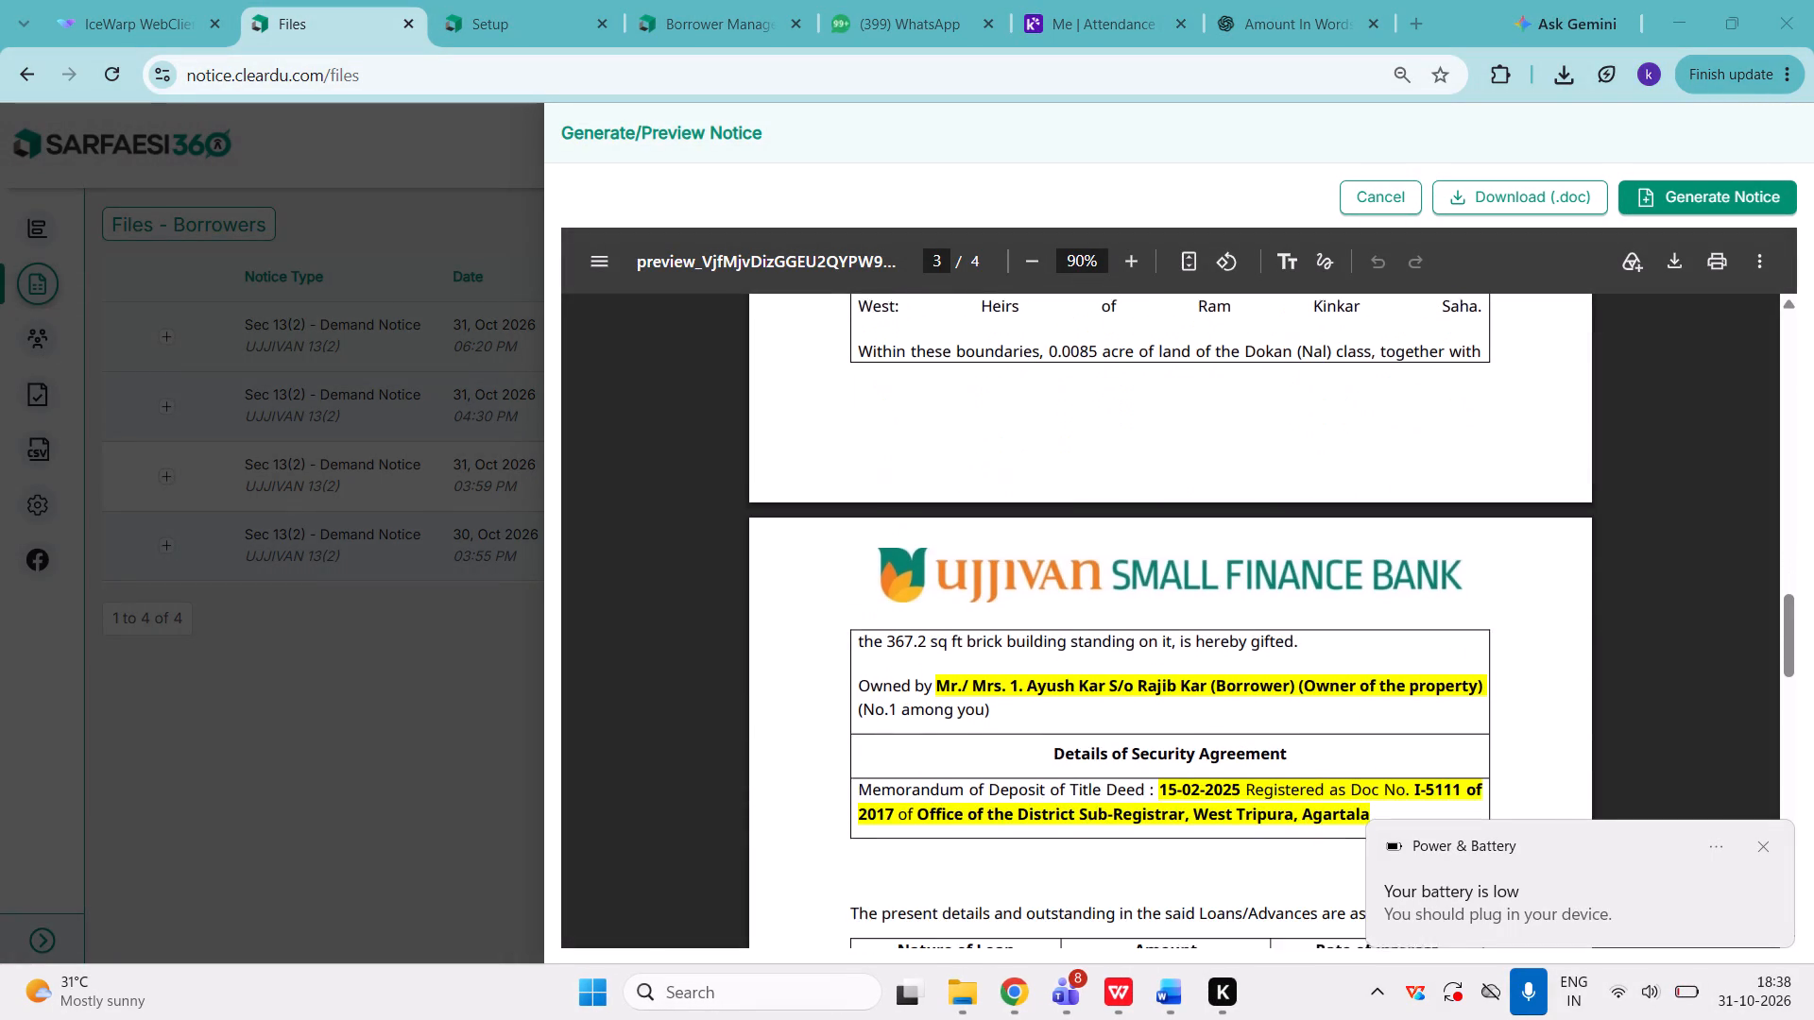
scroll(980, 554, "down", 3)
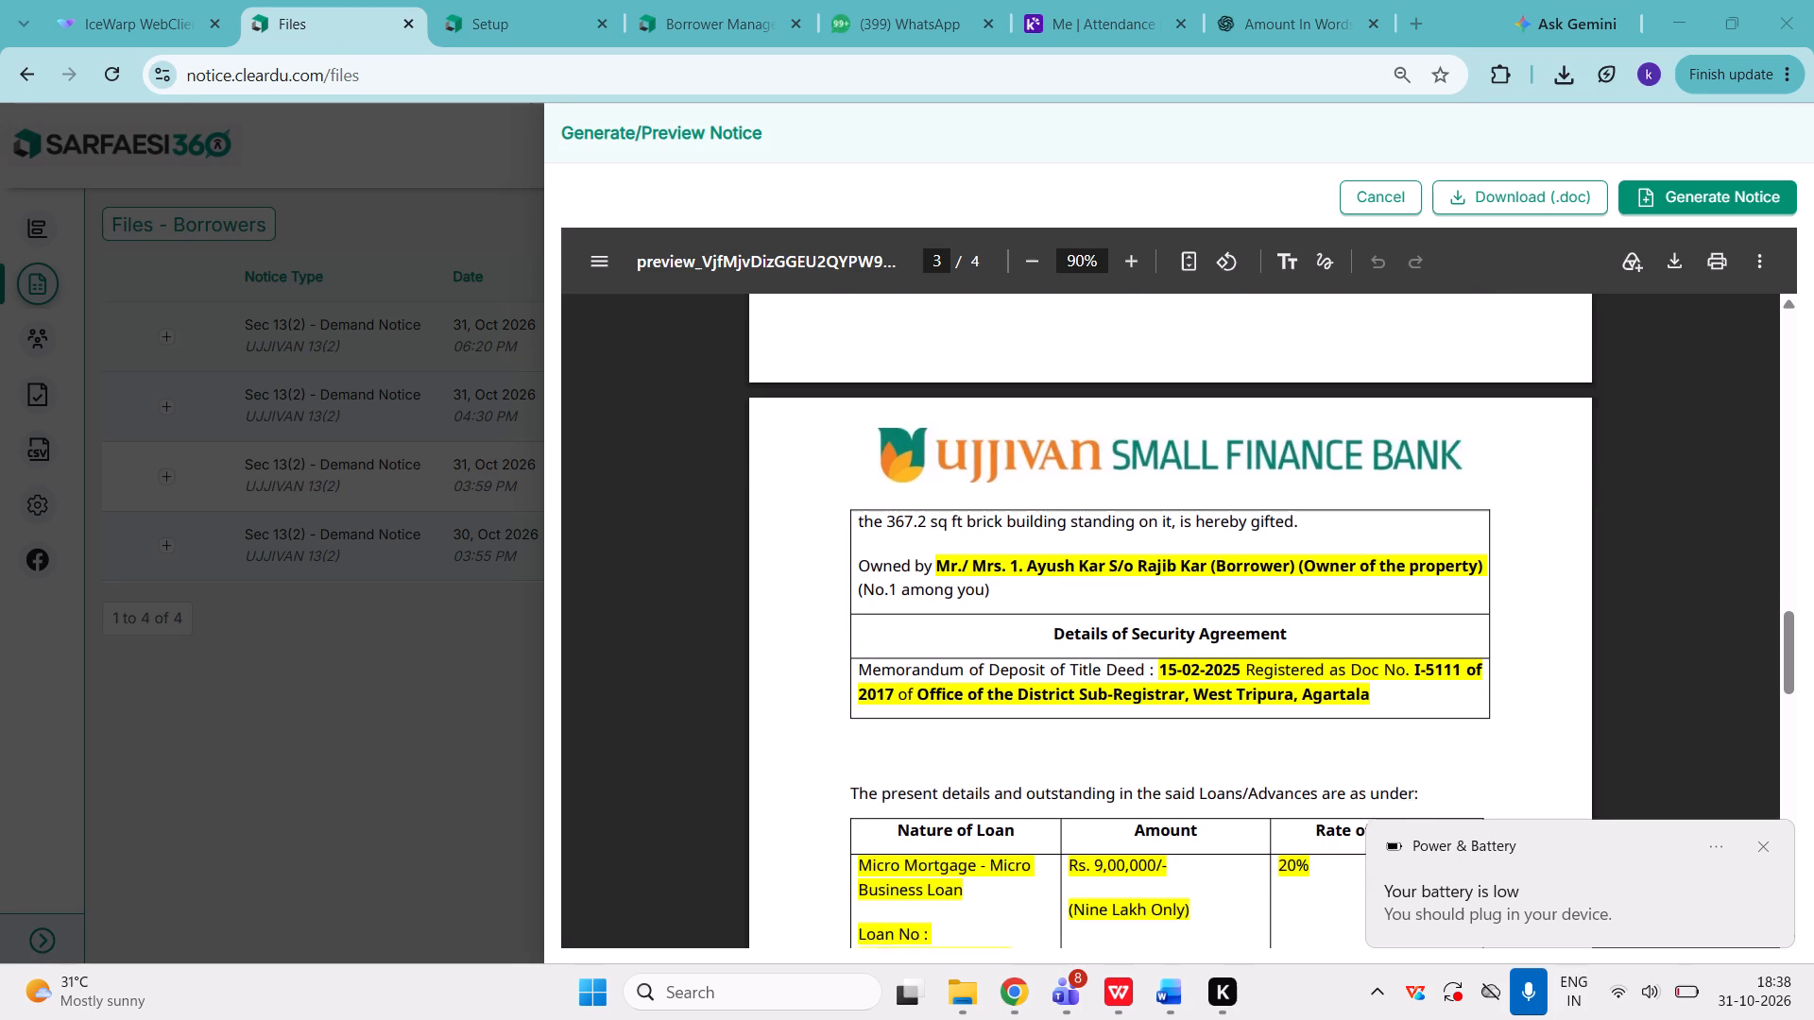
scroll(980, 554, "down", 3)
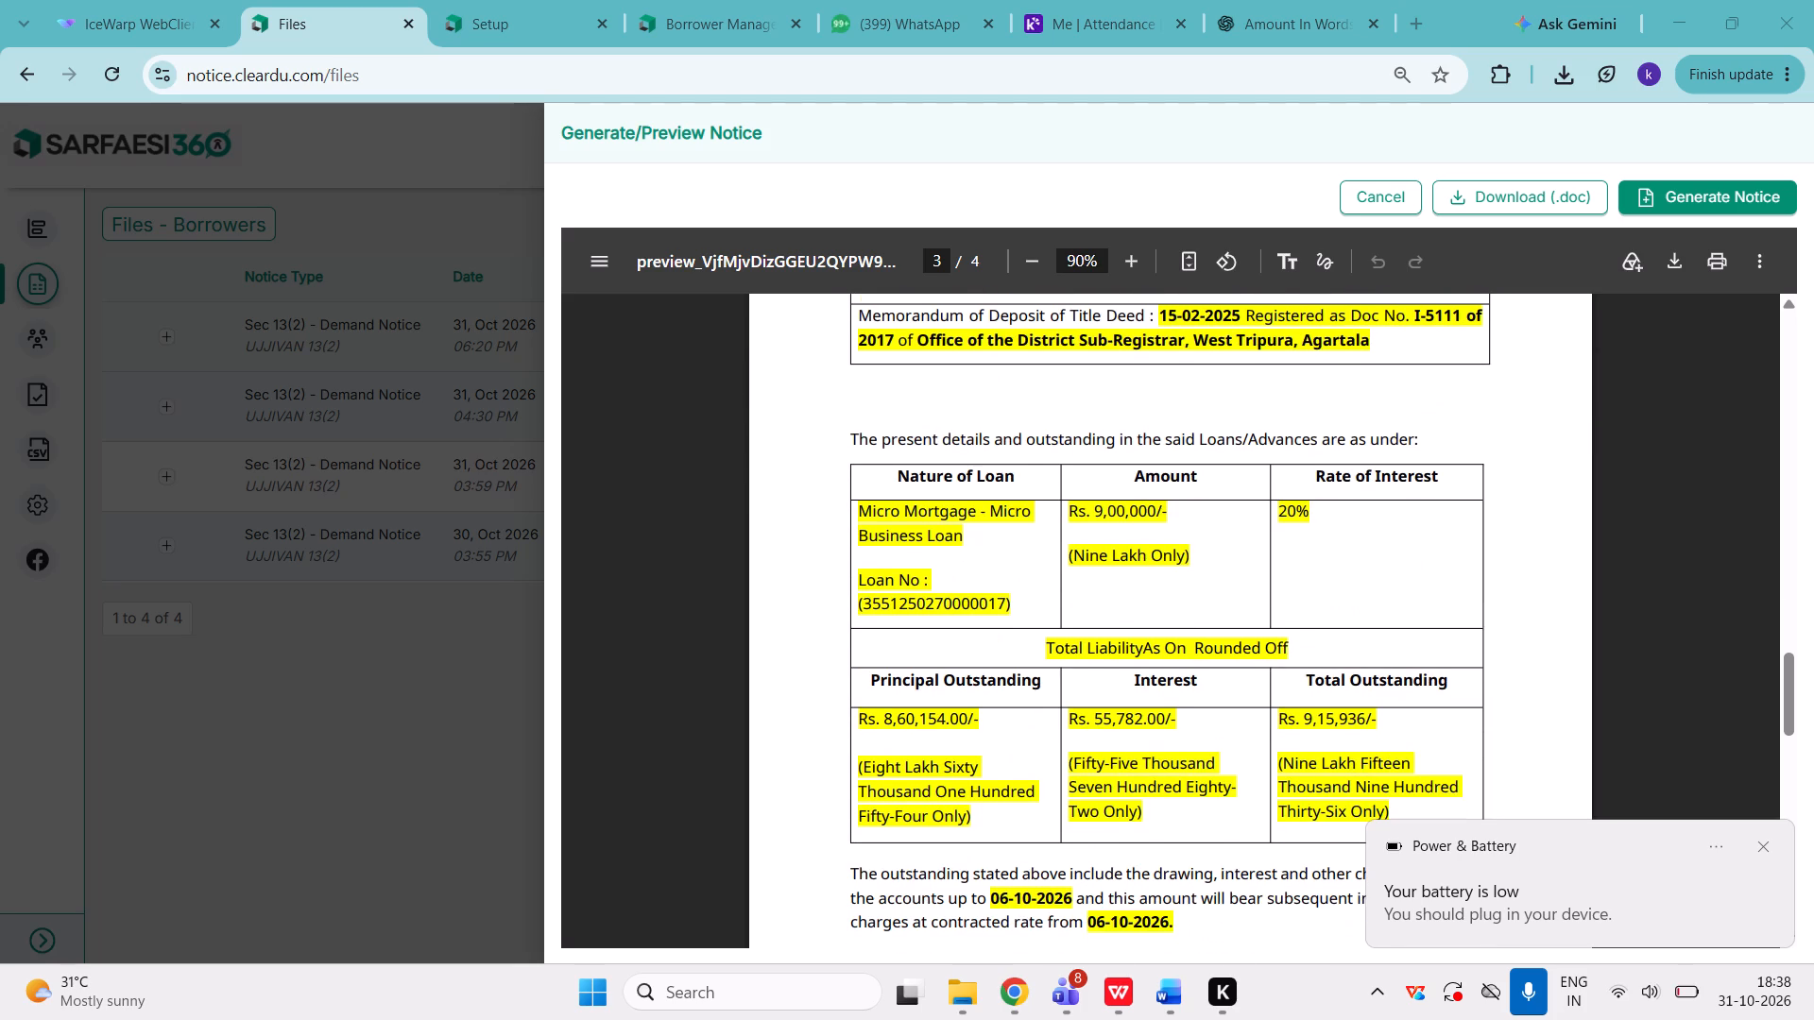
scroll(981, 735, "down", 4)
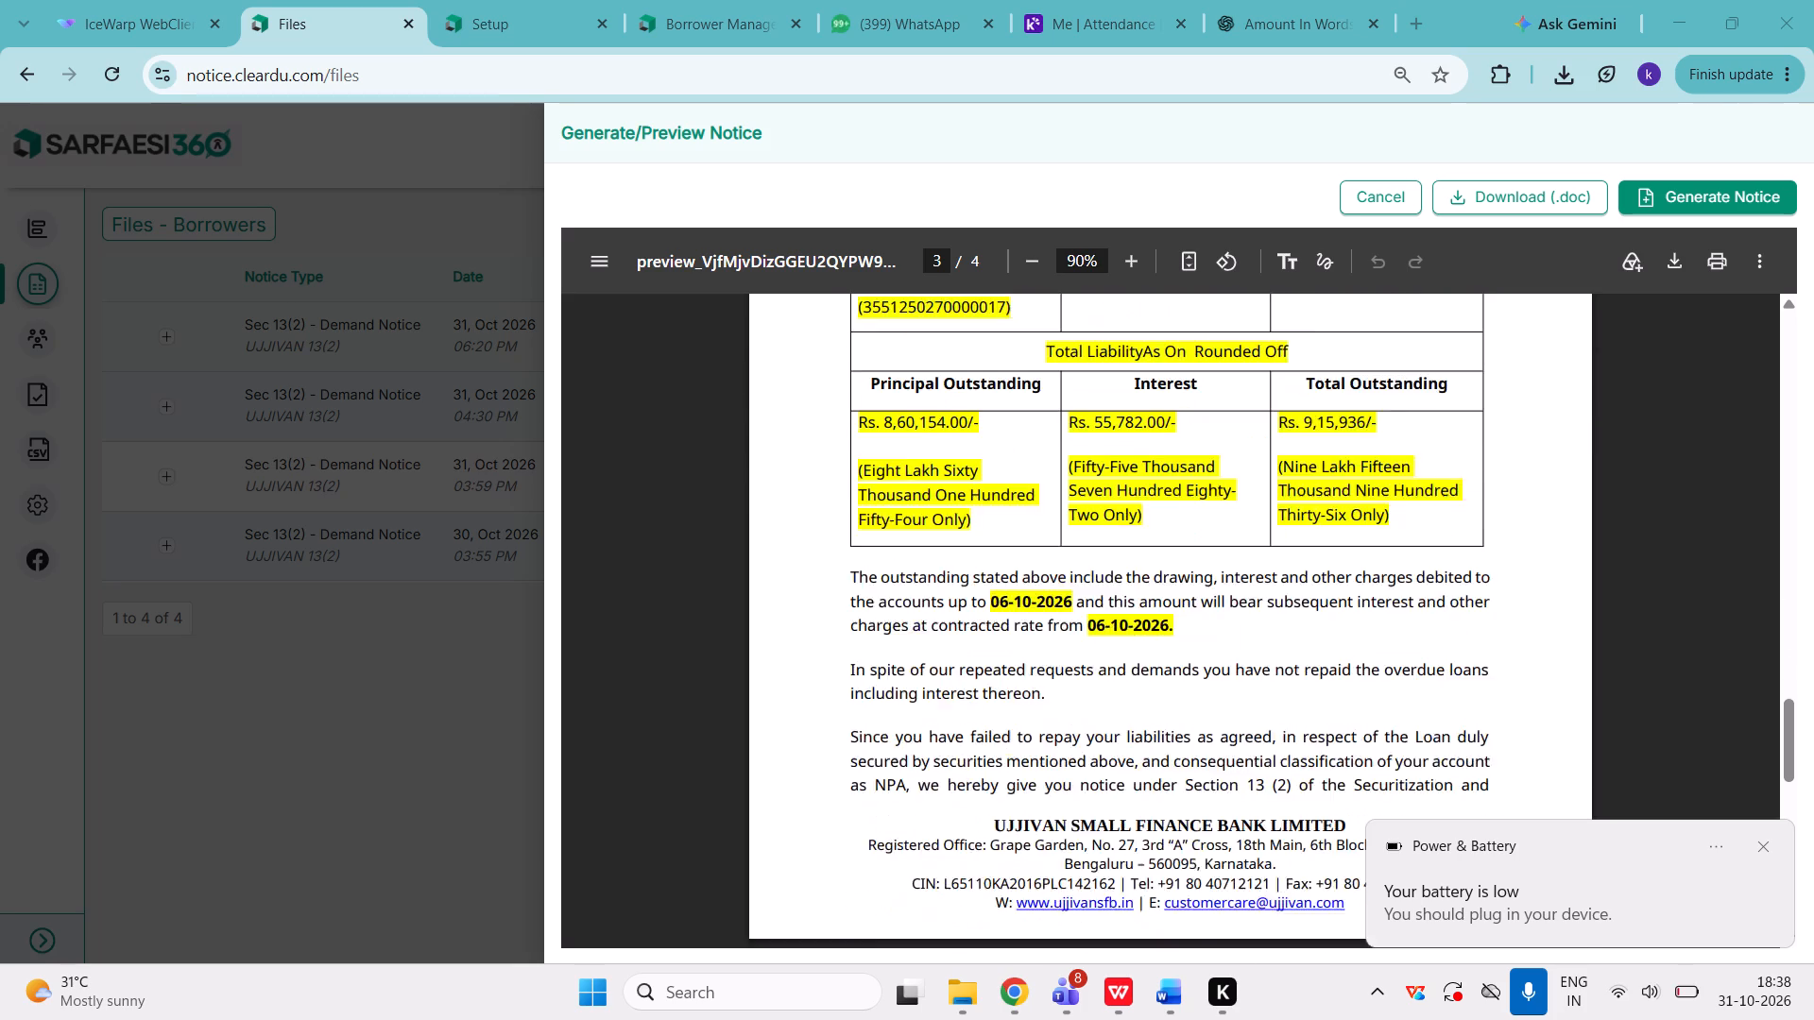
Examine the aggregate amount in words and closing paragraphs on page 4, and return to page 1.
scroll(981, 735, "down", 6)
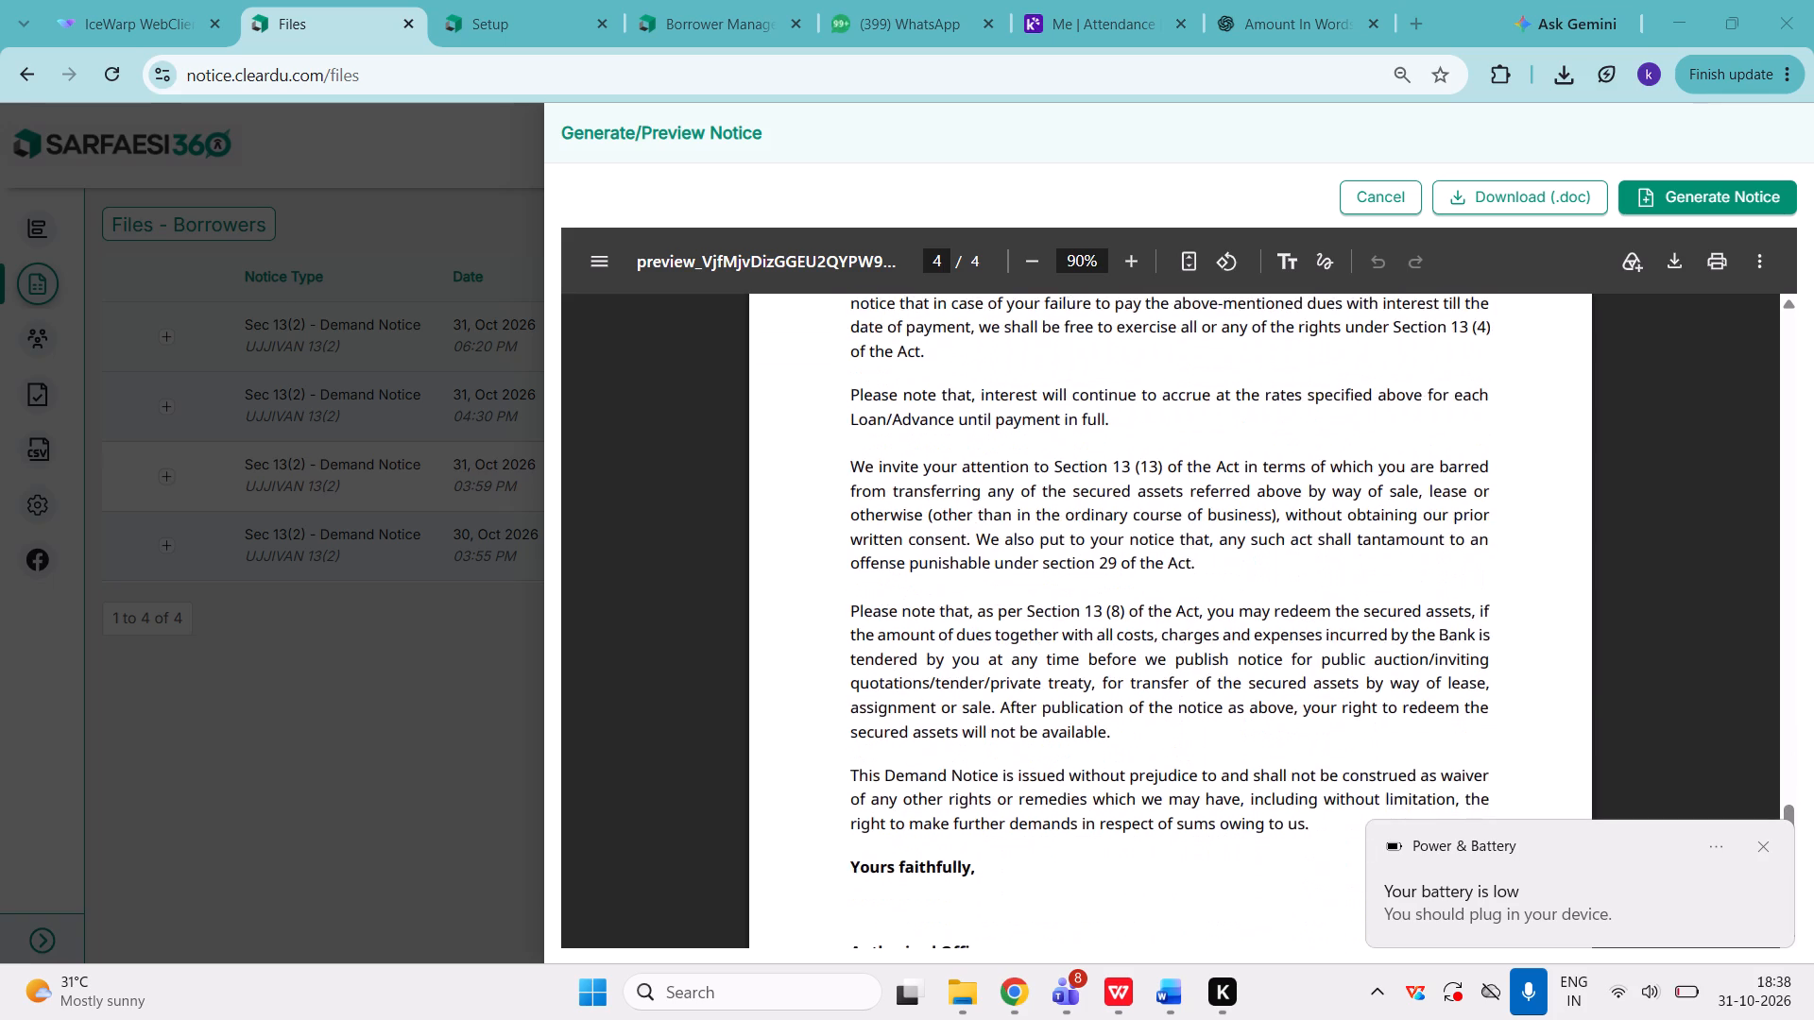
scroll(981, 735, "down", 3)
scroll(981, 735, "up", 6)
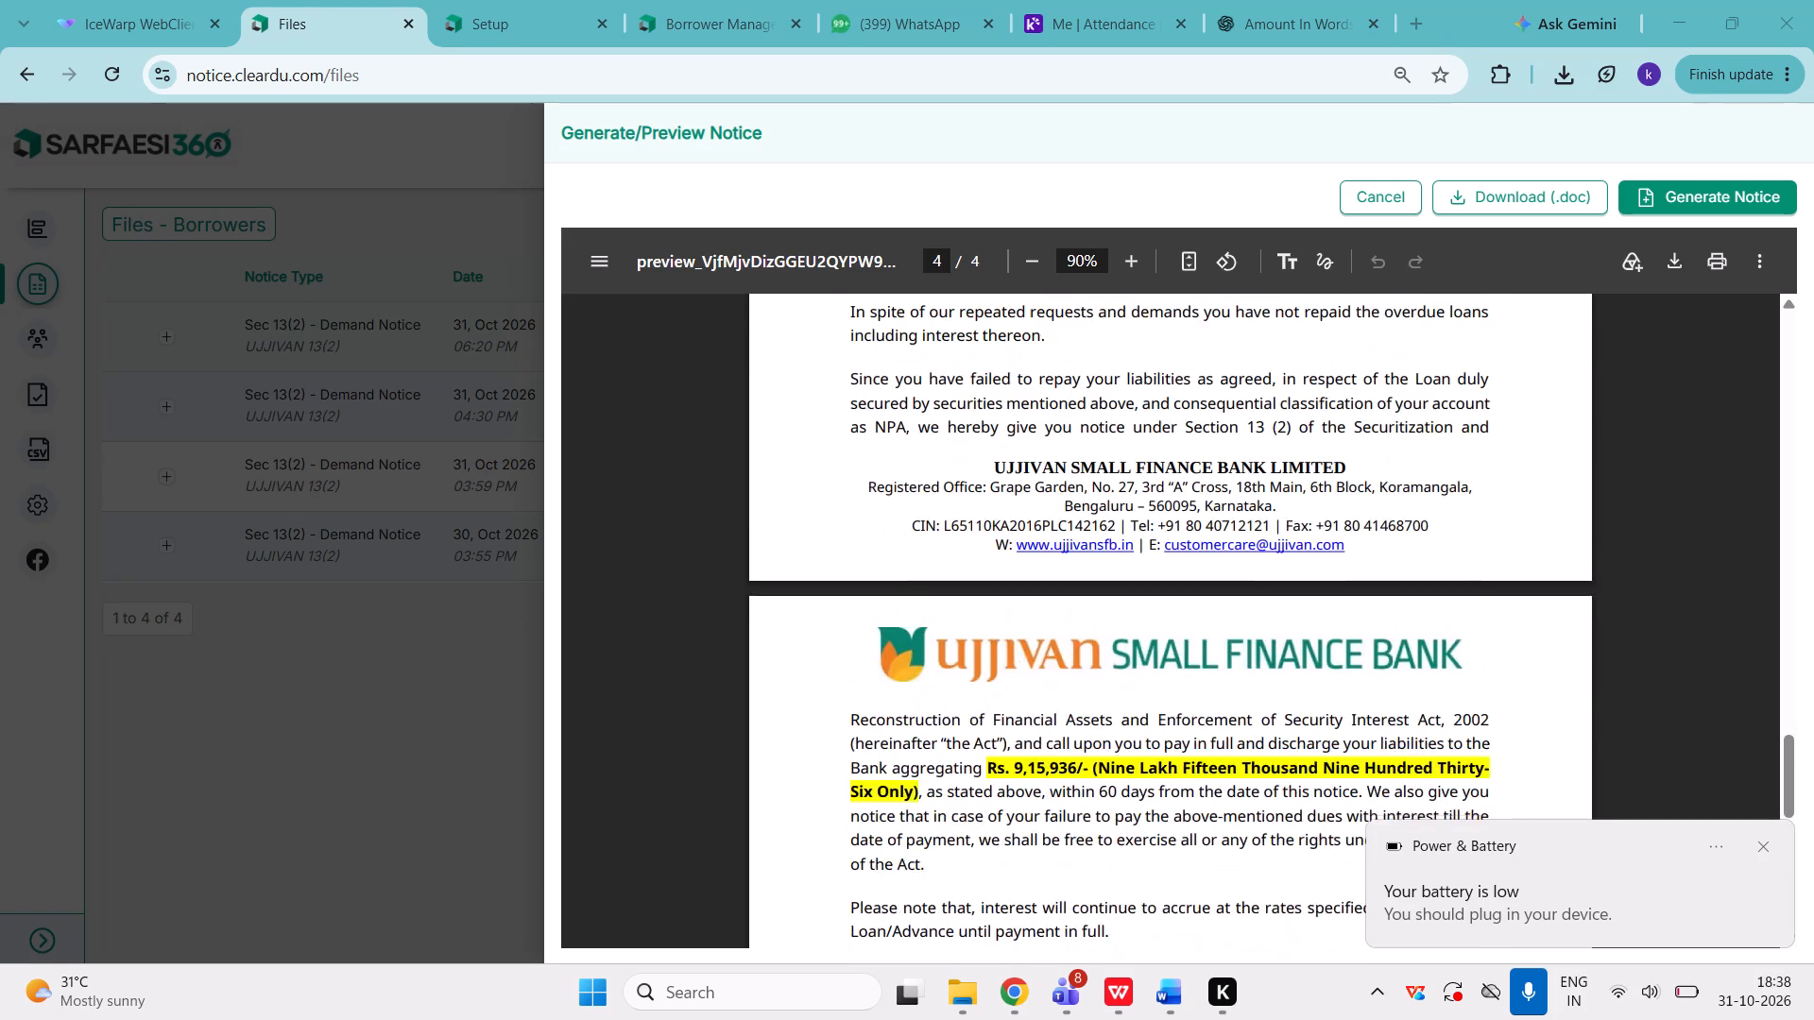
scroll(981, 735, "up", 4)
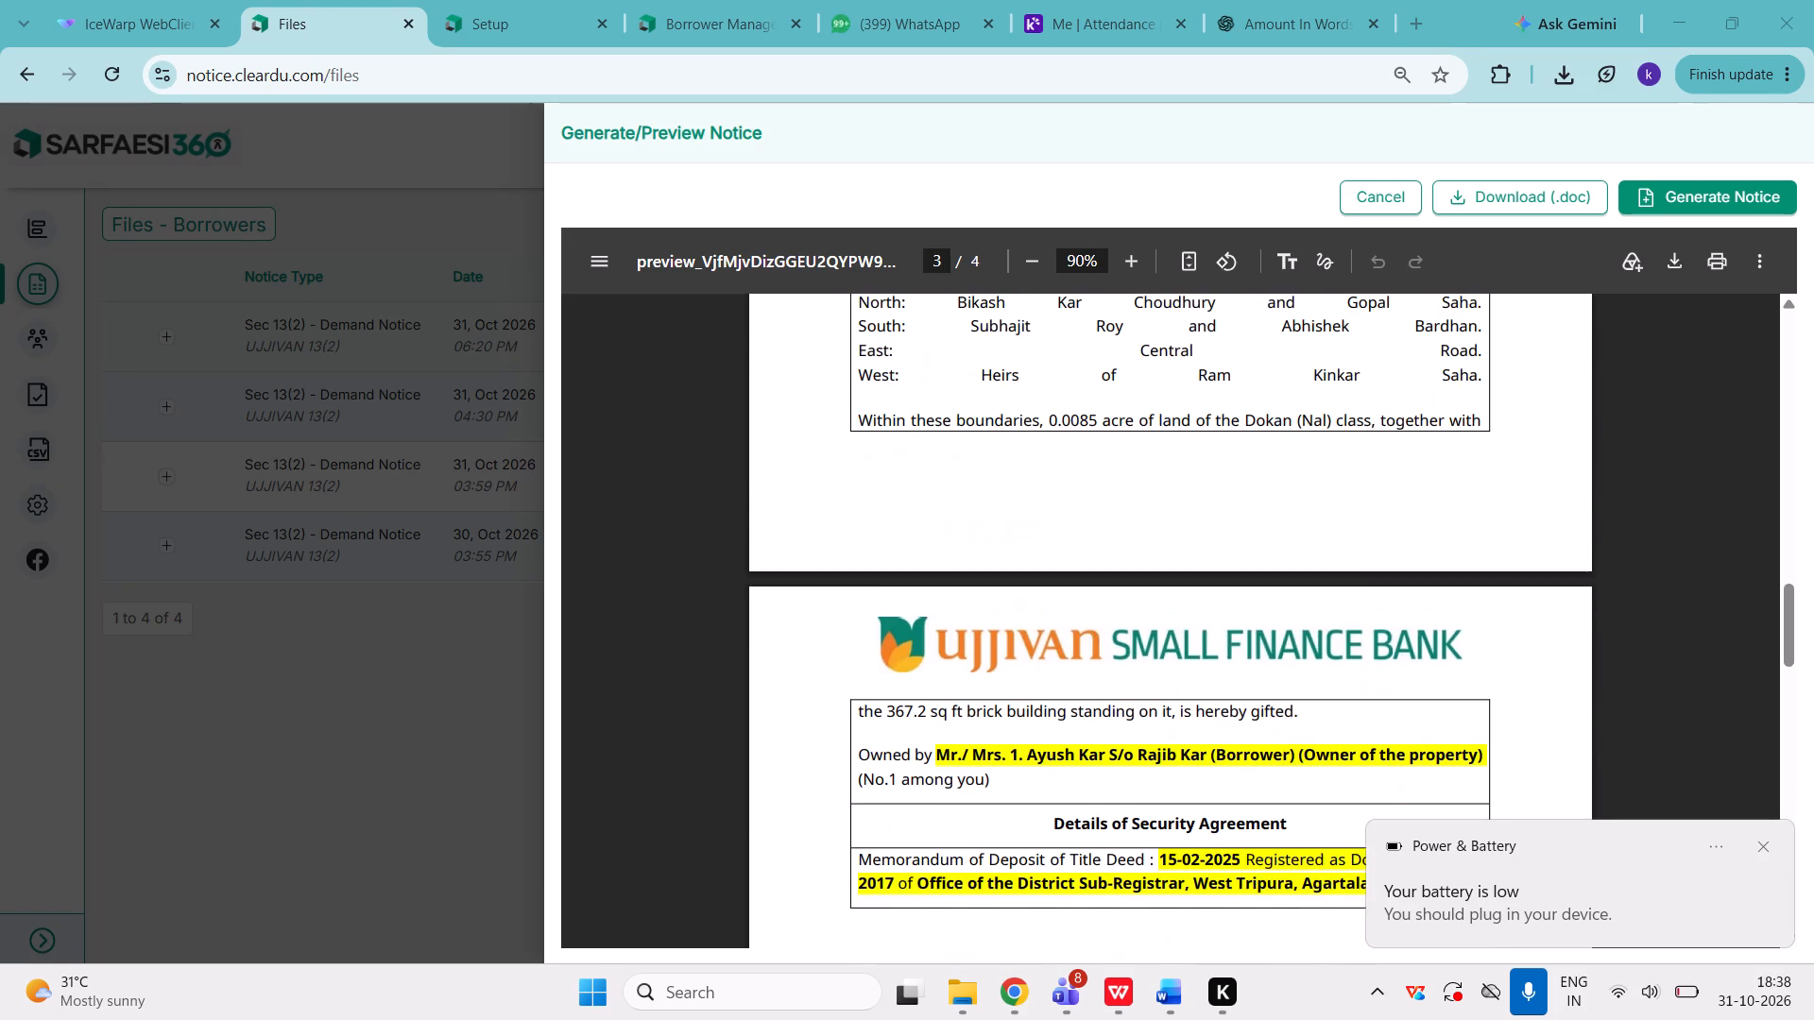
scroll(981, 735, "up", 7)
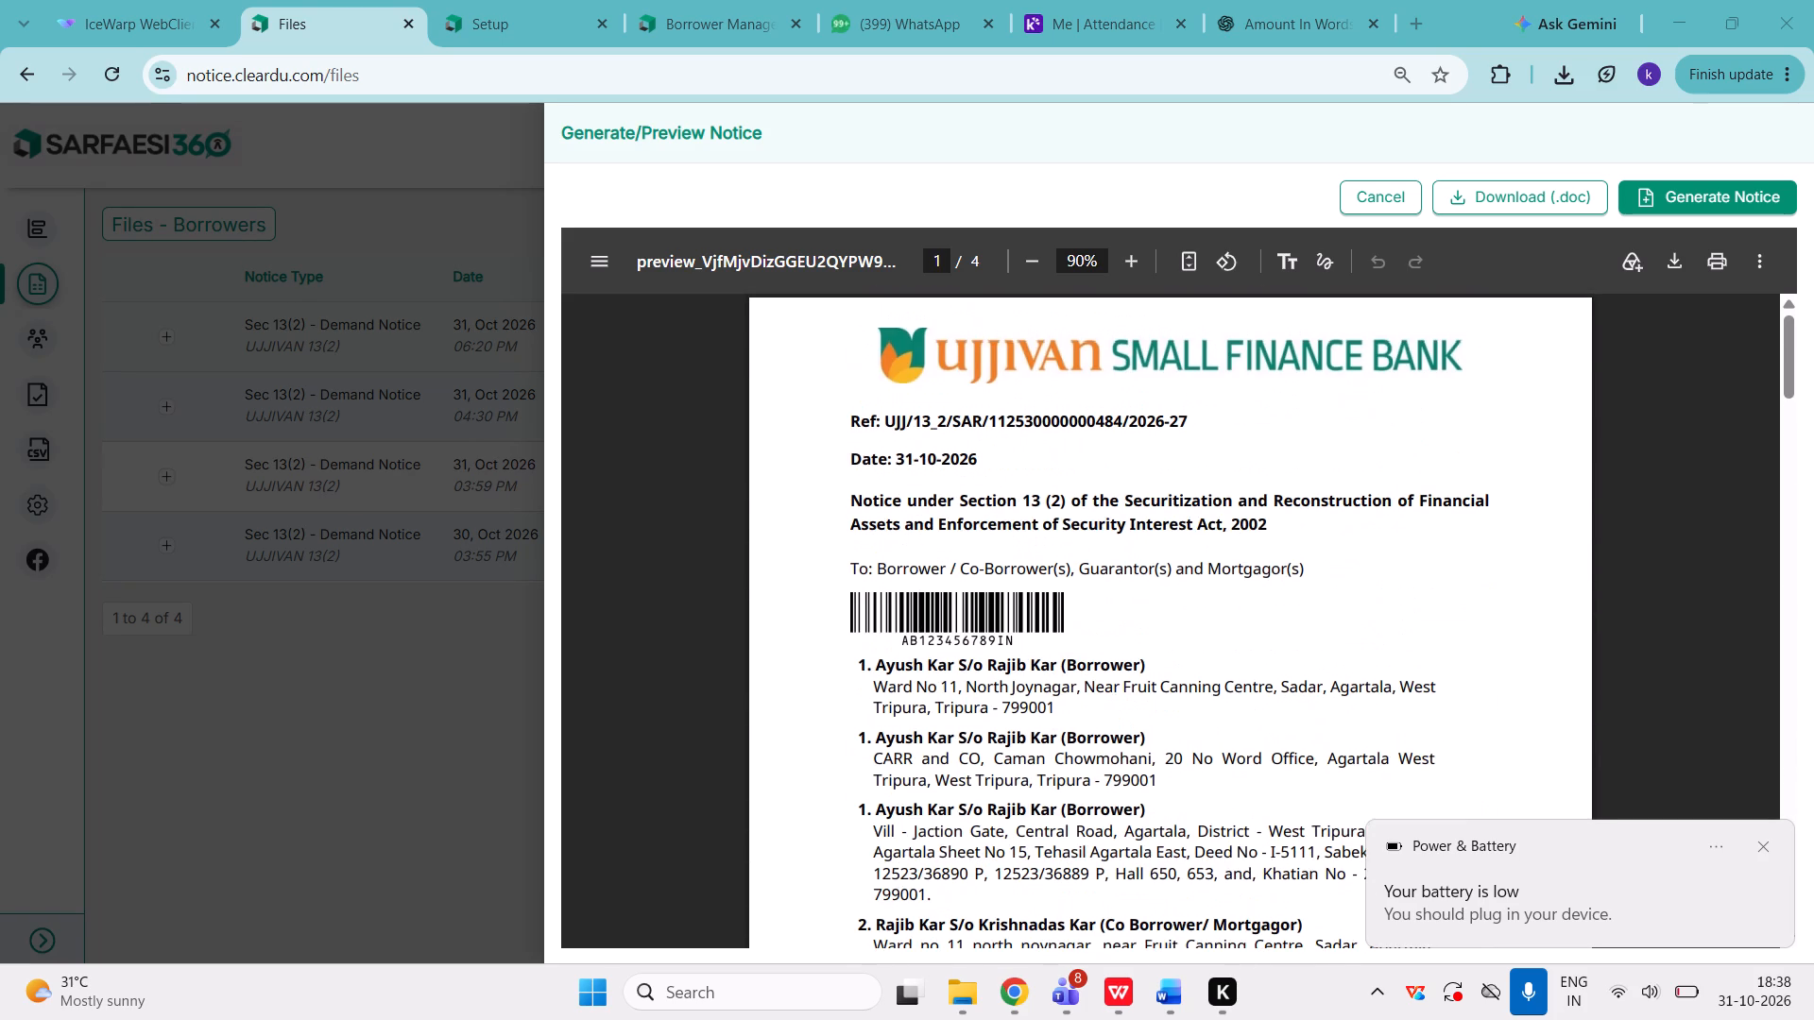
Recheck the party addresses and branch reference on page 1 against the branch details and loan table on page 2.
scroll(981, 735, "down", 1)
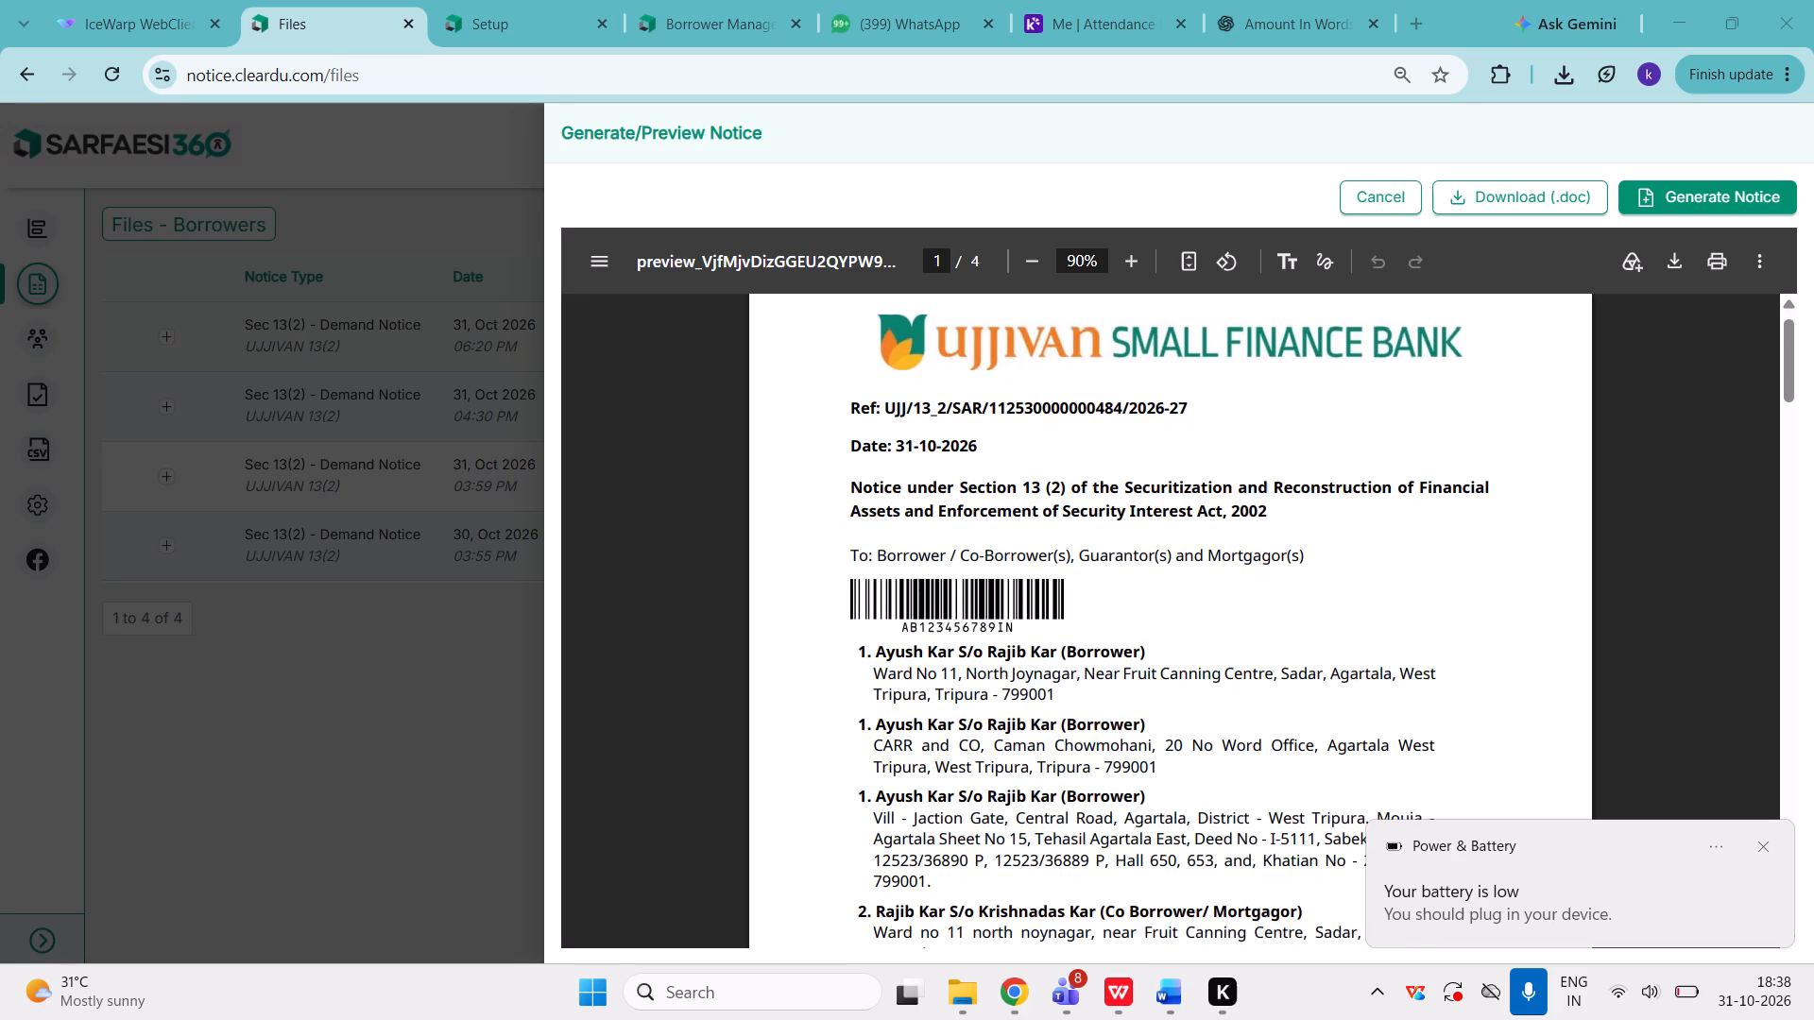
scroll(981, 735, "down", 4)
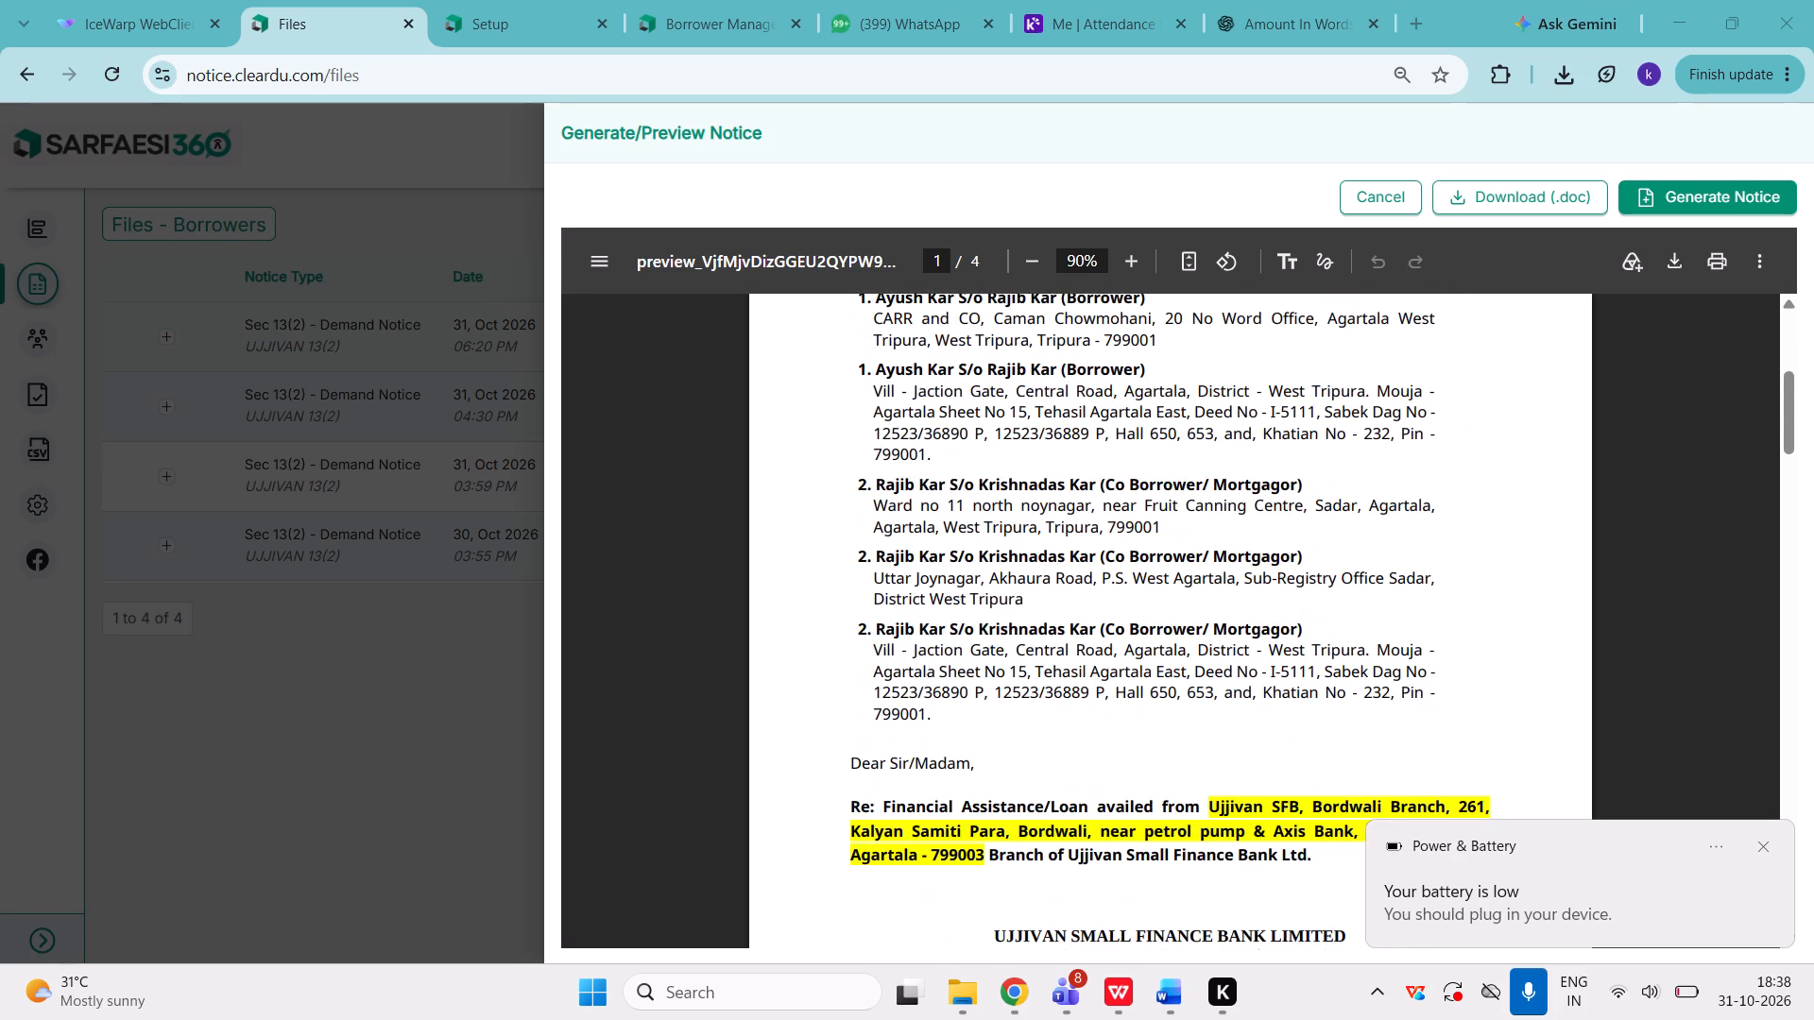
scroll(981, 735, "down", 3)
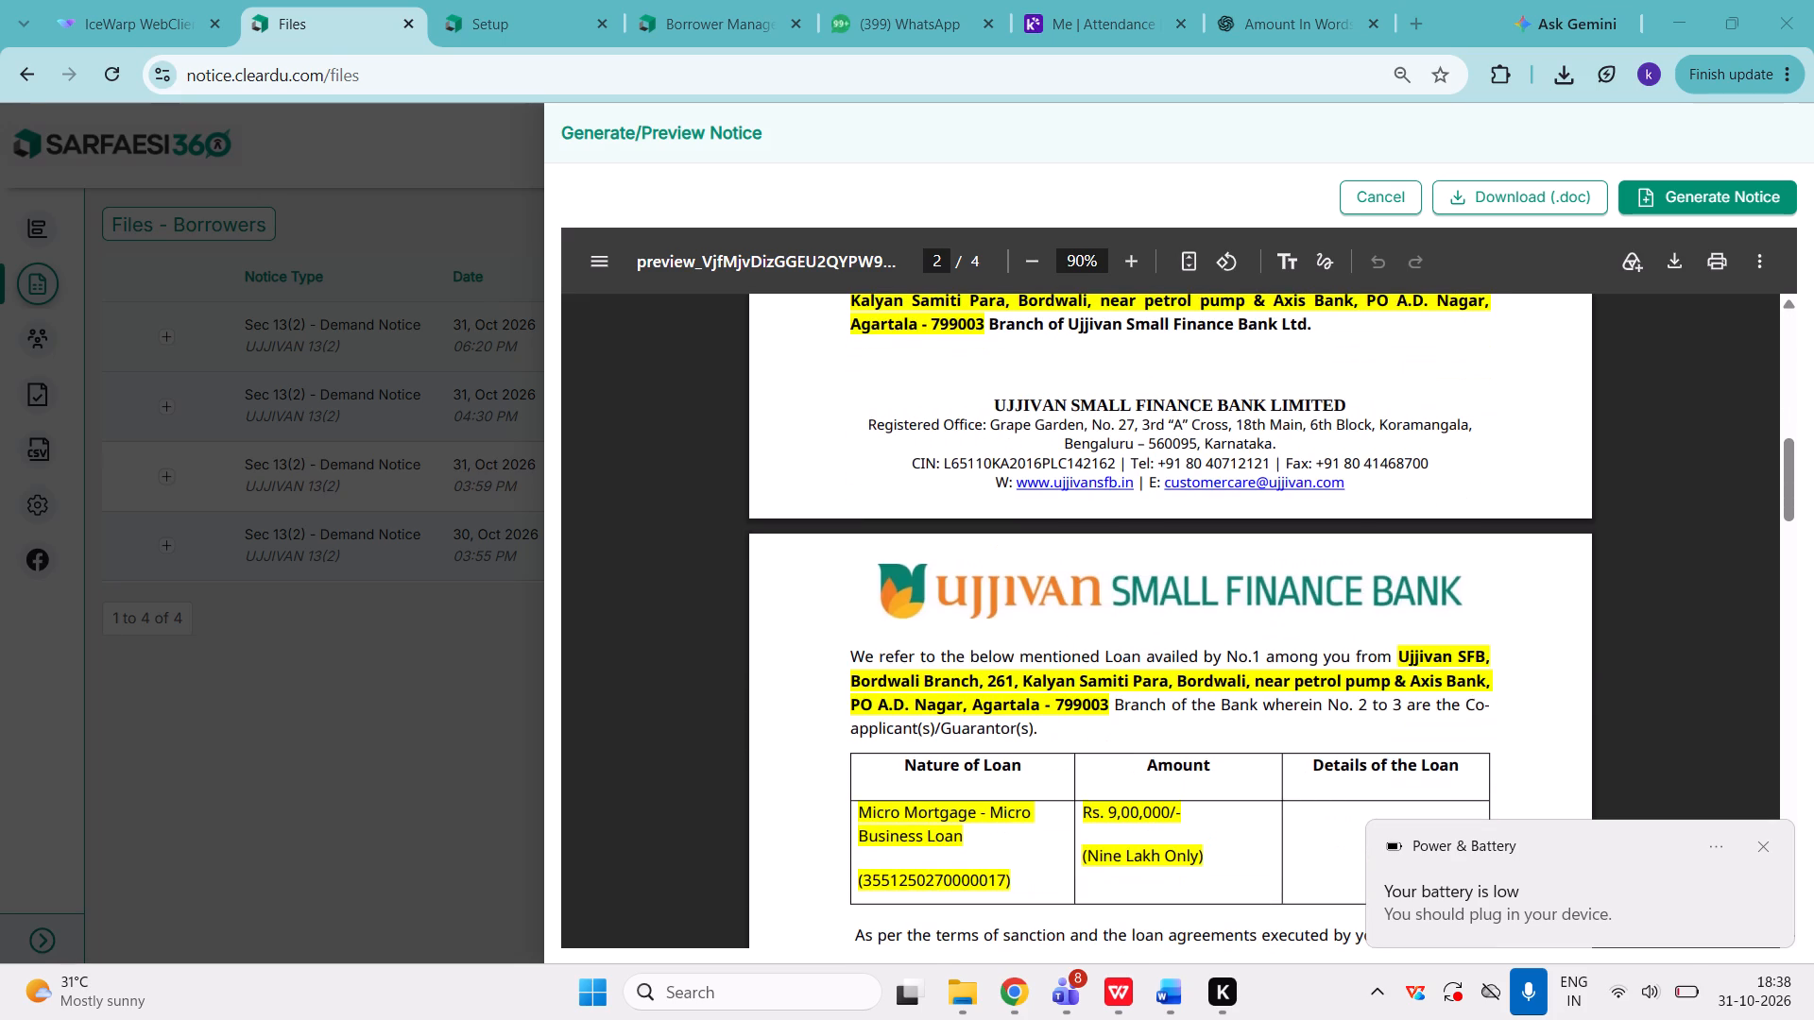
scroll(981, 735, "down", 1)
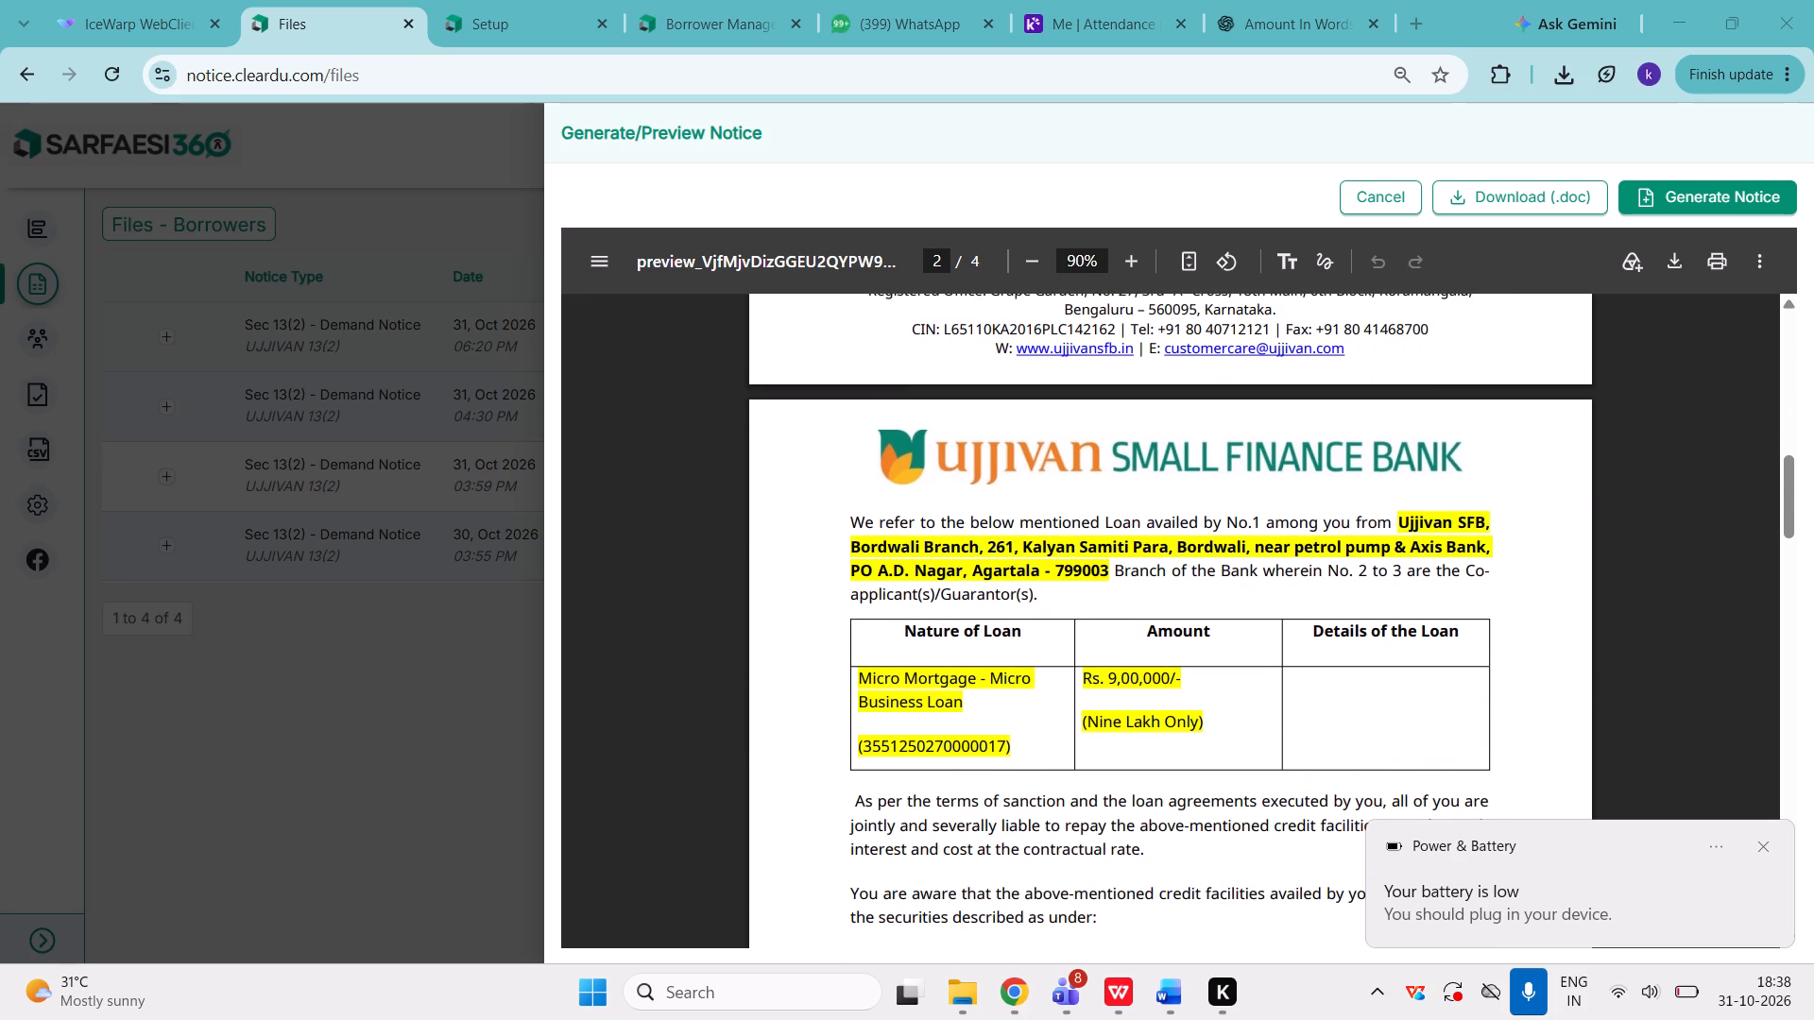
scroll(981, 735, "up", 1)
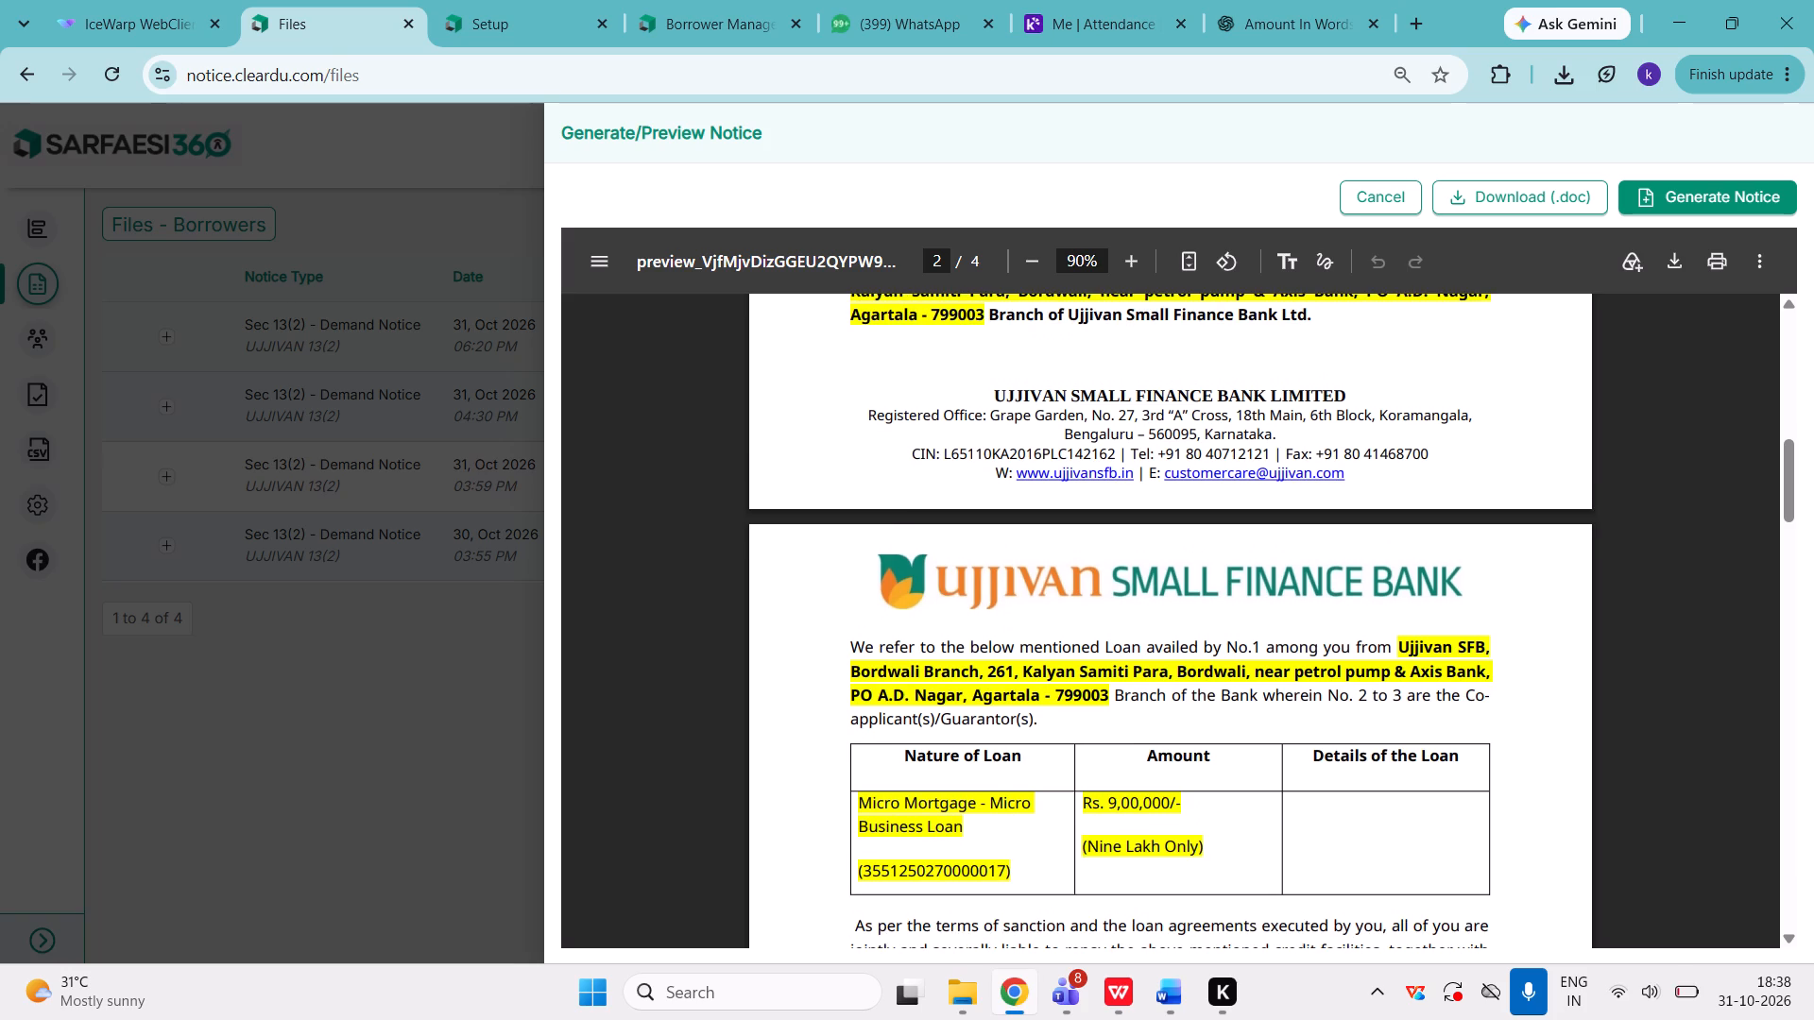
scroll(981, 735, "up", 2)
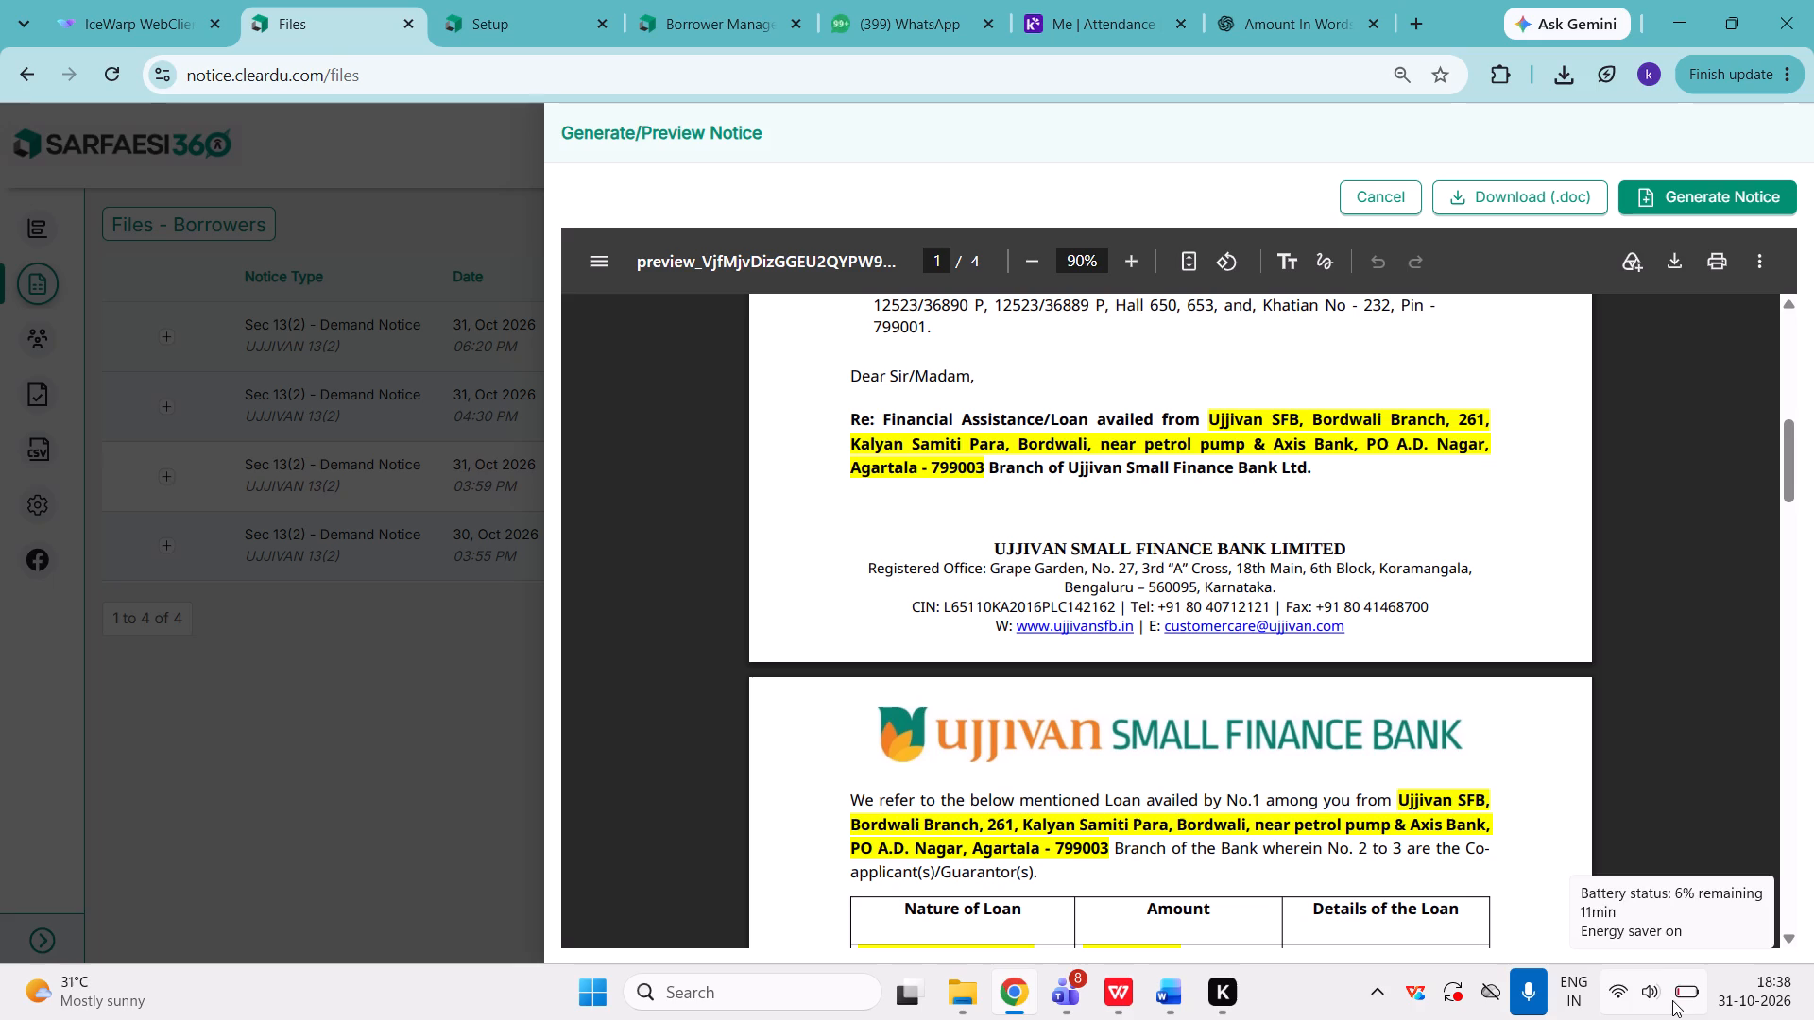
left_click(1316, 983)
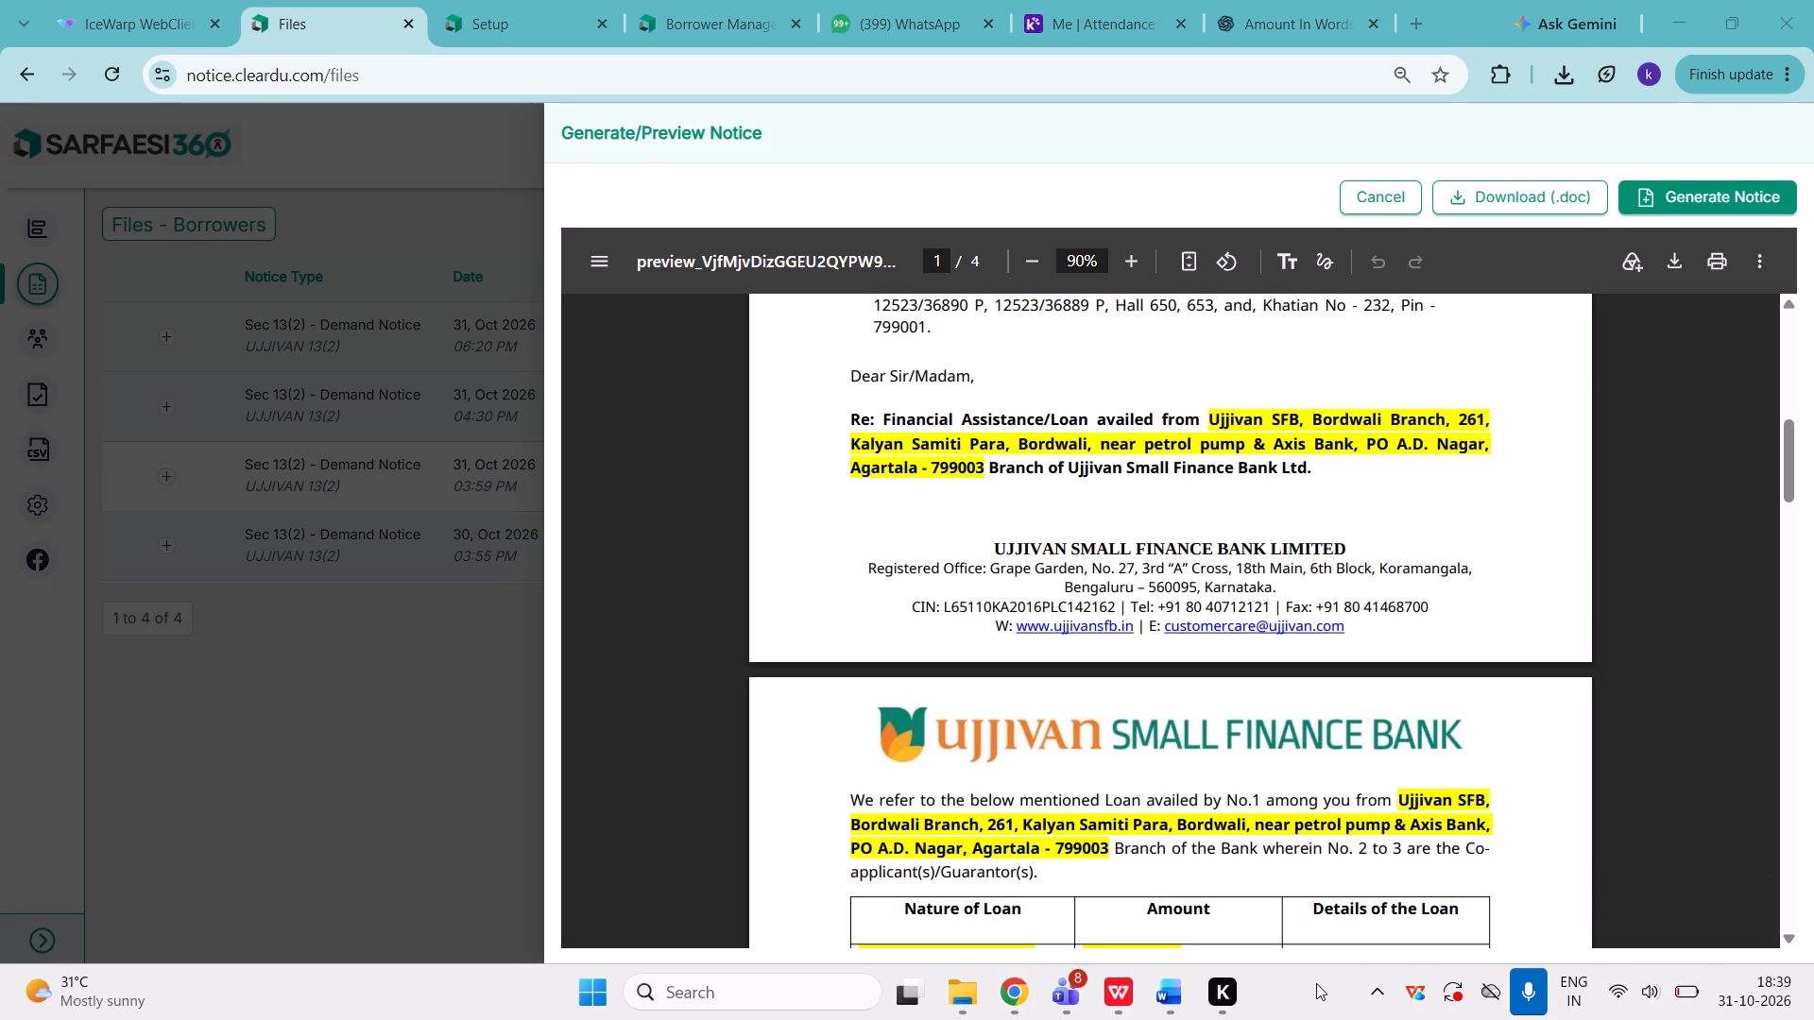
Examine the Details of the Loan column, NPA date paragraph and property description on page 2.
scroll(1220, 812, "down", 1)
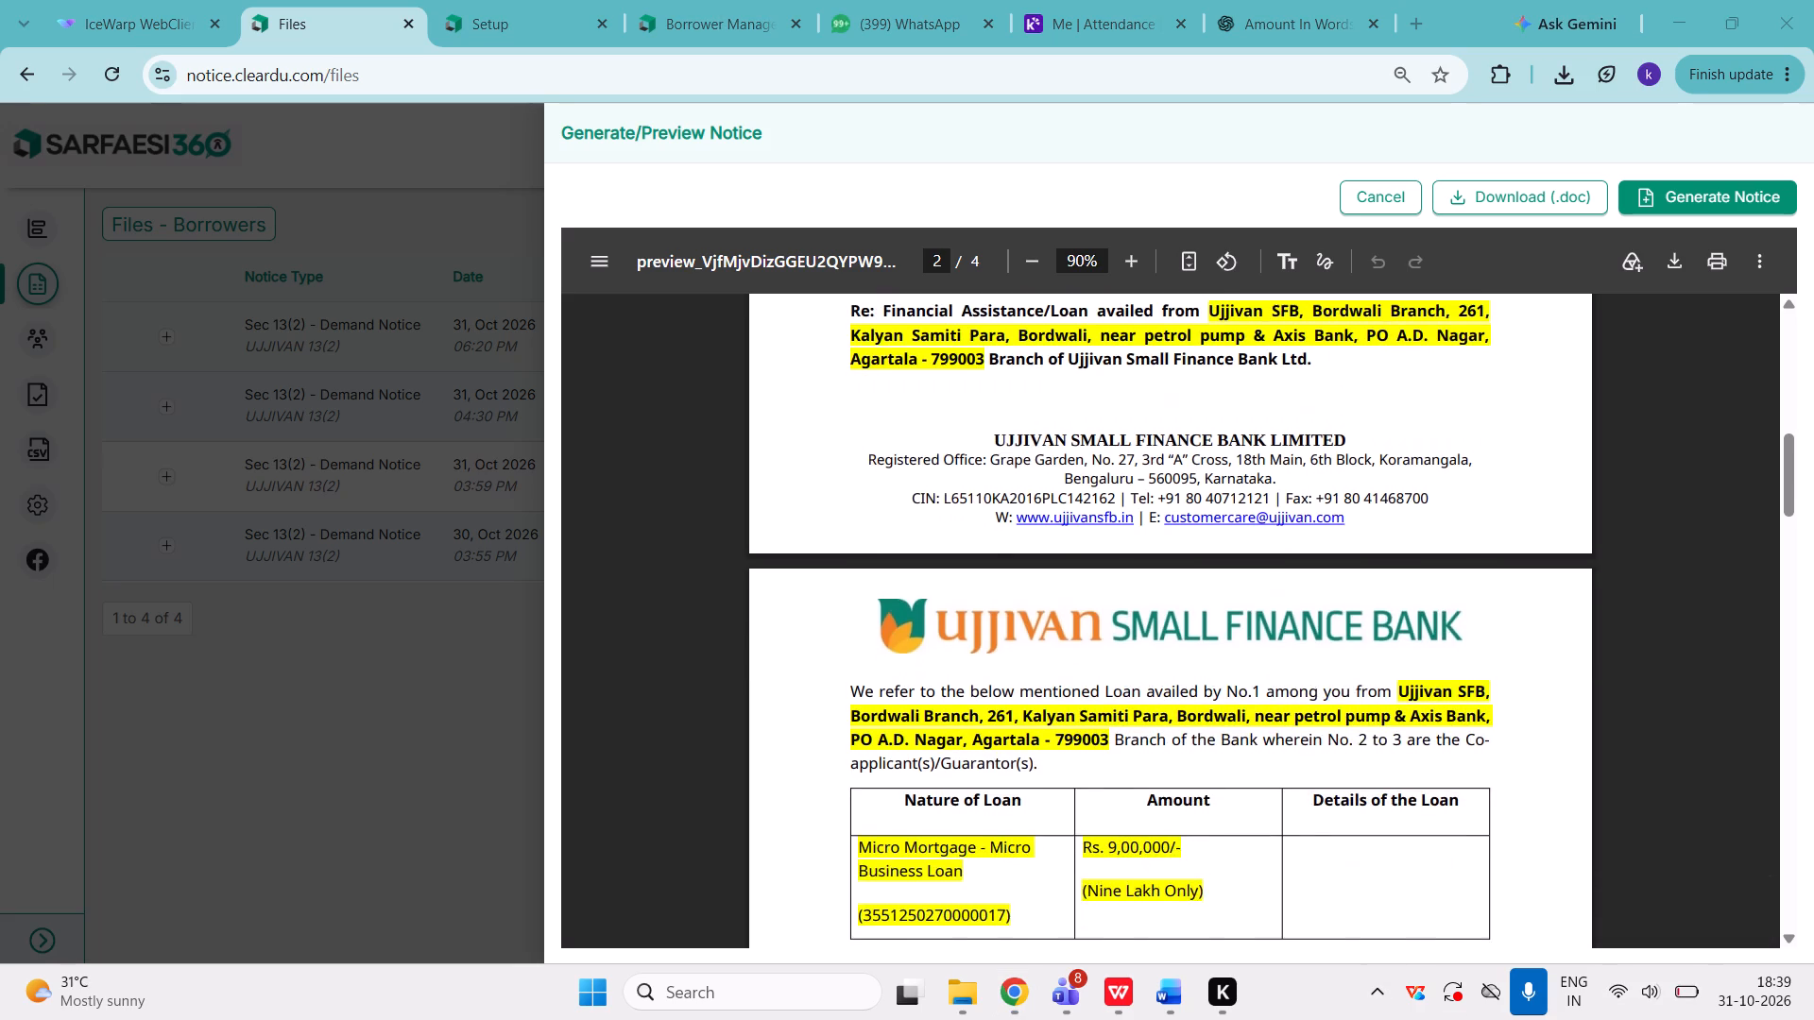
scroll(1220, 812, "down", 2)
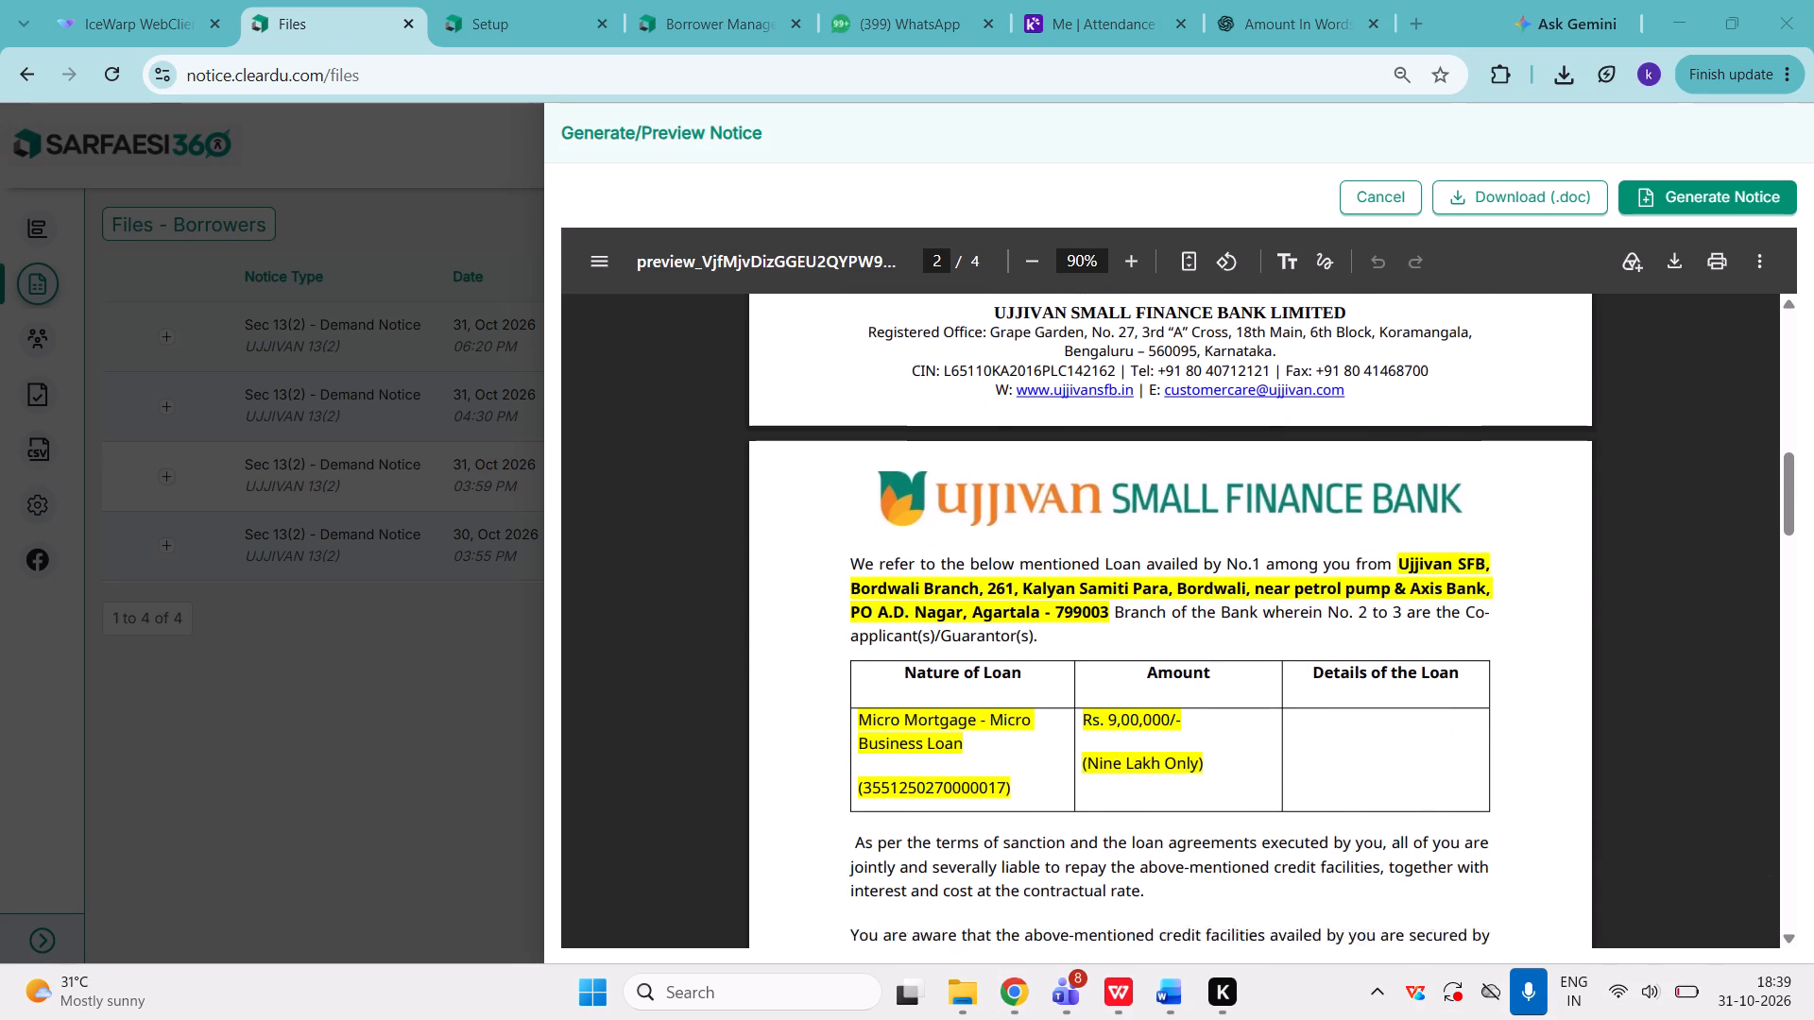
scroll(1220, 812, "down", 3)
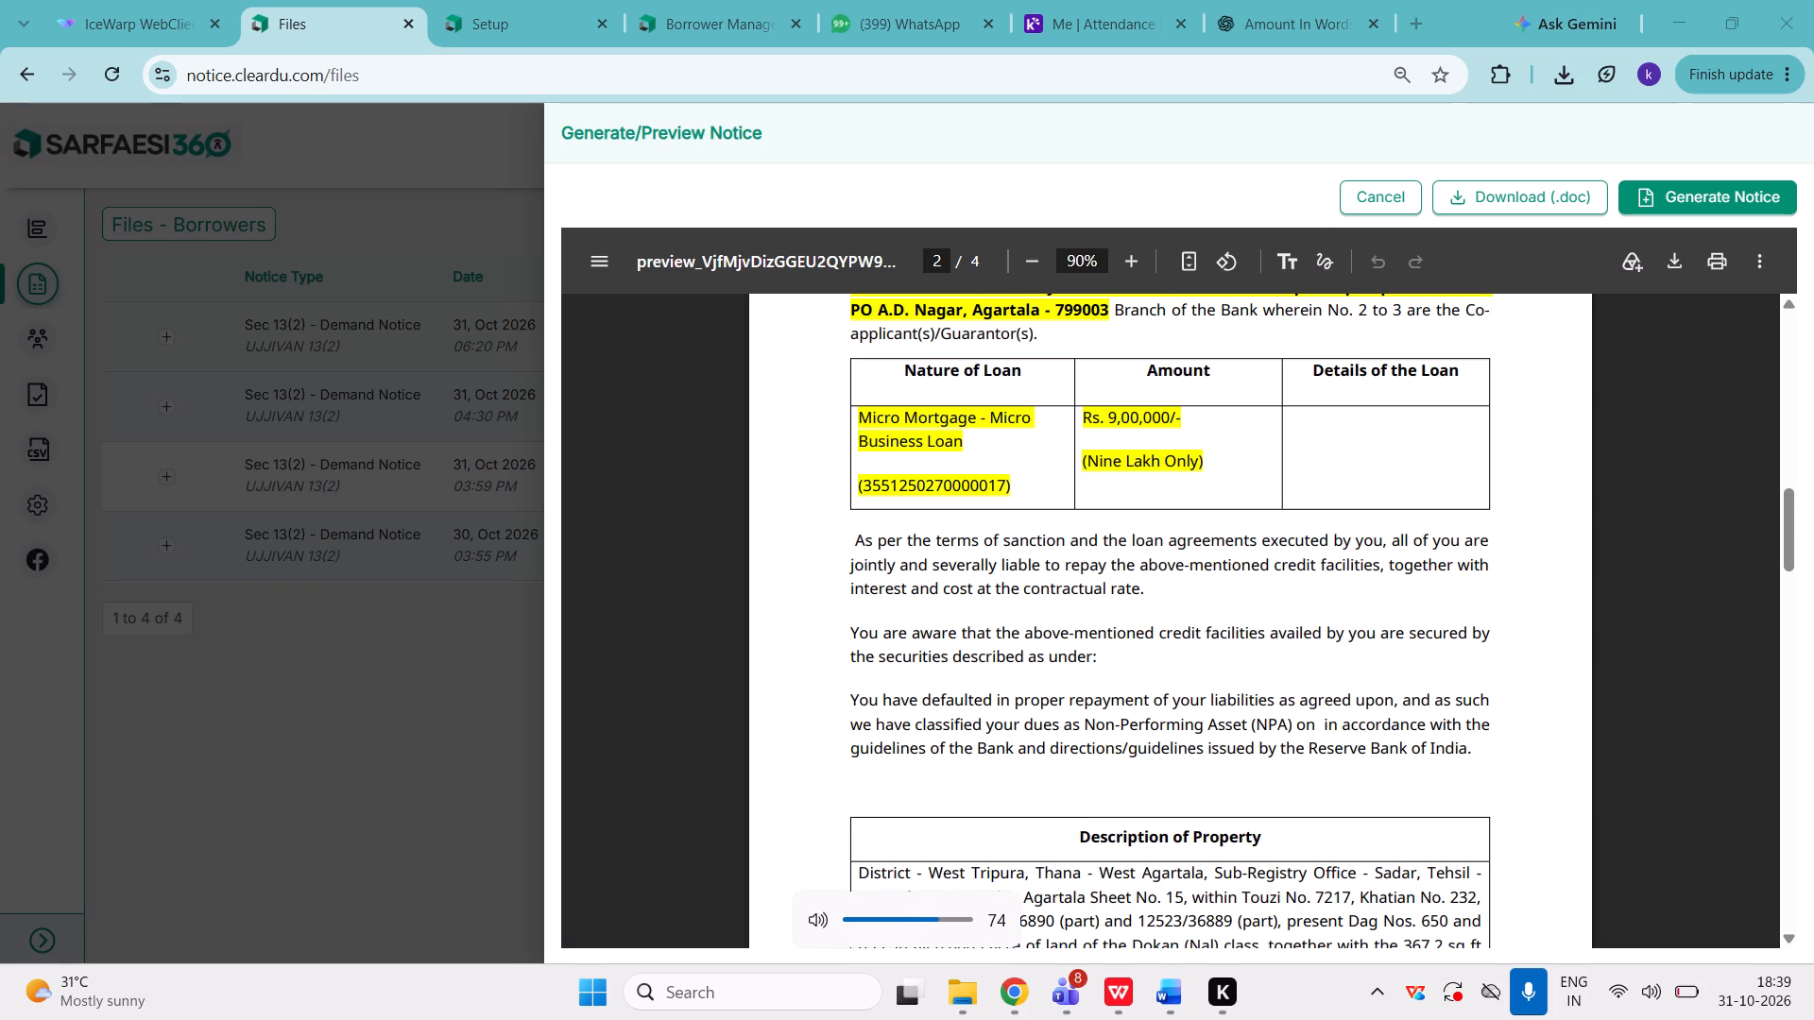
scroll(1171, 748, "down", 1)
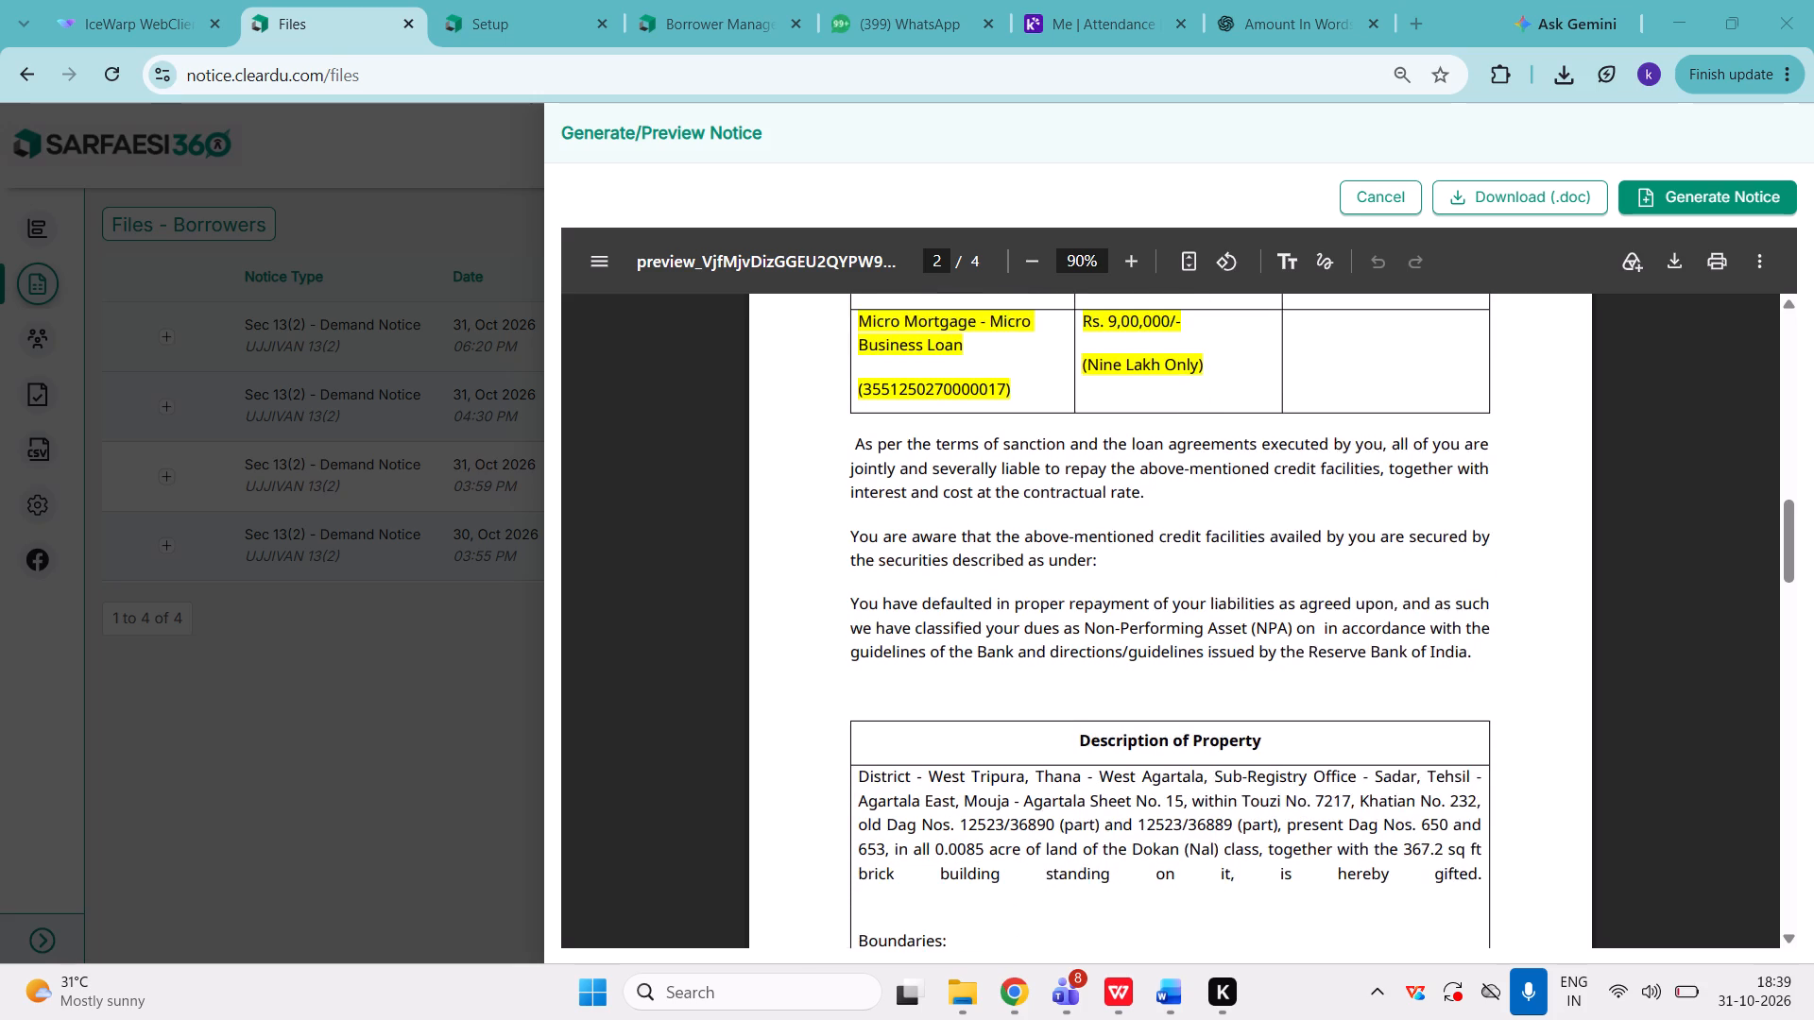
scroll(1171, 748, "down", 1)
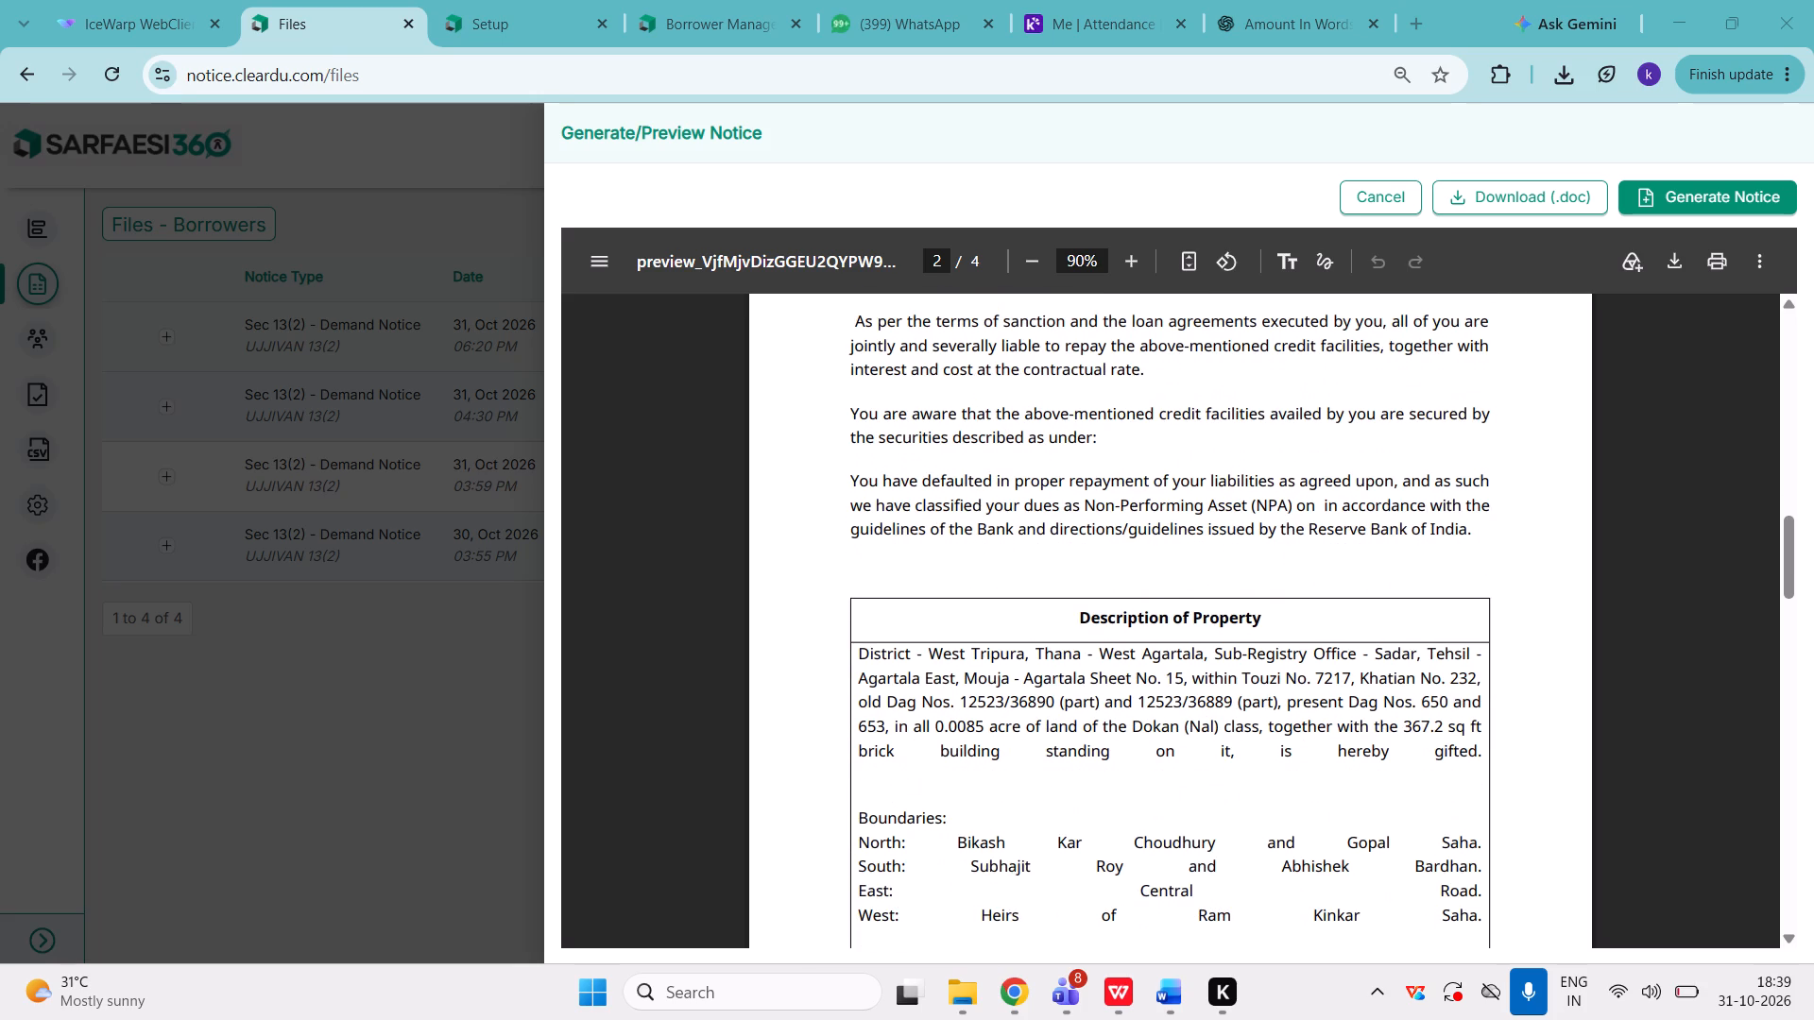